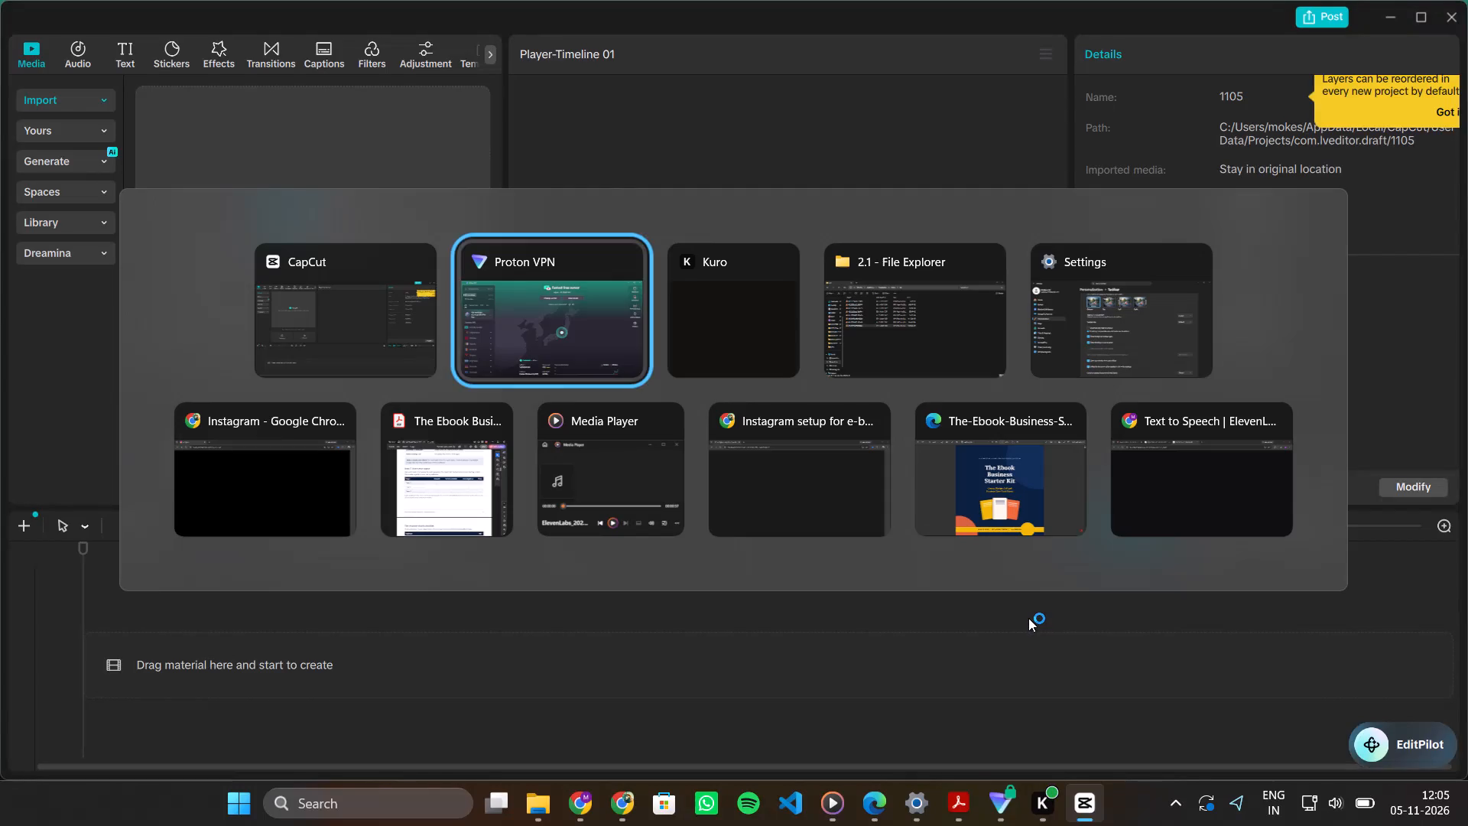
Import all eight video clips from the 2.1 folder inside nisha into the project media.
key(alt+Tab)
key(alt+Tab)
key(alt+Tab)
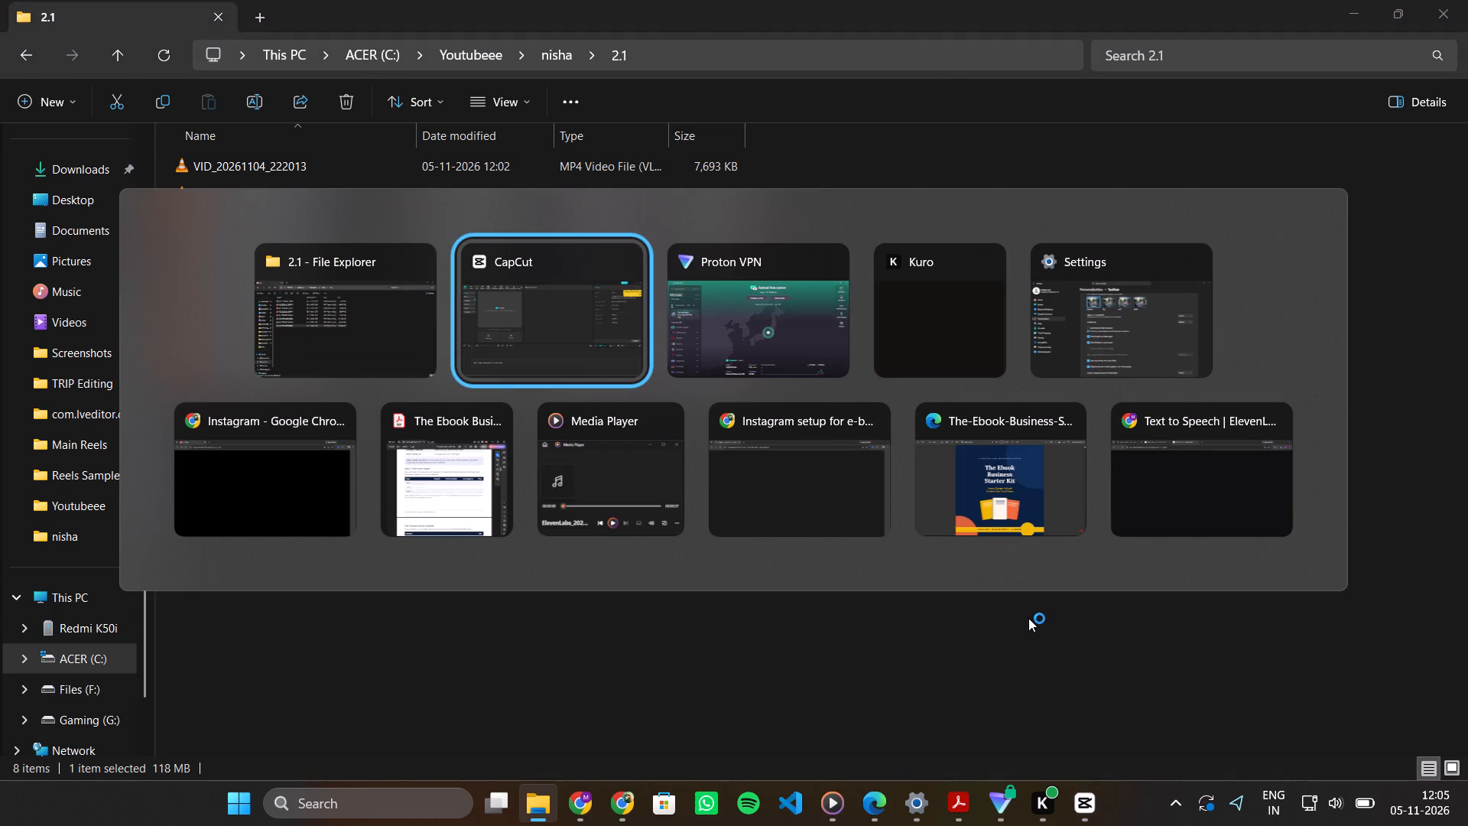
click(376, 236)
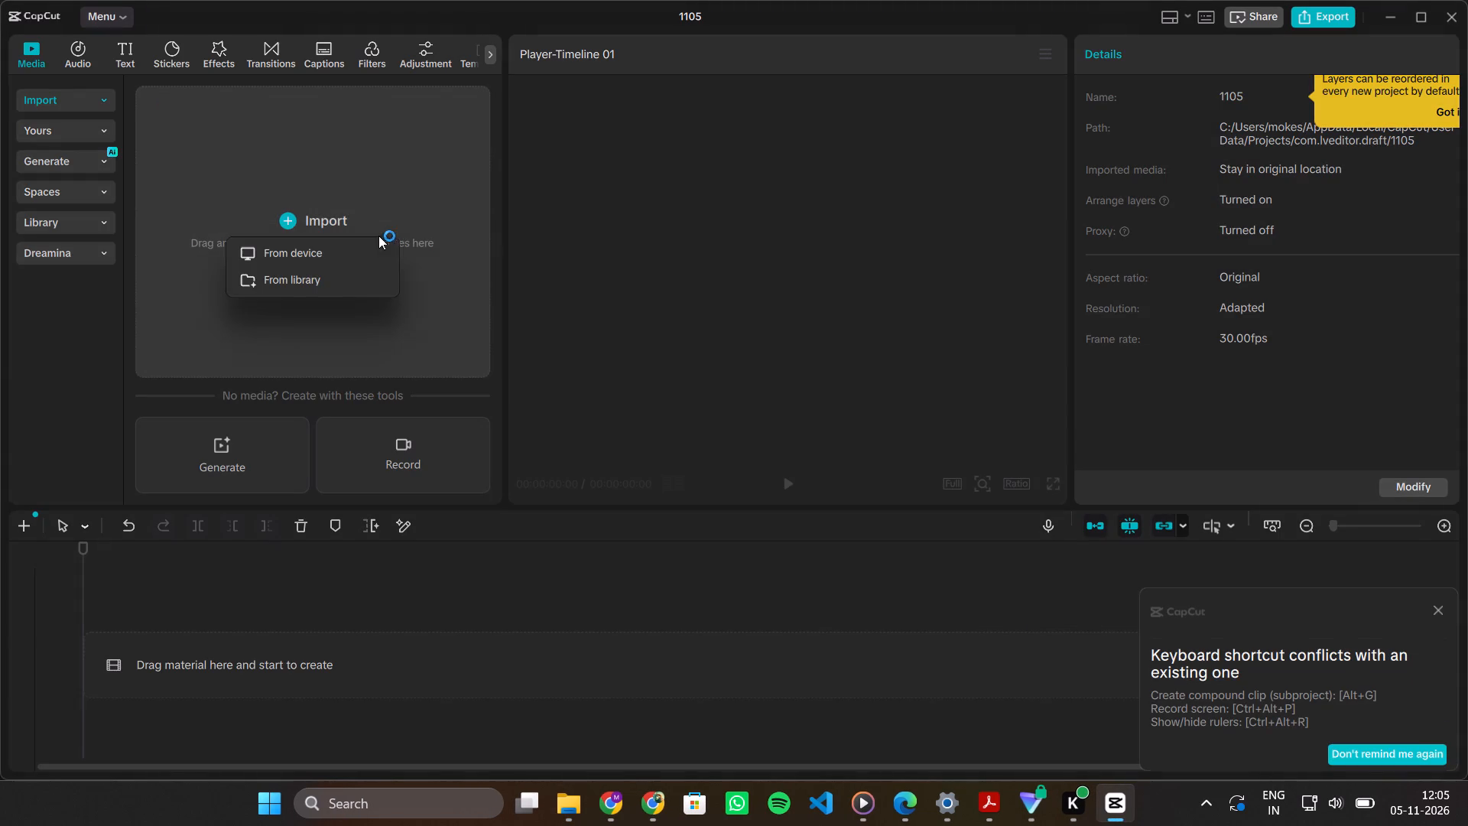
click(308, 259)
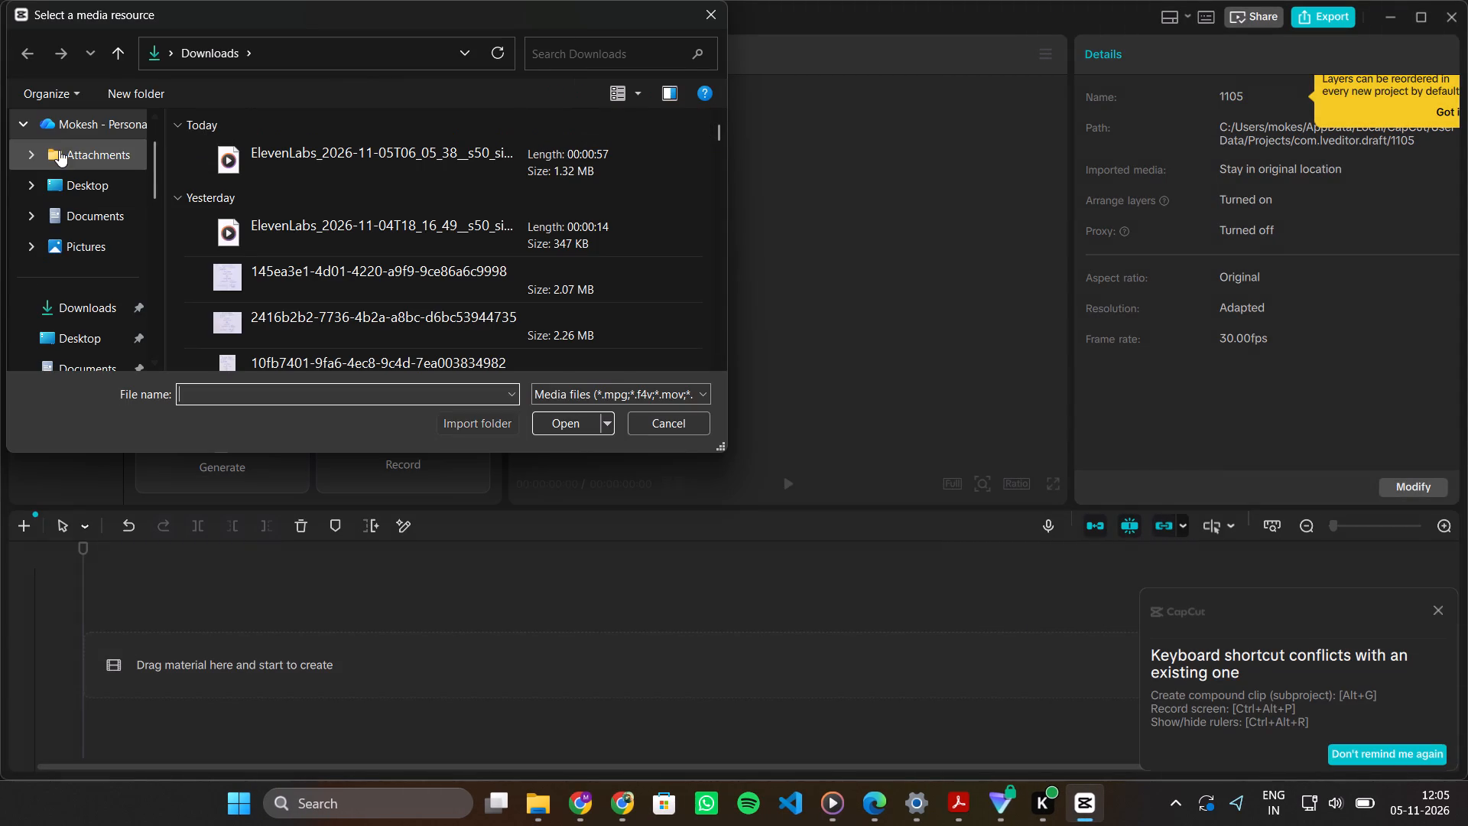
scroll(72, 250, down, 2)
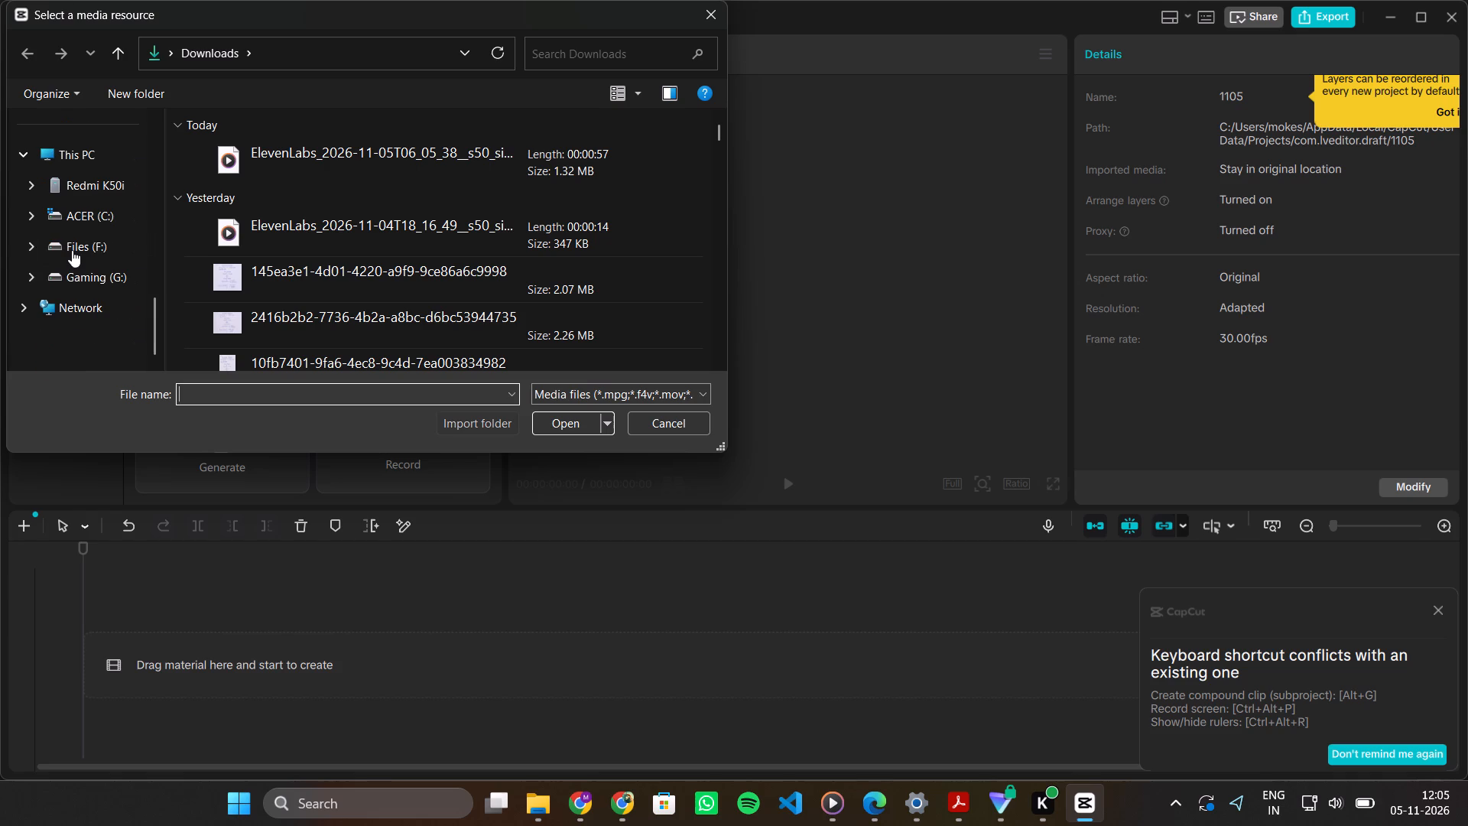
scroll(72, 250, up, 1)
scroll(72, 250, down, 1)
scroll(72, 250, up, 1)
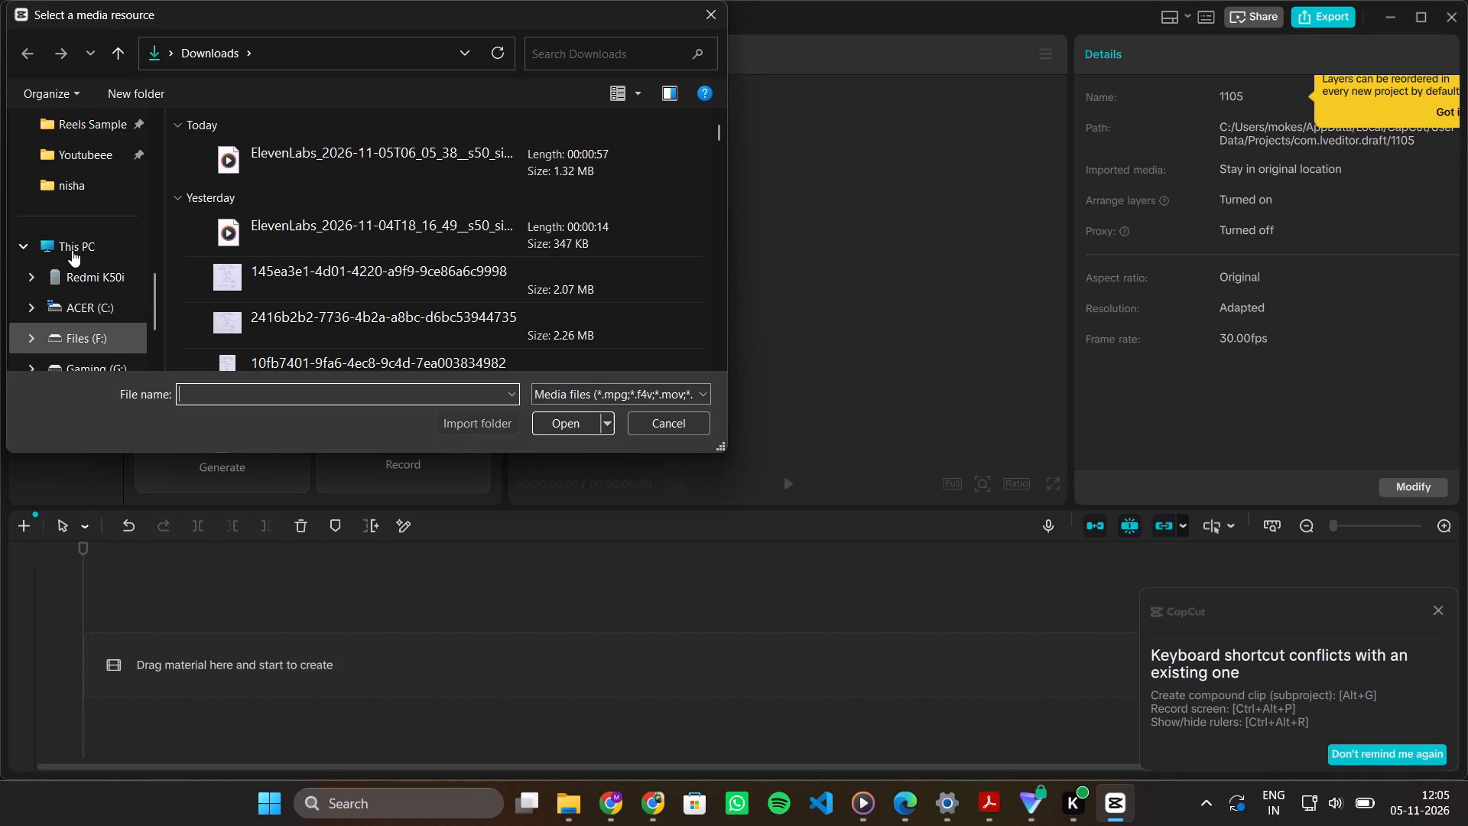
scroll(72, 250, up, 1)
click(102, 183)
click(102, 183)
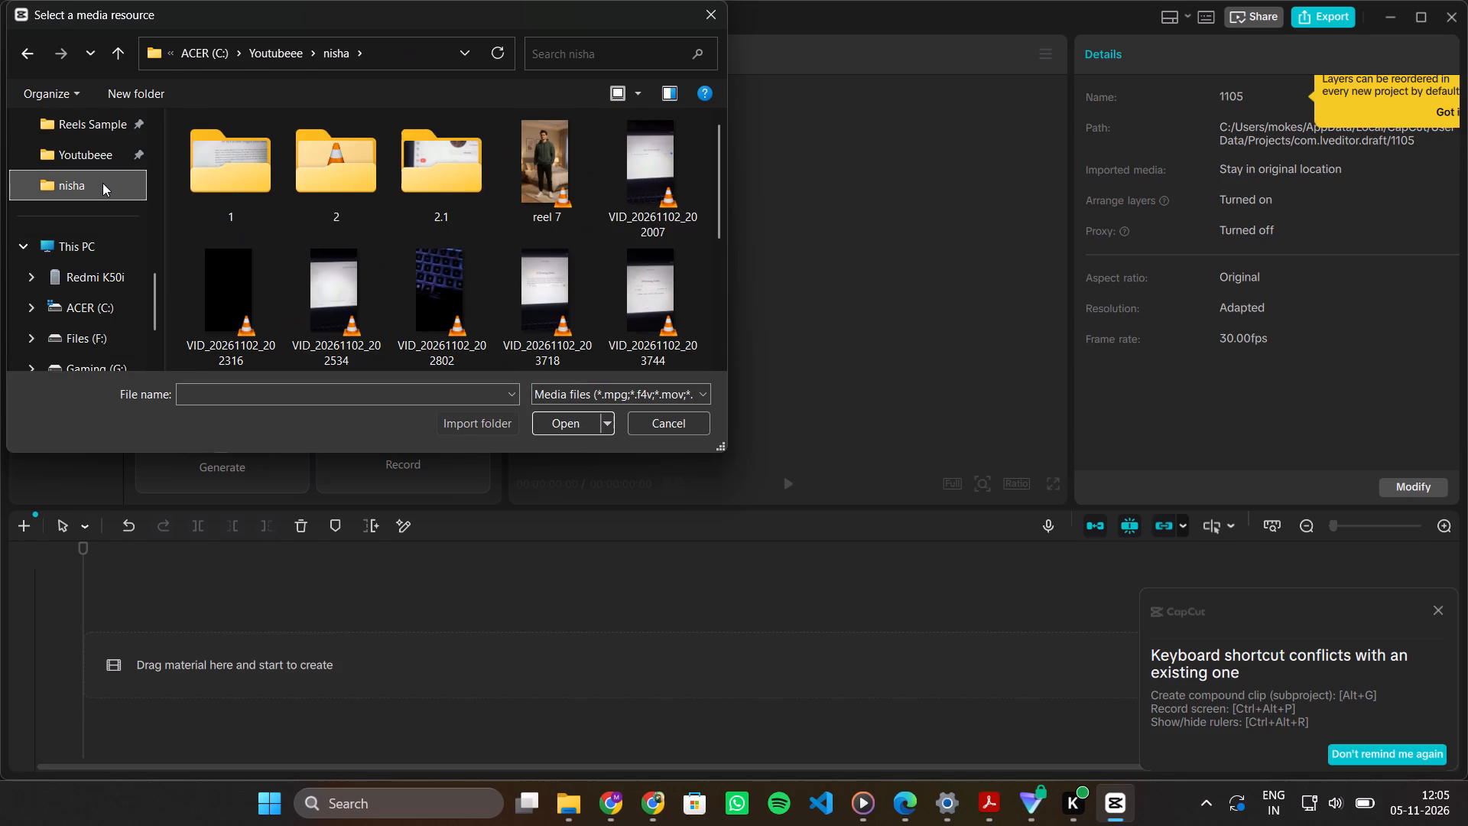
double_click(418, 158)
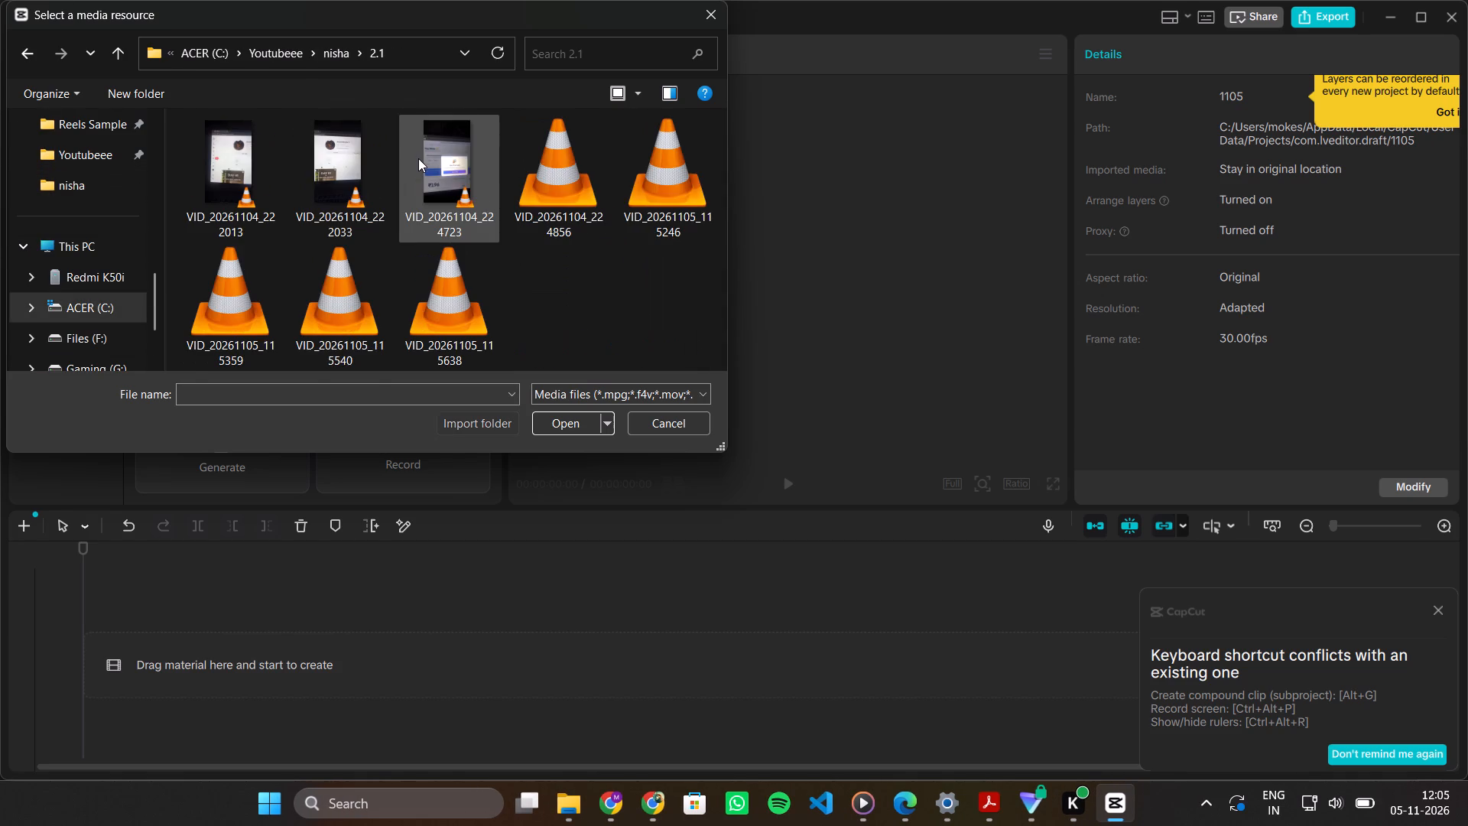
key(ctrl+a)
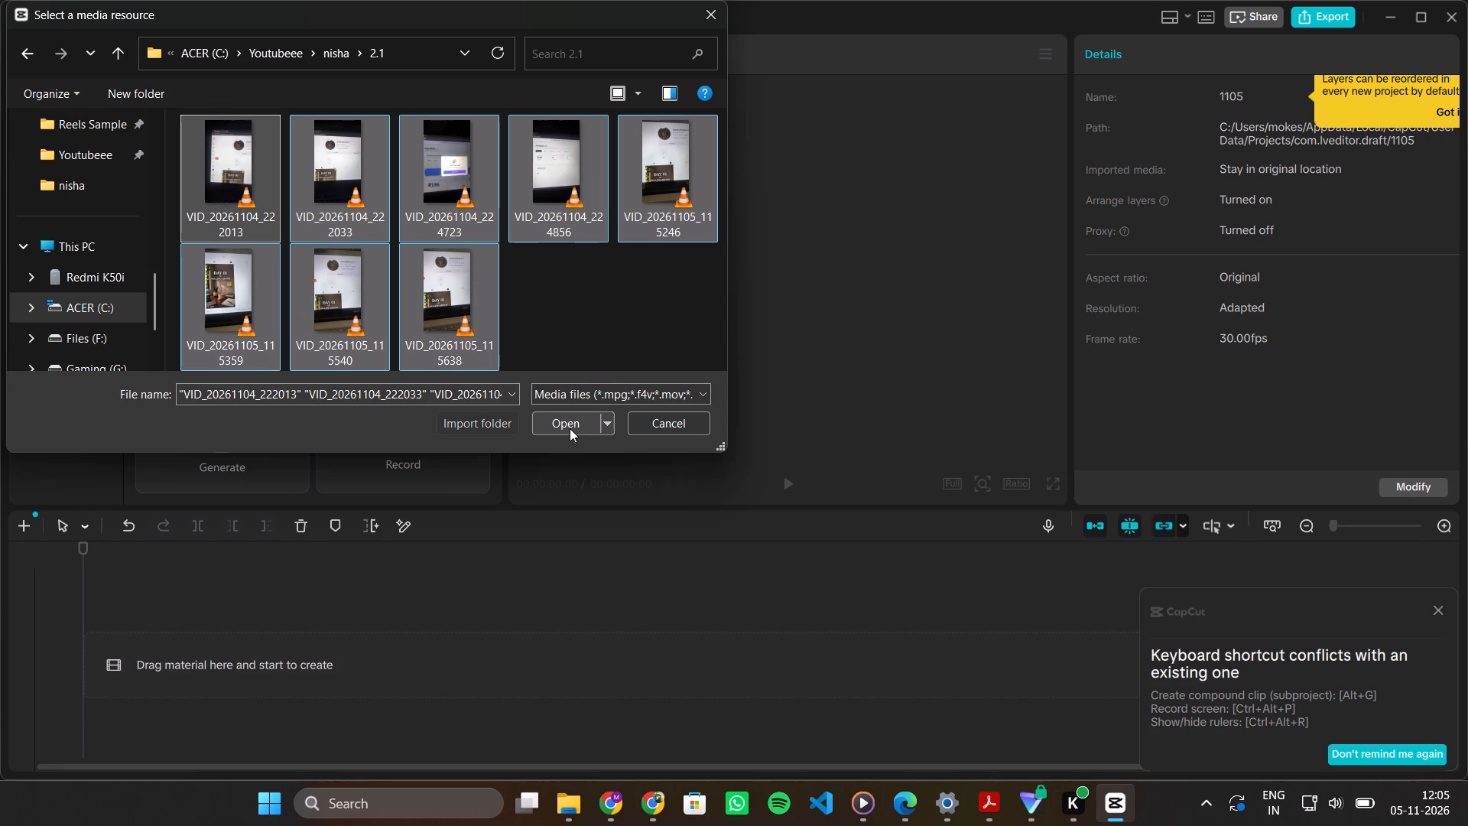
click(570, 428)
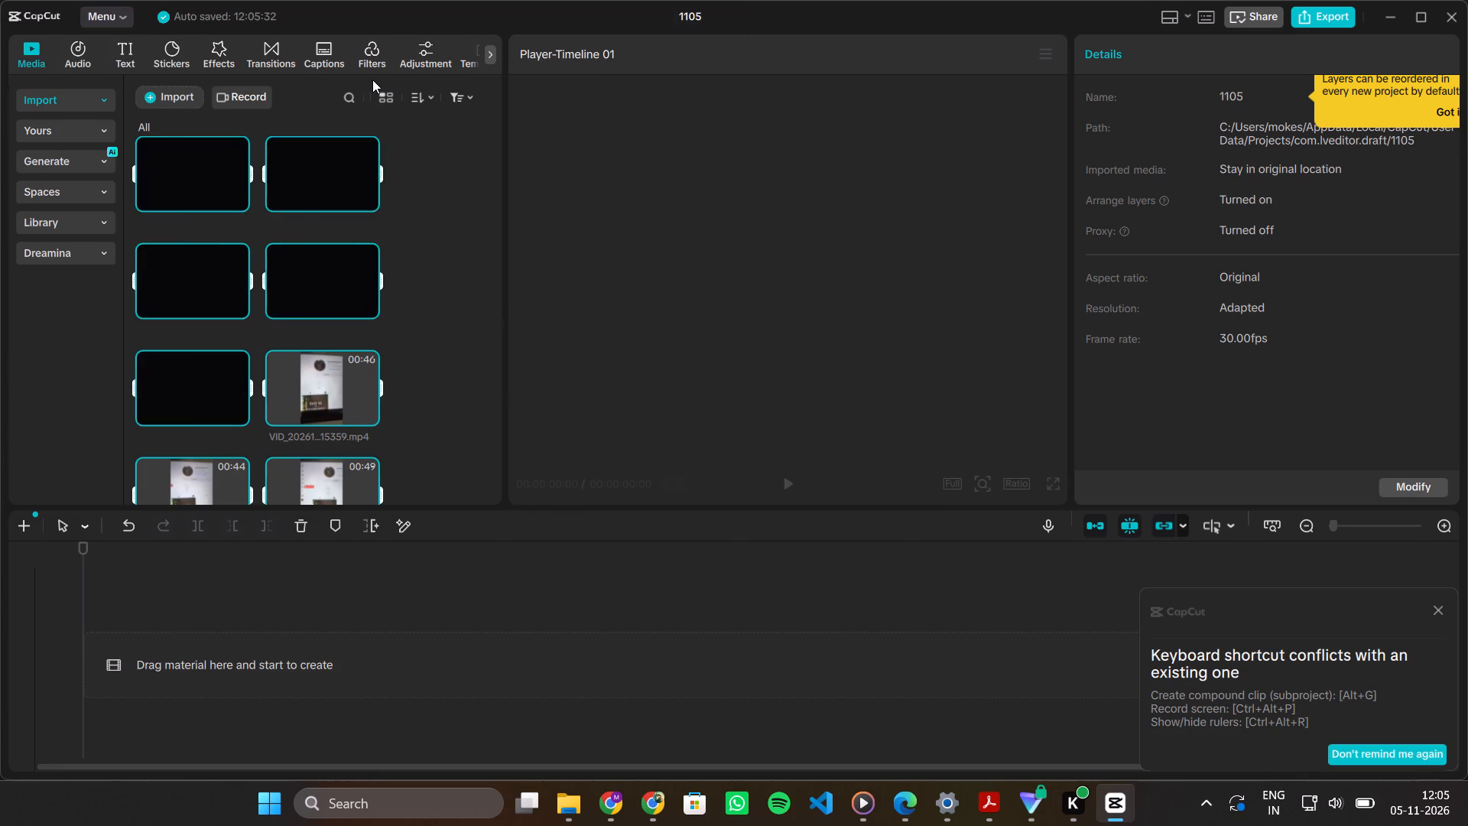
Dismiss the shortcut conflict notice and place all the imported video clips in sequence on the empty timeline.
click(317, 635)
scroll(317, 635, down, 3)
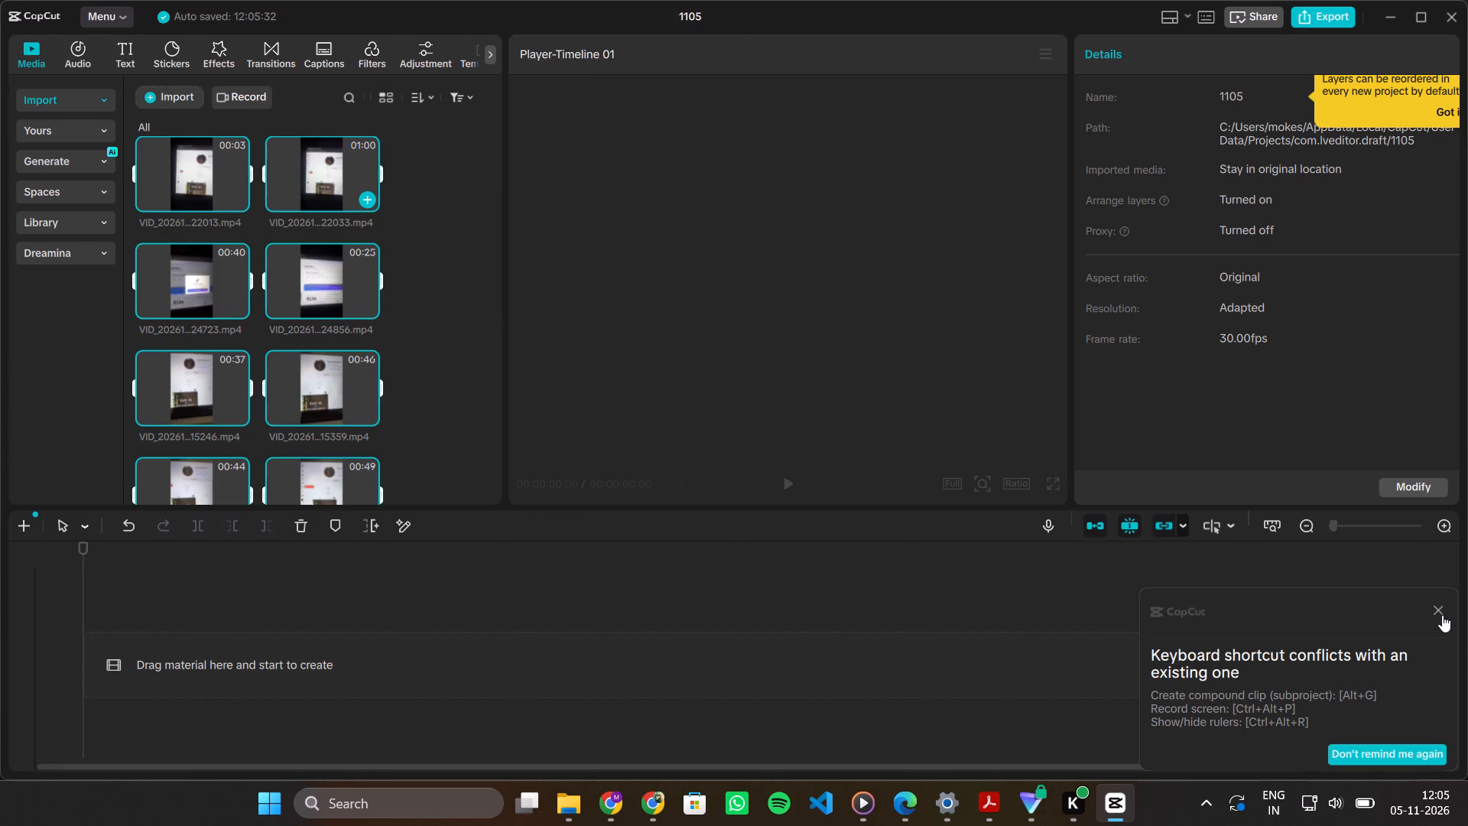
click(1440, 613)
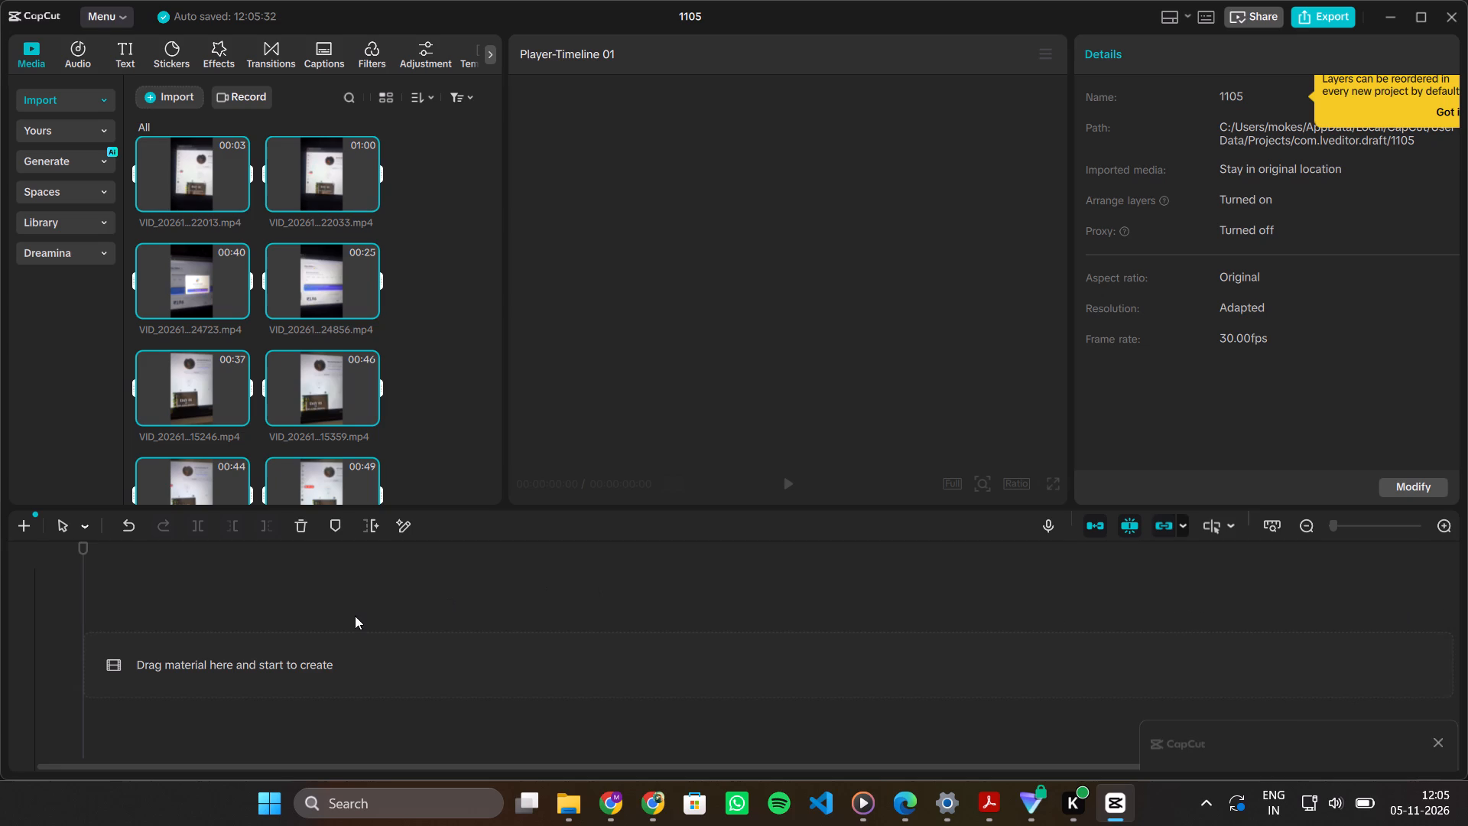
click(235, 299)
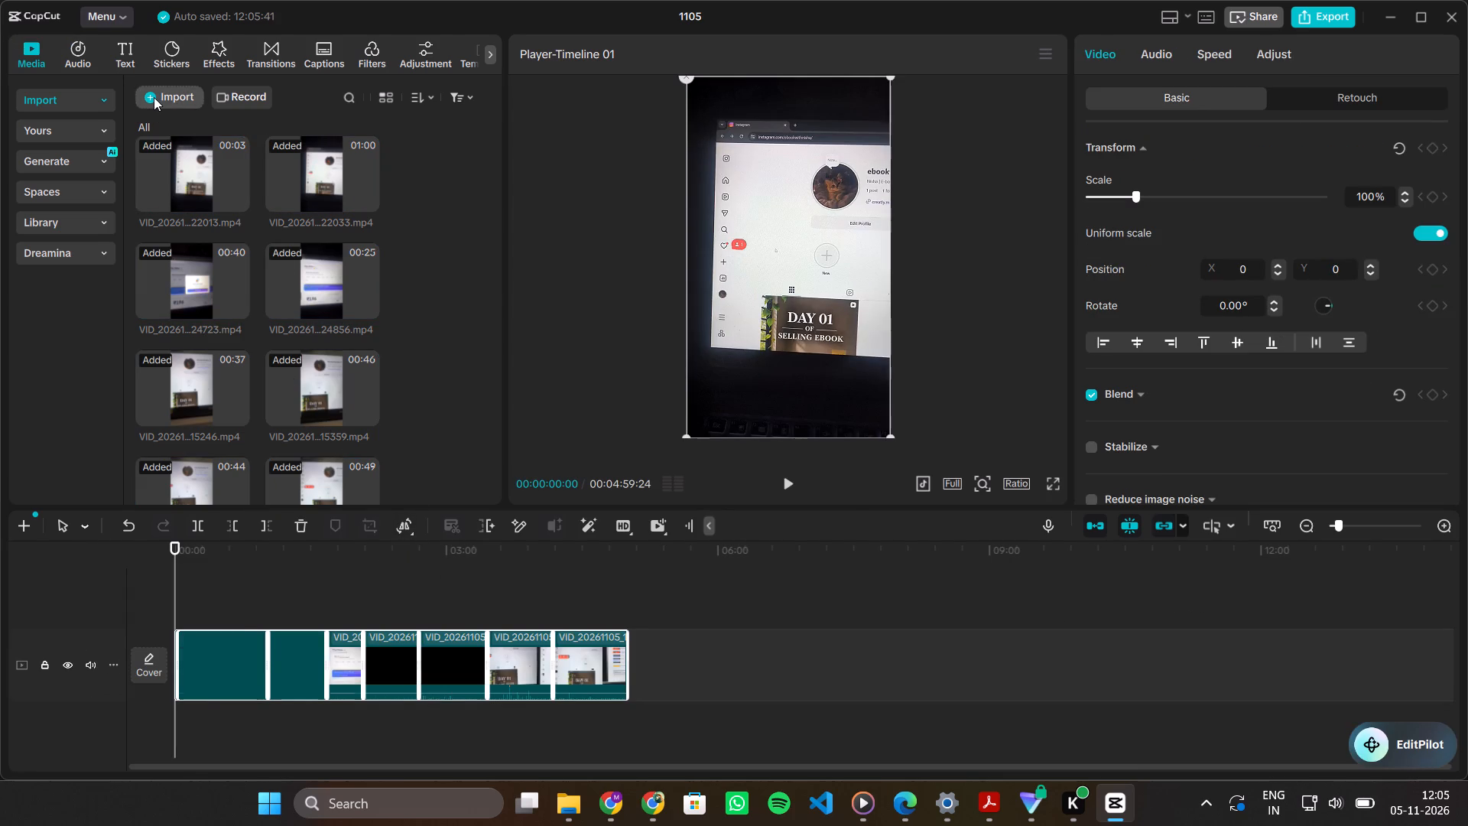
Import today's ElevenLabs_2026-11-05T06_05_38 voiceover from Downloads and place it beneath the video clips at the timeline's start.
click(154, 97)
click(192, 131)
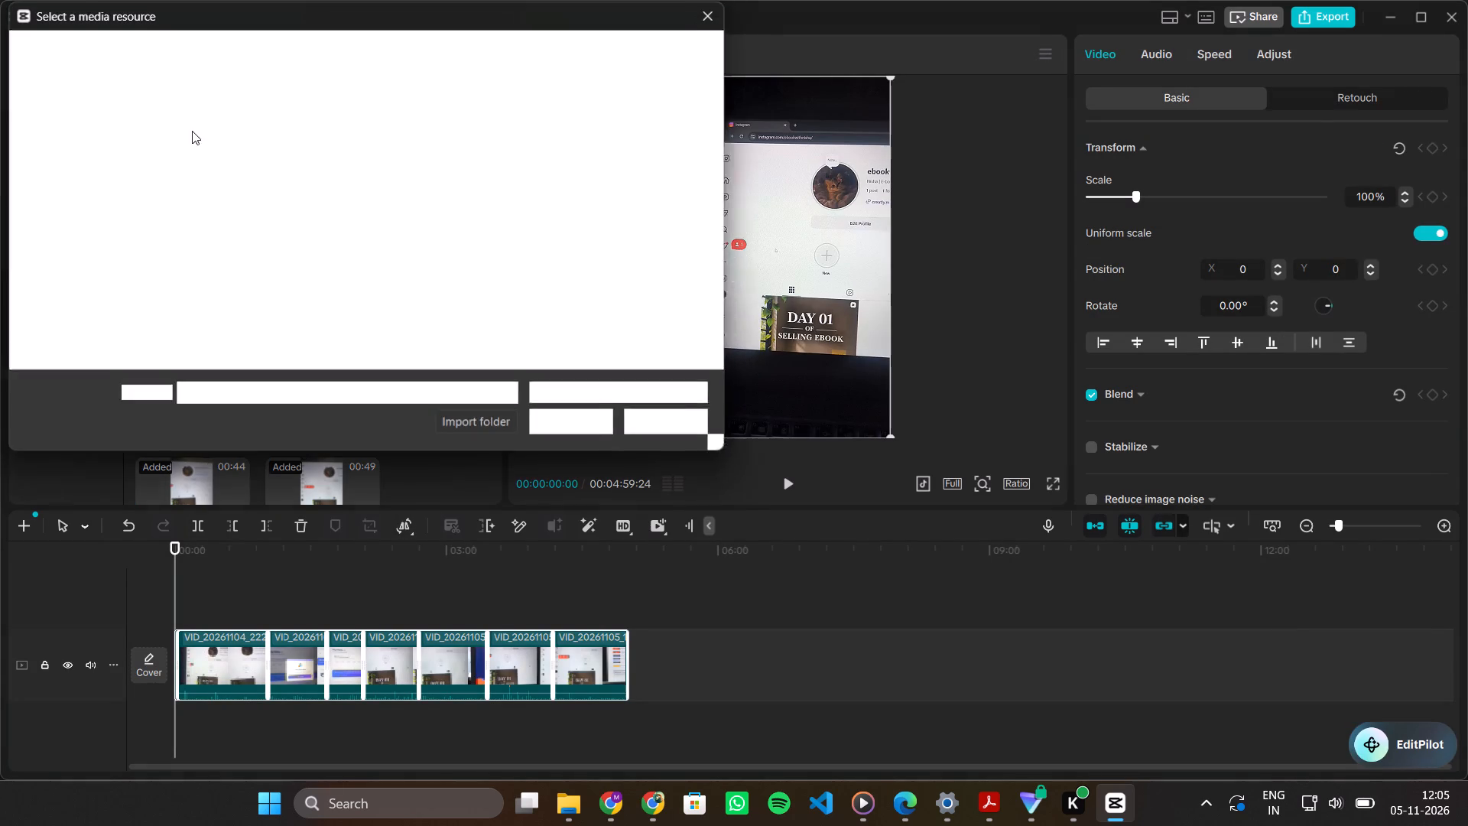
scroll(80, 160, up, 1)
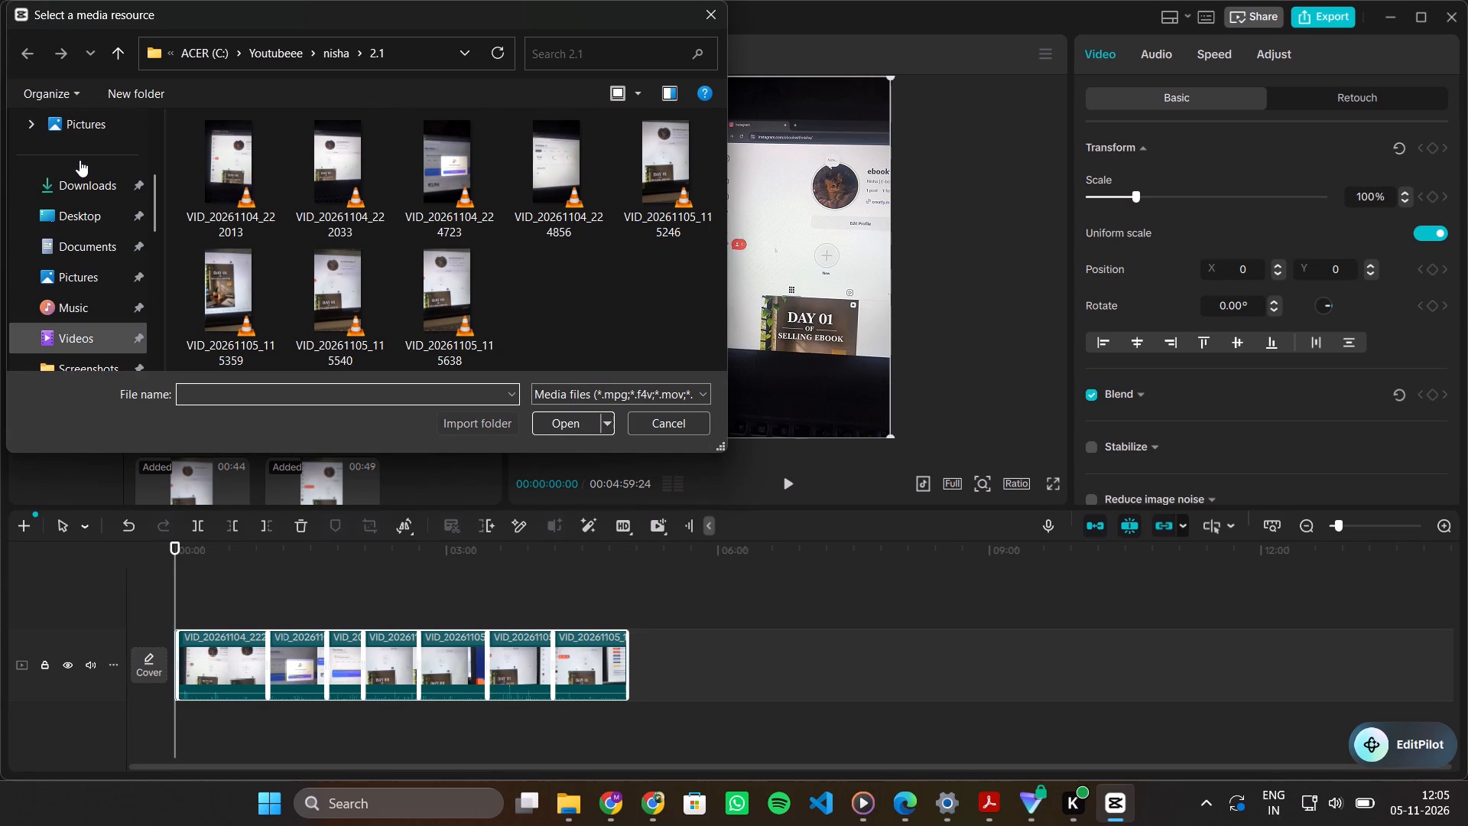
click(80, 184)
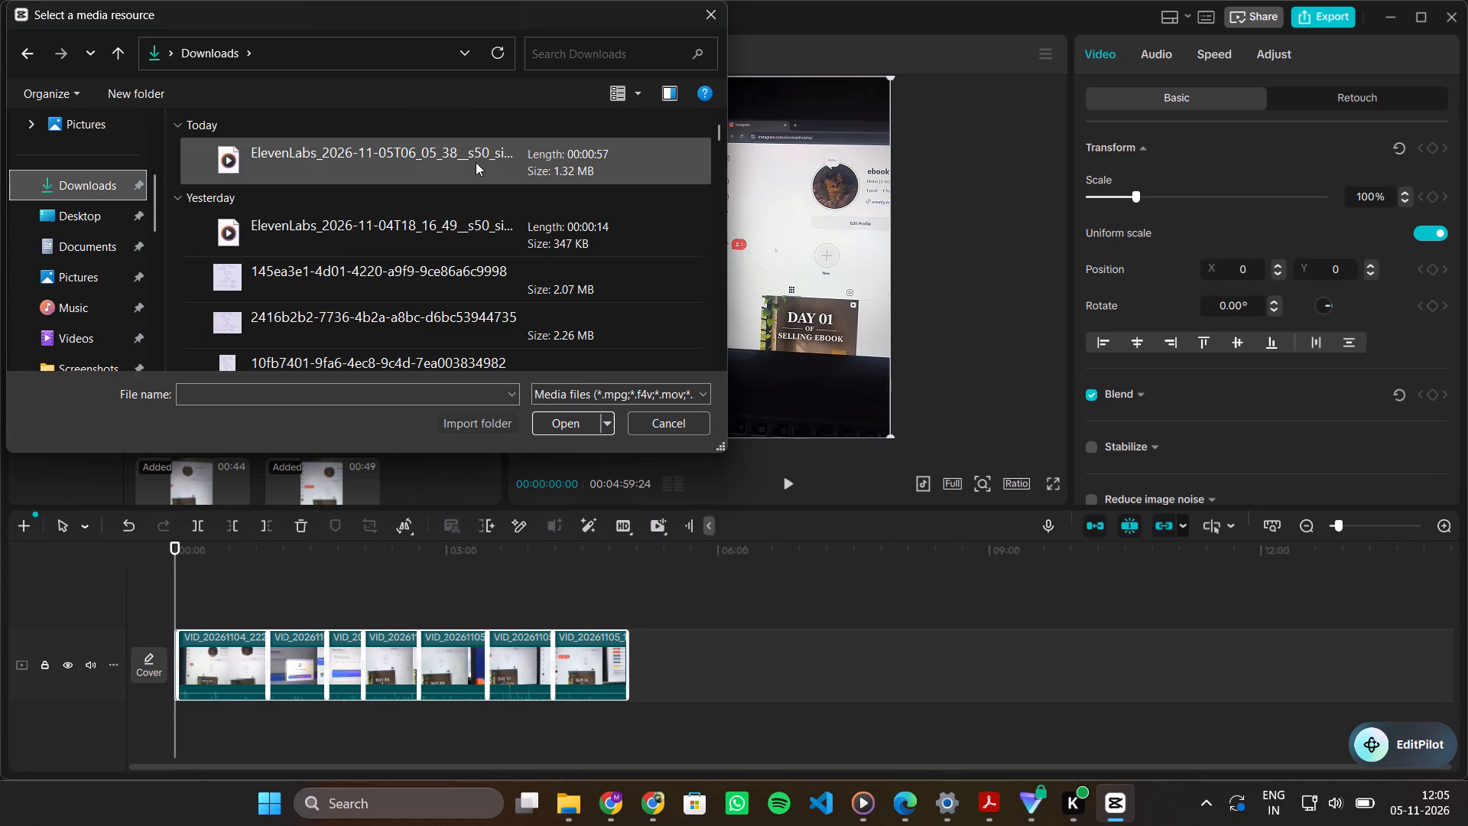
click(180, 121)
click(180, 121)
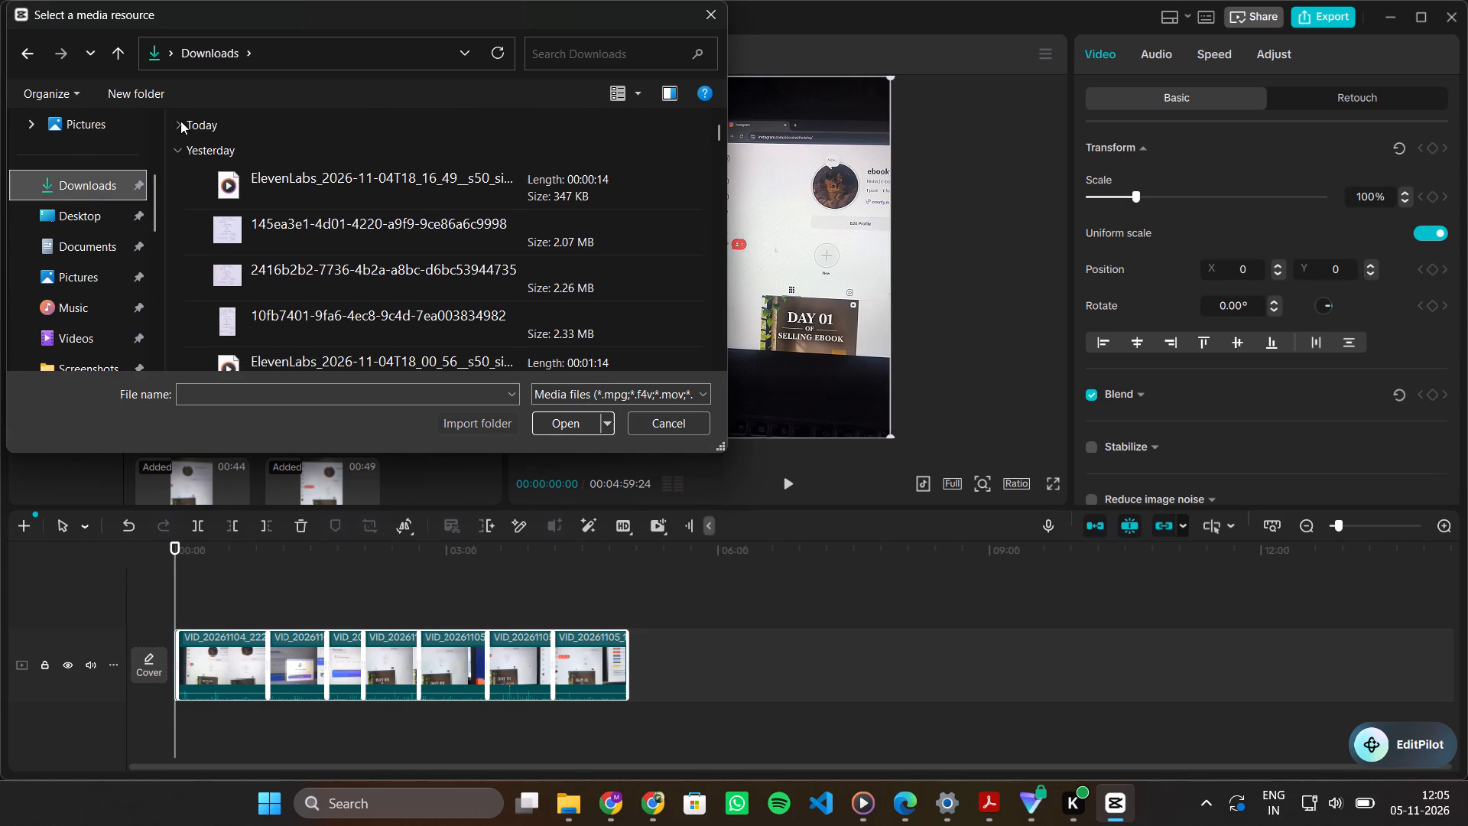
click(335, 145)
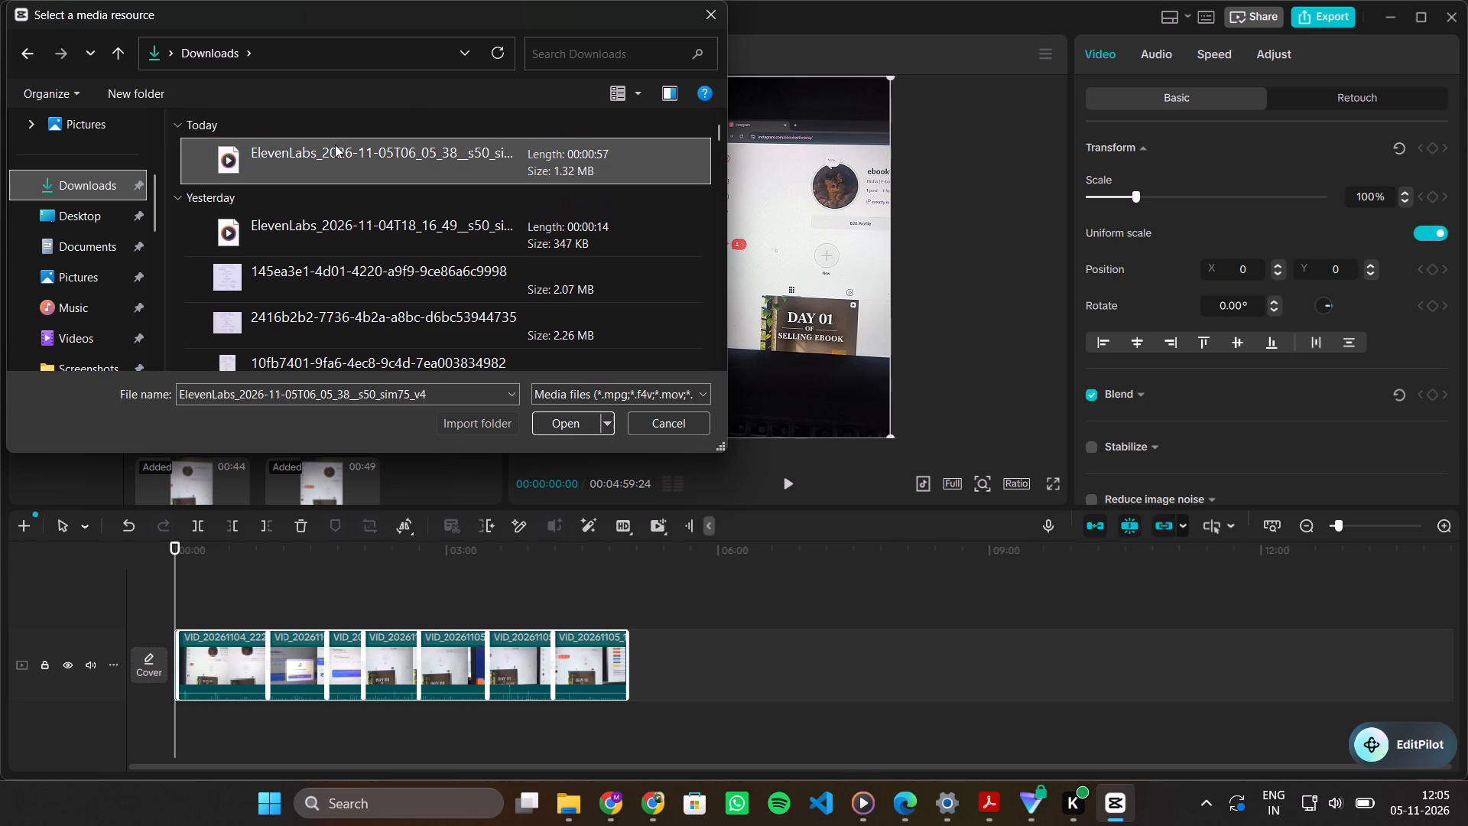
click(551, 421)
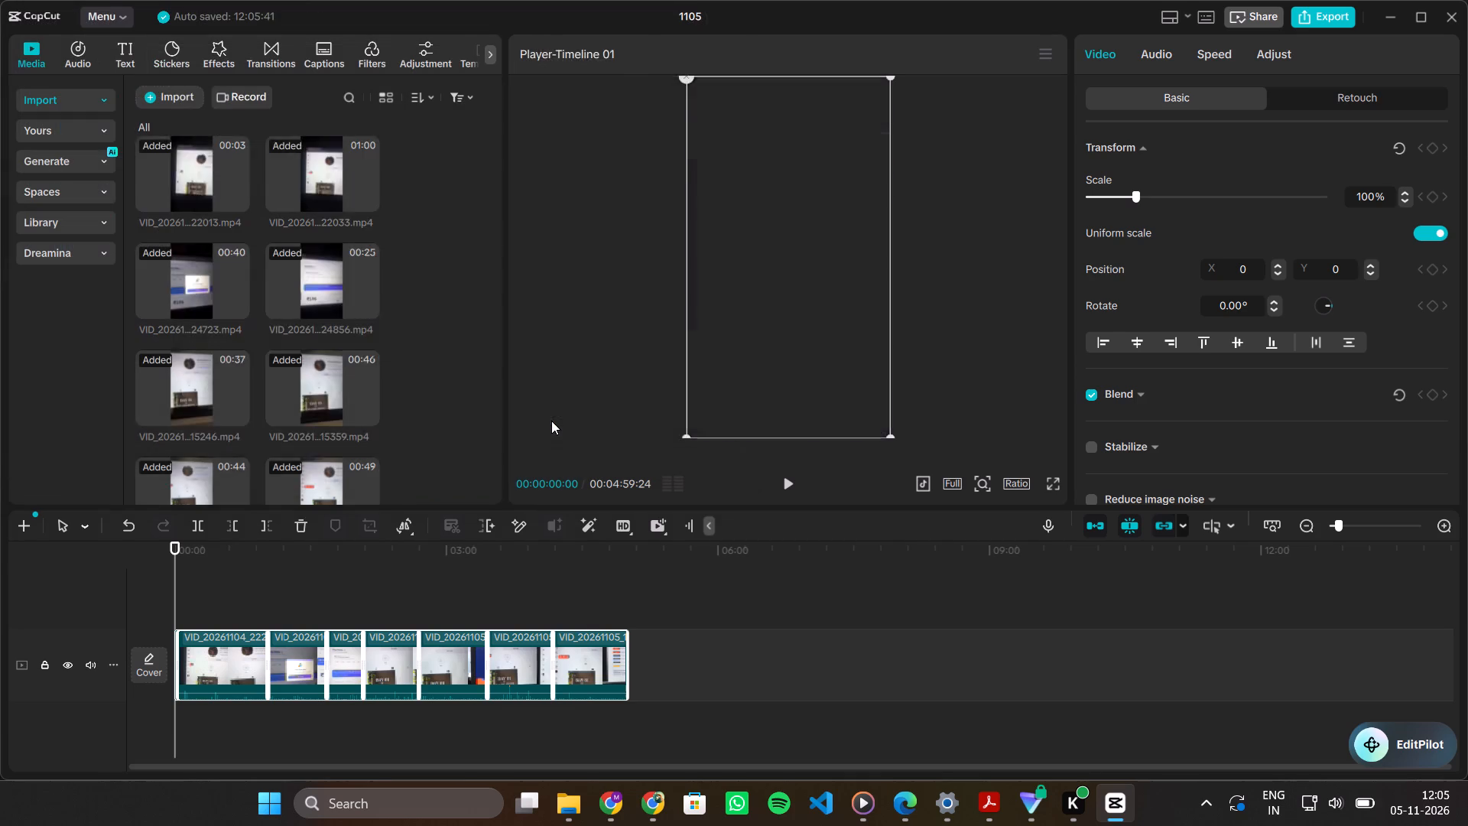
click(237, 459)
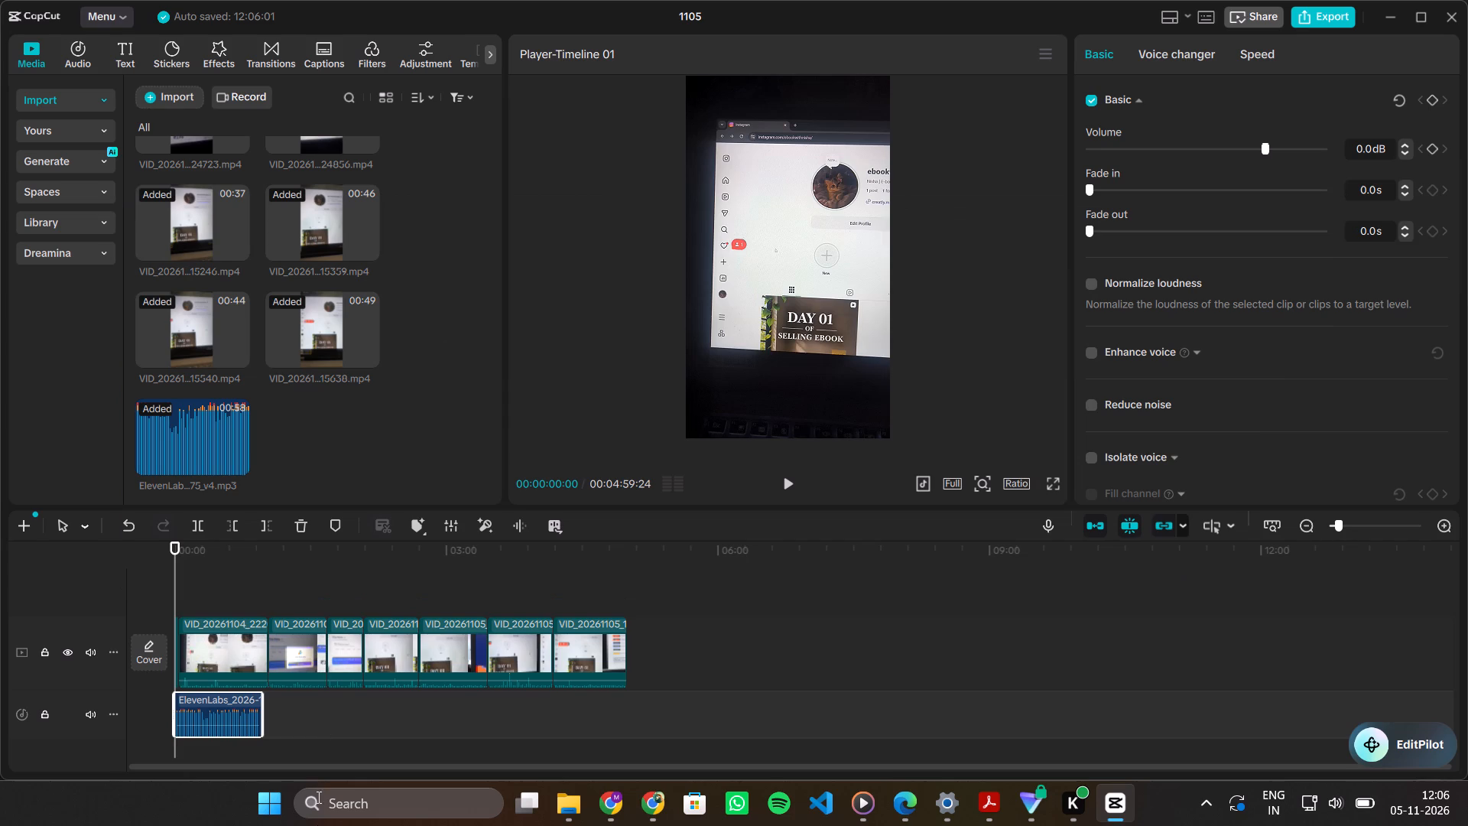
Play the opening seconds and delete the short first clip, VID_20261104_222013, from the timeline.
ctrl+scroll(241, 676, up, 9)
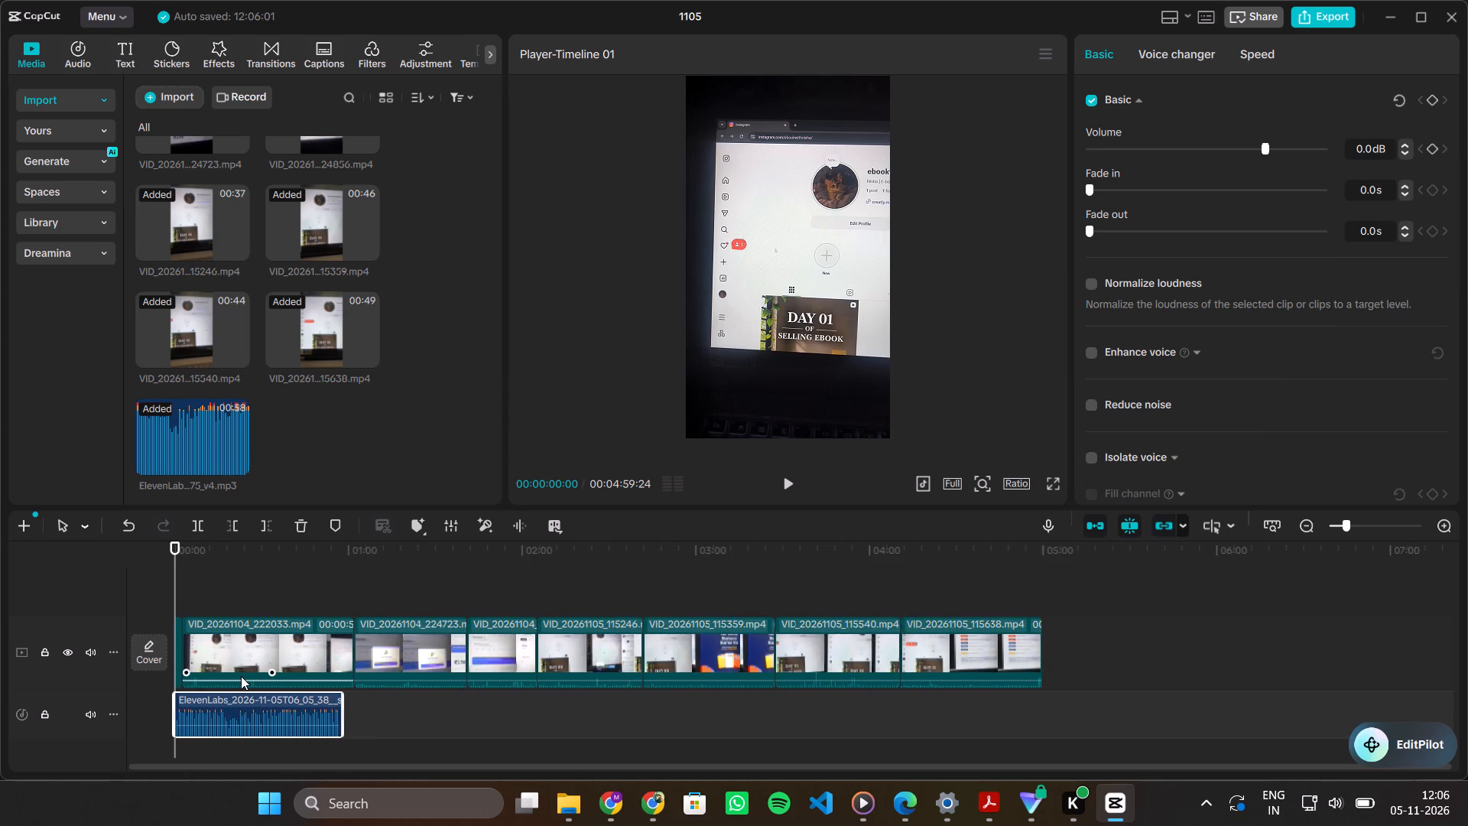
ctrl+scroll(241, 676, up, 8)
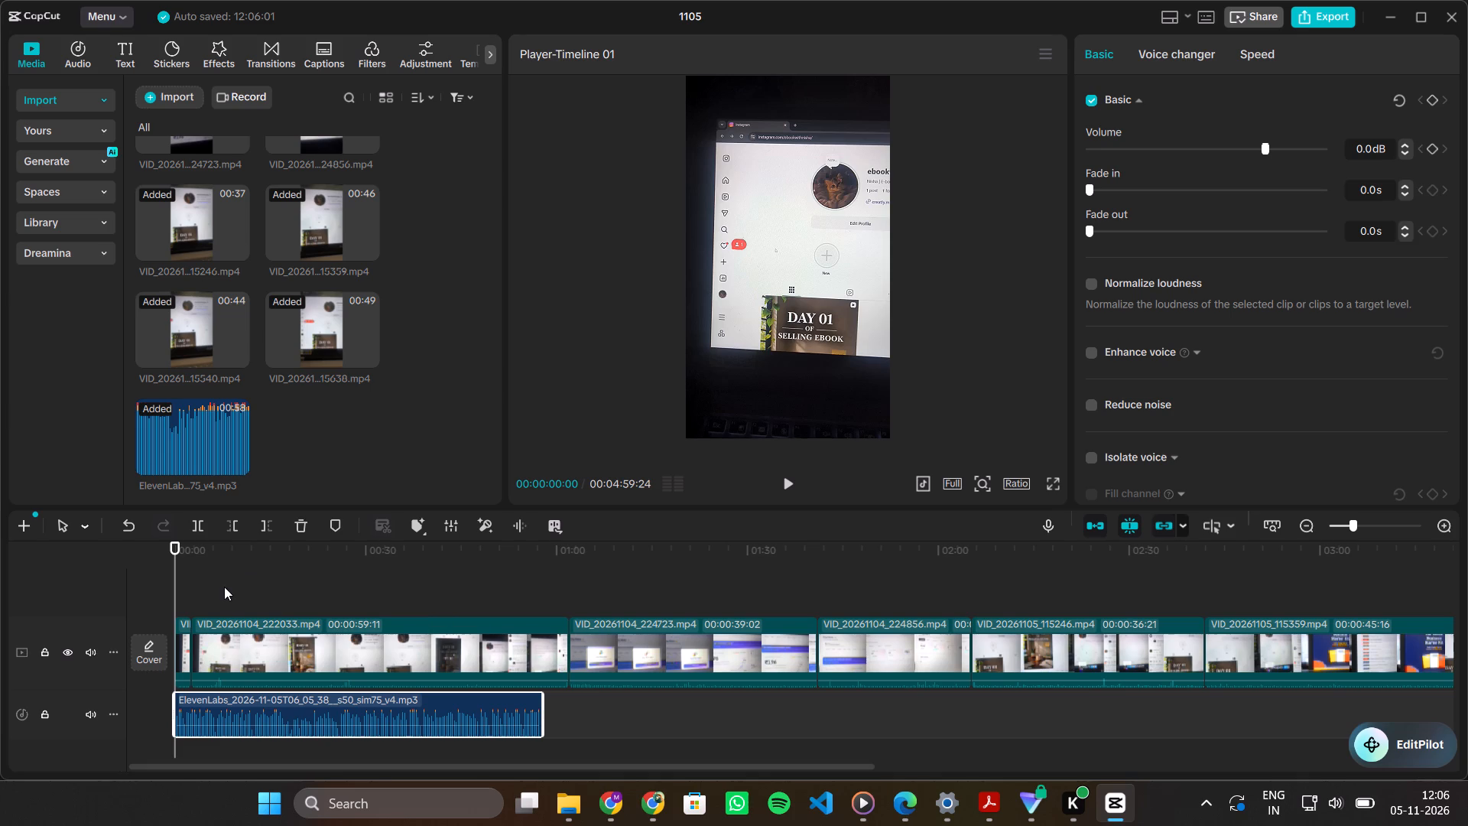
ctrl+scroll(224, 587, down, 3)
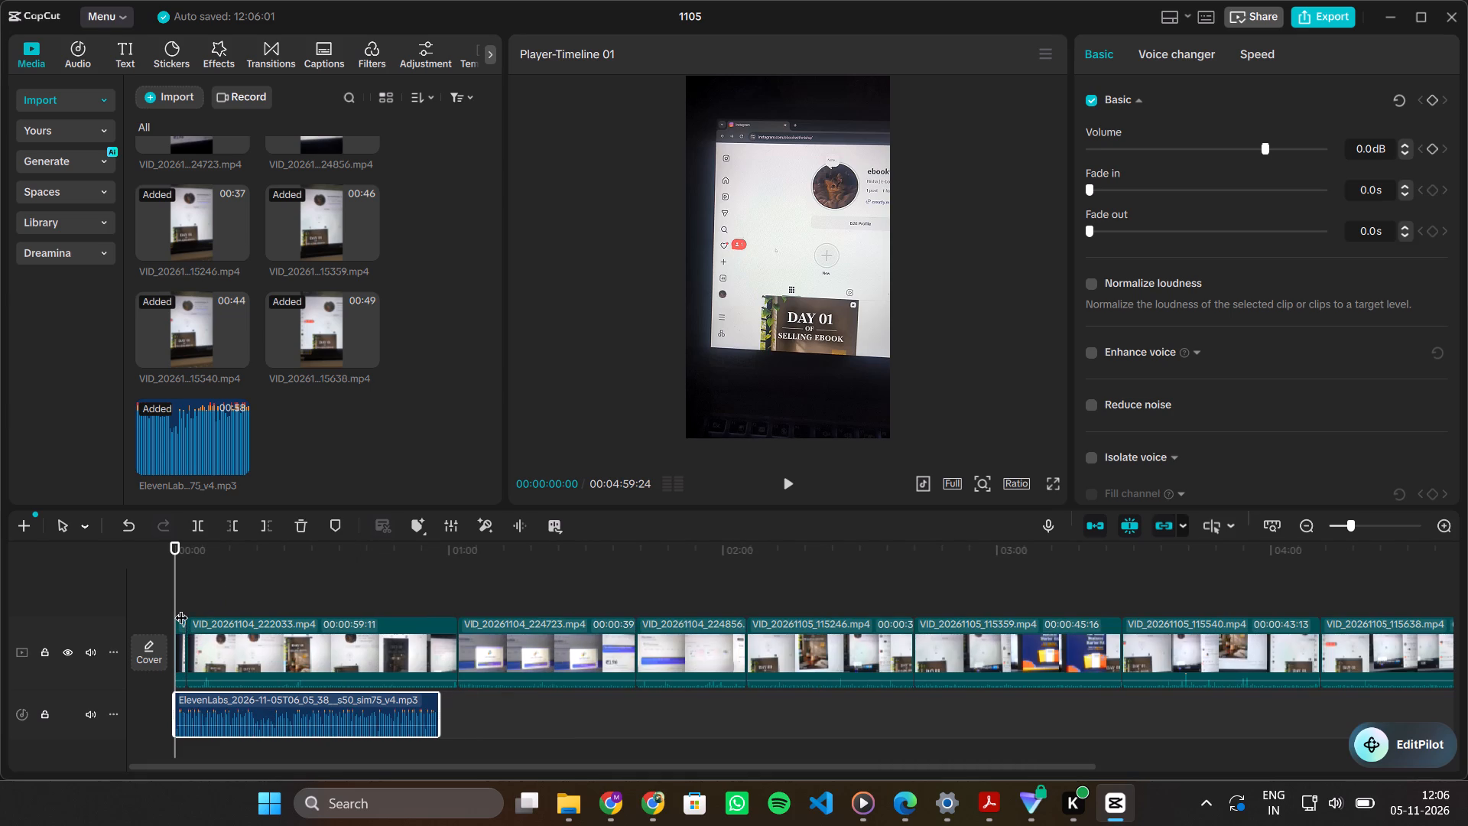
click(181, 607)
drag(183, 603, 111, 604)
key(space)
key(space)
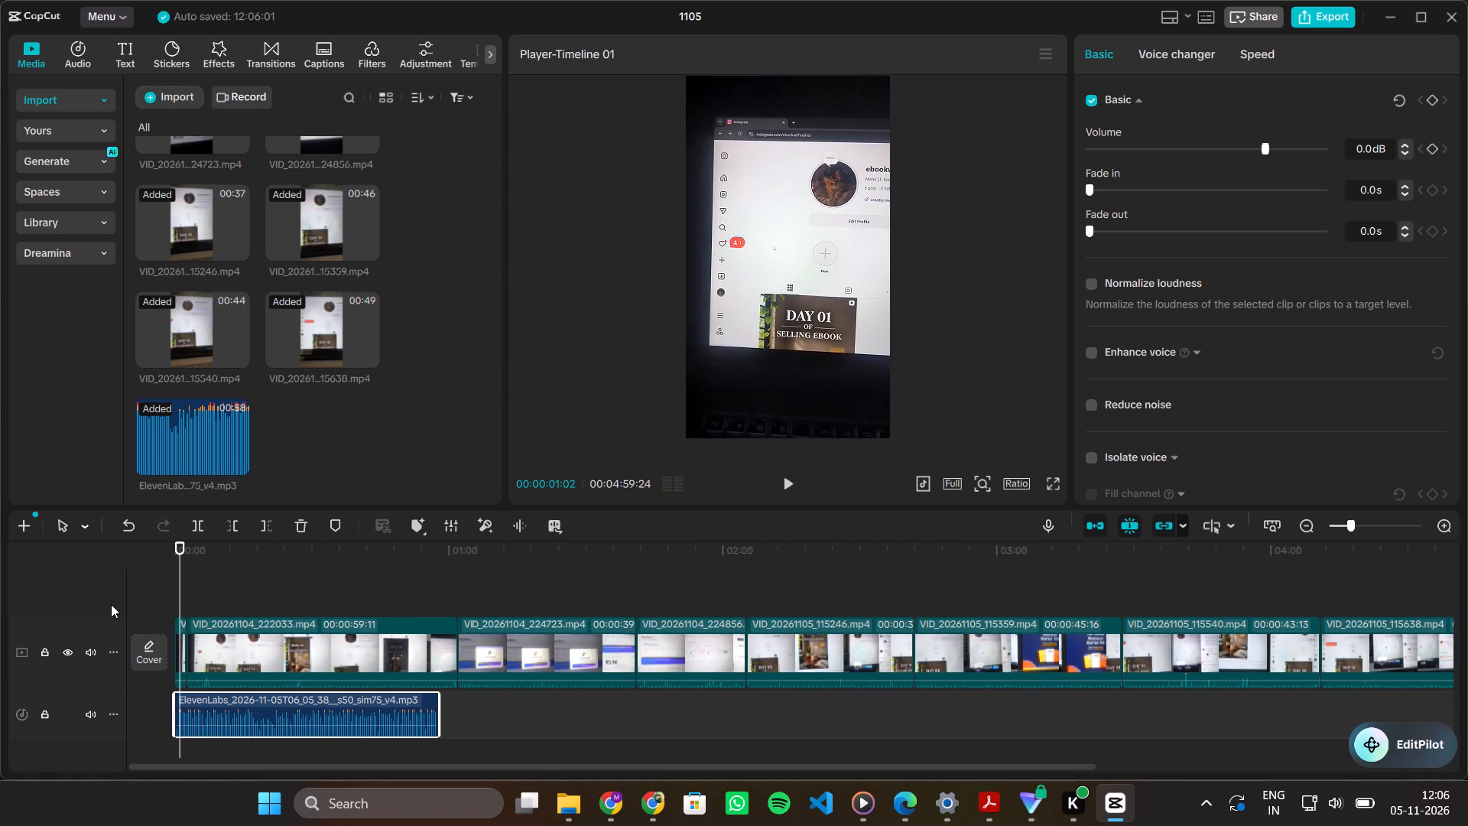
key(space)
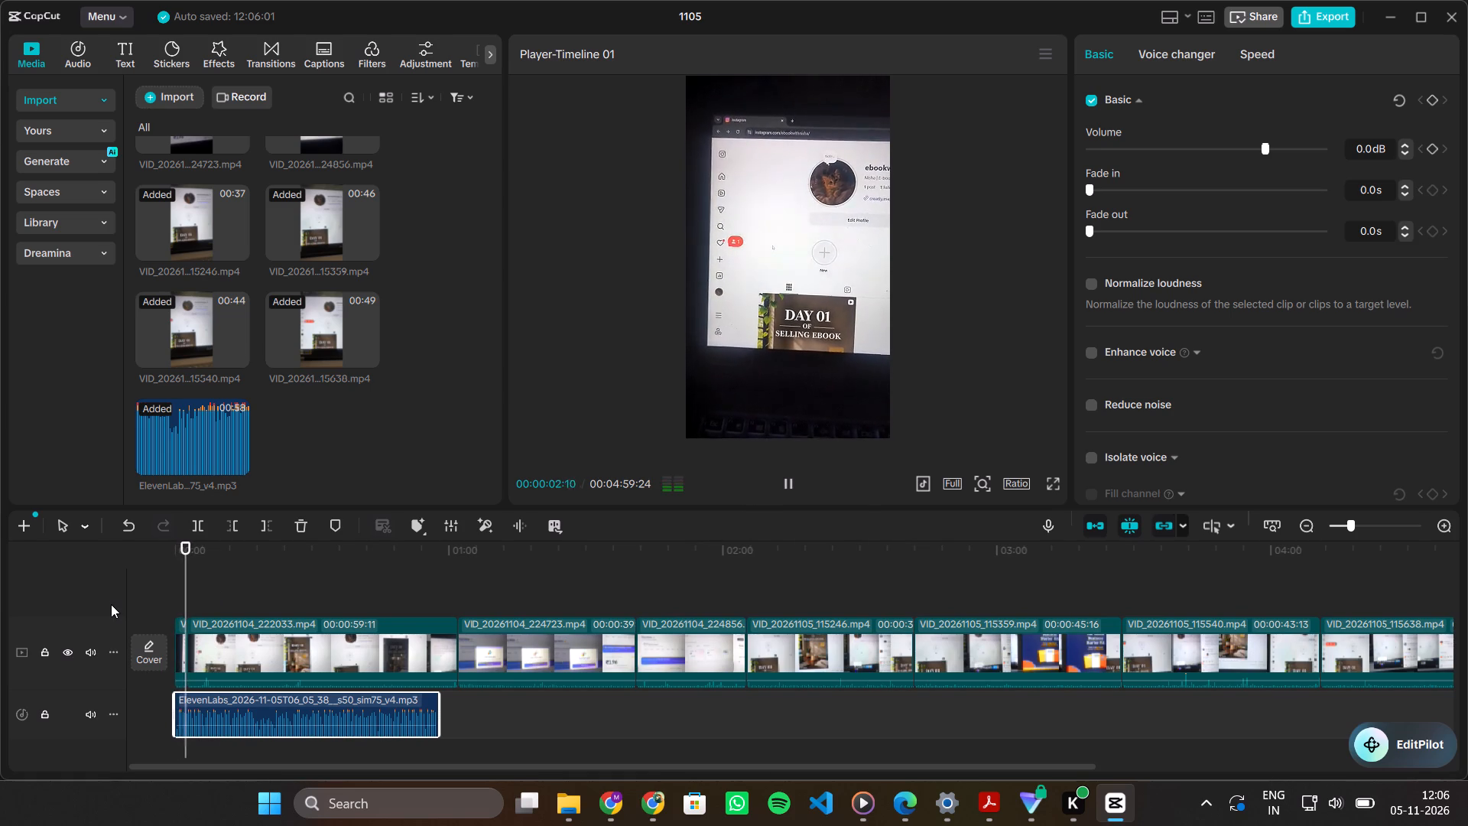
key(space)
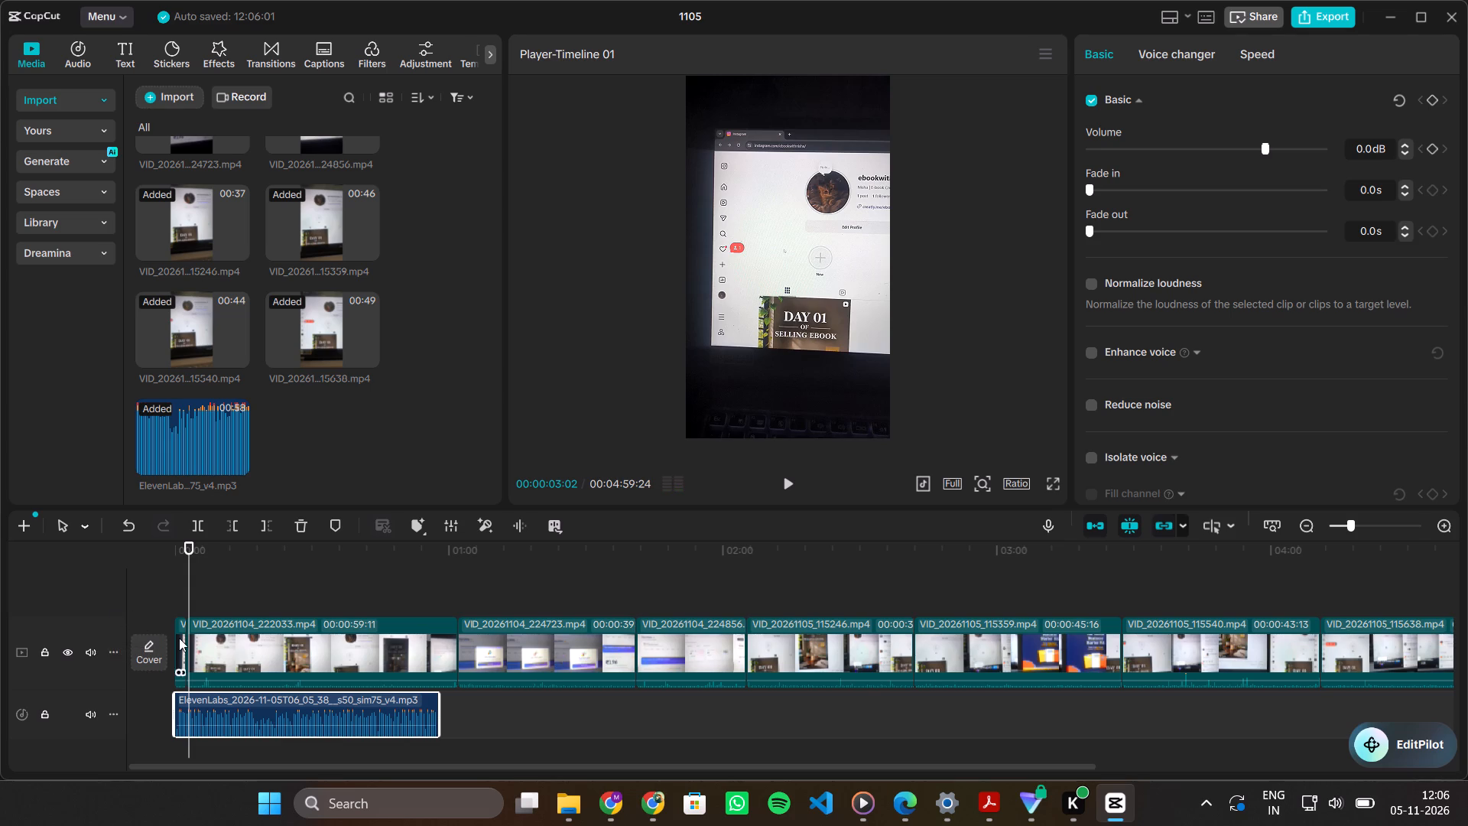
click(180, 638)
key(Delete)
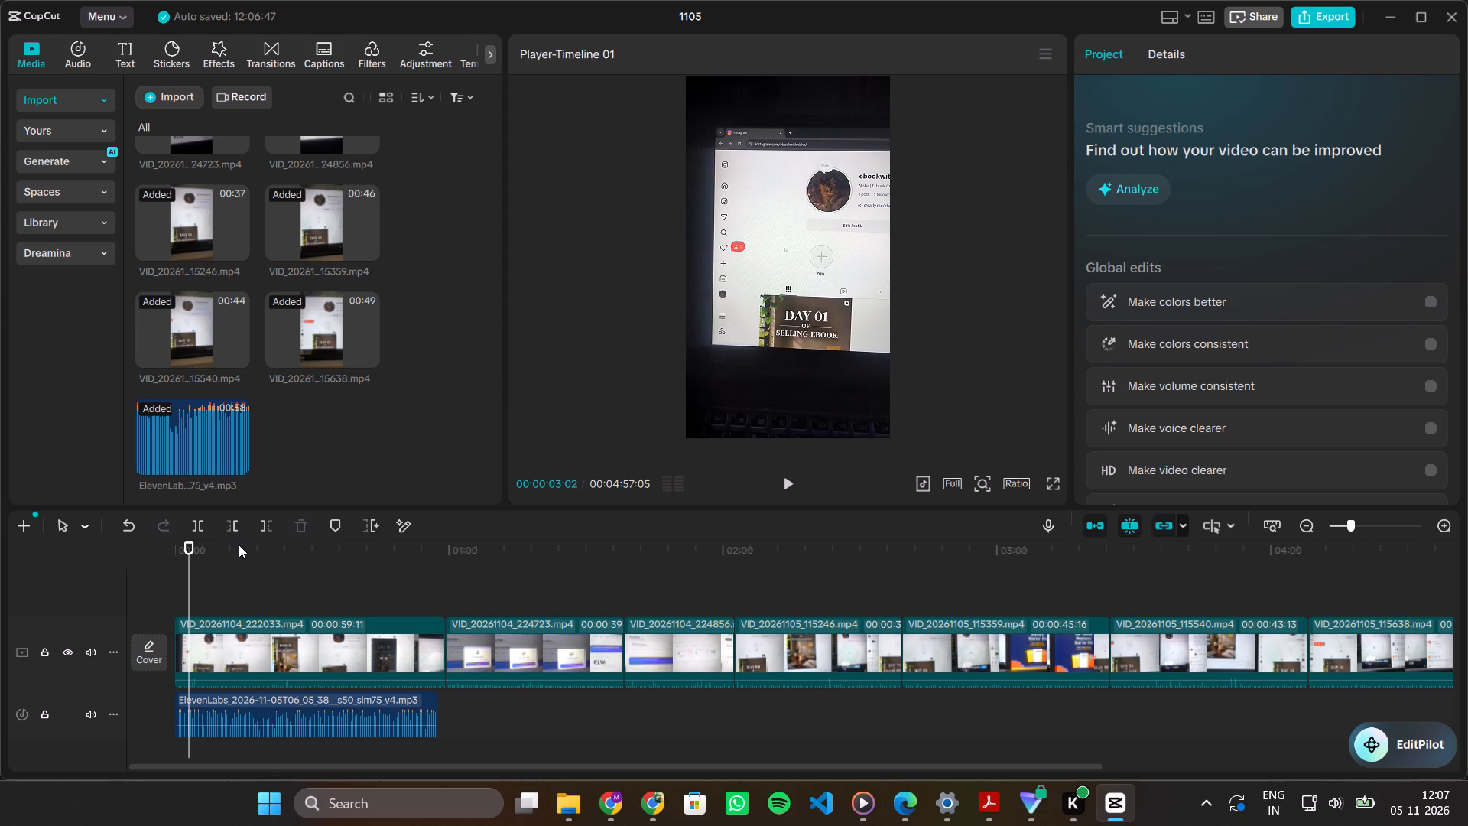
Preview the start of clip VID_20261104_222033 and trim away everything before 00:00:04:02.
key(space)
key(space)
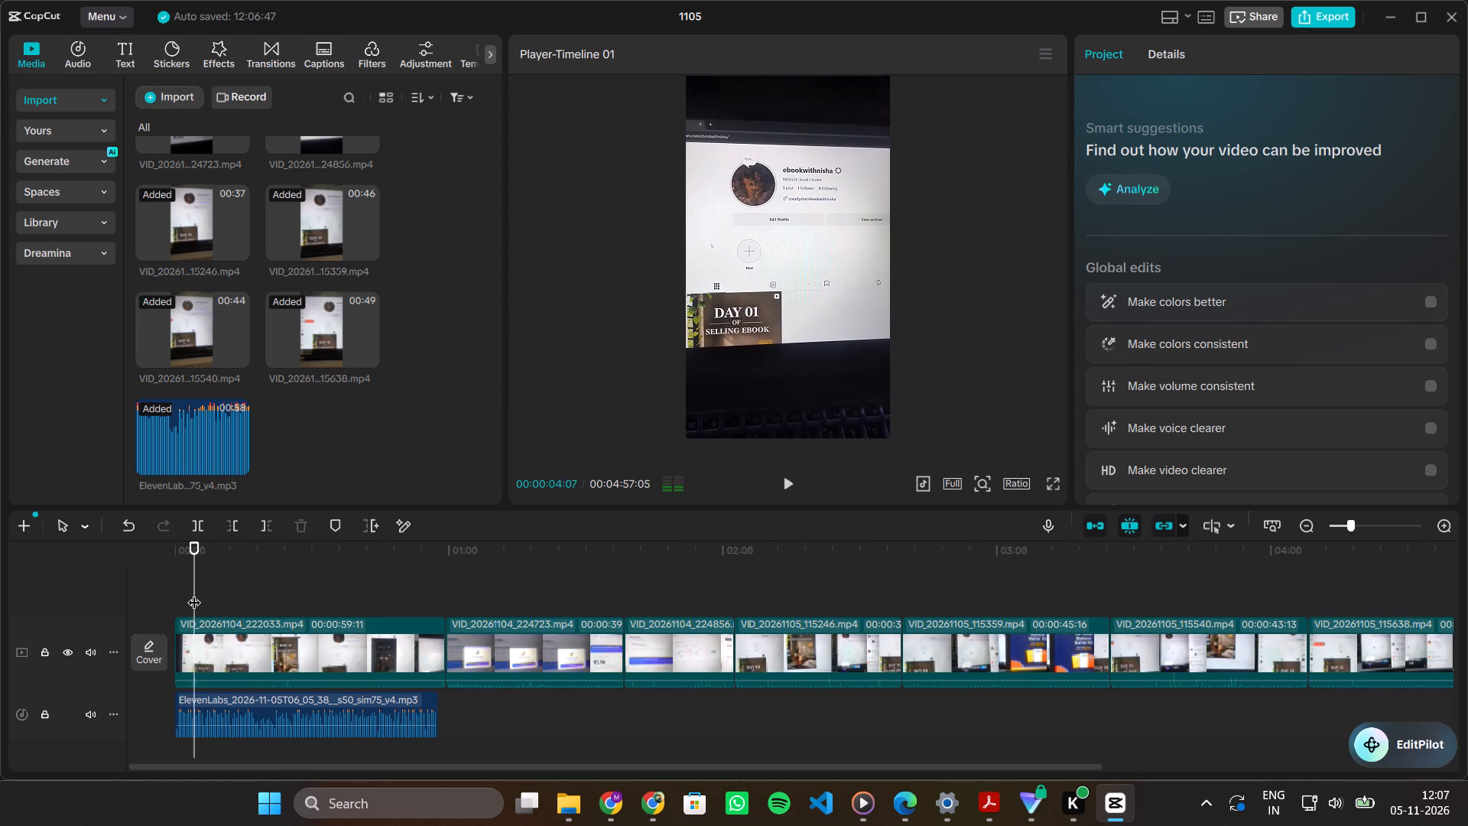
key(space)
key(space)
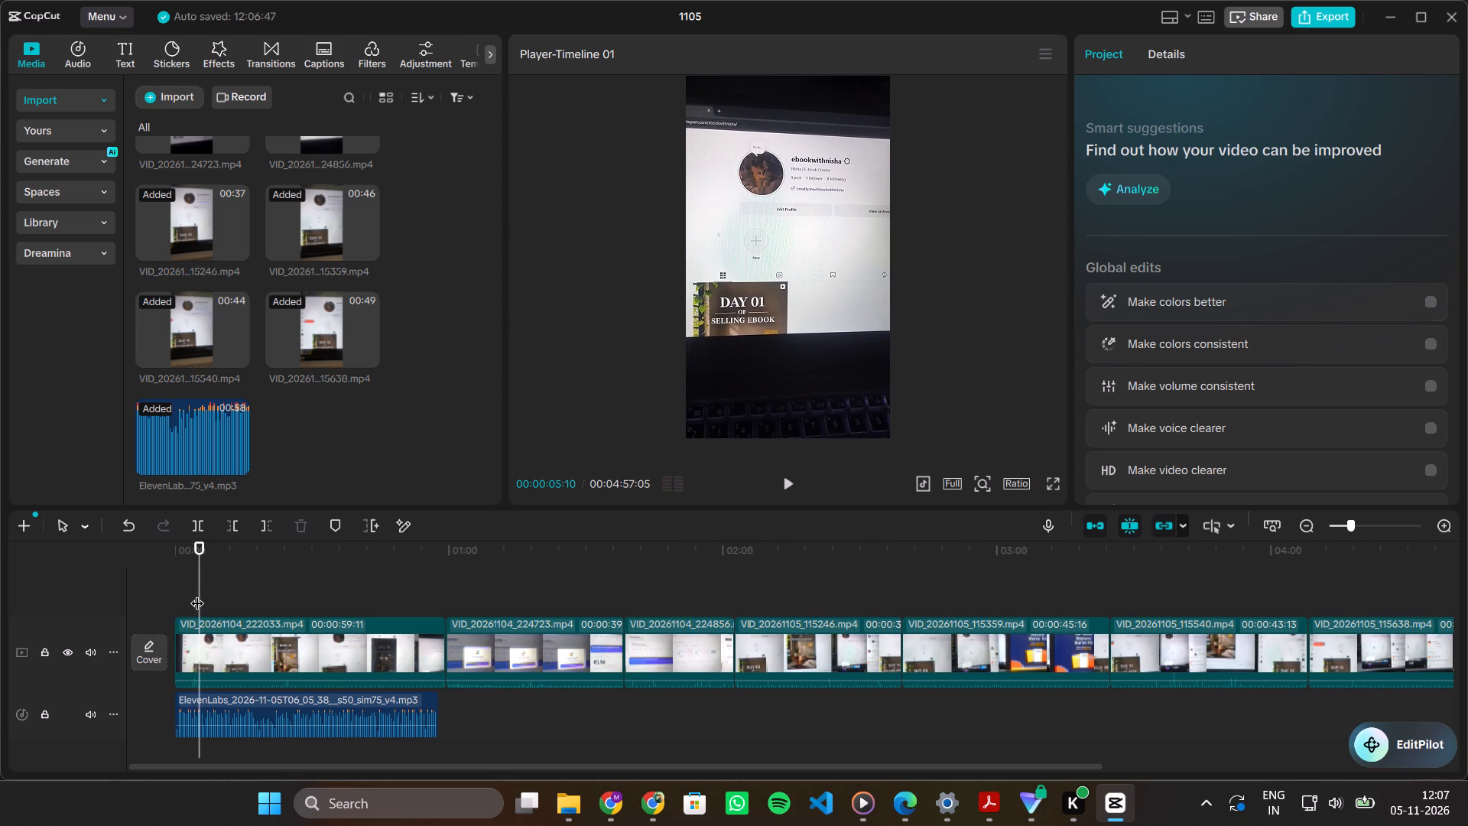
click(197, 593)
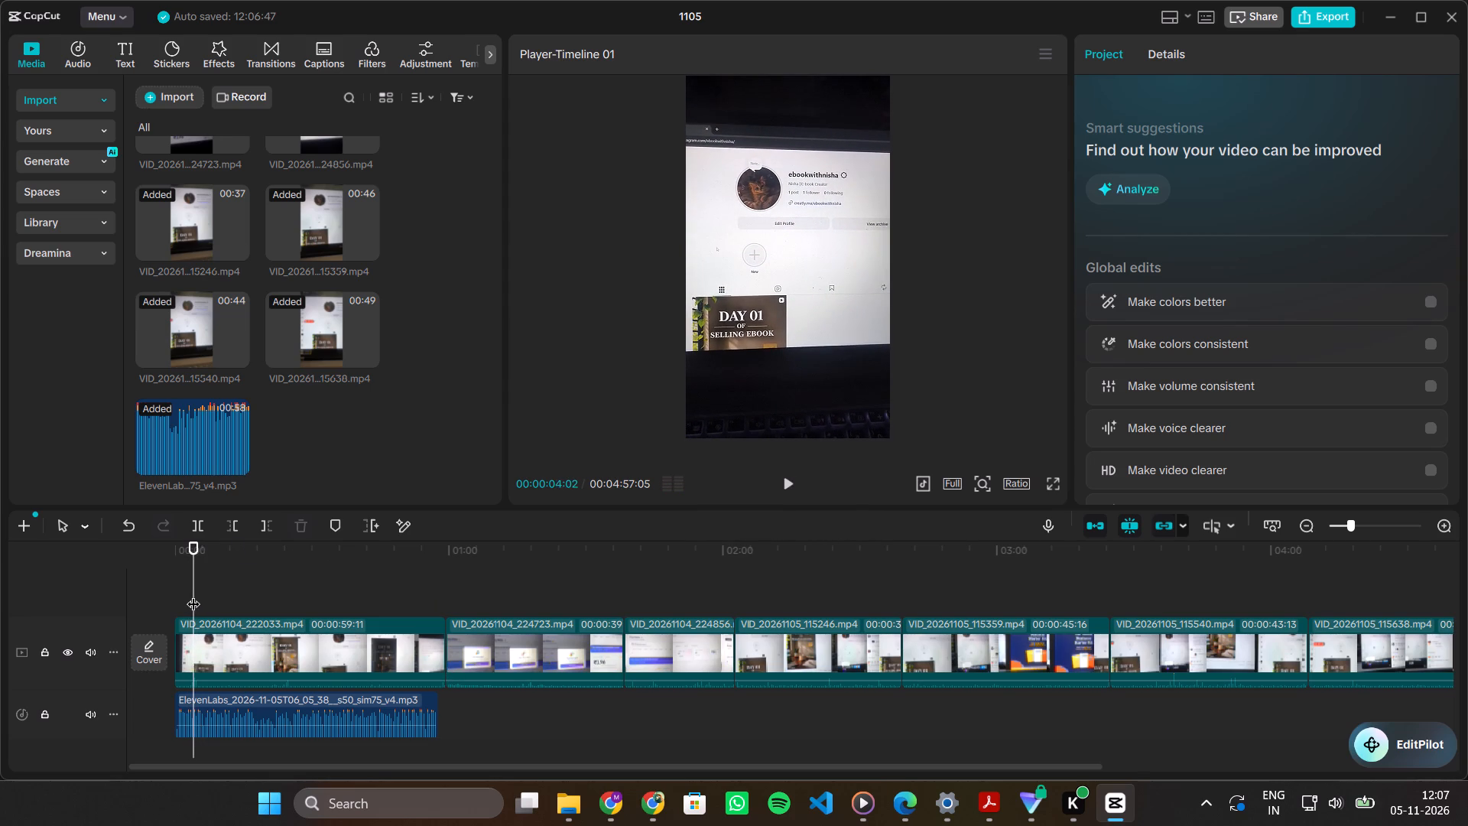
click(234, 521)
Play the trimmed opening clip again and cut off its footage before 00:00:03:26.
key(space)
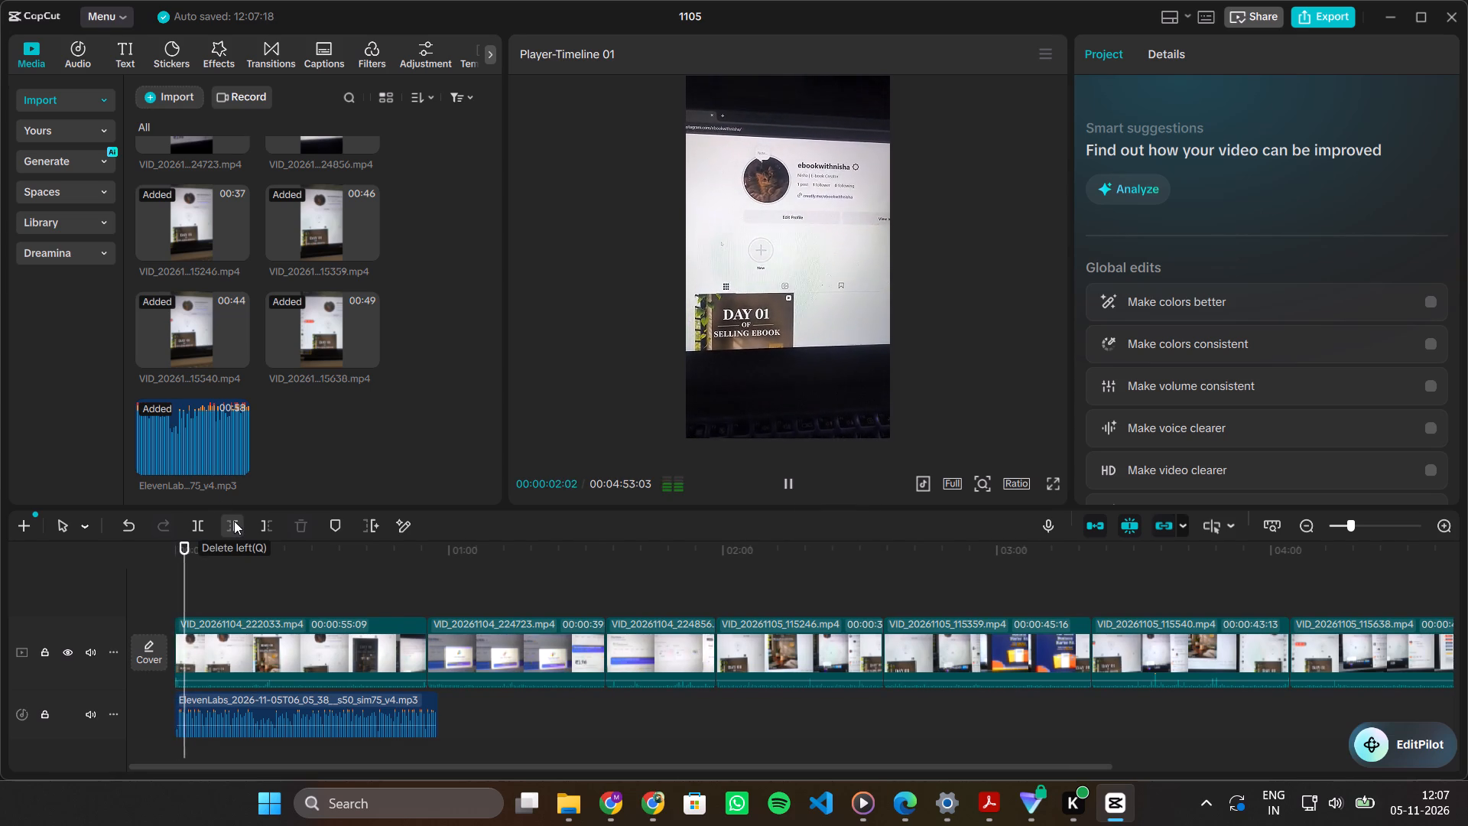
key(space)
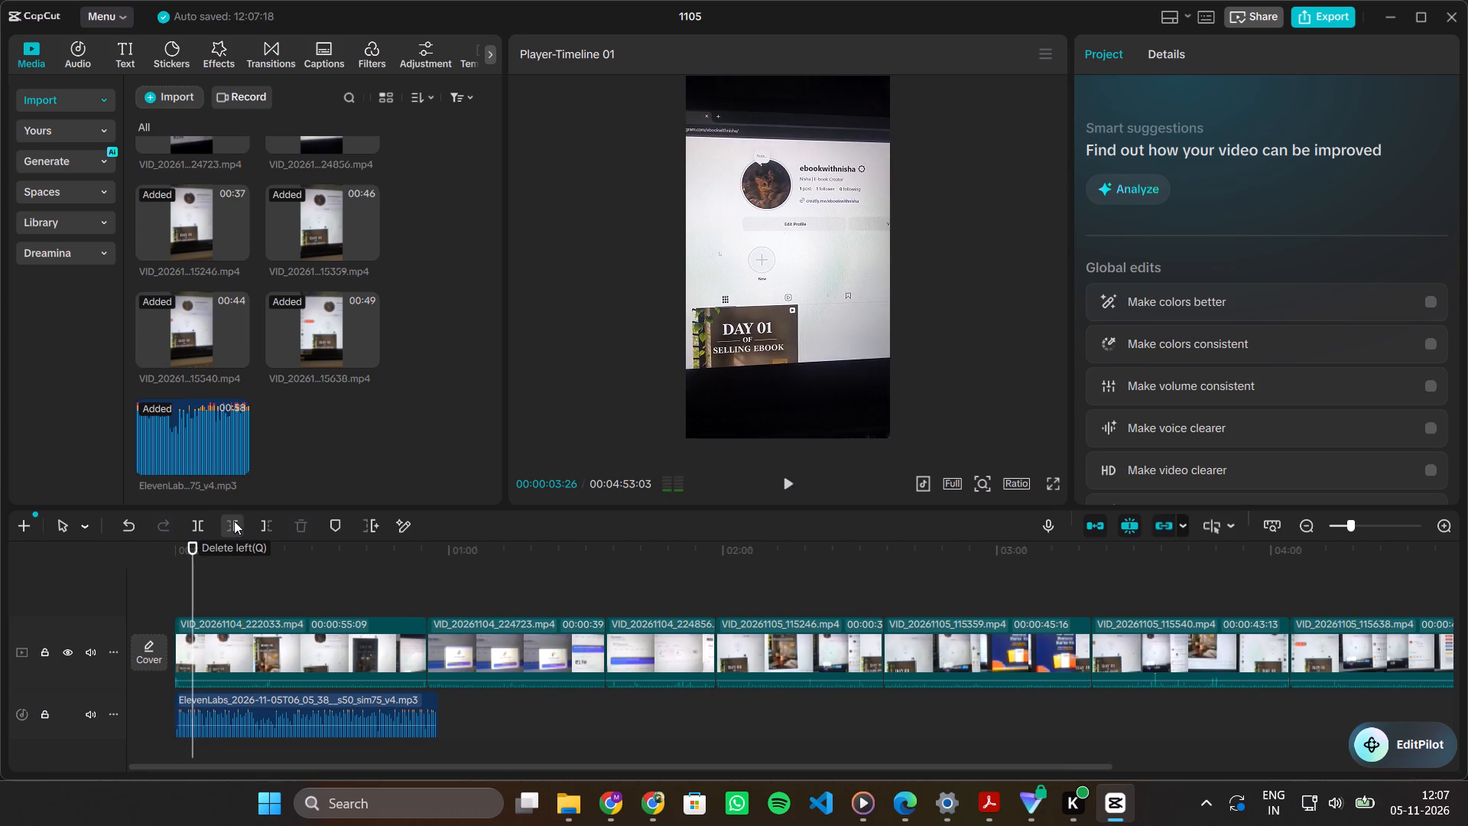
click(225, 528)
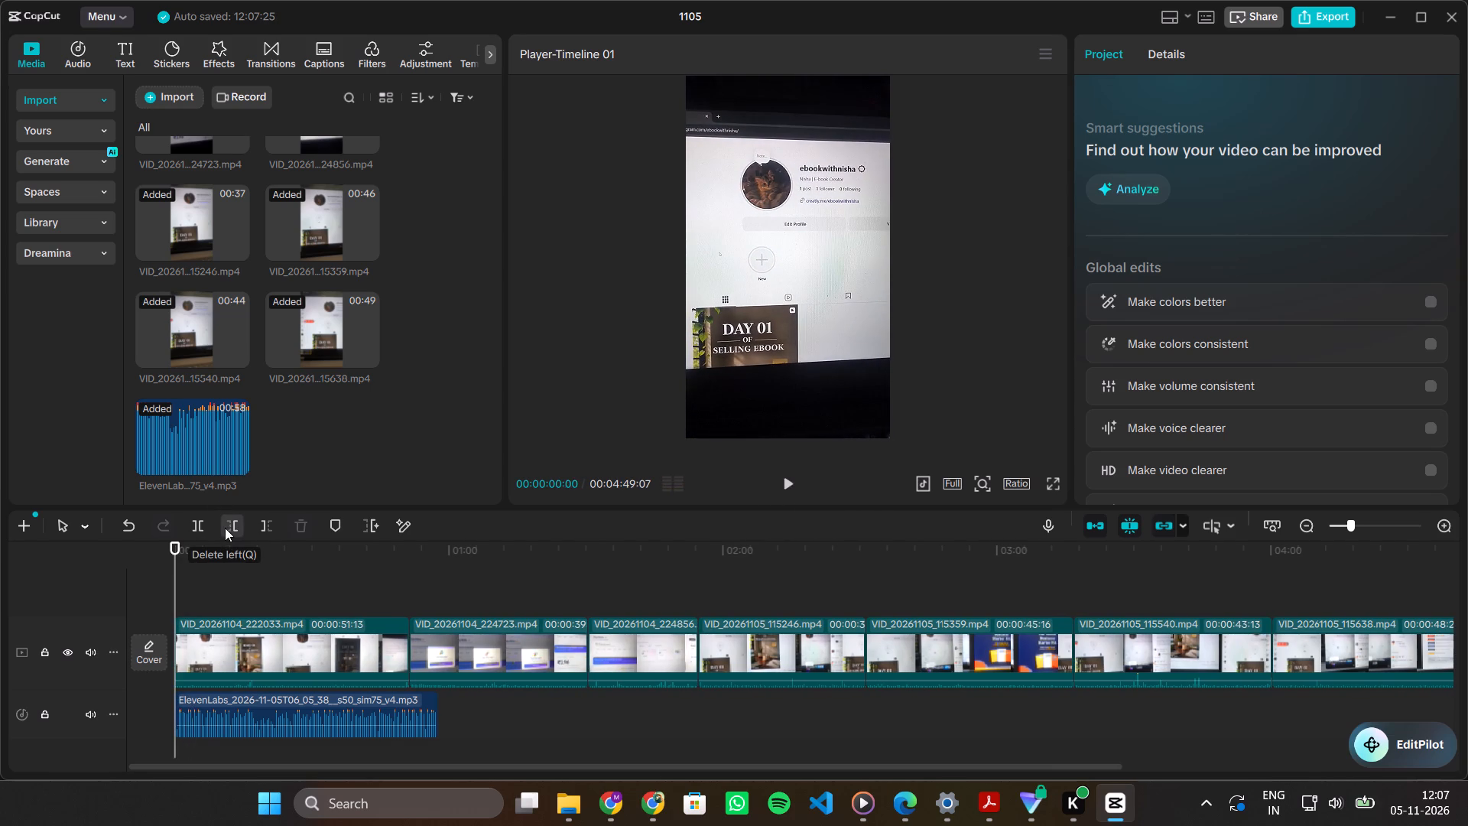
Play the opening clip from the start and split it at 00:00:02:16.
key(space)
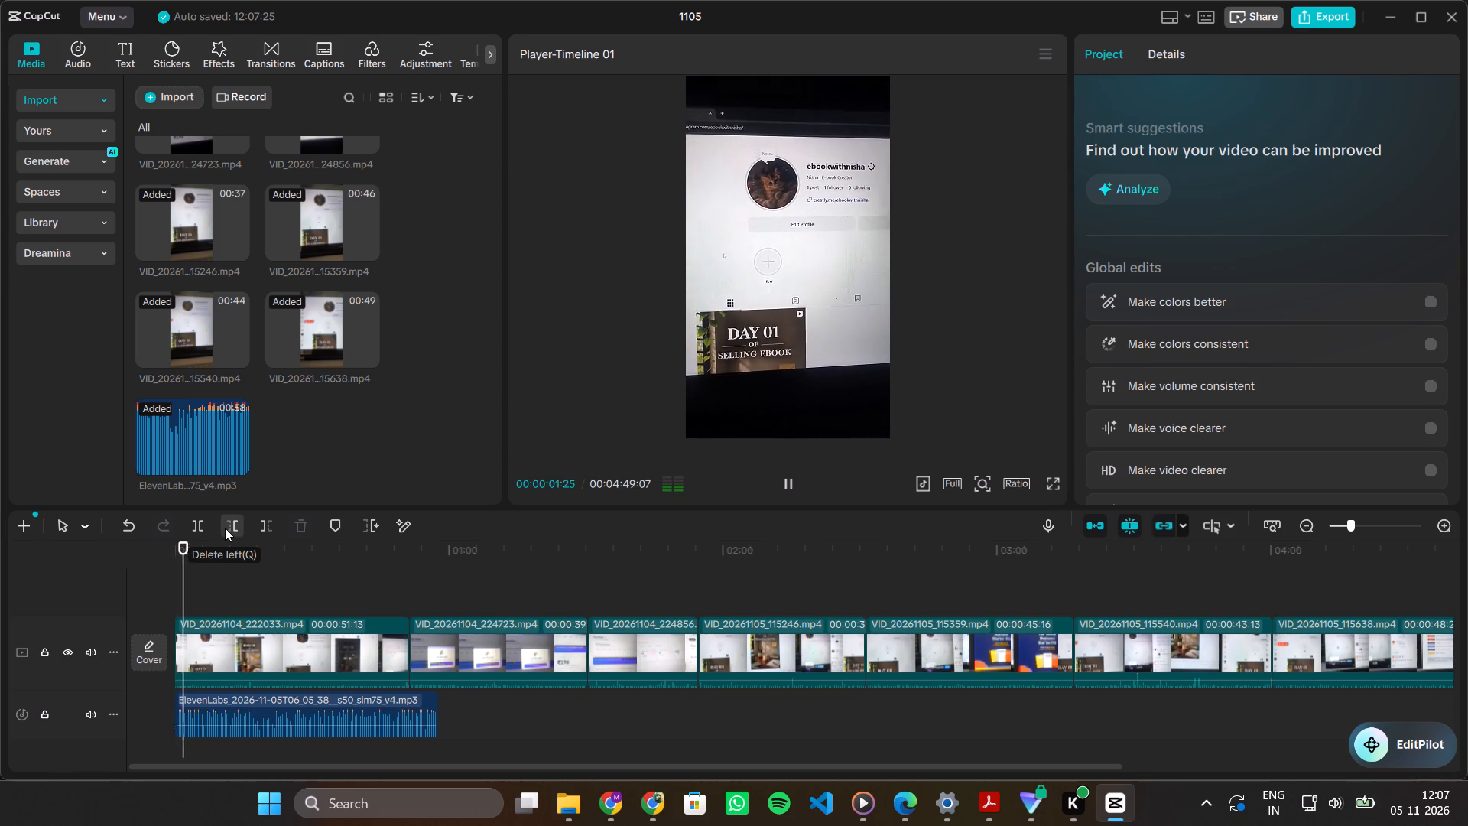
key(space)
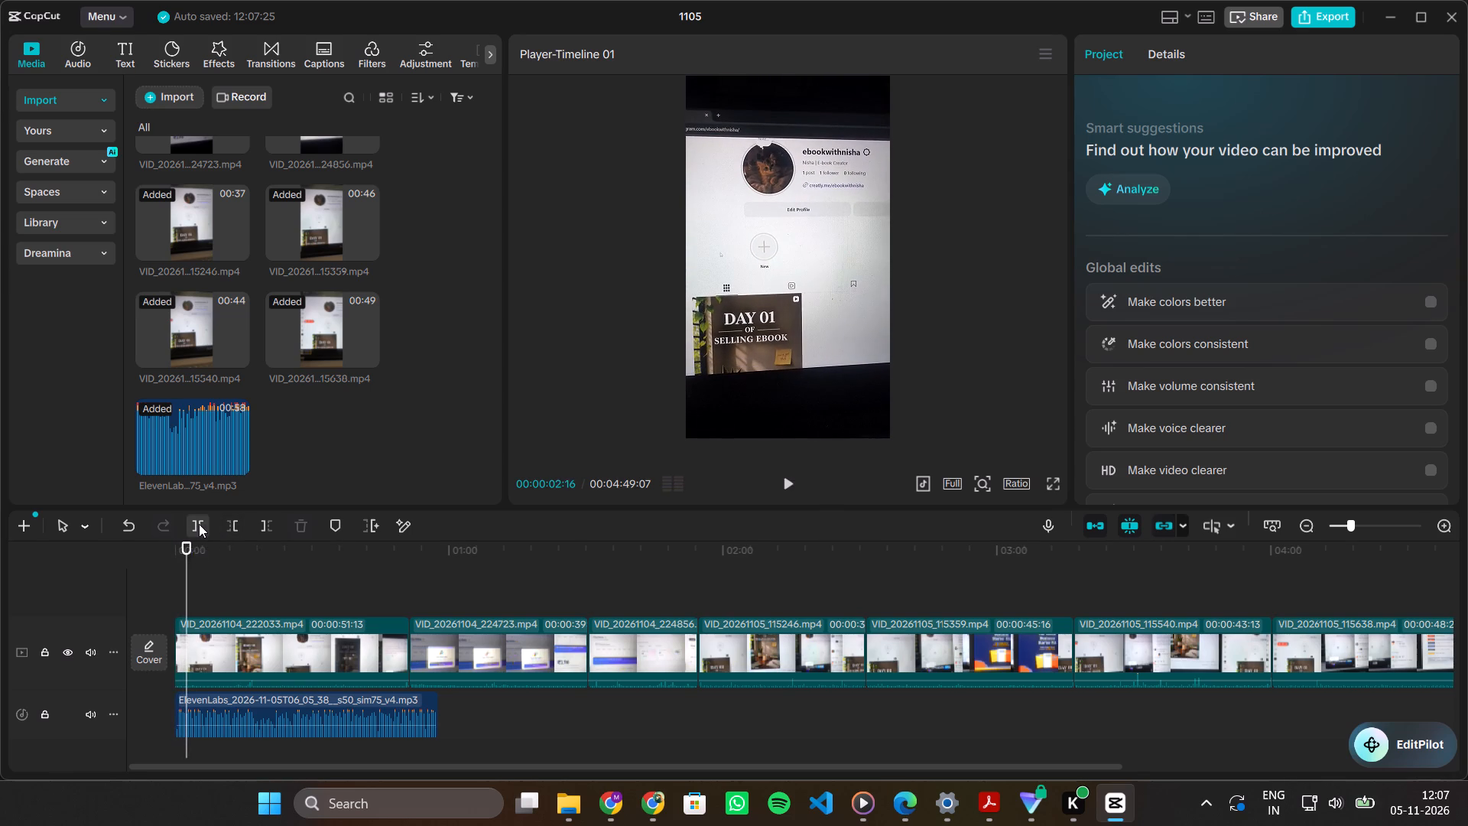
click(199, 524)
Move clip VID_20261104_224723 between the two parts of the split opening clip.
drag(471, 670, 255, 672)
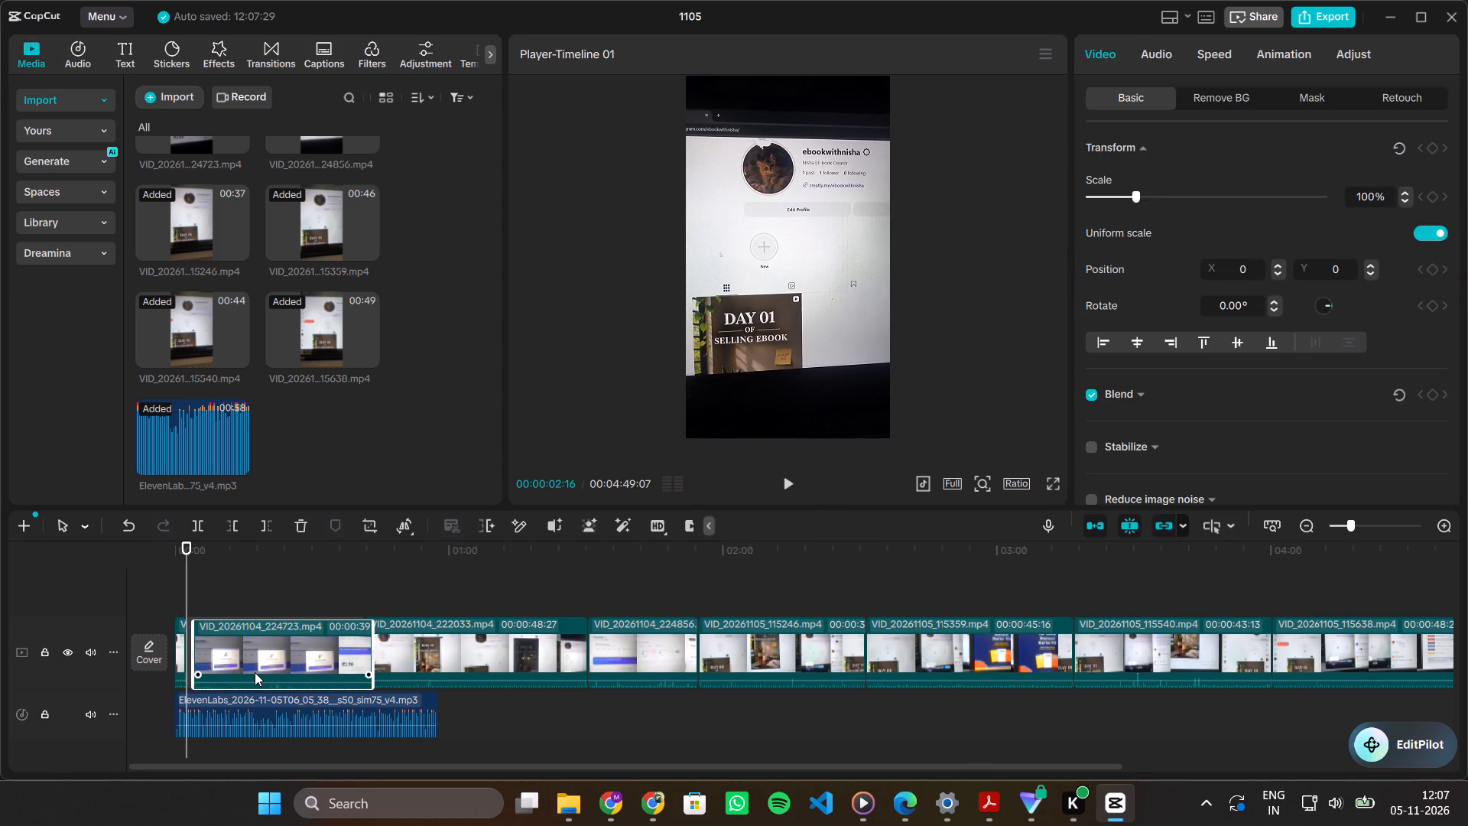
Preview the start of the moved clip VID_20261104_224723, and undo both its move and the split of the opening clip.
drag(255, 672, 257, 672)
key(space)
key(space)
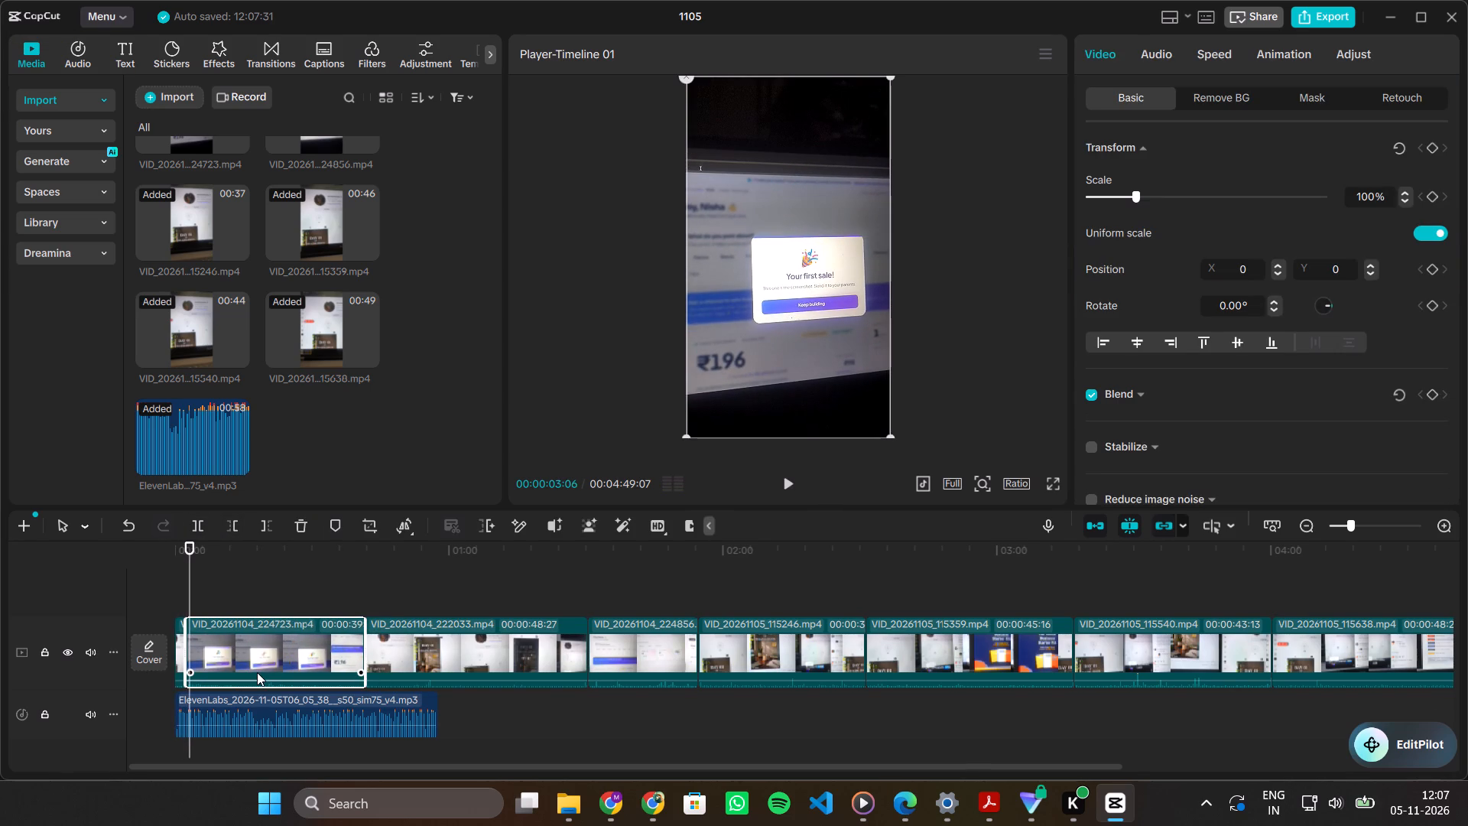
key(ctrl+z)
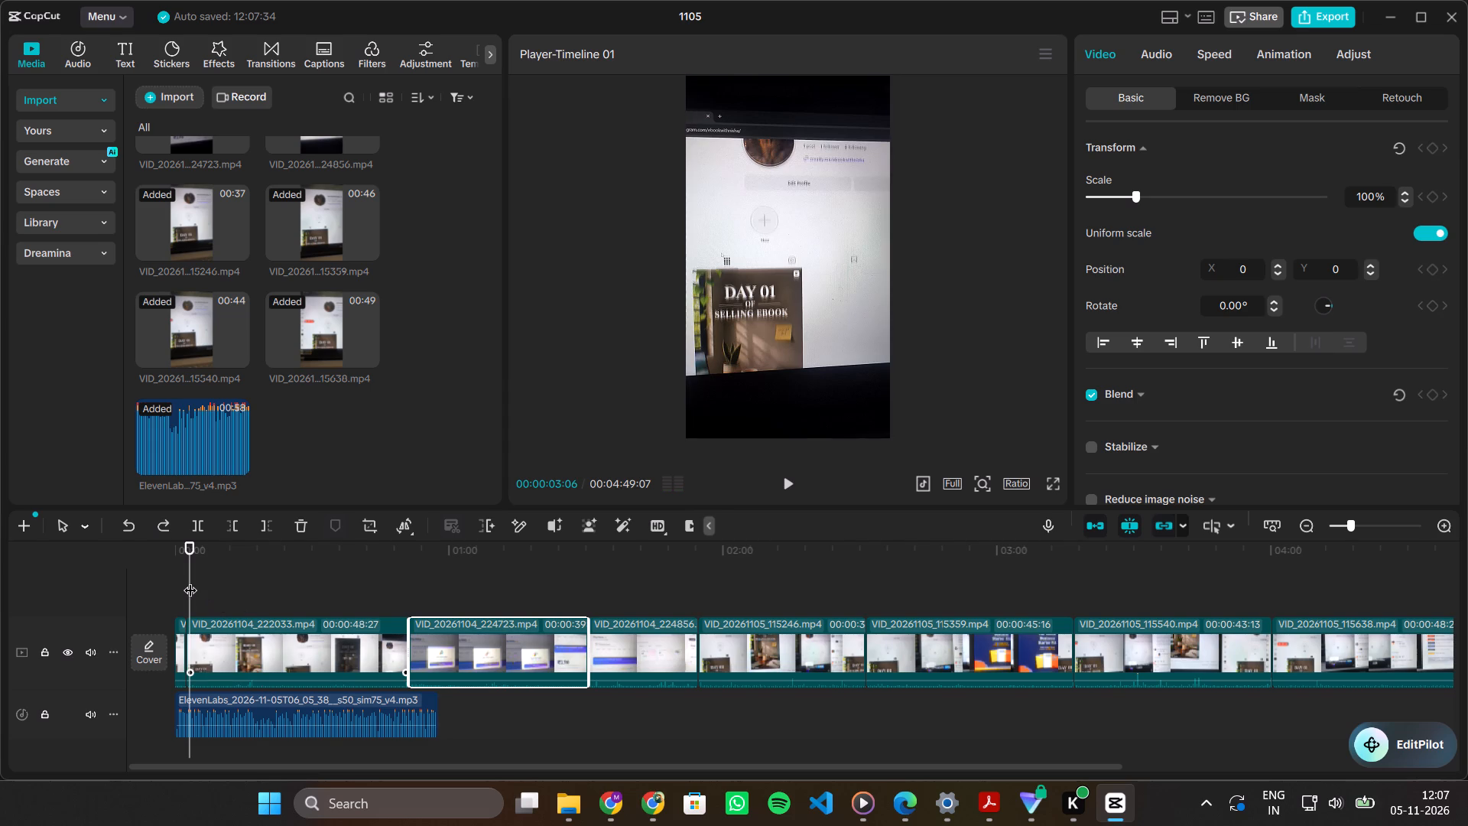
click(132, 522)
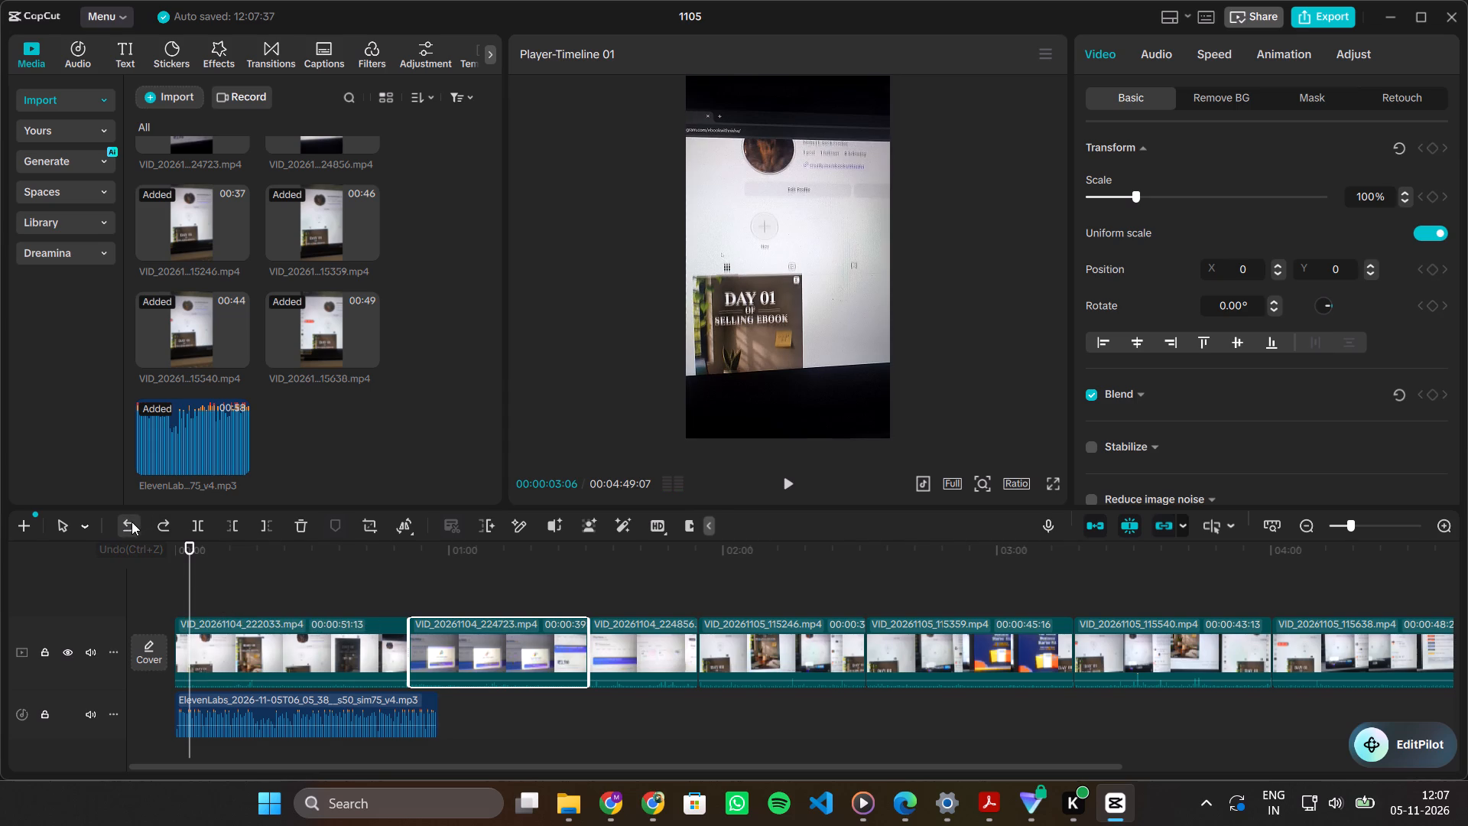
Play and scrub through opening clip VID_20261104_222033 to examine which footage suits the start of the video.
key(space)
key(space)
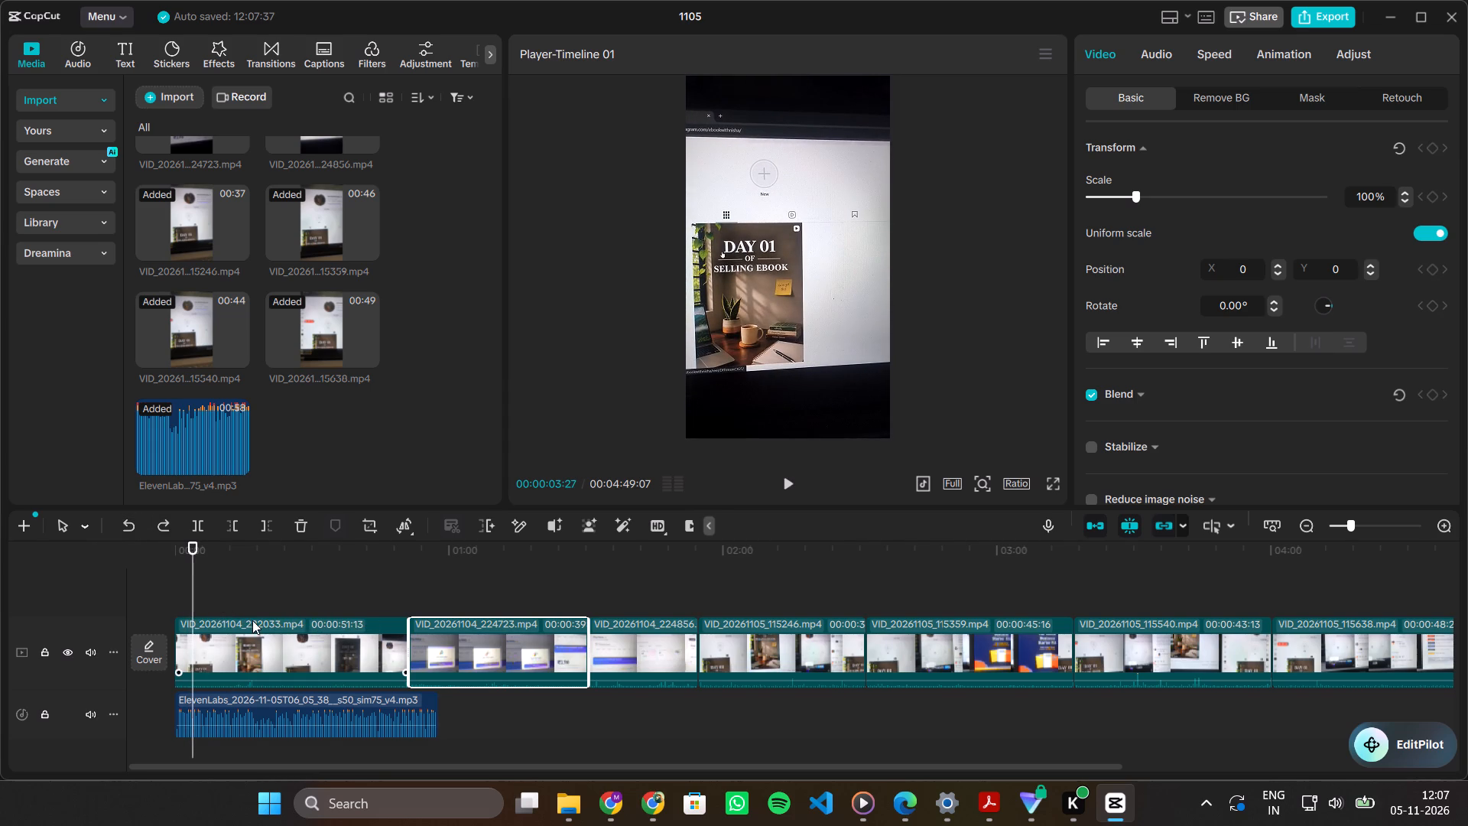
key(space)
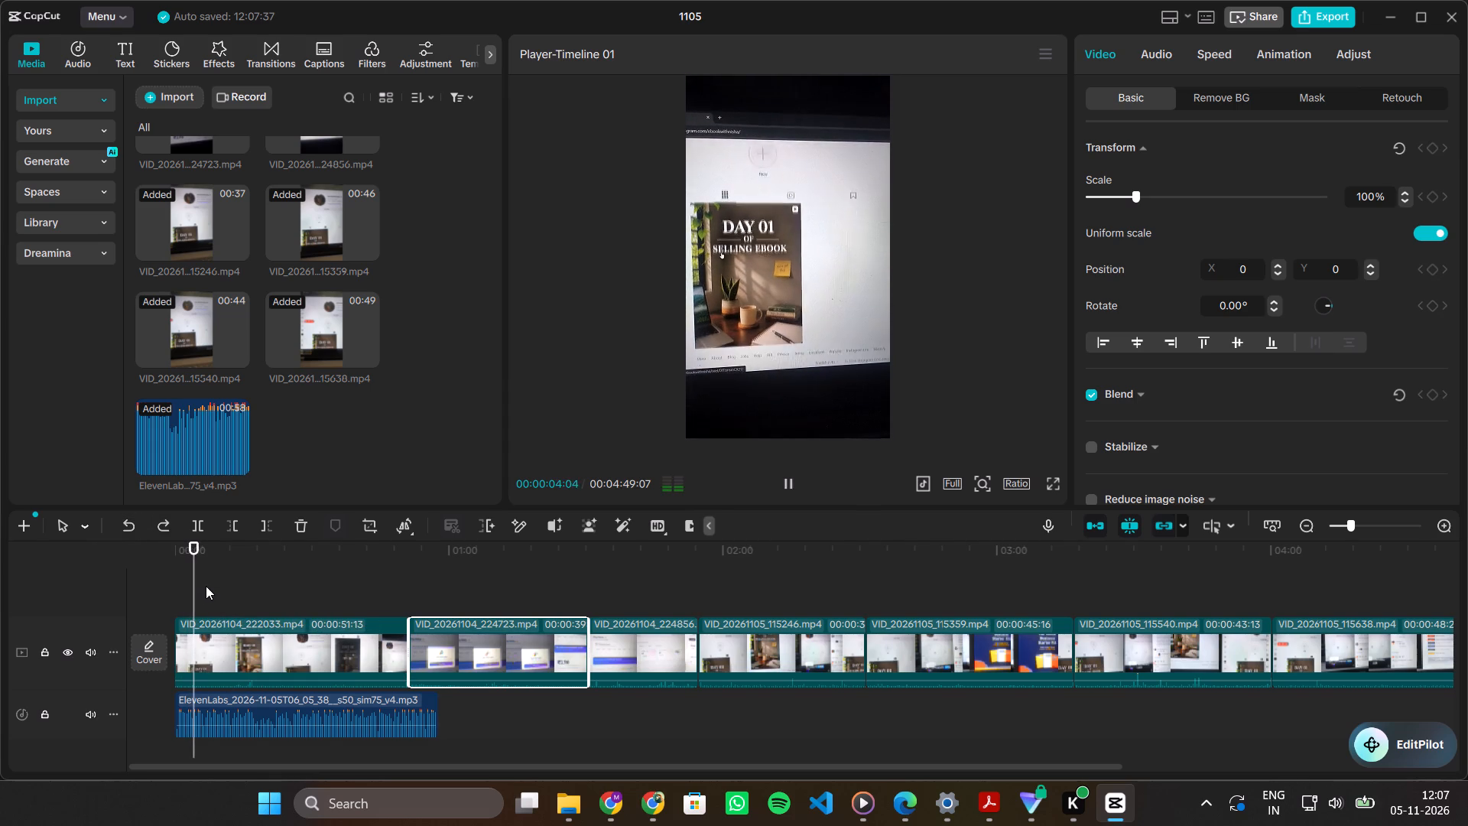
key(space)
scroll(656, 717, left, 1)
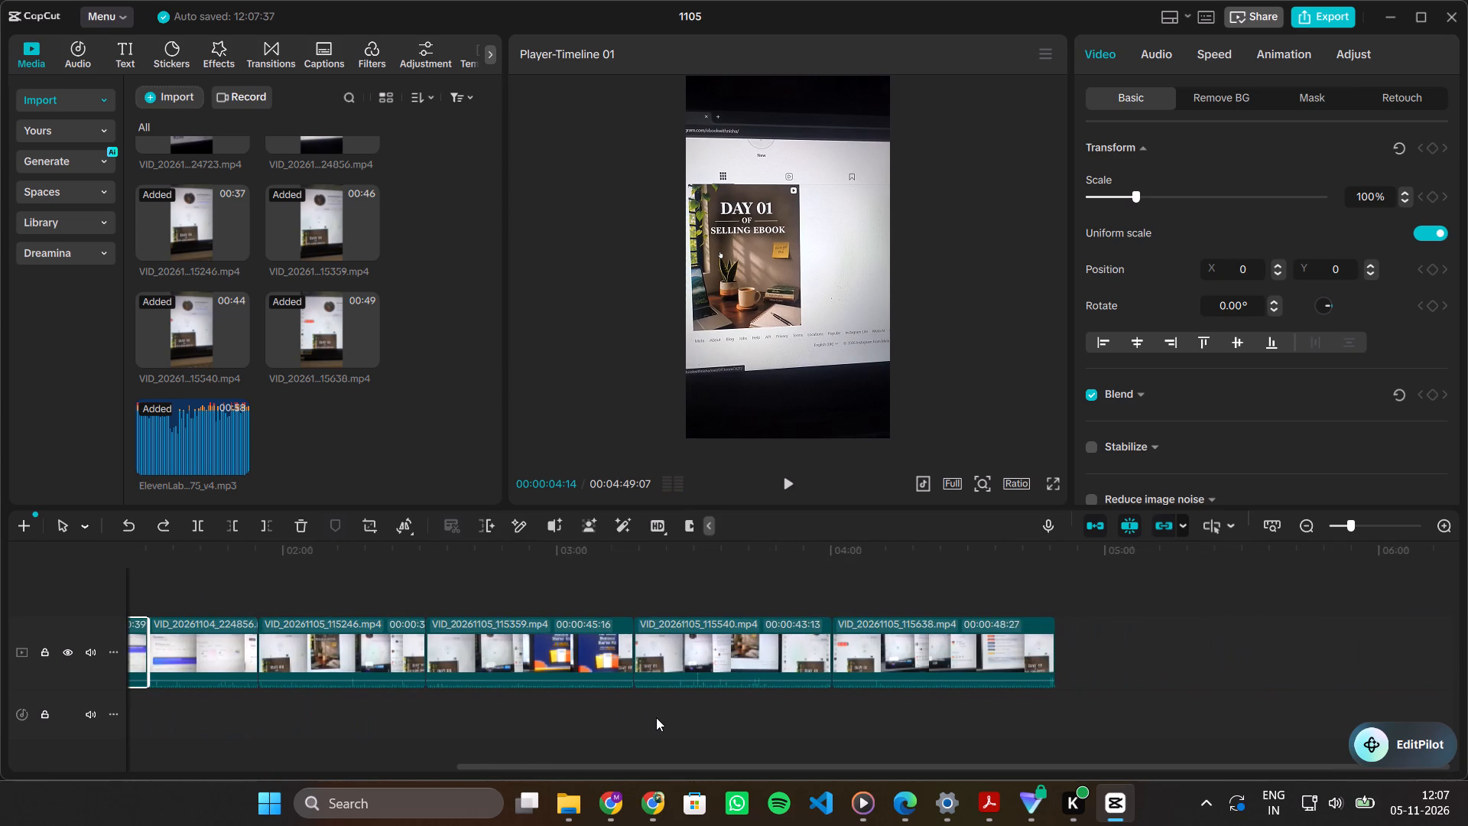
scroll(656, 717, left, 1)
click(954, 585)
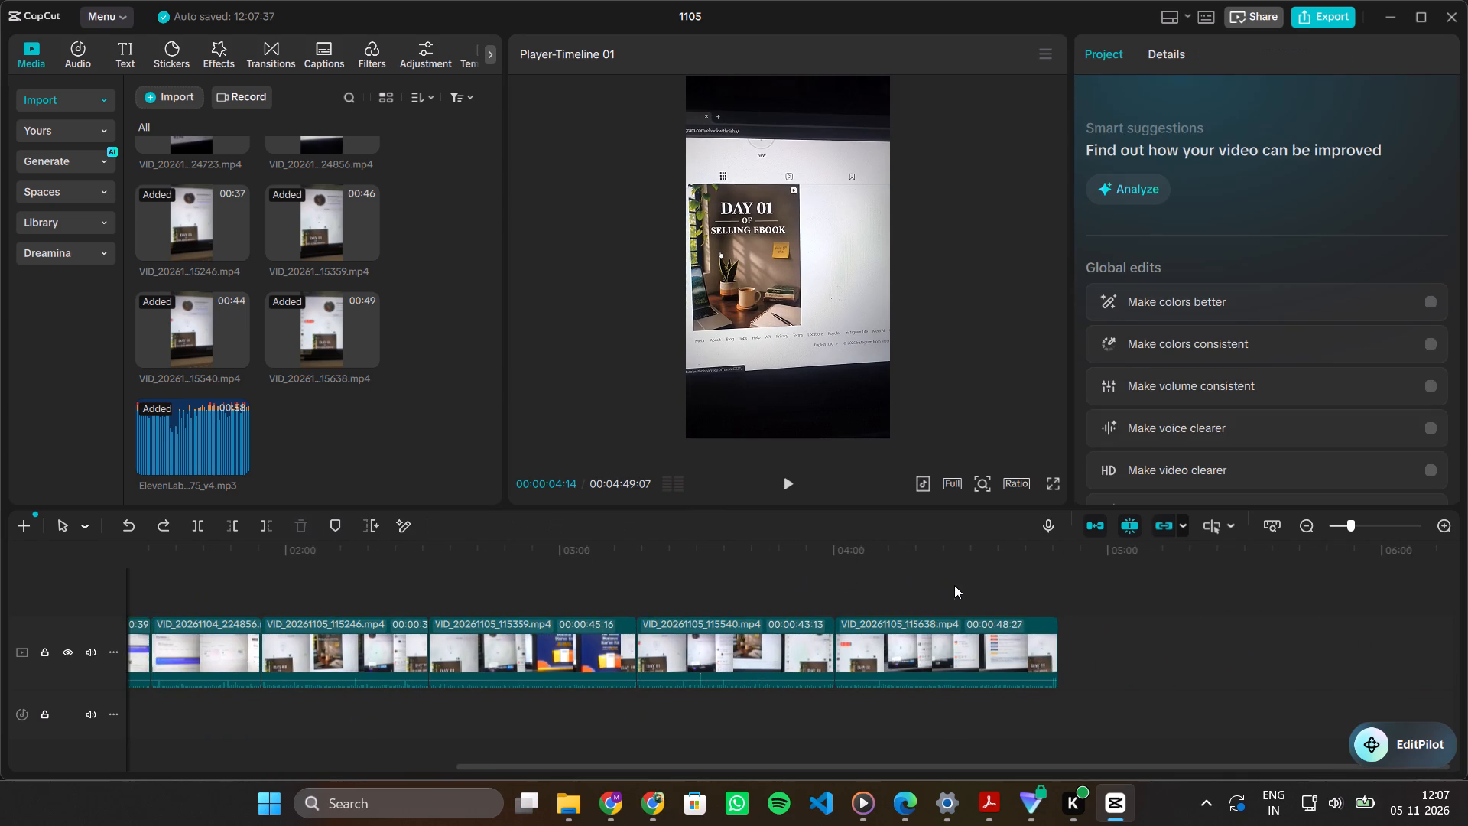
drag(954, 585, 200, 587)
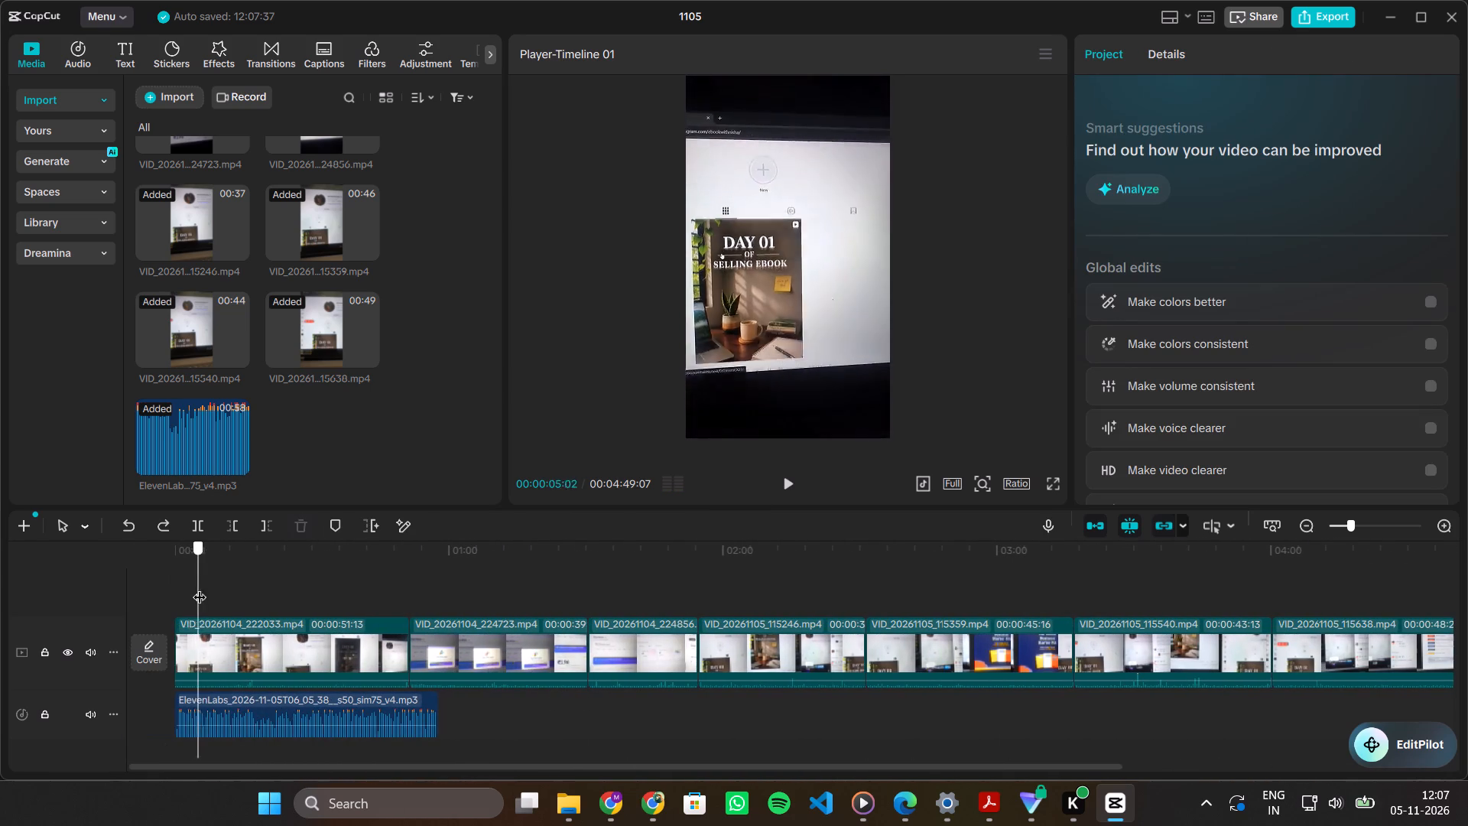
drag(200, 587, 297, 582)
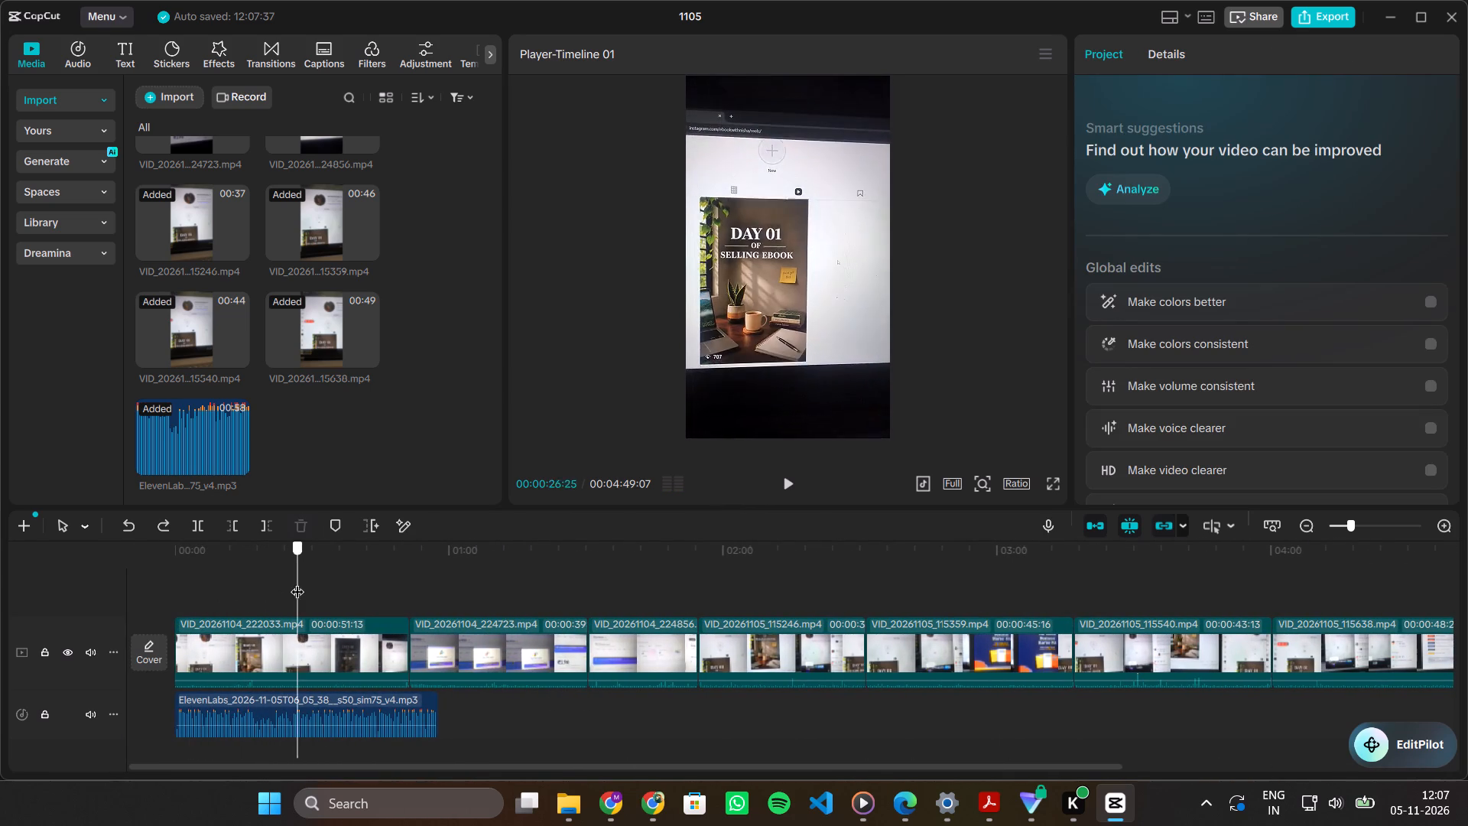
drag(297, 582, 404, 569)
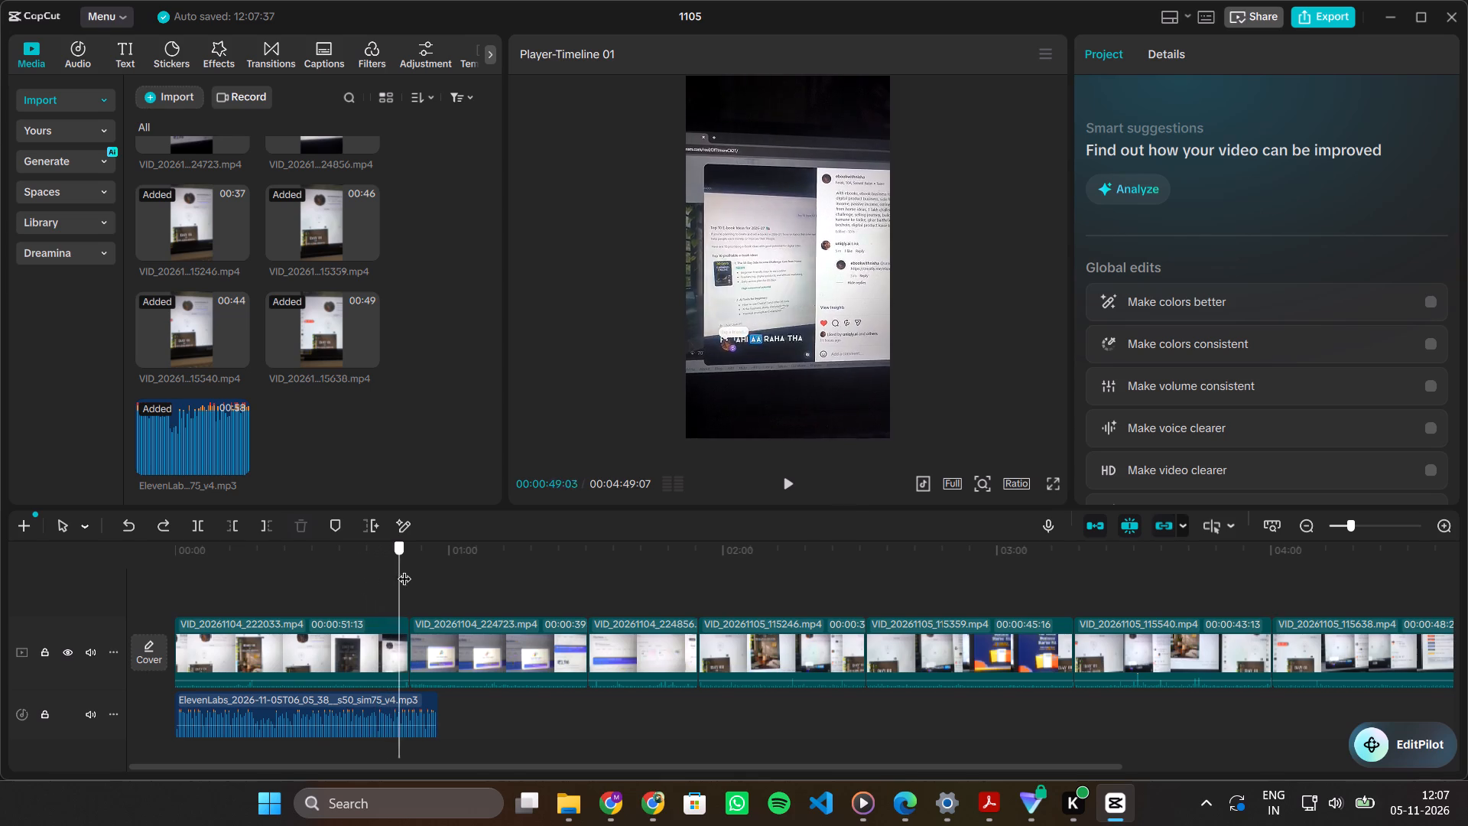
drag(404, 569, 259, 562)
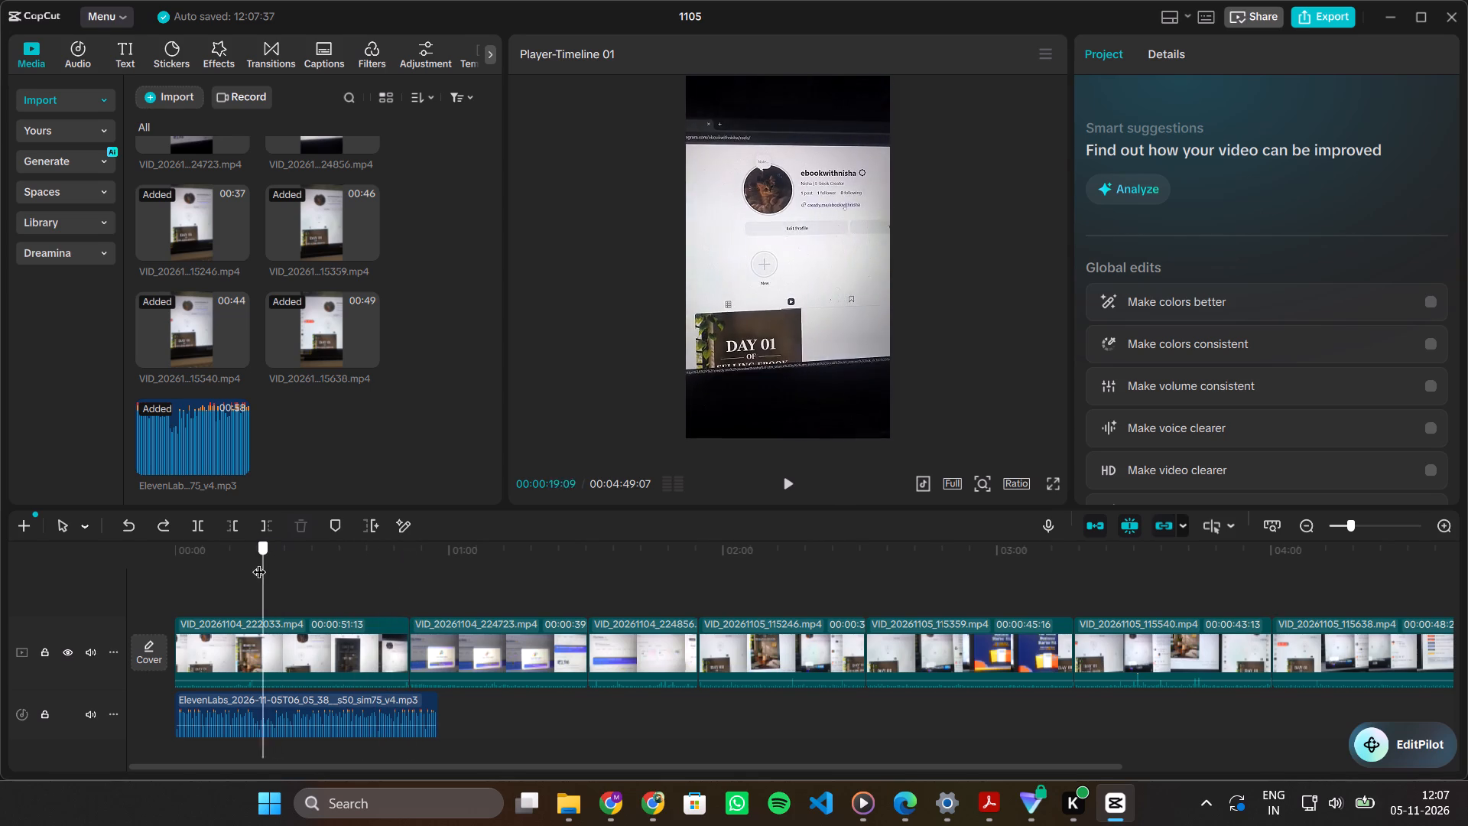
drag(259, 562, 194, 548)
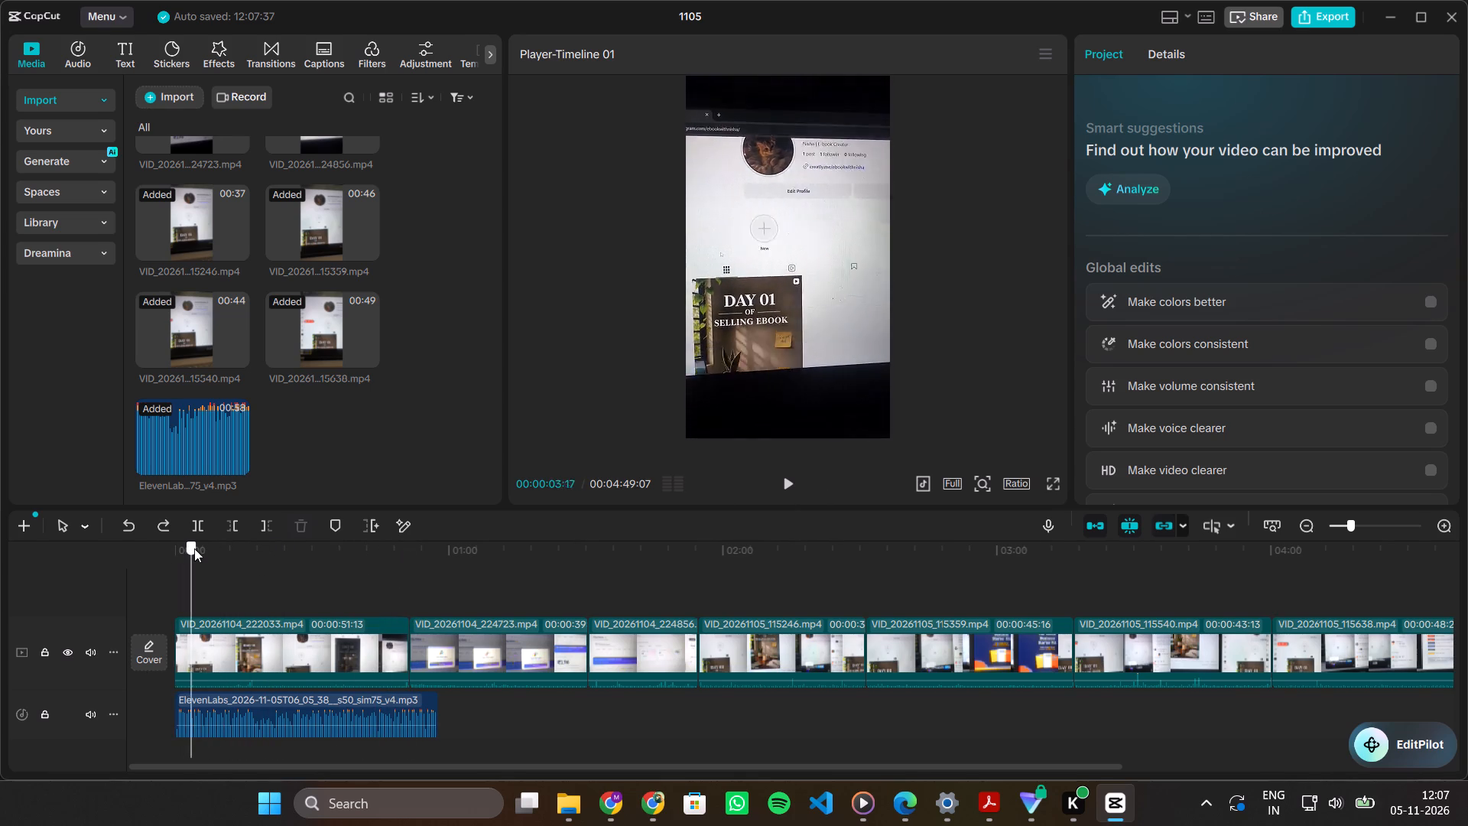
drag(194, 548, 230, 545)
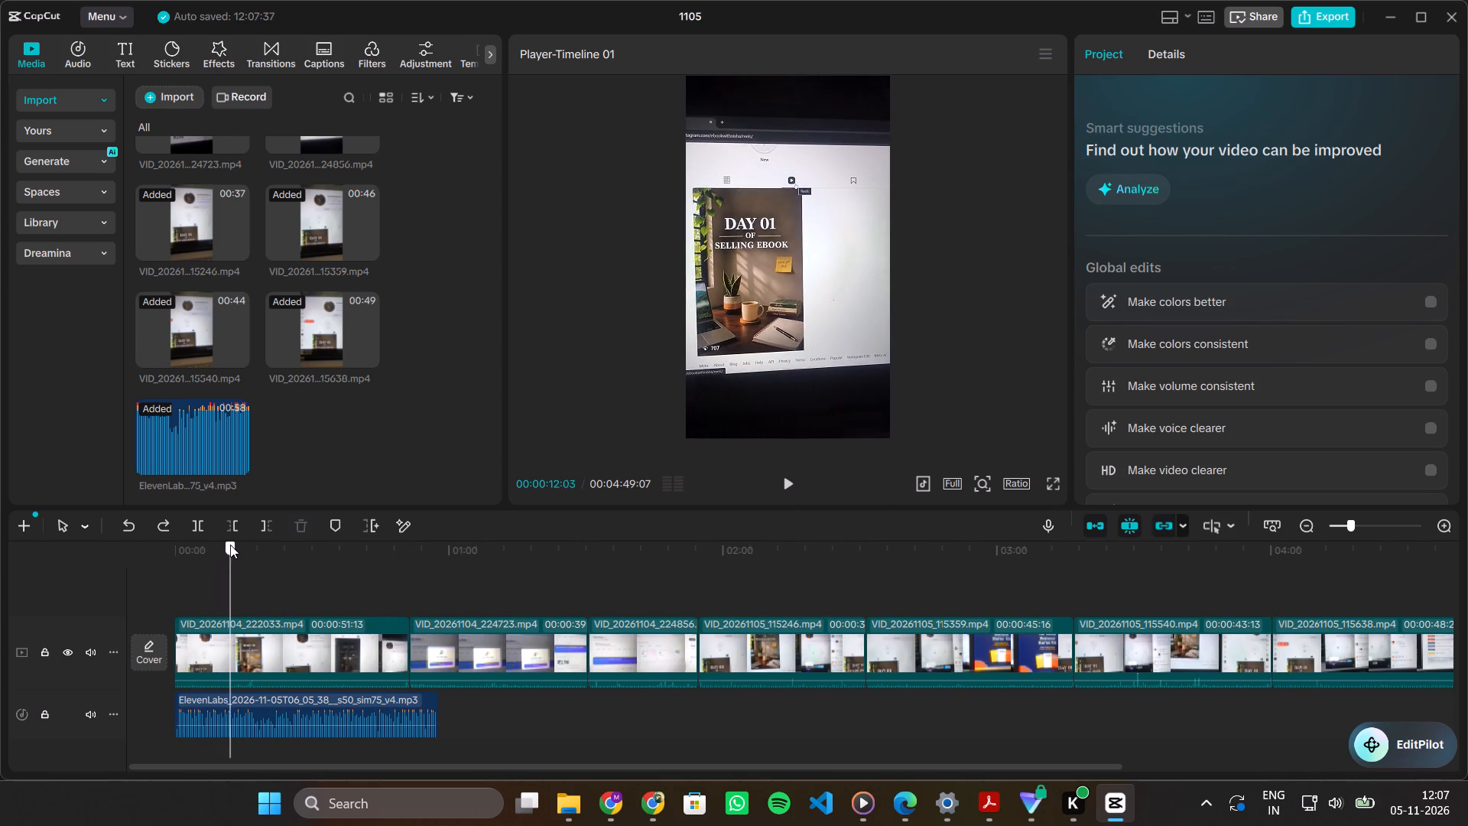
drag(230, 545, 235, 544)
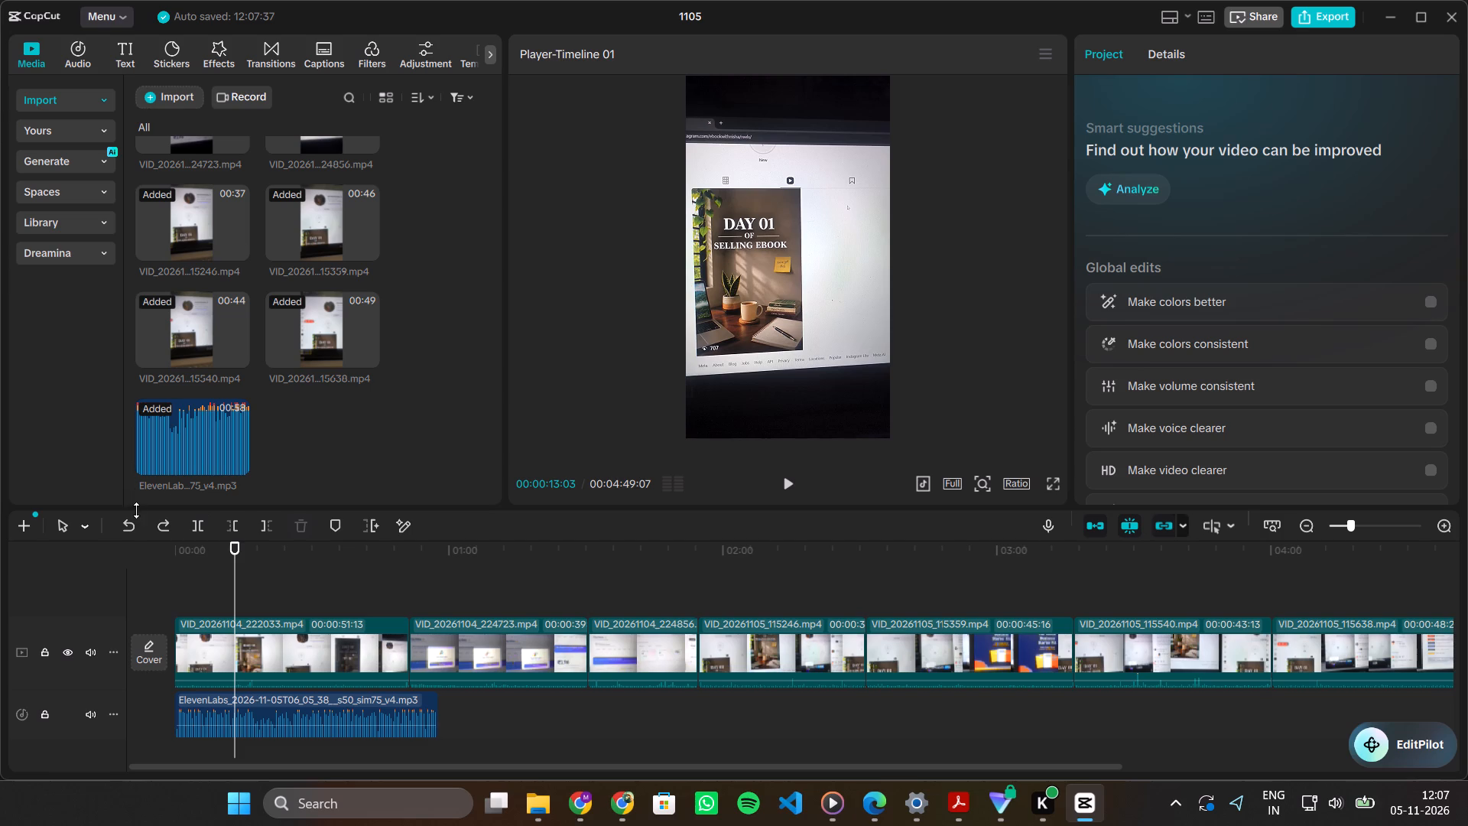
Undo both earlier start trims of opening clip VID_20261104_222033.
click(128, 522)
click(128, 522)
click(128, 522)
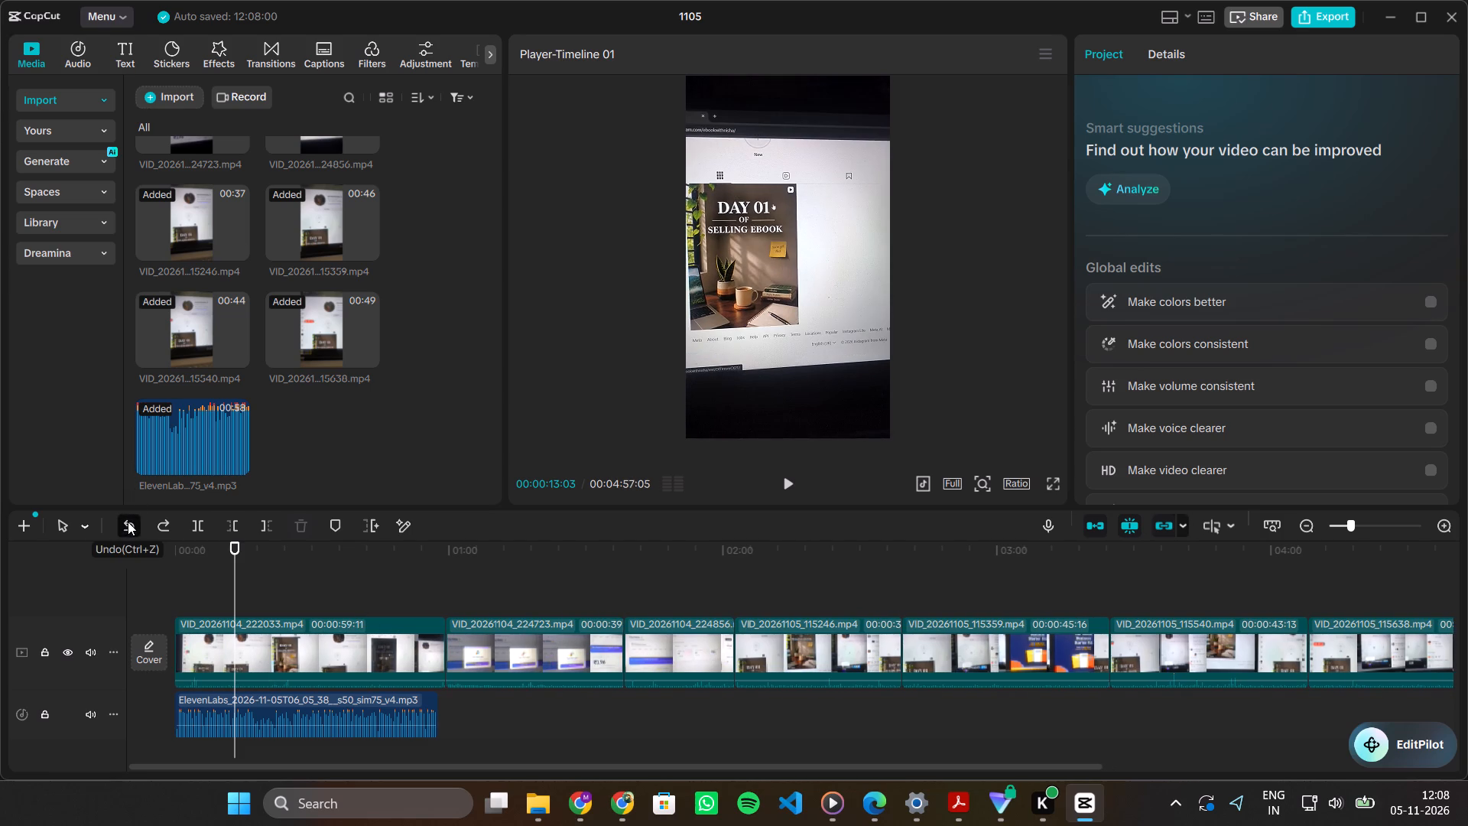
key(Delete)
Scrub through the opening clip's first seconds and trim away everything before 00:00:04:07.
drag(240, 567, 187, 592)
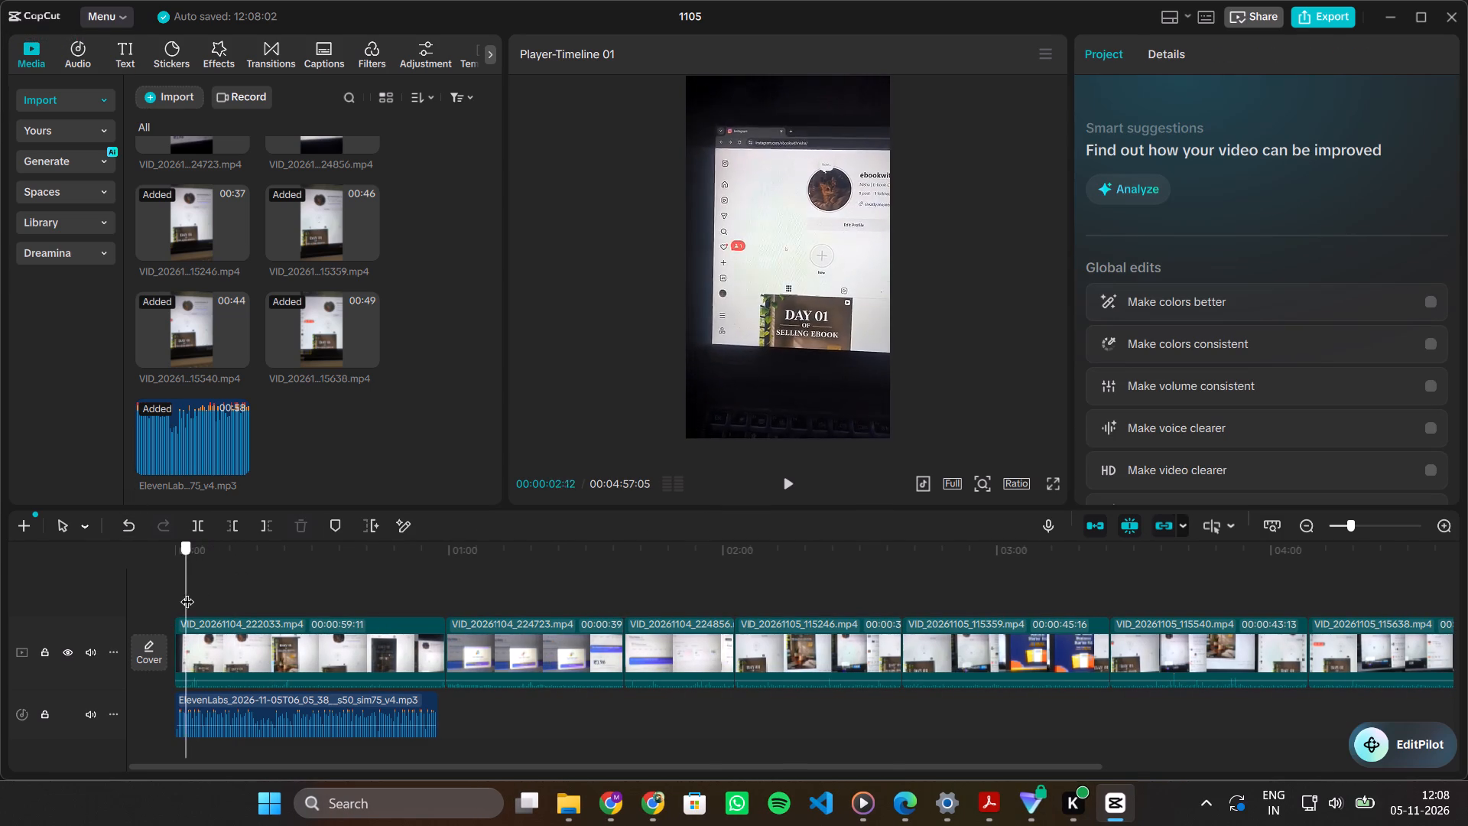
drag(187, 592, 233, 589)
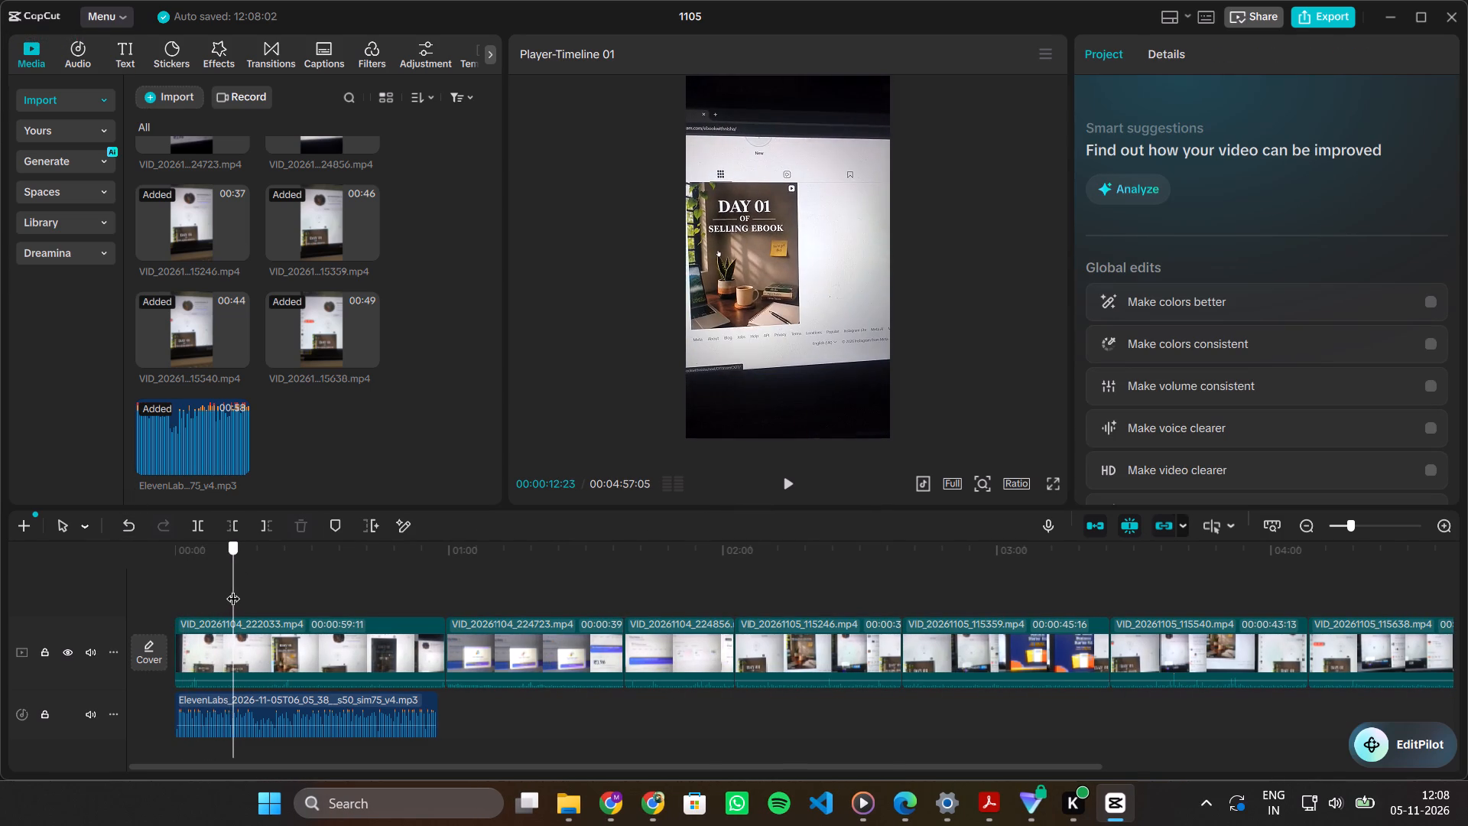
drag(233, 589, 195, 594)
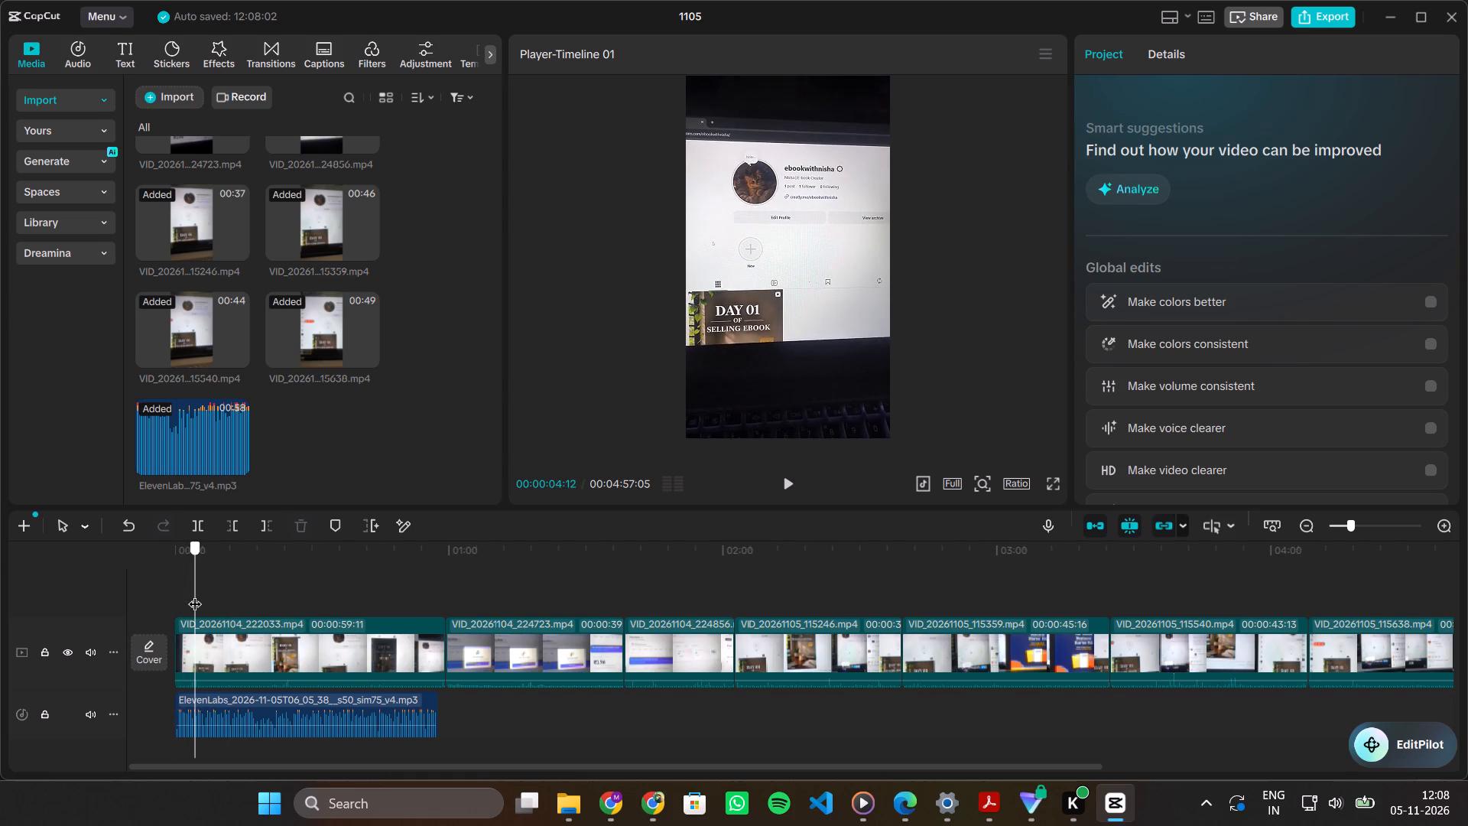
drag(195, 594, 194, 593)
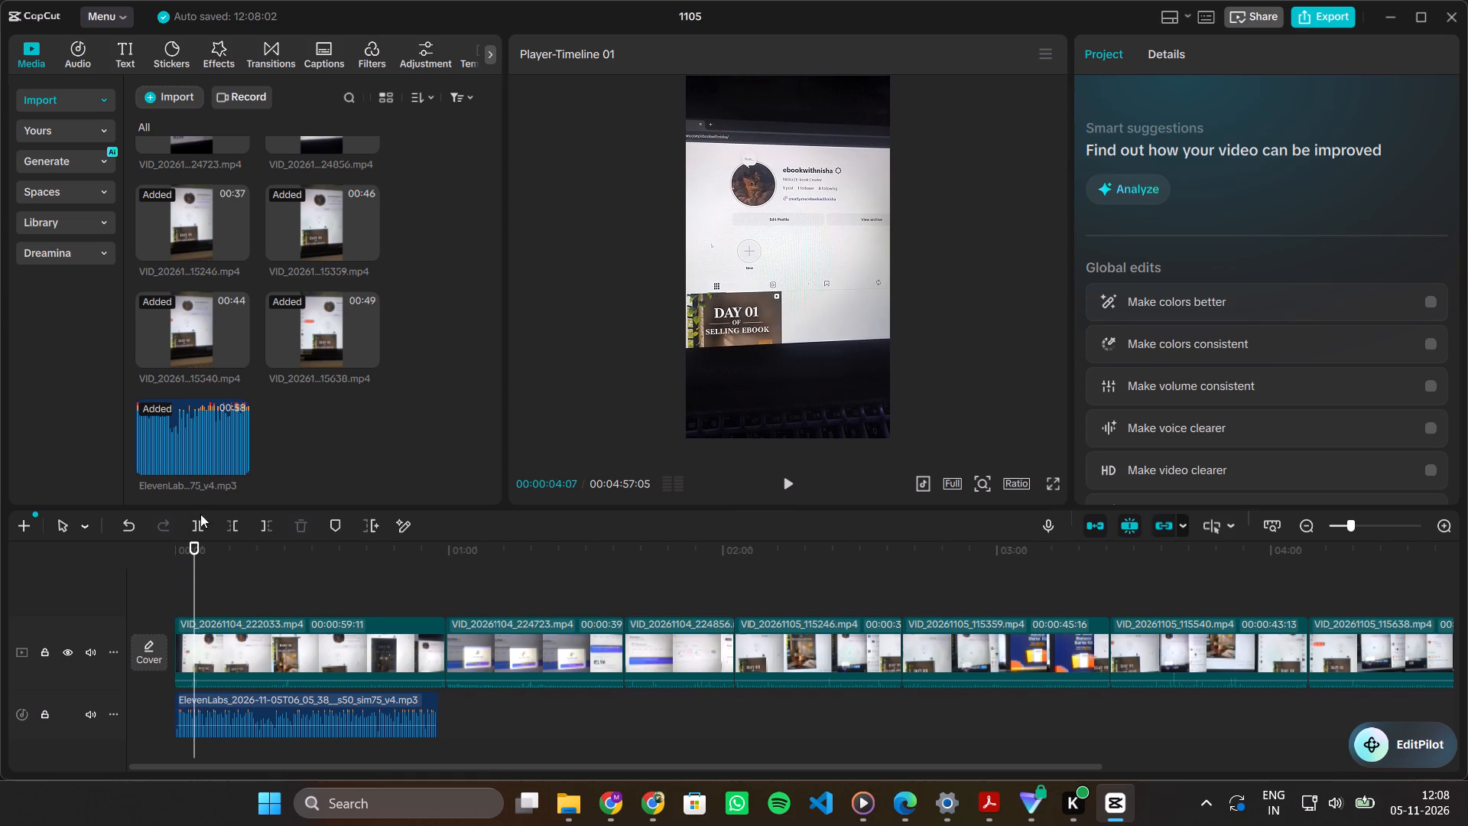
click(228, 525)
Play the trimmed opening clip and split it at 00:00:04:00.
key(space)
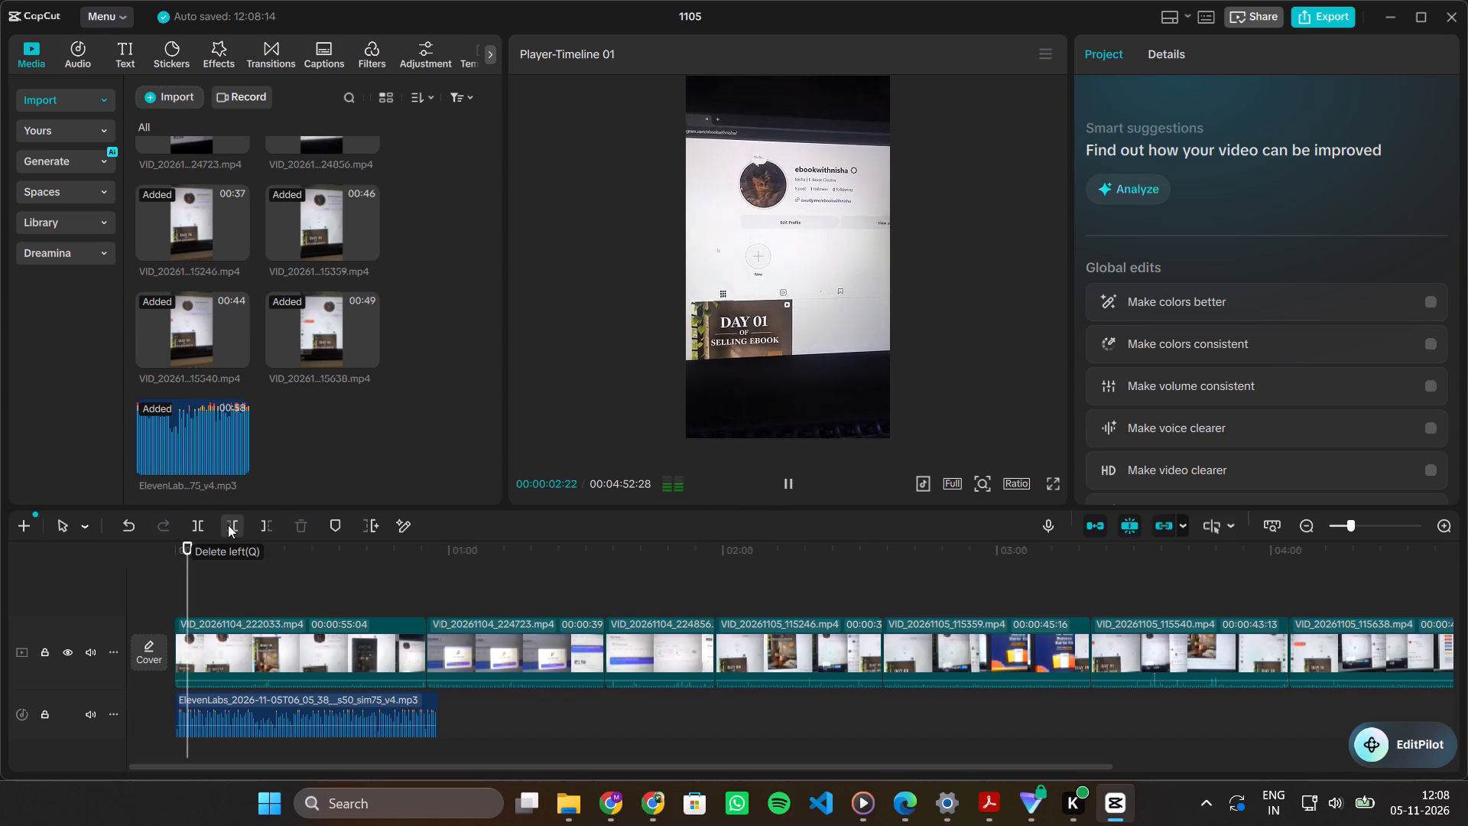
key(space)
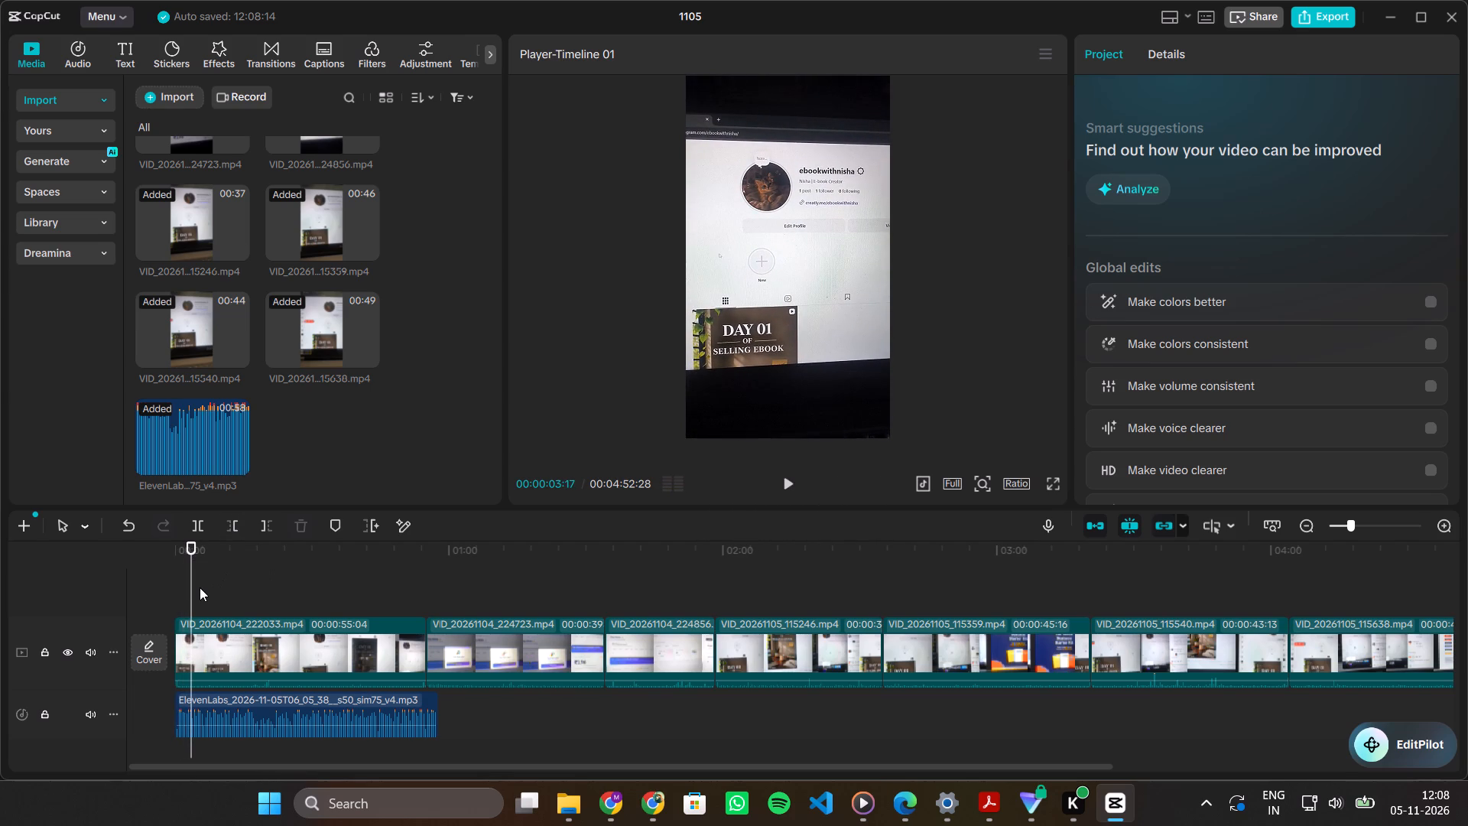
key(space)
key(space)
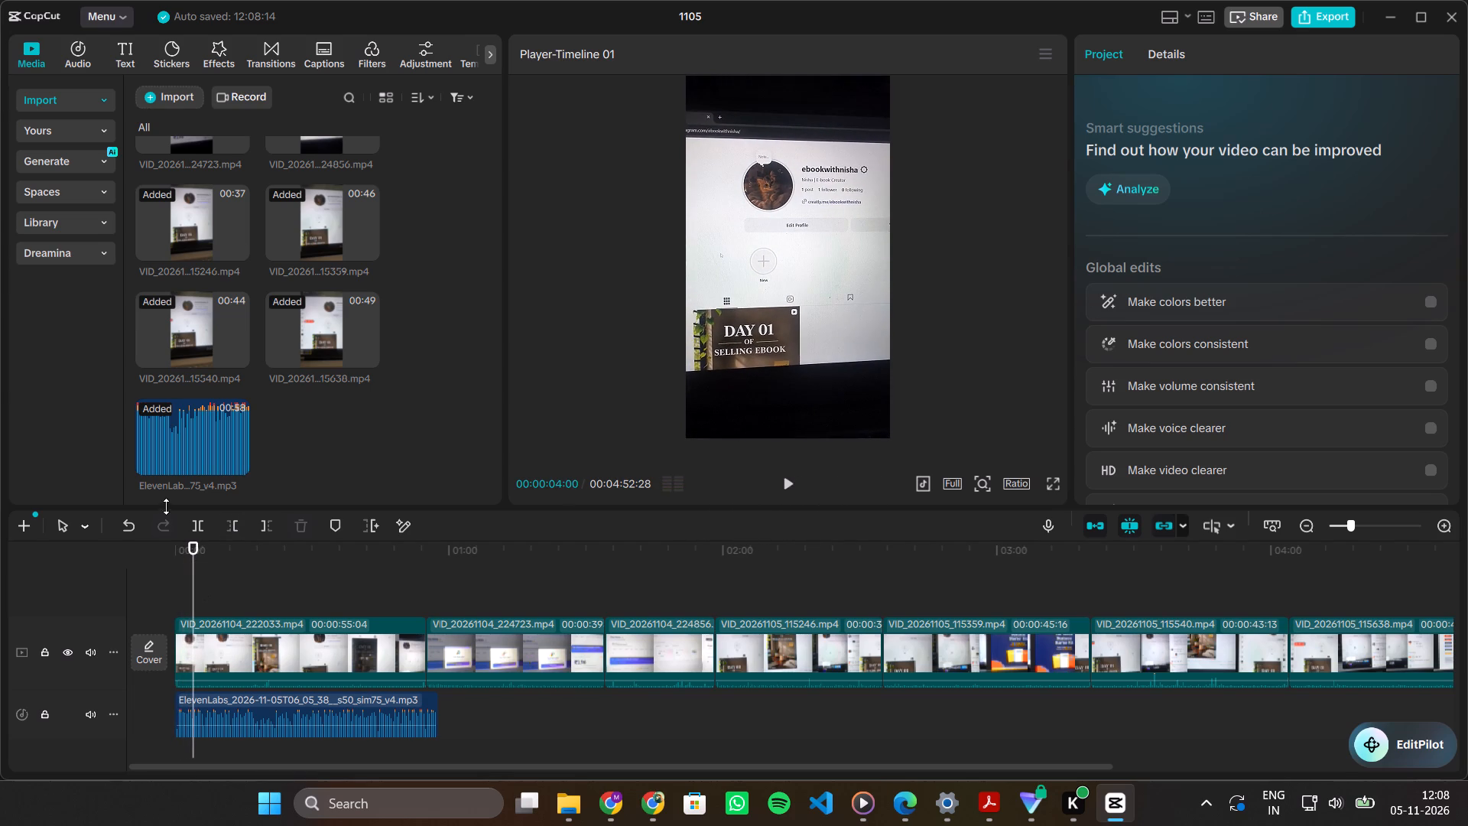
click(196, 522)
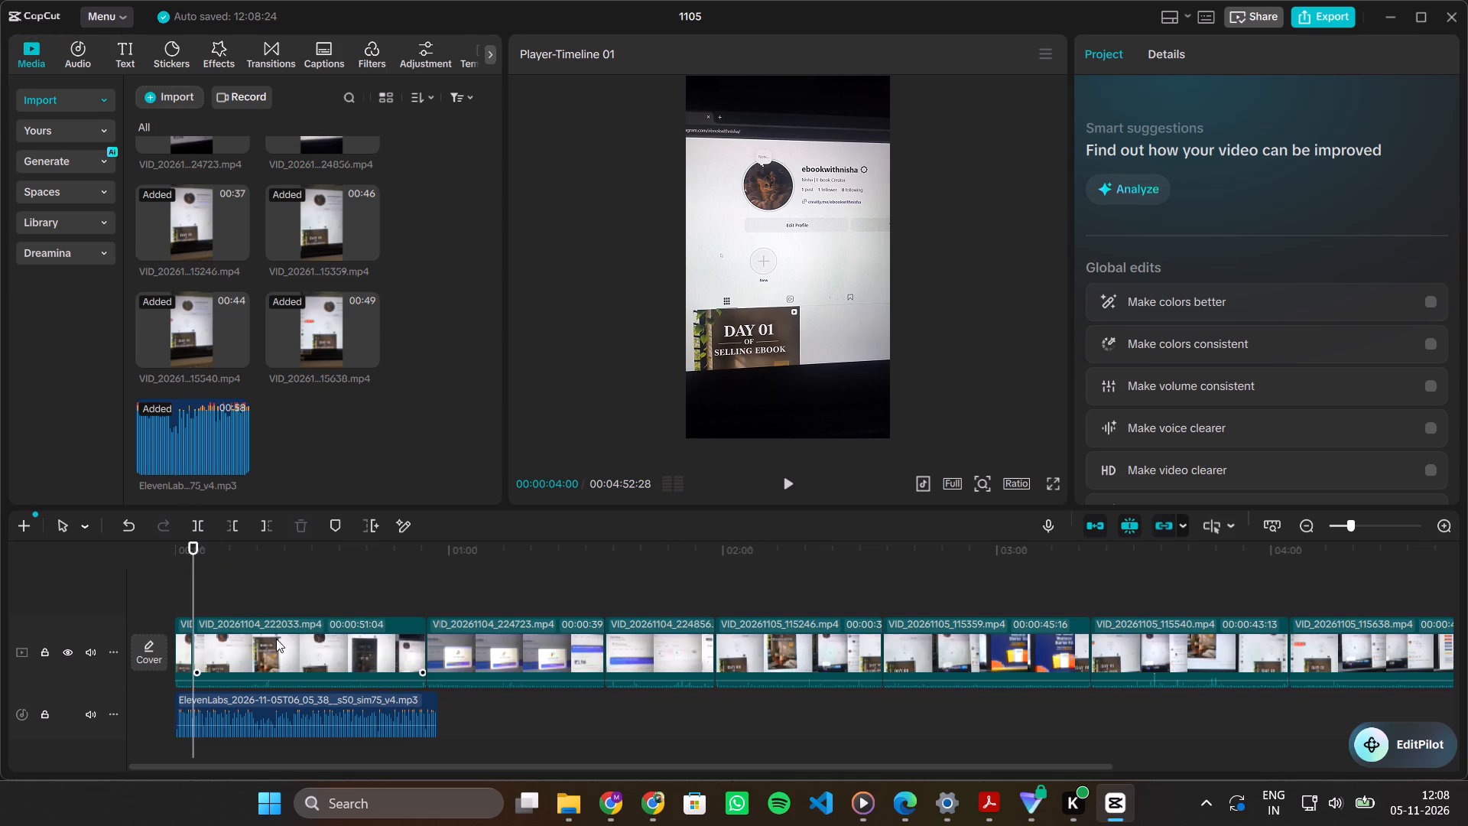
Move the second part of split clip VID_20261104_222033 onto a new track above the main one, starting just before the two-minute mark.
drag(276, 639, 793, 562)
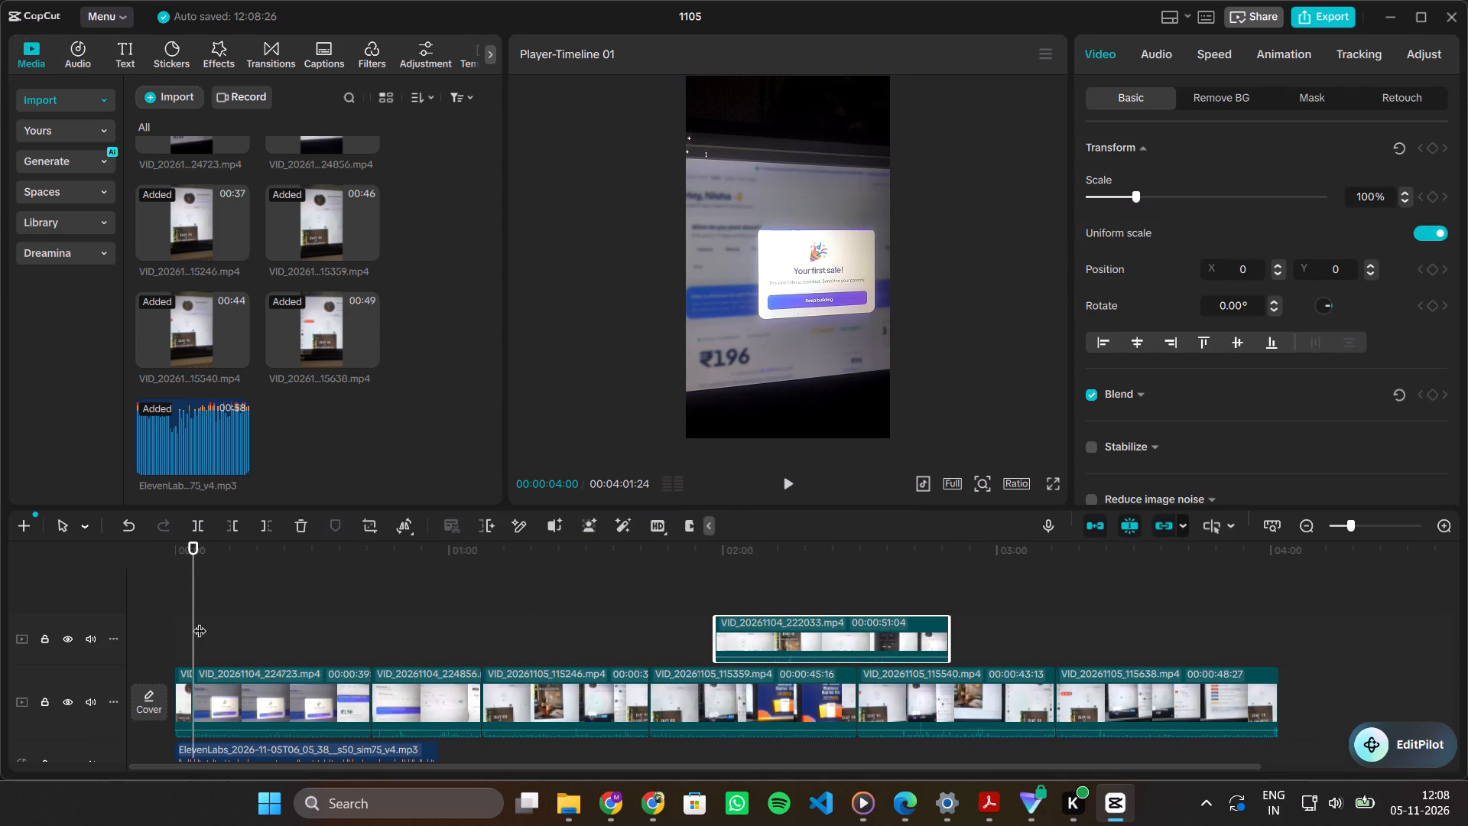
Preview clip VID_20261104_224723 after the opening part and trim away its footage before 00:00:06:07.
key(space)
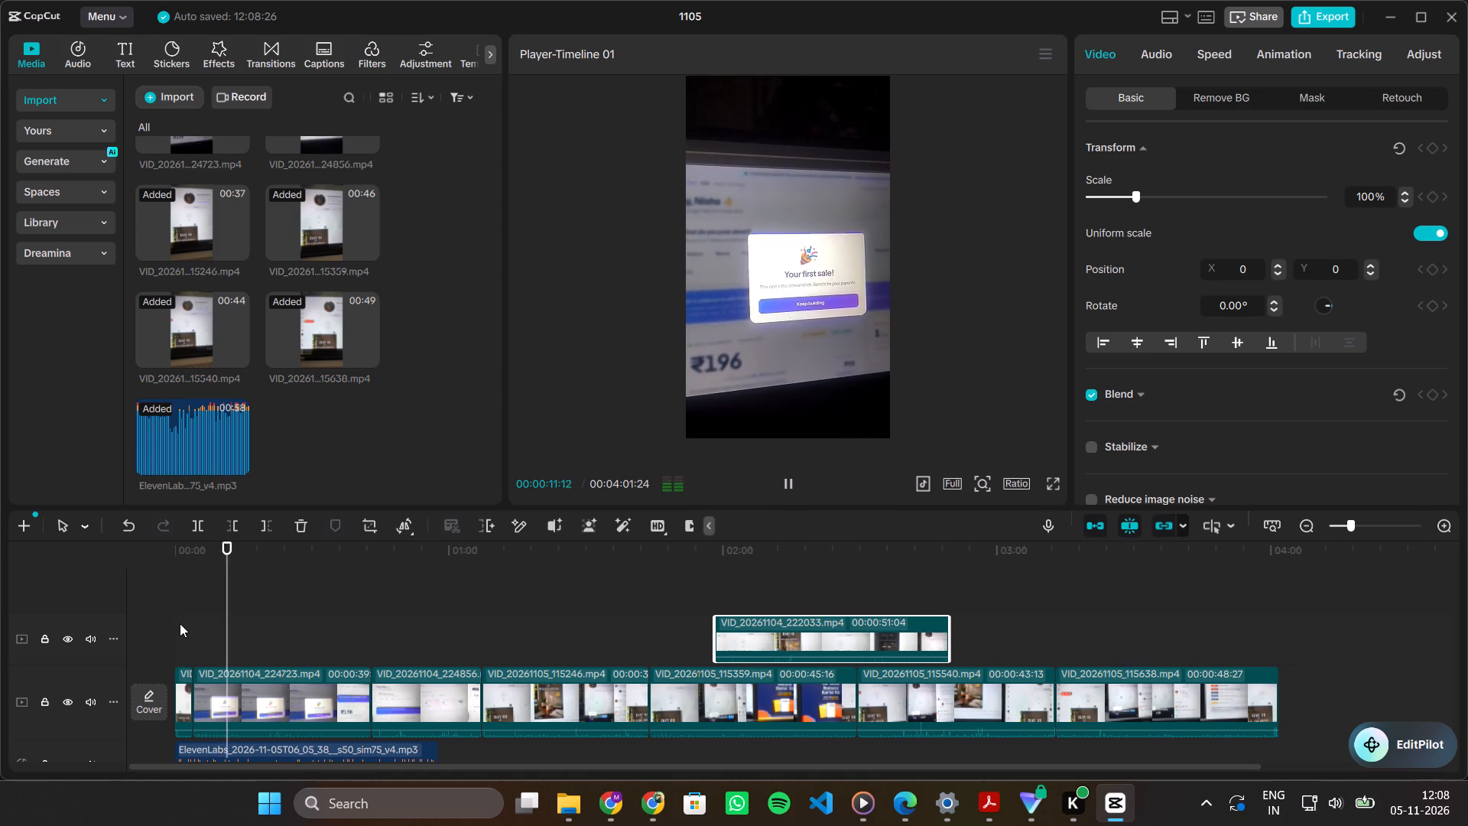
click(183, 639)
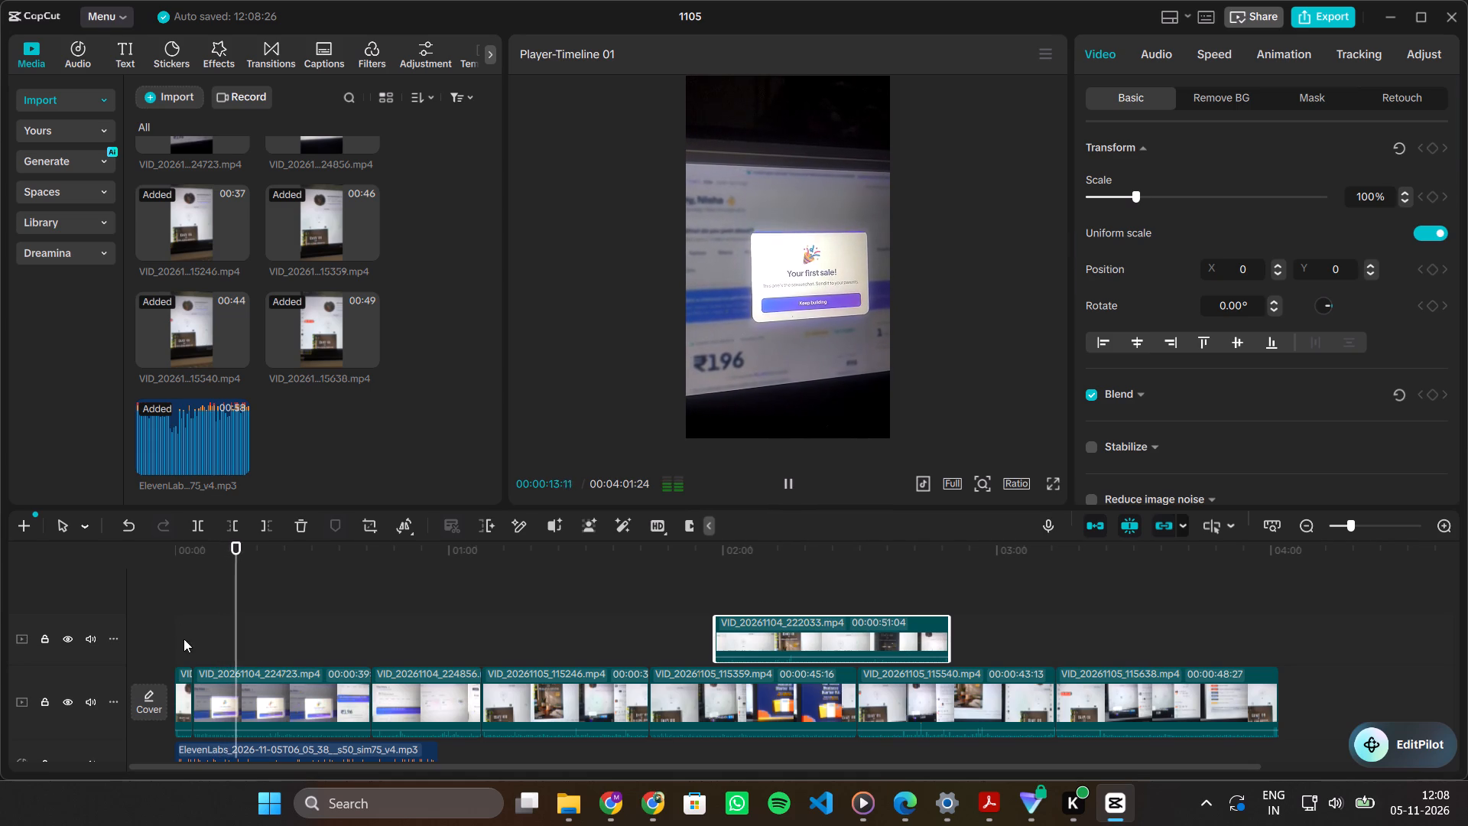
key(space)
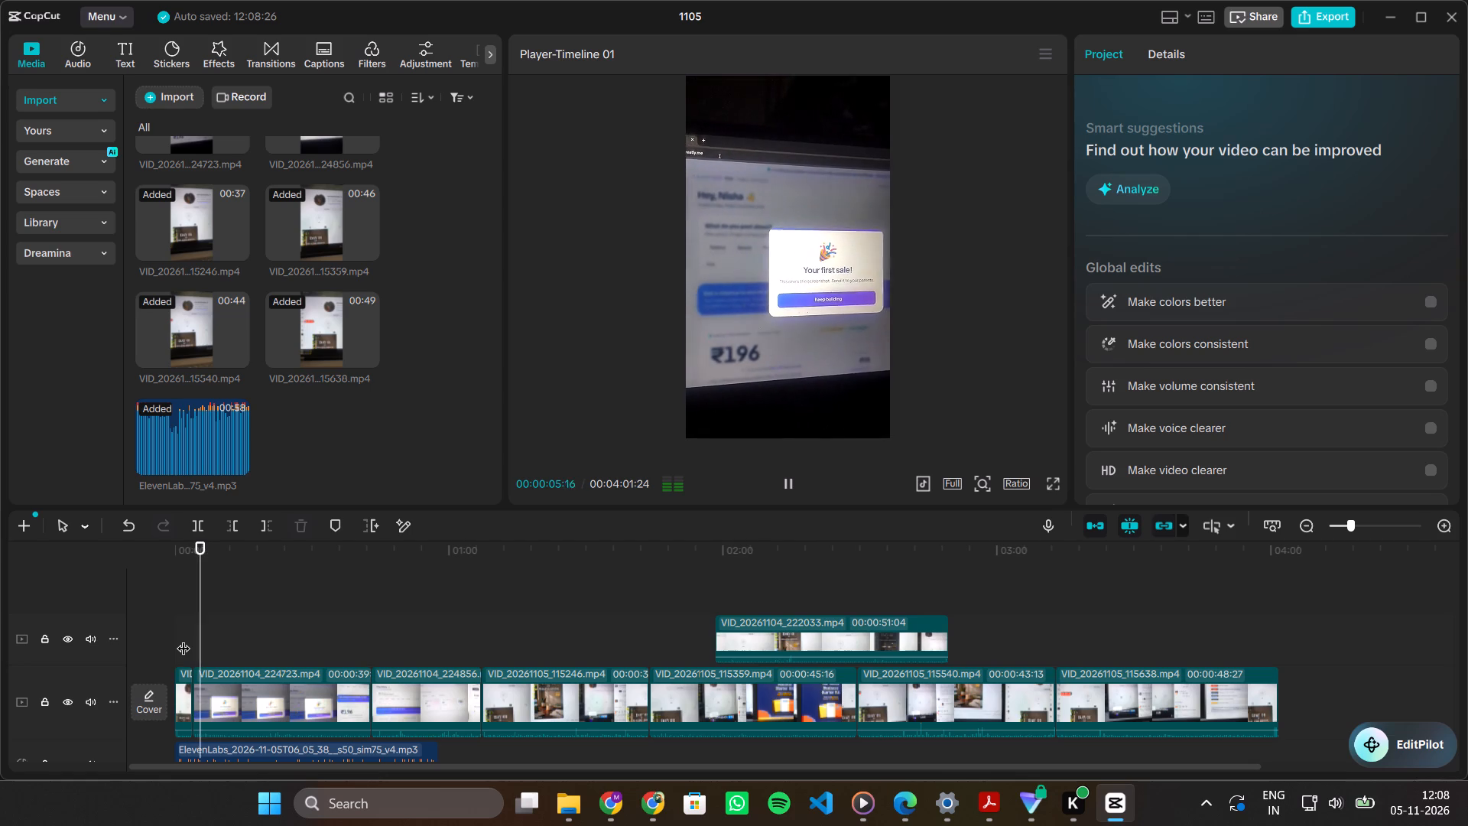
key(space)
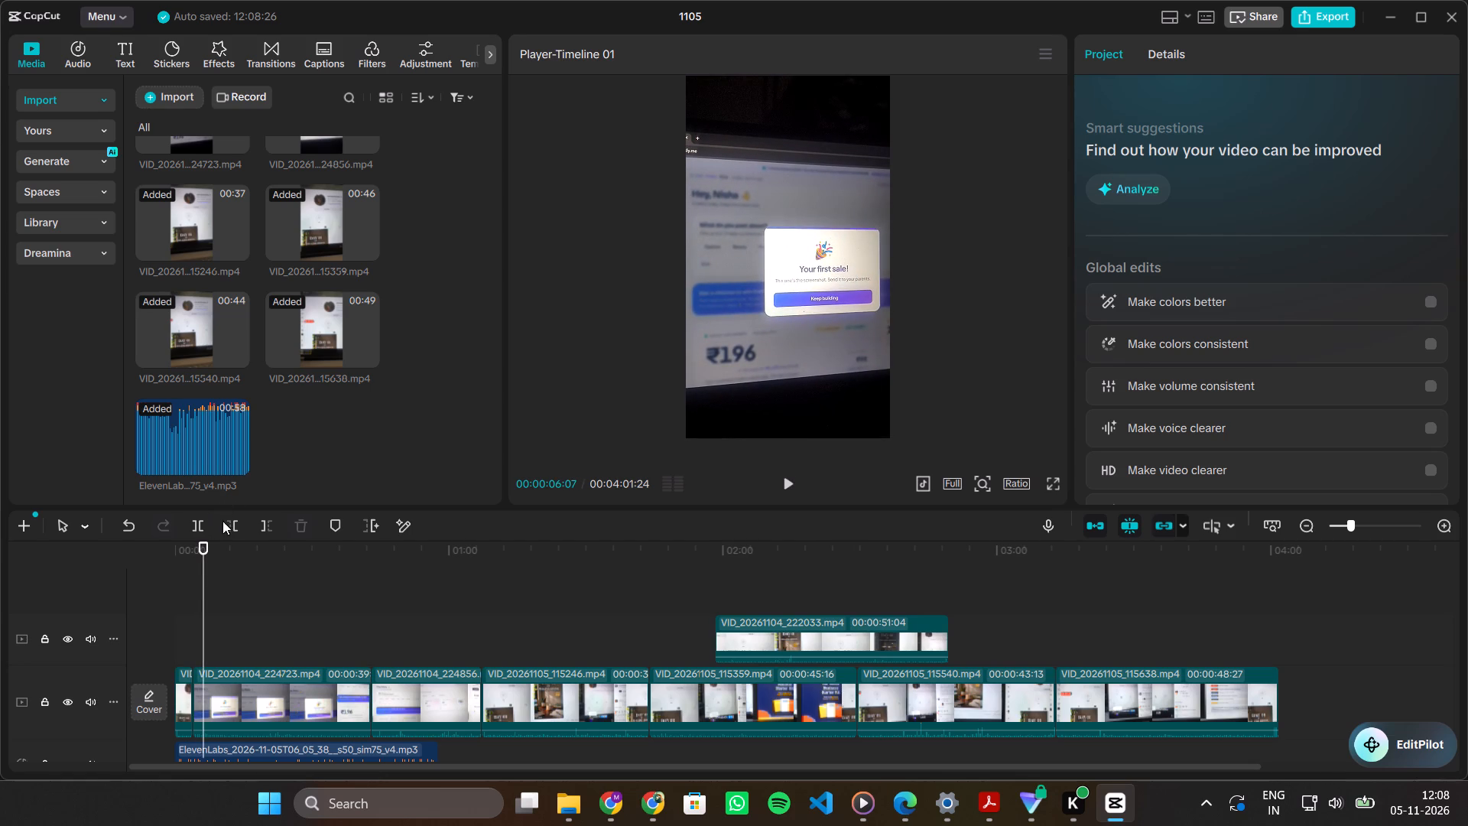
click(229, 522)
Play the trimmed clip VID_20261104_224723 and split it at 00:00:06:16.
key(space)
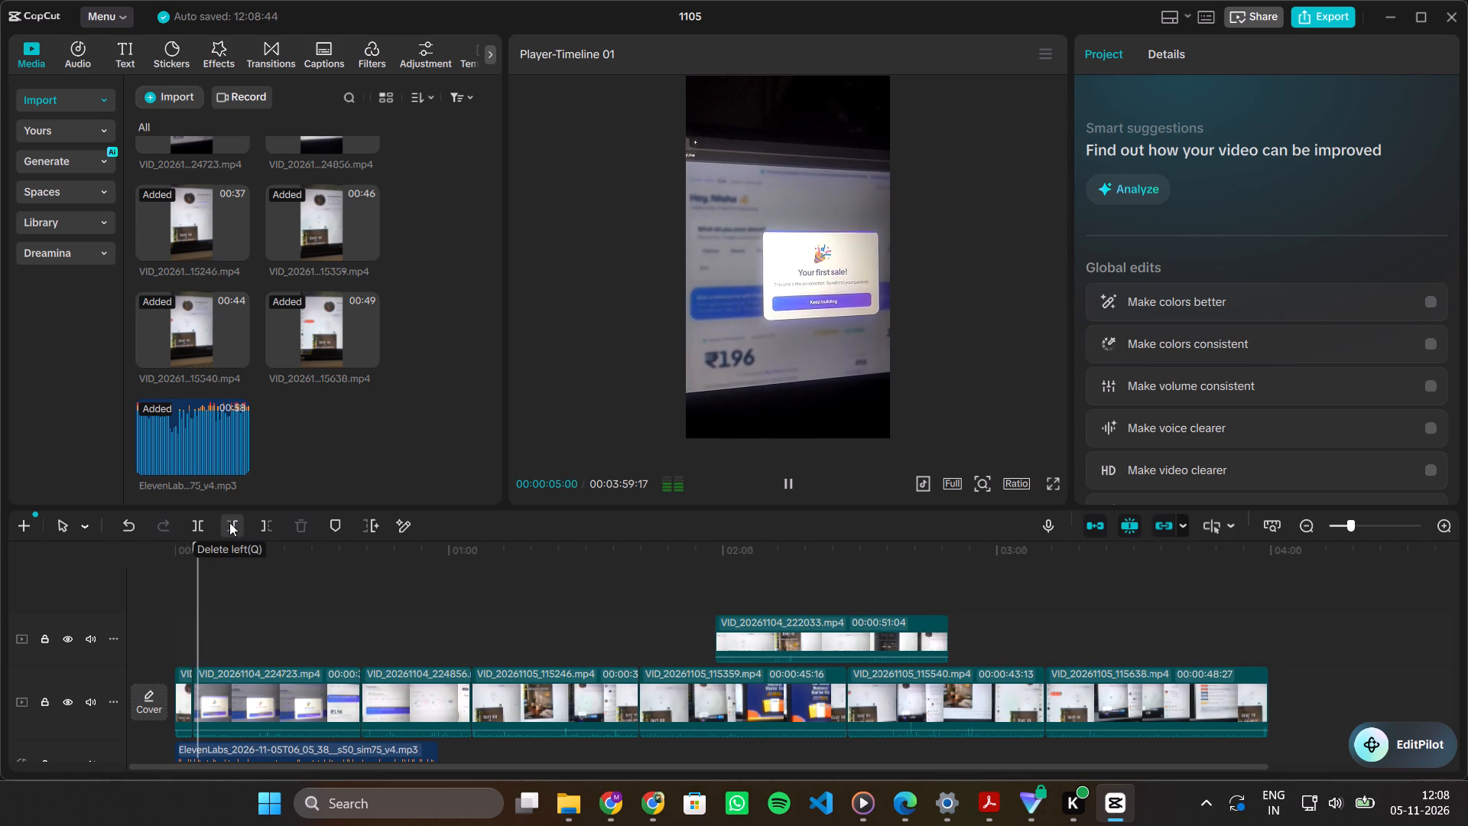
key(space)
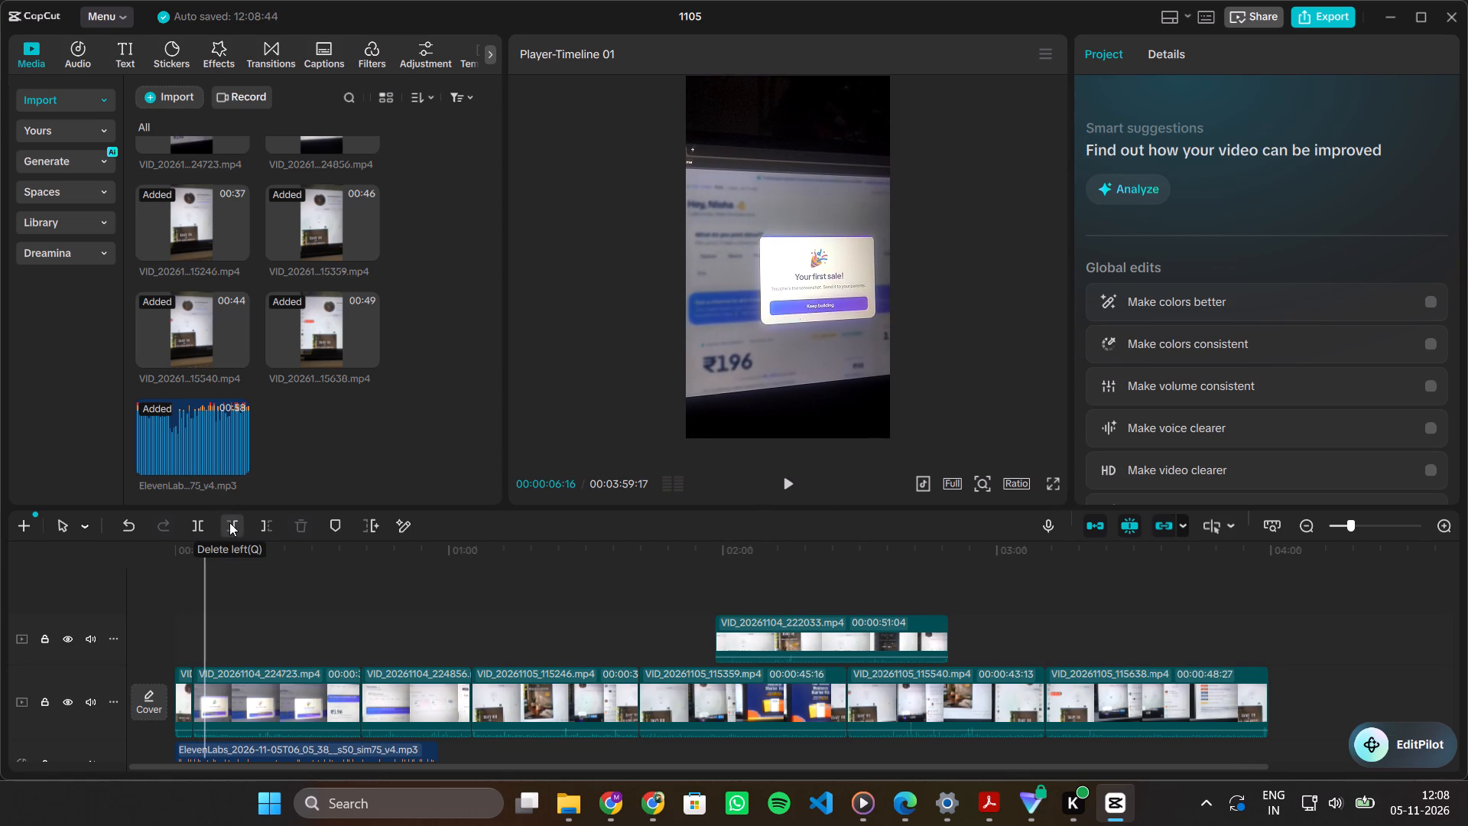
click(191, 528)
Scrub through the second part of VID_20261104_224723 and trim away its footage before about 00:00:14.
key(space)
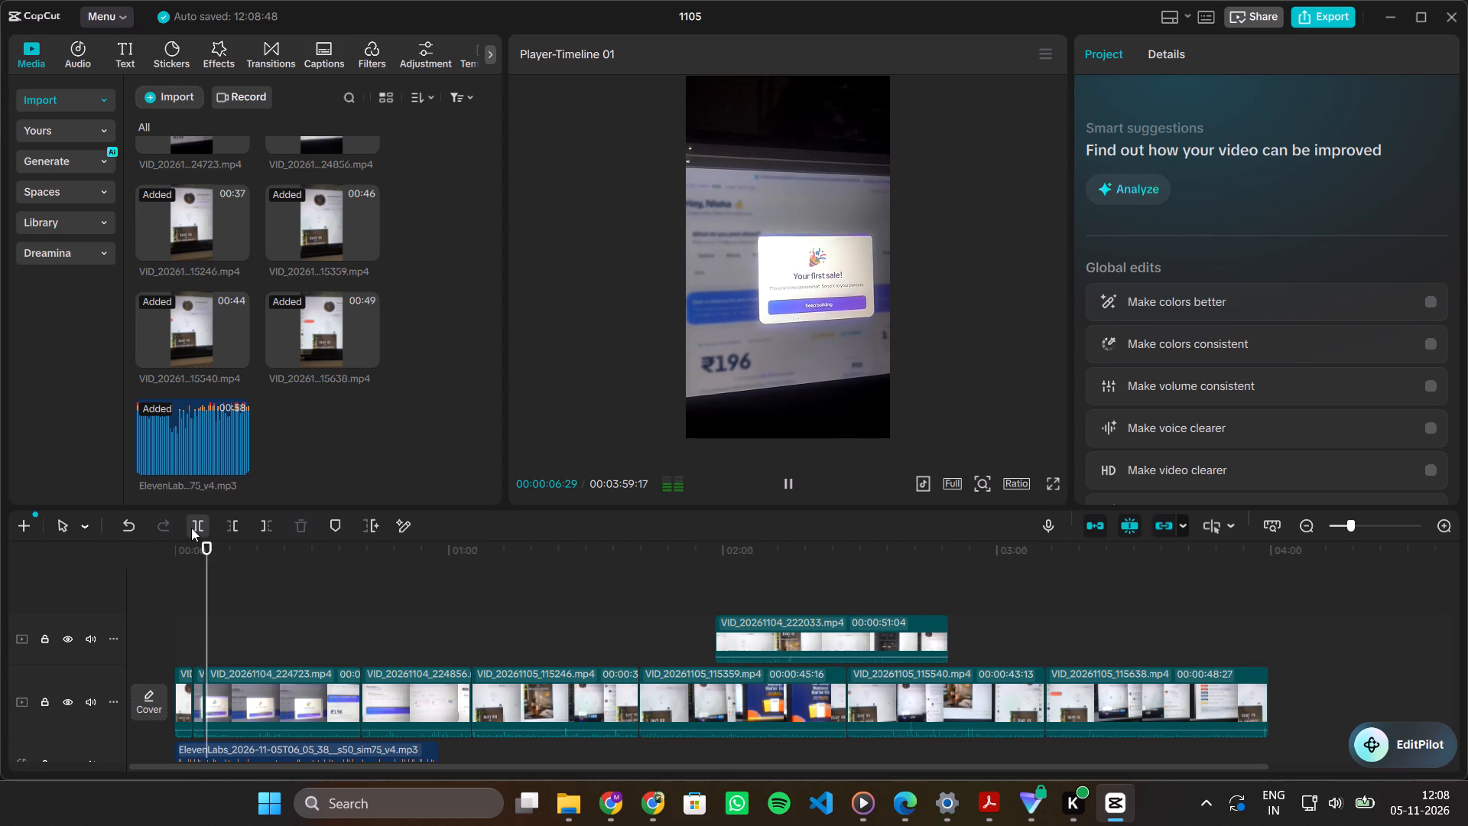
drag(209, 597, 258, 593)
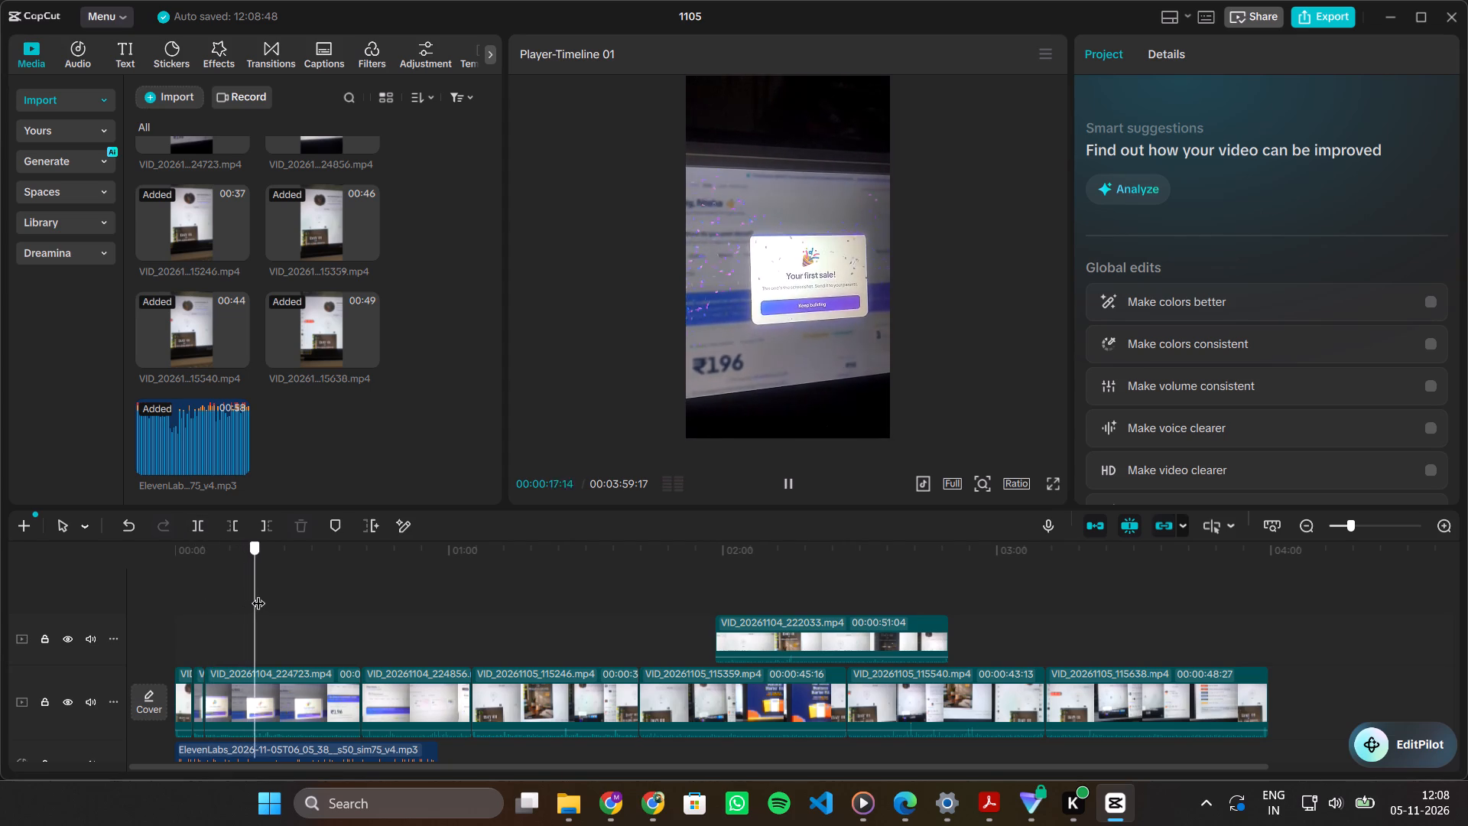
drag(258, 593, 219, 598)
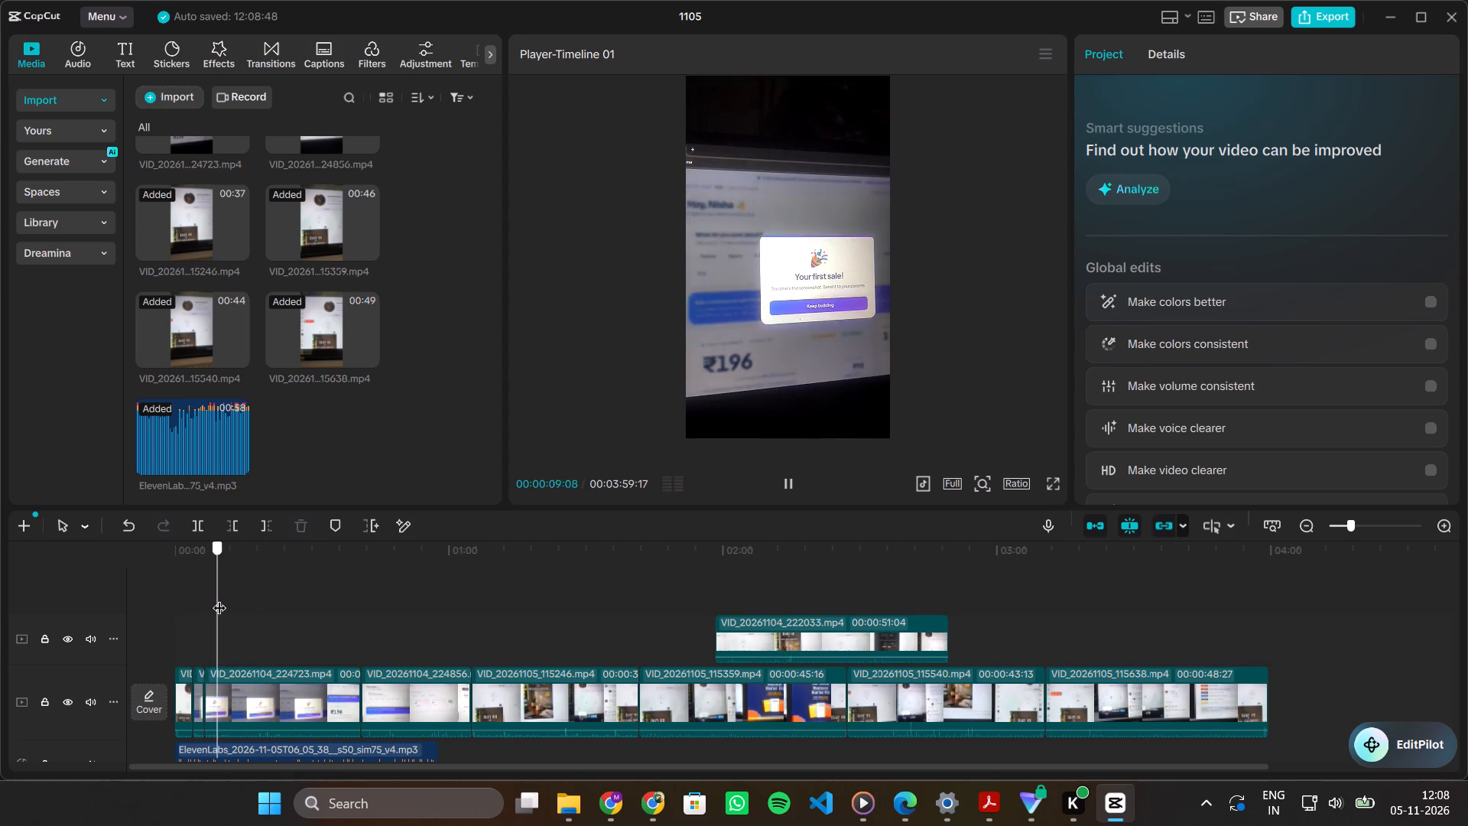
drag(219, 598, 232, 593)
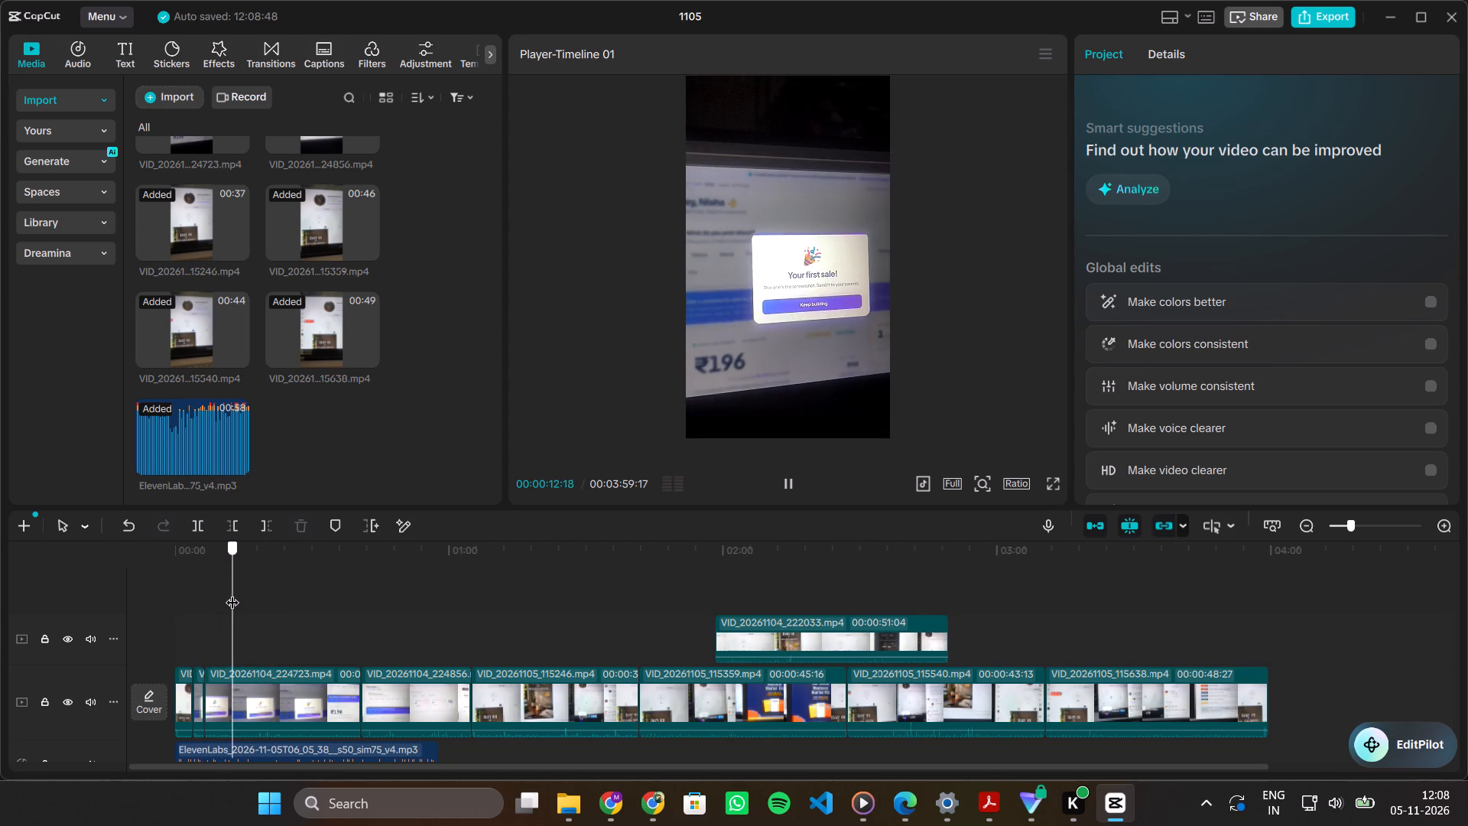
drag(232, 593, 236, 593)
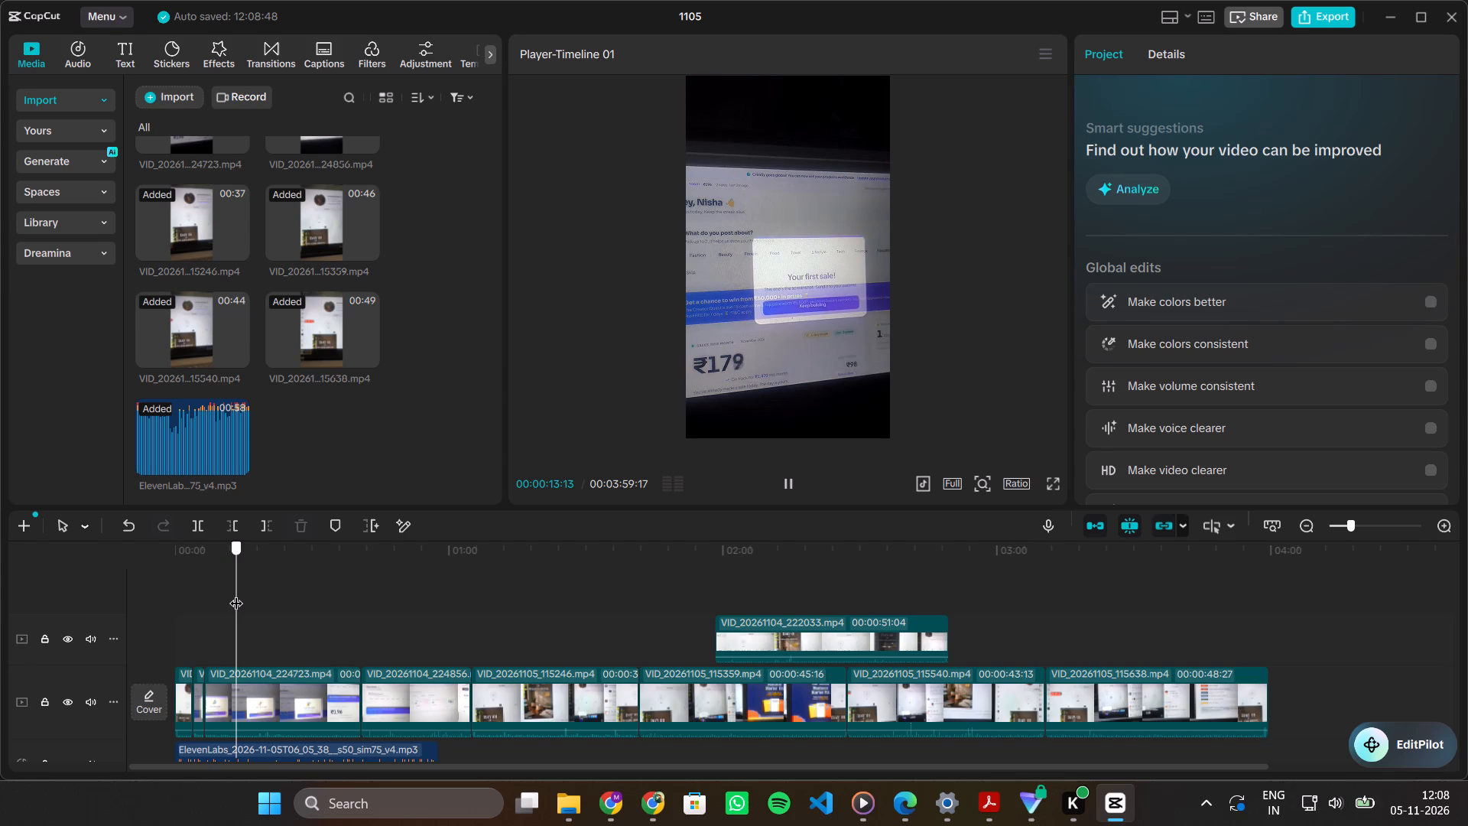
drag(236, 593, 235, 592)
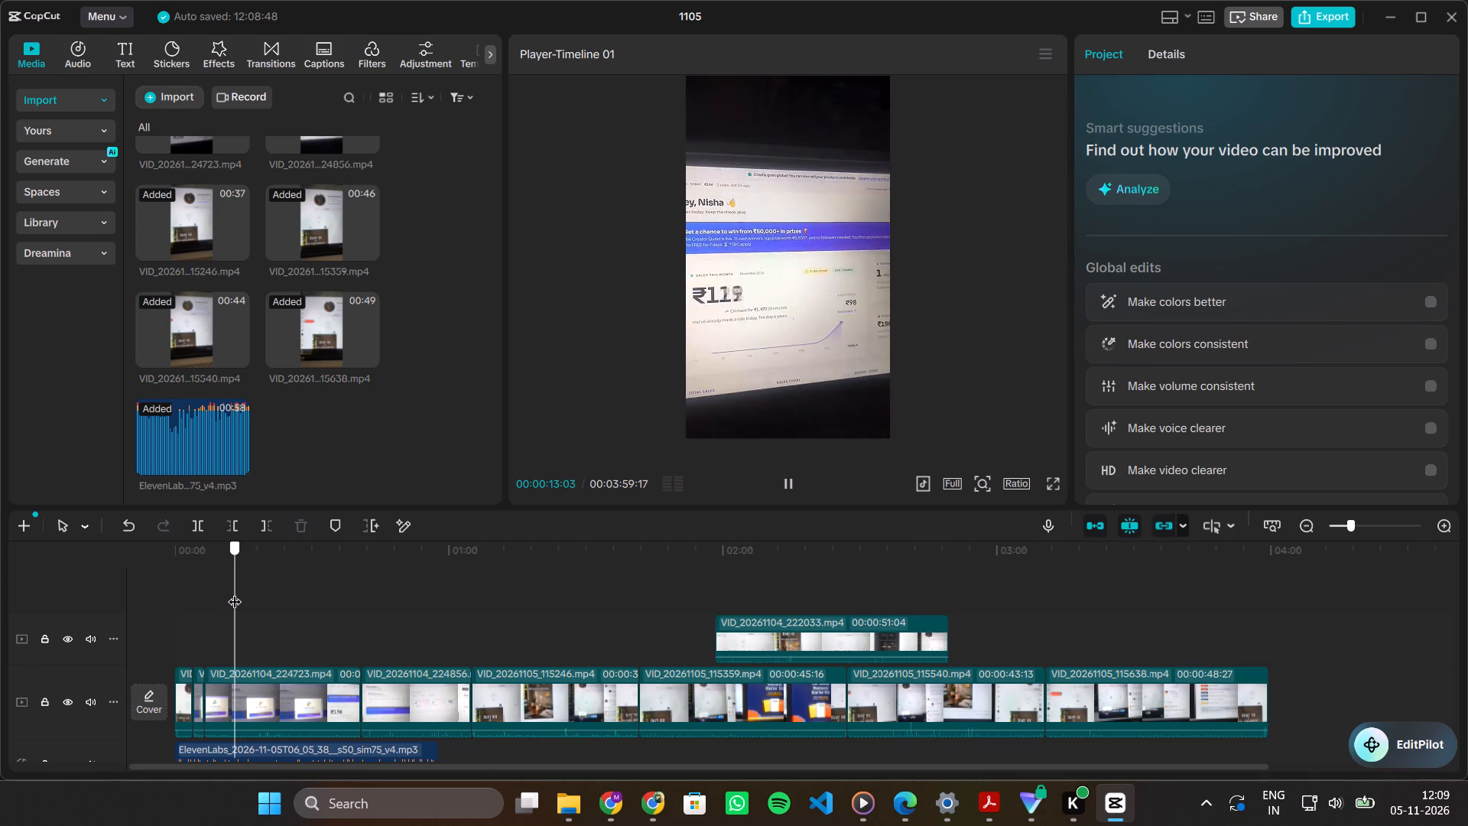
drag(235, 592, 239, 593)
click(223, 522)
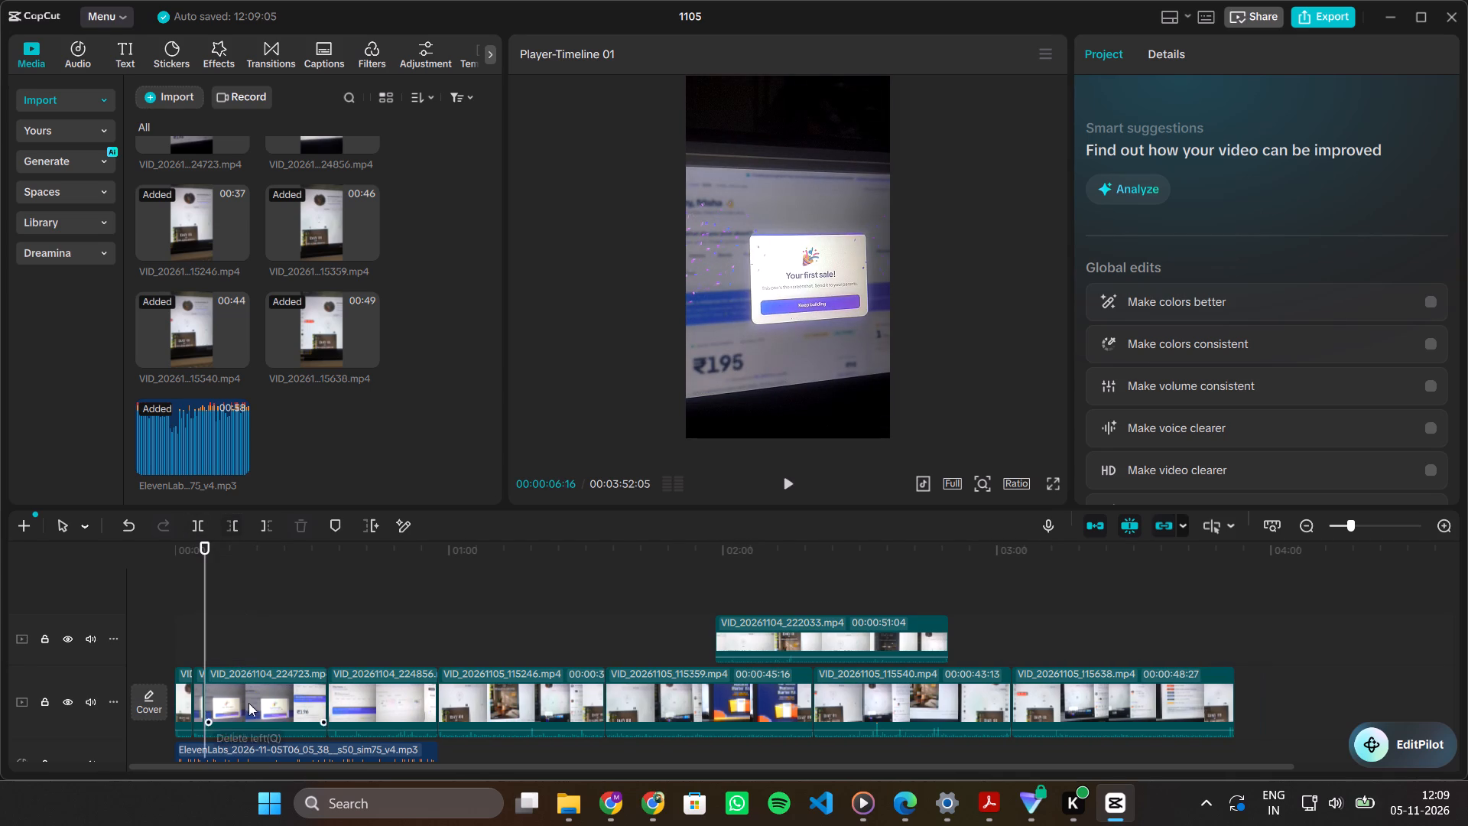
Delete the short leftover fragment between the opening clip and the trimmed section of VID_20261104_224723.
click(196, 698)
key(Delete)
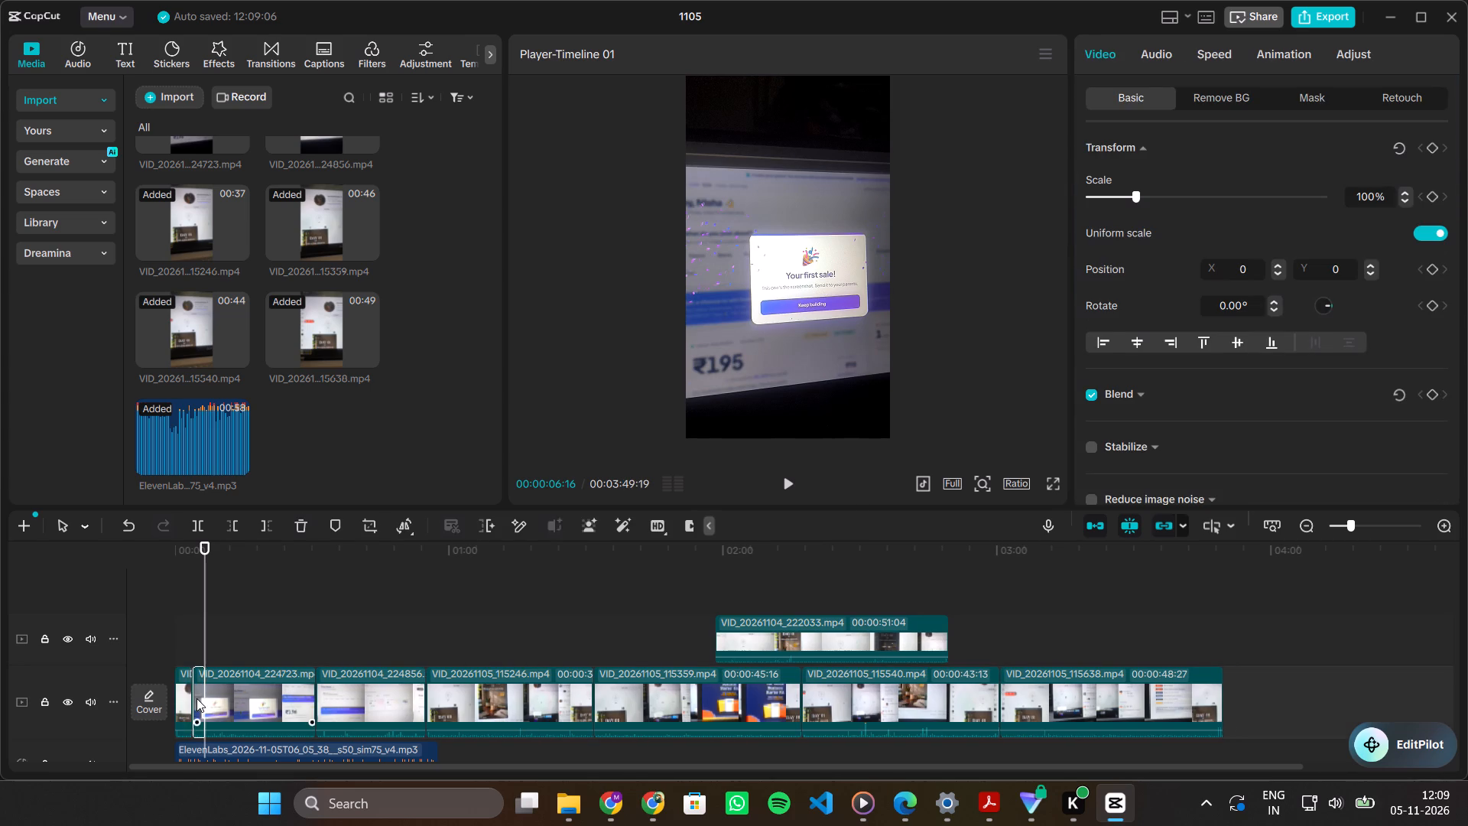
Review the edited opening against the voiceover, checking the footage of VID_20261104_224723 and the start of VID_20261104_224856.
click(179, 653)
key(space)
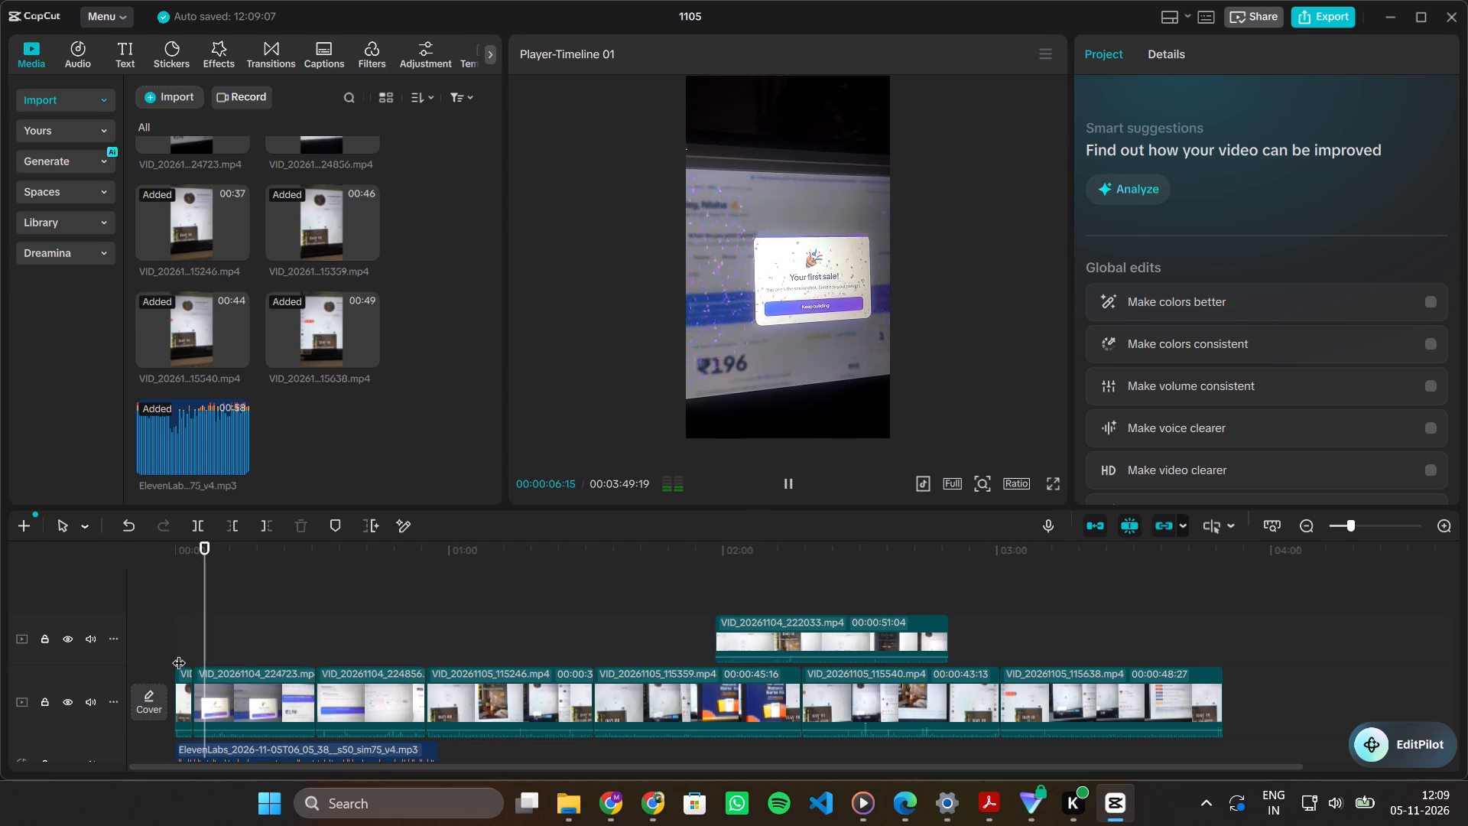
key(space)
key(space)
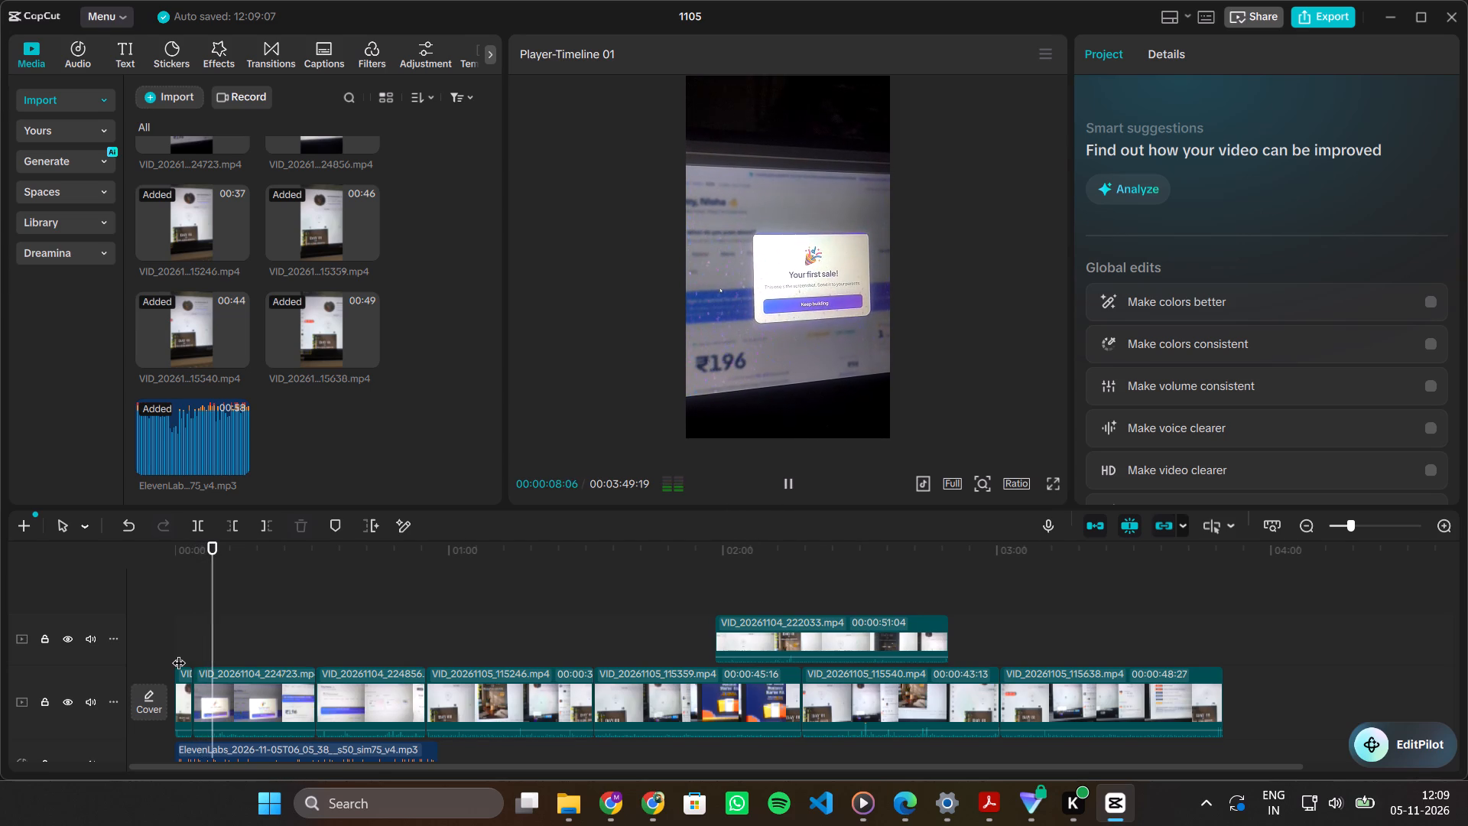
key(space)
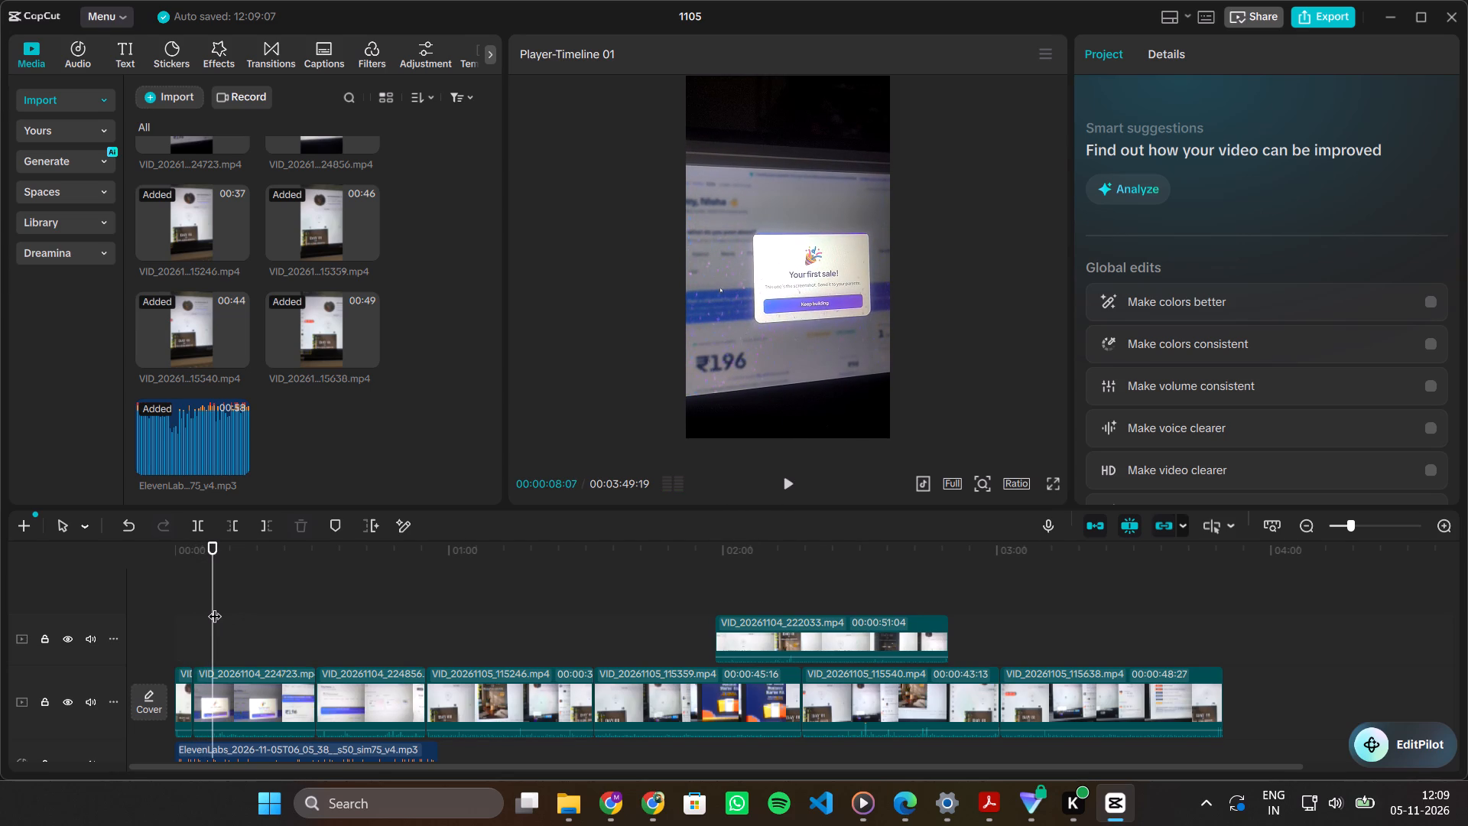
key(space)
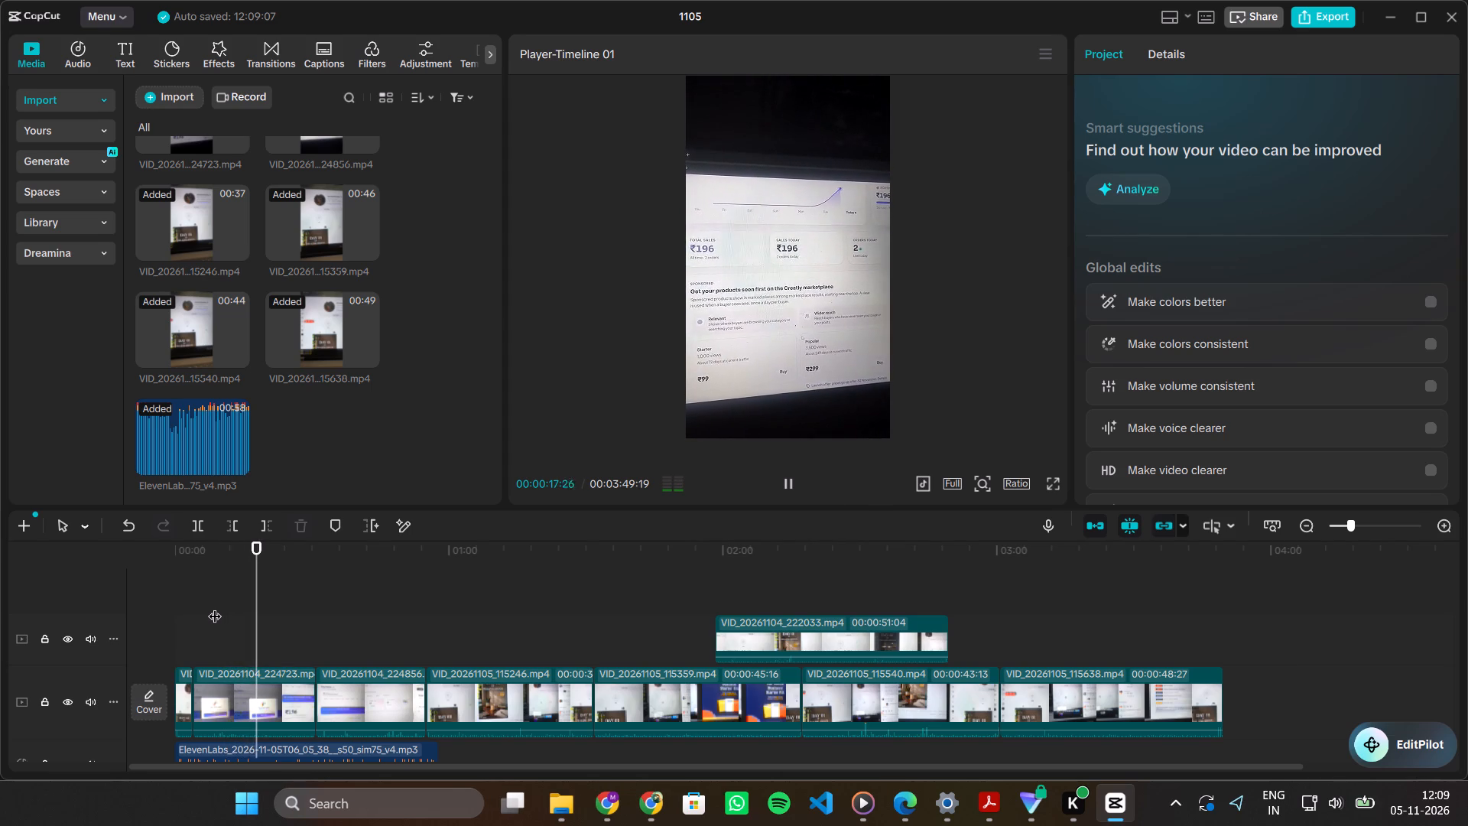
drag(267, 609, 304, 604)
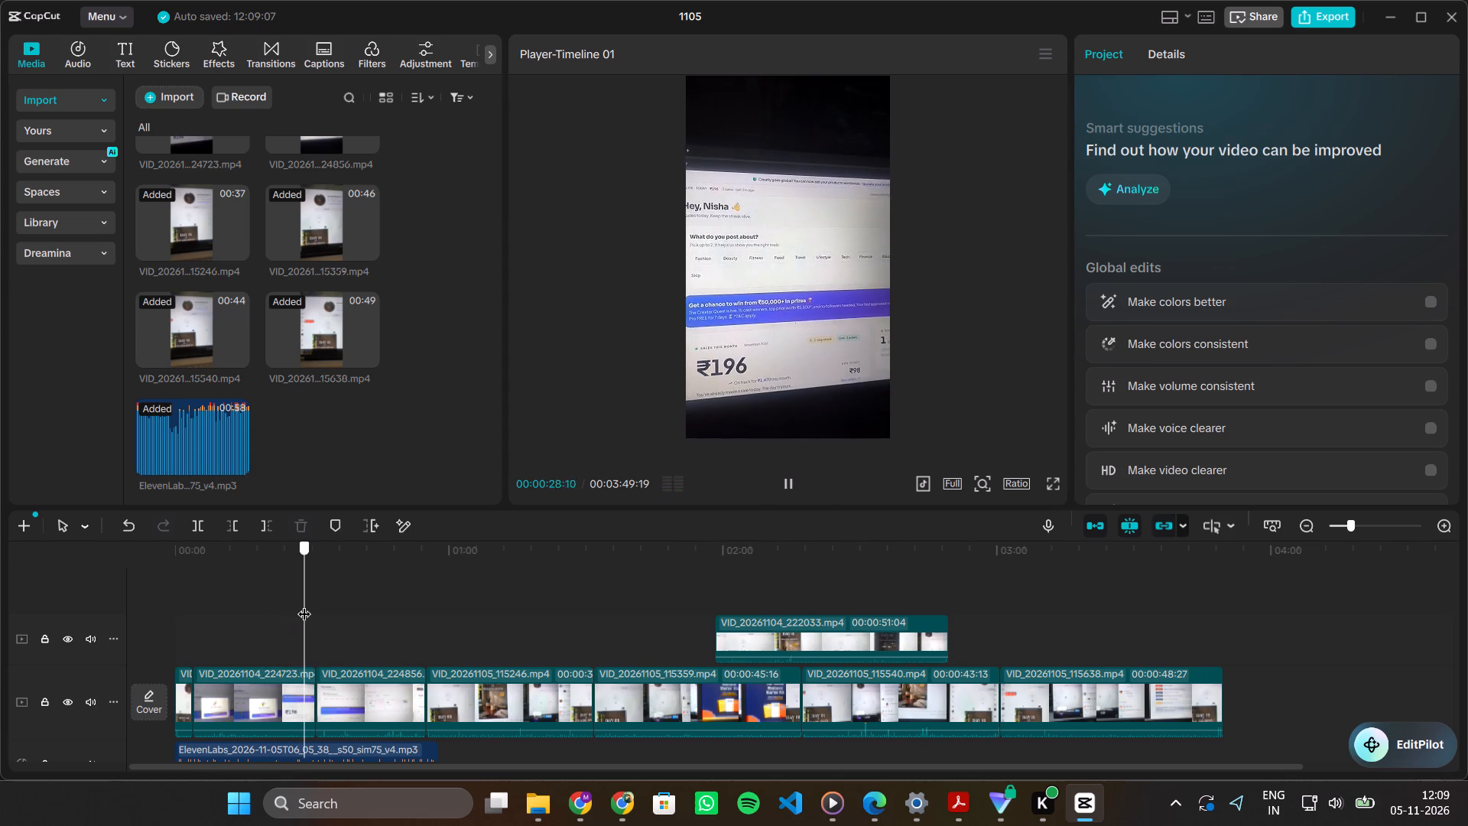
drag(304, 604, 332, 603)
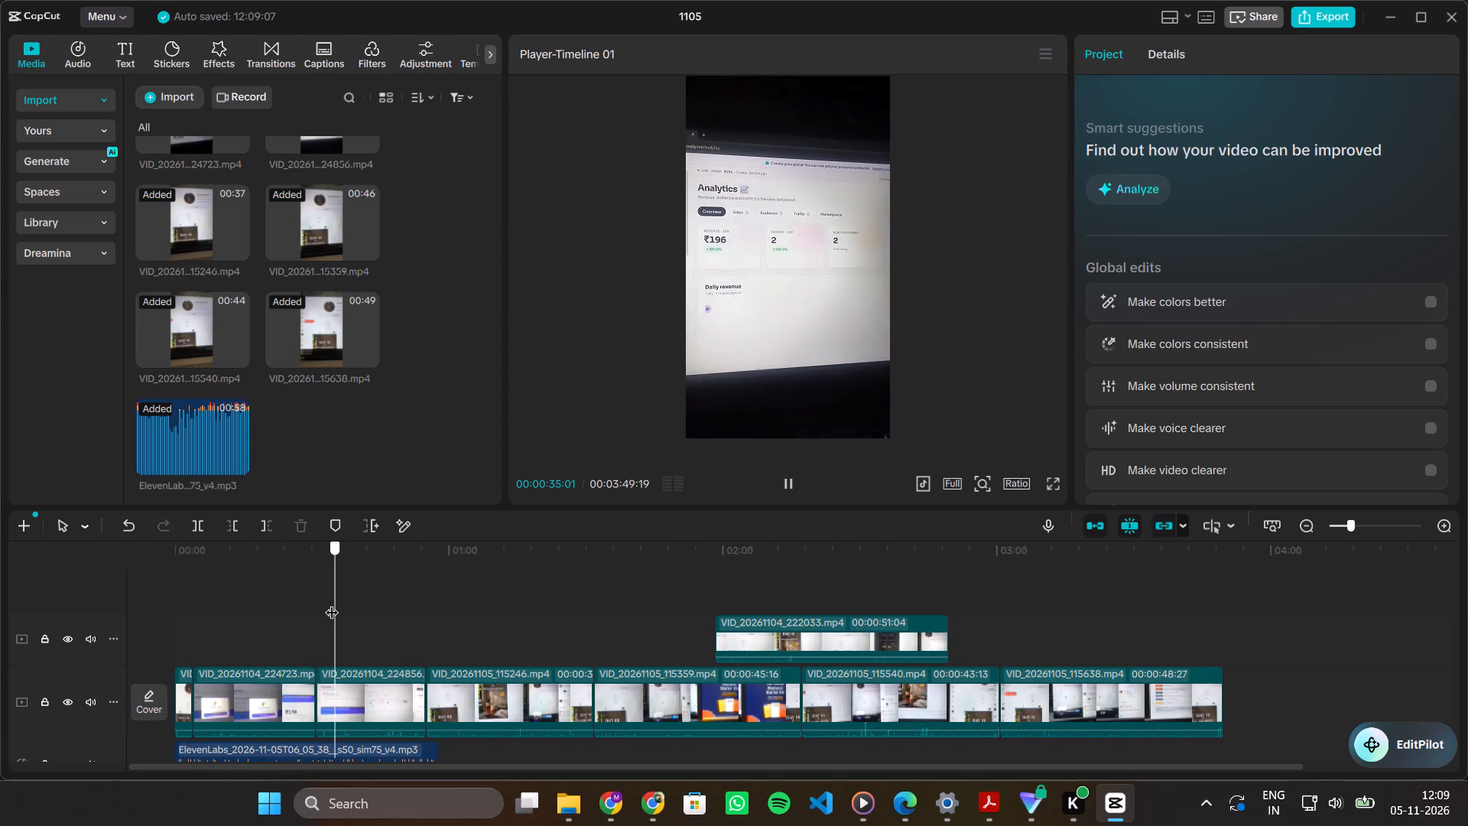
drag(332, 603, 240, 597)
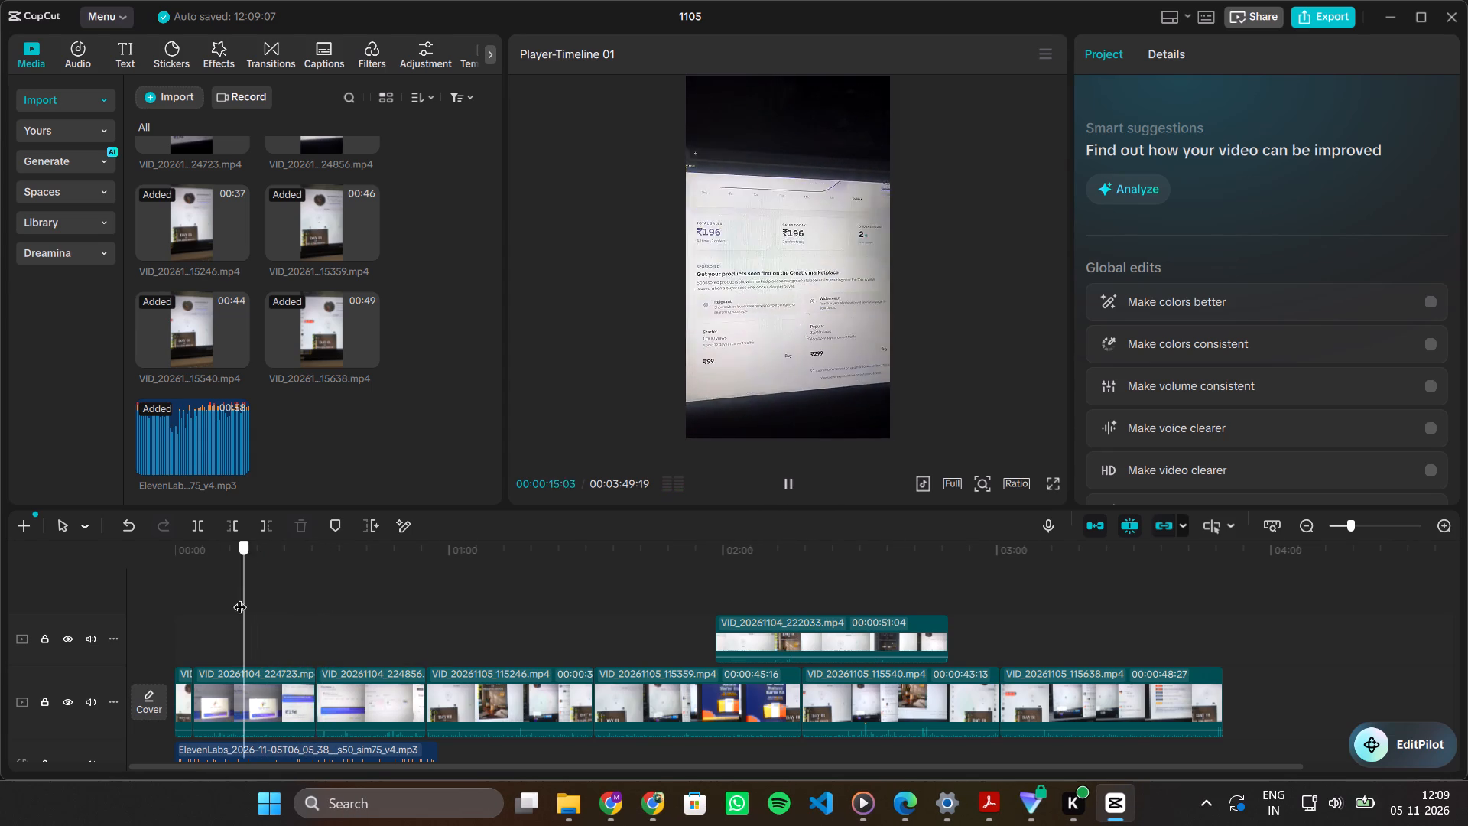
Replay clip VID_20261104_224723 from its start to find the cut point and split it at 00:00:12:13.
drag(240, 597, 193, 600)
key(space)
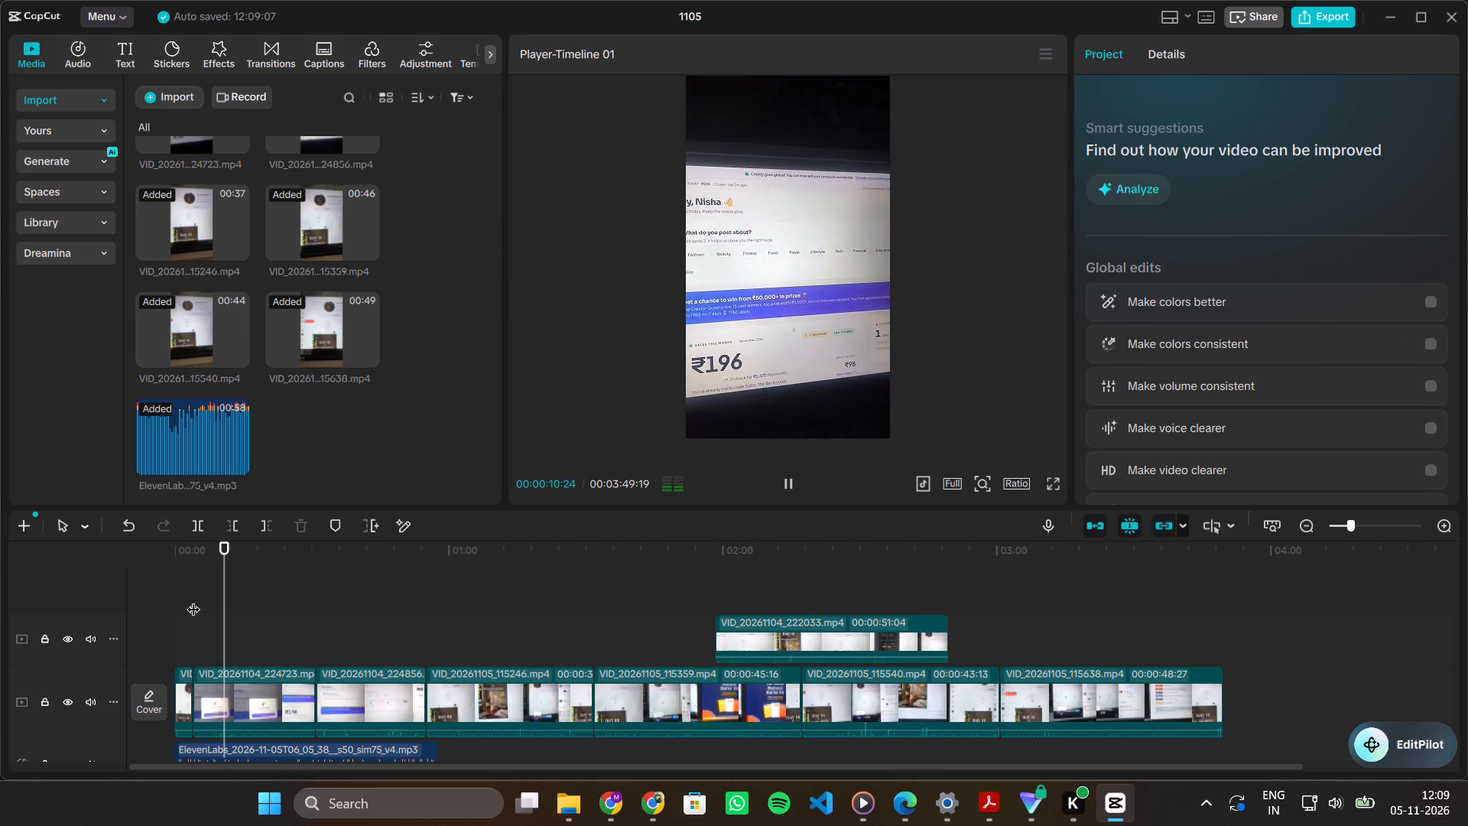
key(space)
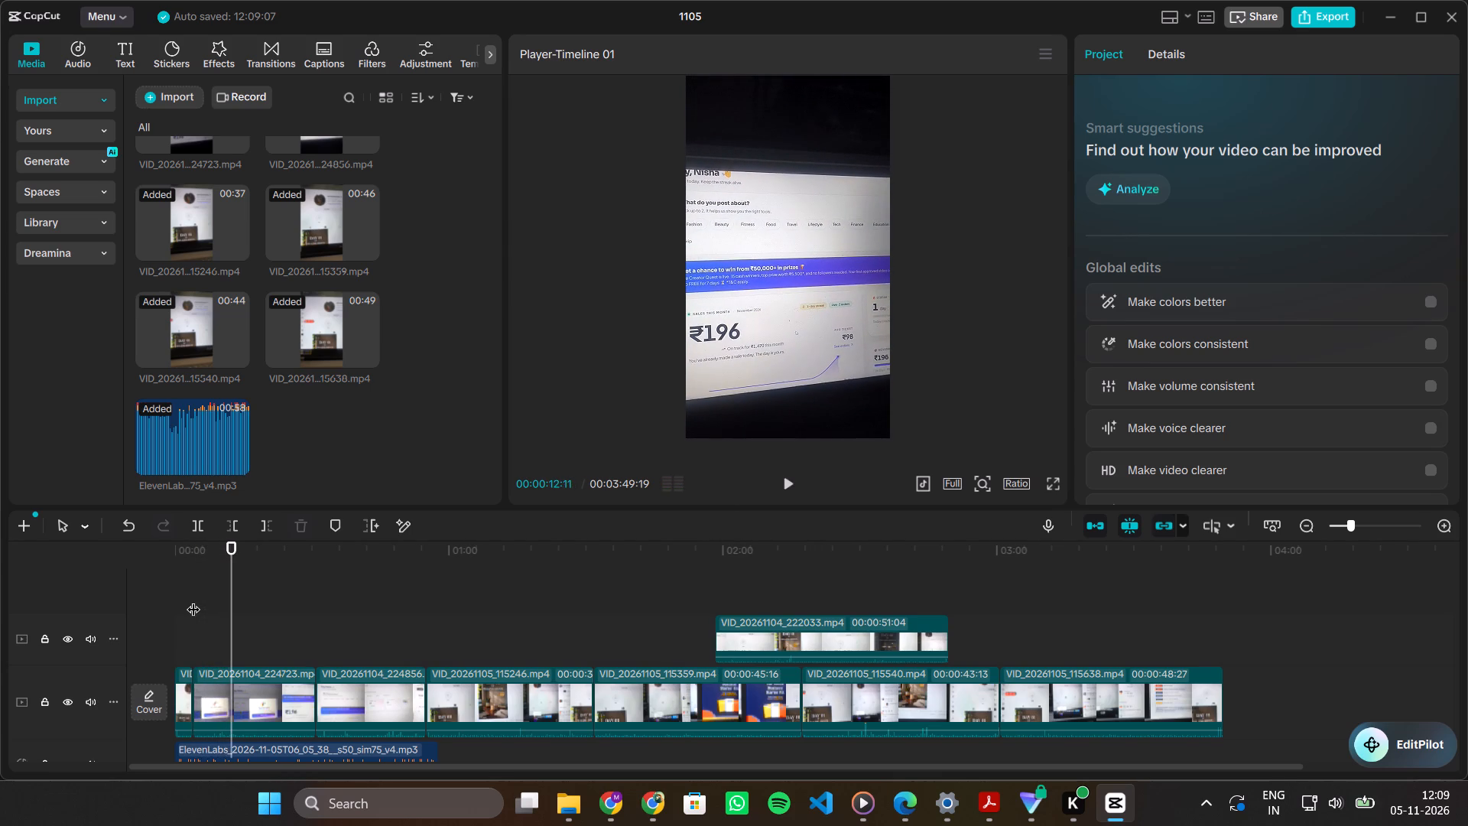
key(space)
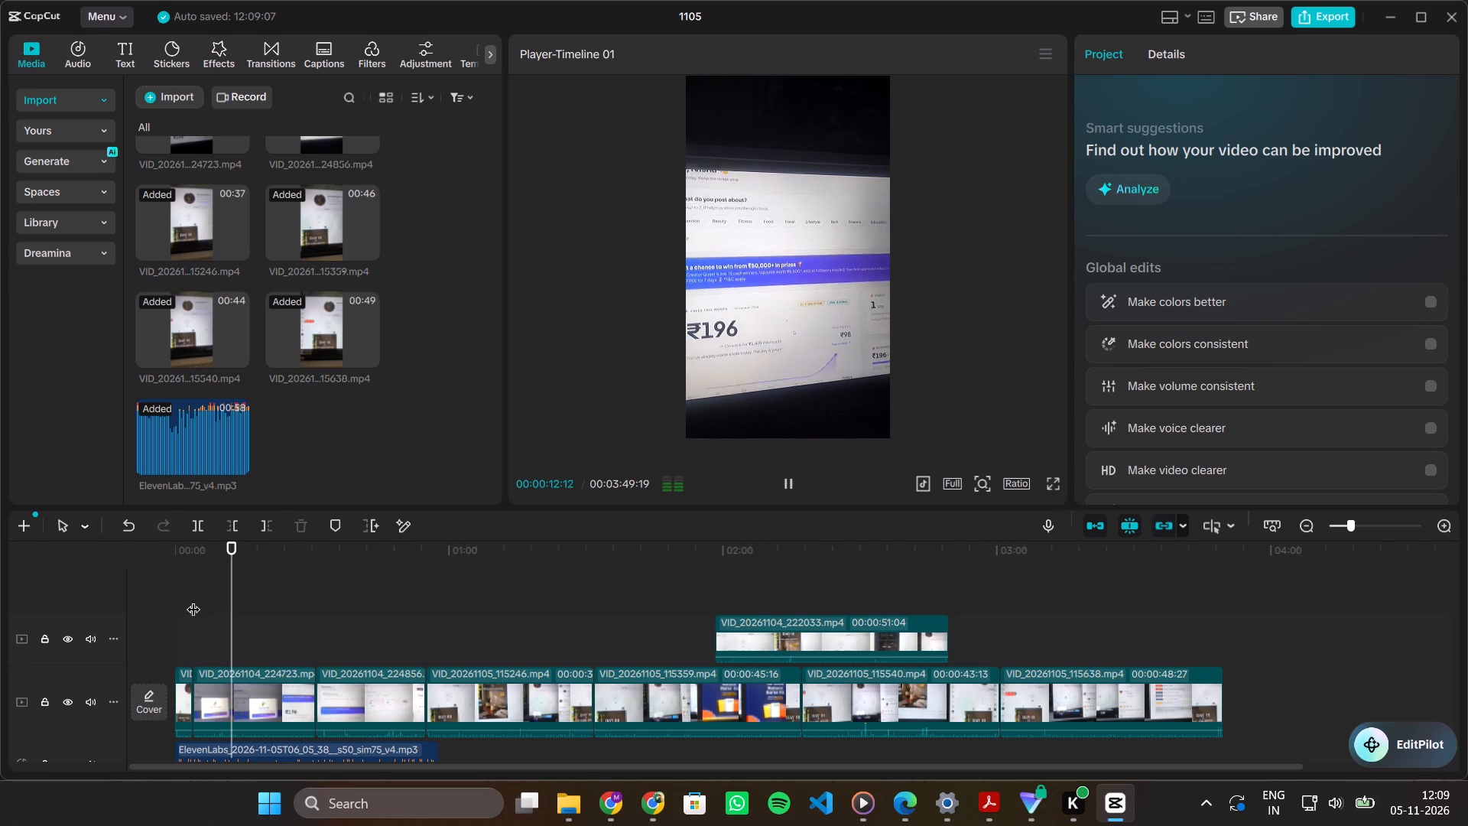
key(space)
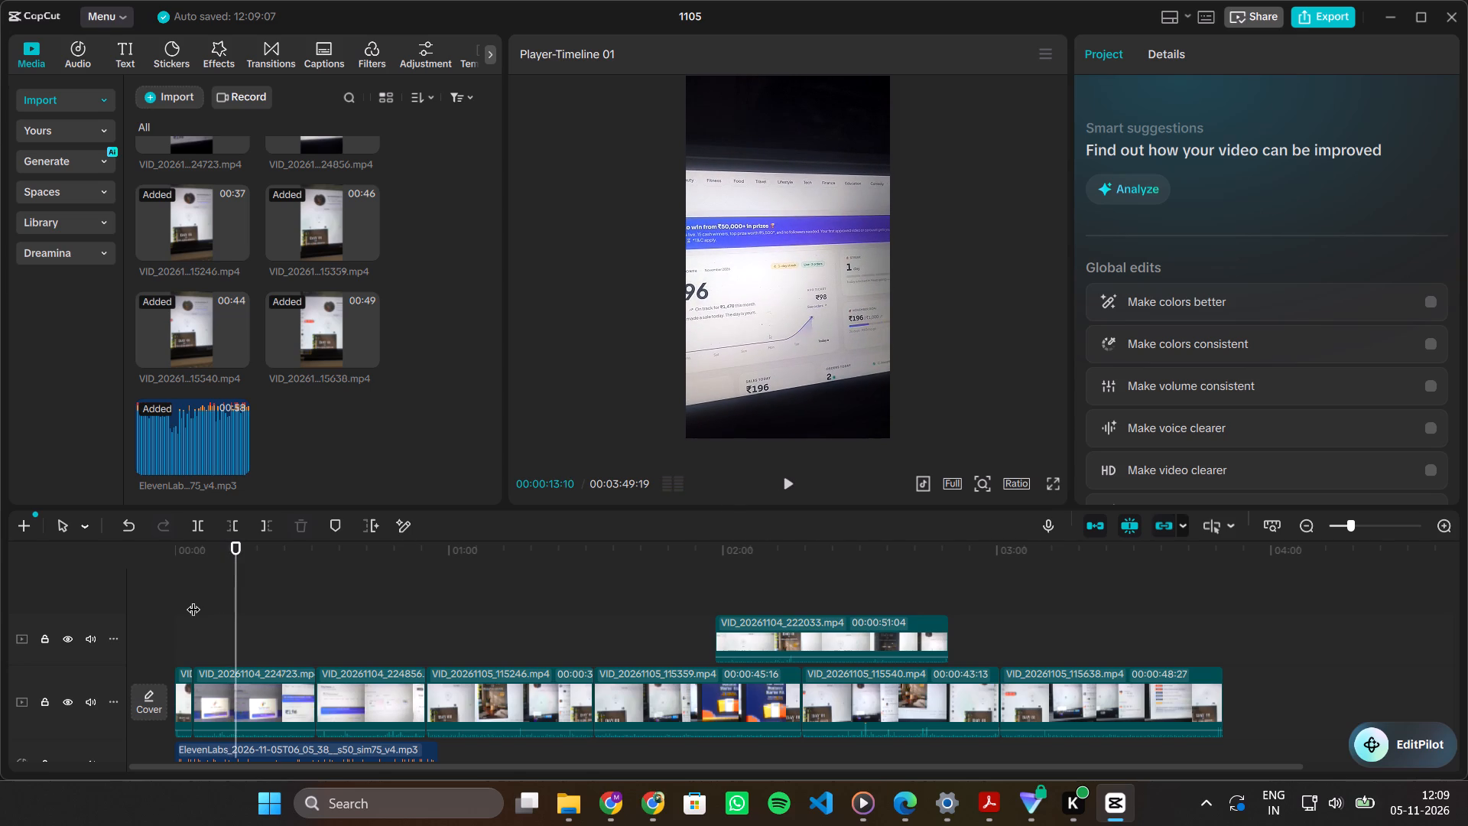
key(space)
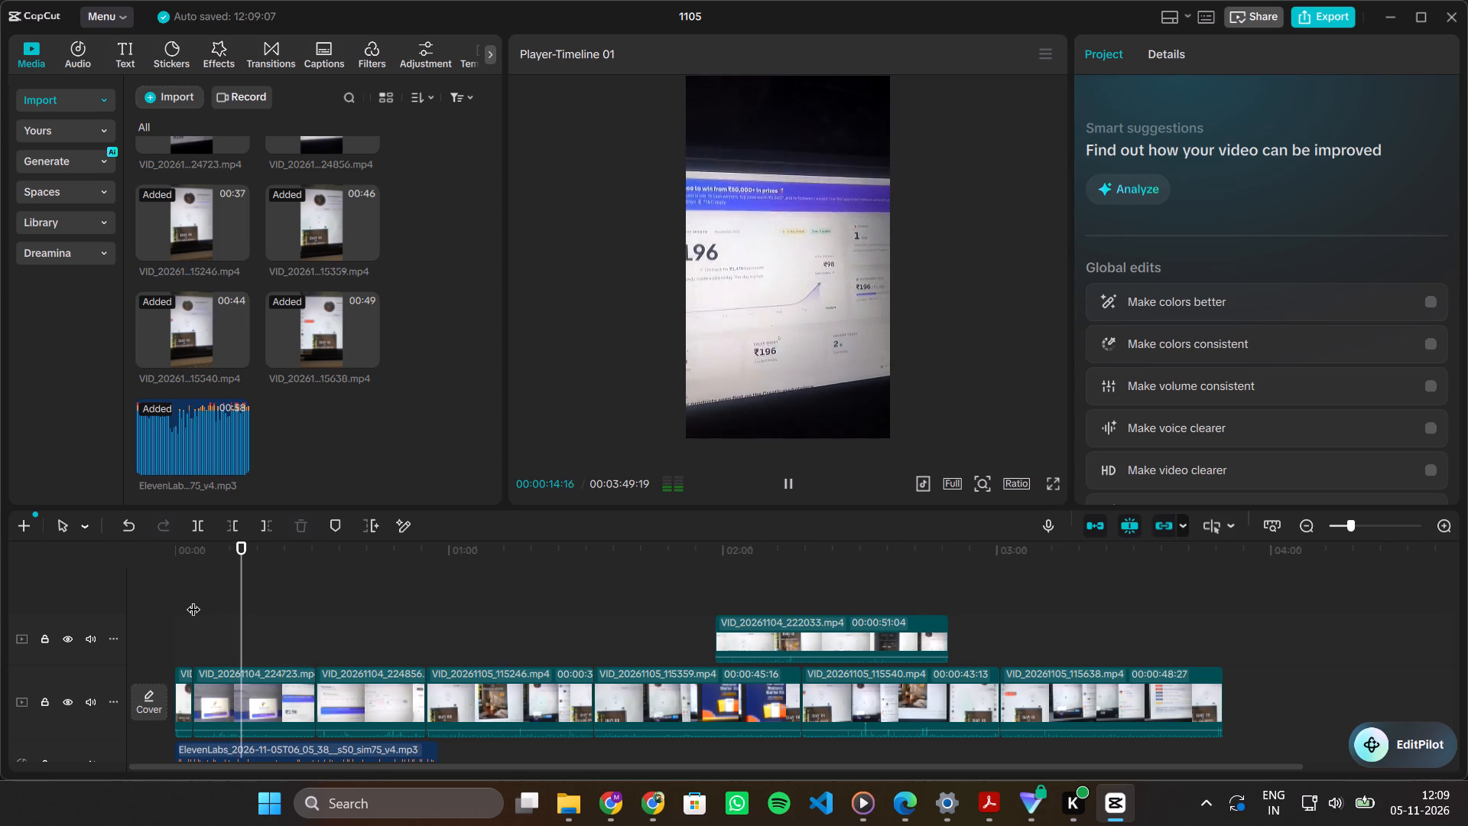
key(space)
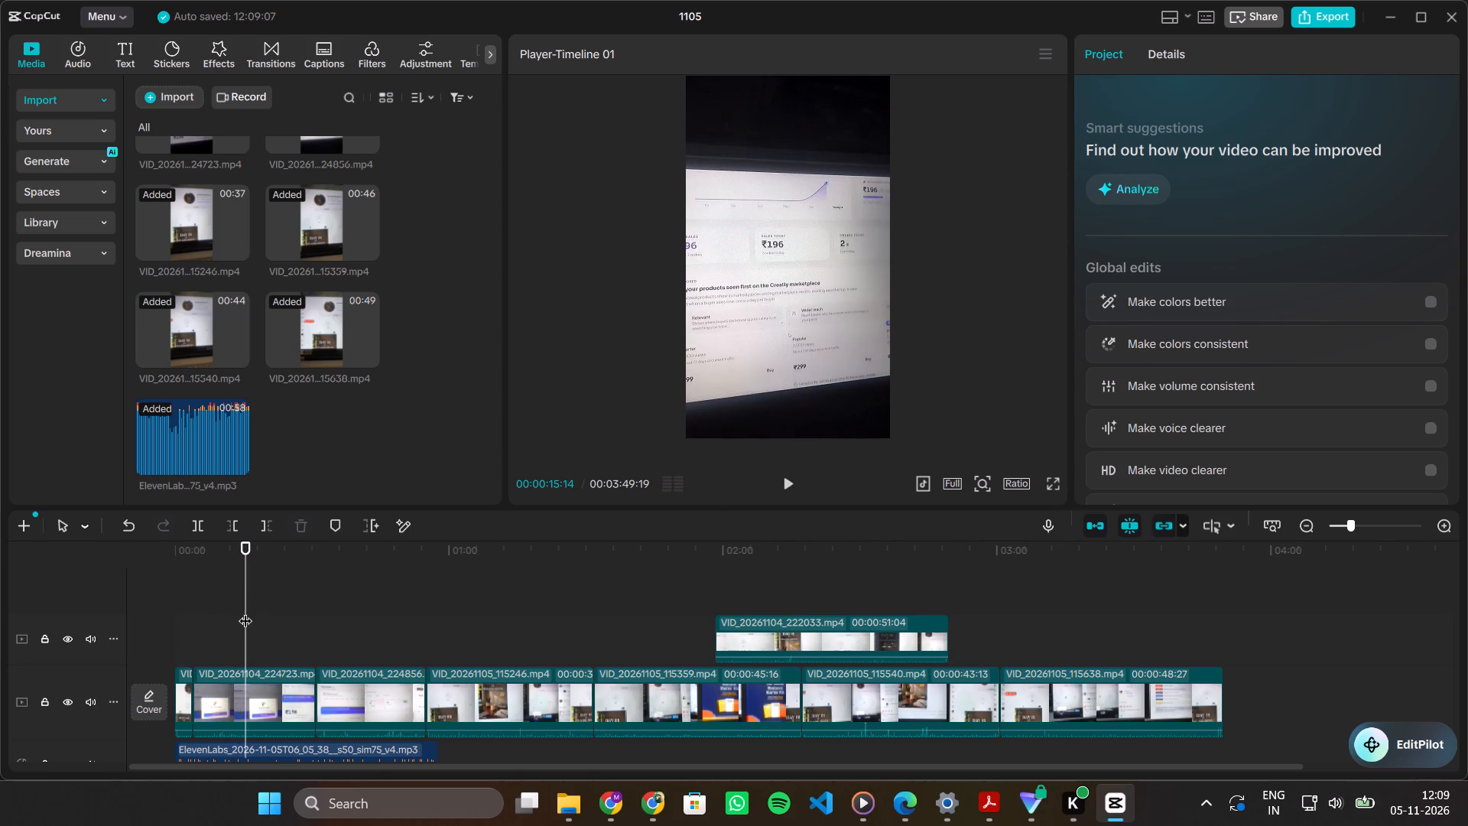
drag(246, 610, 193, 625)
key(space)
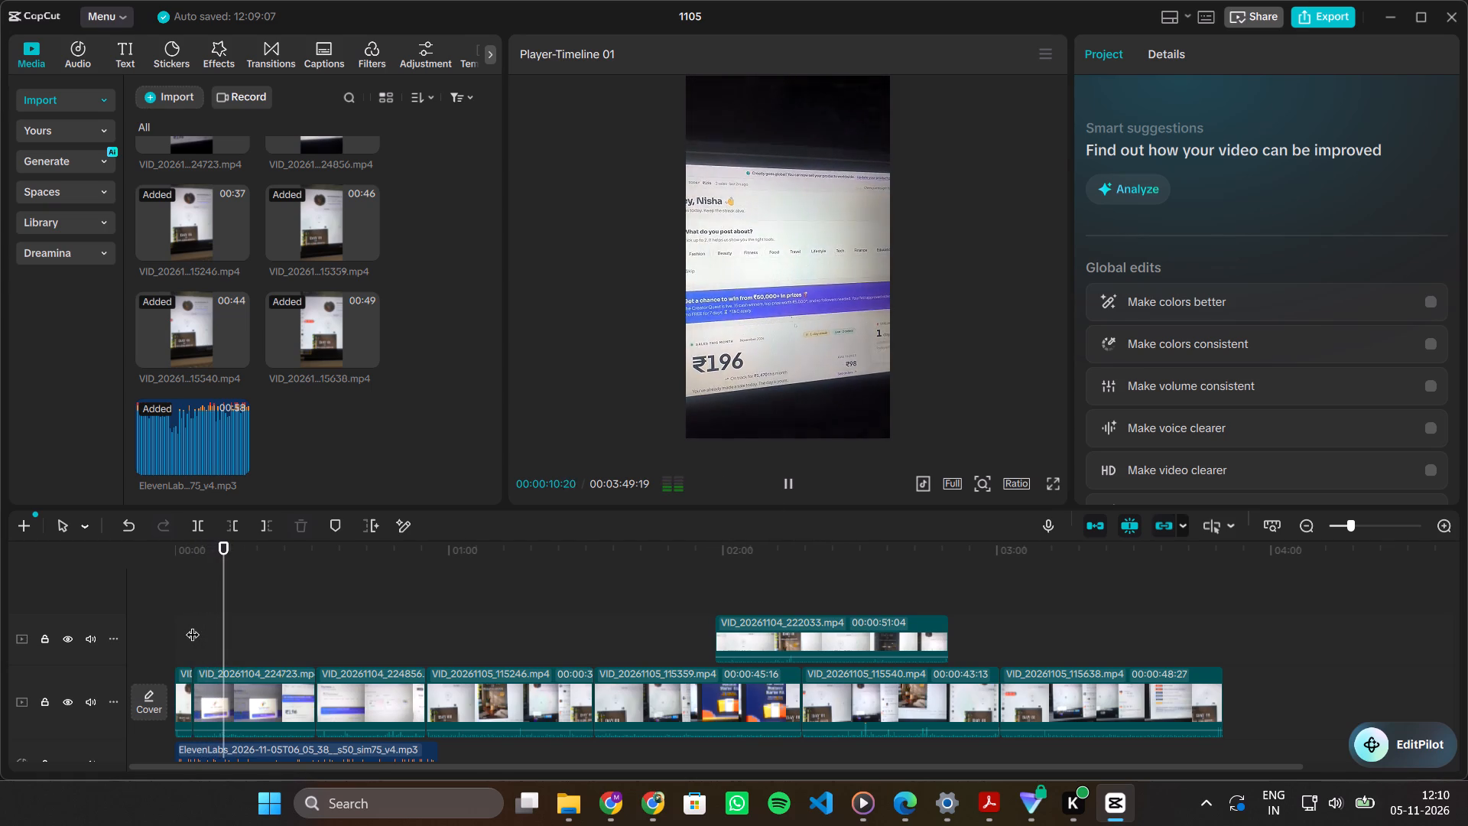
key(space)
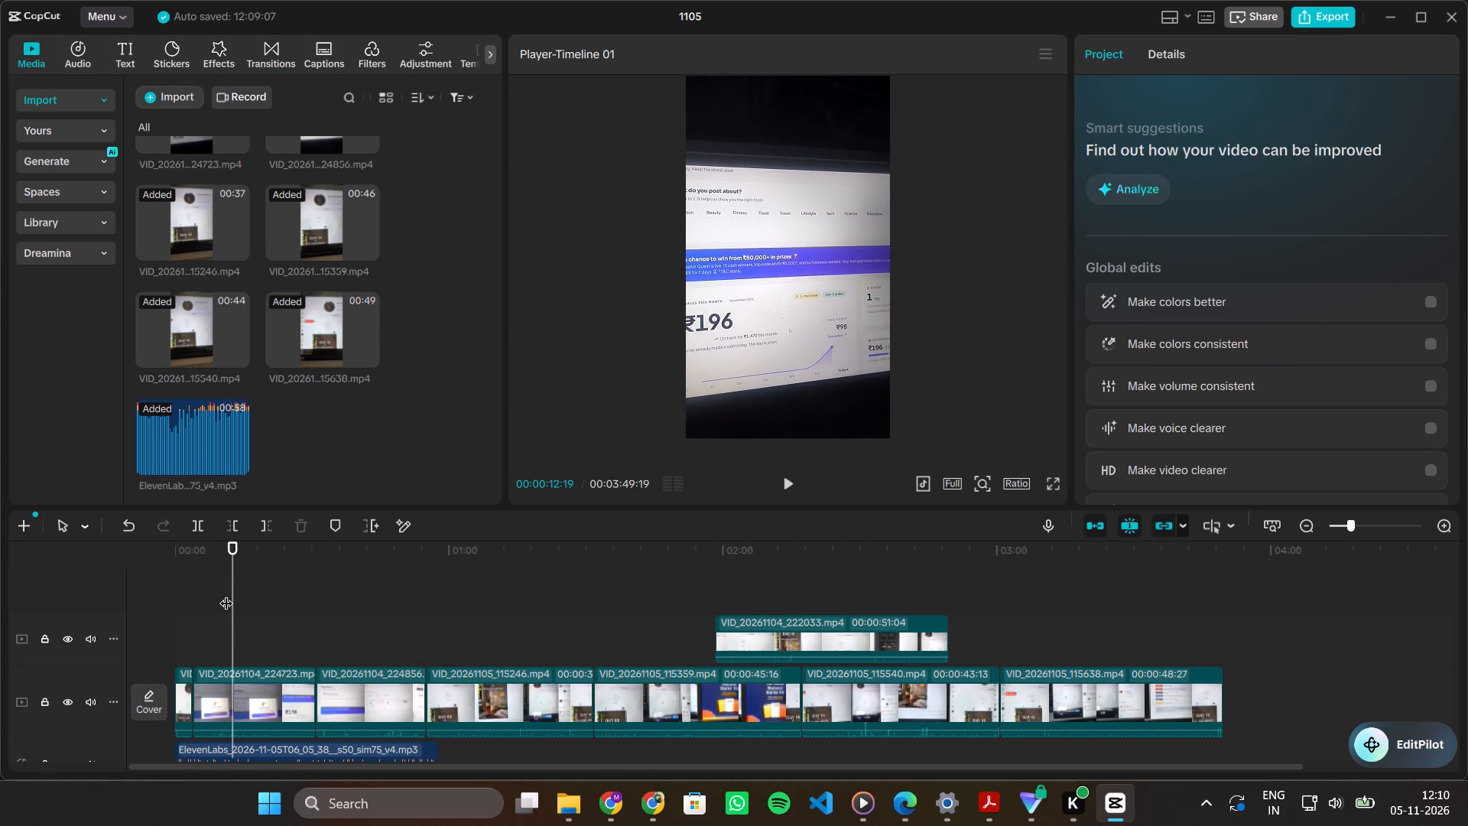
drag(226, 593, 239, 593)
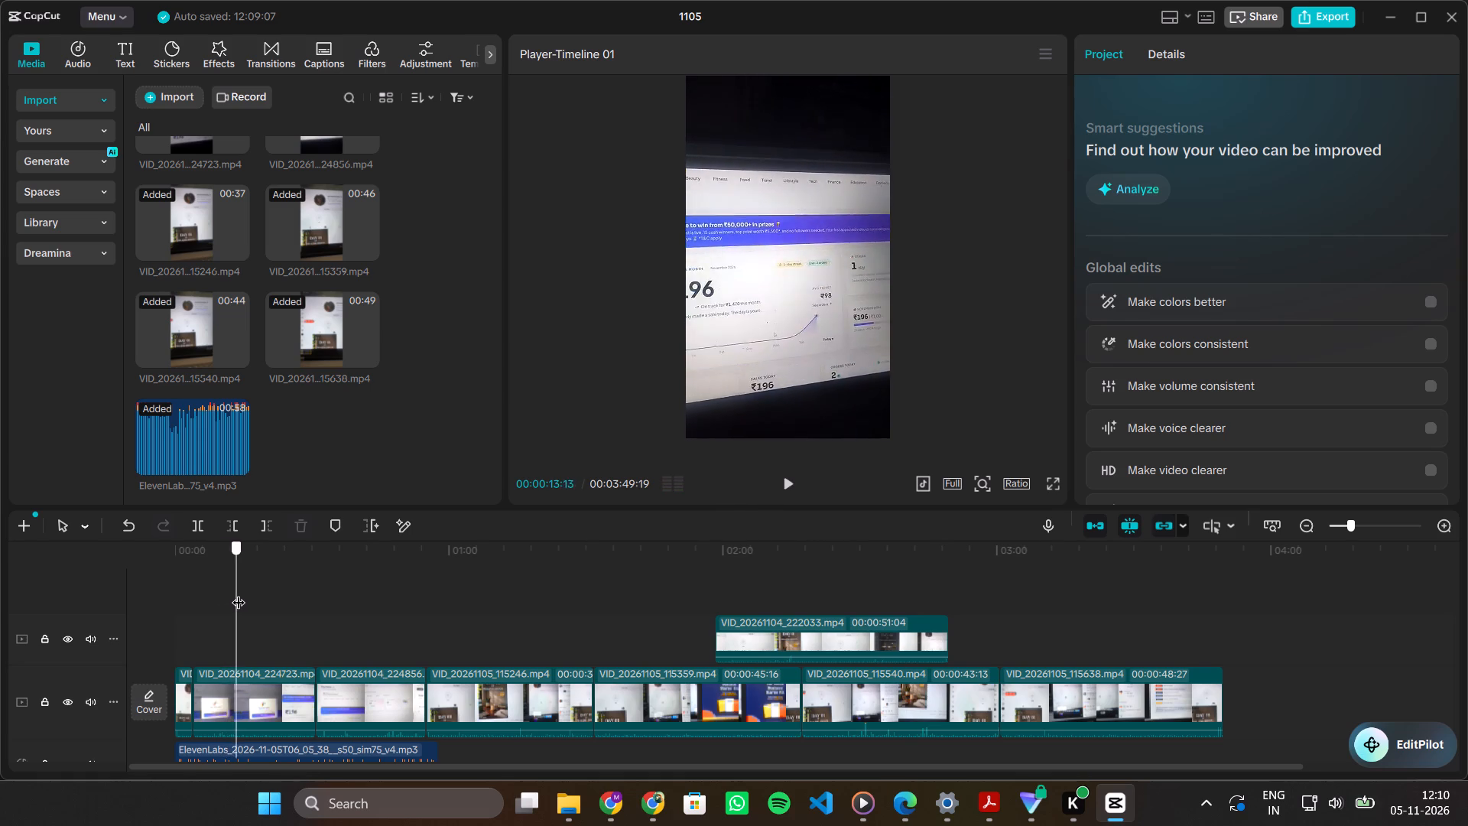
drag(239, 593, 219, 590)
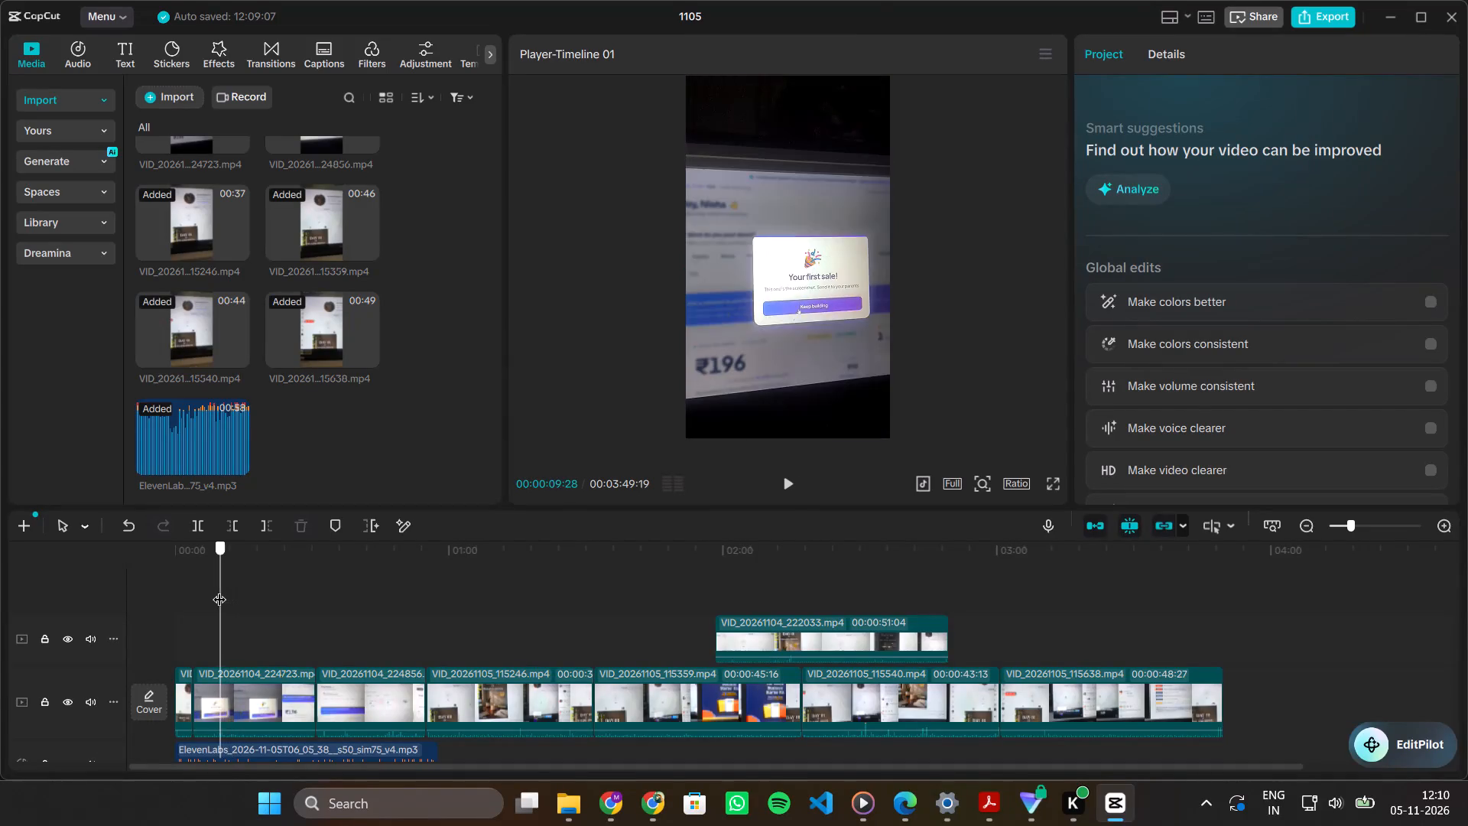
drag(219, 590, 234, 586)
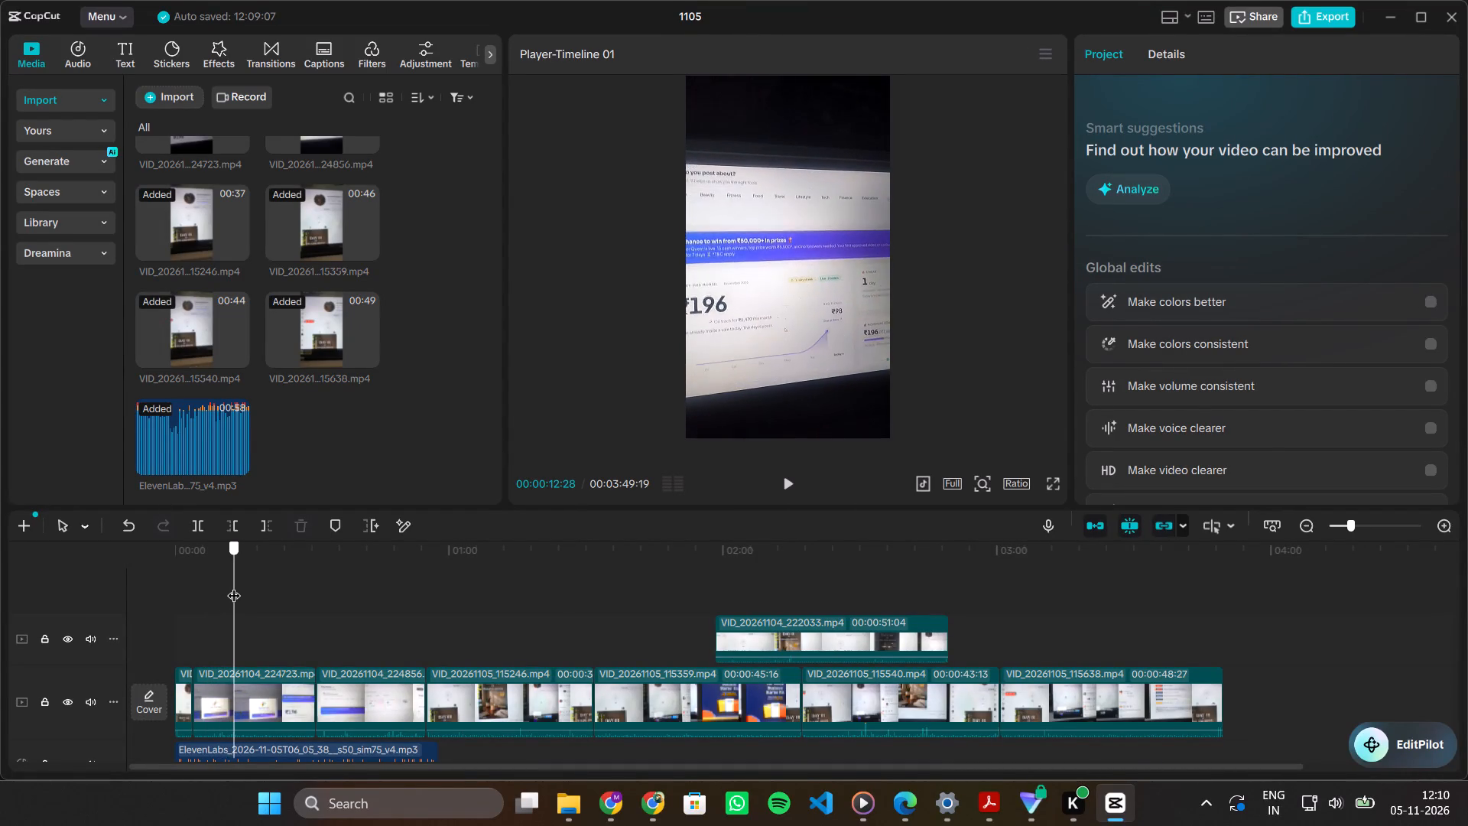
drag(234, 586, 232, 586)
click(196, 523)
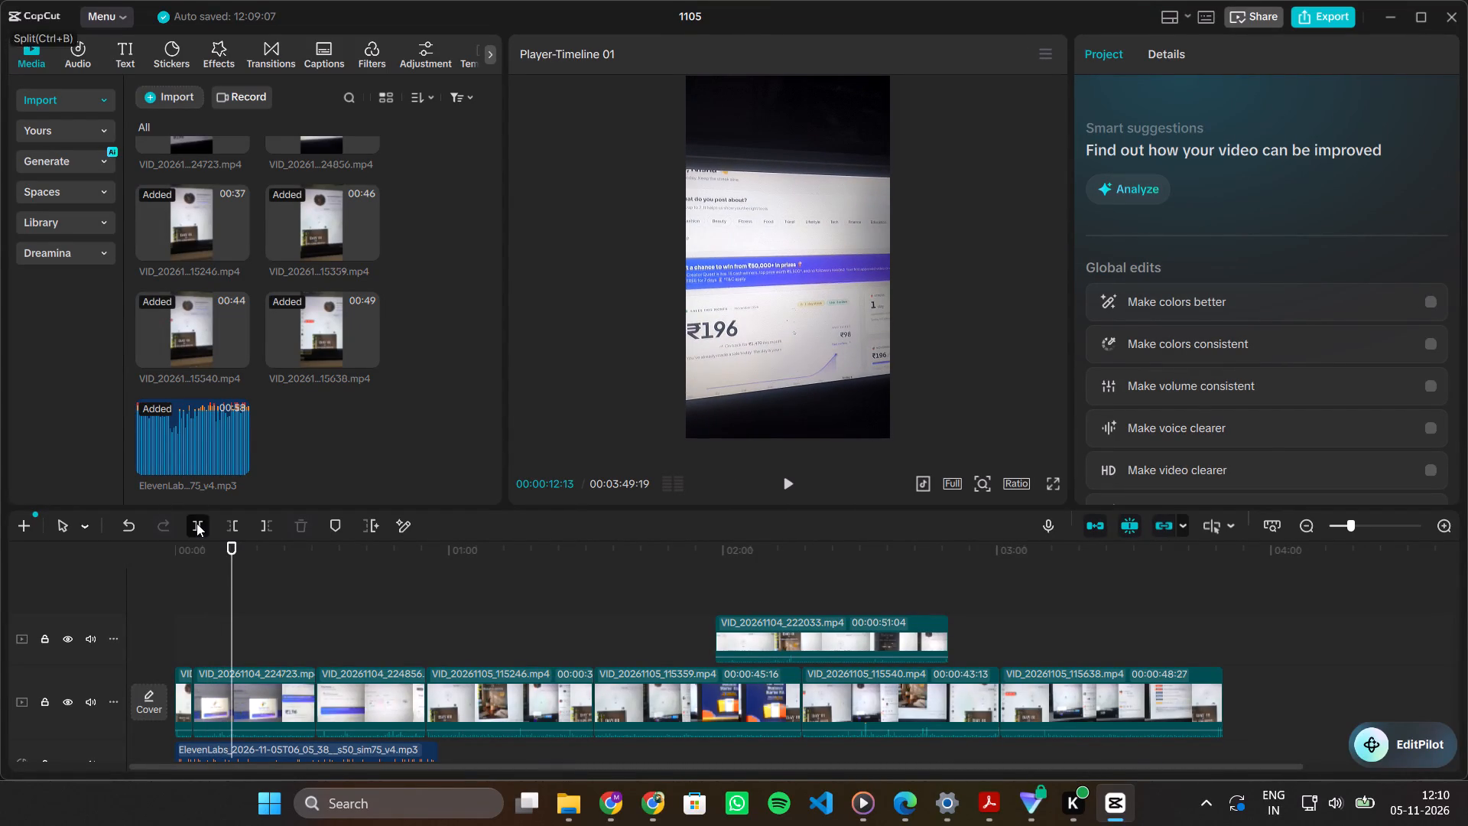
Park the second part of VID_20261104_224723 and the leftover part of VID_20261104_222033 on upper tracks around 04:00, past the main sequence.
drag(303, 688, 1358, 636)
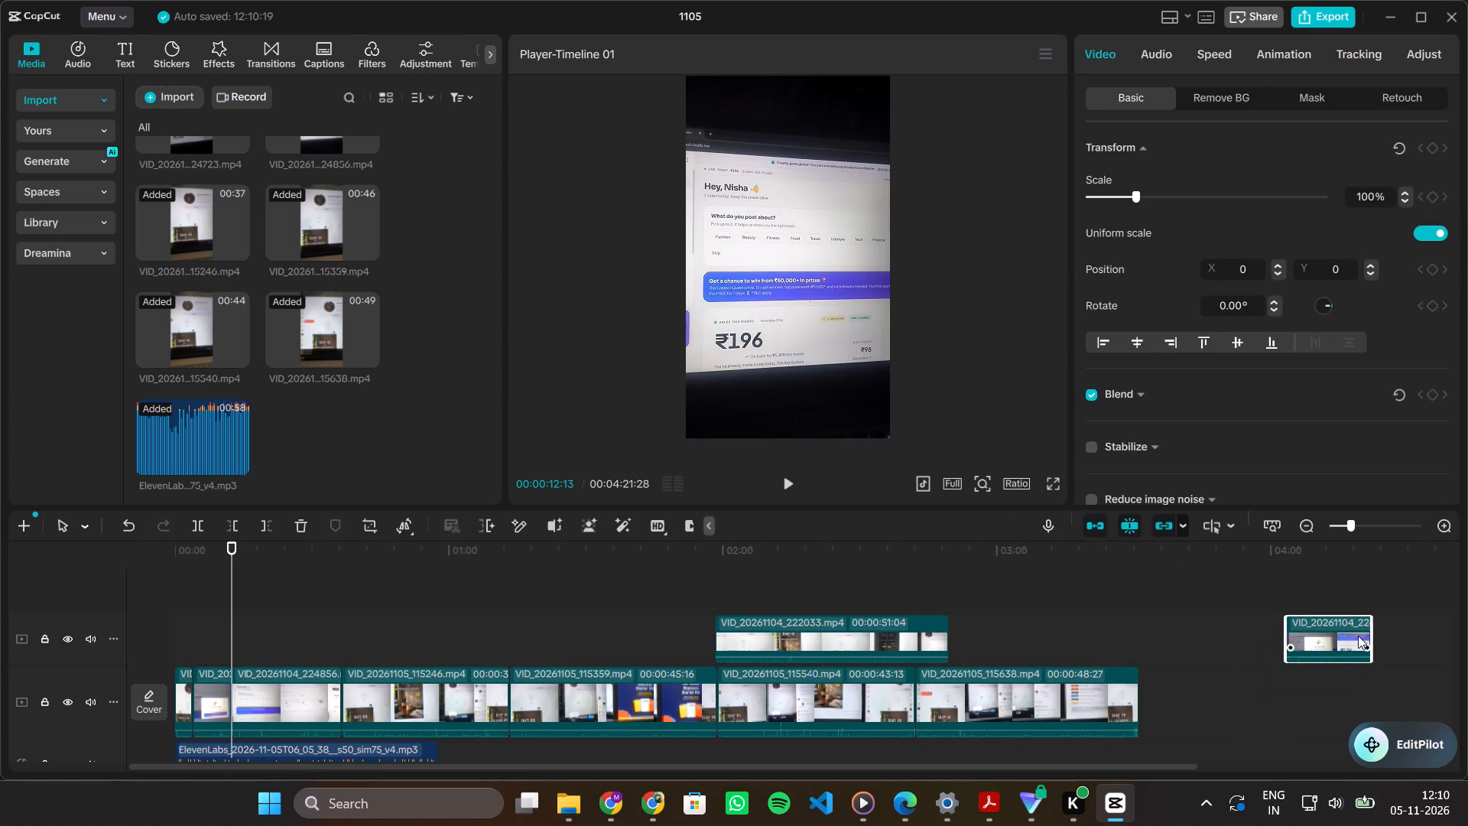
drag(854, 628, 1401, 582)
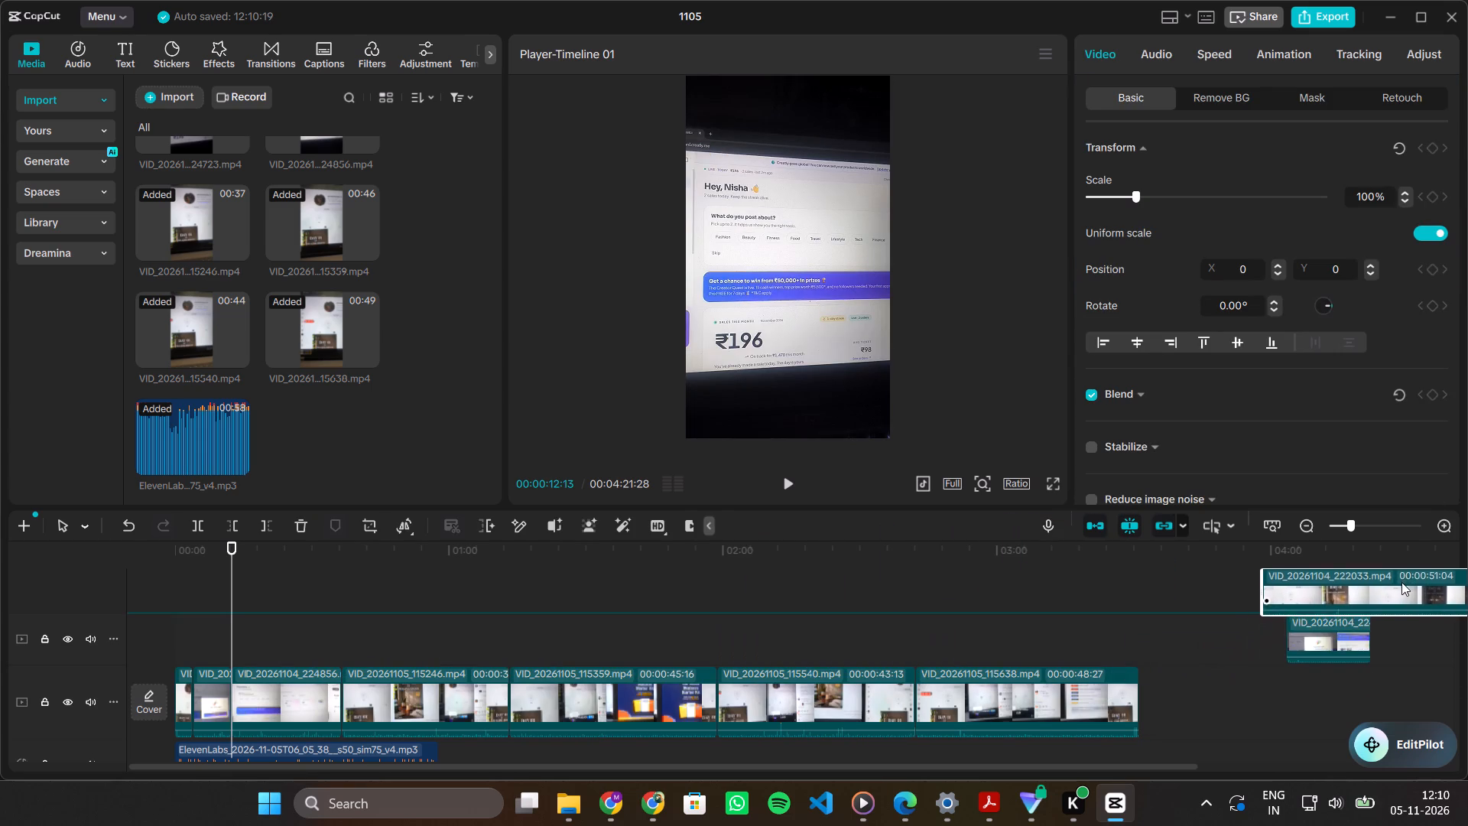
Play the start of clip VID_20261104_224856 and move the clip out of its place to beyond the end of VID_20261105_115638.
key(space)
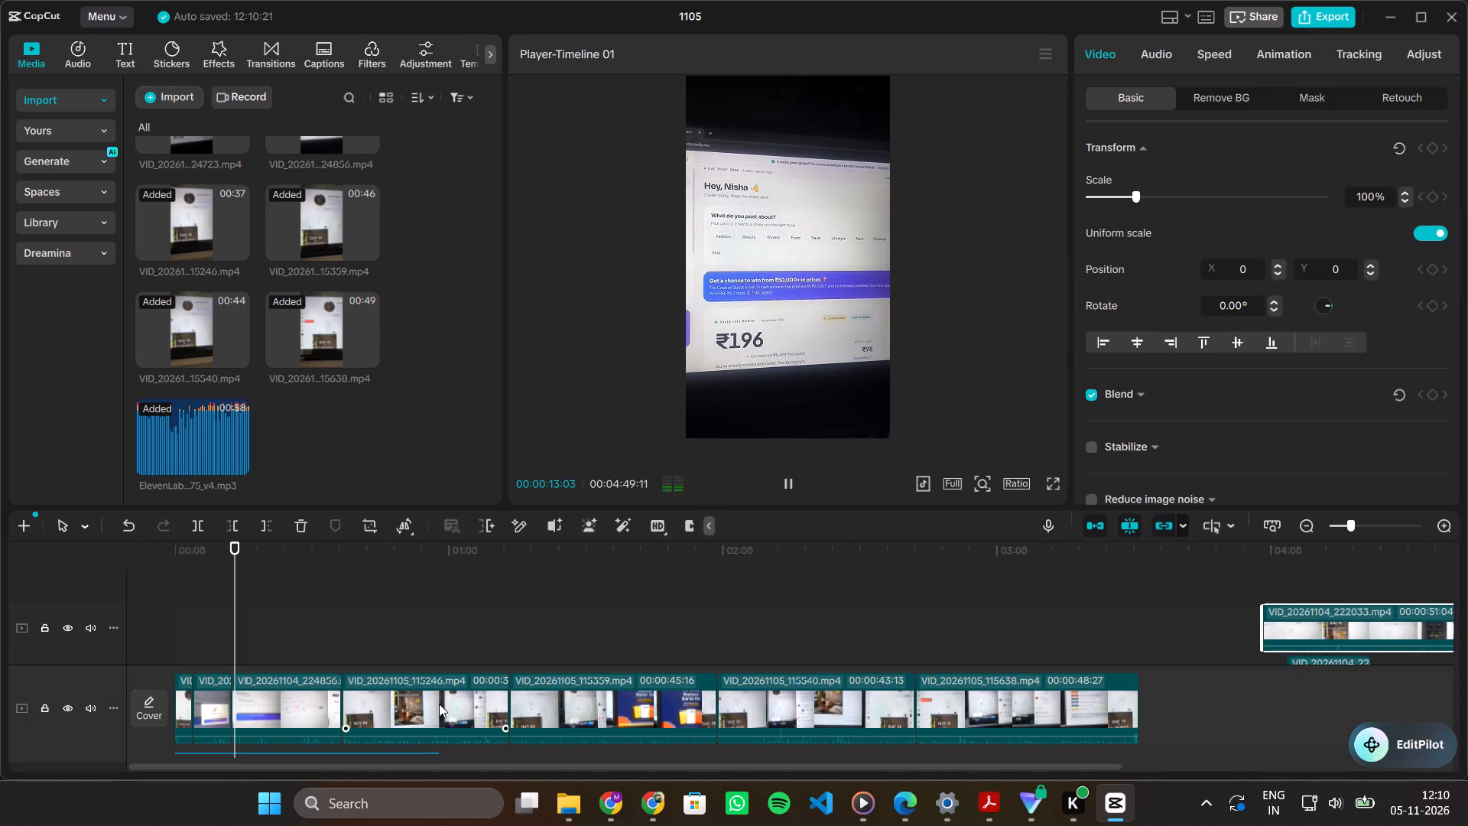
key(space)
ctrl+scroll(439, 704, up, 4)
scroll(439, 704, down, 1)
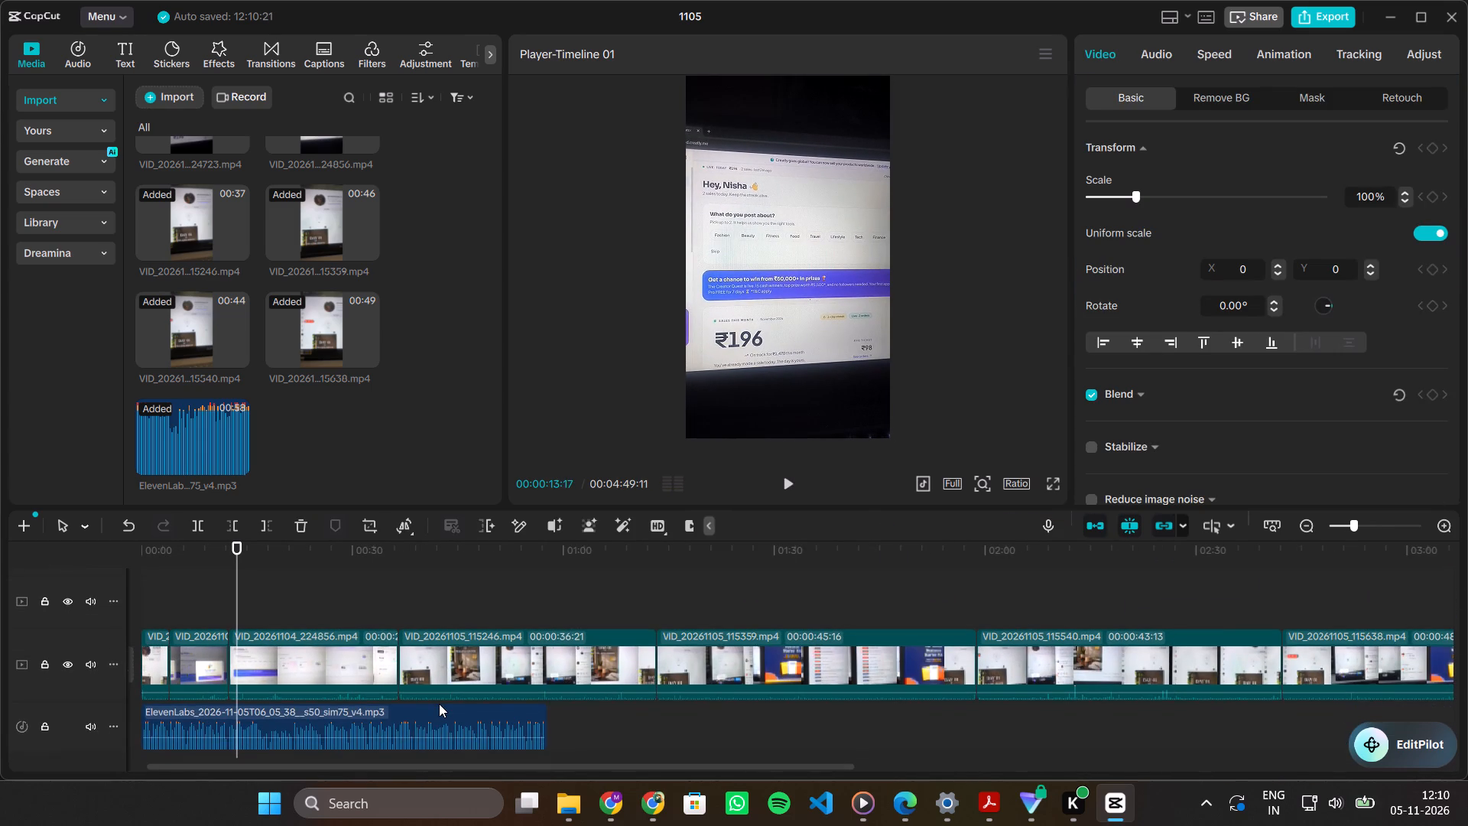
scroll(439, 704, right, 1)
key(space)
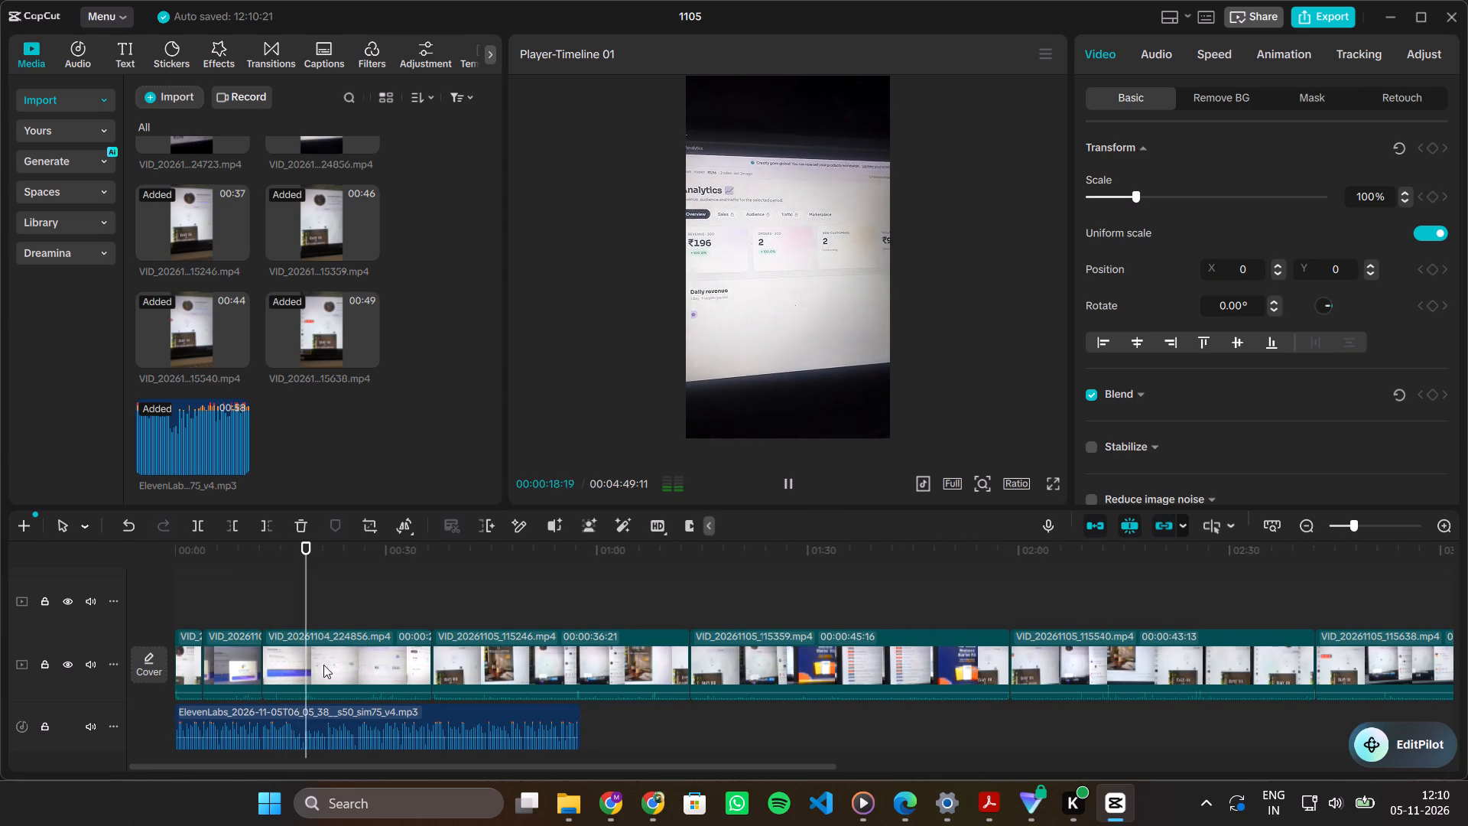
drag(335, 659, 744, 561)
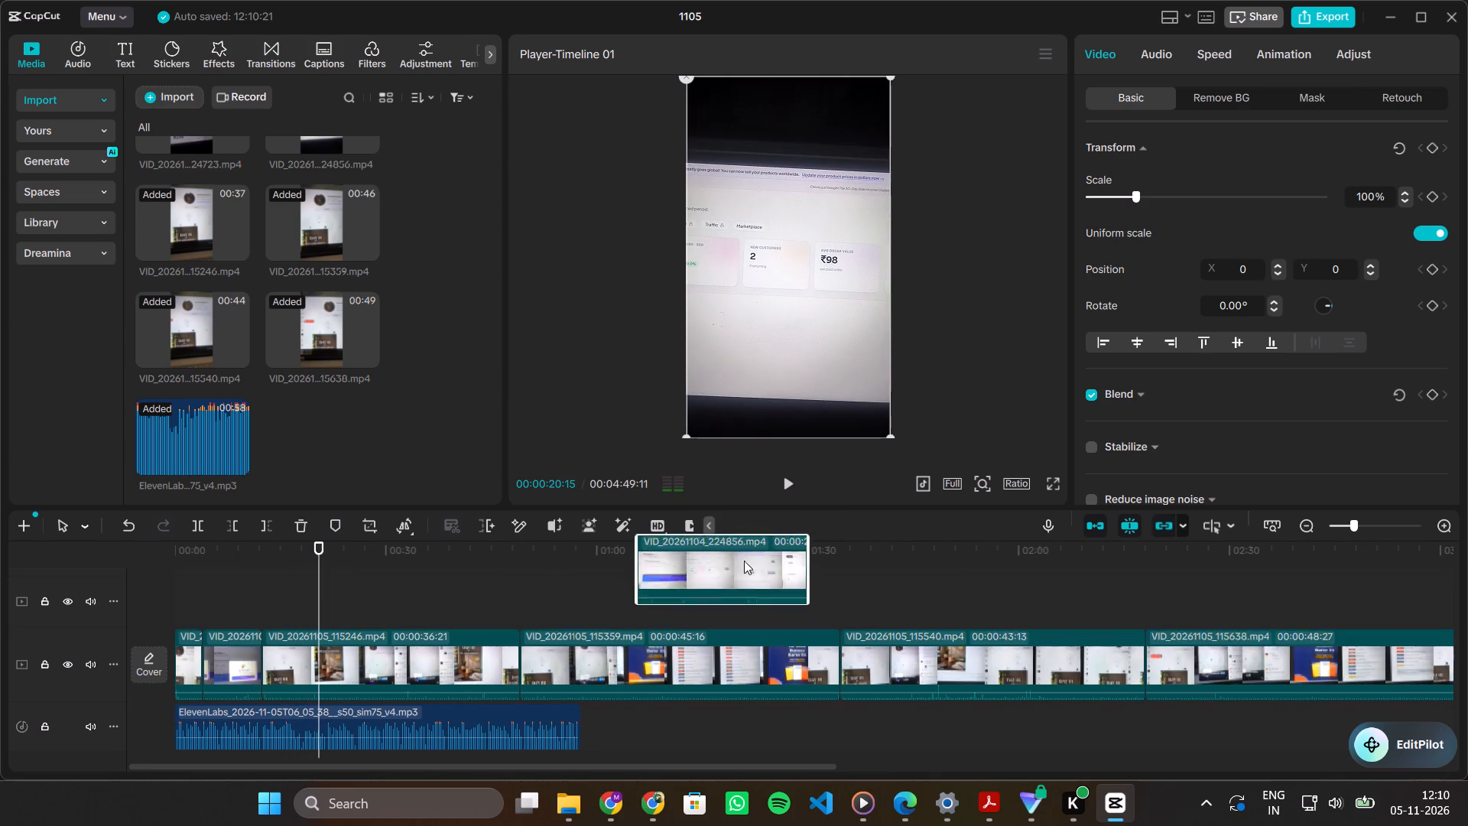
drag(744, 561, 1358, 663)
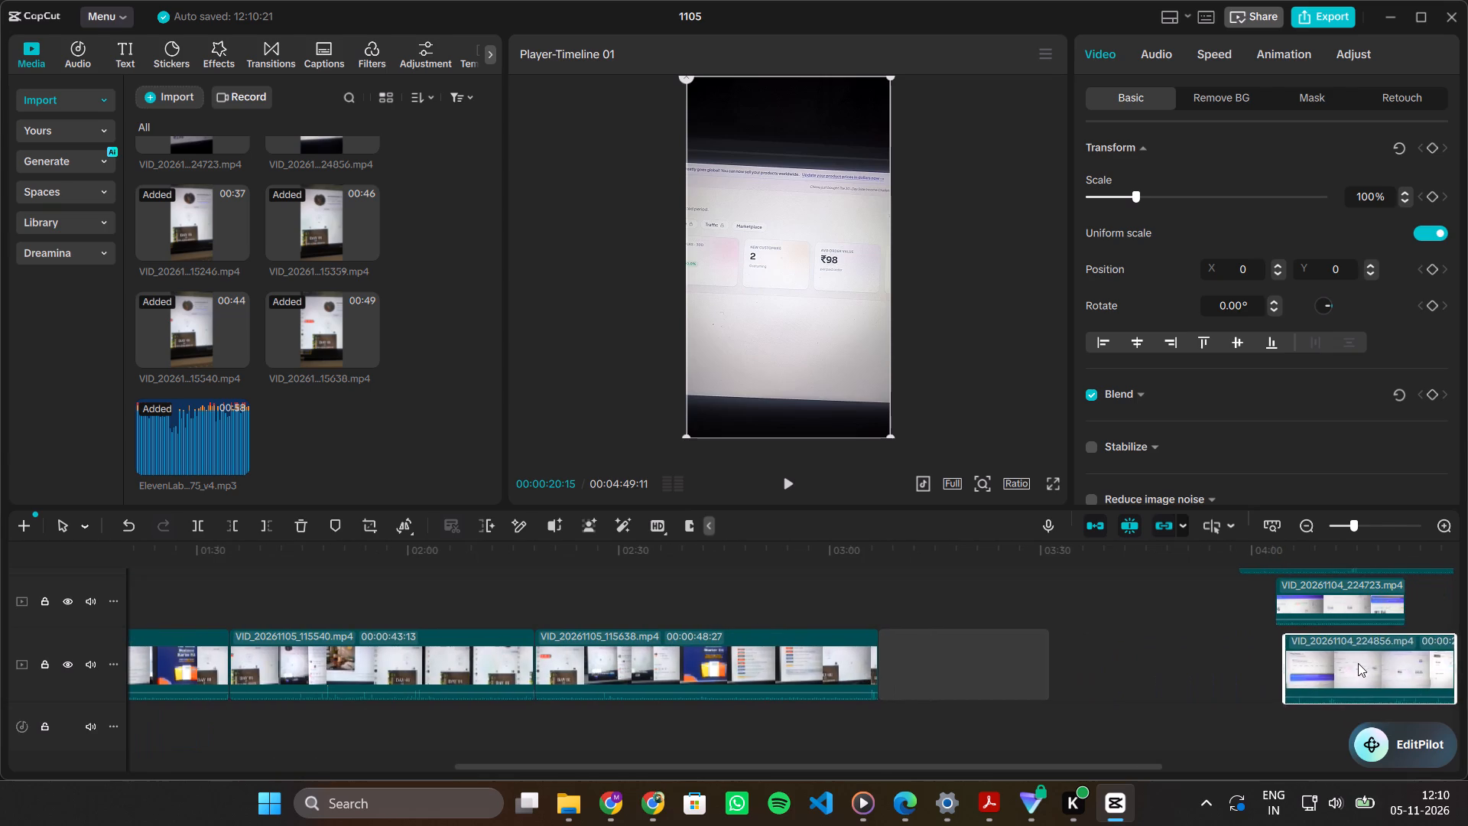
Park clip VID_20261104_224856 on the upper track at about 03:37, just before the leftover part of VID_20261104_224723.
drag(1358, 663, 1358, 662)
drag(947, 634, 1159, 574)
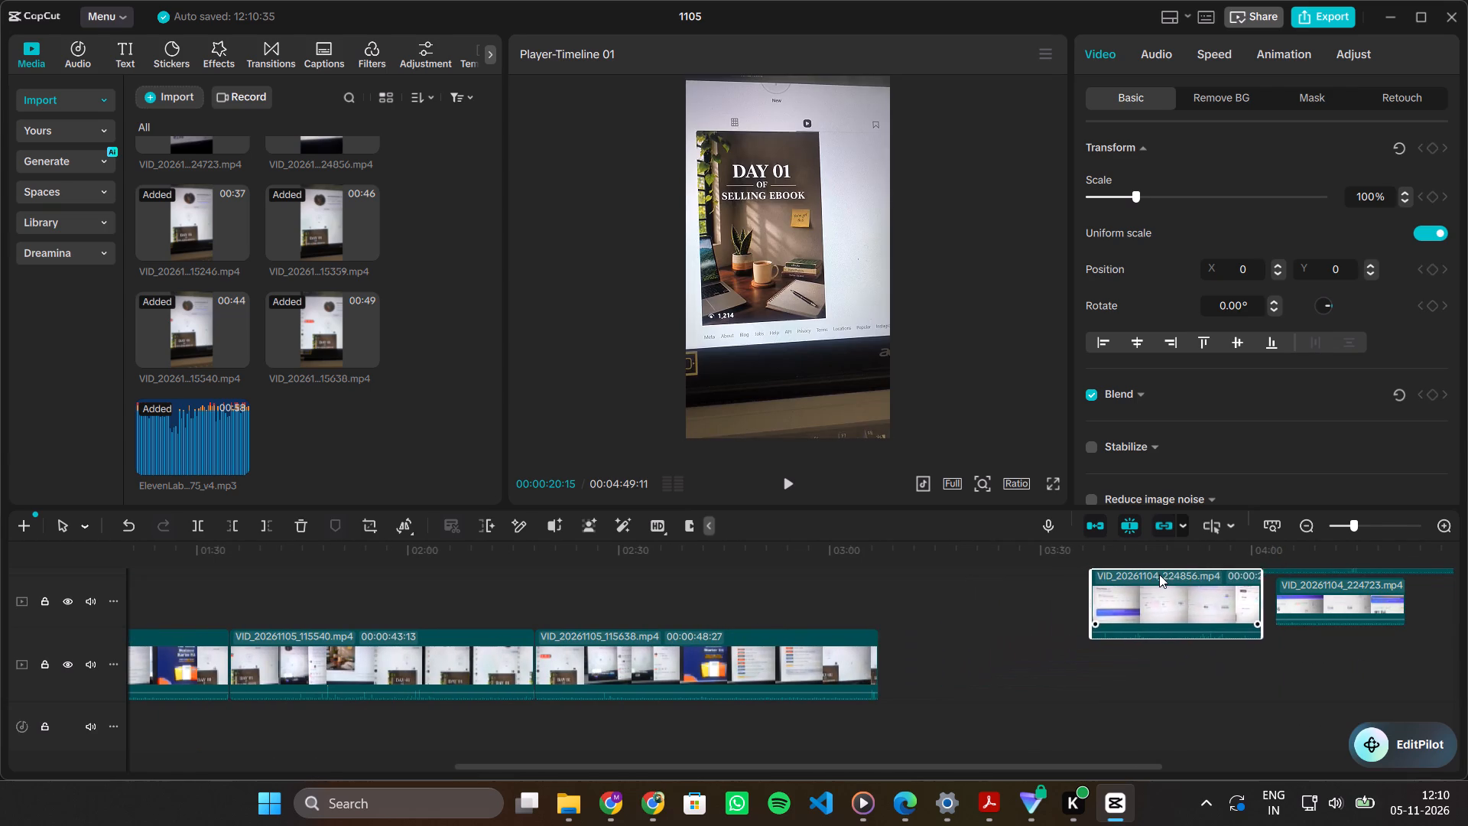
drag(1159, 574, 1158, 574)
Play and scrub the start of clip VID_20261105_115246 to find its starting frame and trim away everything before 00:00:15:17.
scroll(1158, 574, right, 5)
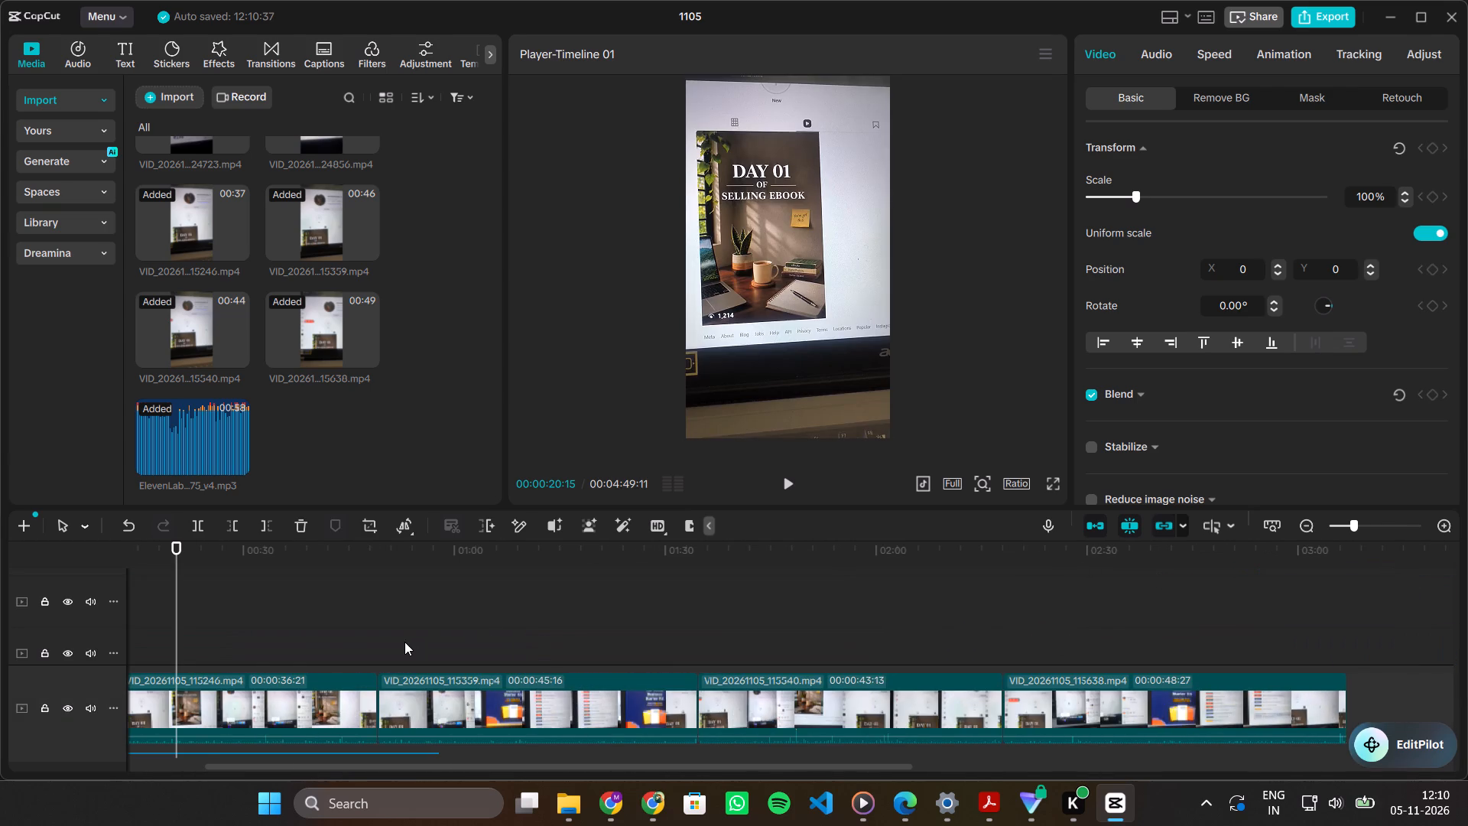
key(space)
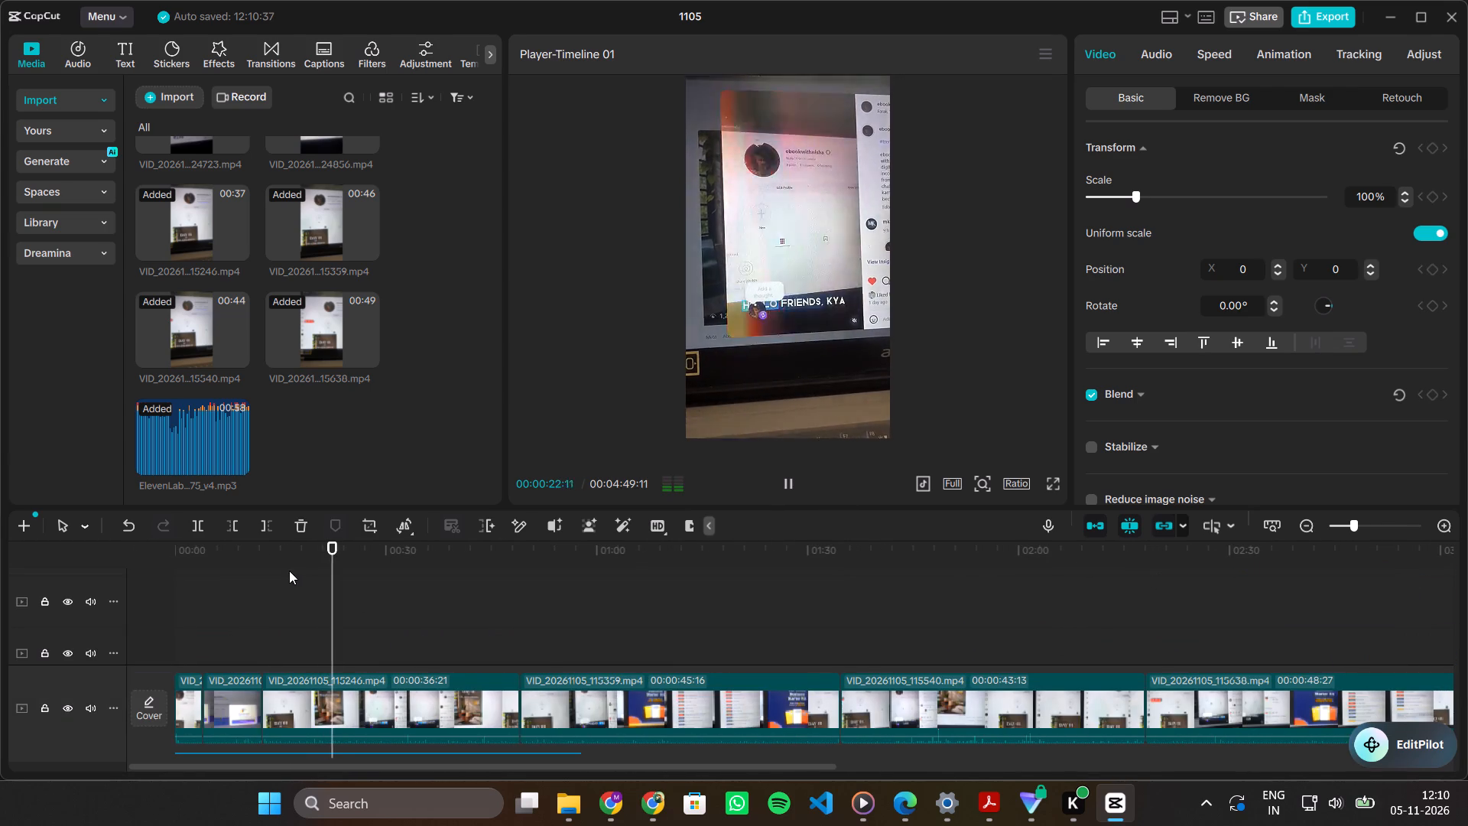
click(252, 618)
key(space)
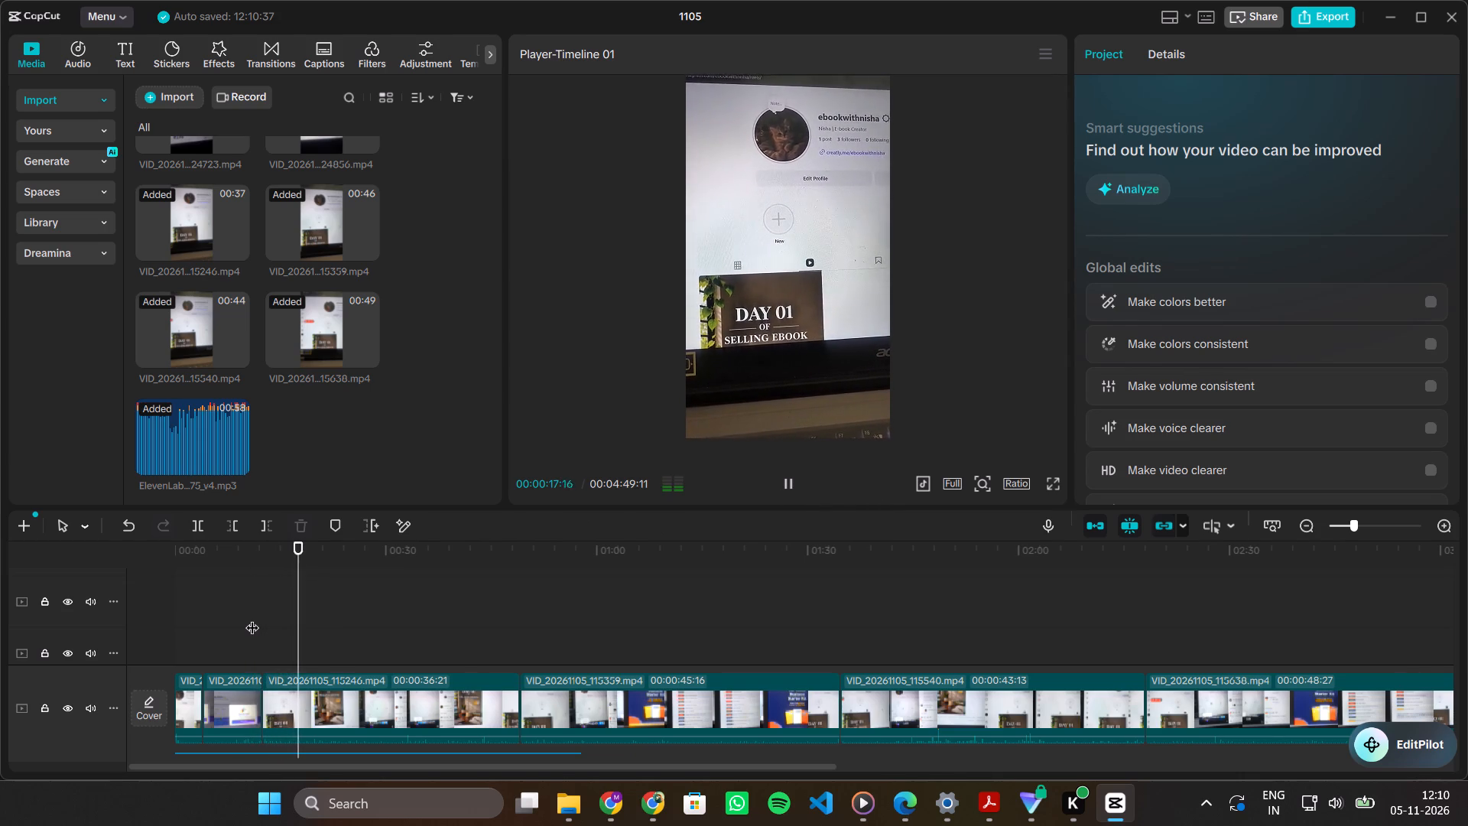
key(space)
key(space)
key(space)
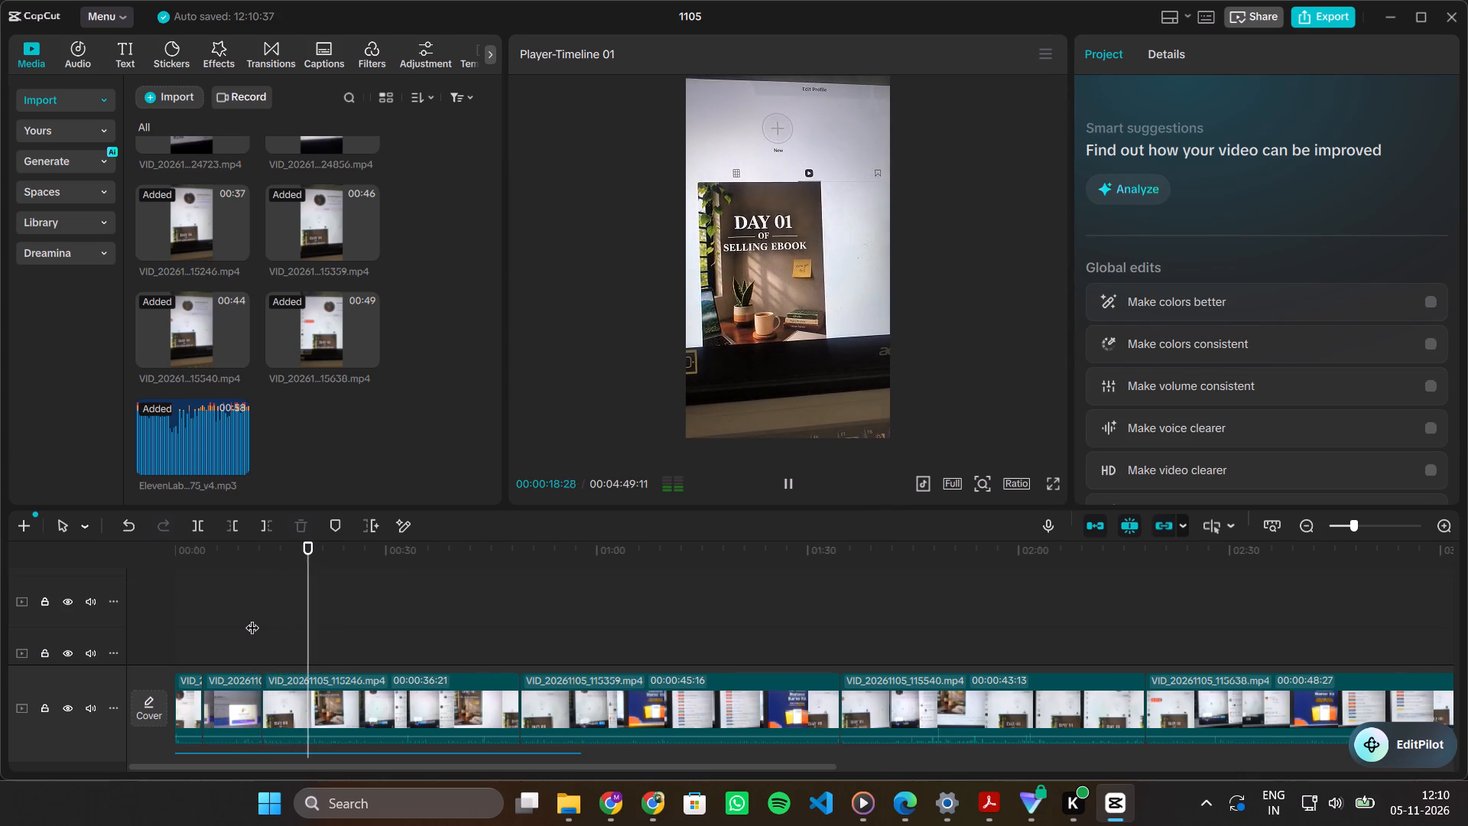
drag(310, 617, 285, 617)
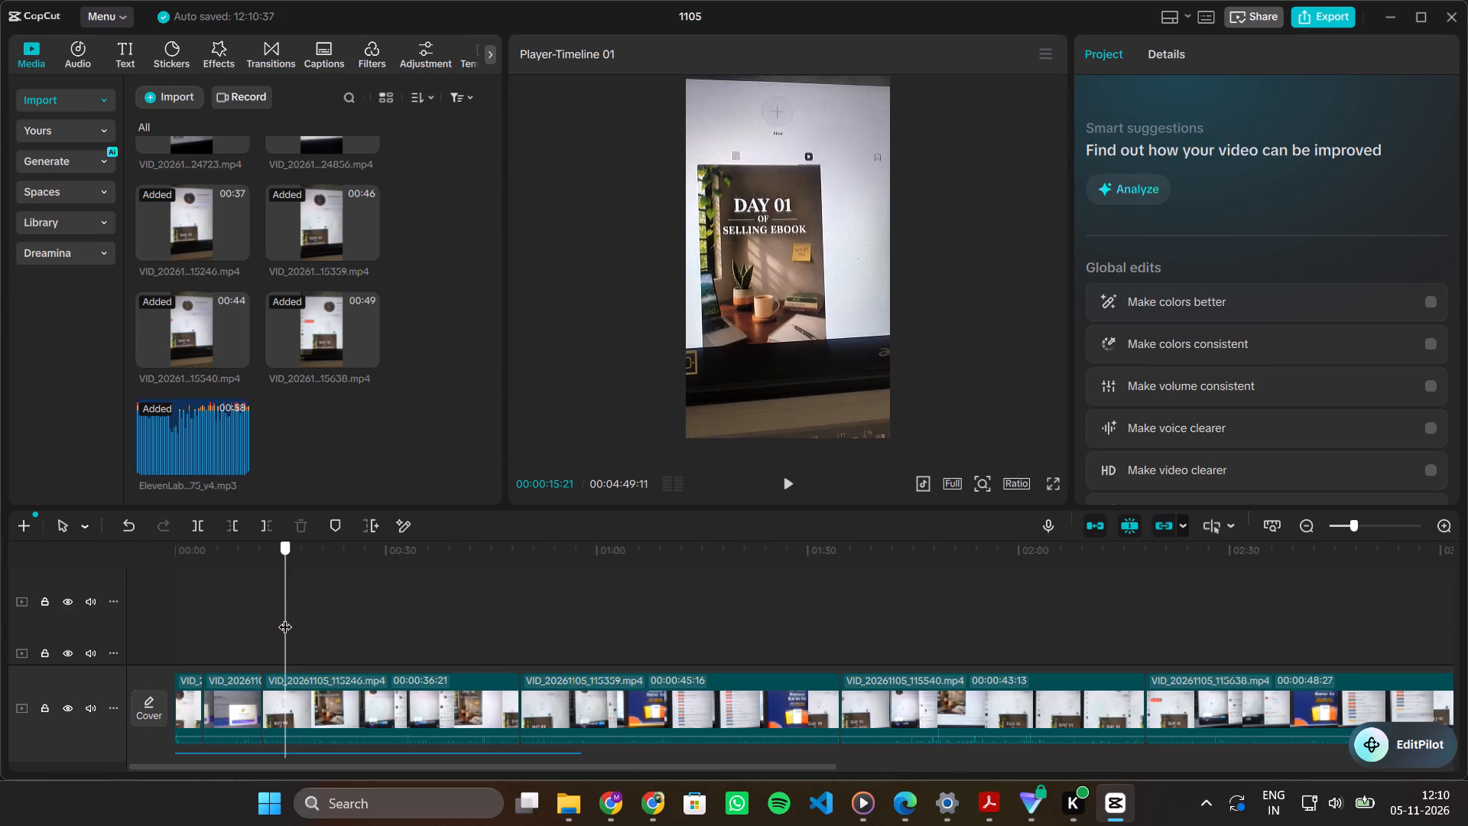
drag(285, 617, 278, 616)
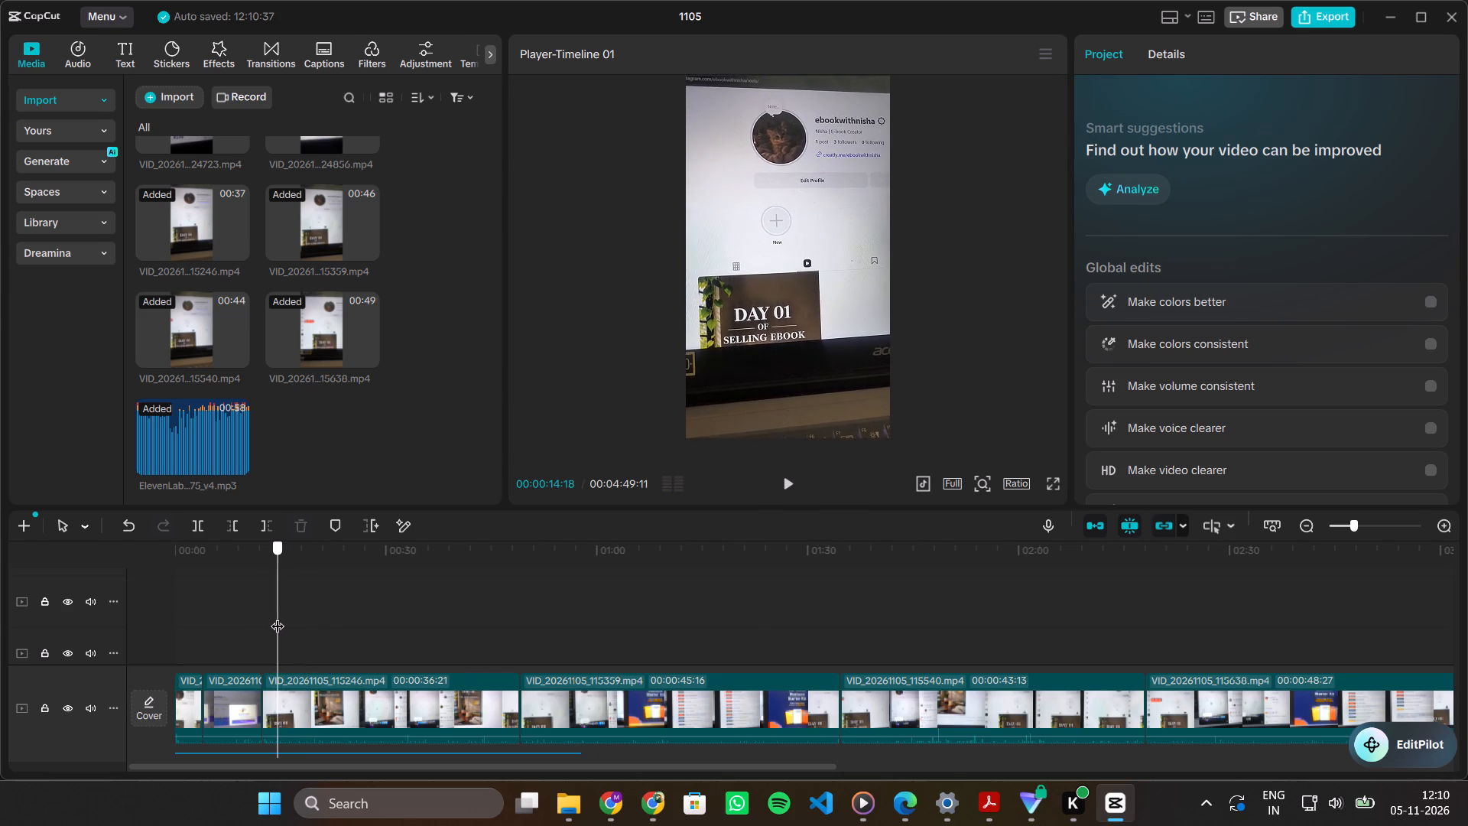
drag(278, 616, 284, 615)
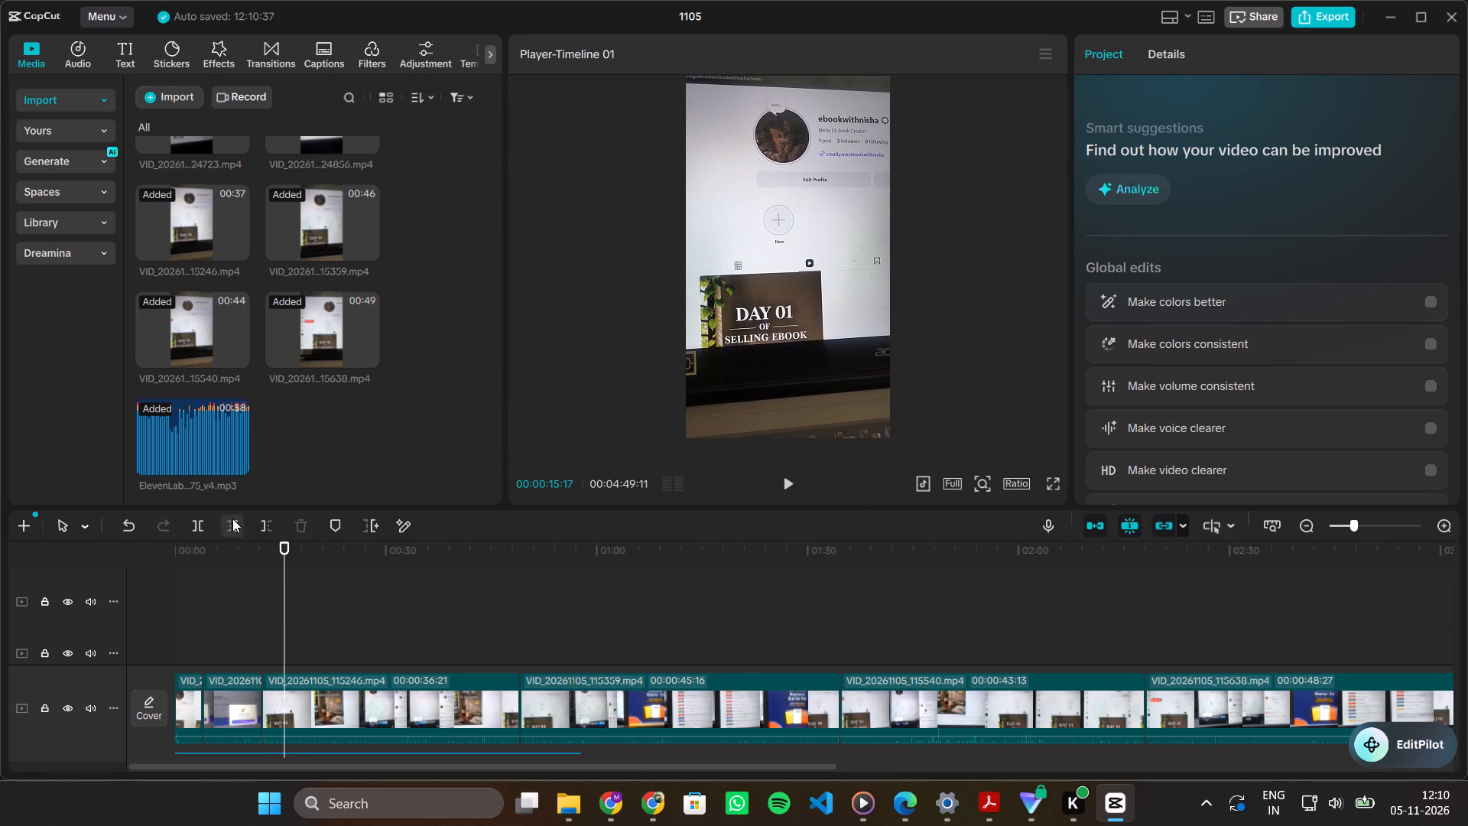
click(232, 519)
Play through the trimmed VID_20261105_115246 and move it out of the main sequence to the upper track at about 02:27.
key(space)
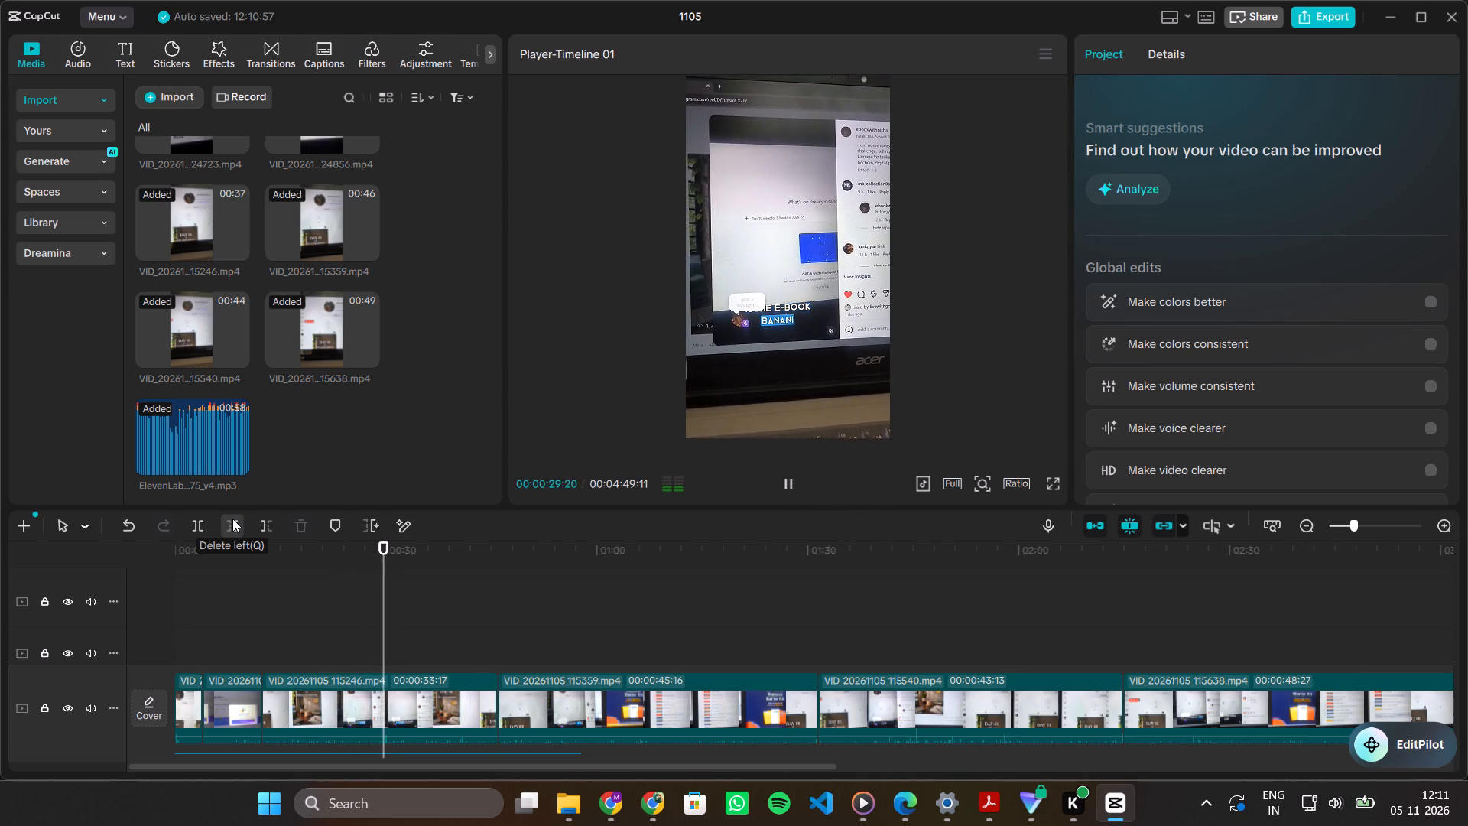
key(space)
scroll(232, 519, down, 3)
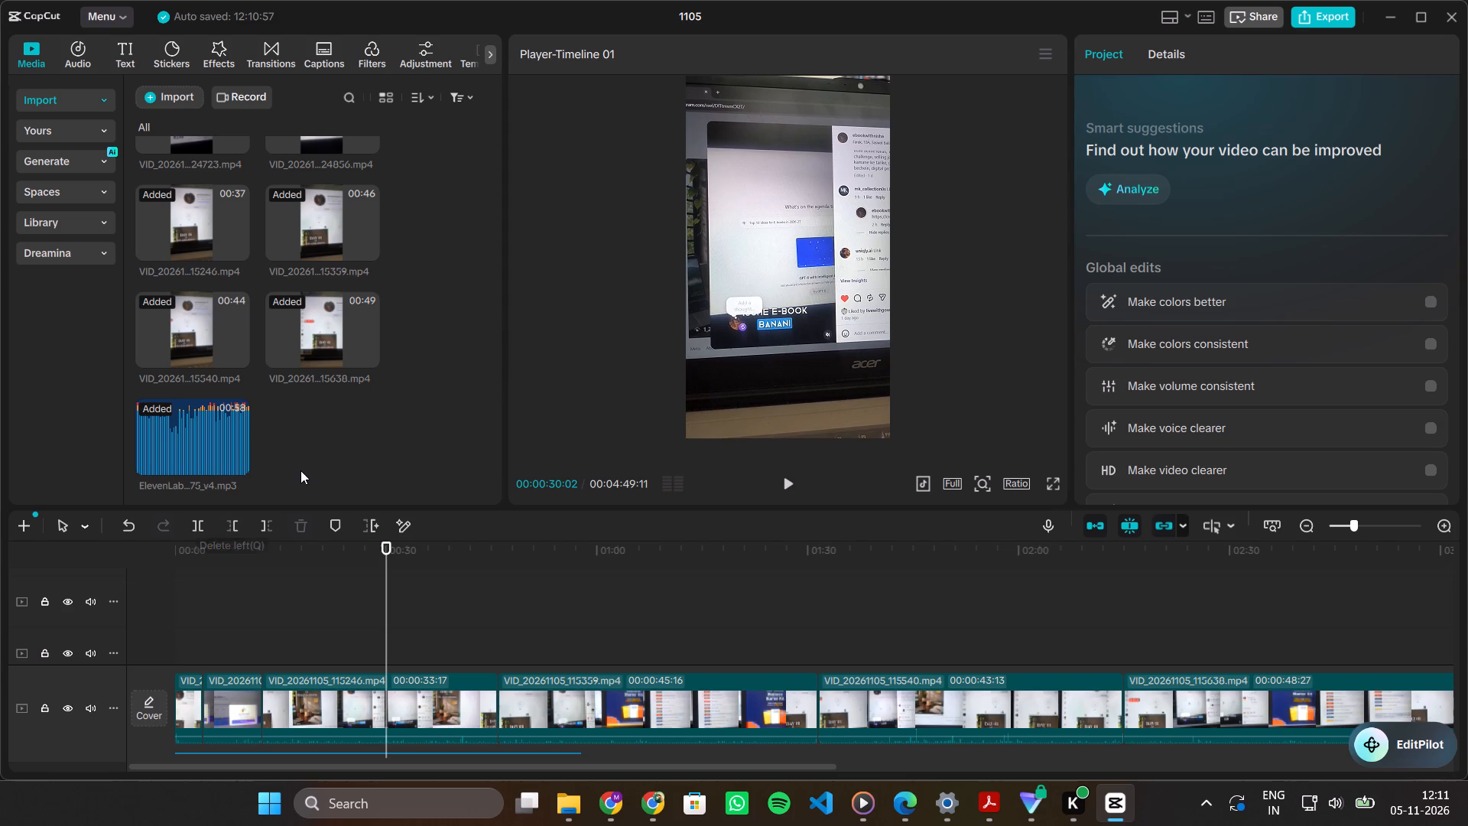
drag(404, 694, 1353, 603)
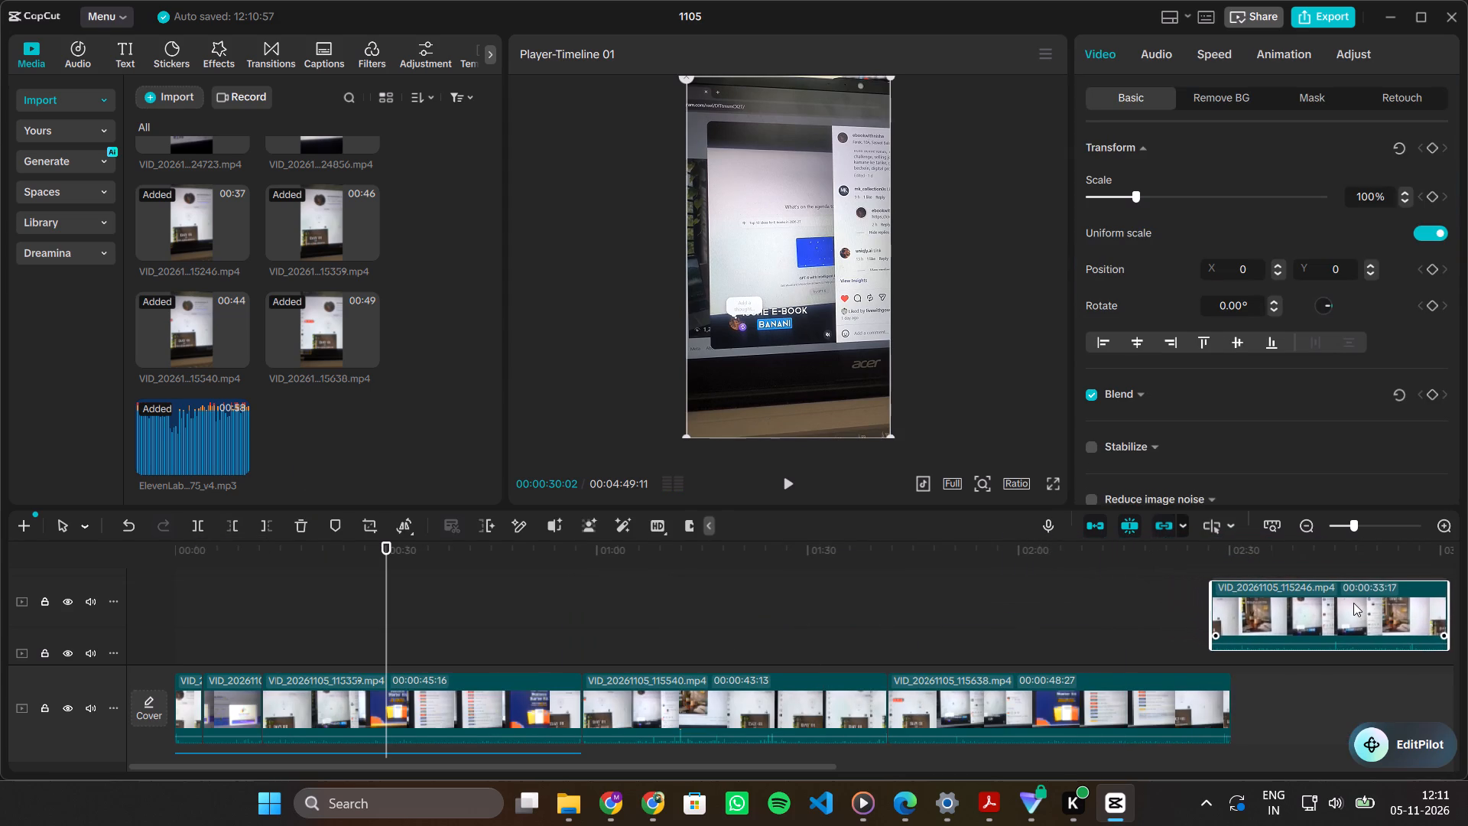
drag(1353, 603, 1353, 601)
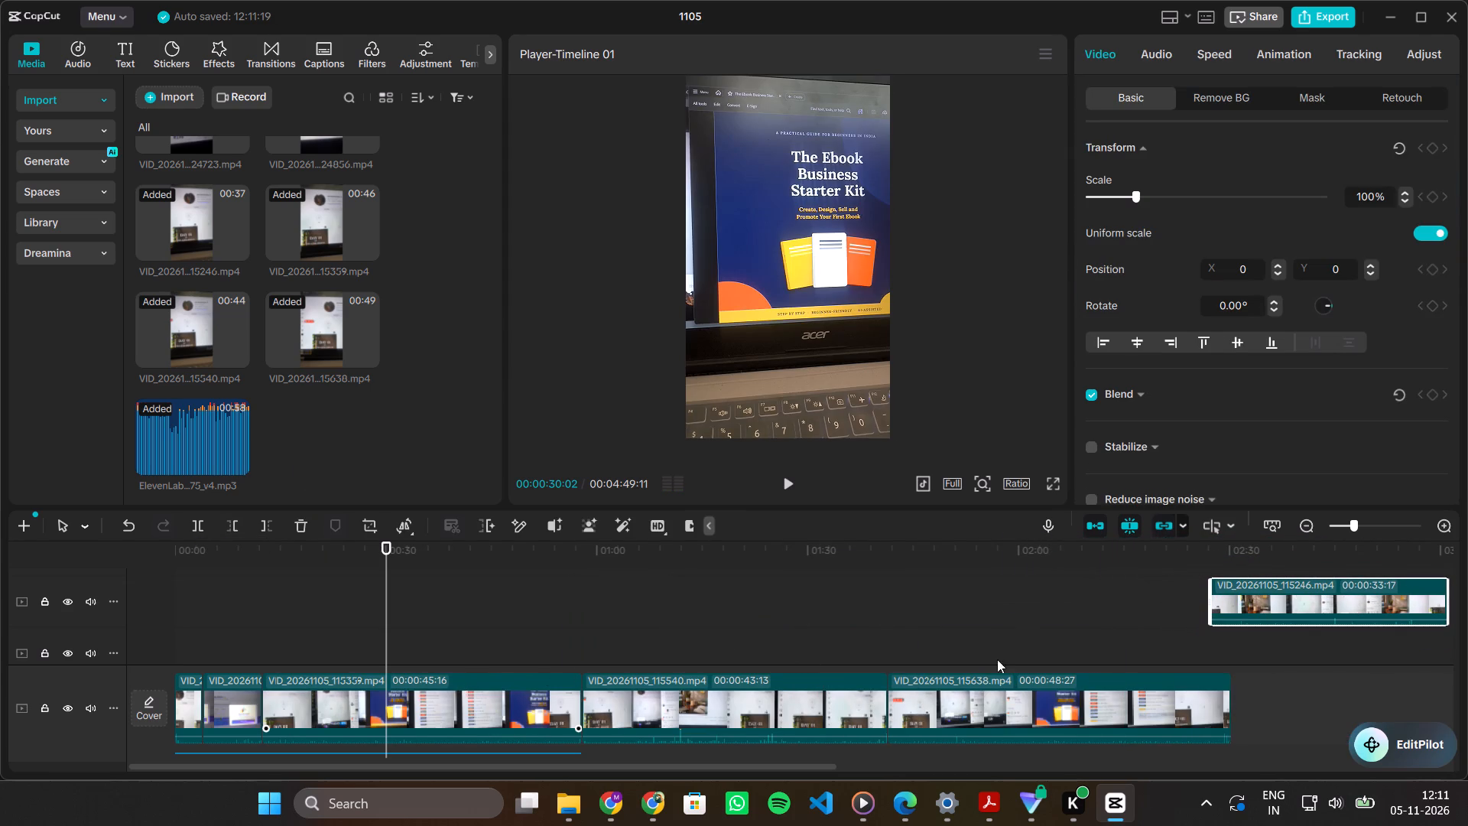
Check the opening frame of clip VID_20261105_115638 and move the clip ahead of VID_20261105_115359 in the main sequence.
click(884, 626)
drag(884, 626, 898, 630)
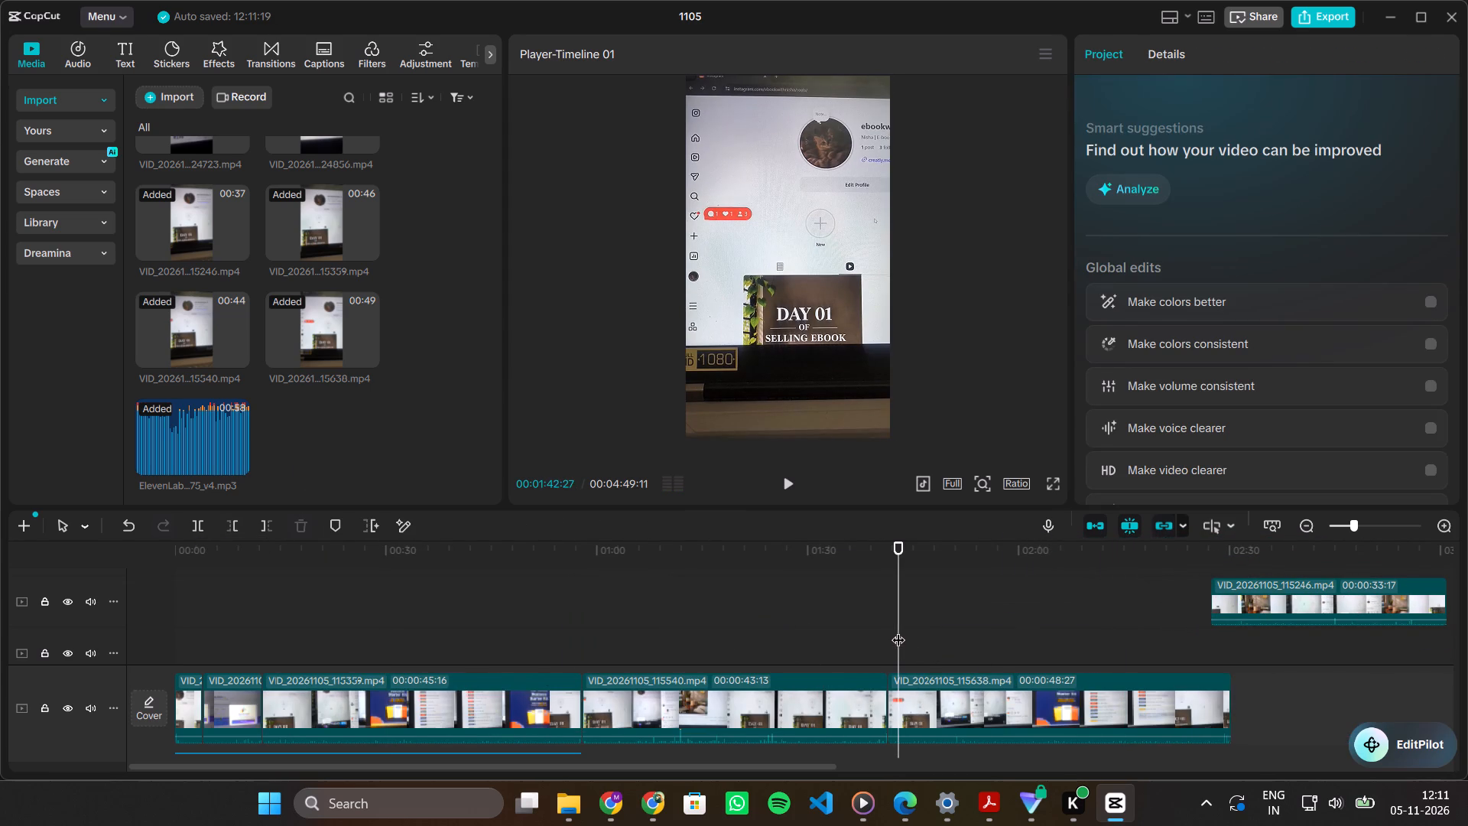
drag(951, 689, 295, 694)
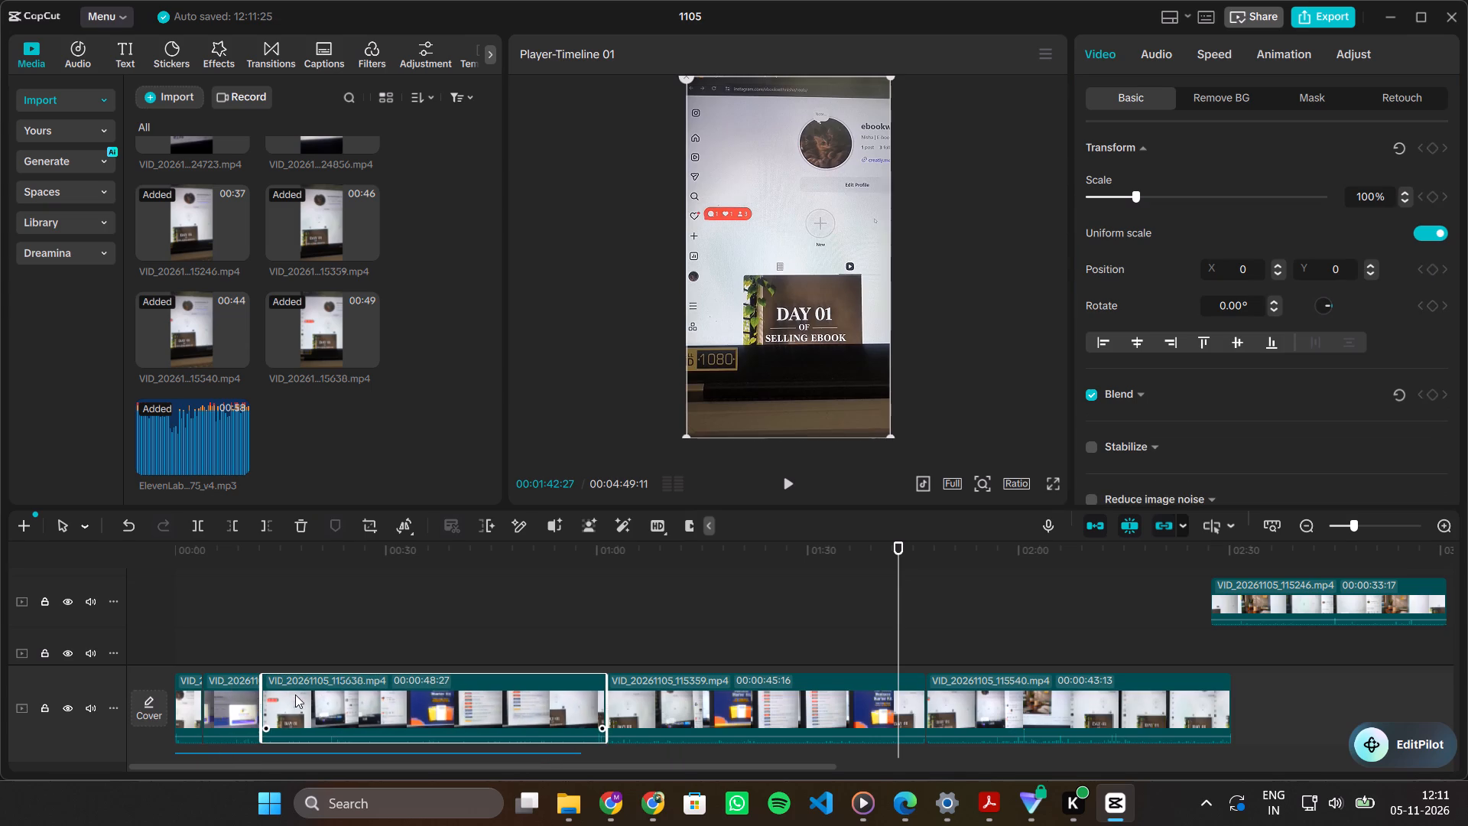
Play the start of VID_20261105_115638 against the voiceover and trim away the part of the clip before 00:00:14:18.
click(254, 634)
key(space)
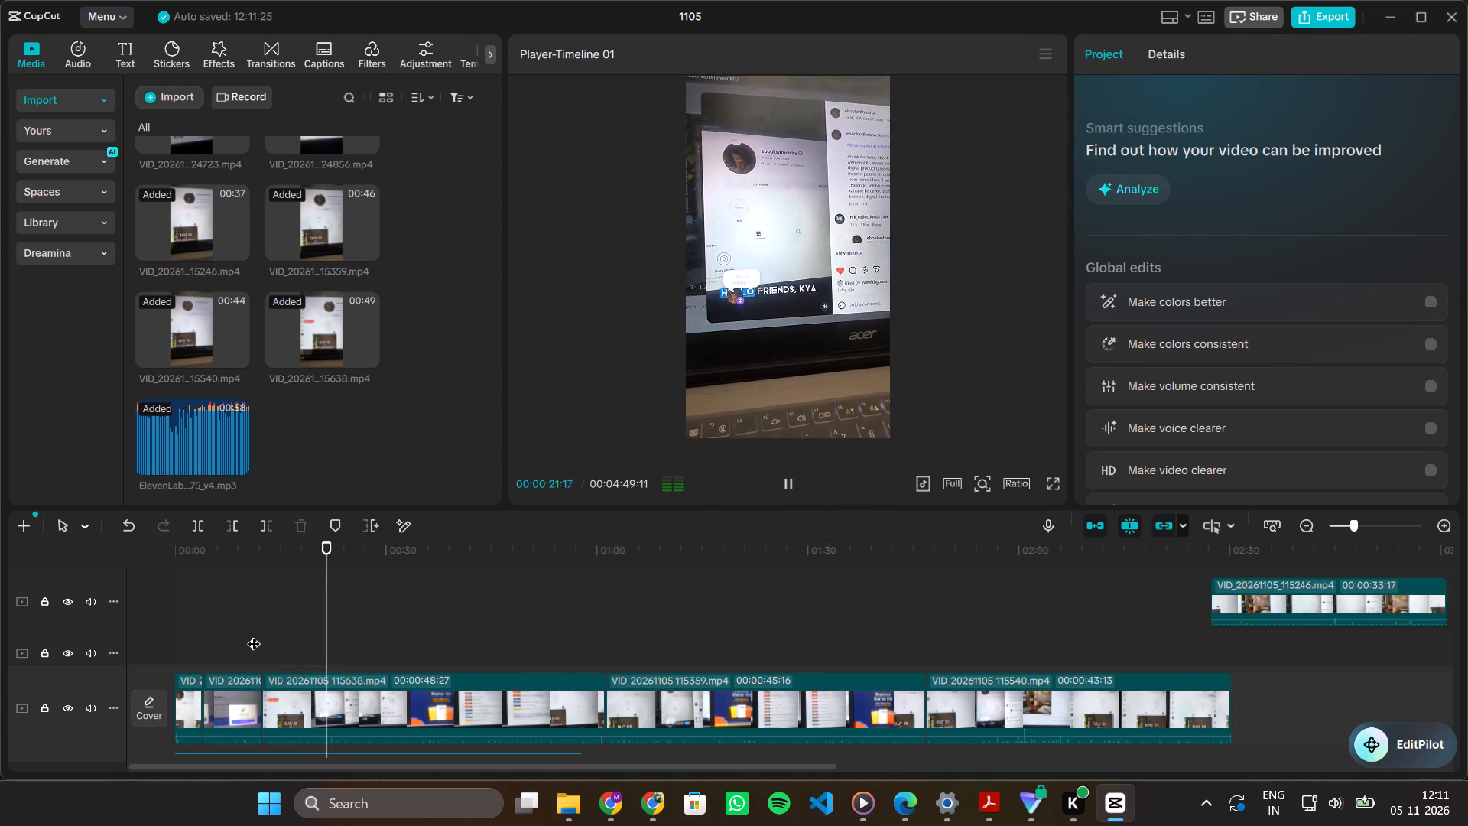
click(264, 662)
drag(264, 662, 278, 665)
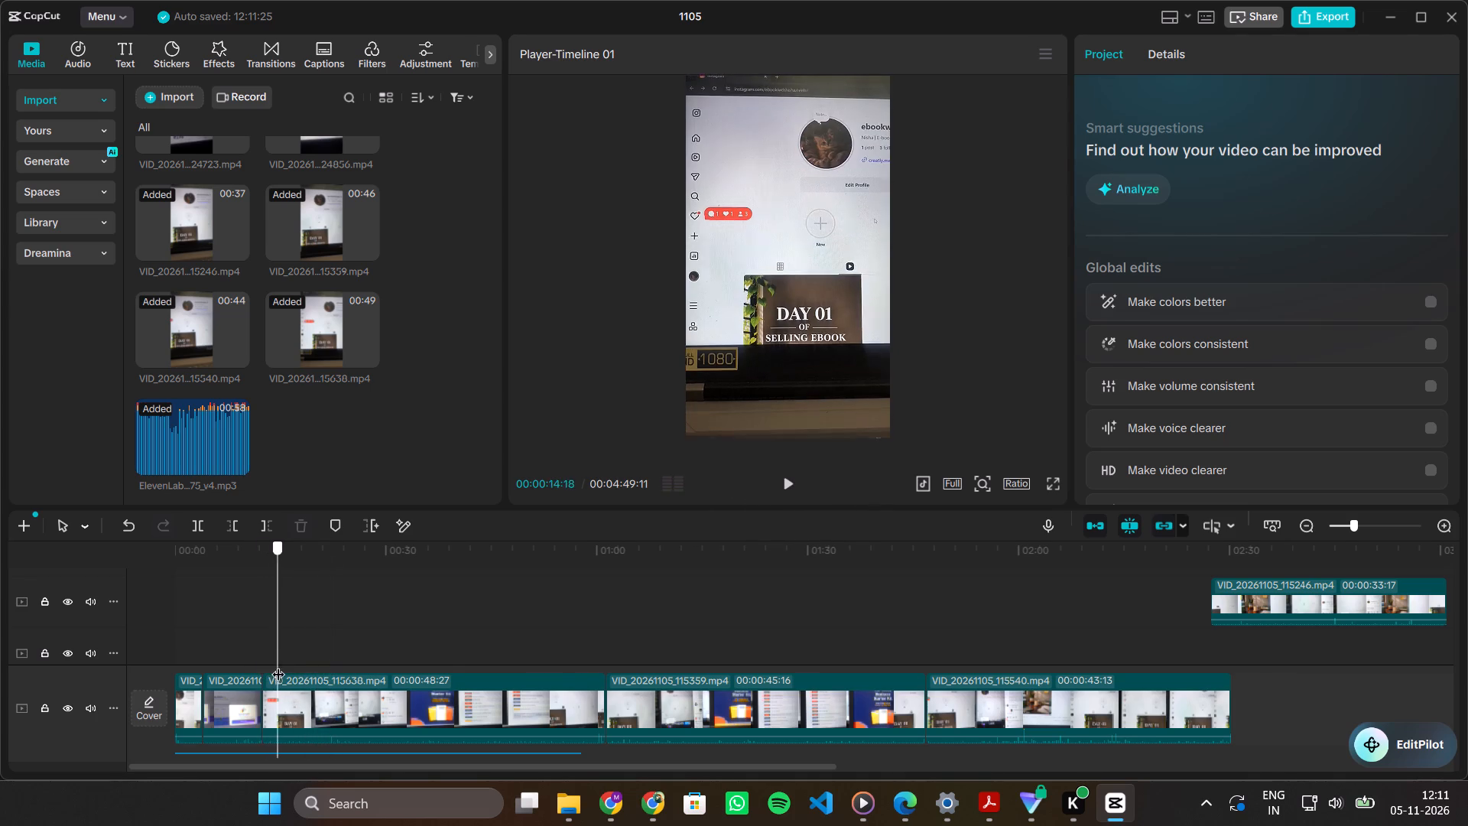
drag(278, 665, 275, 666)
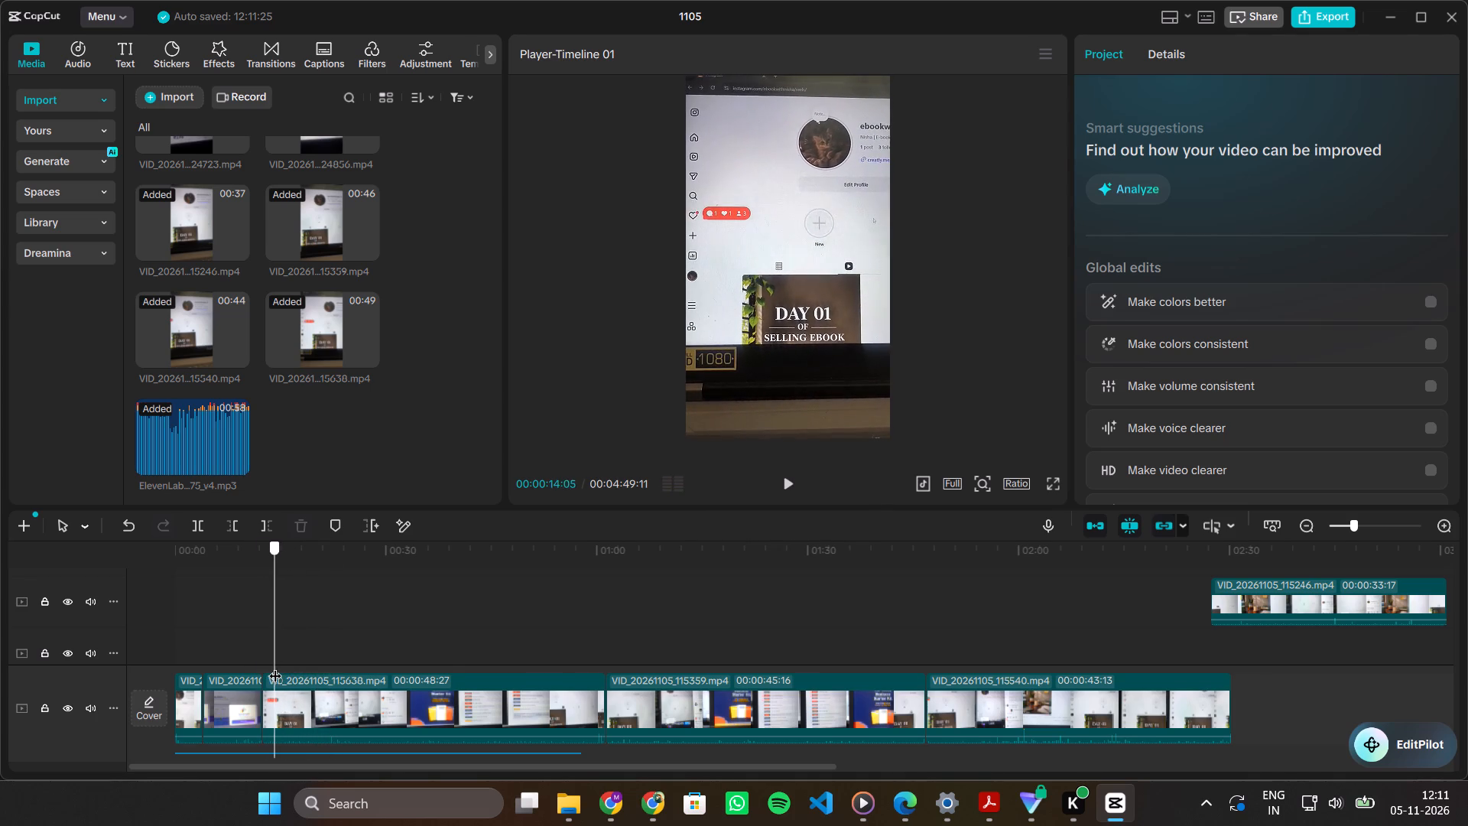
drag(275, 666, 278, 666)
click(241, 532)
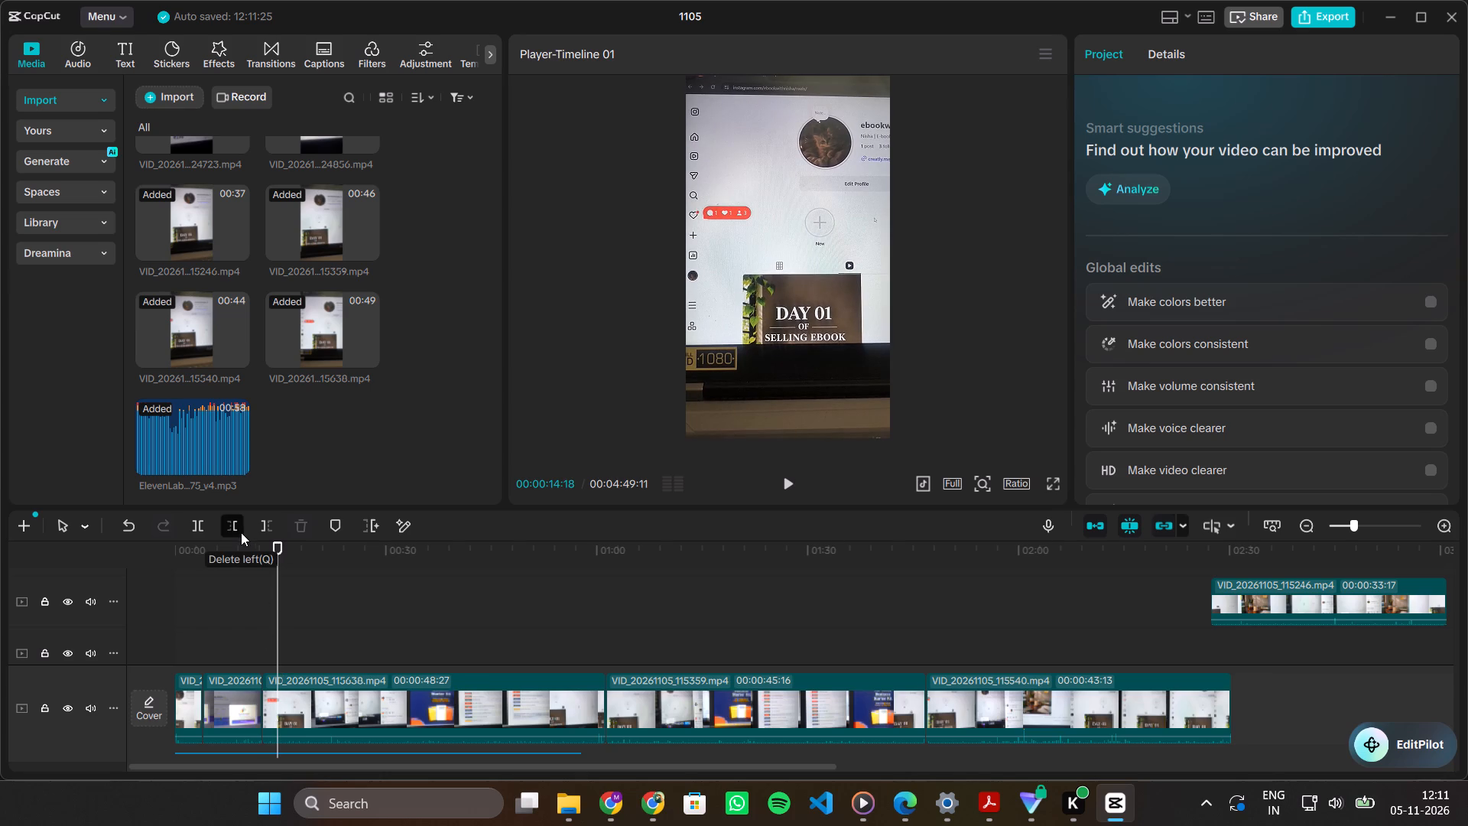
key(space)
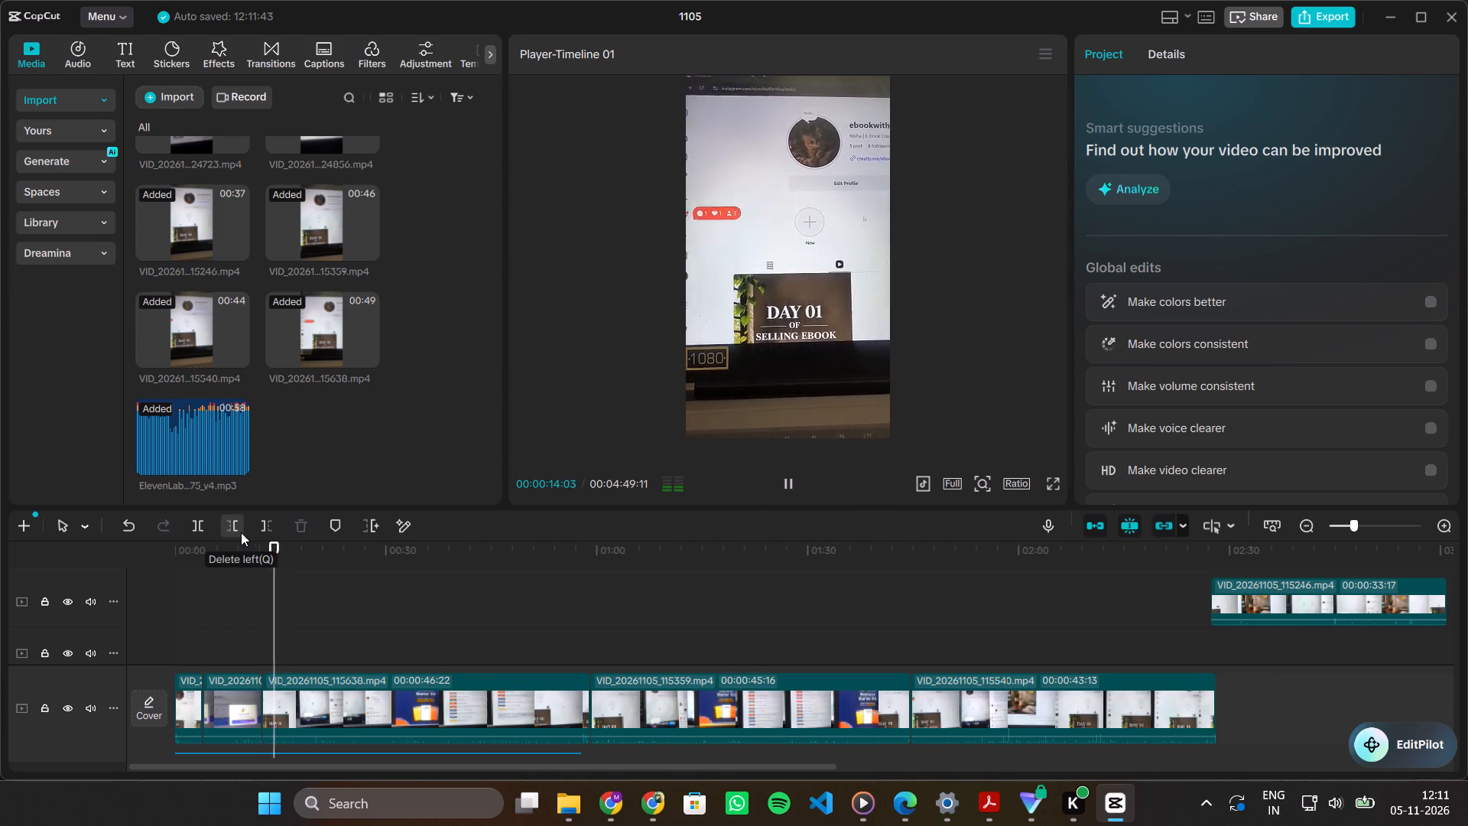
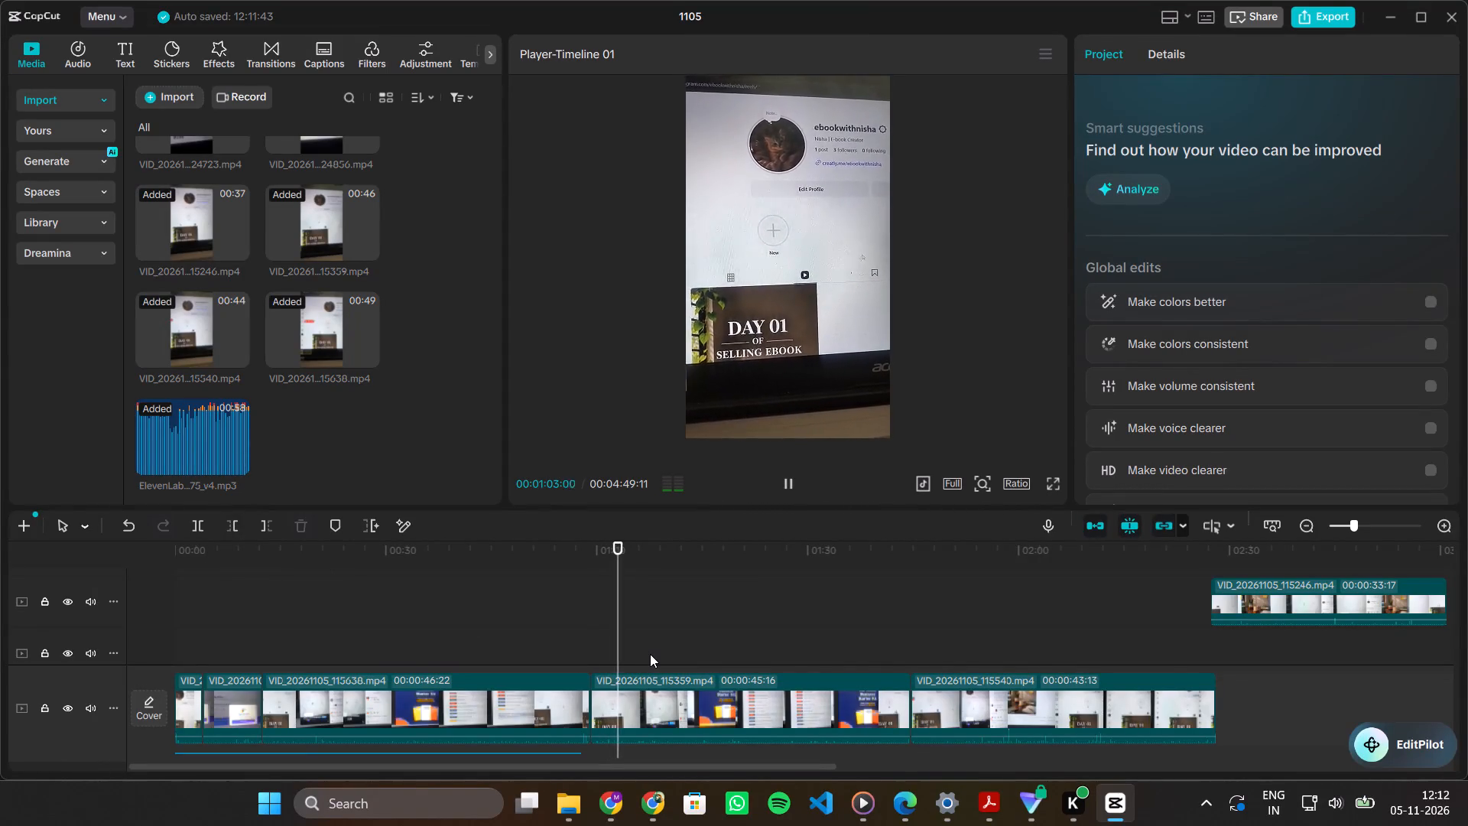
Delete clips VID_20261105_115359 and VID_20261105_115540 from the end of the main track.
click(725, 685)
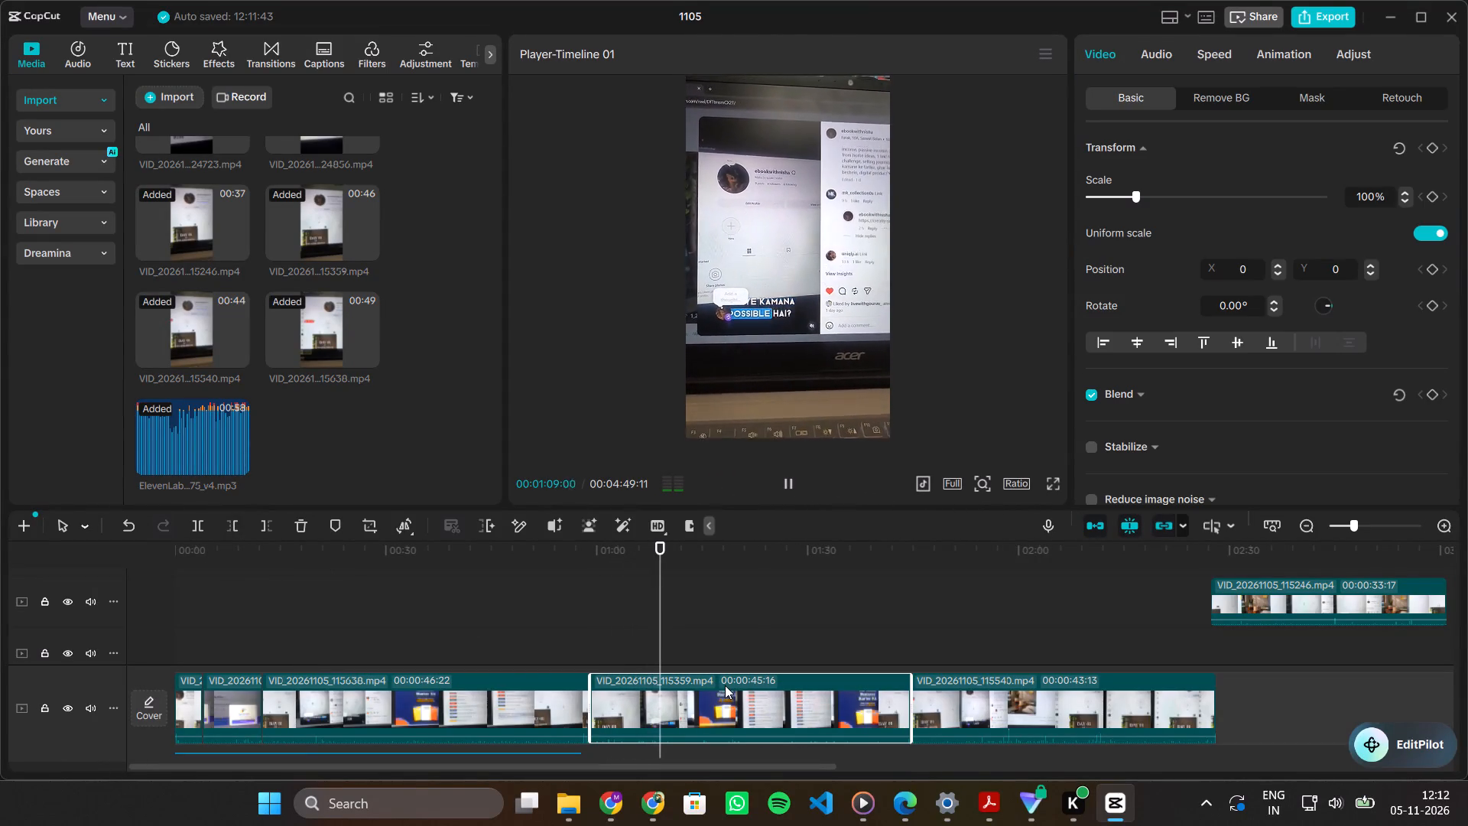
key(Delete)
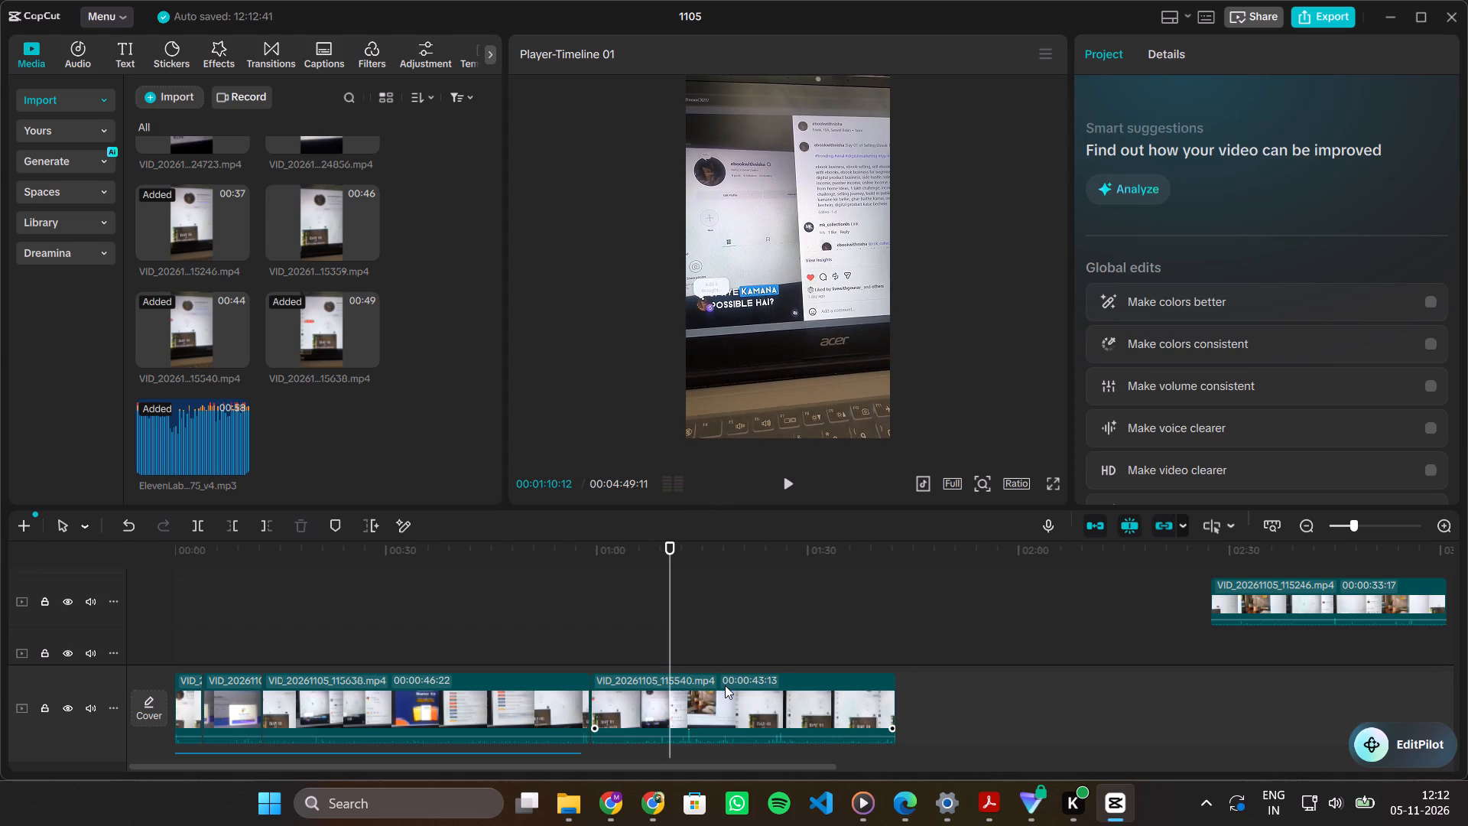
click(762, 711)
key(Delete)
Delete all the unused clips parked on the upper tracks past the main sequence, from about 02:30 onward.
ctrl+scroll(762, 711, down, 6)
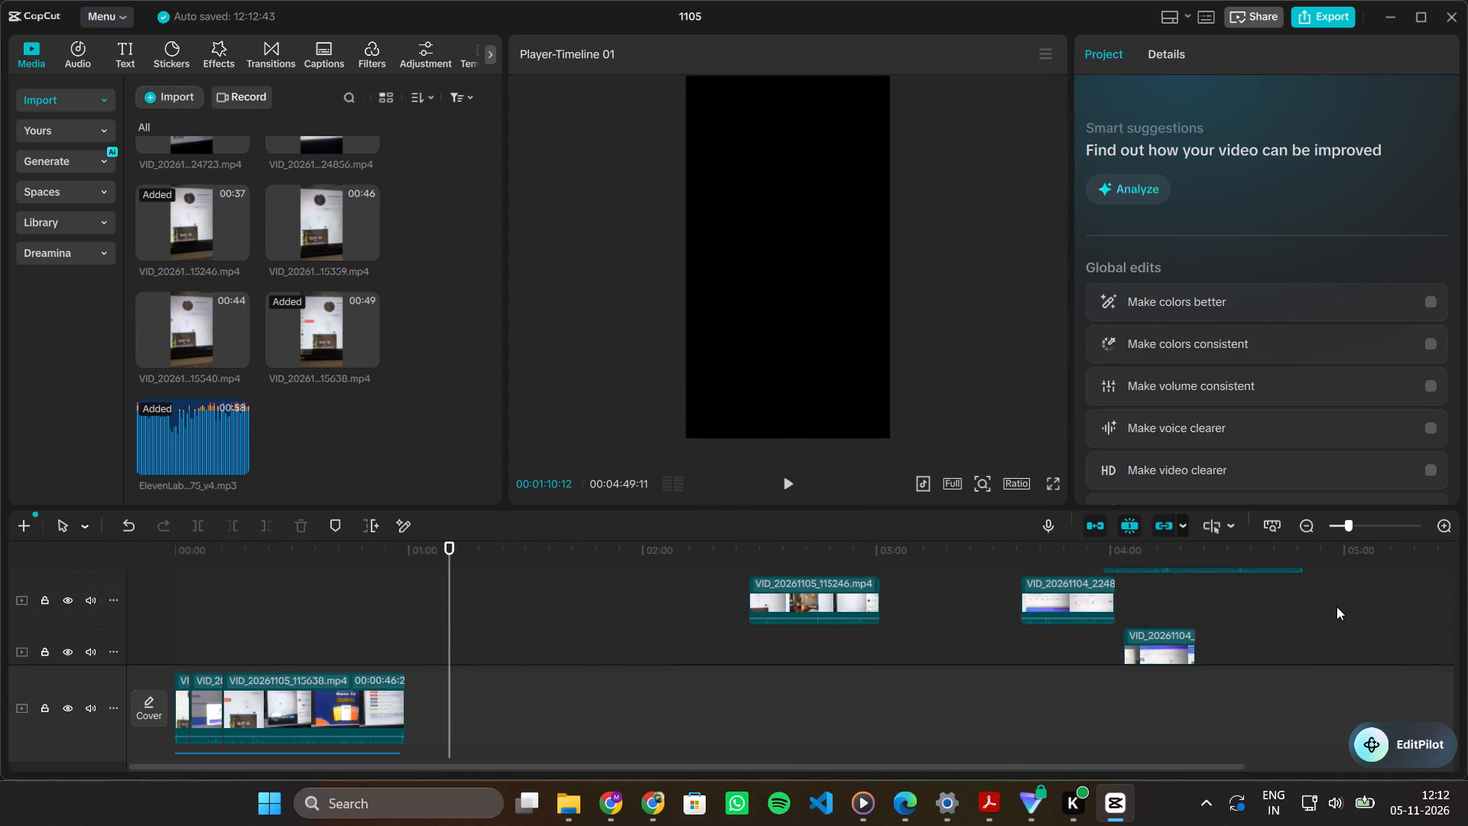
drag(1313, 629, 849, 555)
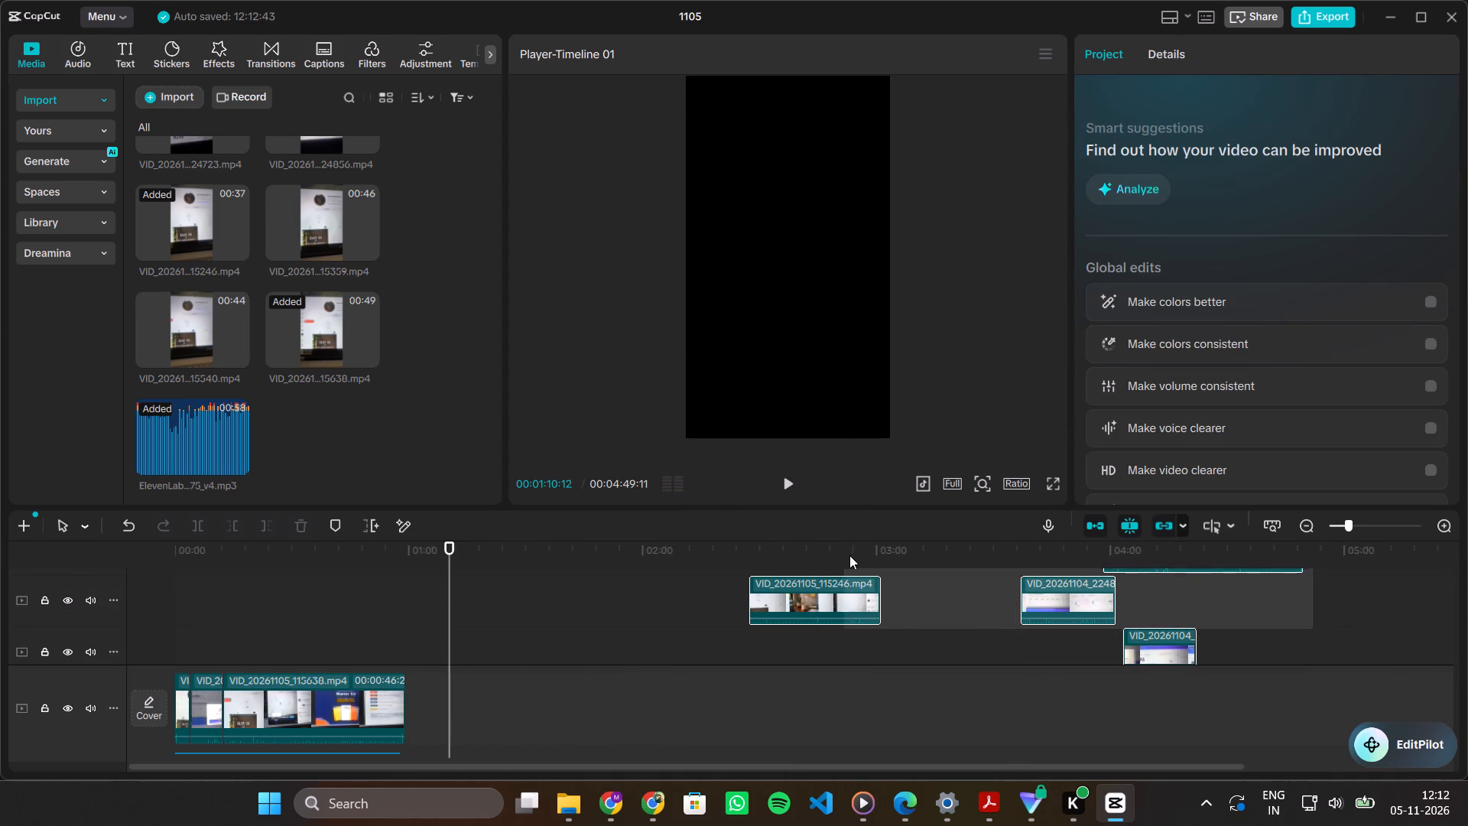
drag(849, 555, 850, 551)
key(Delete)
scroll(850, 551, right, 5)
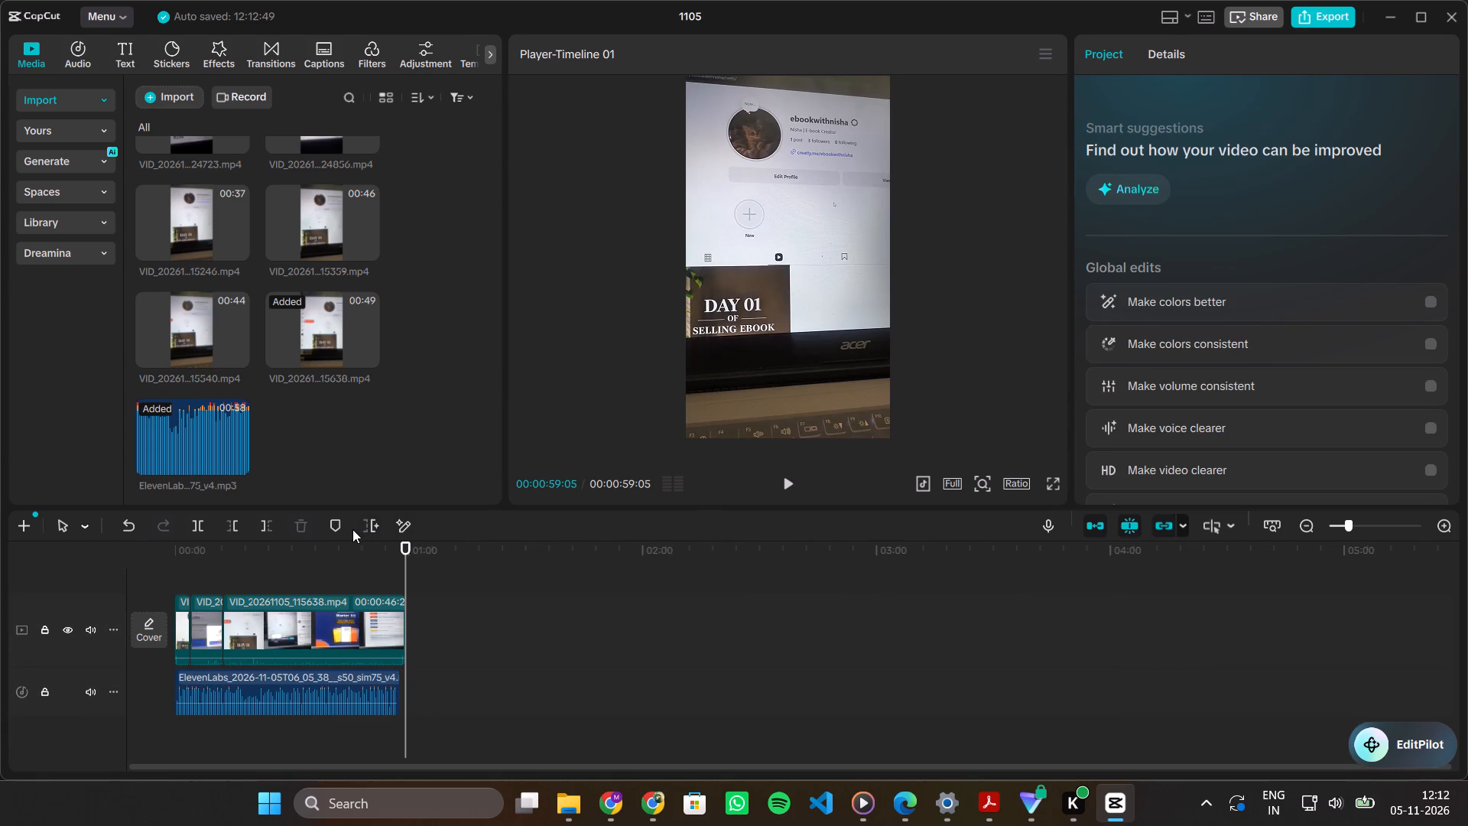
Mute all the remaining clips on the main video track by setting their volume to -∞ dB.
click(309, 589)
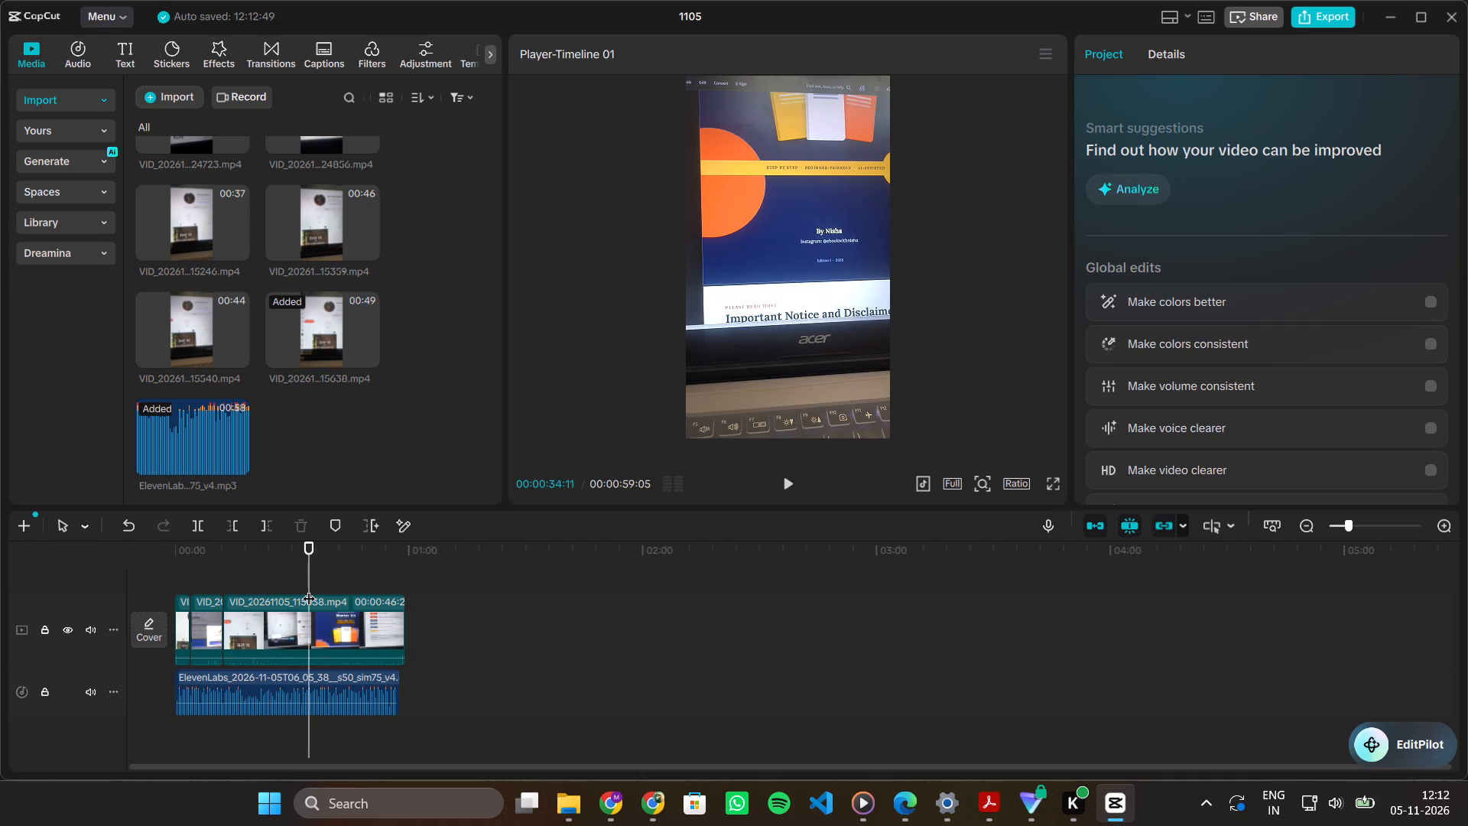
drag(550, 590, 166, 625)
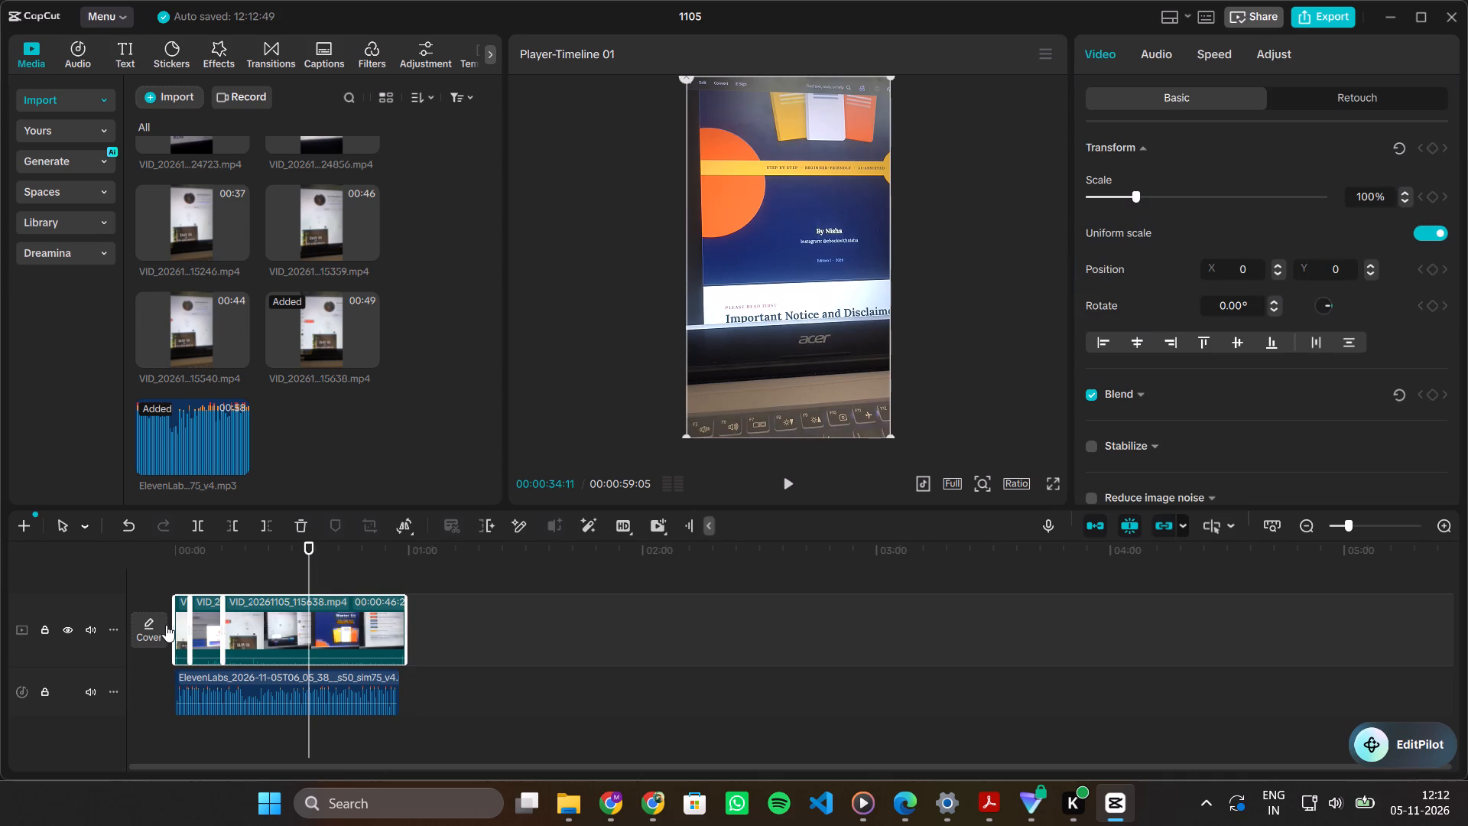
click(1164, 54)
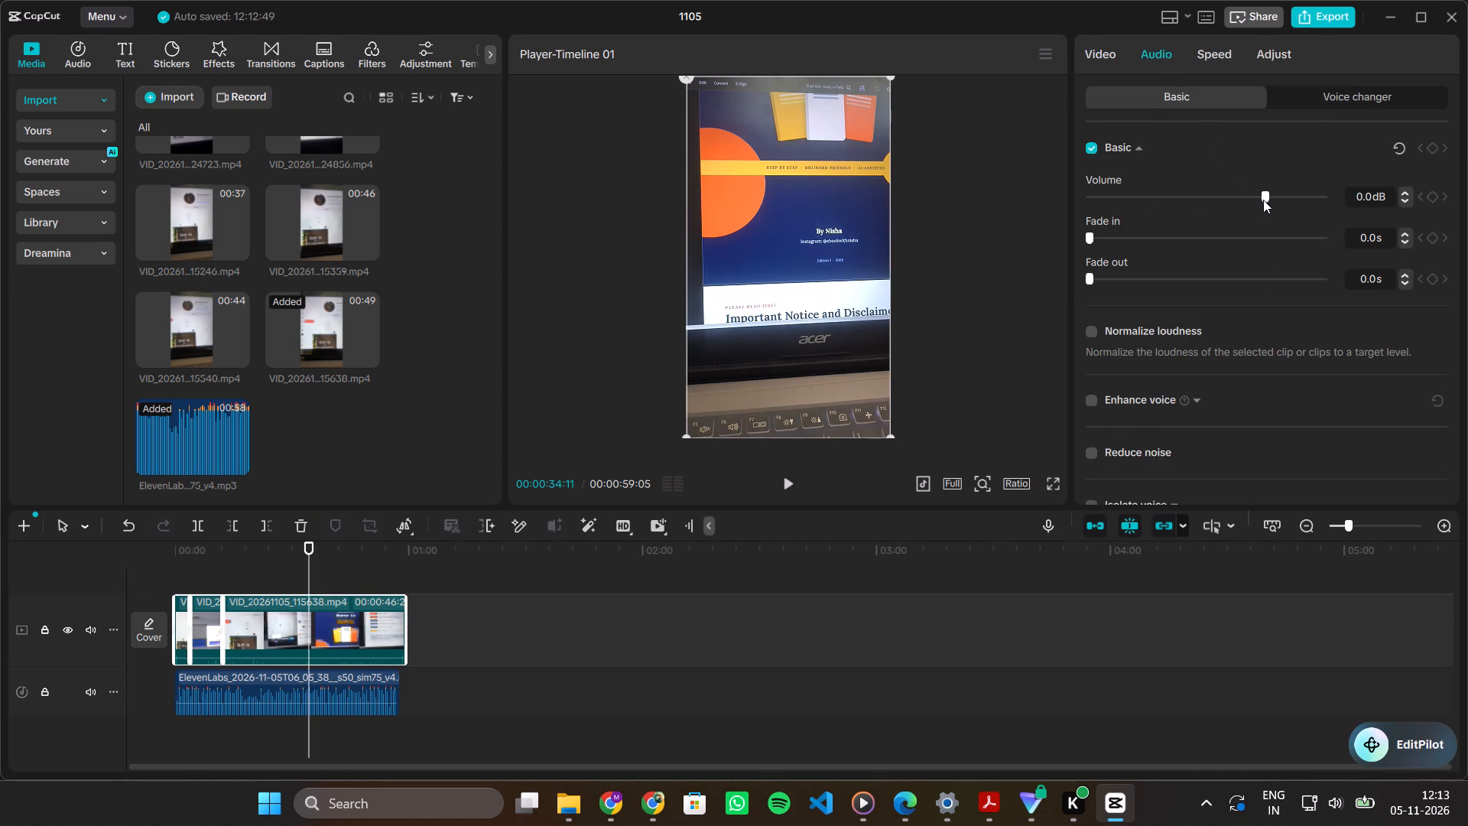
drag(1263, 200, 1018, 184)
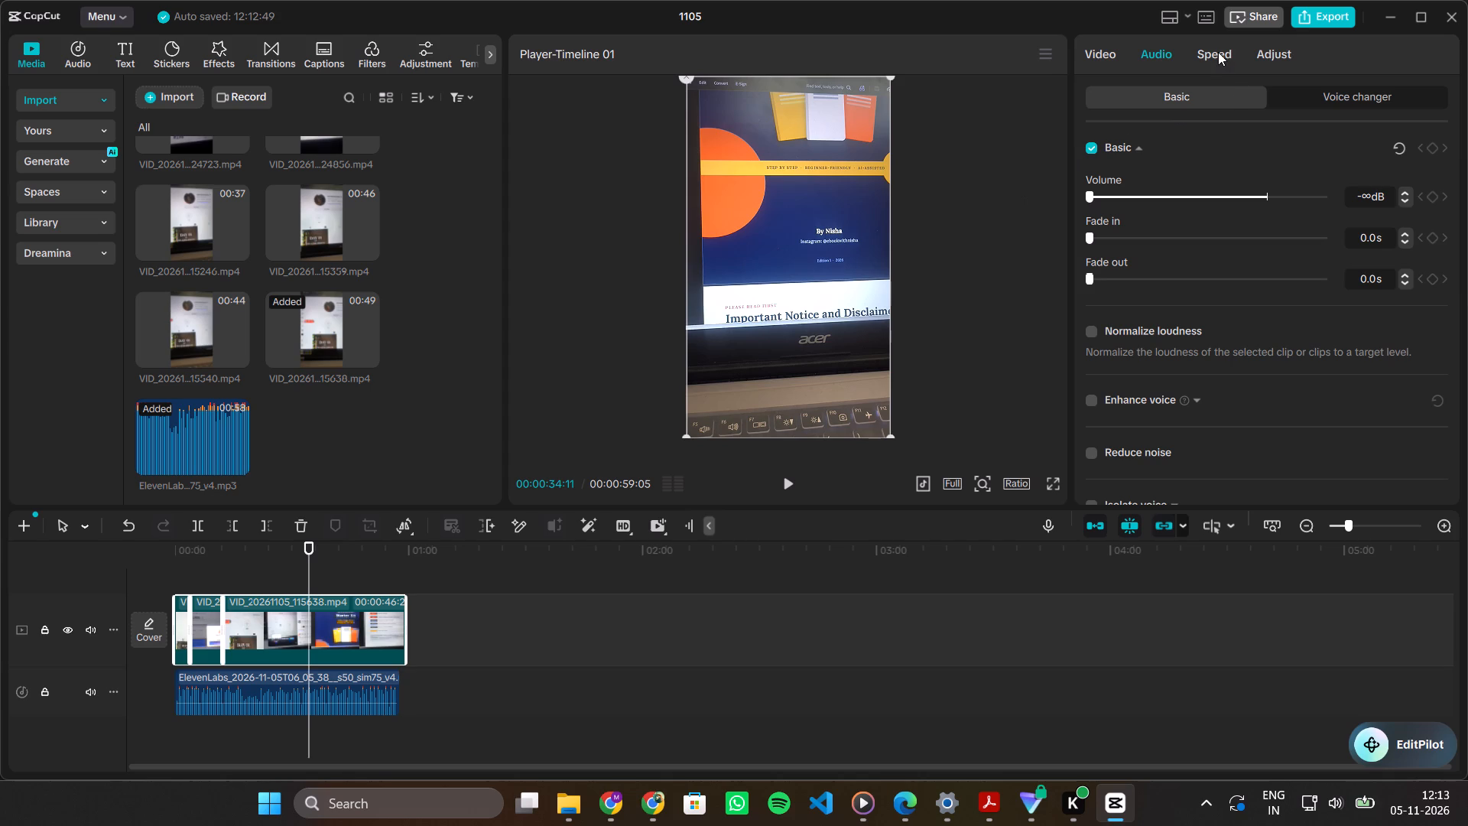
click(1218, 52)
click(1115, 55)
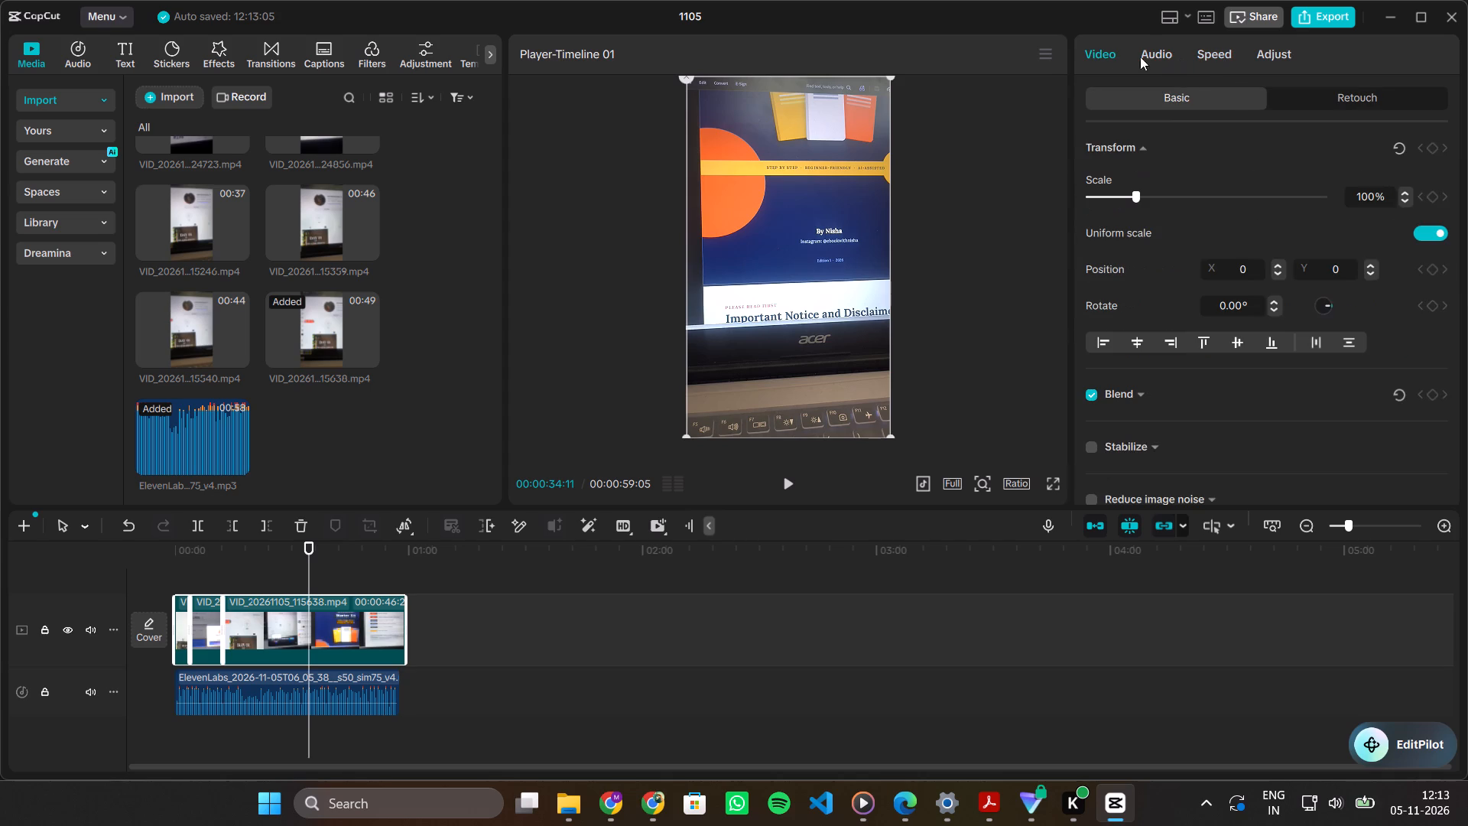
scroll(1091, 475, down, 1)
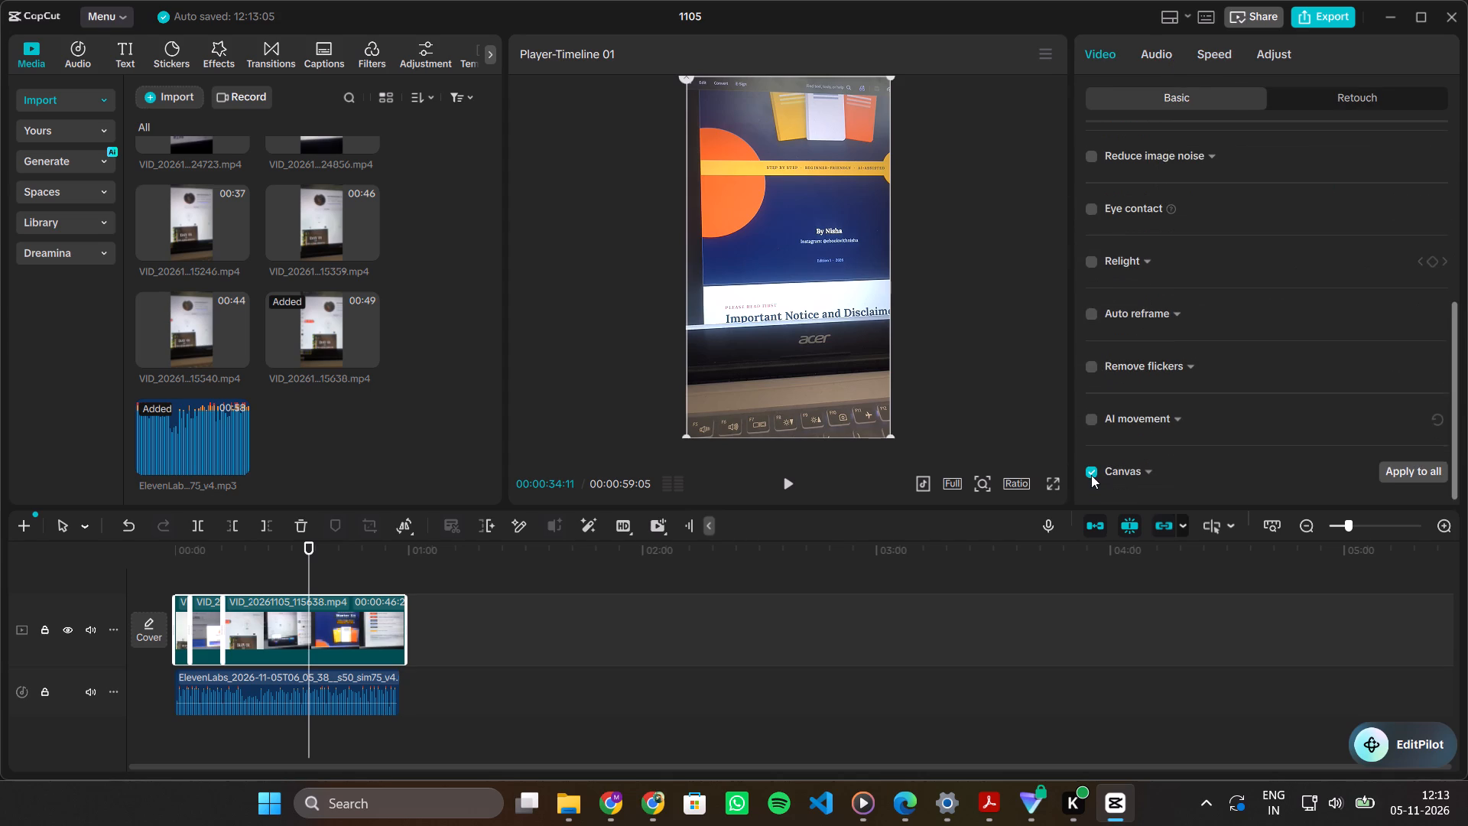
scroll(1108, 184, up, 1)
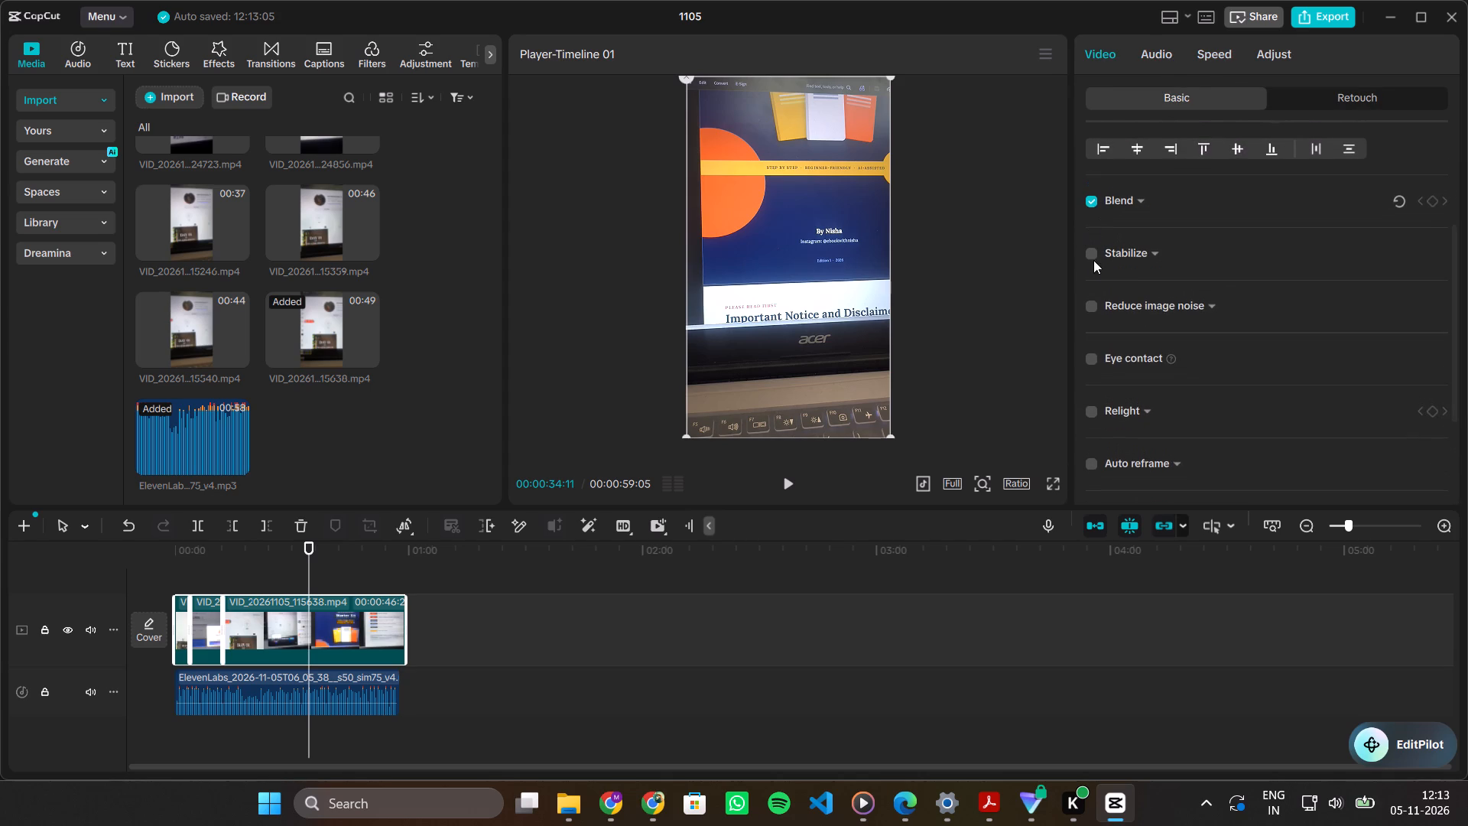
Enable Stabilize at the Recommended level and Remove flickers in Flashlight mode for all the selected main-track clips.
click(1092, 256)
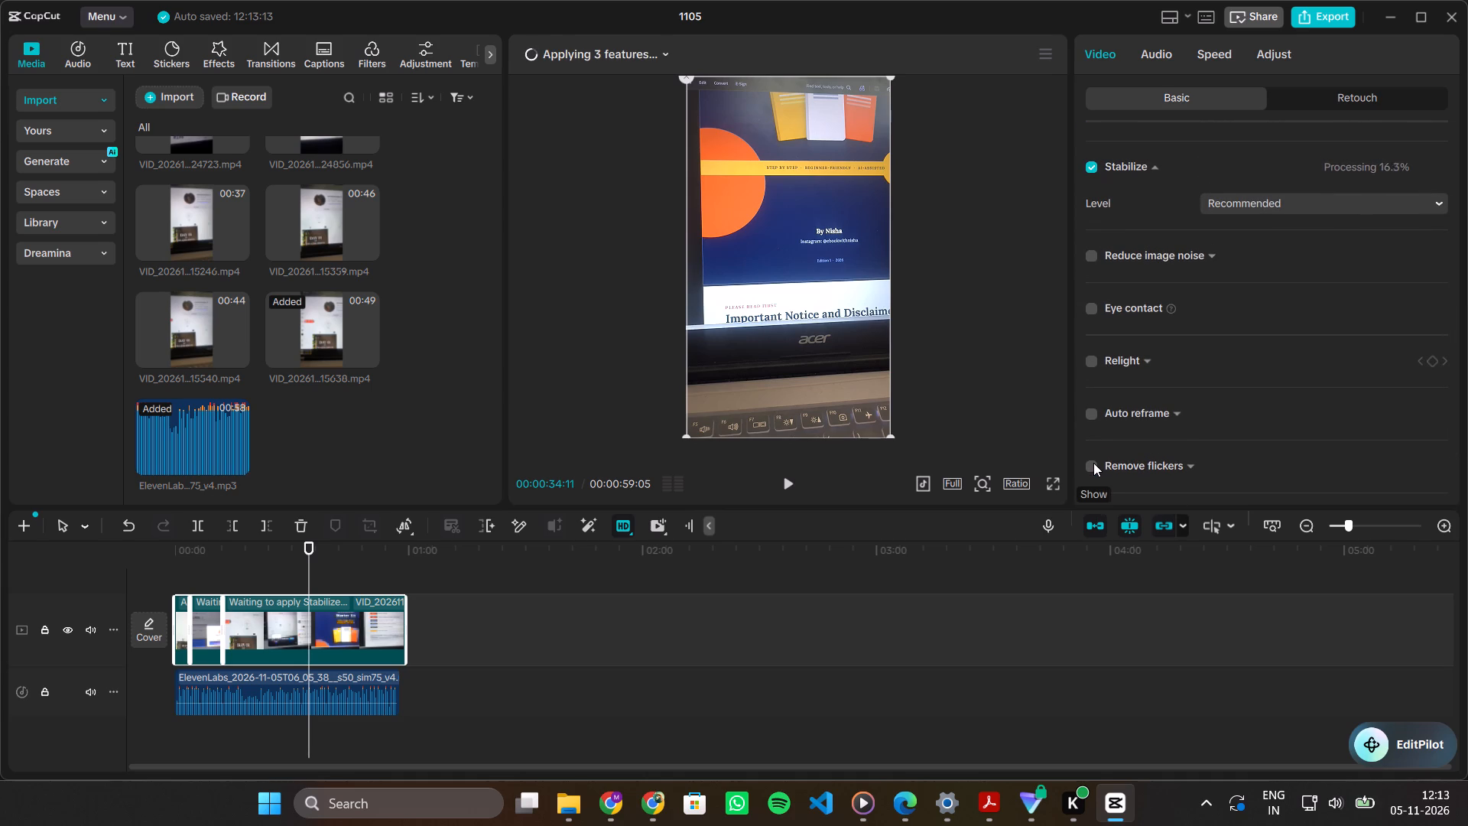
scroll(1203, 405, down, 1)
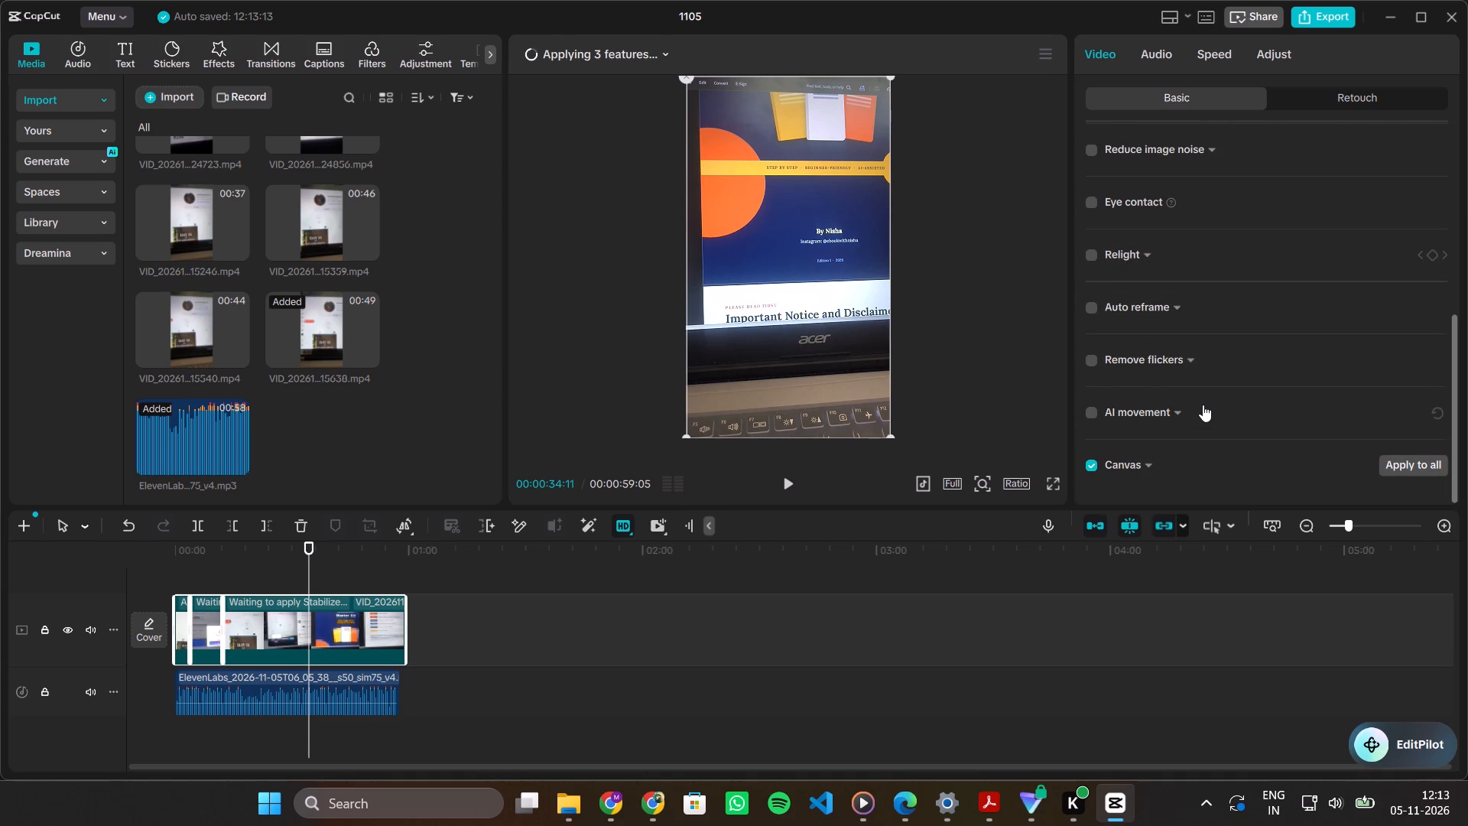
click(1091, 366)
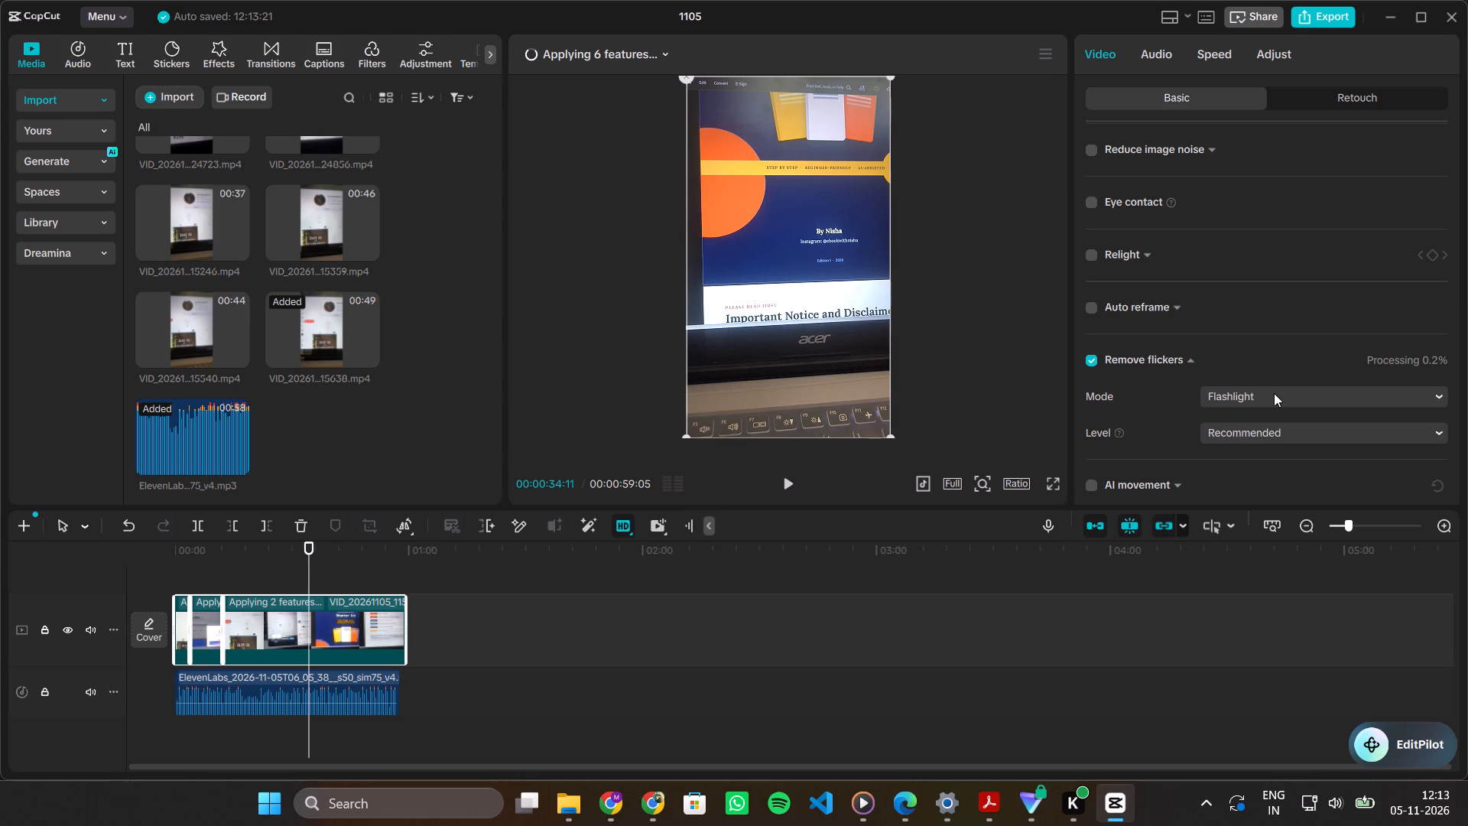
click(1273, 394)
click(1273, 394)
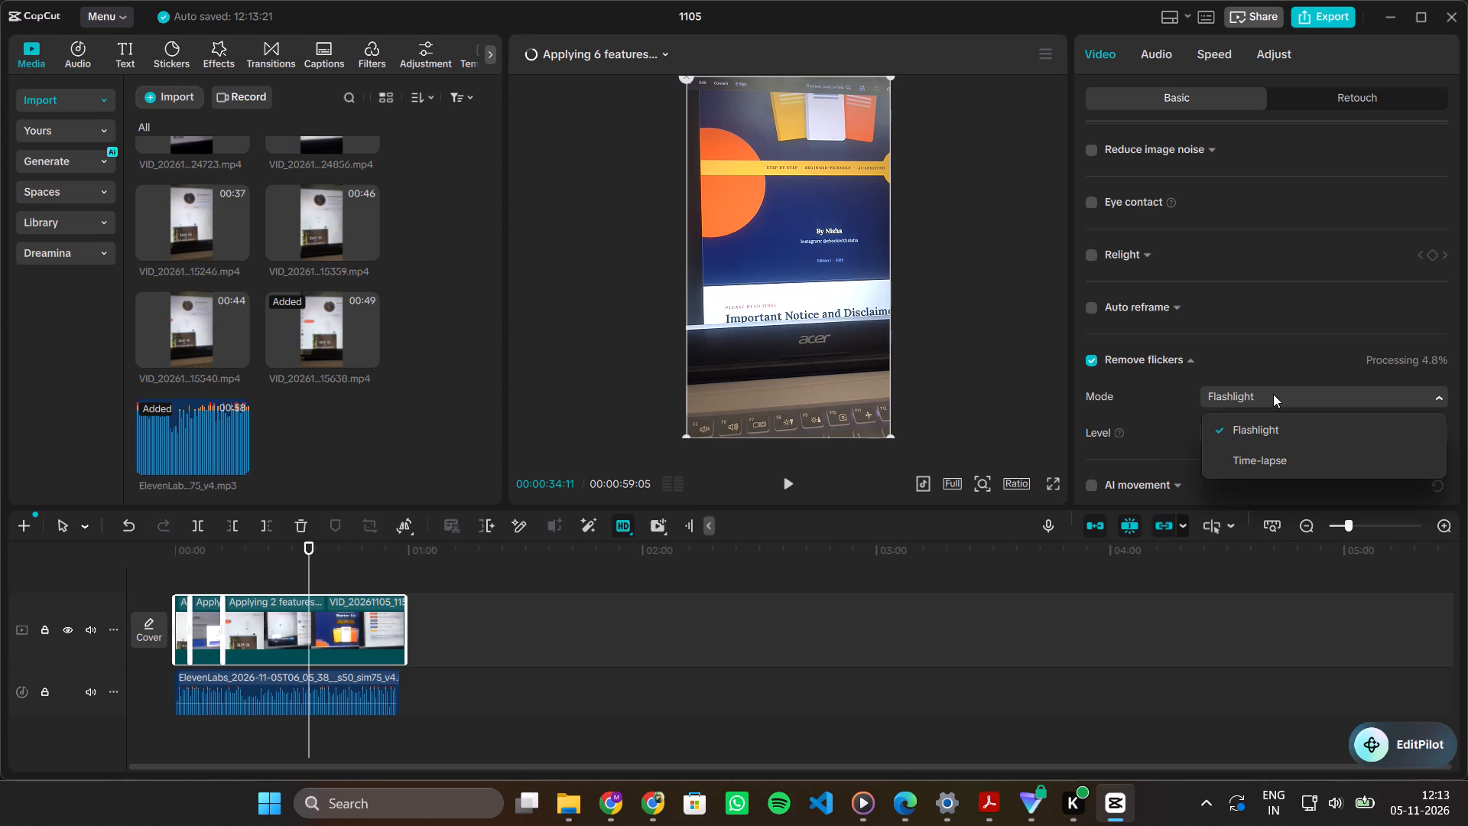
click(1193, 352)
scroll(1193, 352, up, 6)
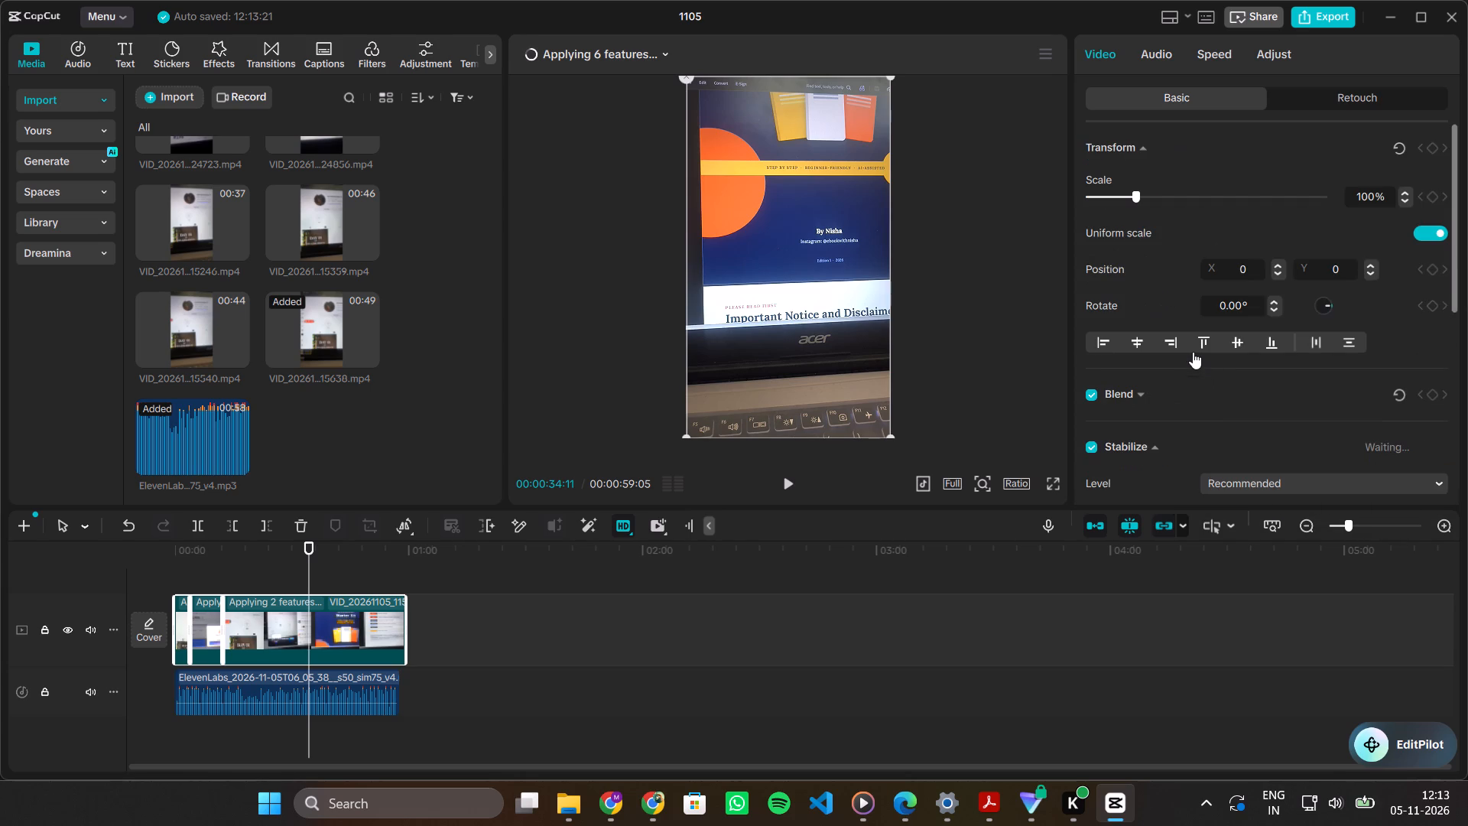
Trim the end of the last clip, VID_20261105_115638, to the end of the voiceover at 00:00:57:23.
drag(408, 629, 425, 631)
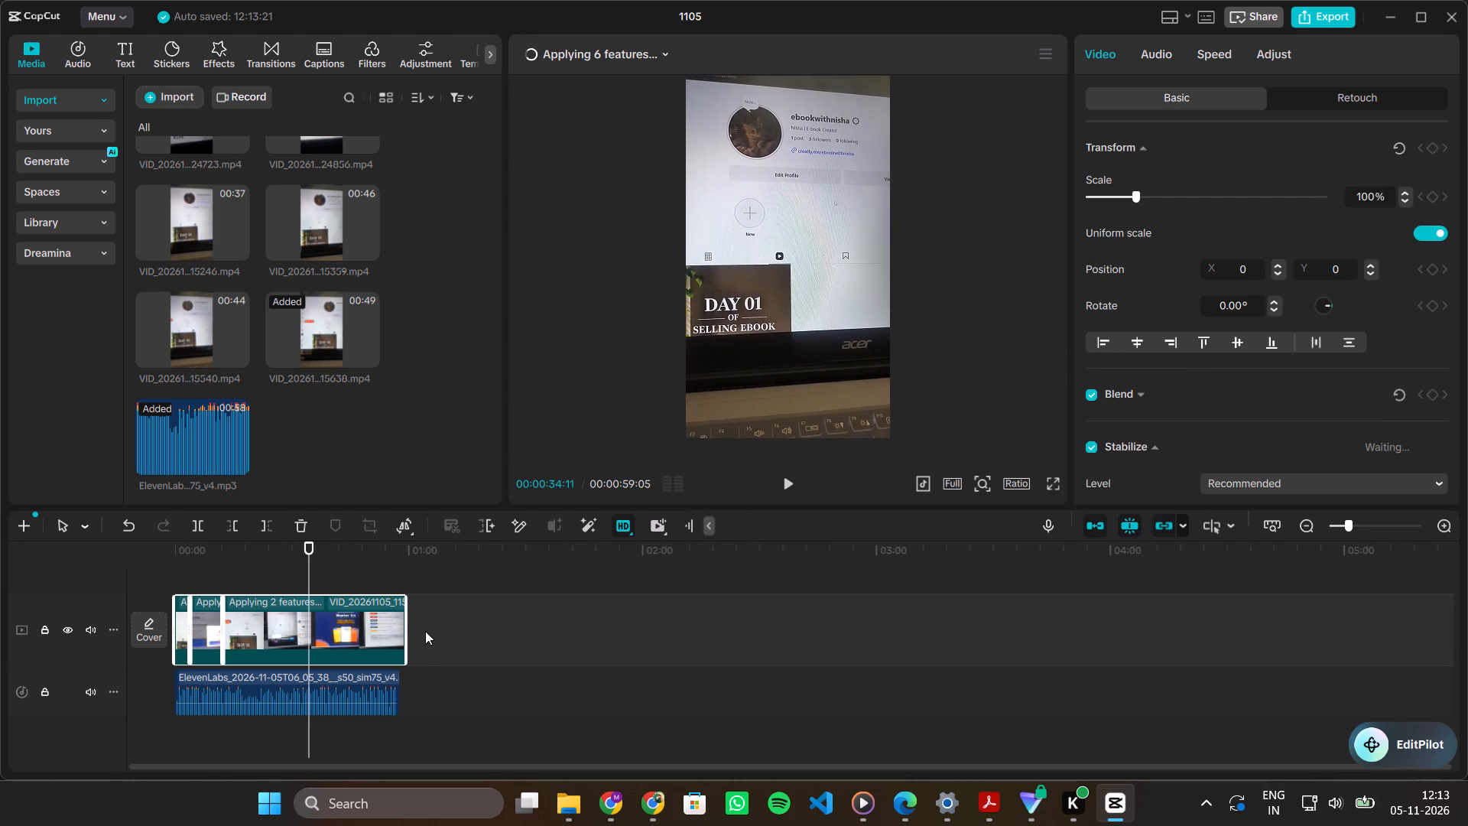
click(427, 632)
click(391, 633)
ctrl+scroll(391, 633, up, 5)
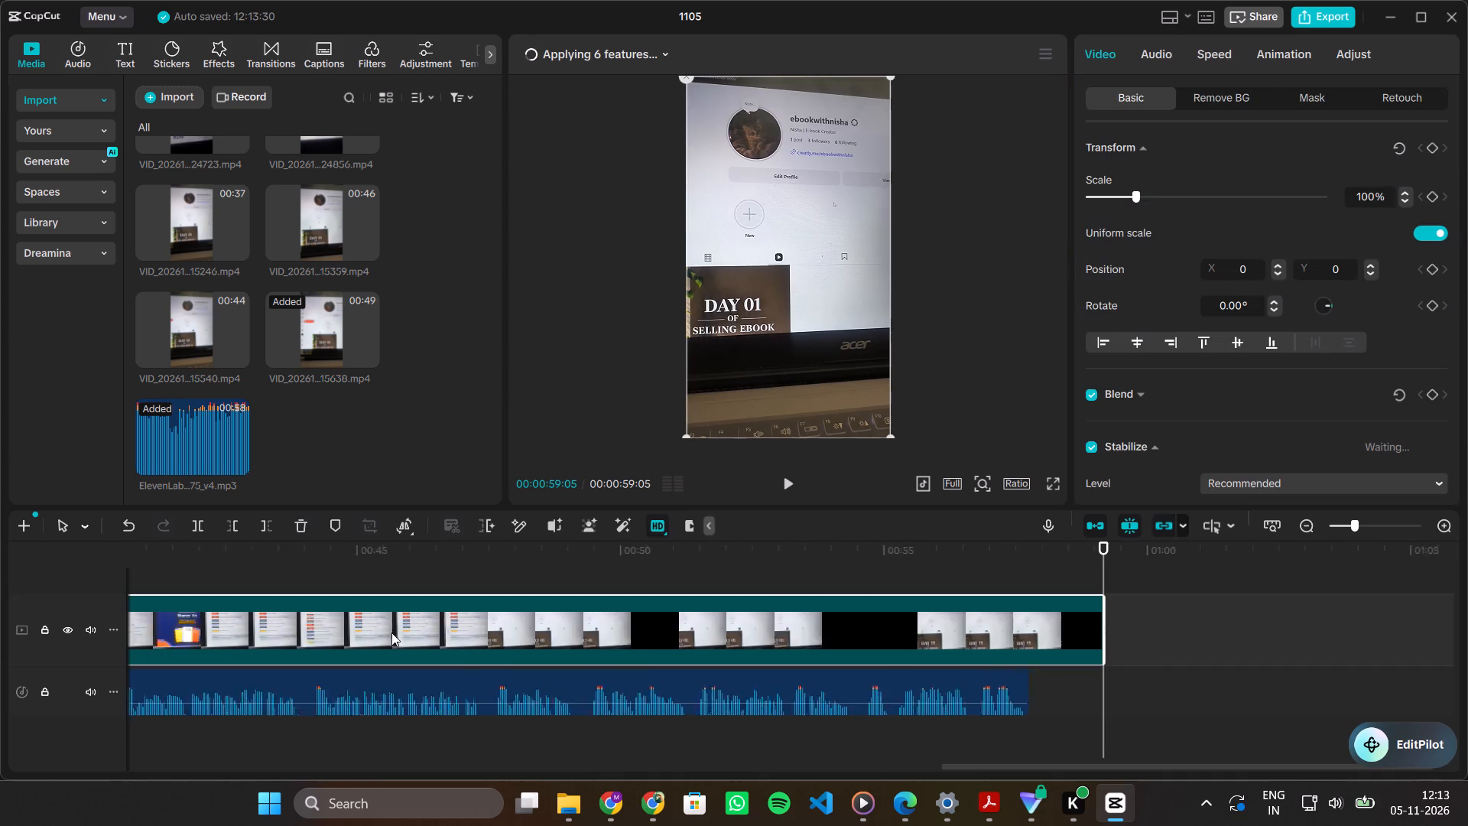
ctrl+scroll(391, 633, up, 5)
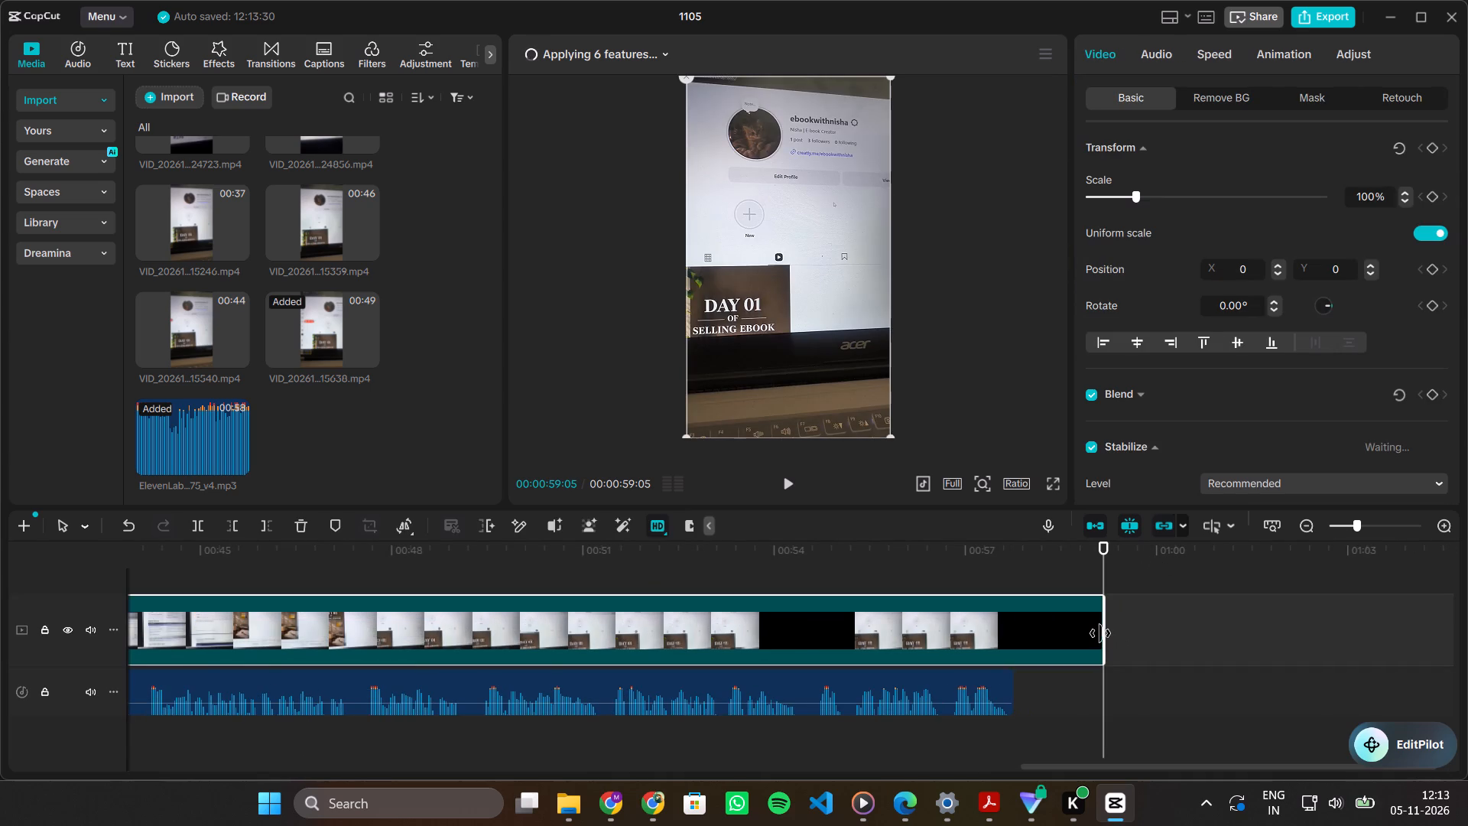
drag(1100, 633, 1007, 650)
Play the sequence from the start to about 00:00:16 and shift clip VID_20261105_115638 down in the frame to about Y -420.
ctrl+scroll(1007, 650, down, 11)
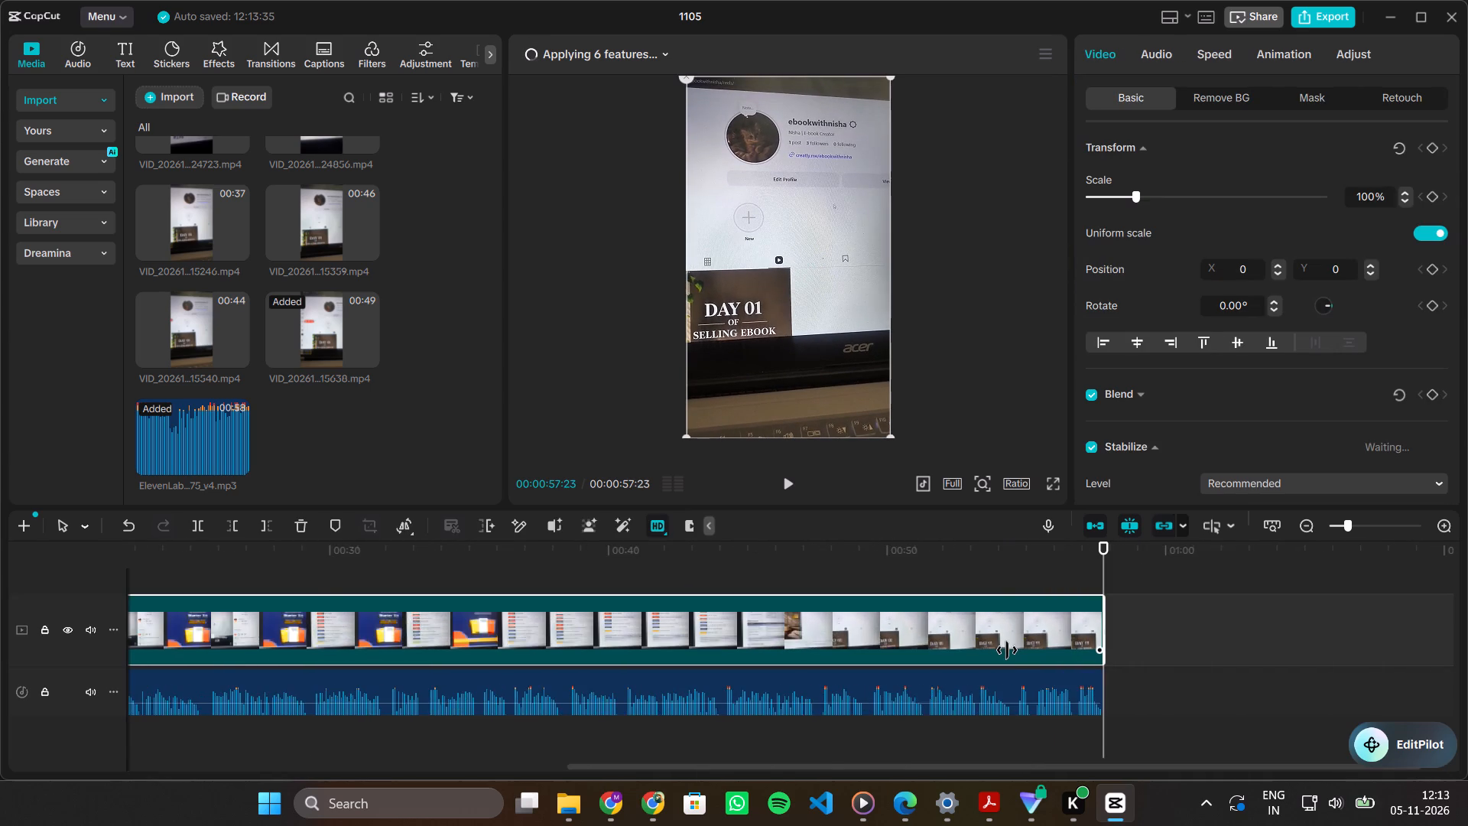
ctrl+scroll(1007, 650, down, 7)
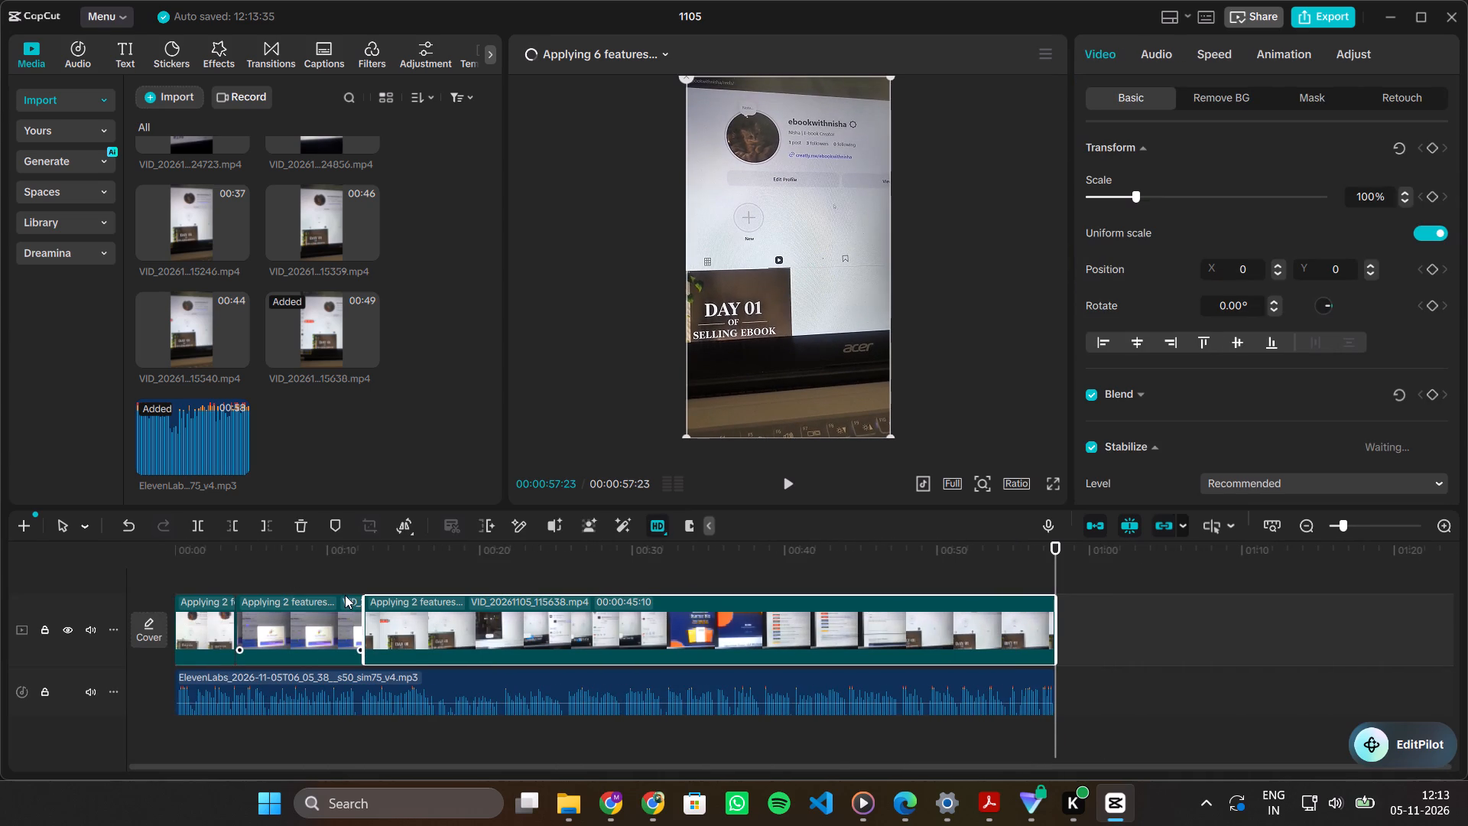
click(259, 571)
drag(259, 571, 118, 595)
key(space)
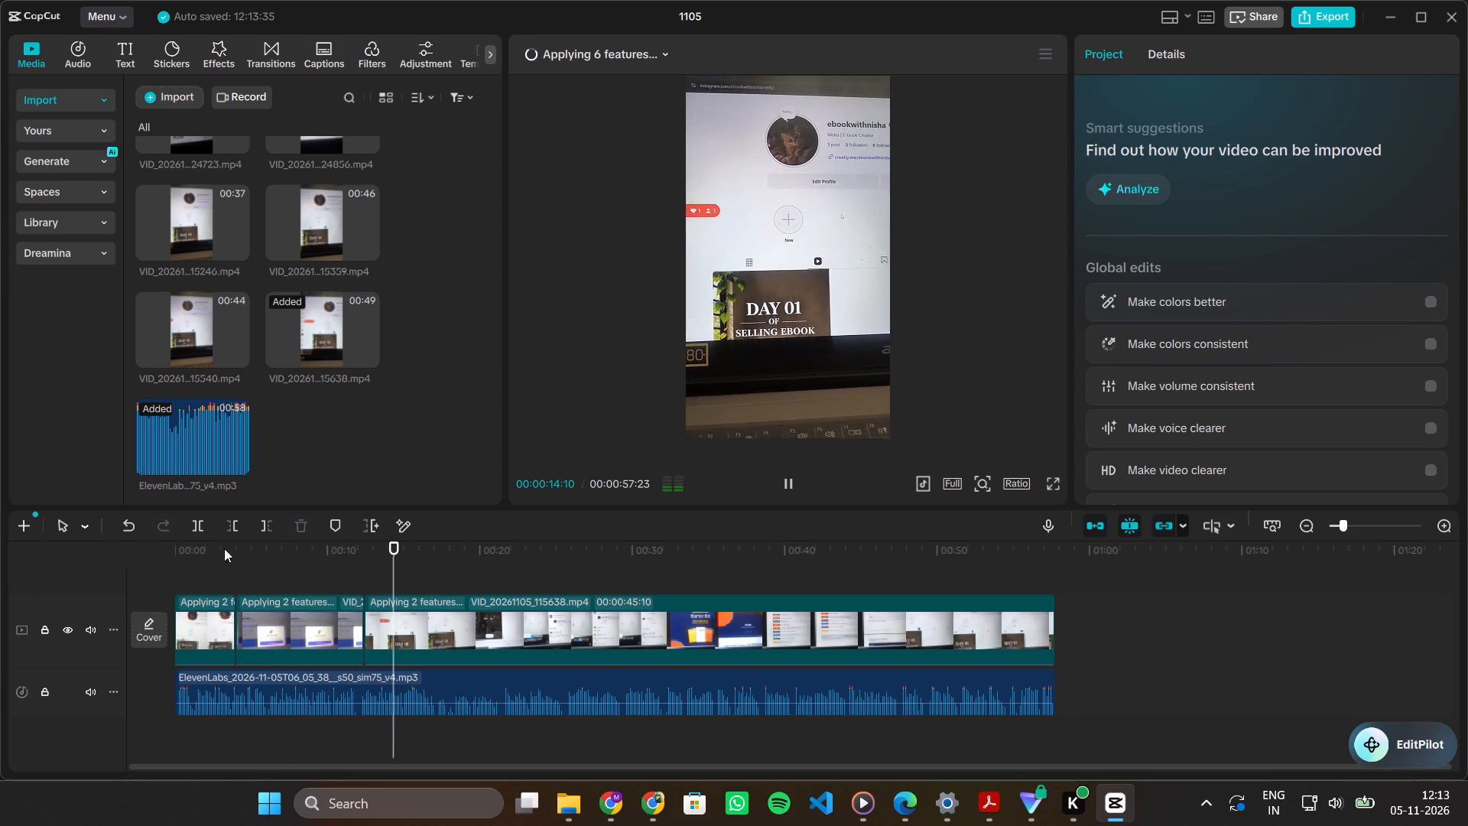
click(414, 621)
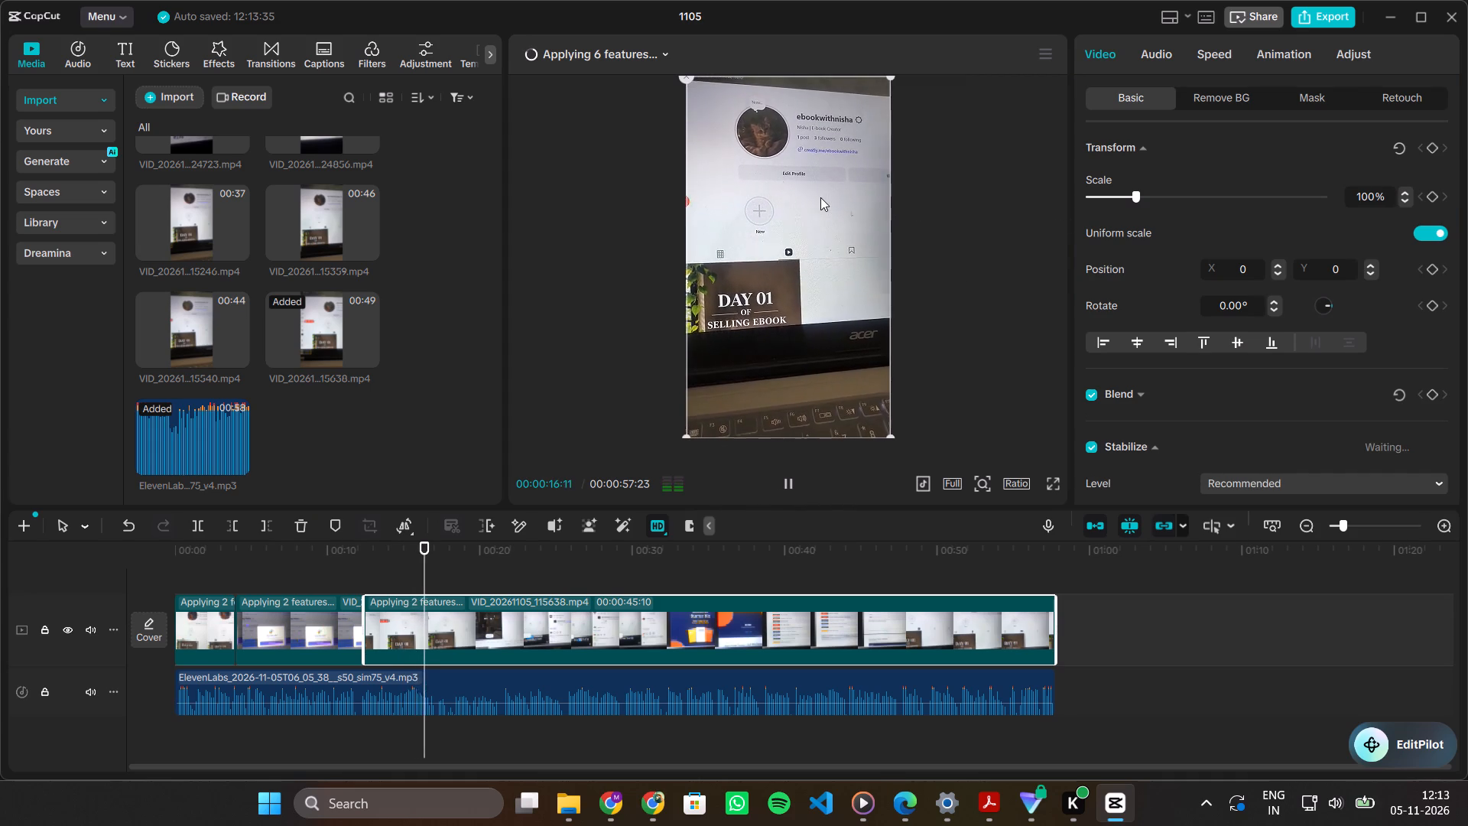
drag(820, 197, 820, 240)
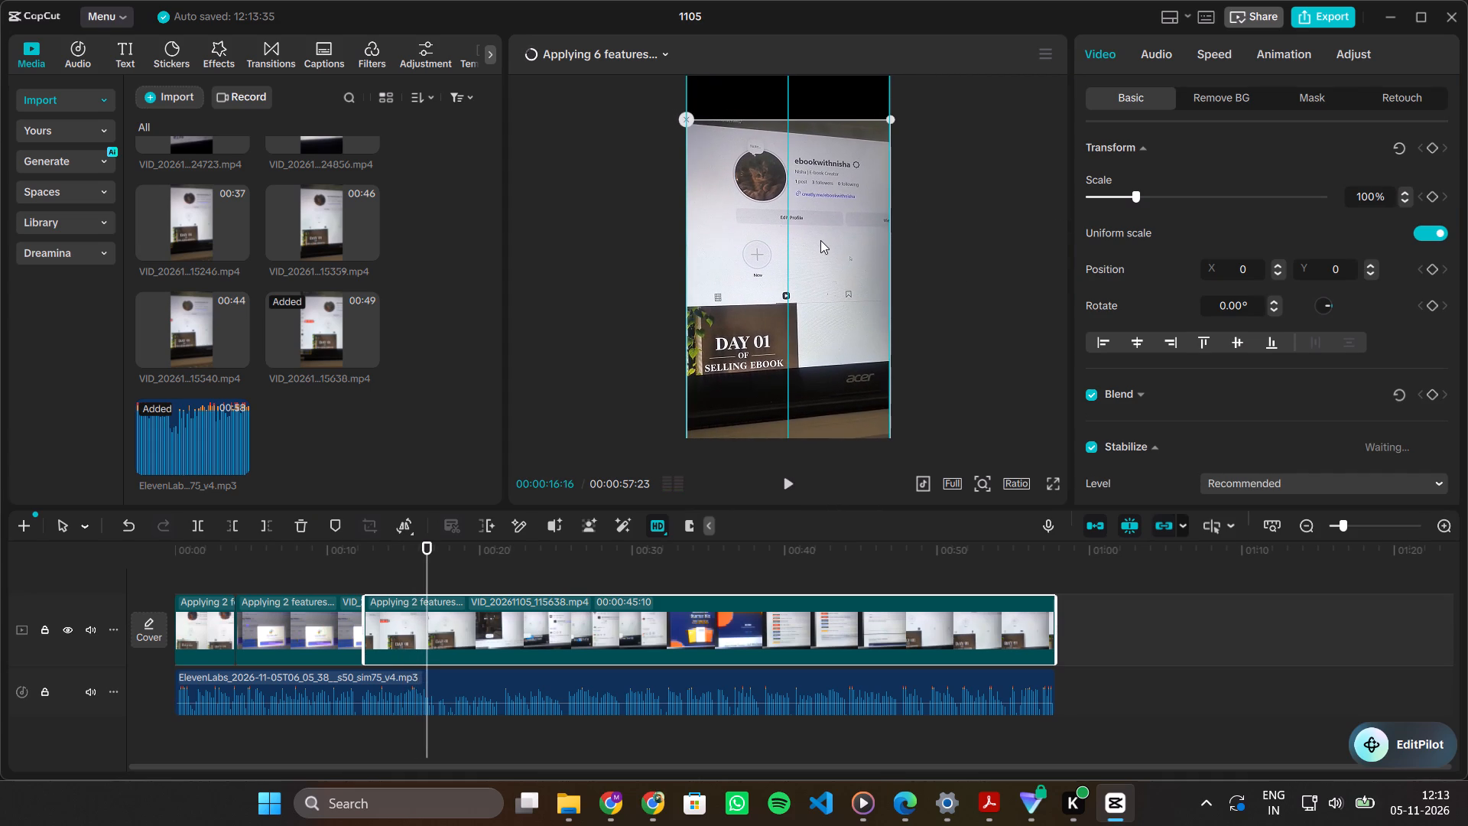
drag(820, 240, 820, 241)
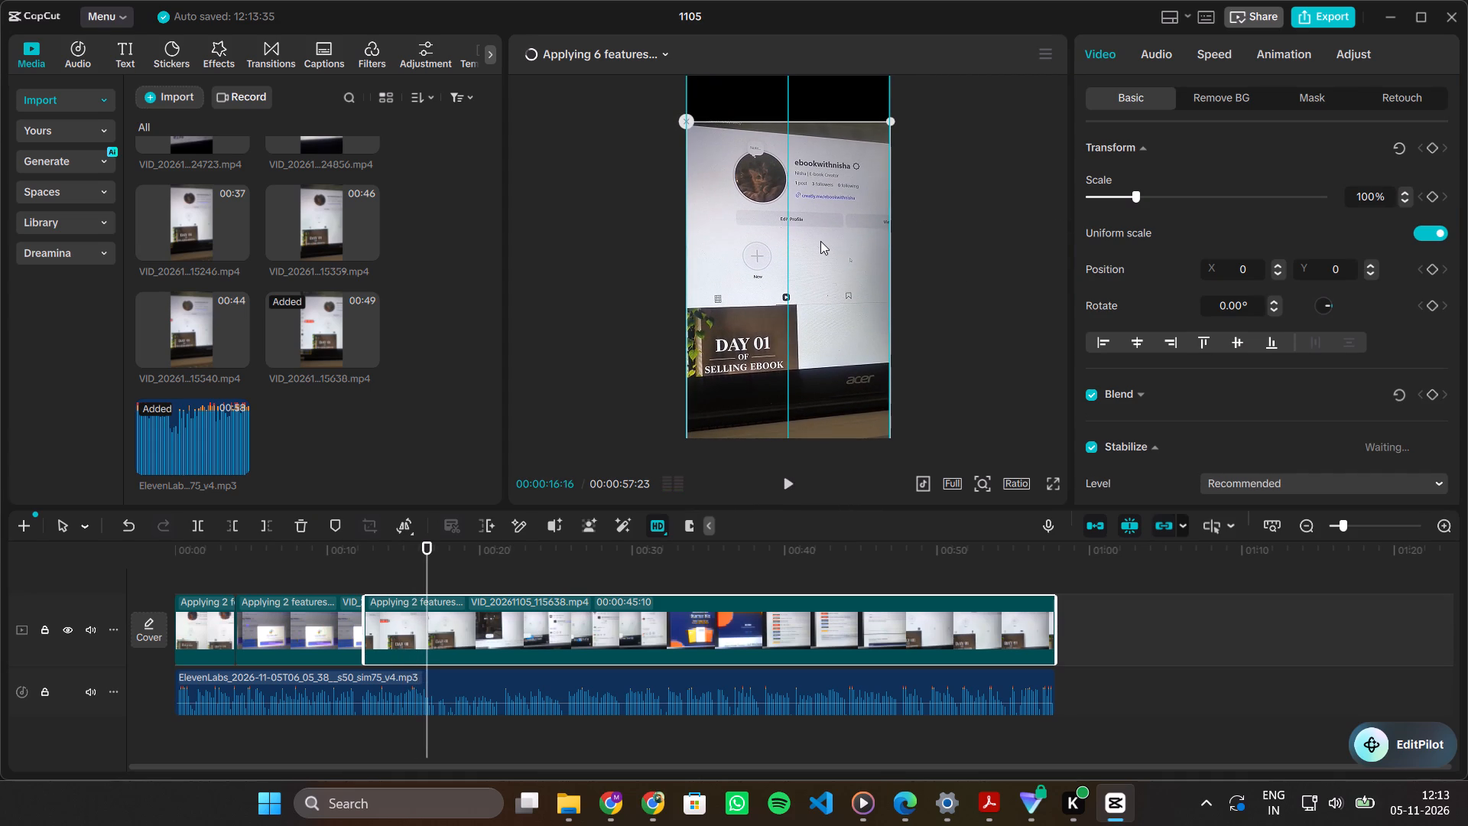
drag(820, 241, 819, 236)
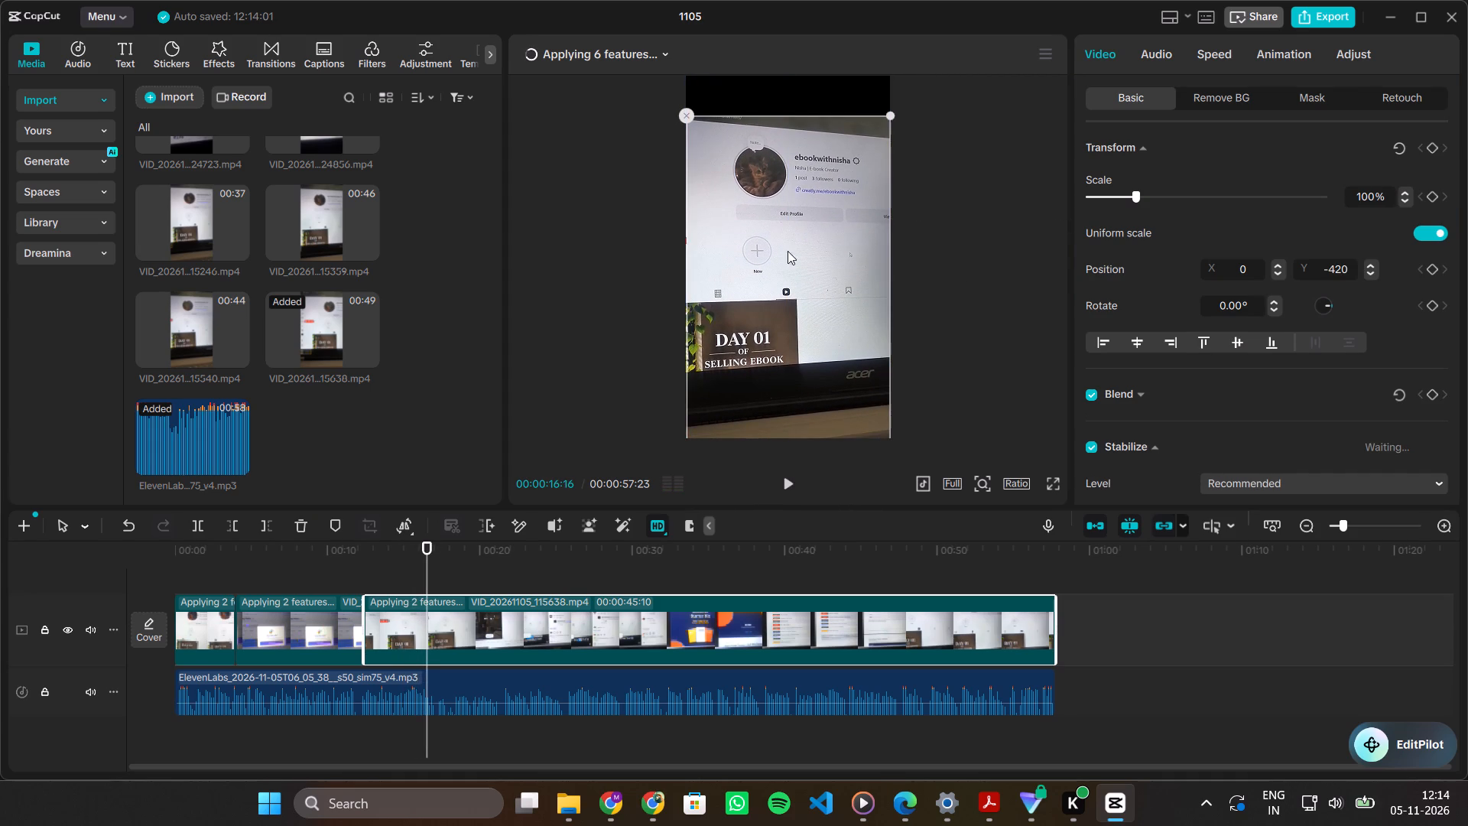
Play the sequence repeatedly from about 00:00:09 to check the first-sale footage and the cut into VID_20261105_115638 against the voiceover.
click(319, 593)
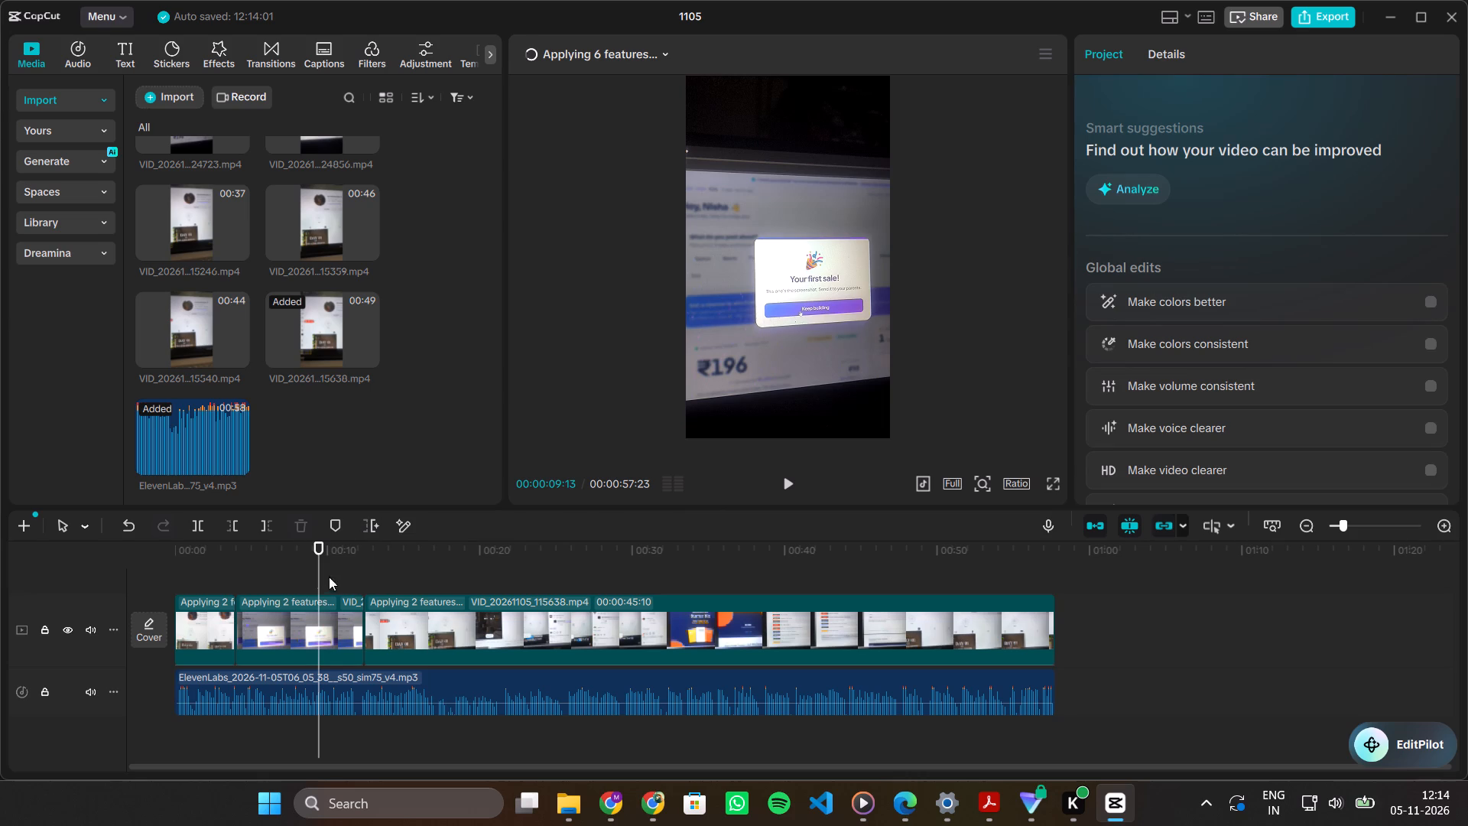
click(331, 605)
key(space)
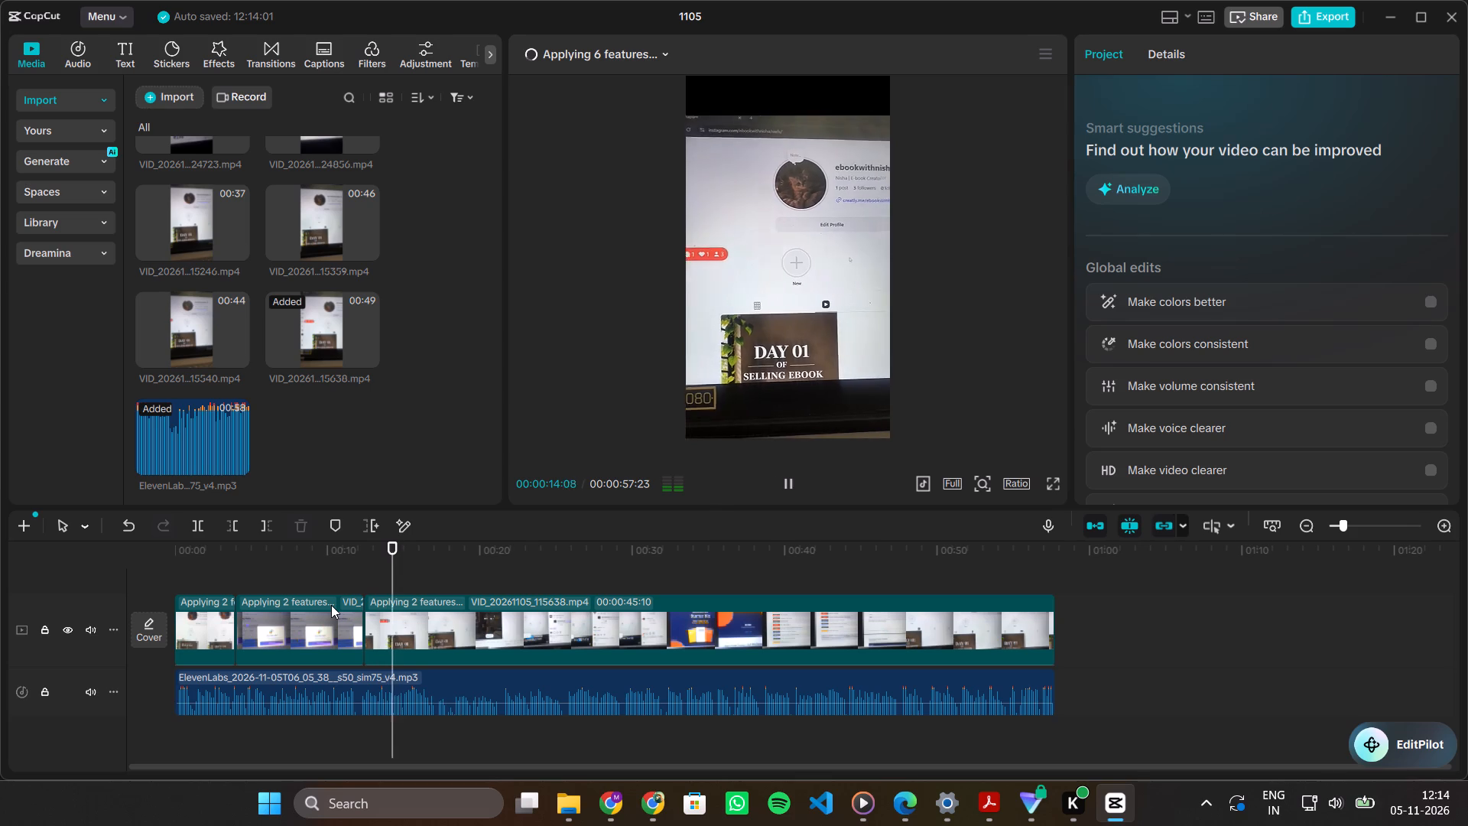
click(323, 571)
key(space)
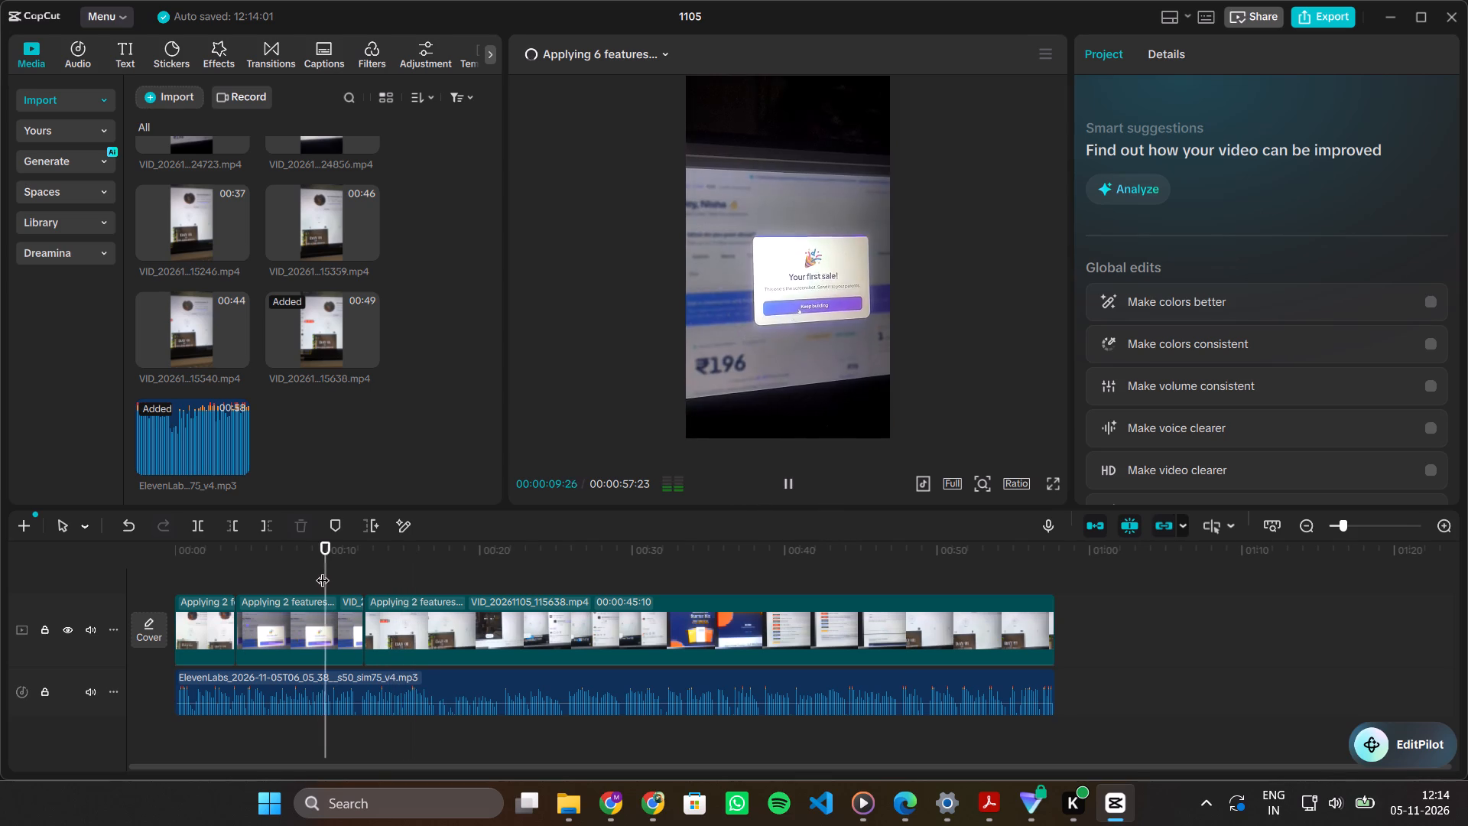
key(space)
key(space)
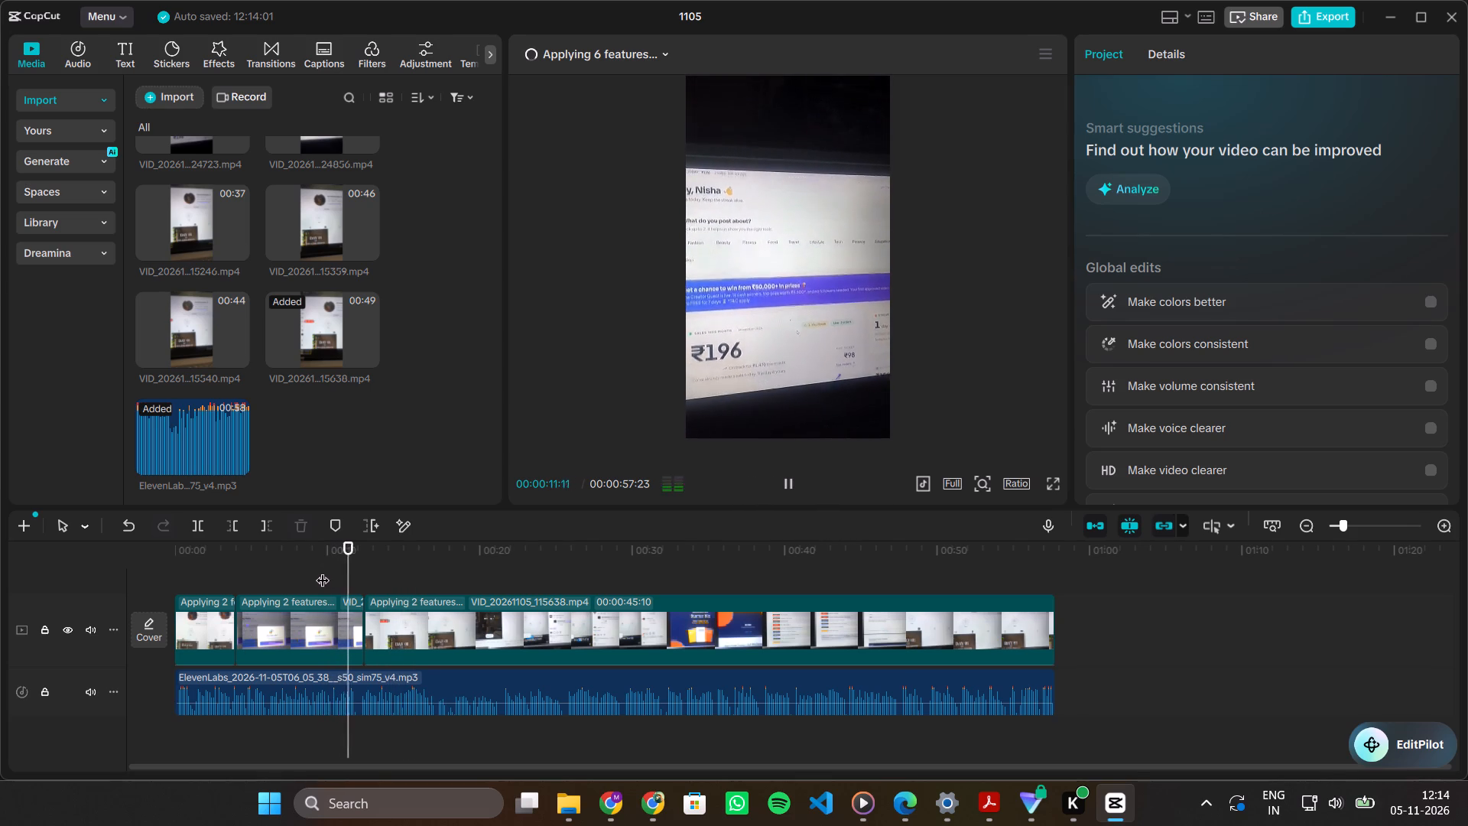
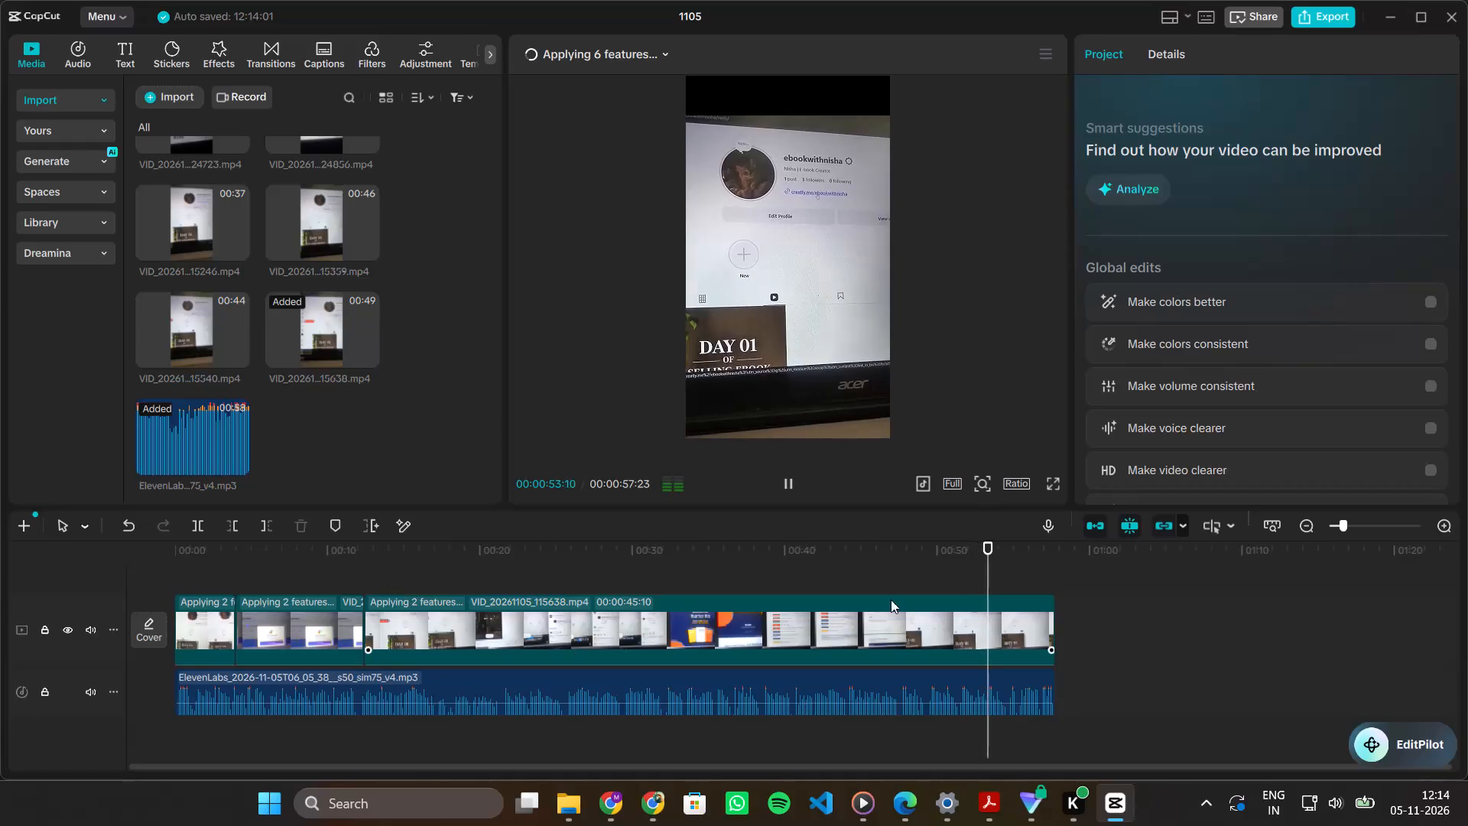
Enable Chroma key background removal on the VID_20261105_115638 clip and activate its color picker.
click(797, 630)
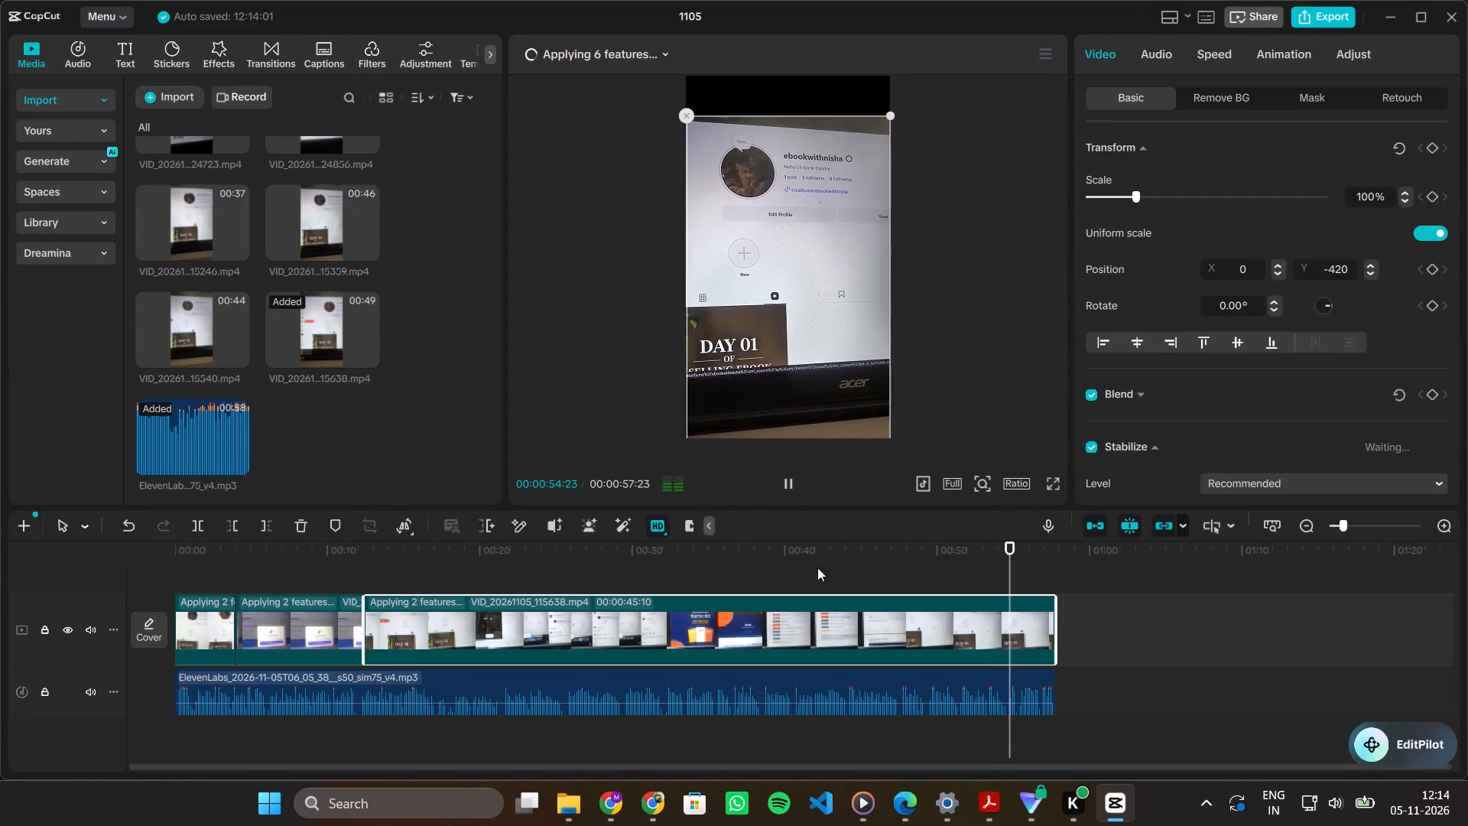
double_click(1250, 106)
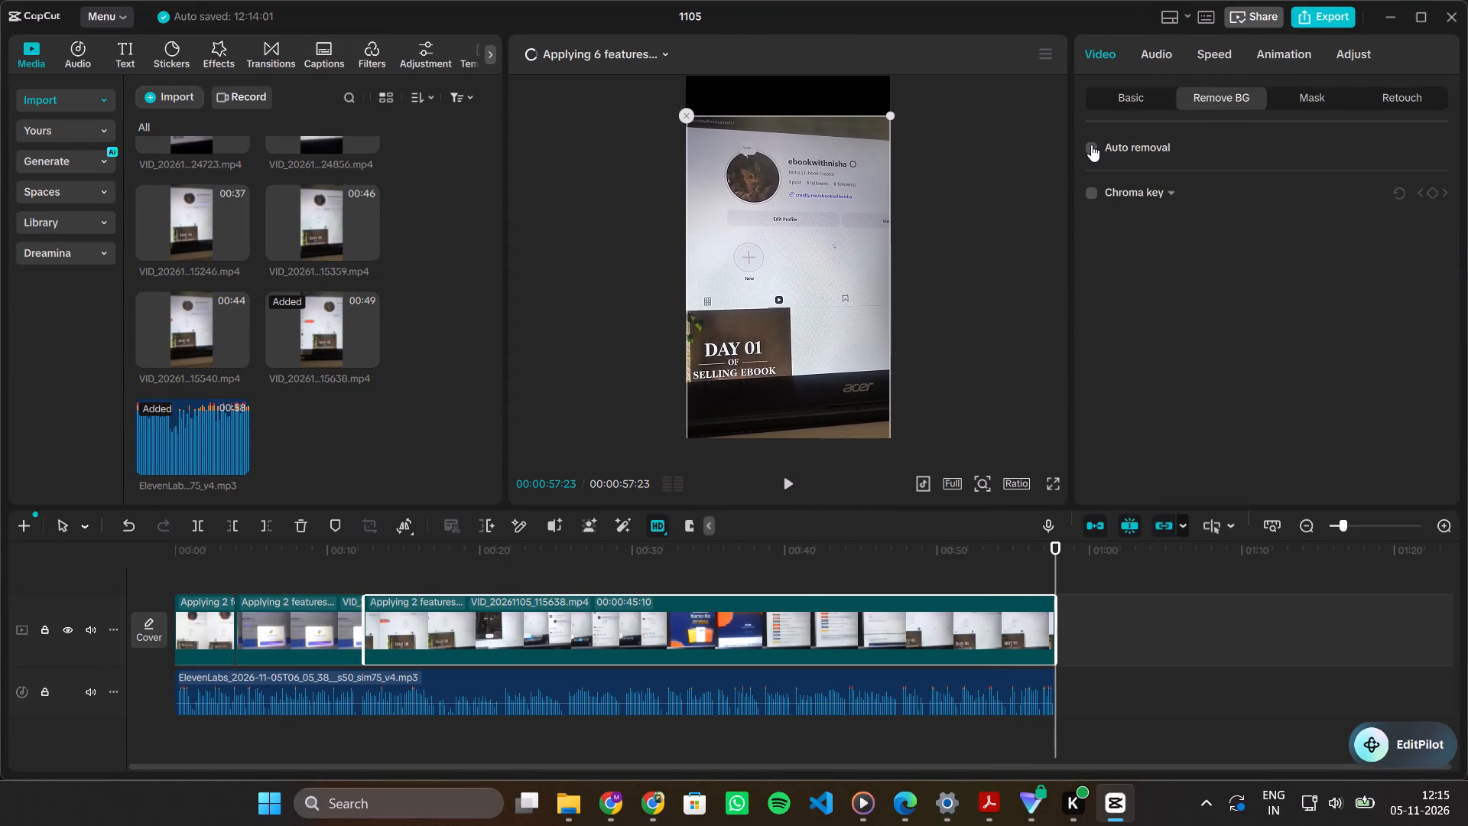
click(1094, 194)
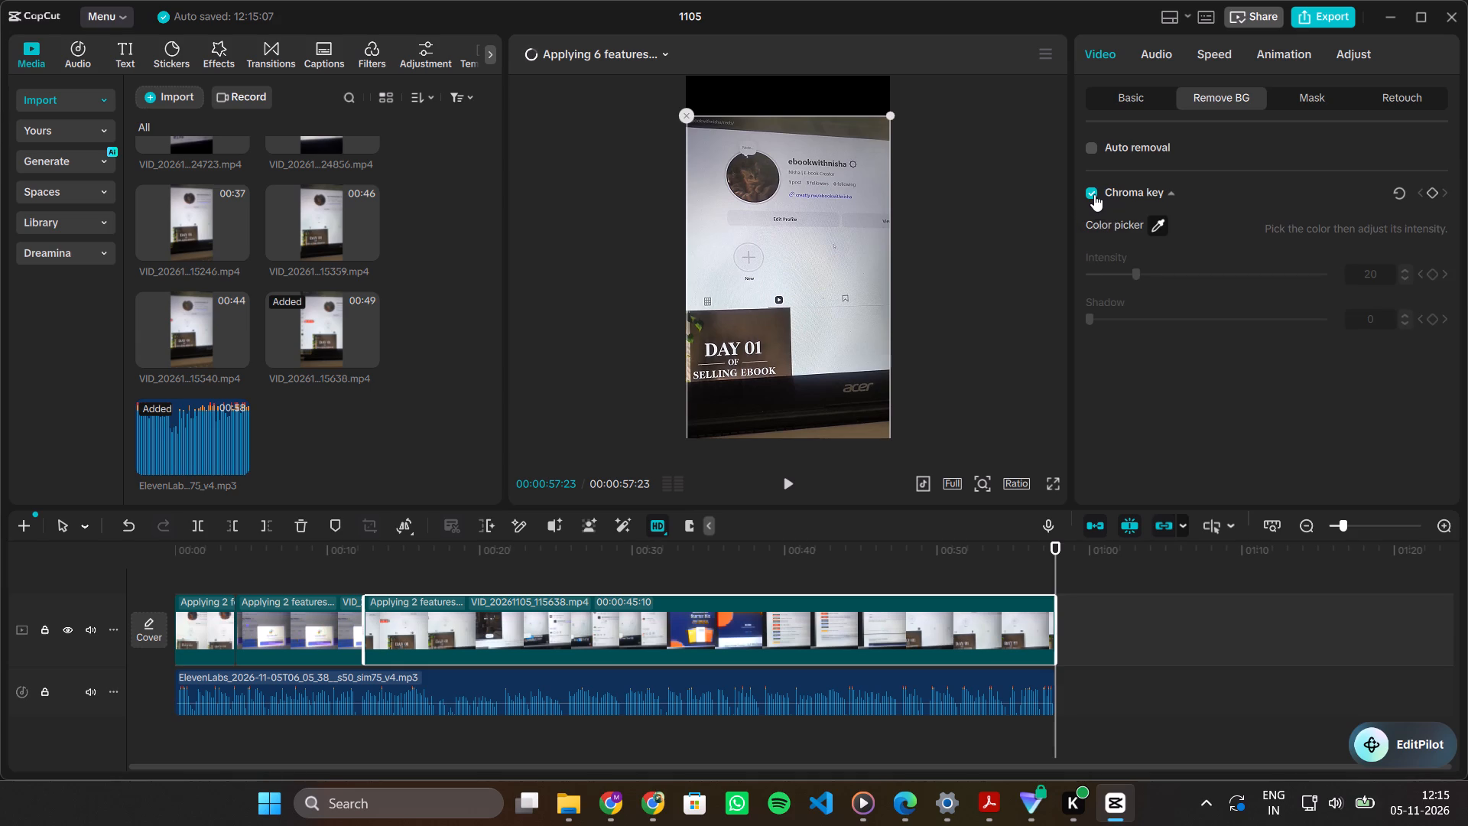
click(1163, 228)
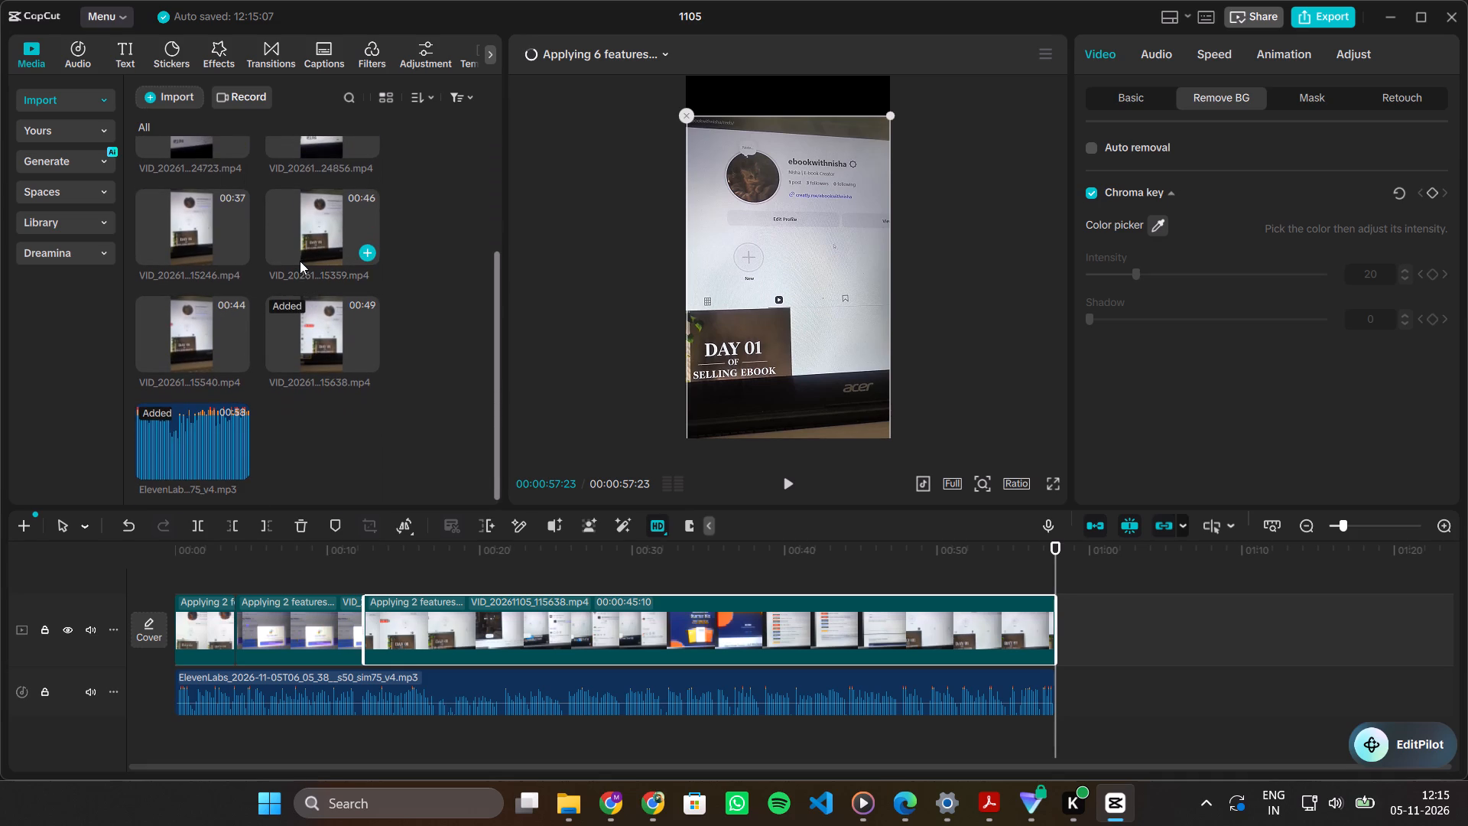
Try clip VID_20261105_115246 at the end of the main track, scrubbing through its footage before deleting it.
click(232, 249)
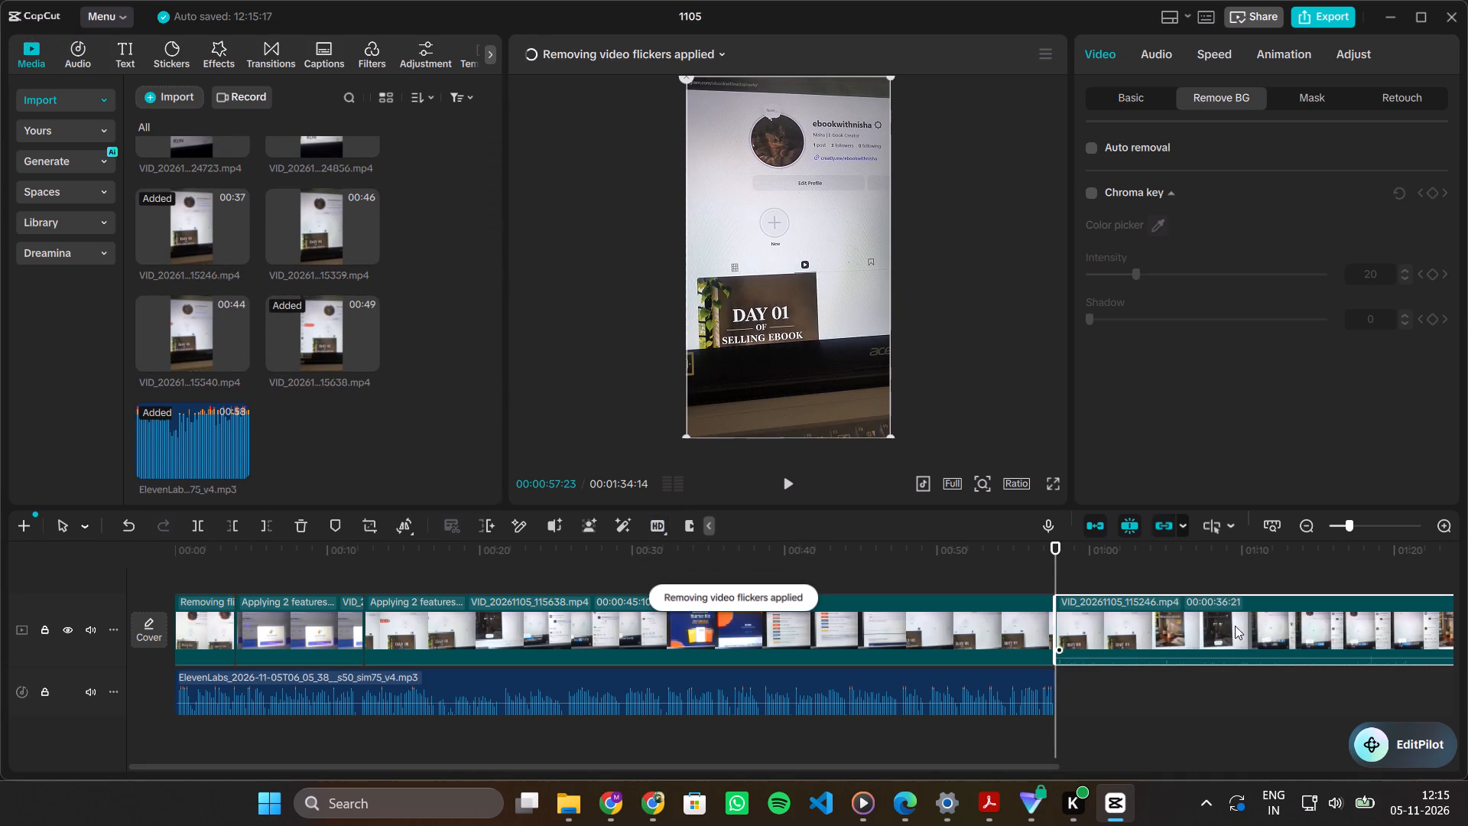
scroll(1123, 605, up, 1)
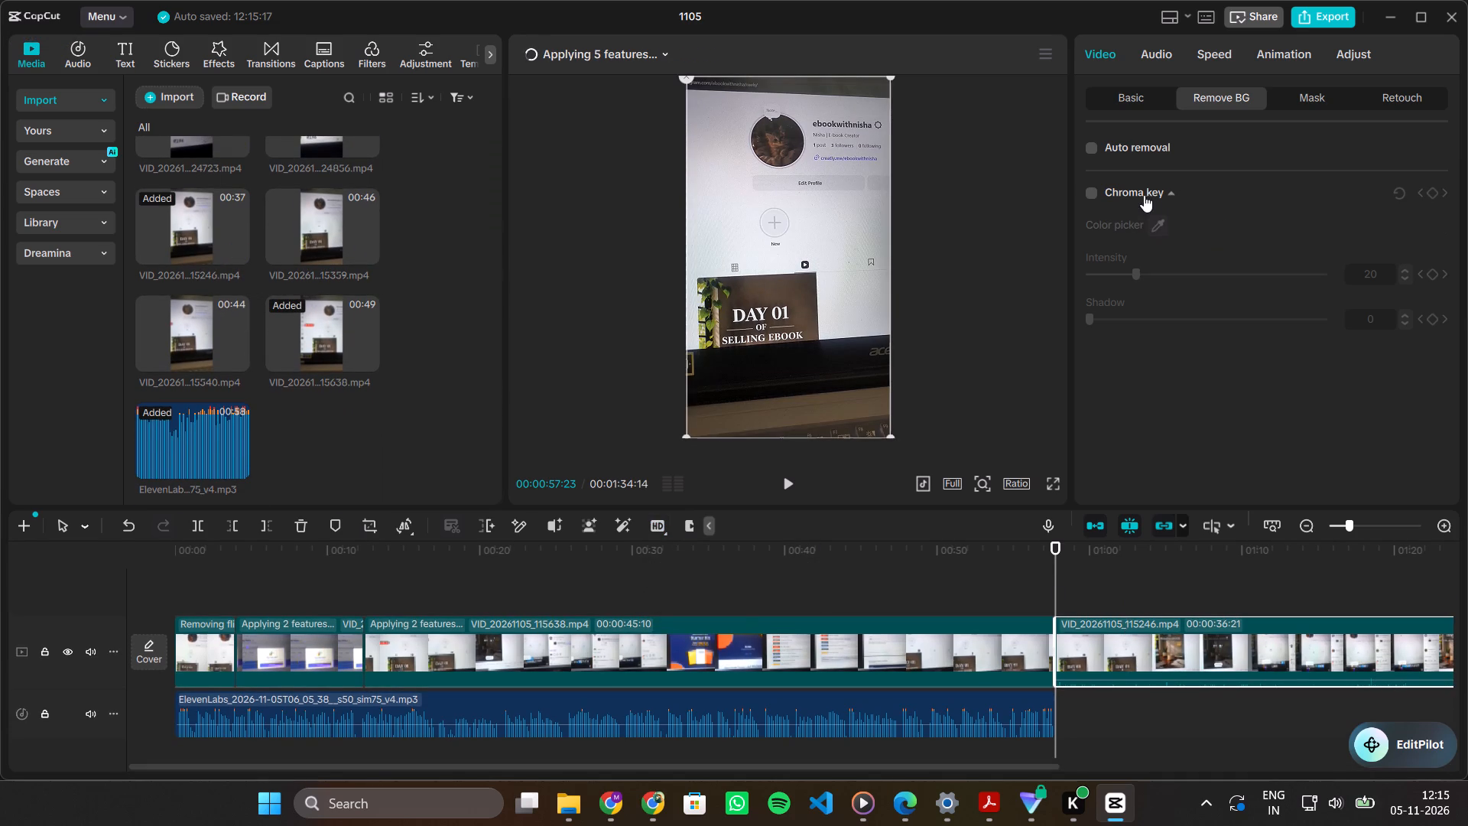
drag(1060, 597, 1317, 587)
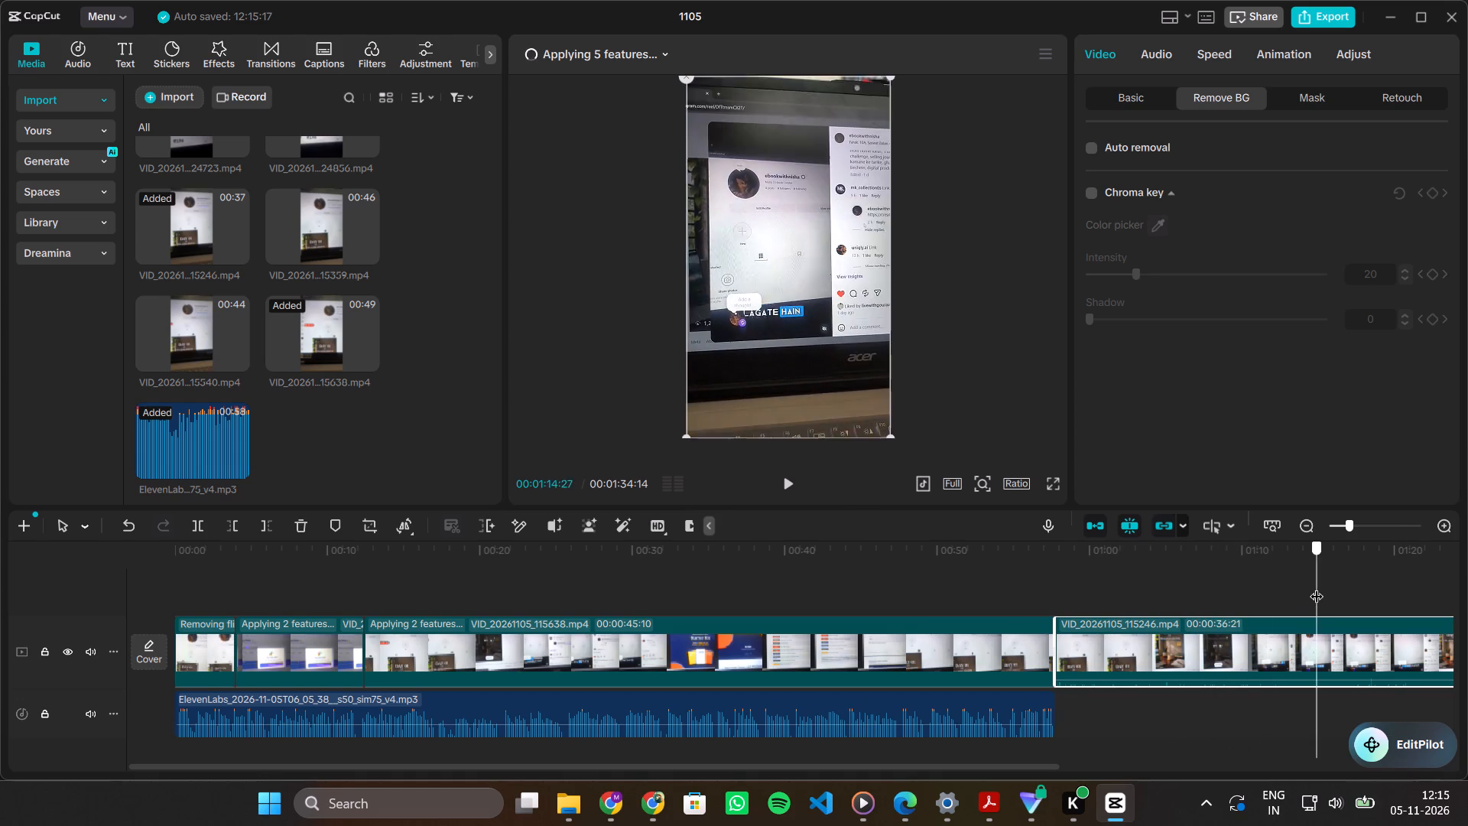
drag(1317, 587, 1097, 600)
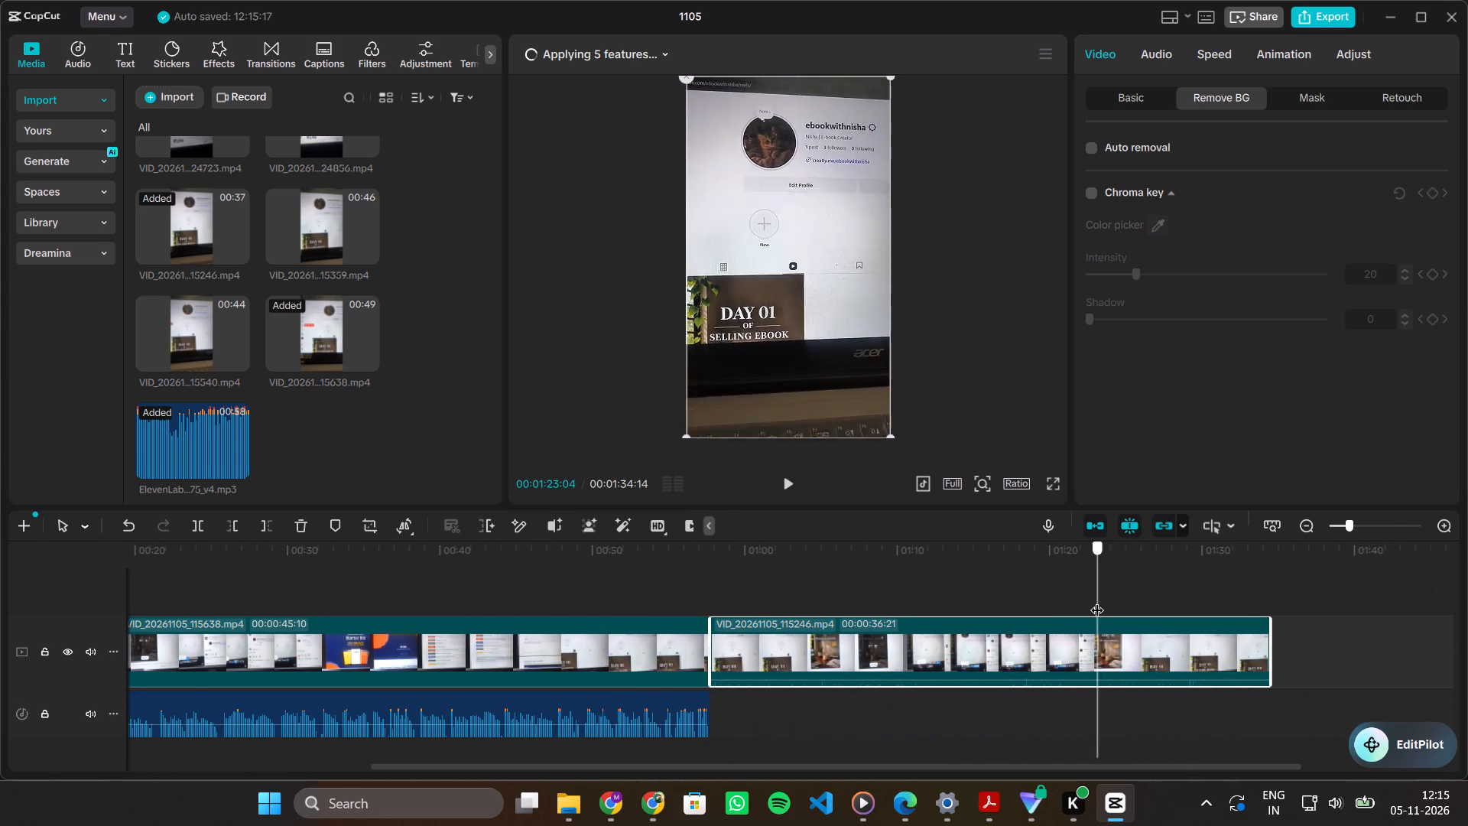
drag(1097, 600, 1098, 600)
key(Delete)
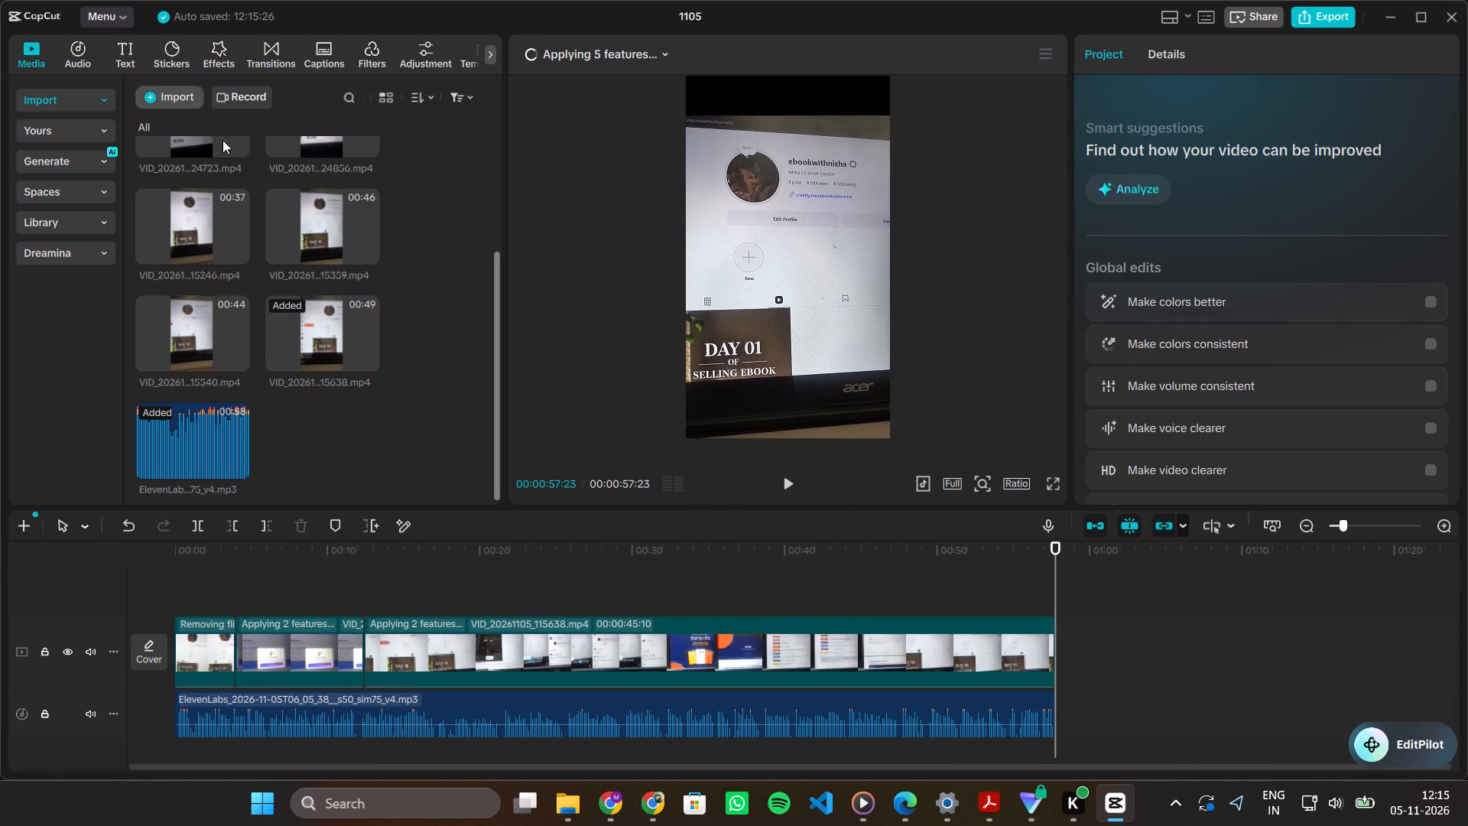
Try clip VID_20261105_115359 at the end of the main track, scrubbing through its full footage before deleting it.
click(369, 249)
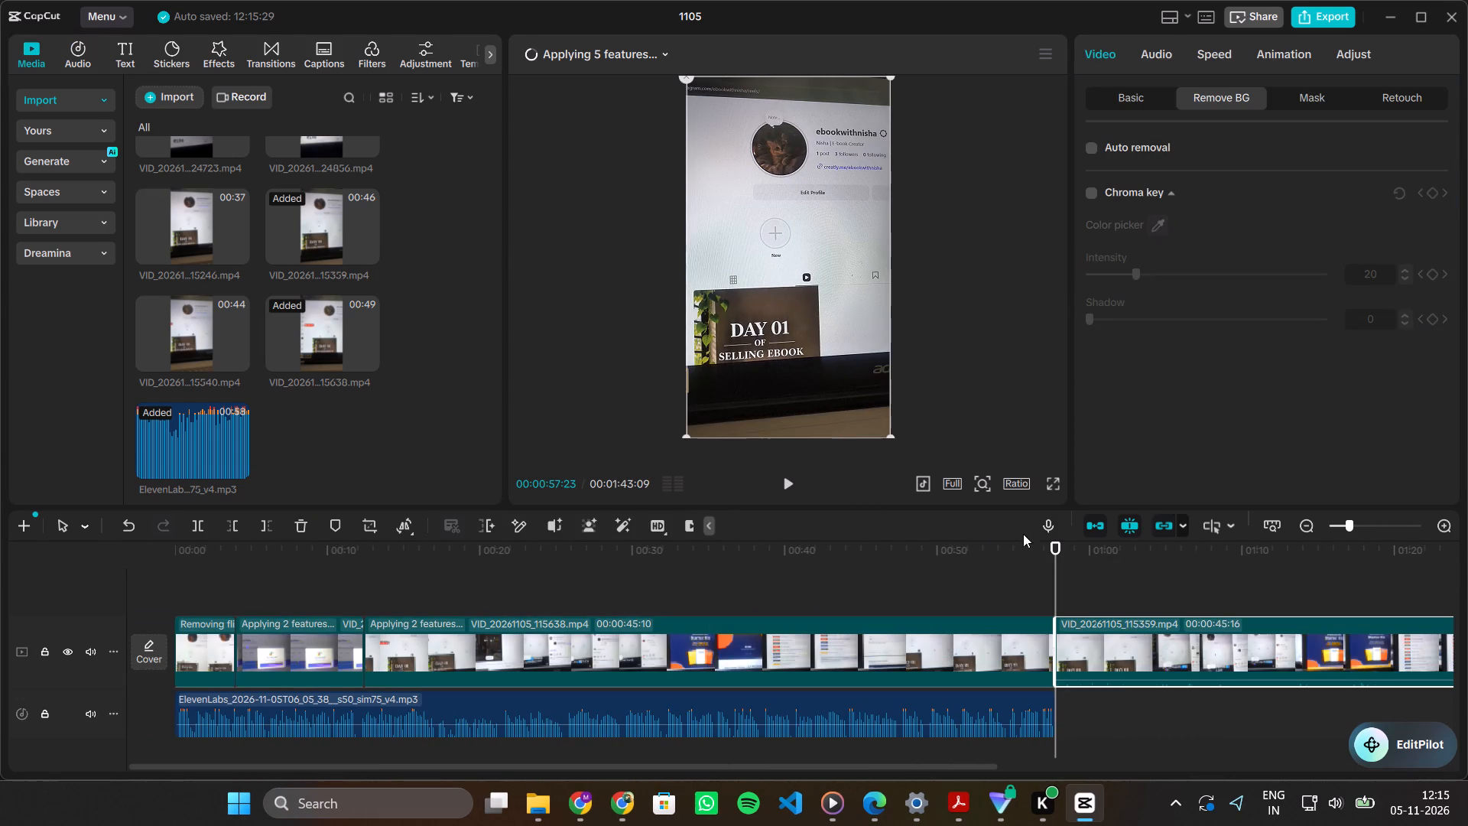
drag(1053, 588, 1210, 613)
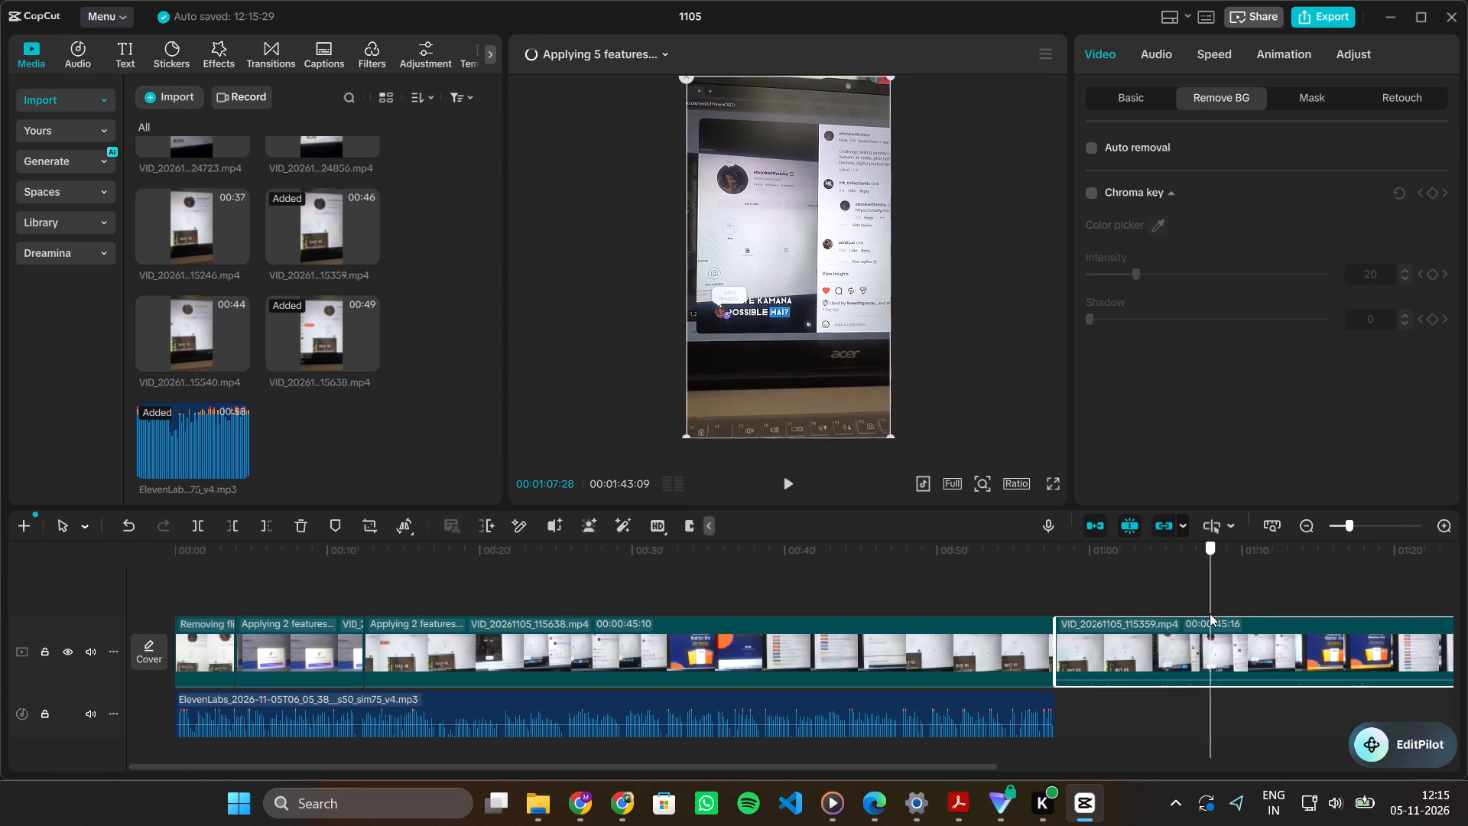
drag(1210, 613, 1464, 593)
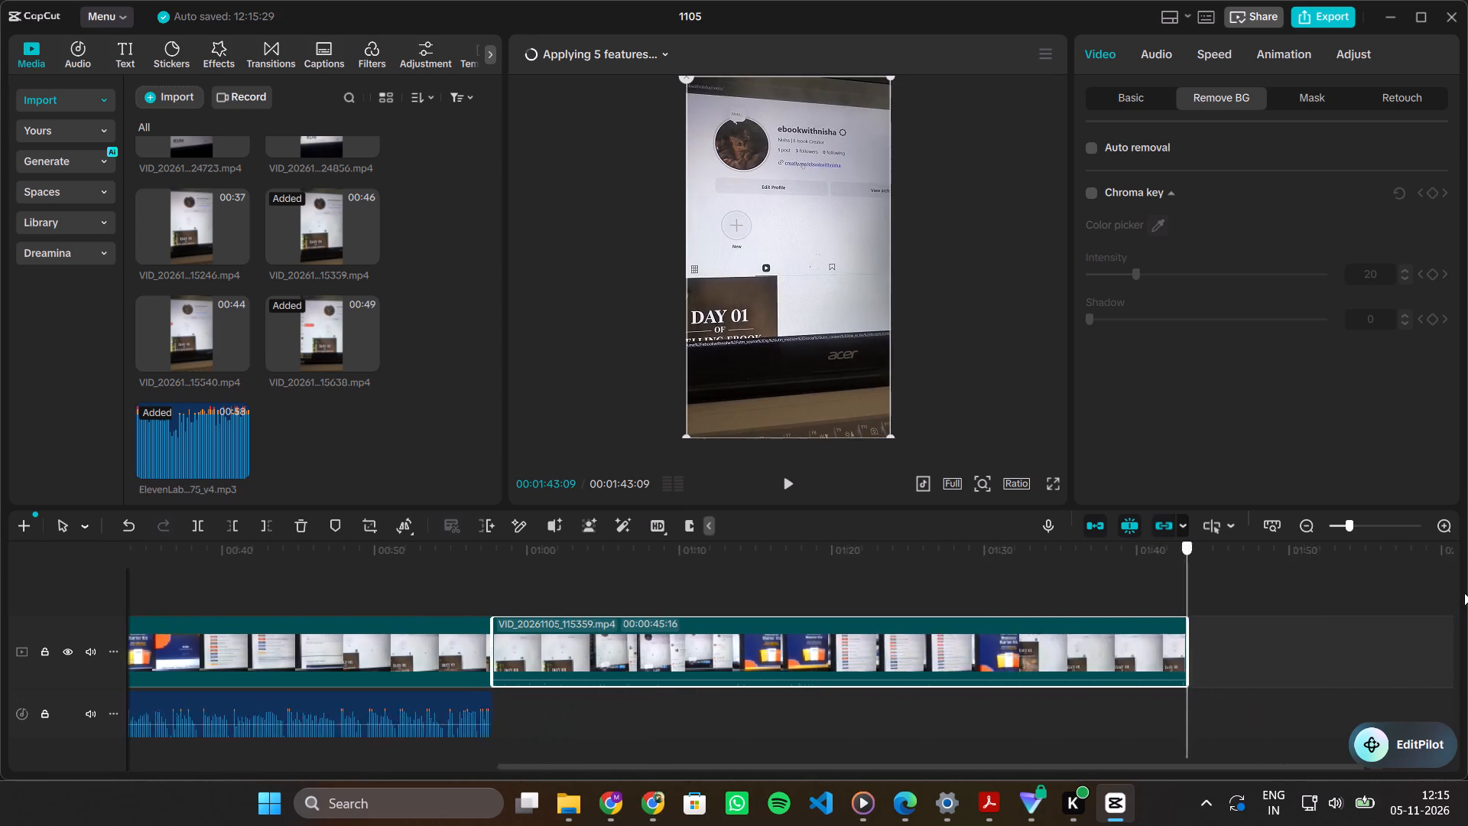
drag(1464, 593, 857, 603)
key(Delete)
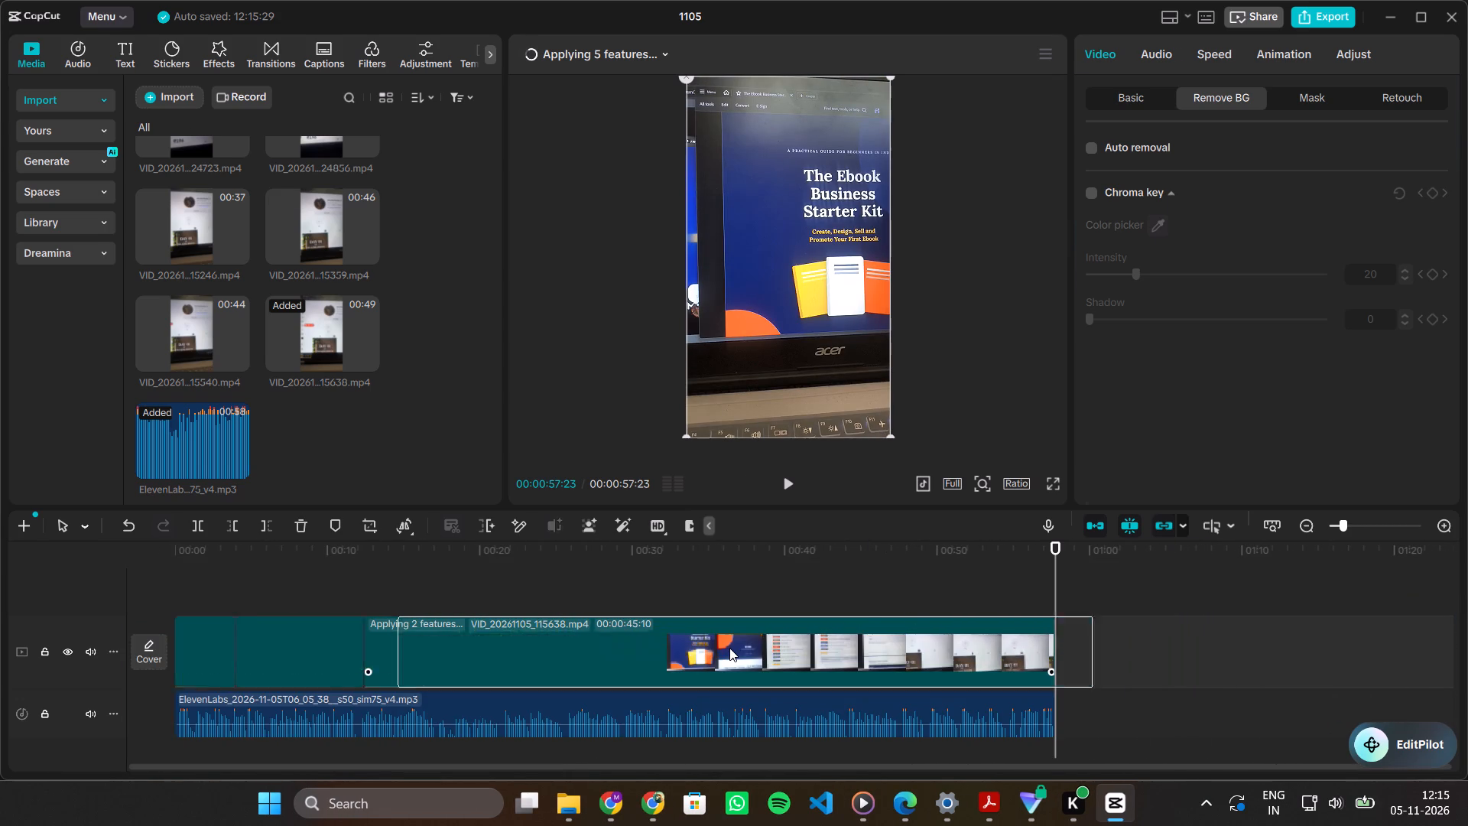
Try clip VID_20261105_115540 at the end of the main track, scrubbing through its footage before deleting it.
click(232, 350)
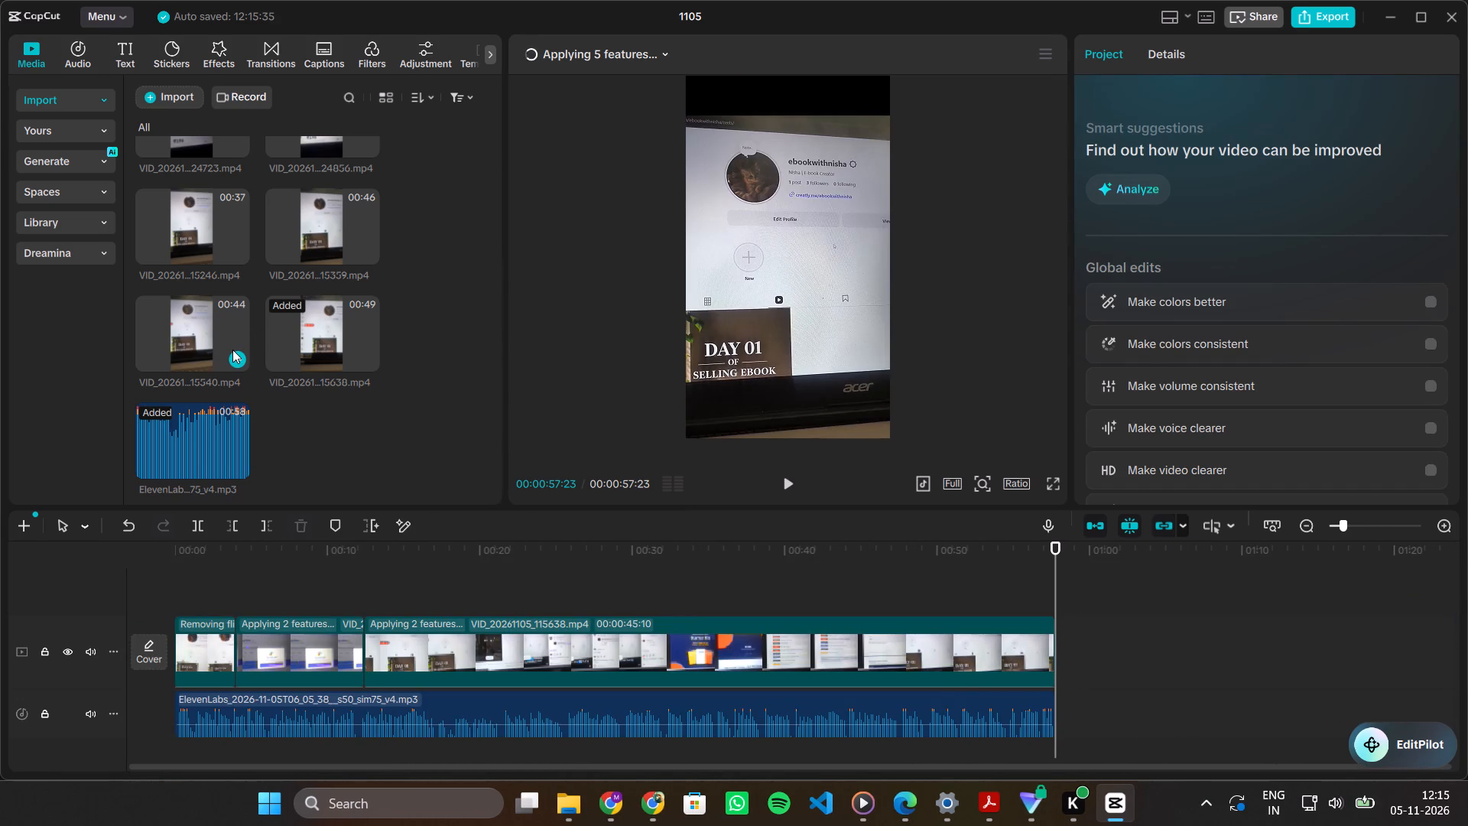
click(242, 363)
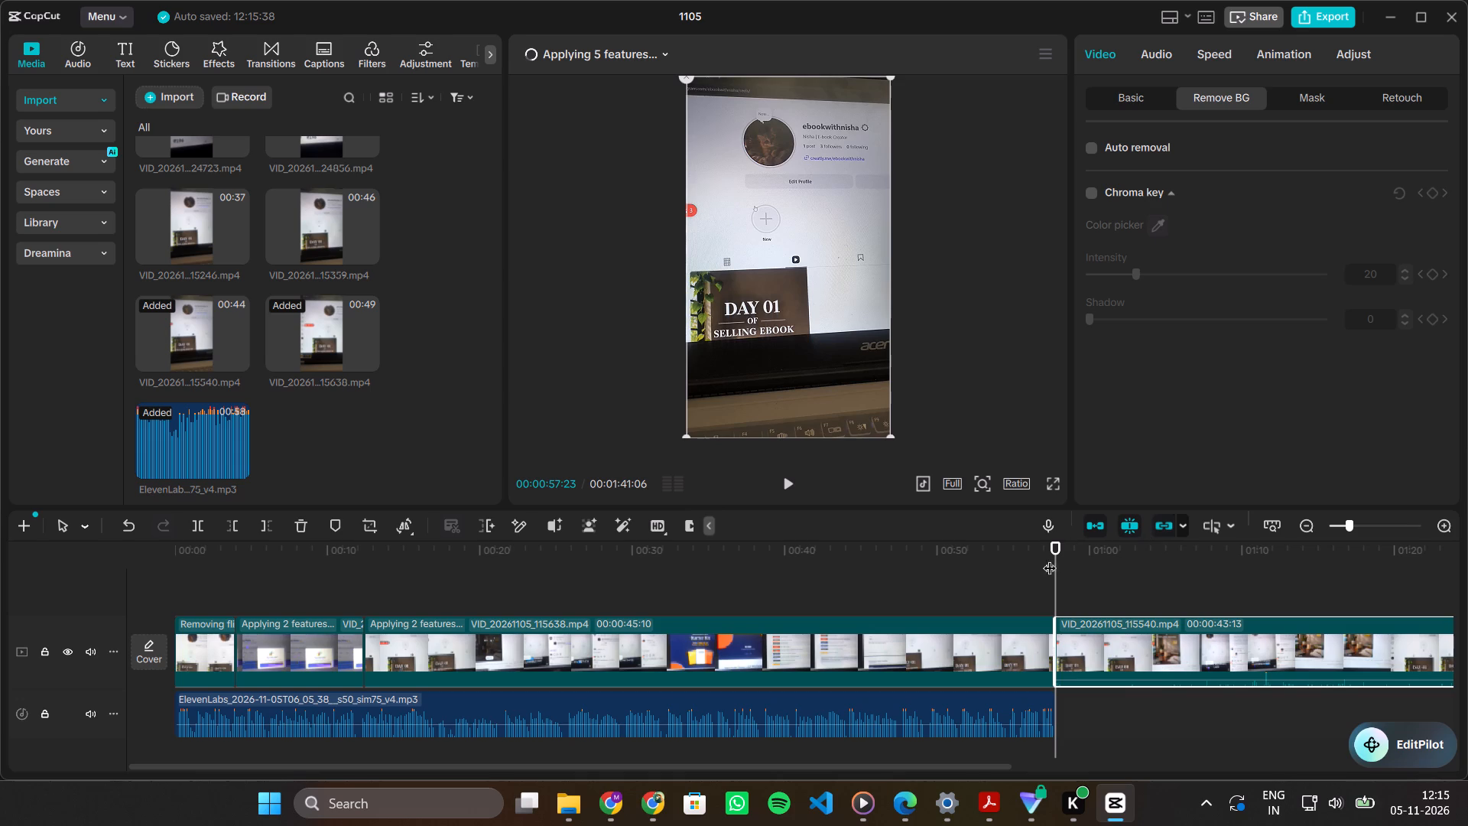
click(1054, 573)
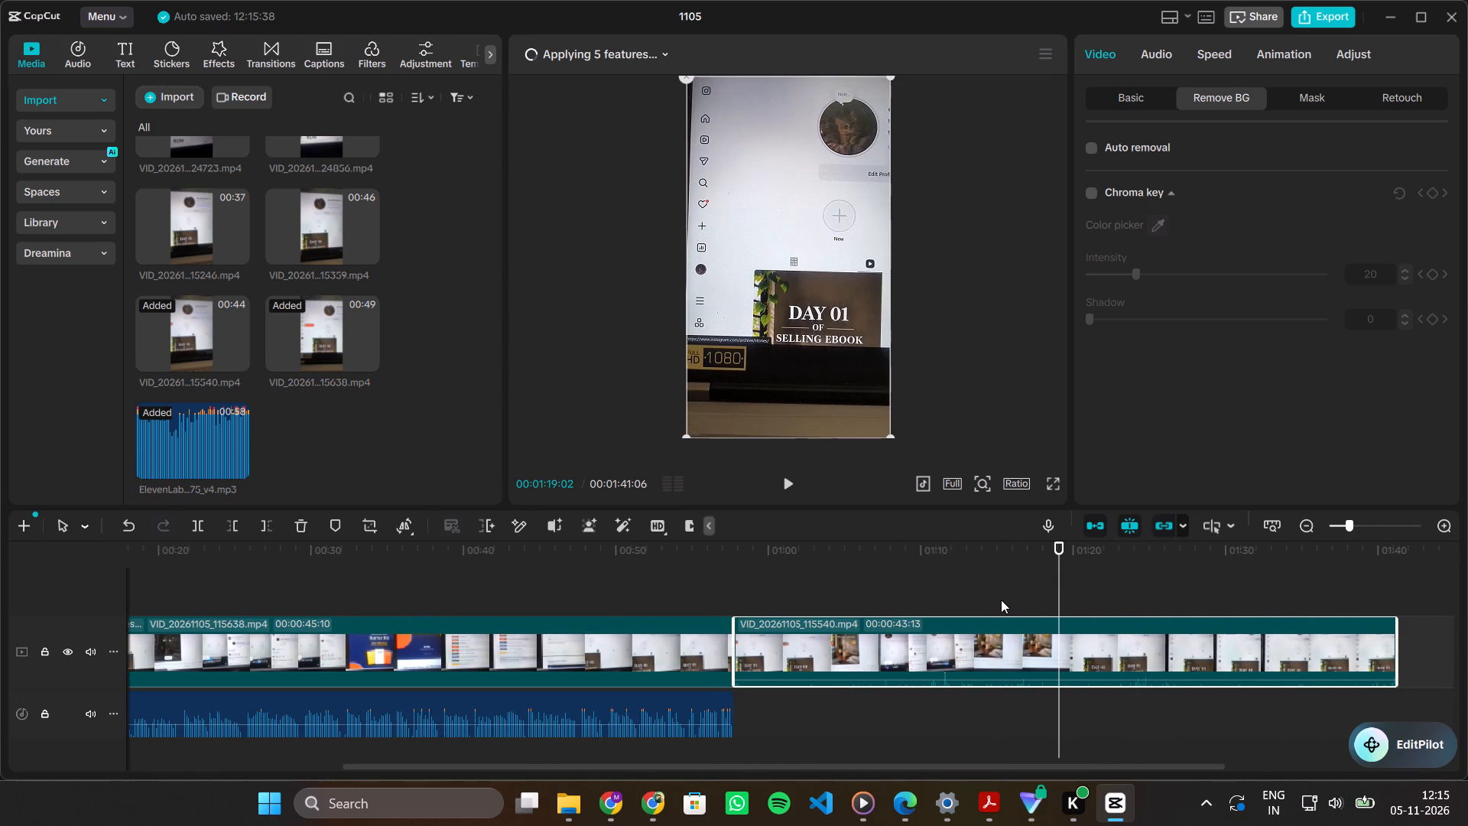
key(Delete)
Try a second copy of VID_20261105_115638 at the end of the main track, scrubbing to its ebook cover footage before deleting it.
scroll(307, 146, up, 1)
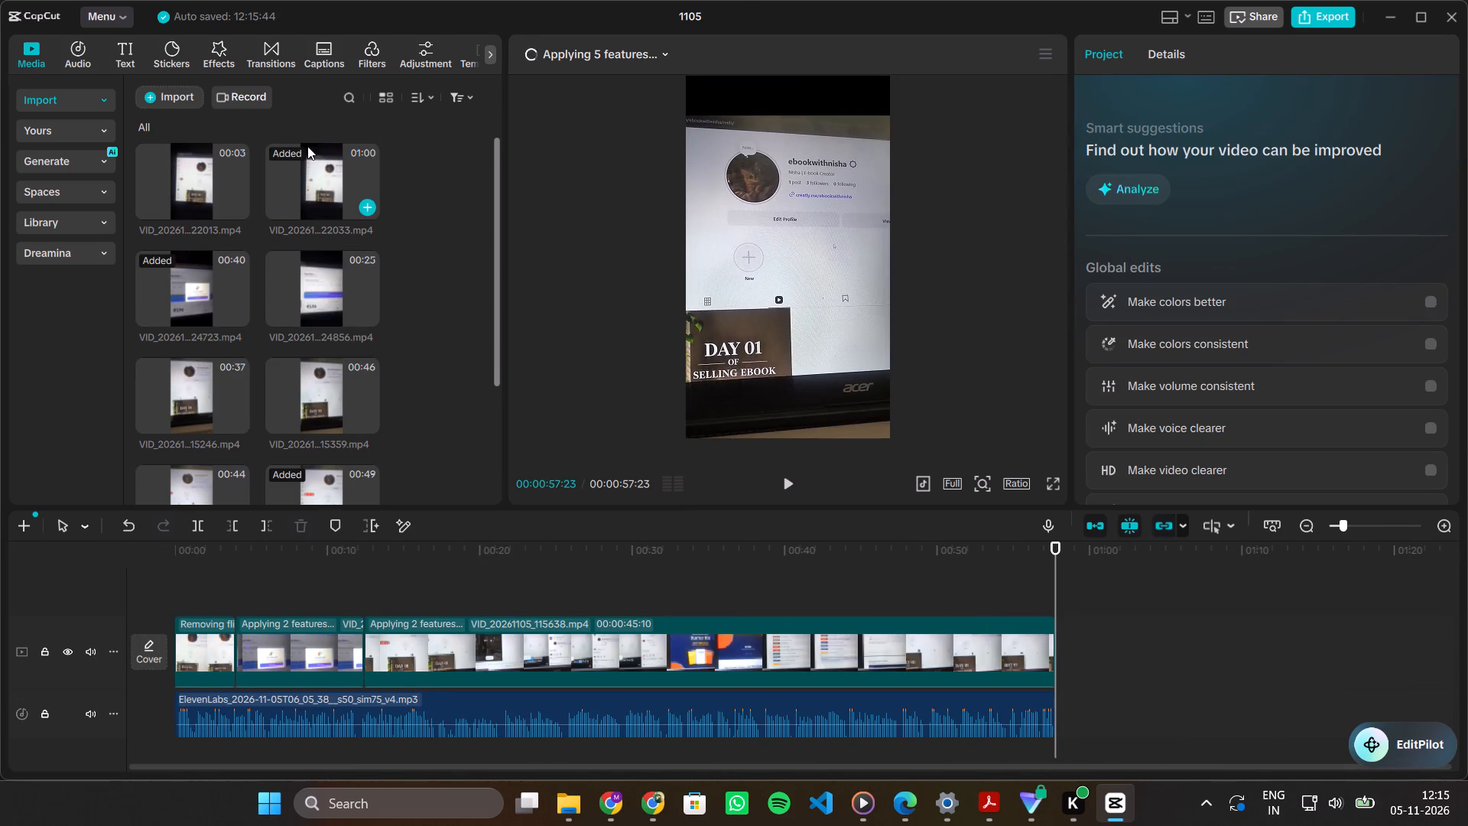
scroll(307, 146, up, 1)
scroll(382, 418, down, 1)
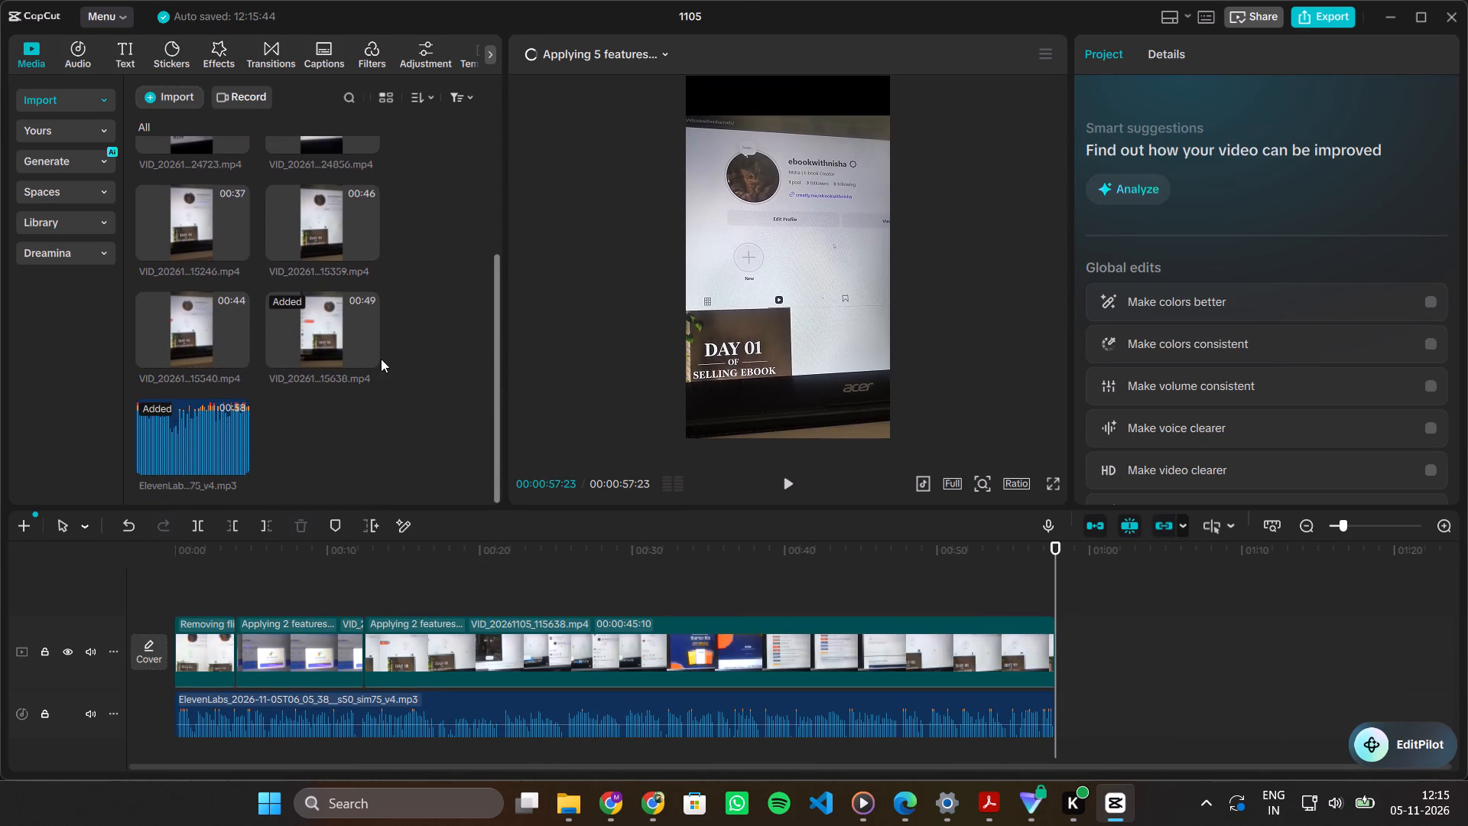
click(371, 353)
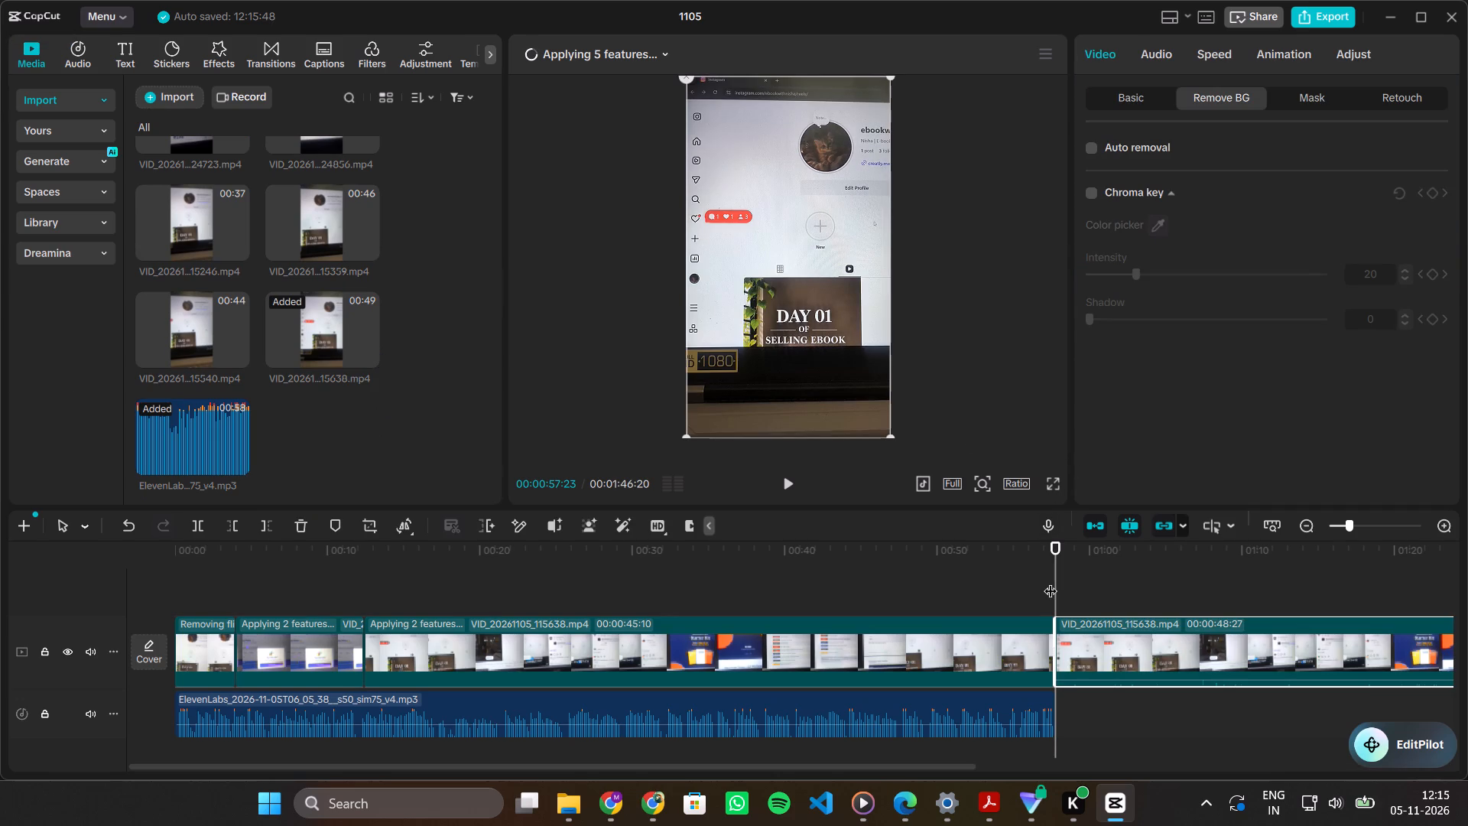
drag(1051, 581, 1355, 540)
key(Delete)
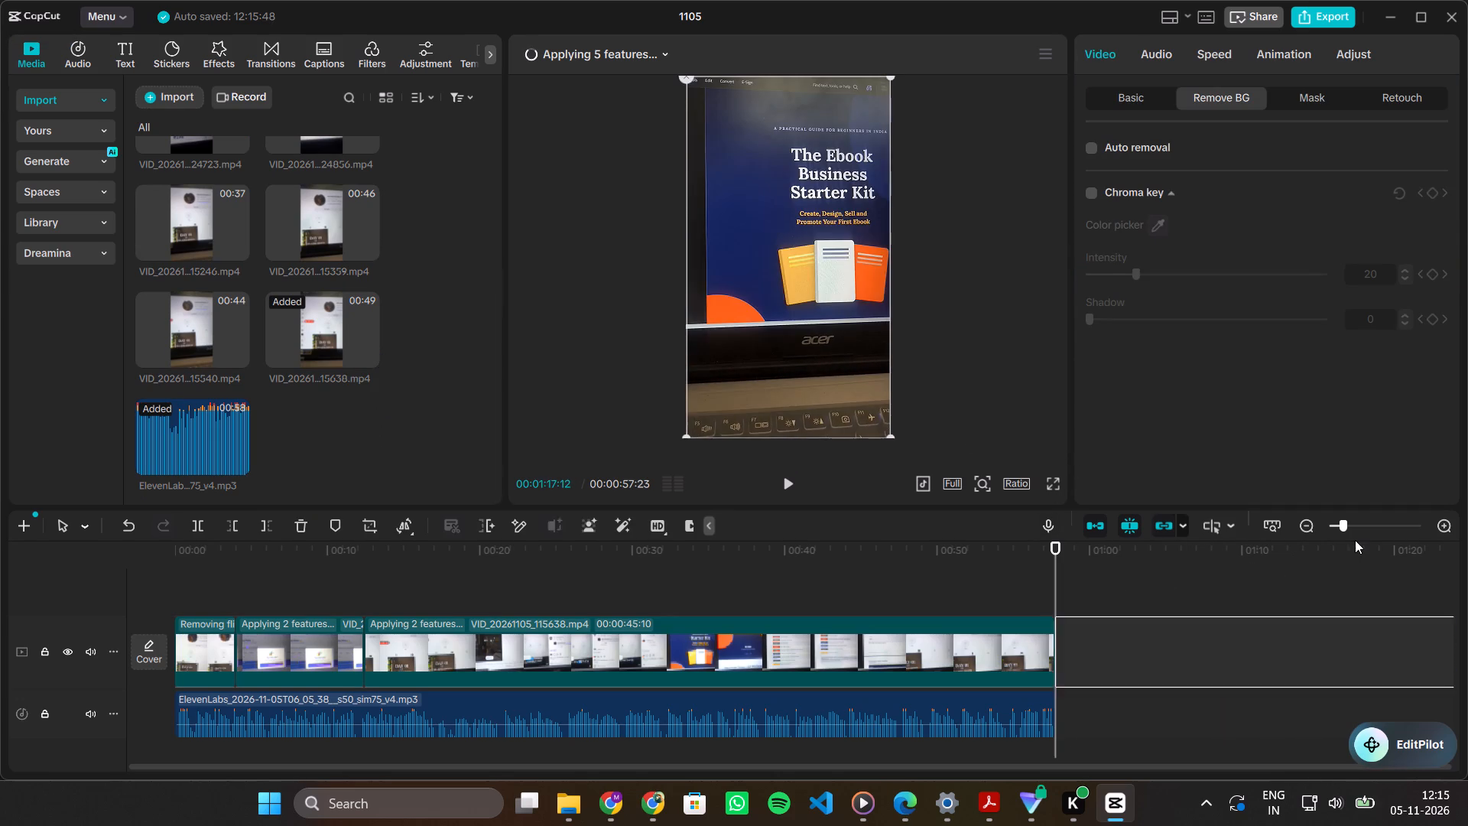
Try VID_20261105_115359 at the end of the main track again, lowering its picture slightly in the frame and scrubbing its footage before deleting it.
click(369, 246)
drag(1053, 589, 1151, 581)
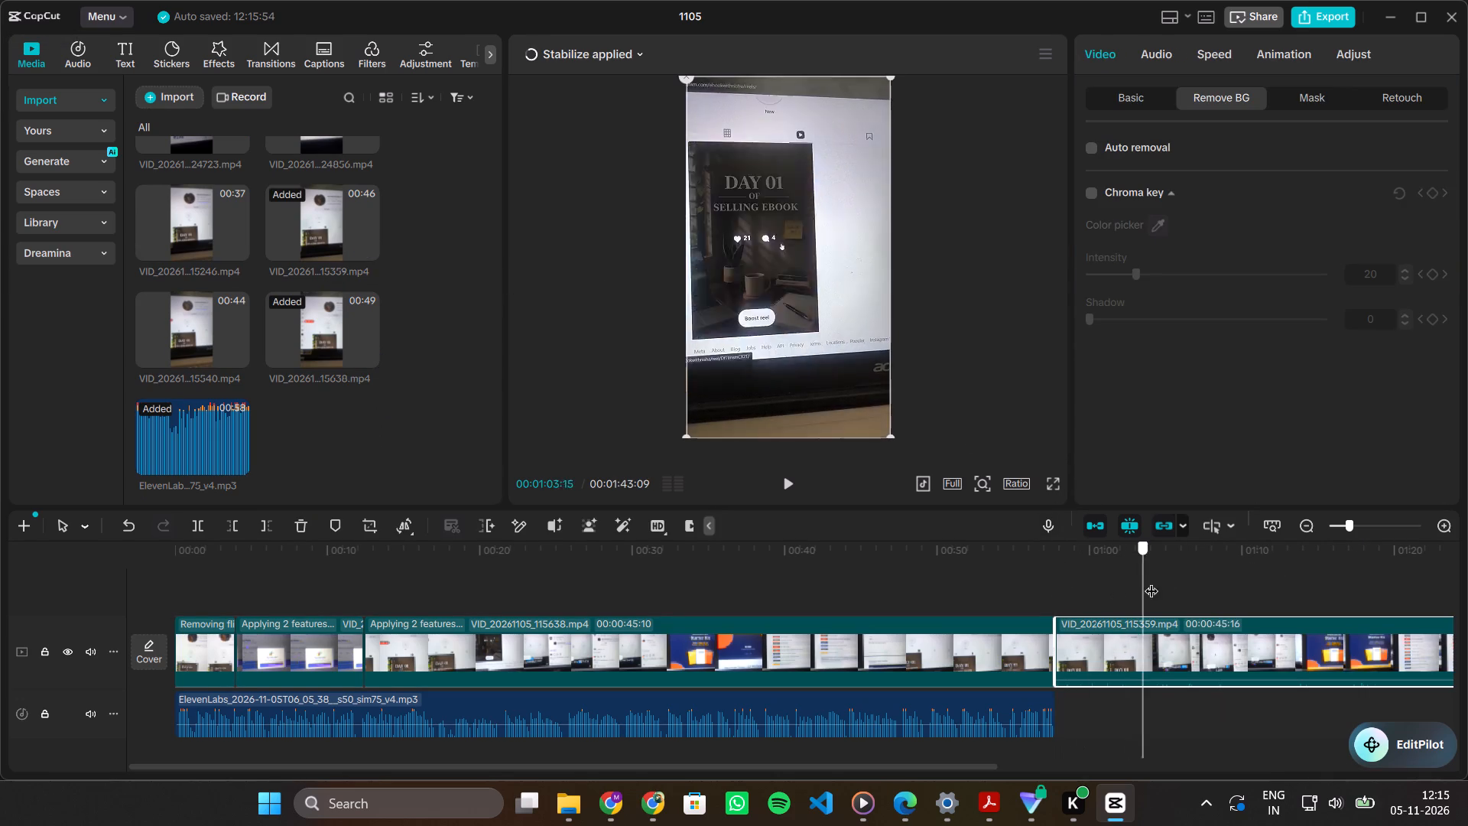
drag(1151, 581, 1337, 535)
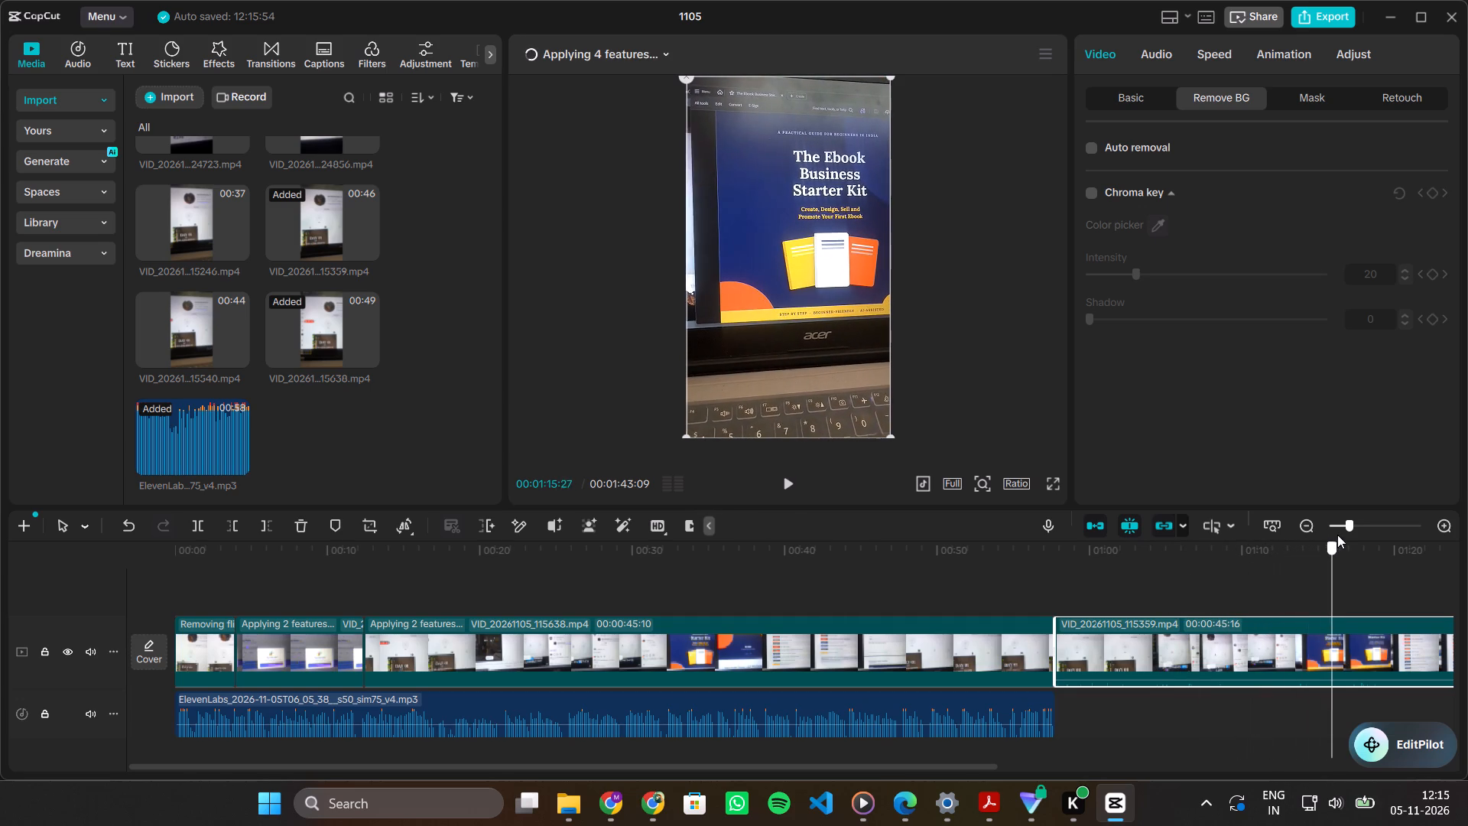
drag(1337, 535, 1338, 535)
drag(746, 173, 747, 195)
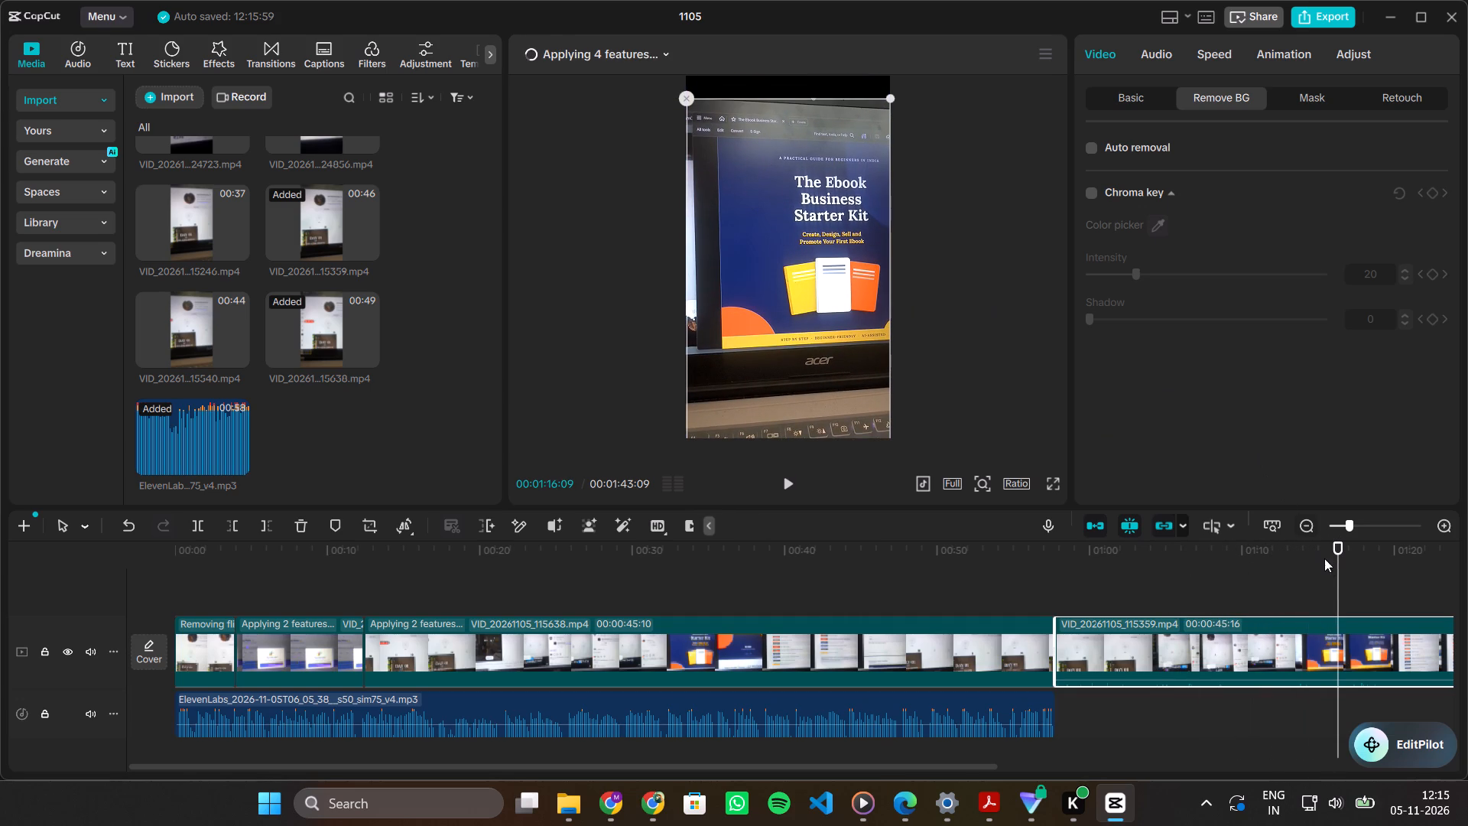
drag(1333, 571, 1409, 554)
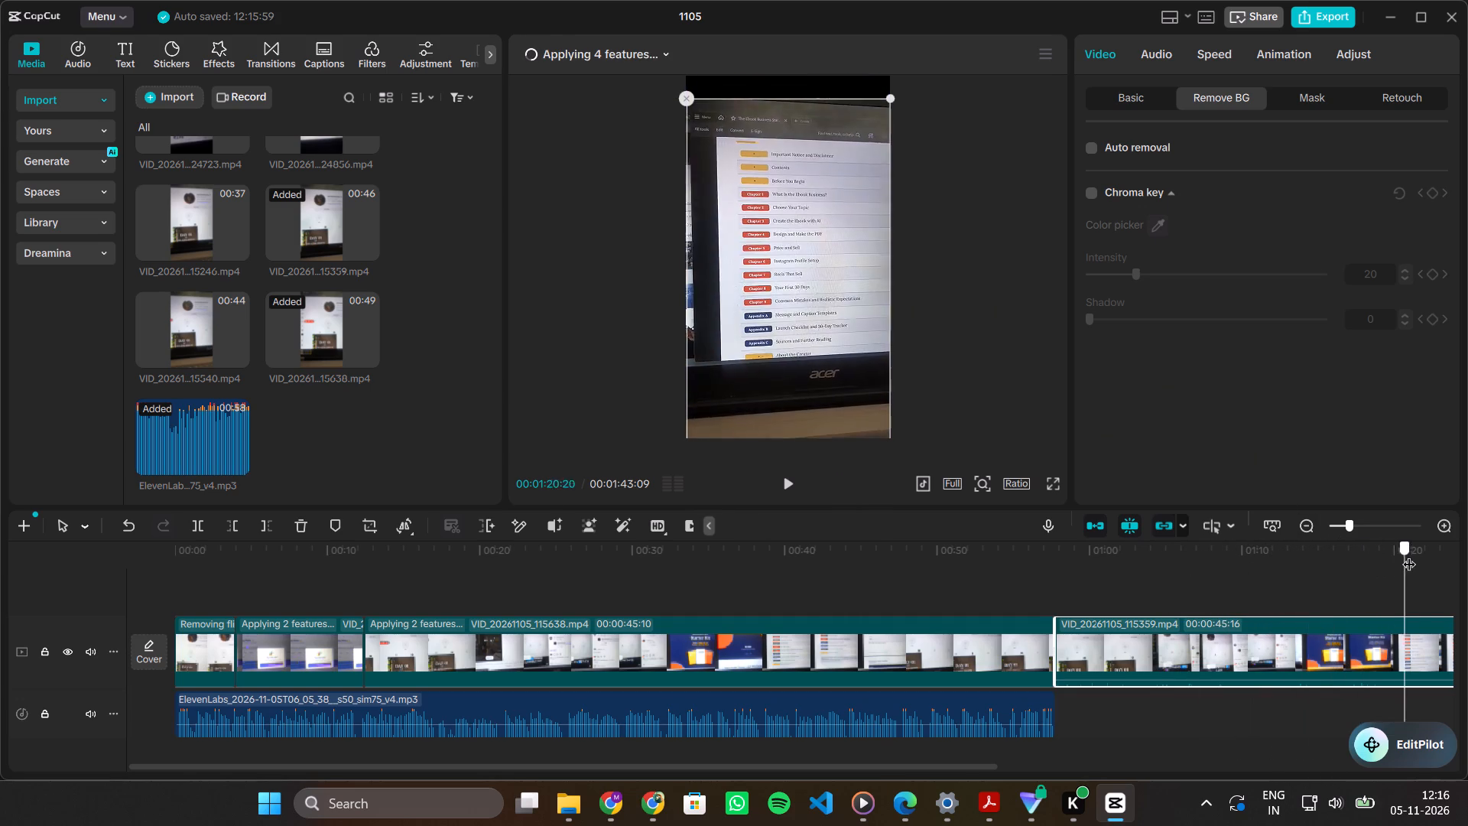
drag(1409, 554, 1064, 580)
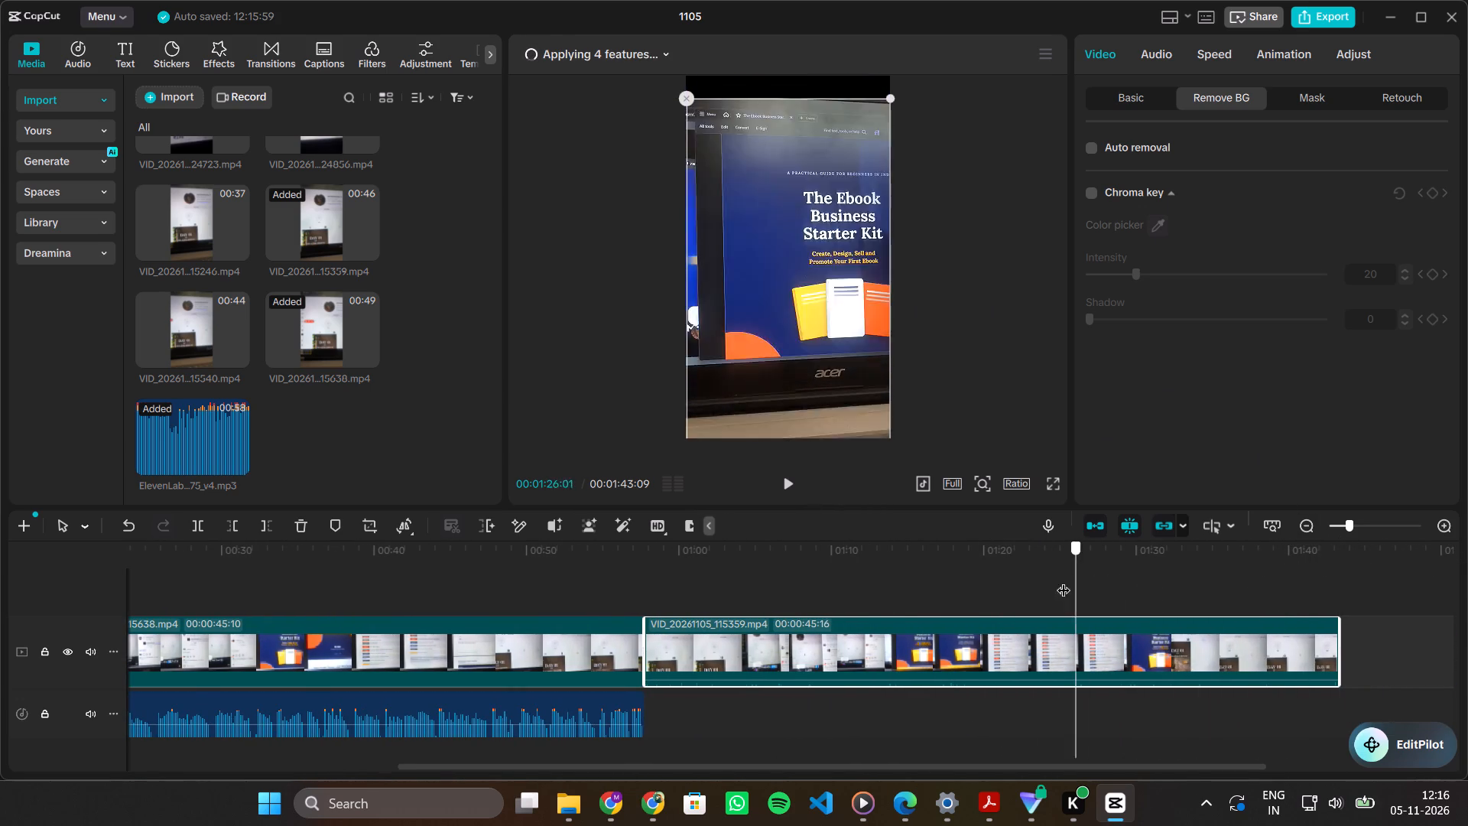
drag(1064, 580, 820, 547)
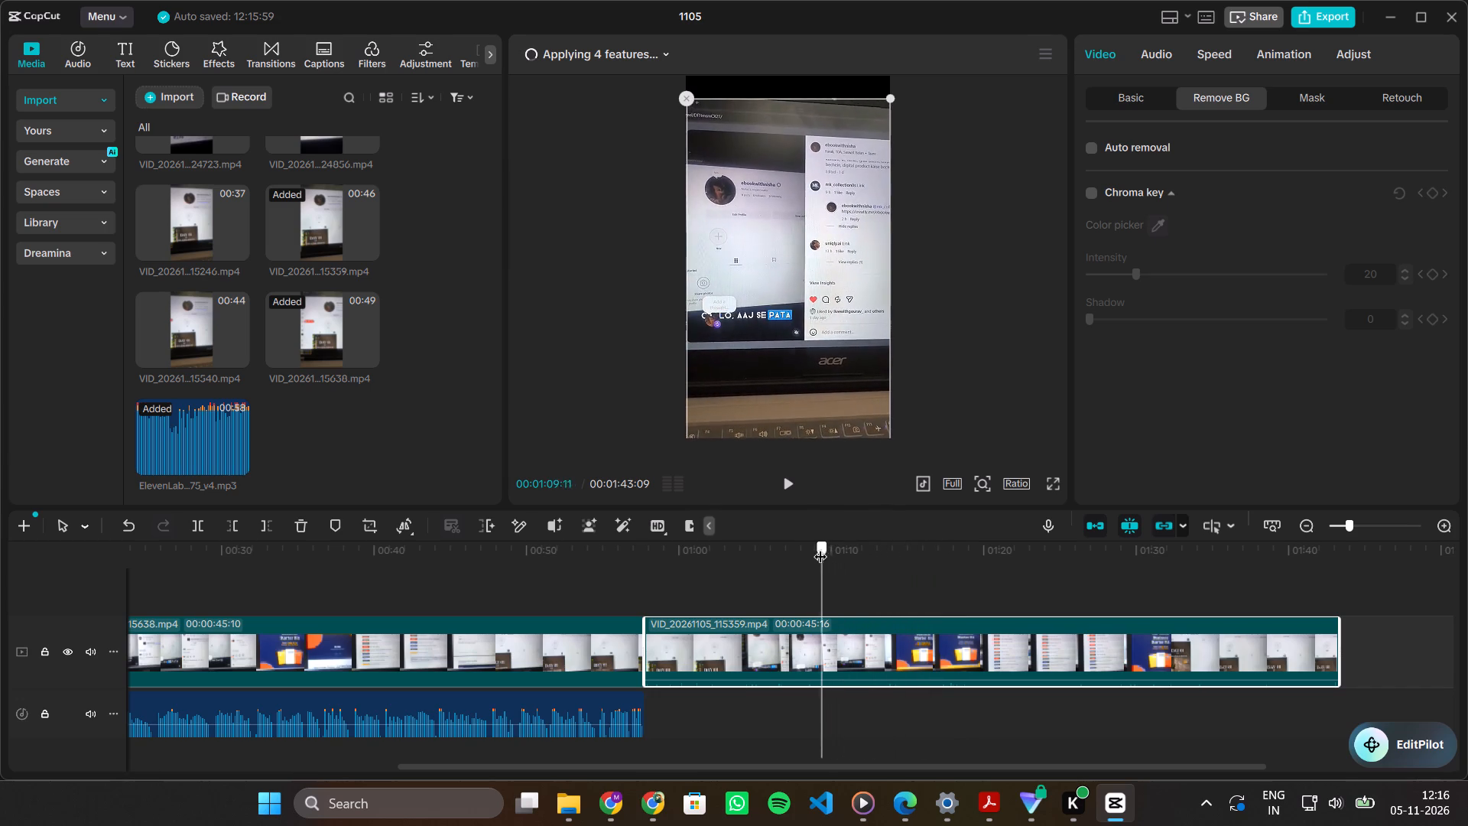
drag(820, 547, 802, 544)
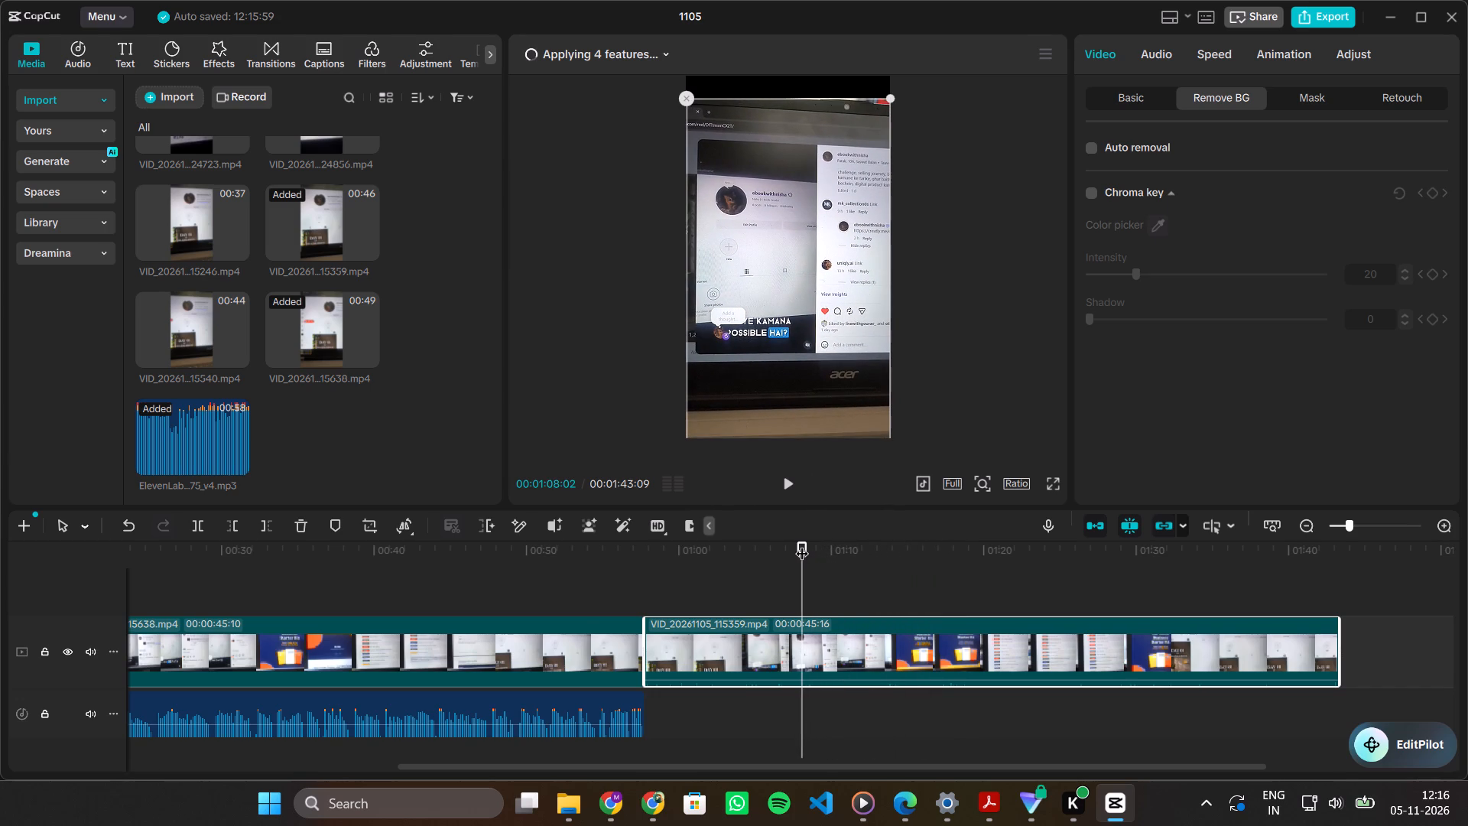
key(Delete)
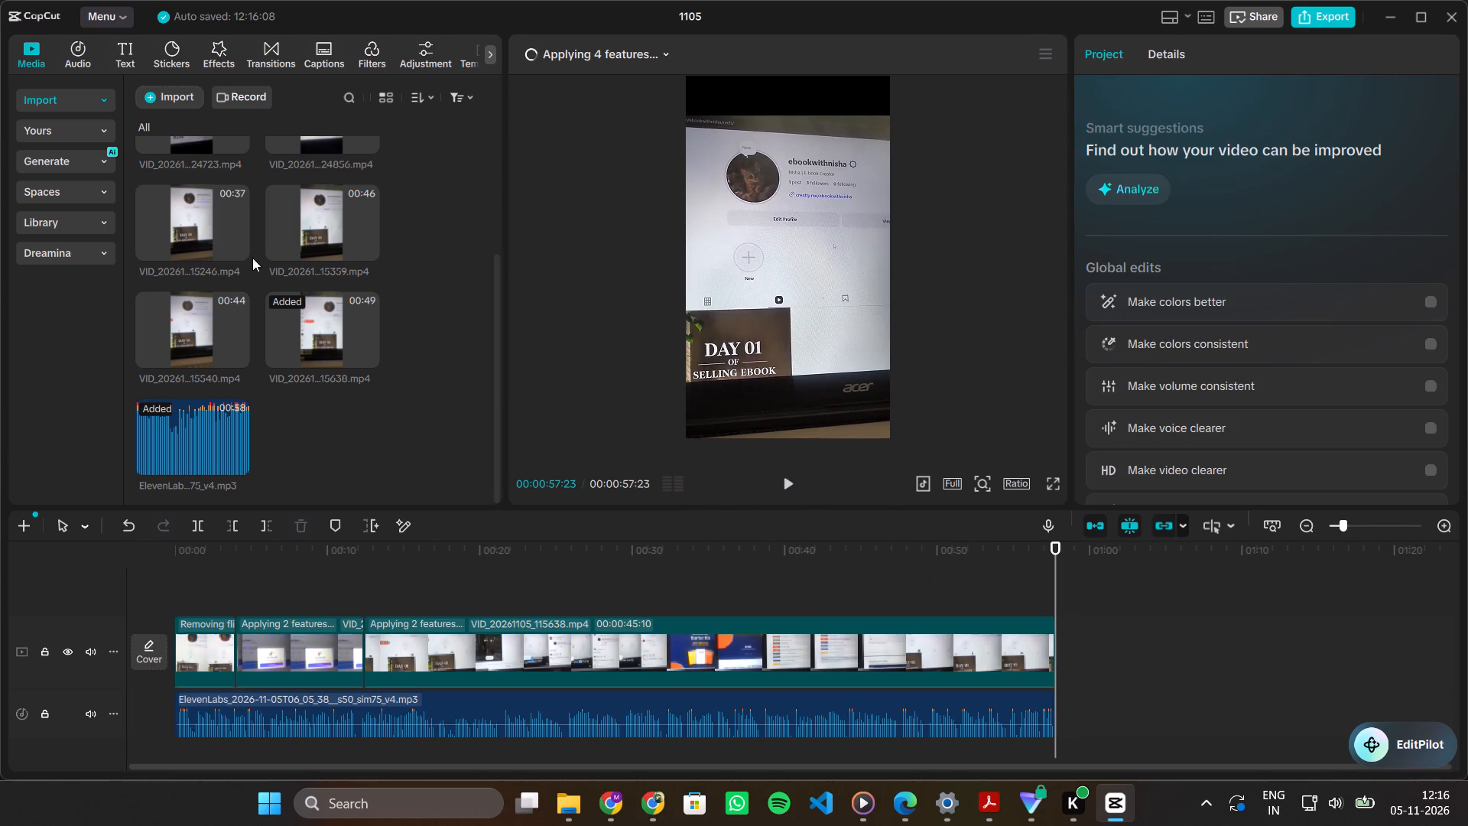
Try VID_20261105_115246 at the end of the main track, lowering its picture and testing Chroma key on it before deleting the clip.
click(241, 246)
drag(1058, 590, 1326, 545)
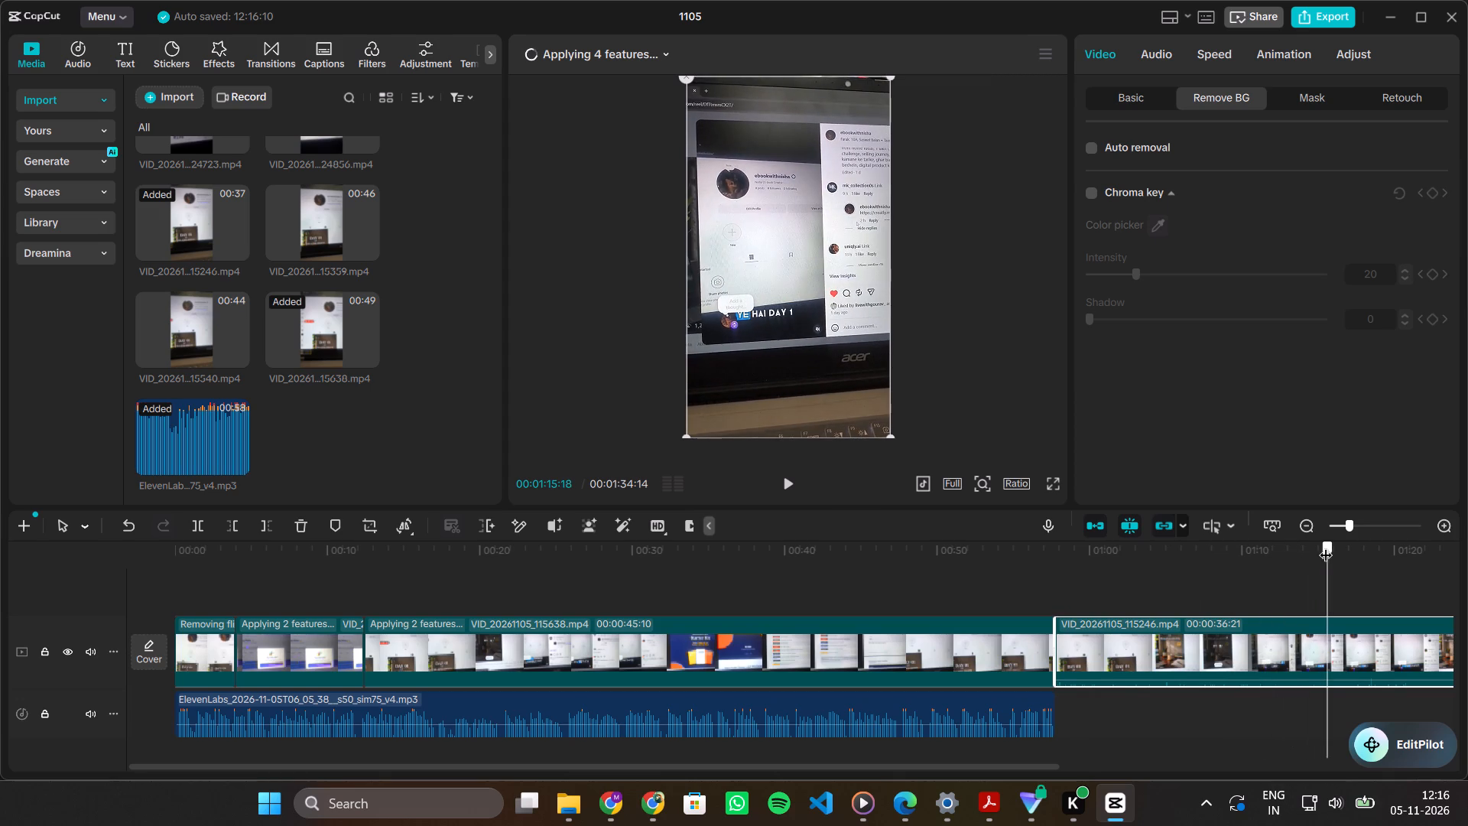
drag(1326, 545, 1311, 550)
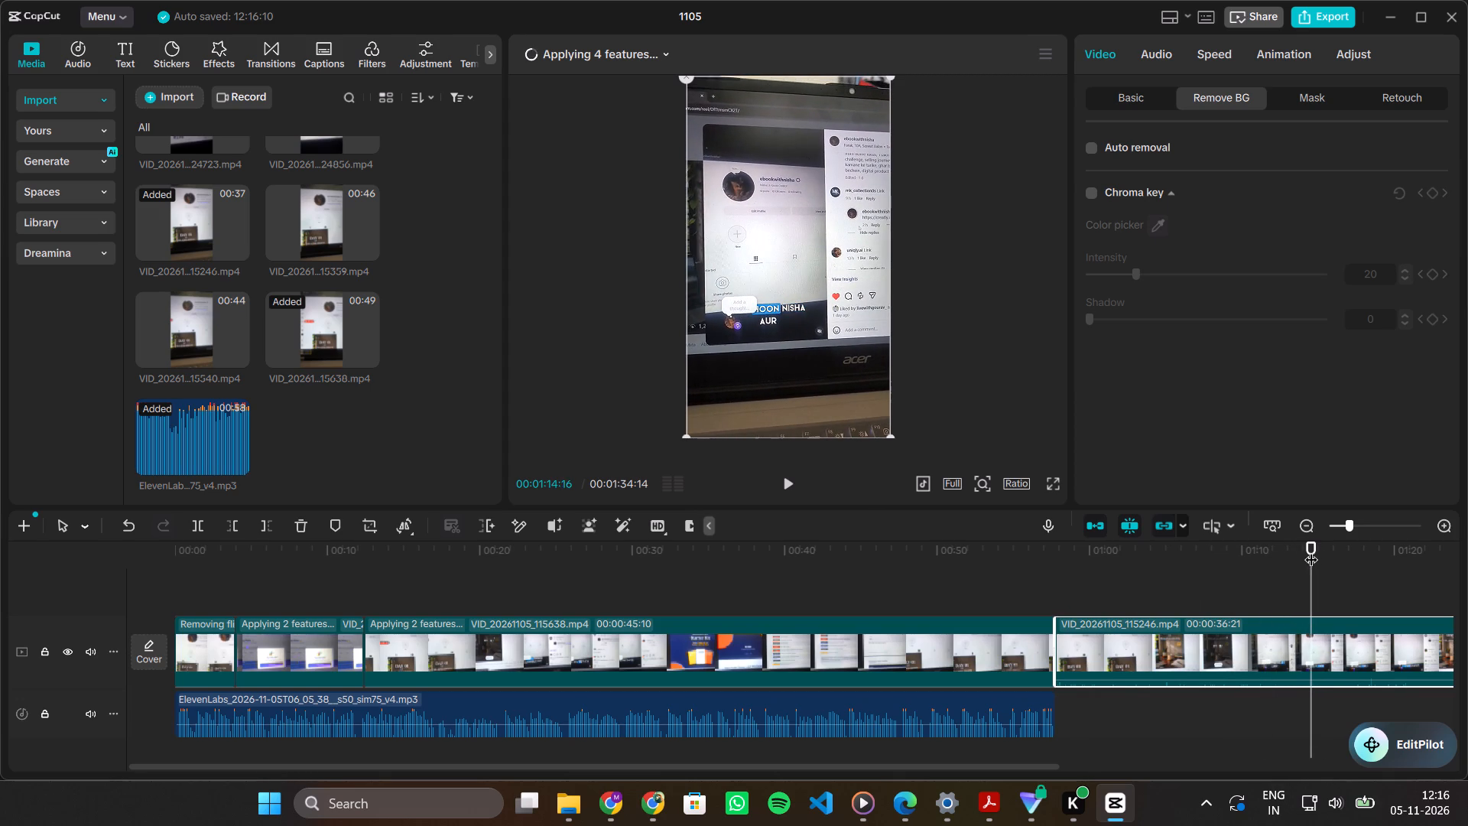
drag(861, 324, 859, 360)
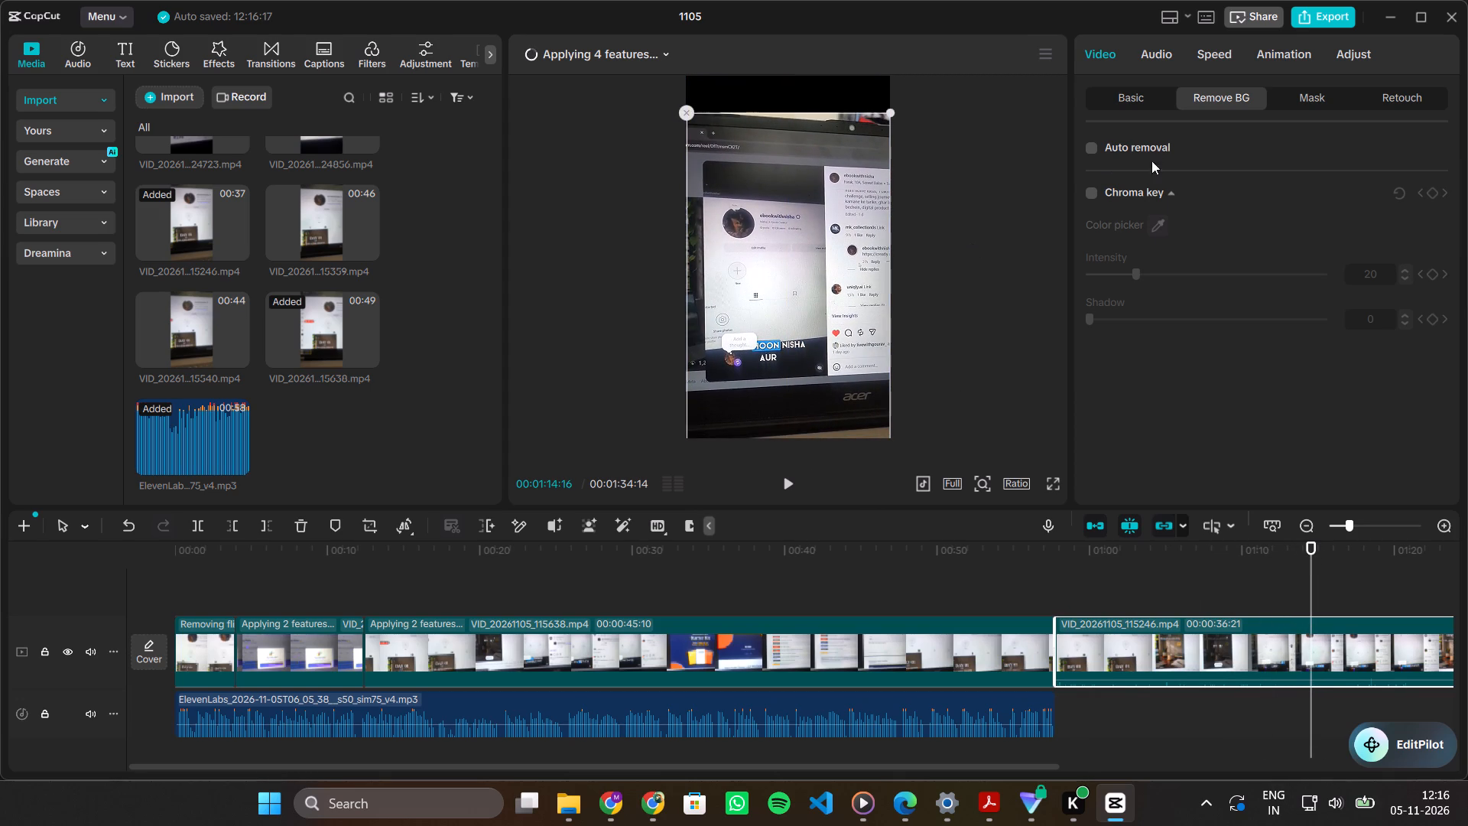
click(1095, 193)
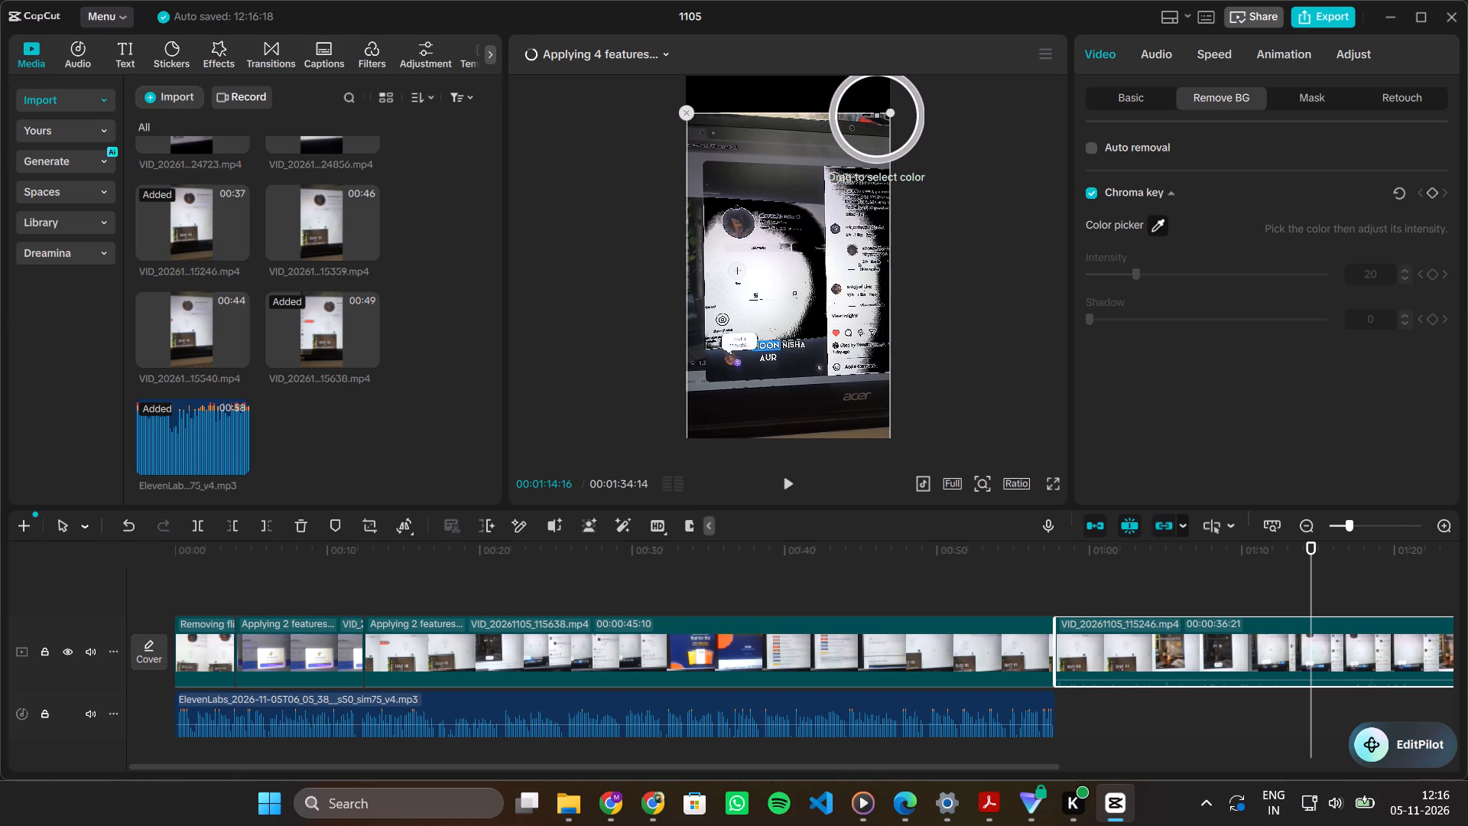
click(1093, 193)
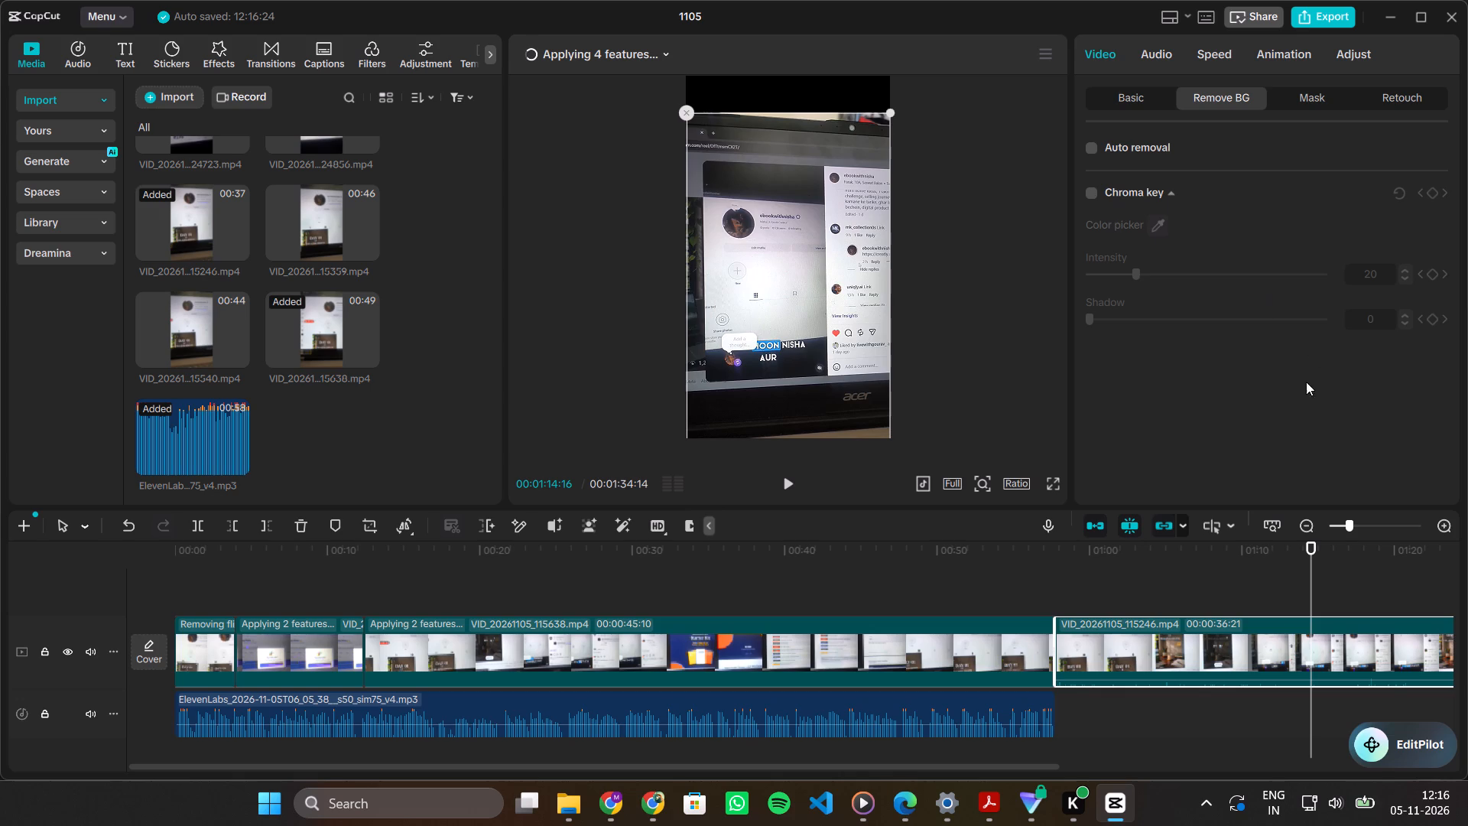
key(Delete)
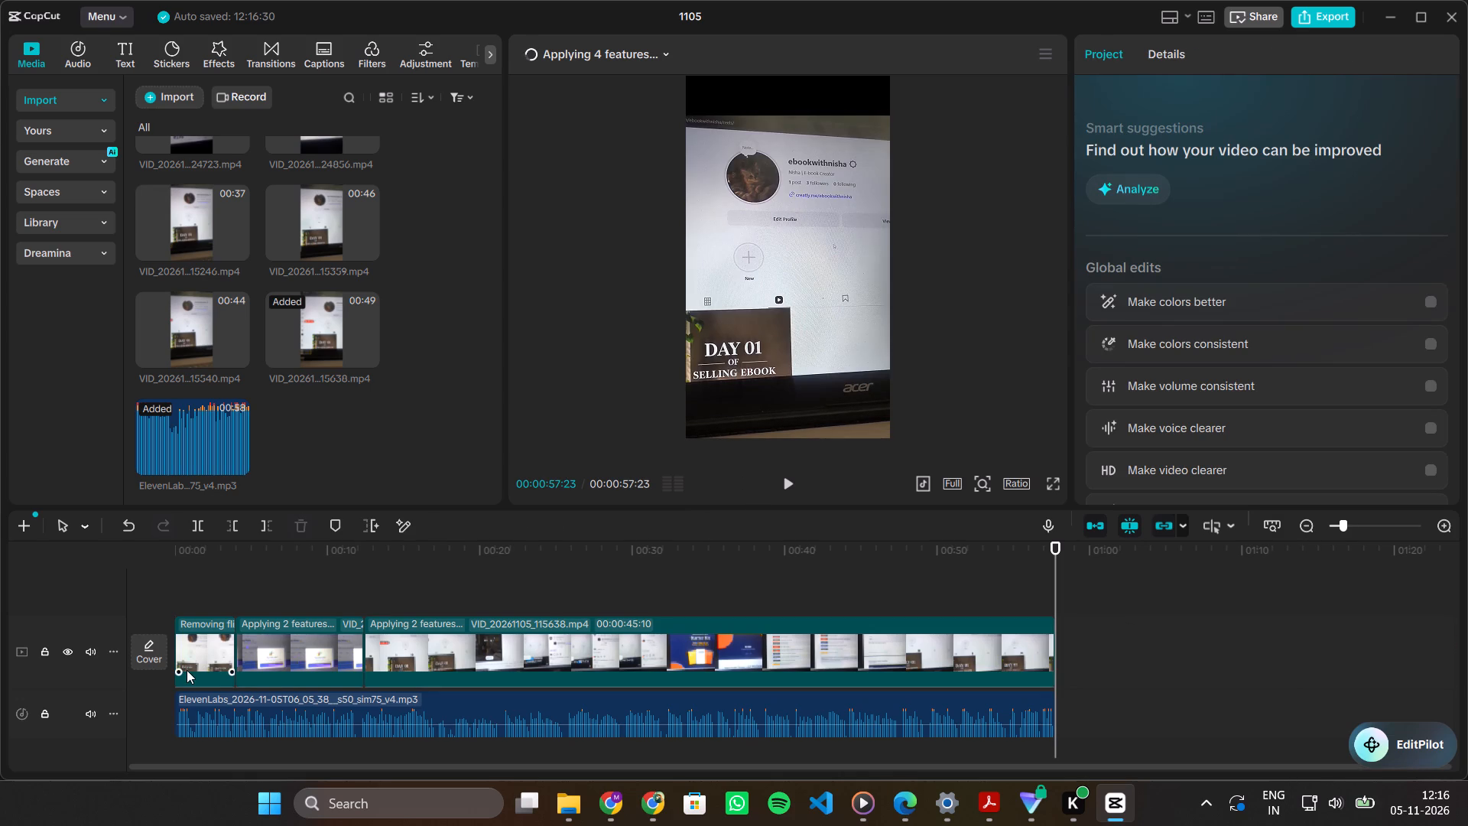
Scrub through the opening clips and play the sequence from 00:00:00:00 to review the edit against the voiceover.
click(207, 594)
drag(207, 594, 252, 603)
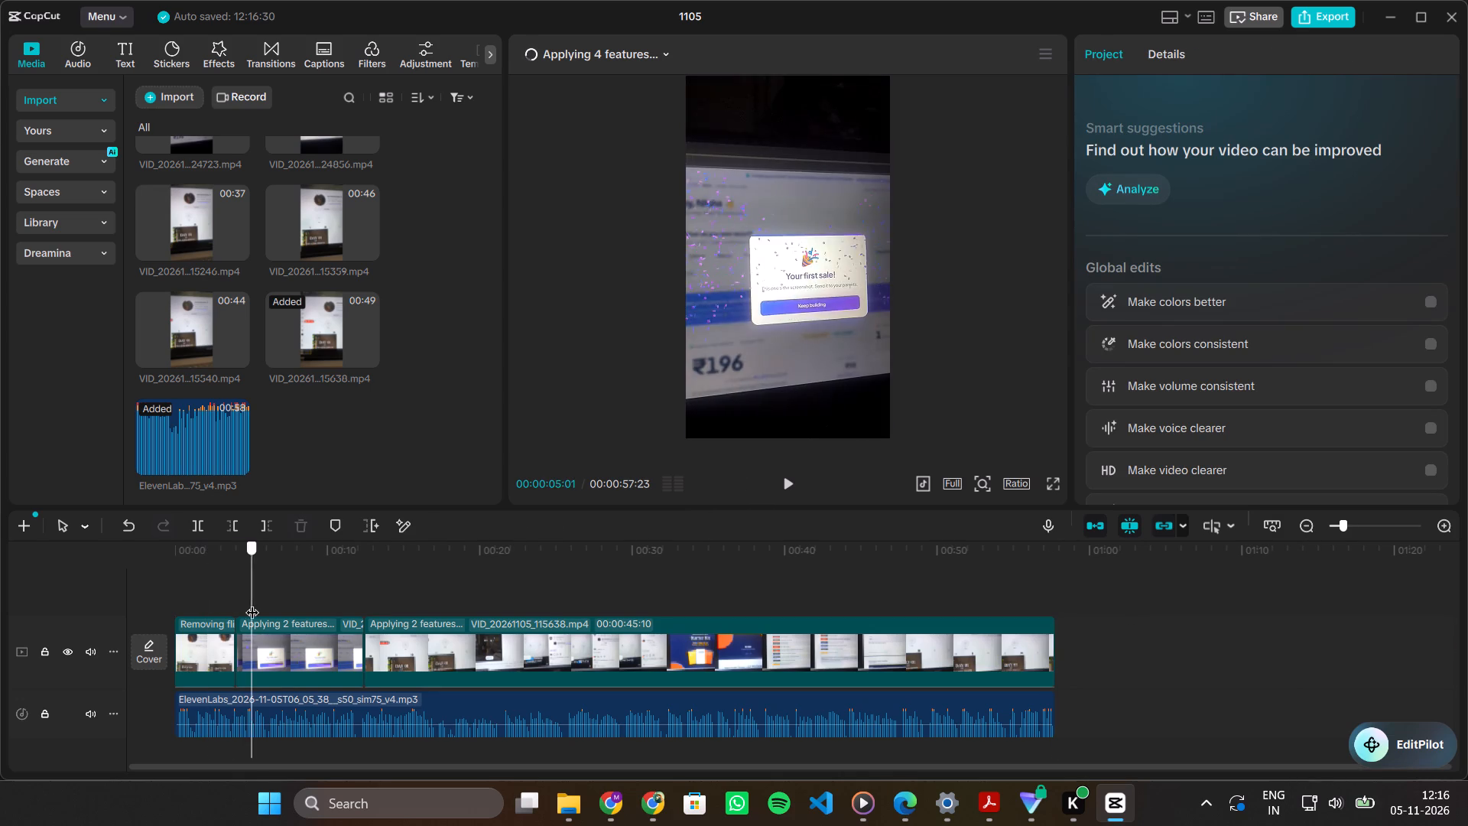
drag(252, 603, 488, 582)
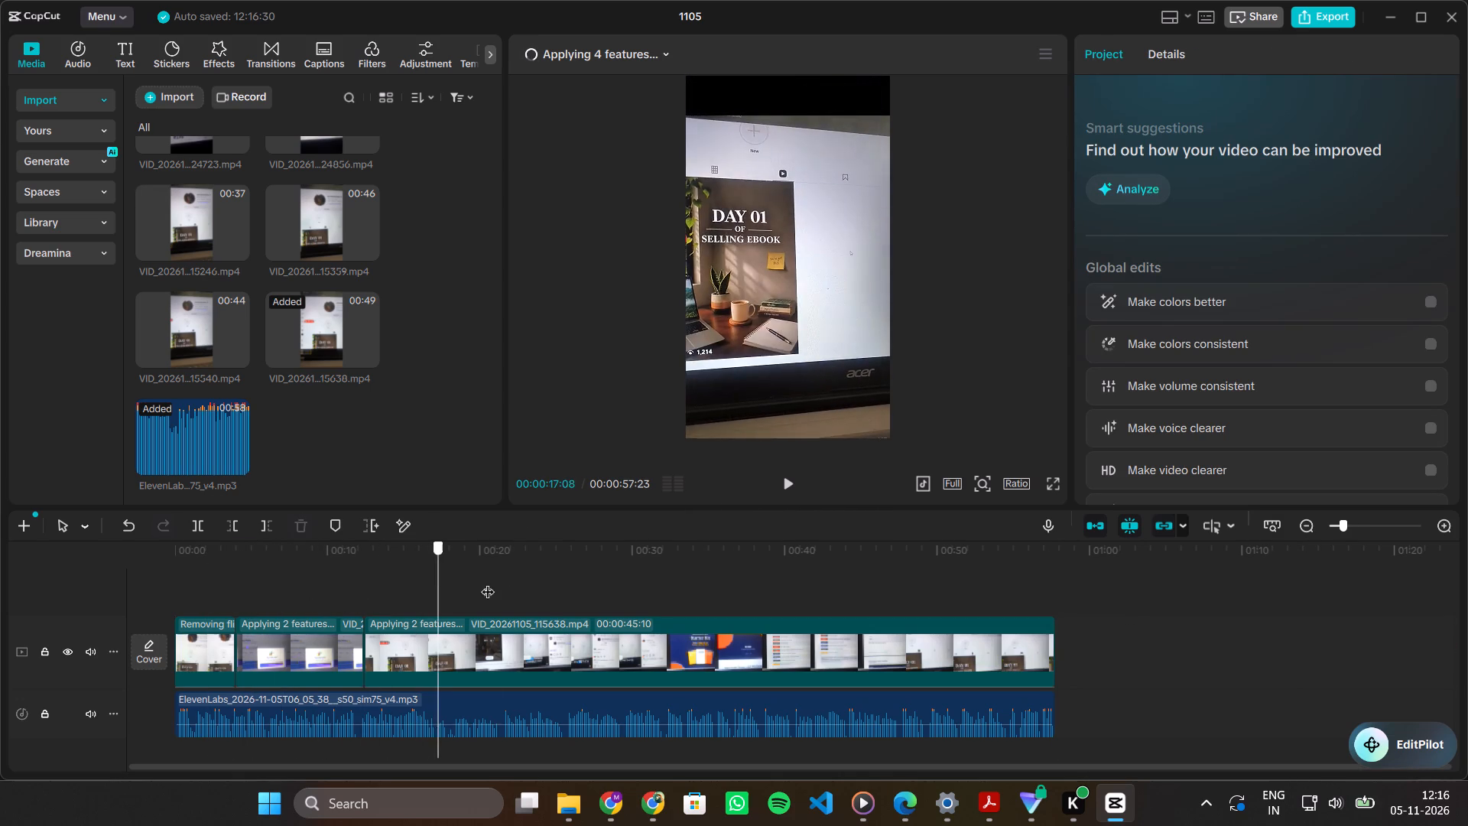
drag(488, 582, 133, 564)
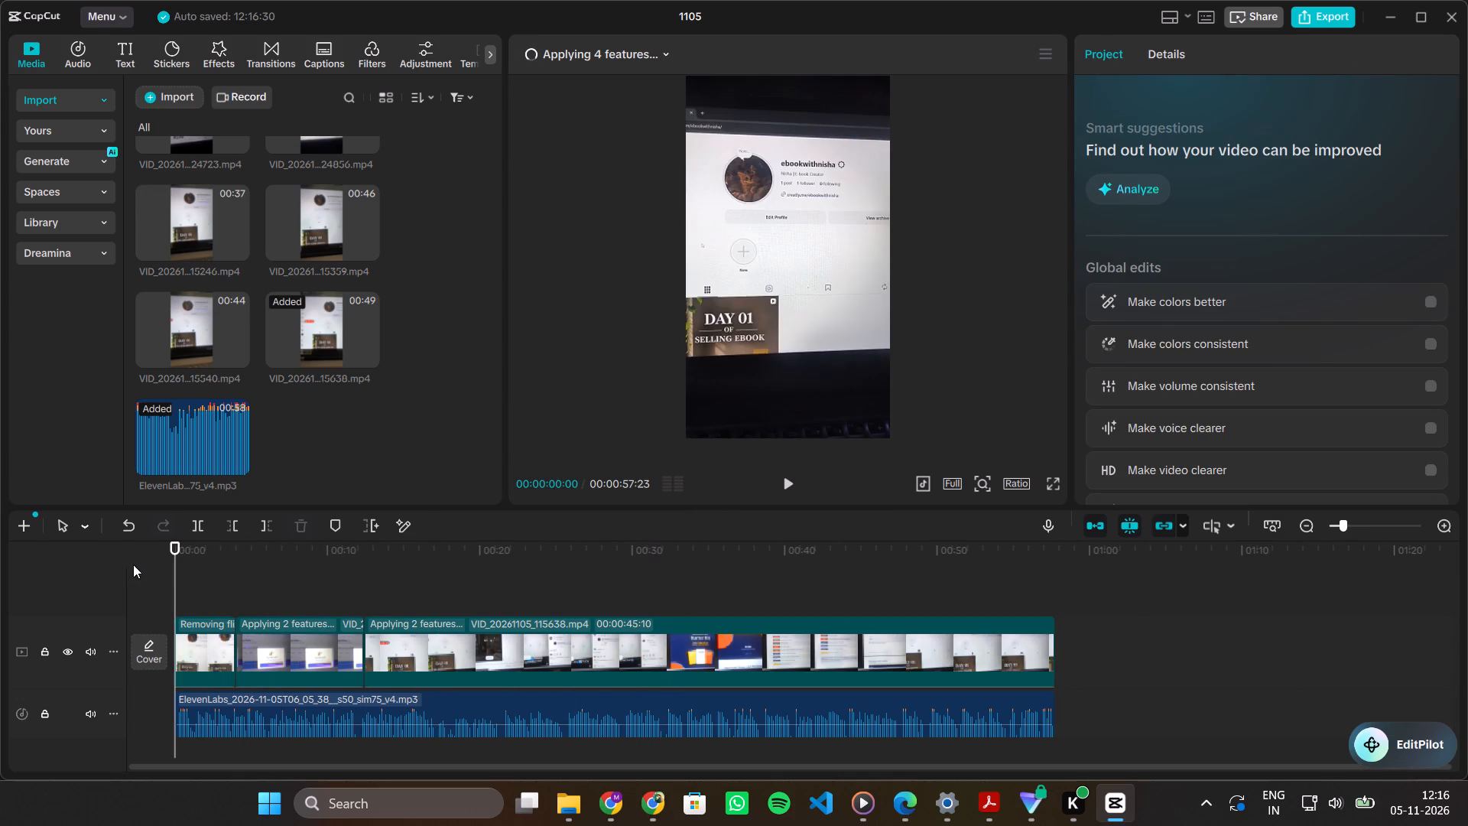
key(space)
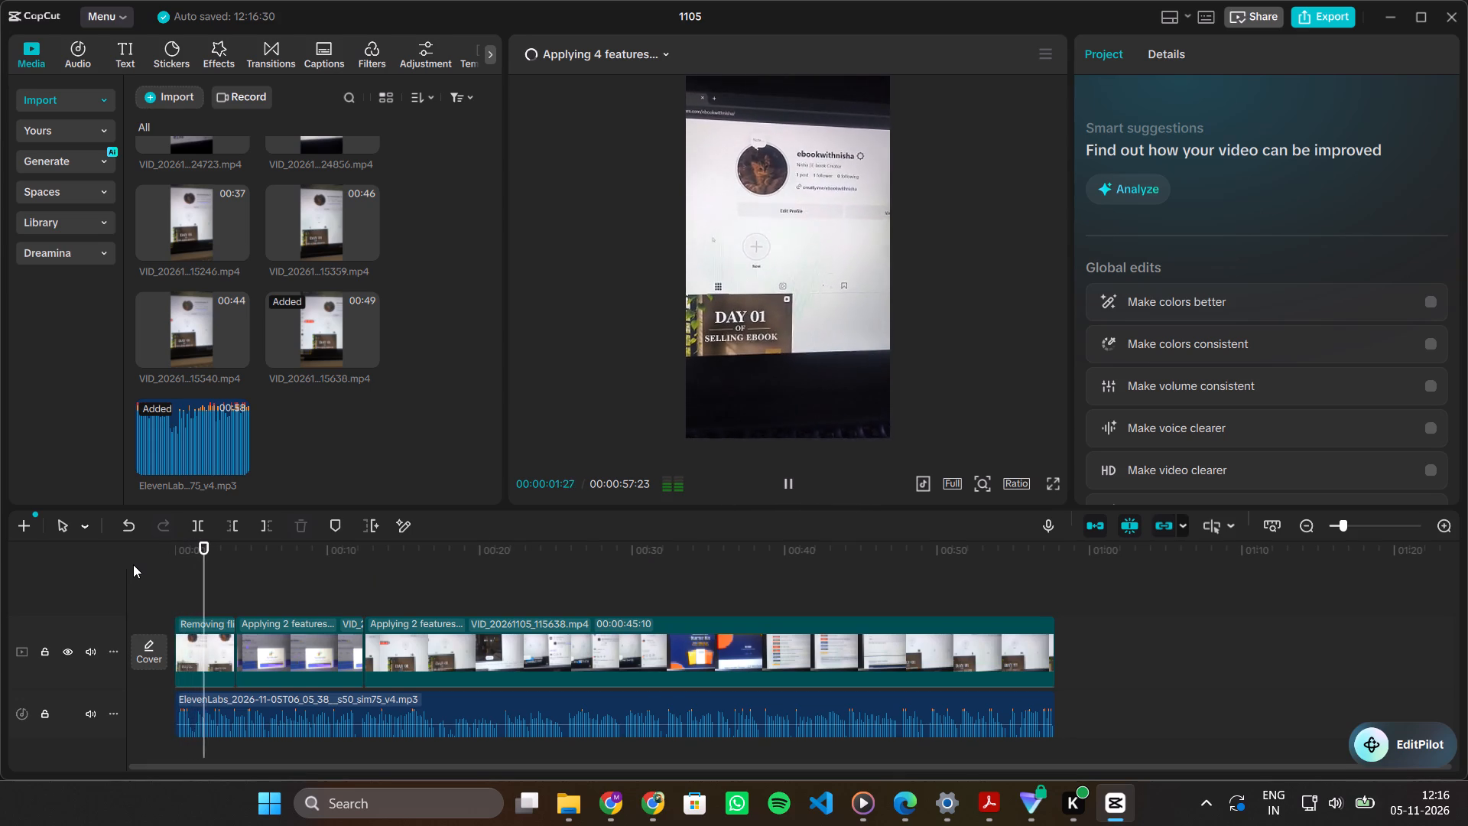
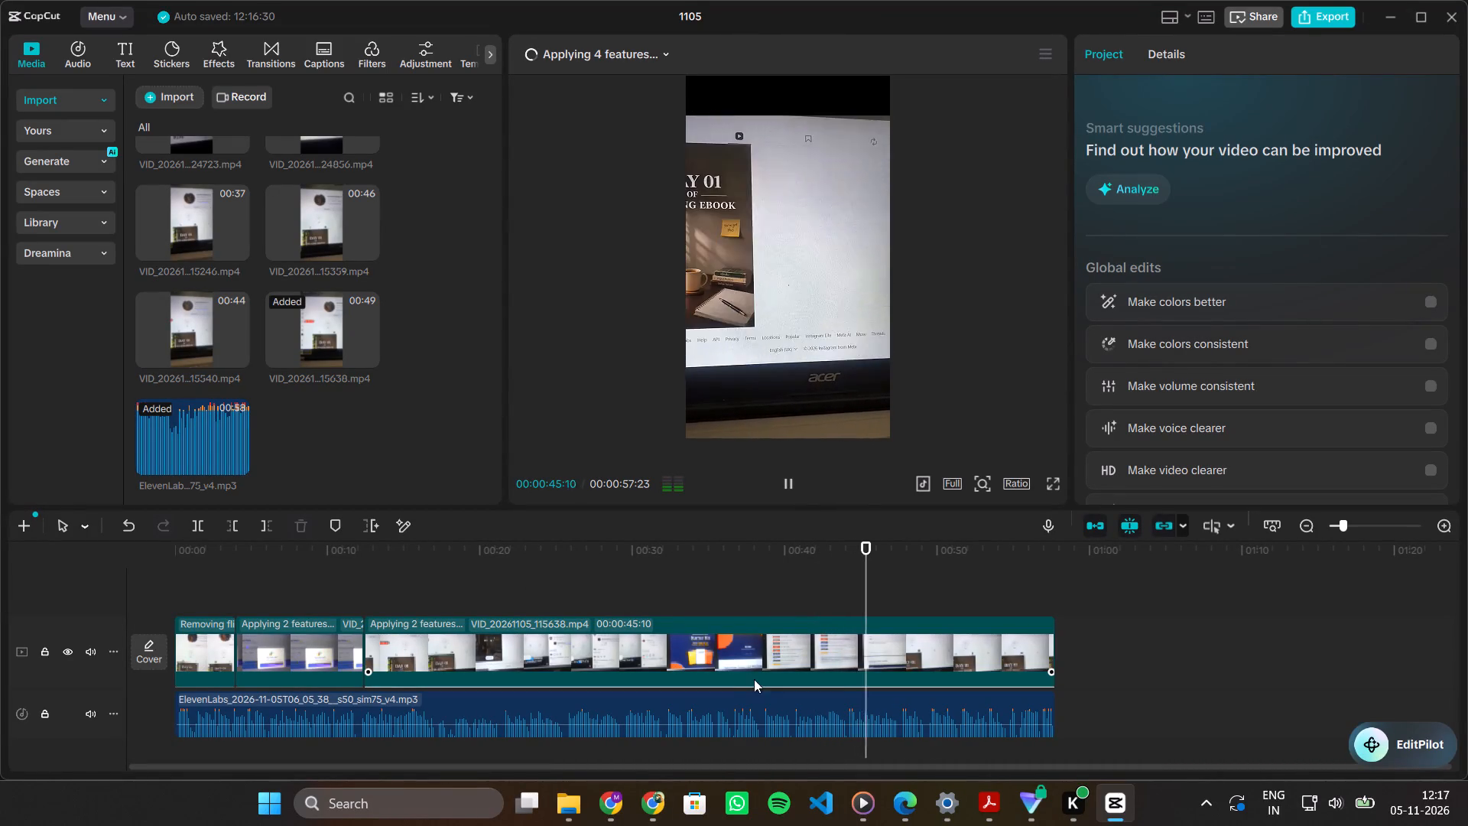
Scrub through VID_20261105_115638 between about 00:00:42 and 00:00:55 and play its end to examine the ebook pages and profile footage.
click(779, 591)
drag(779, 591, 835, 596)
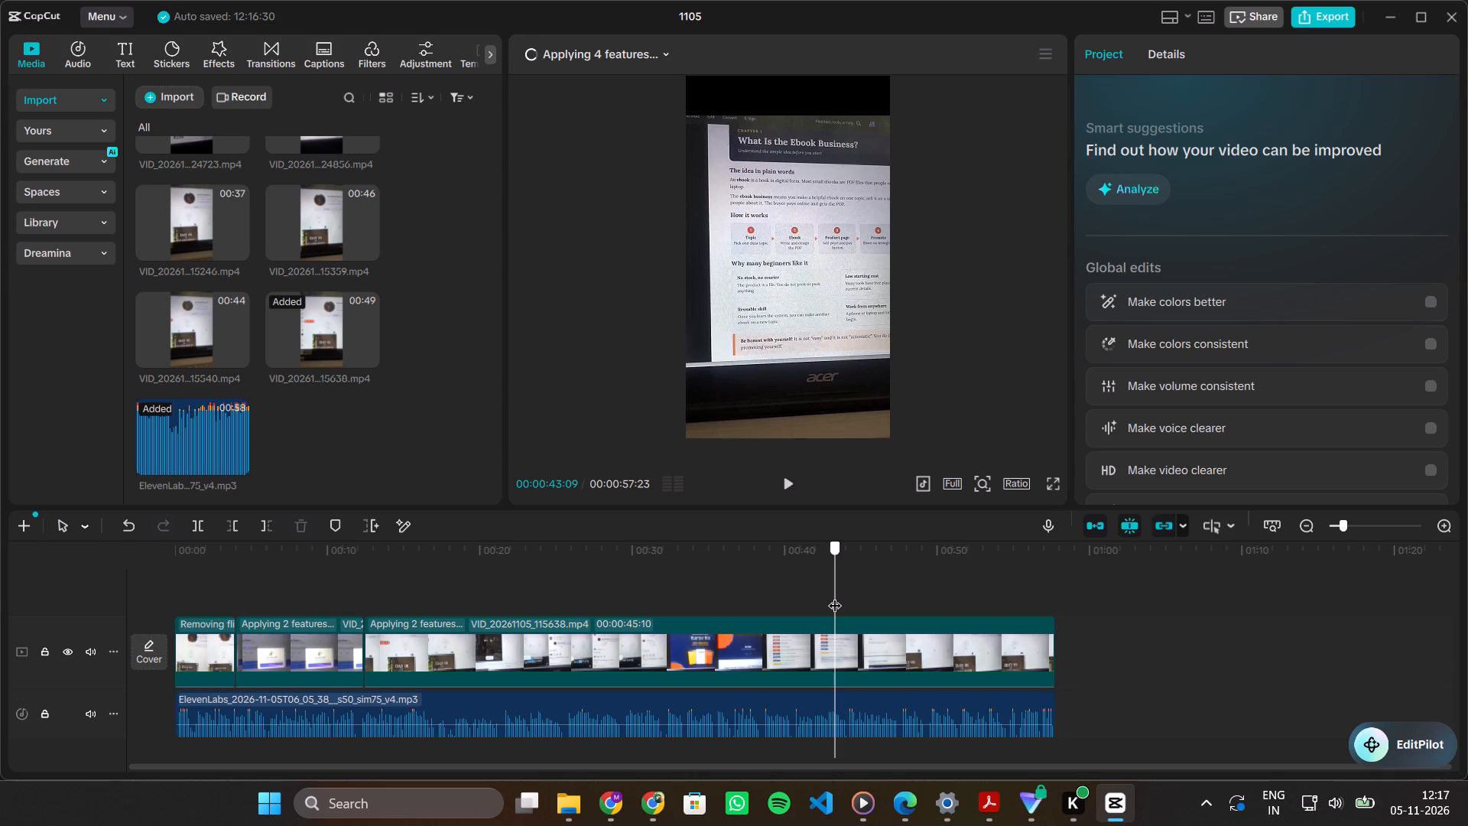
drag(835, 596, 843, 600)
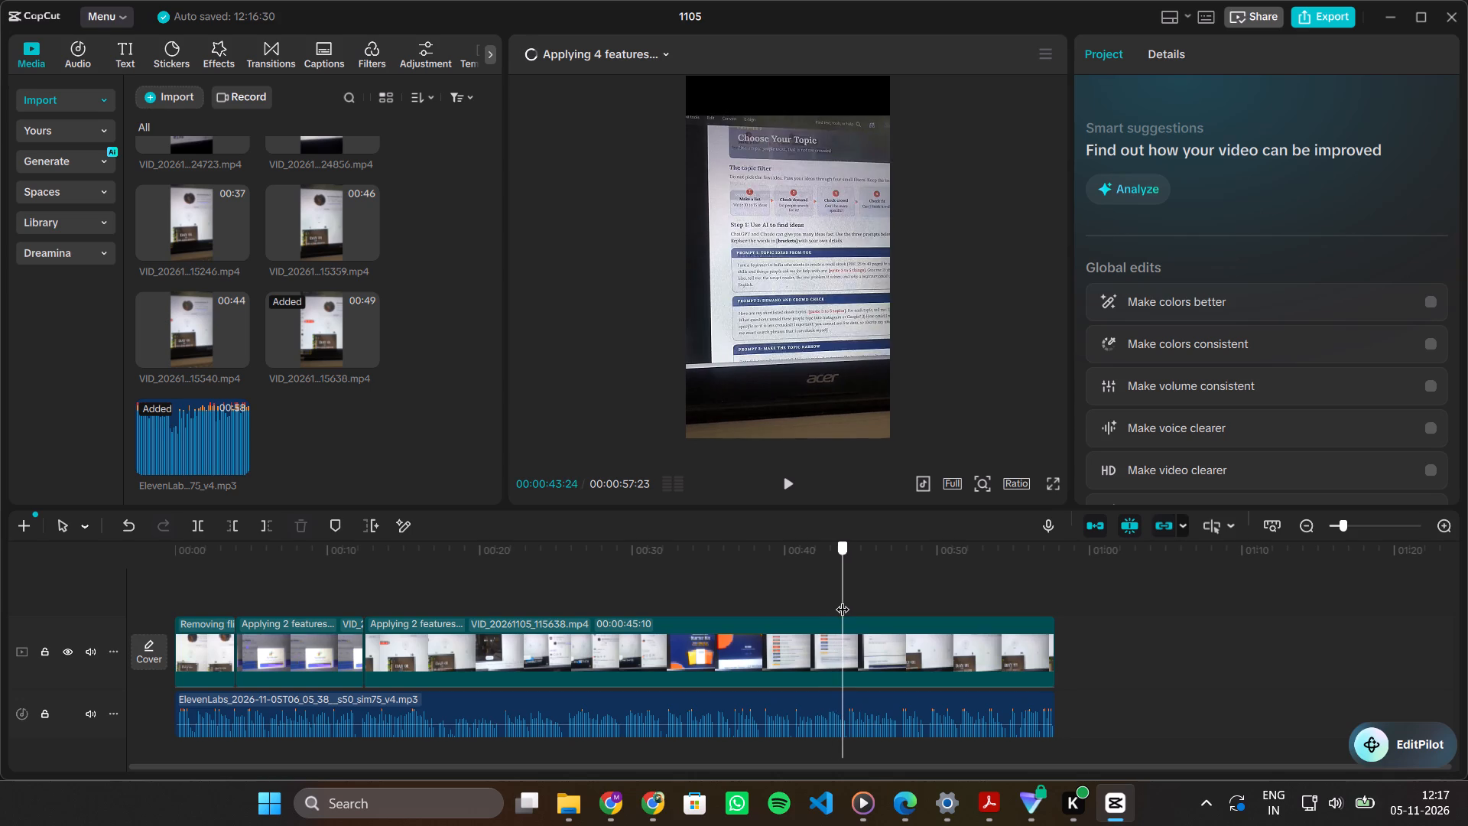
drag(843, 600, 848, 600)
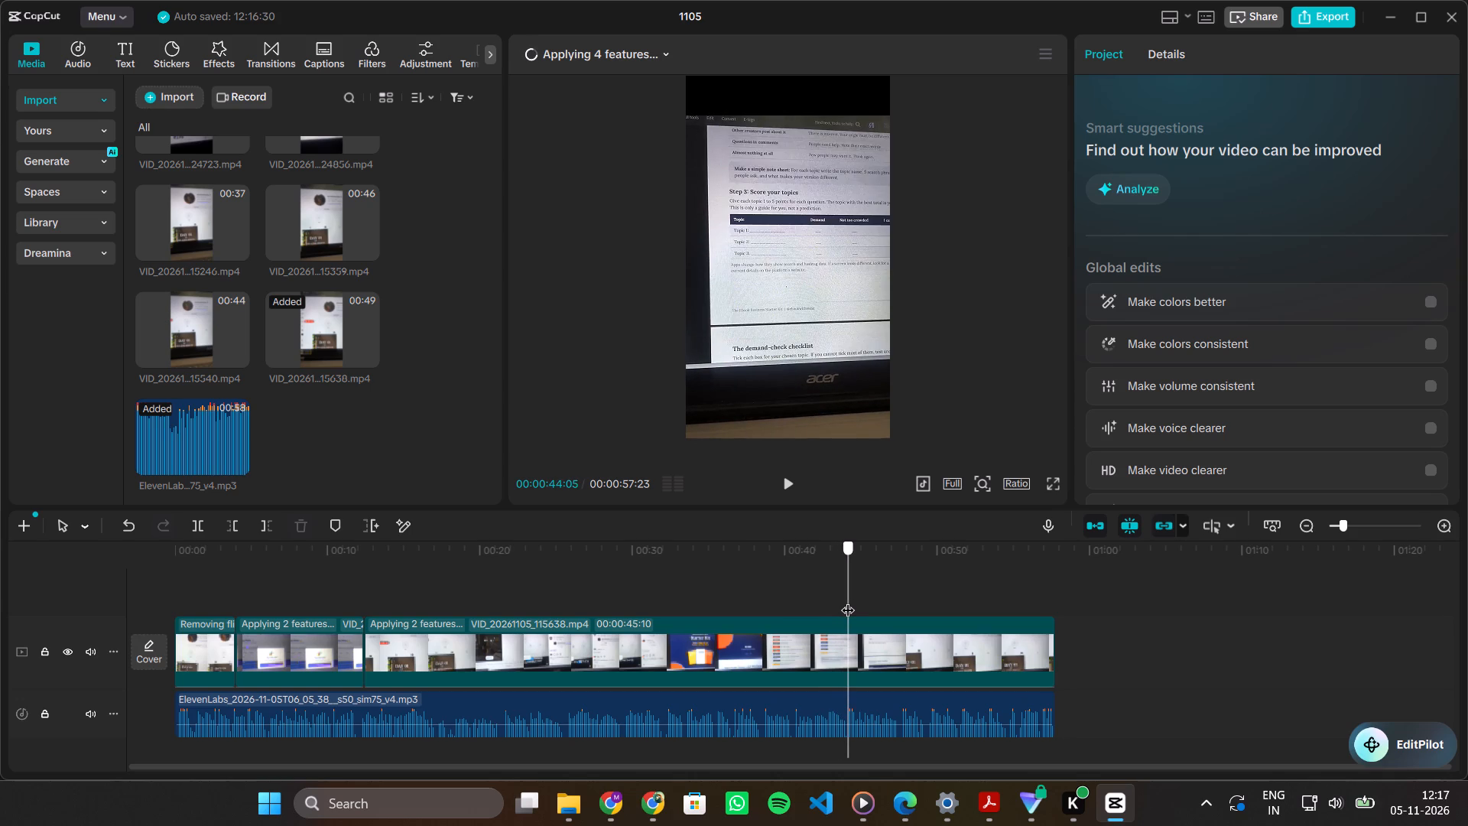
drag(848, 600, 881, 605)
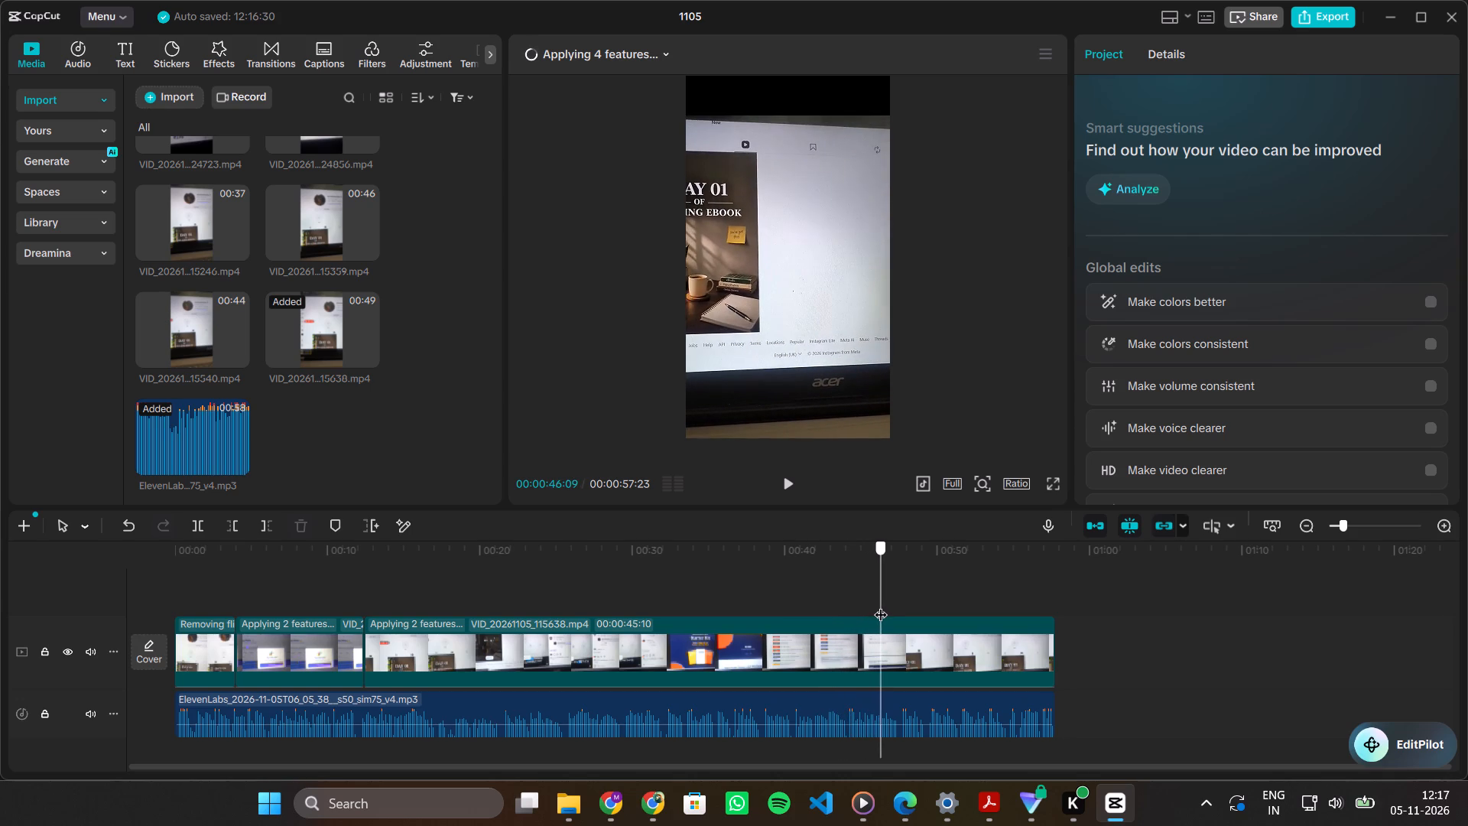
drag(881, 605, 853, 606)
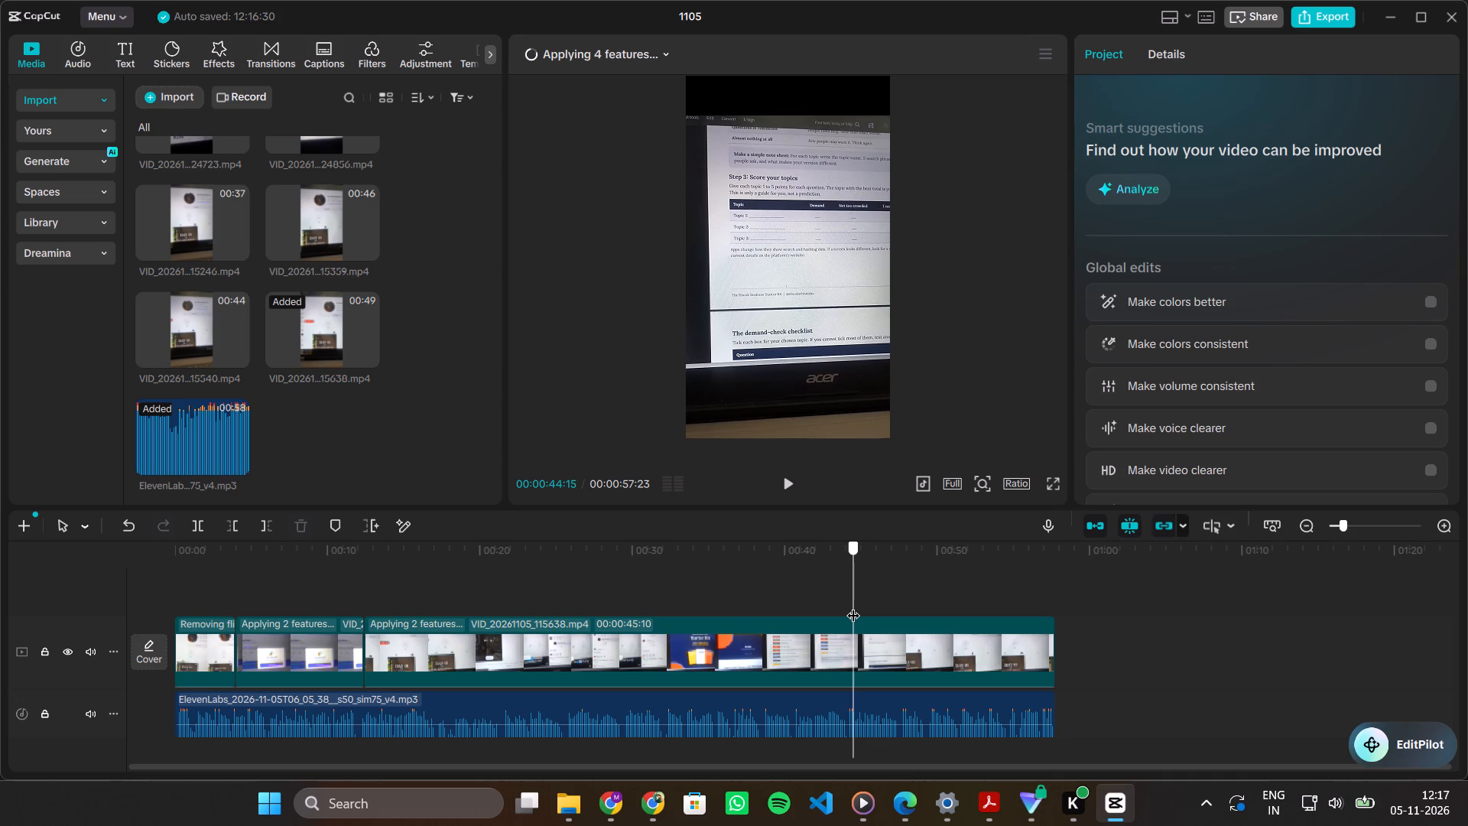
drag(853, 606, 839, 606)
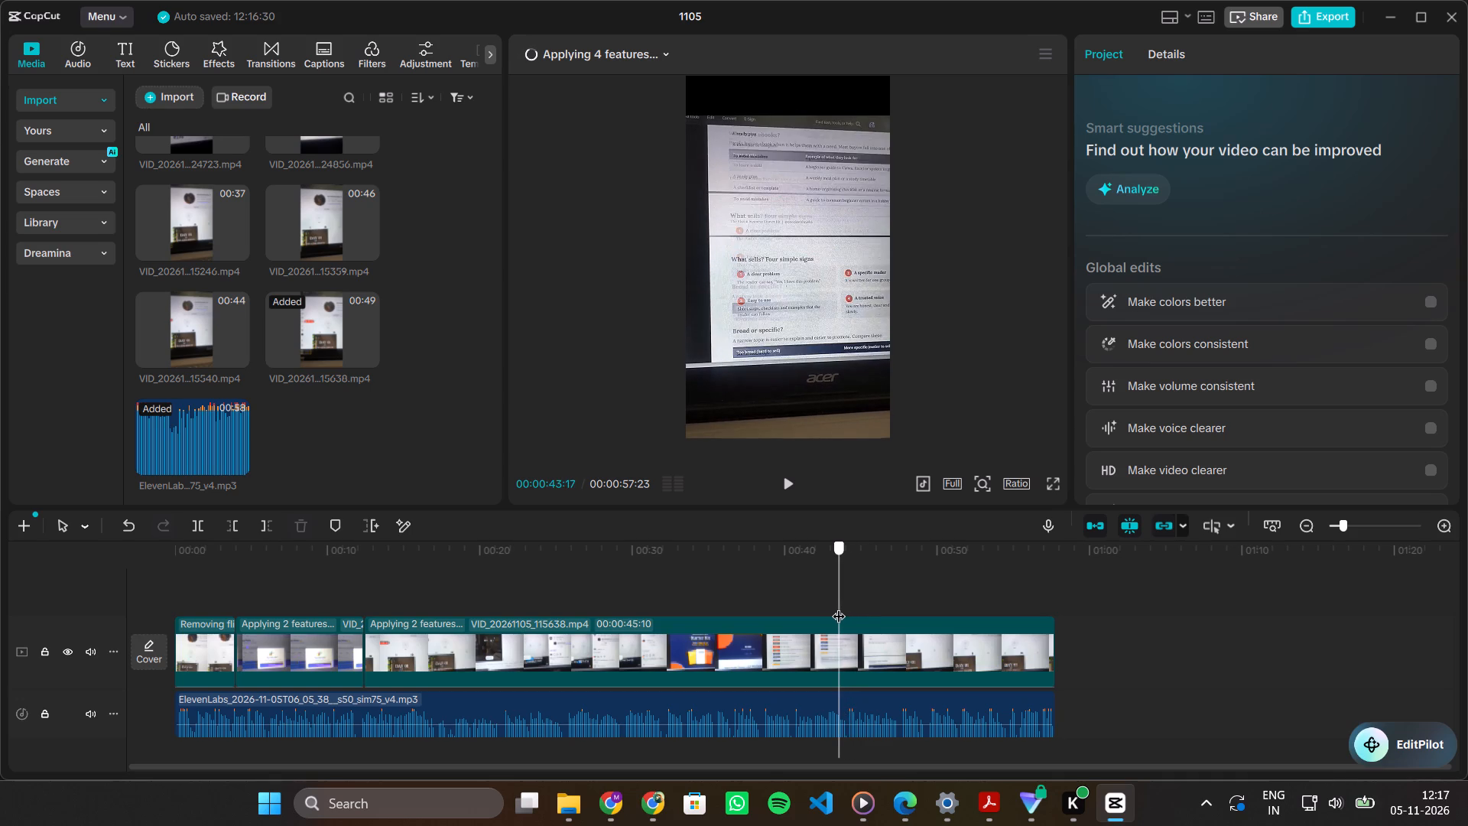
drag(839, 606, 816, 606)
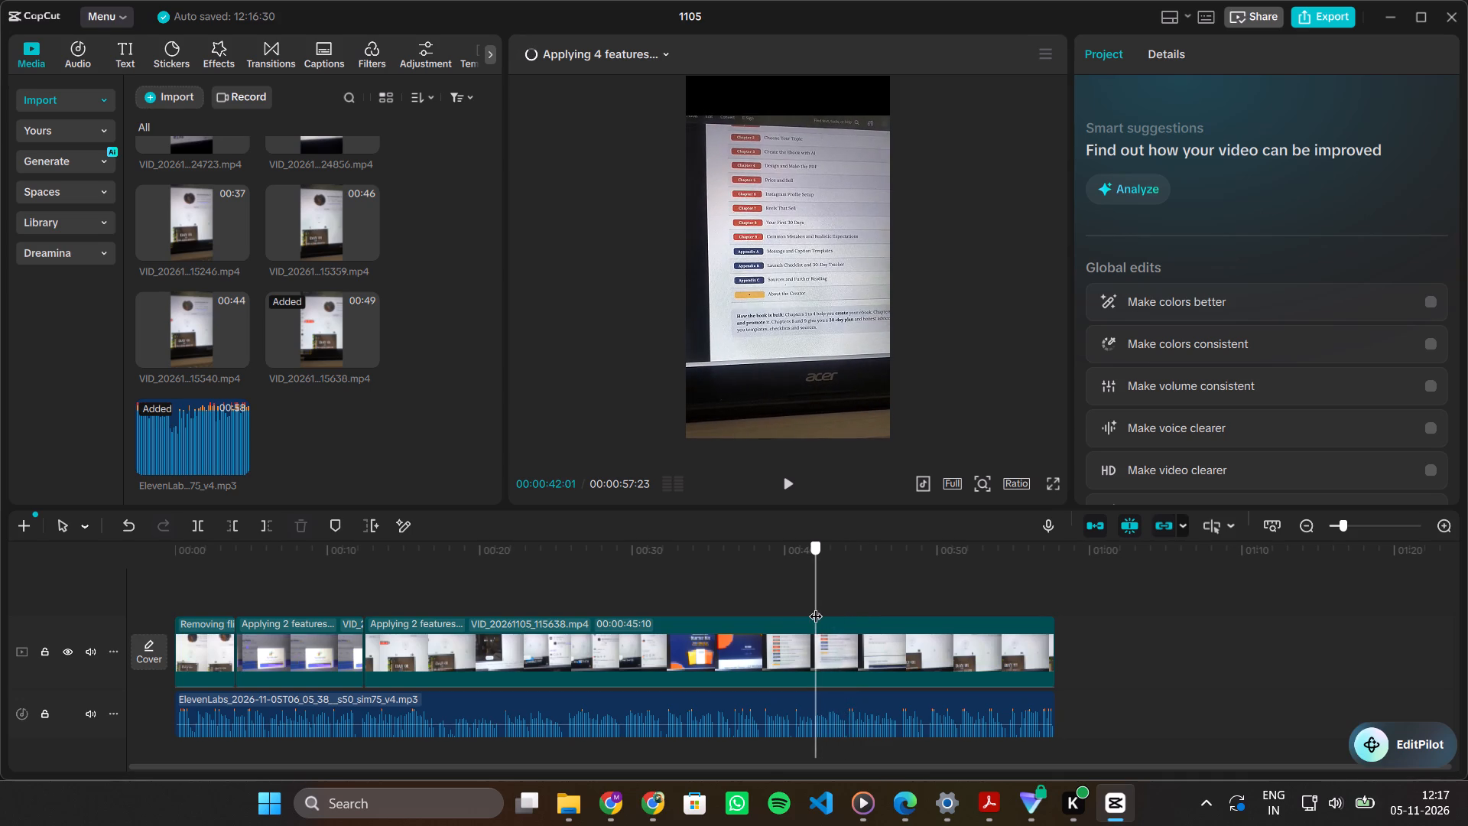
drag(816, 606, 1015, 603)
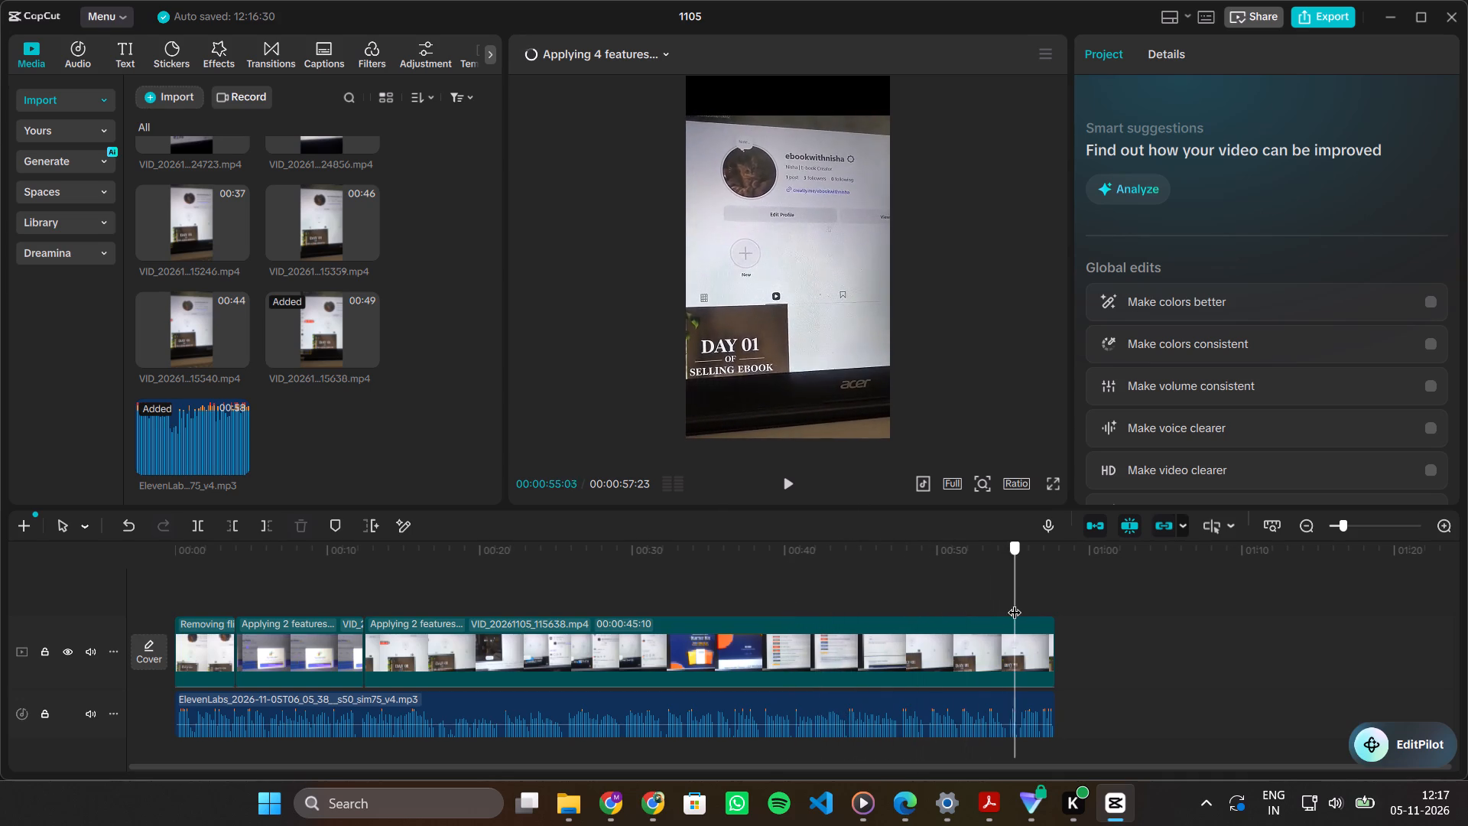
drag(1015, 603, 1016, 602)
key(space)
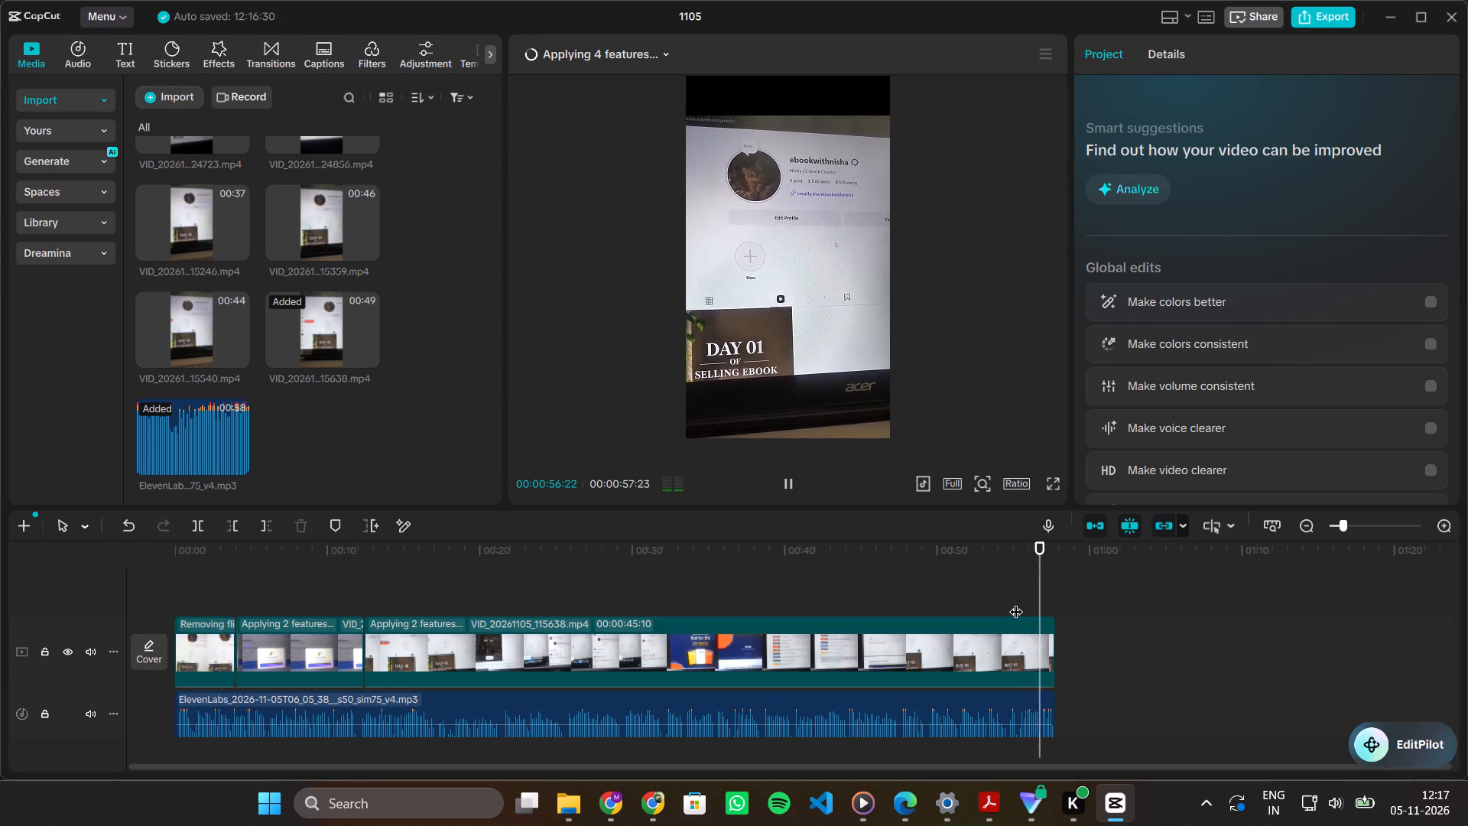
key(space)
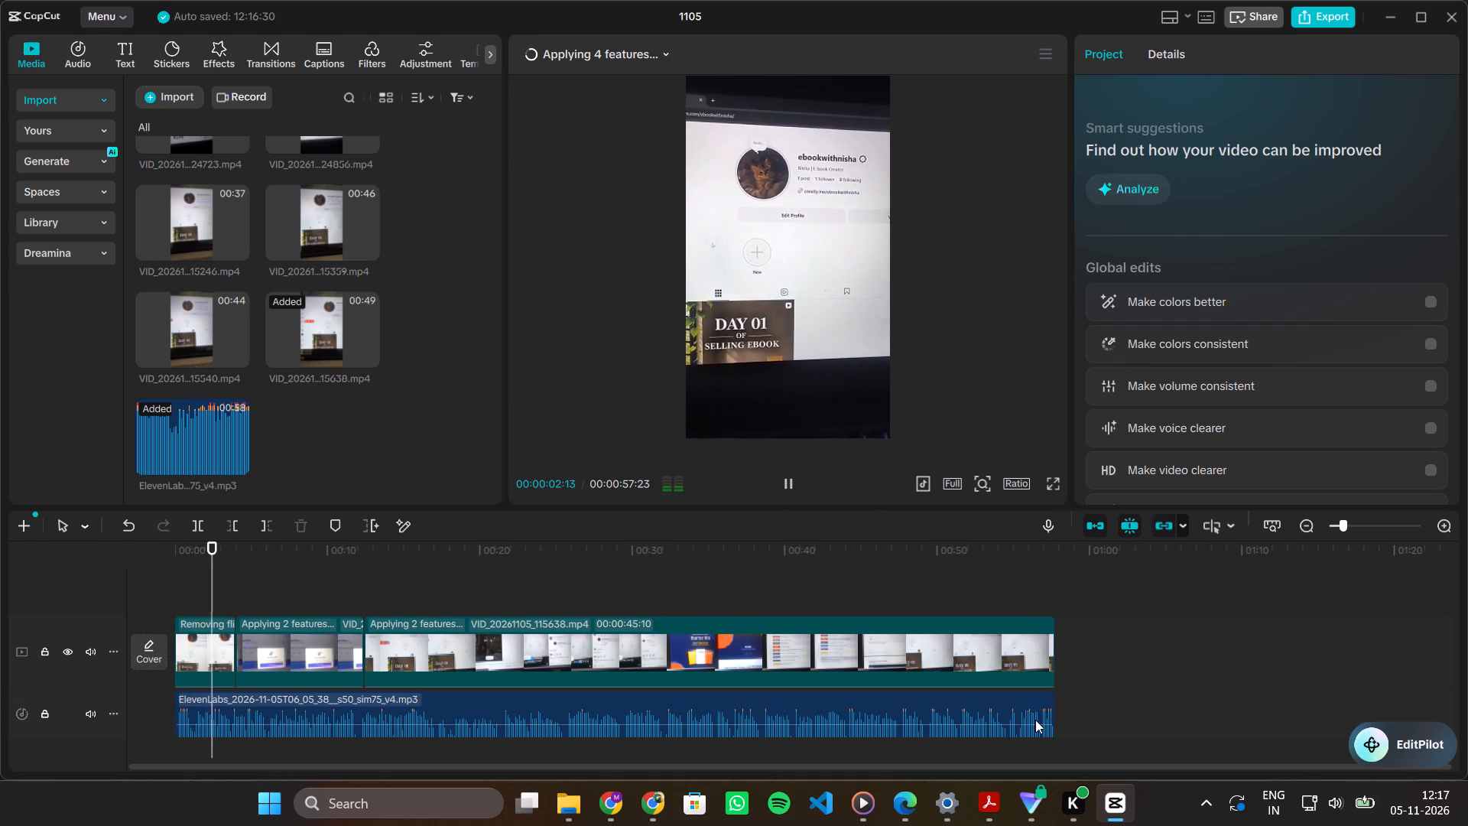
Apply loudness normalization and noise reduction to the ElevenLabs voiceover clip, and replay the sequence from the start to check the sound.
click(979, 719)
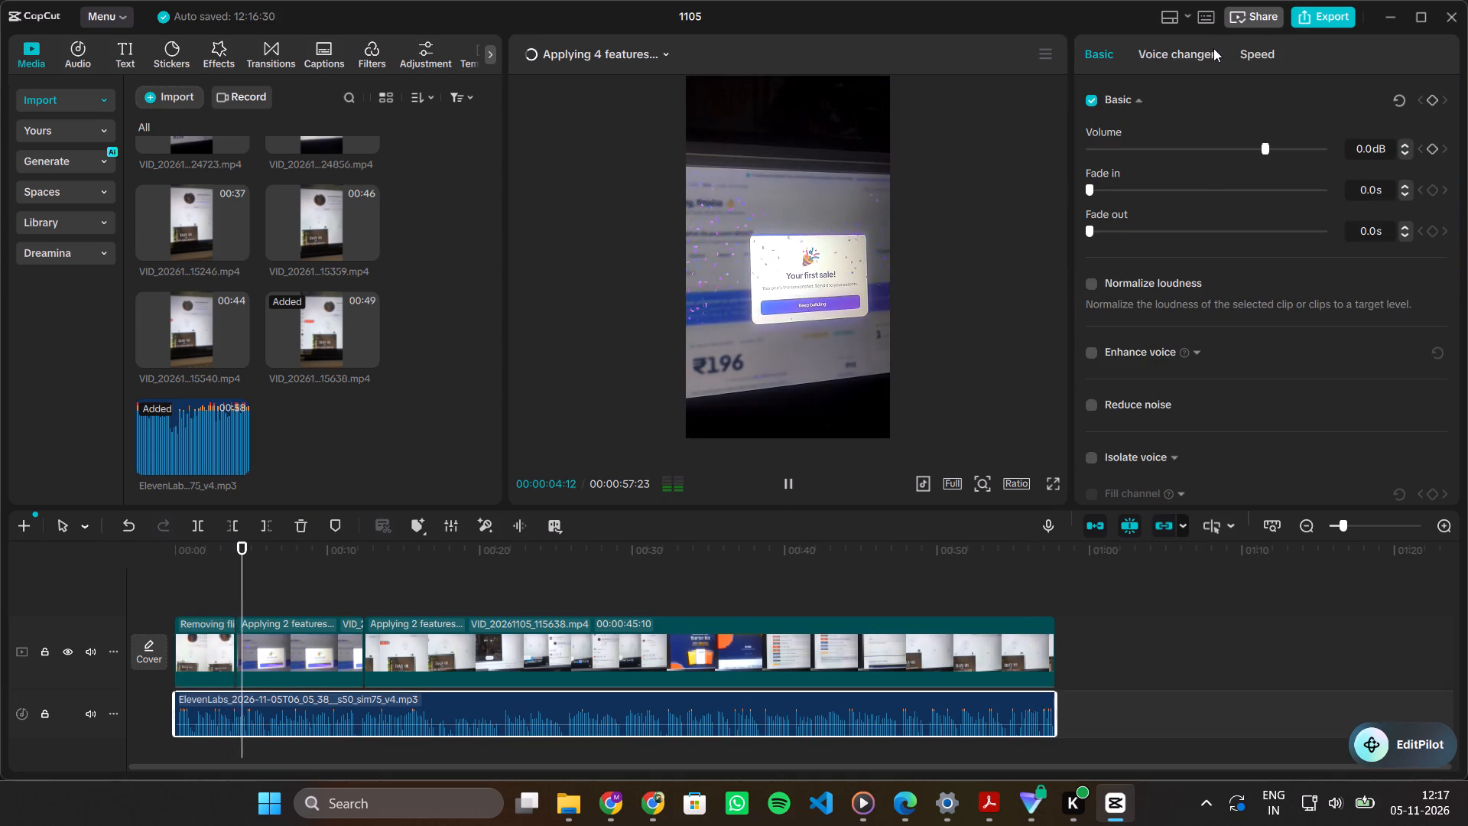
click(1090, 283)
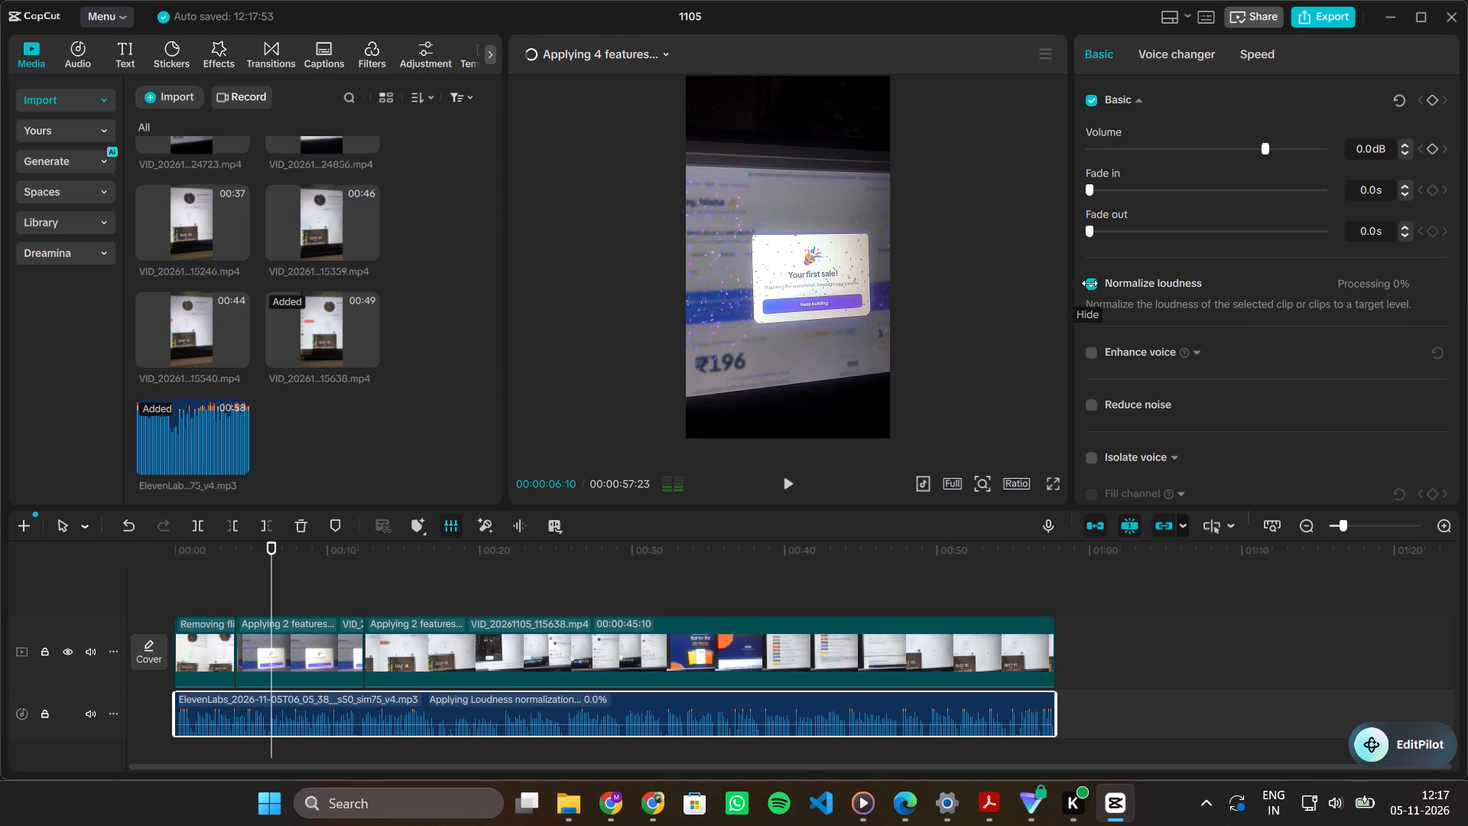
click(1096, 407)
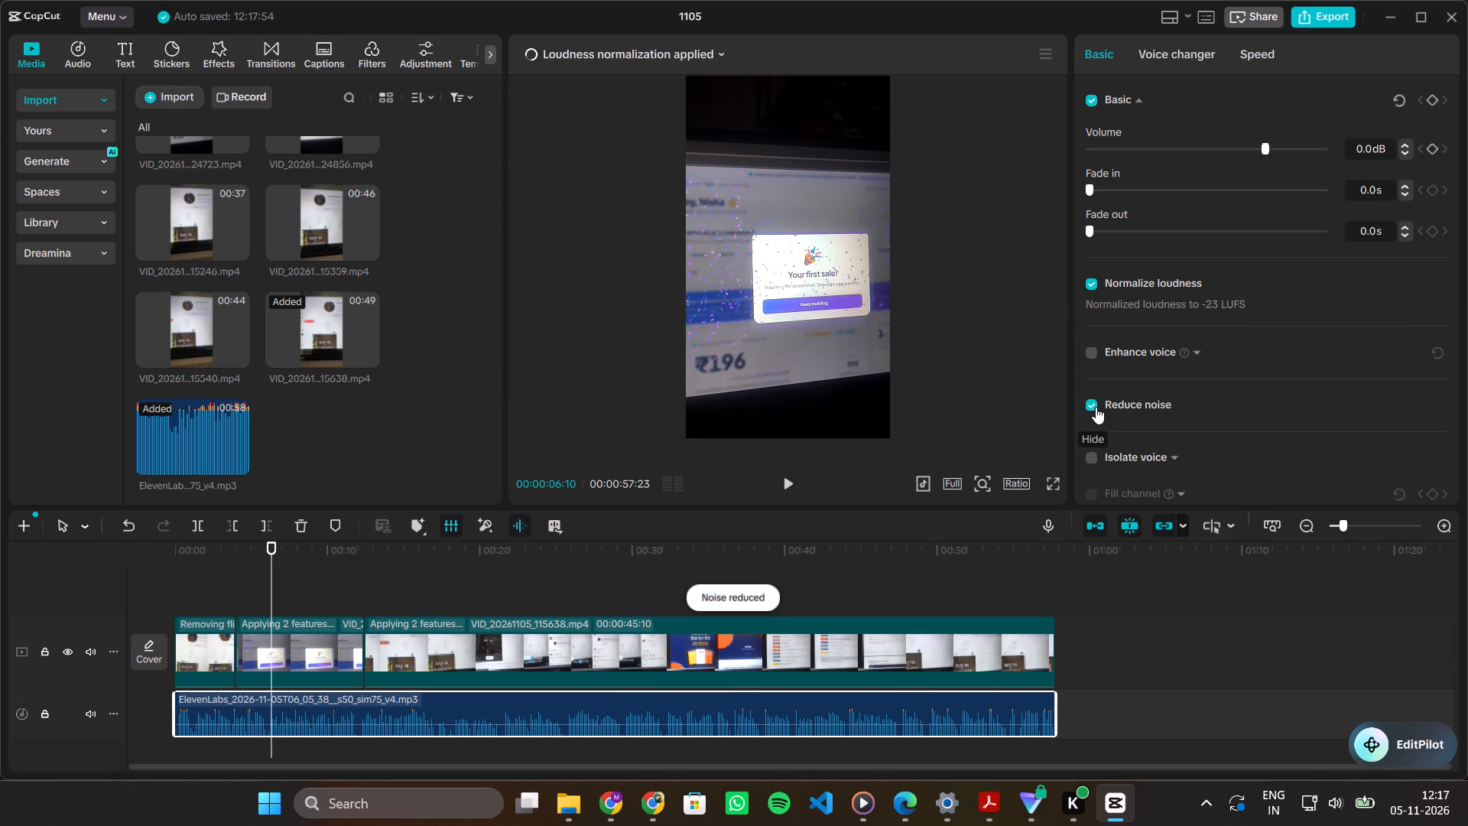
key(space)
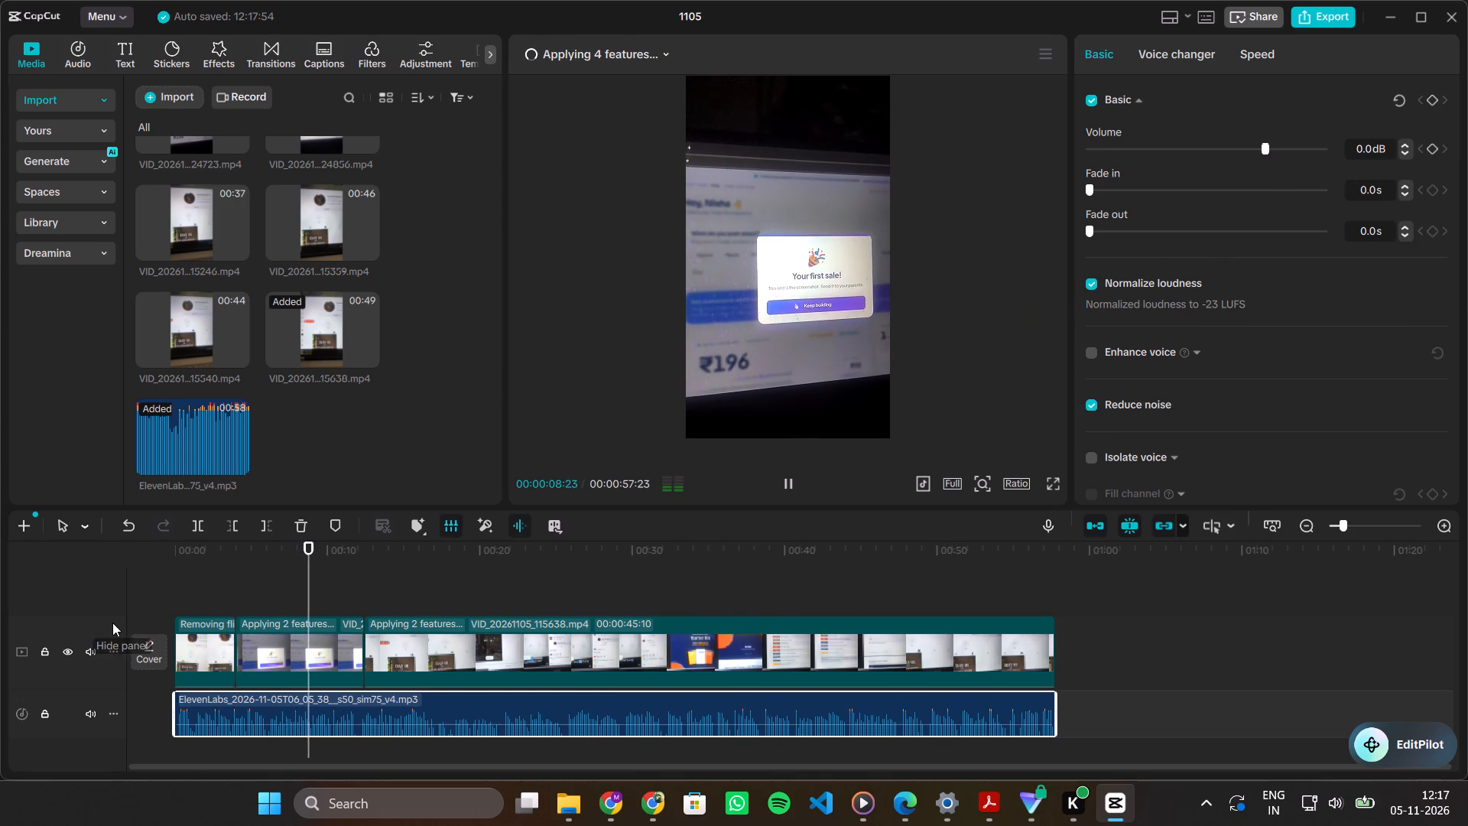
click(179, 595)
drag(179, 595, 131, 606)
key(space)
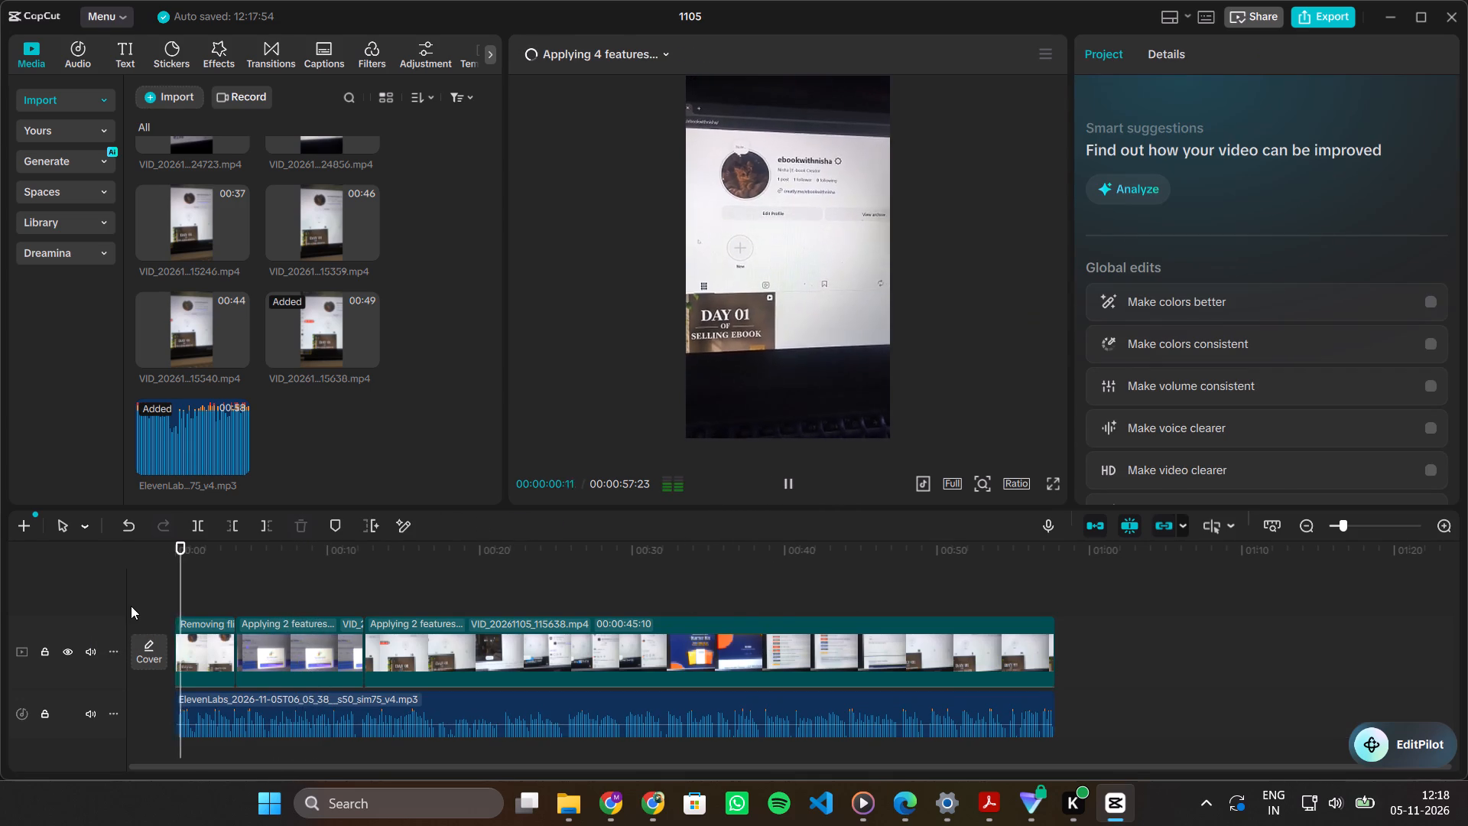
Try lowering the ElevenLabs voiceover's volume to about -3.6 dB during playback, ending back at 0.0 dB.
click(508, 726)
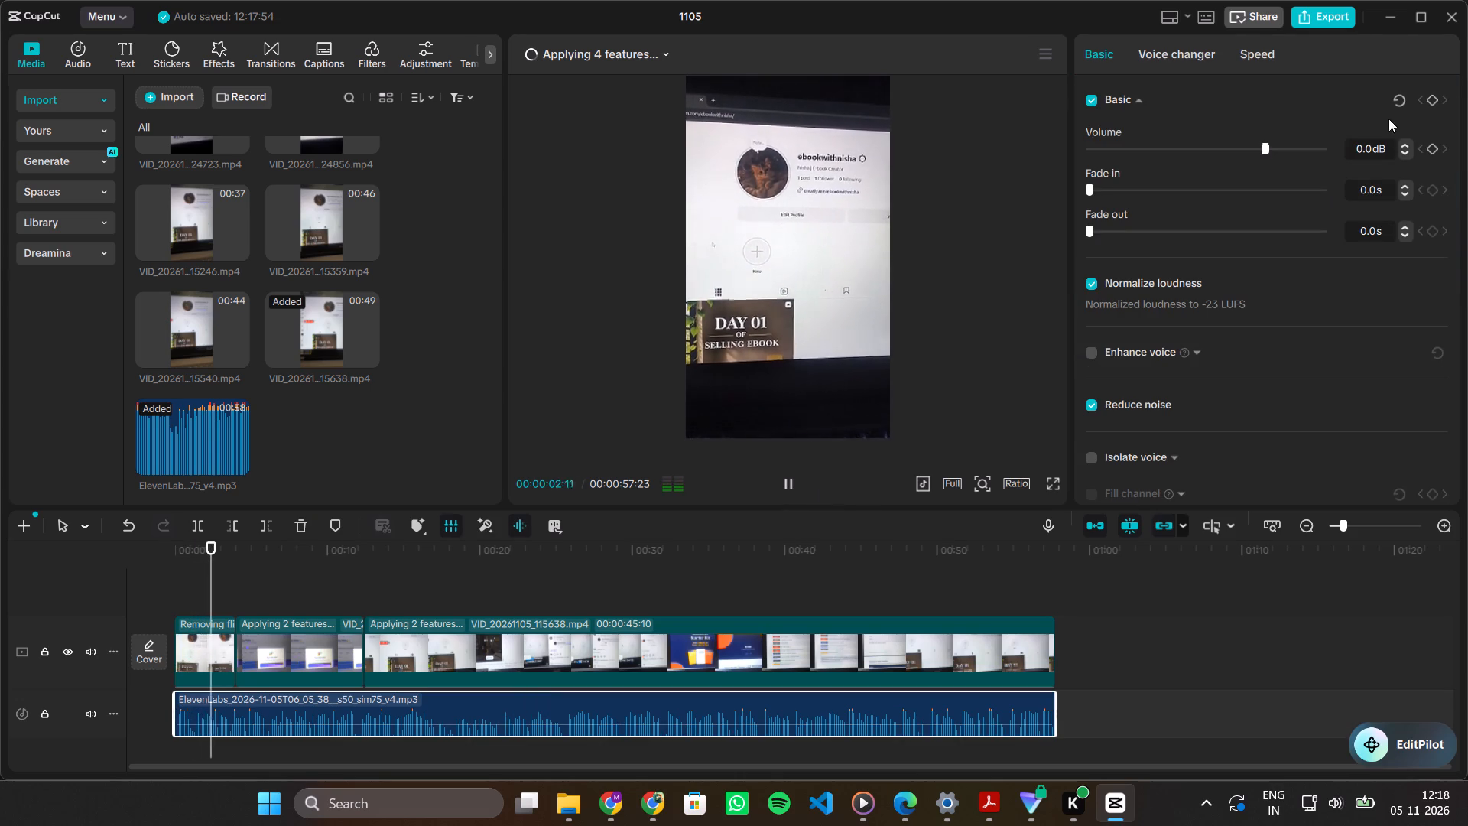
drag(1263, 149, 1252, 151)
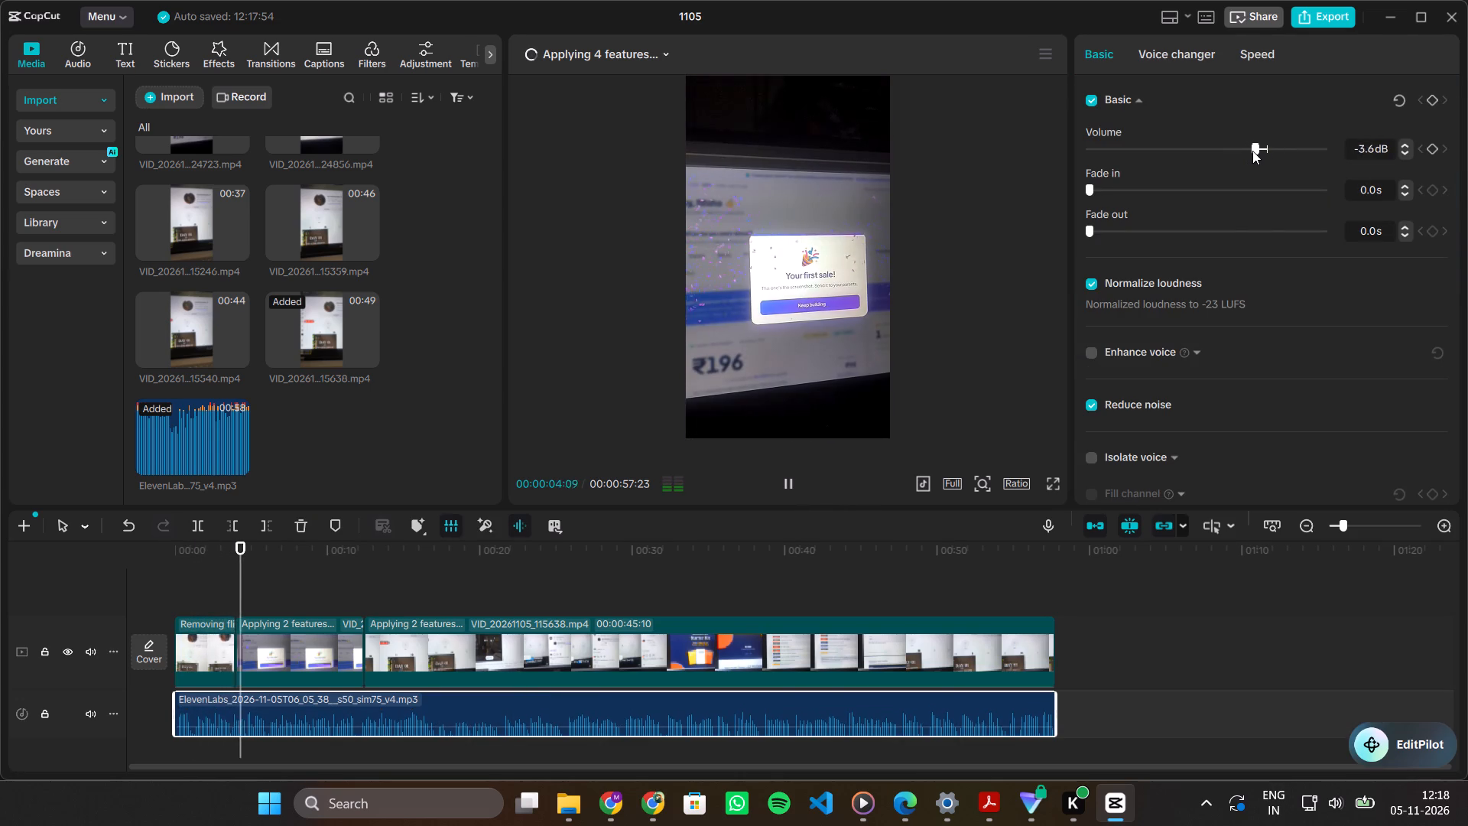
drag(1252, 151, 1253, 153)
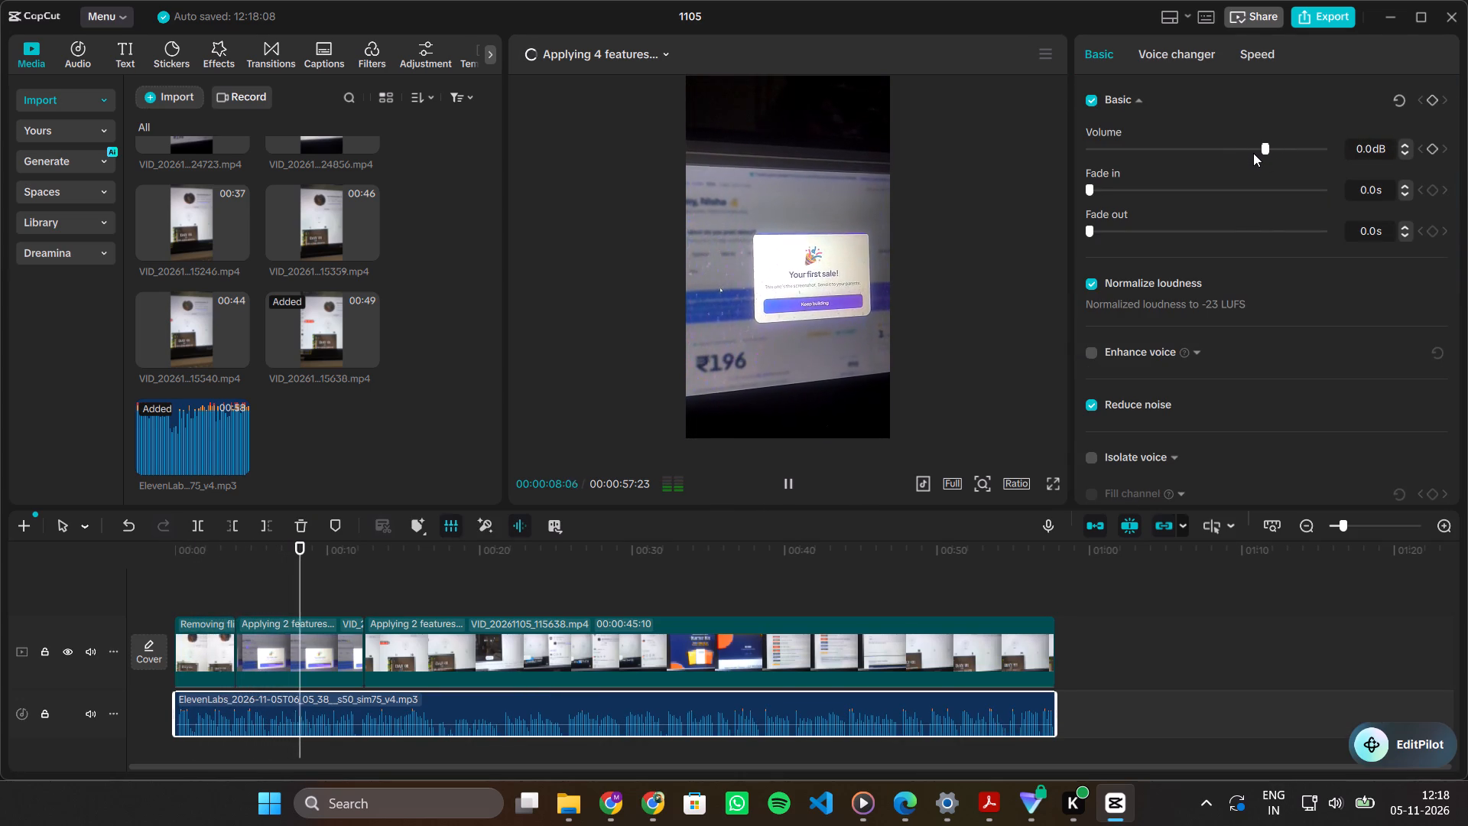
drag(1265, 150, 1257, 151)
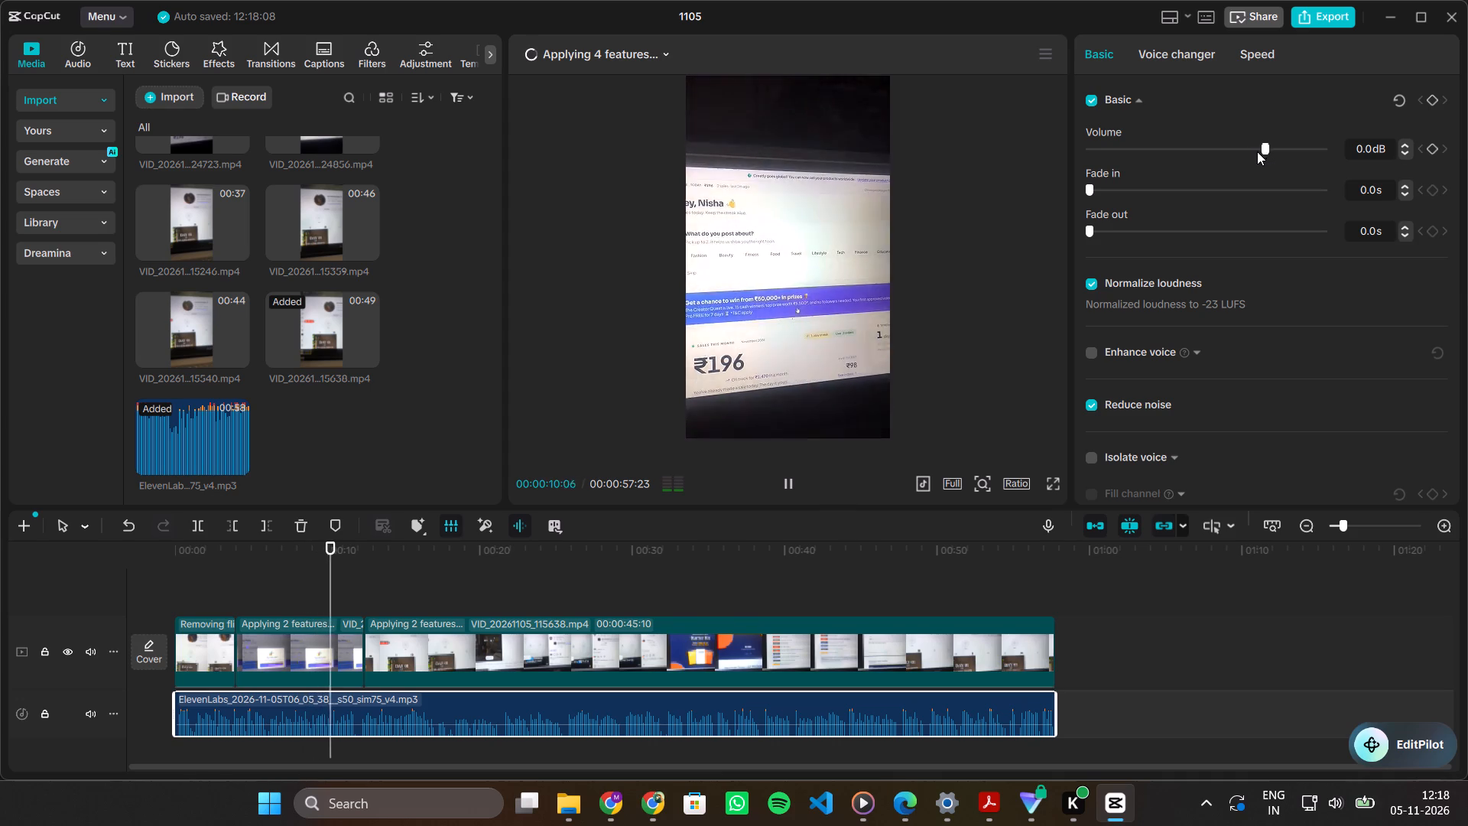
Set the ElevenLabs voiceover clip's volume to -3.1 dB and play back the opening seconds of the timeline.
drag(1257, 151, 1252, 153)
click(278, 598)
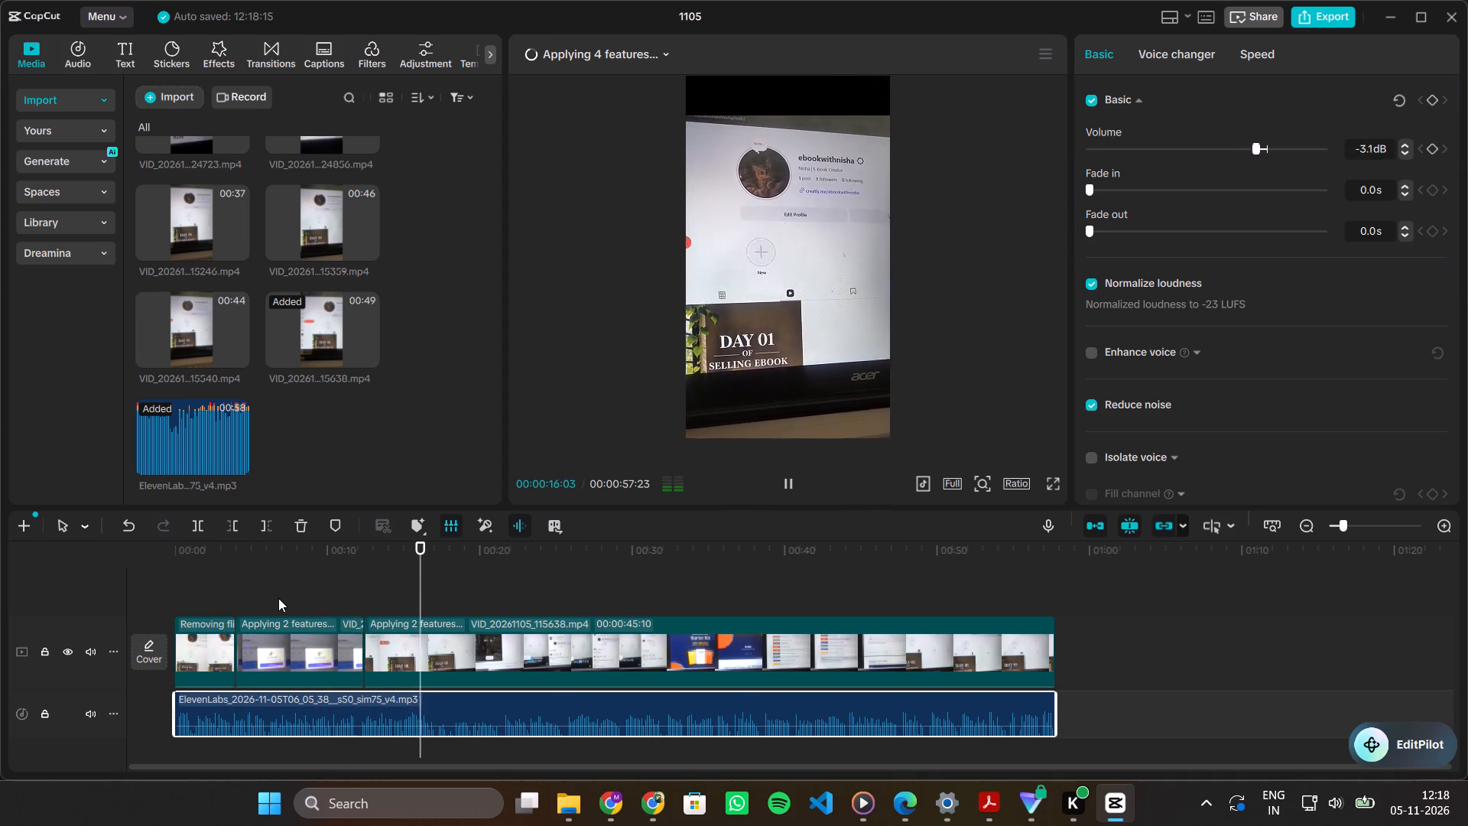
drag(278, 598, 36, 615)
key(space)
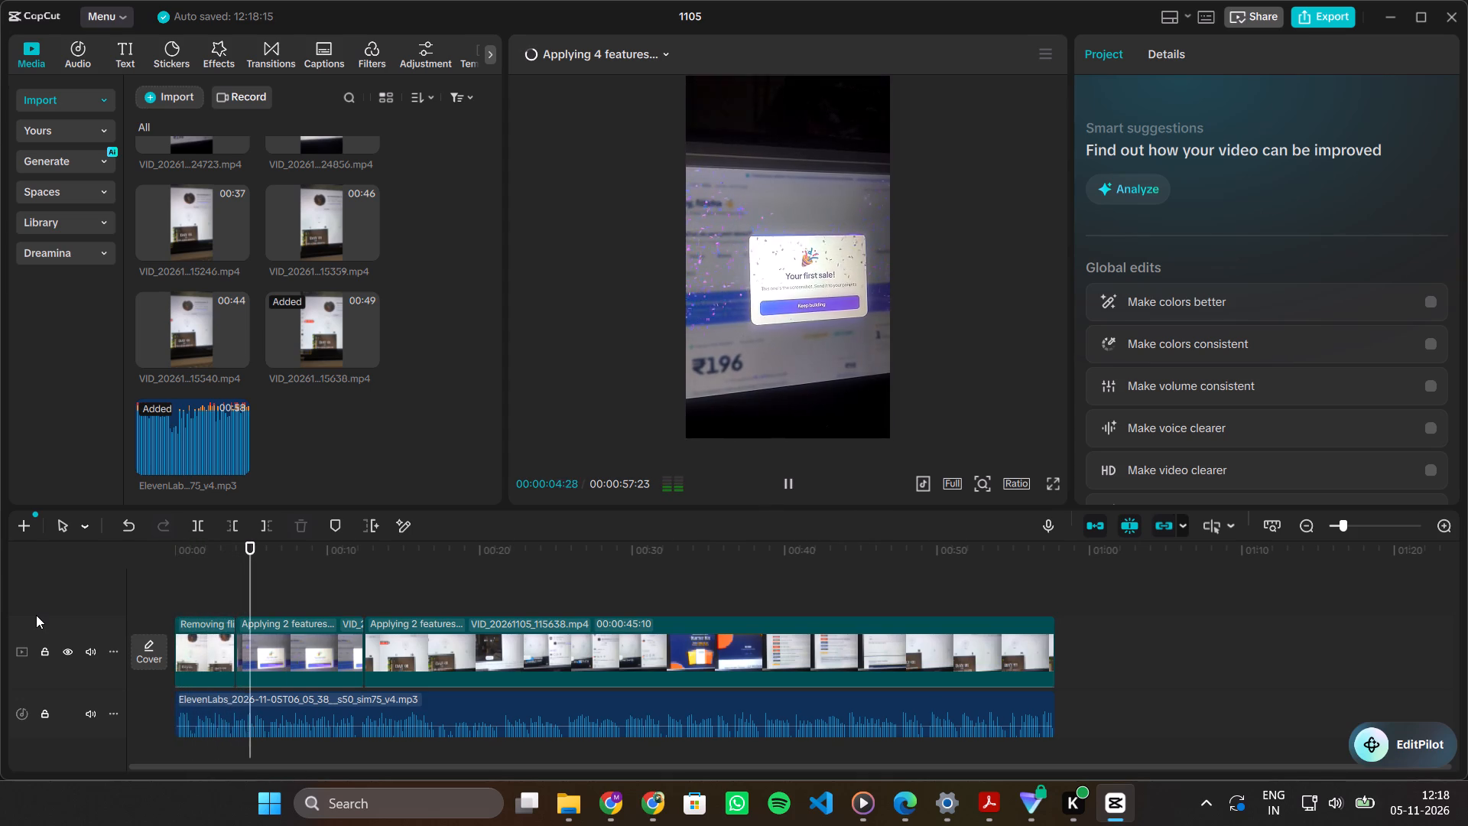
key(space)
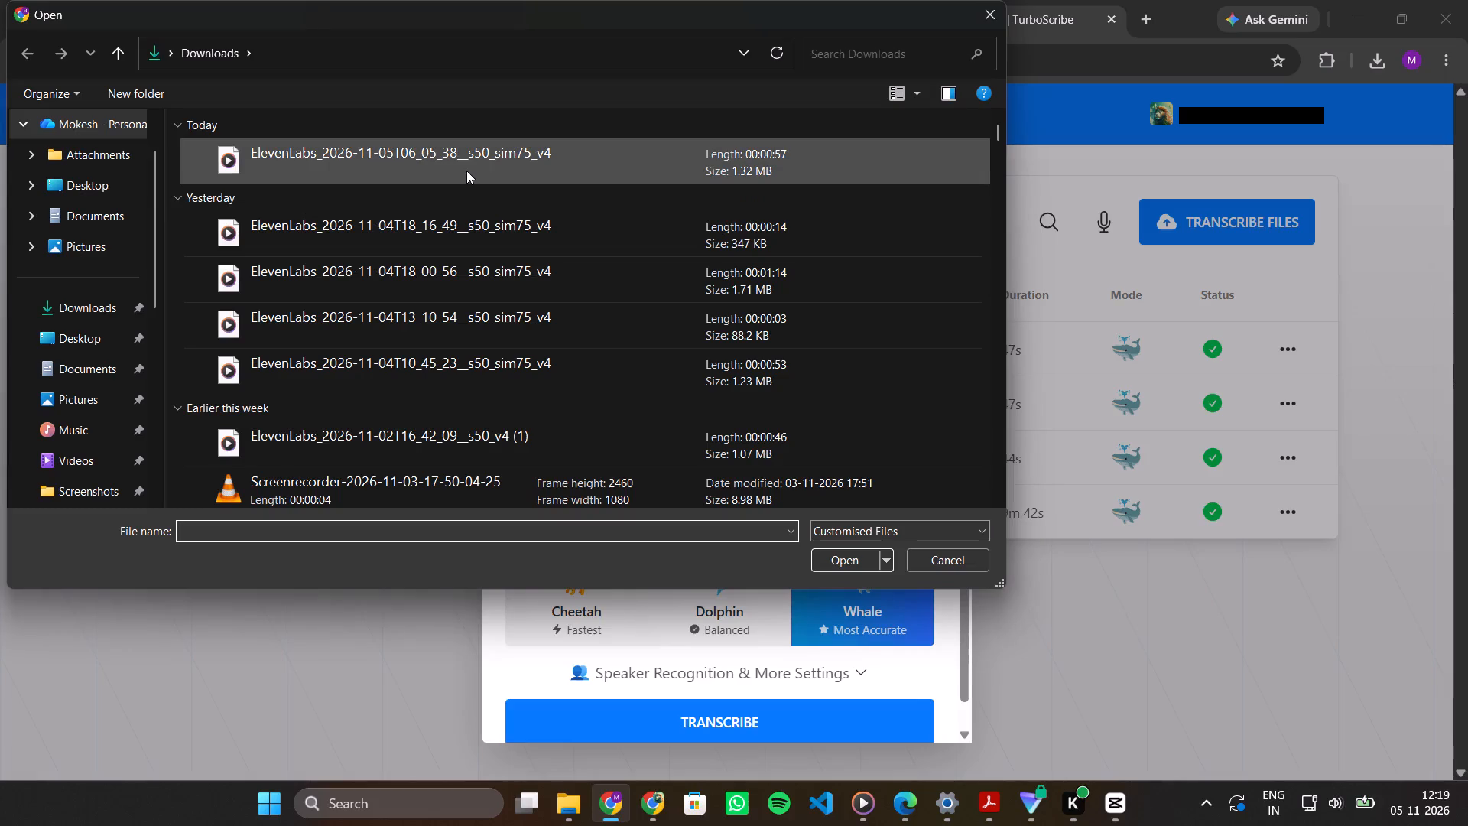
click(466, 171)
click(854, 563)
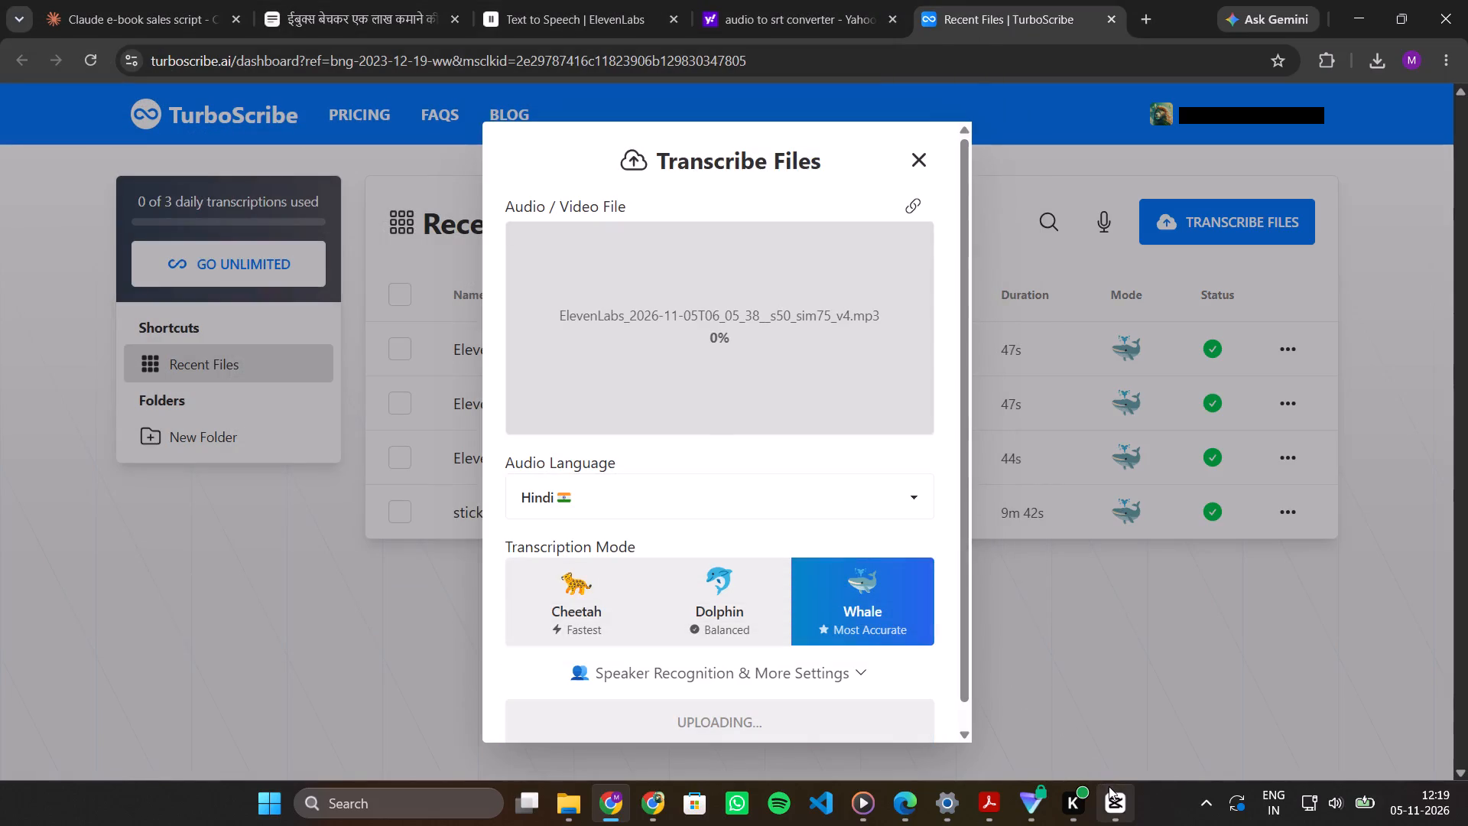
Switch to CapCut and check the progress of the flicker removal and stabilization on the clips.
click(1109, 786)
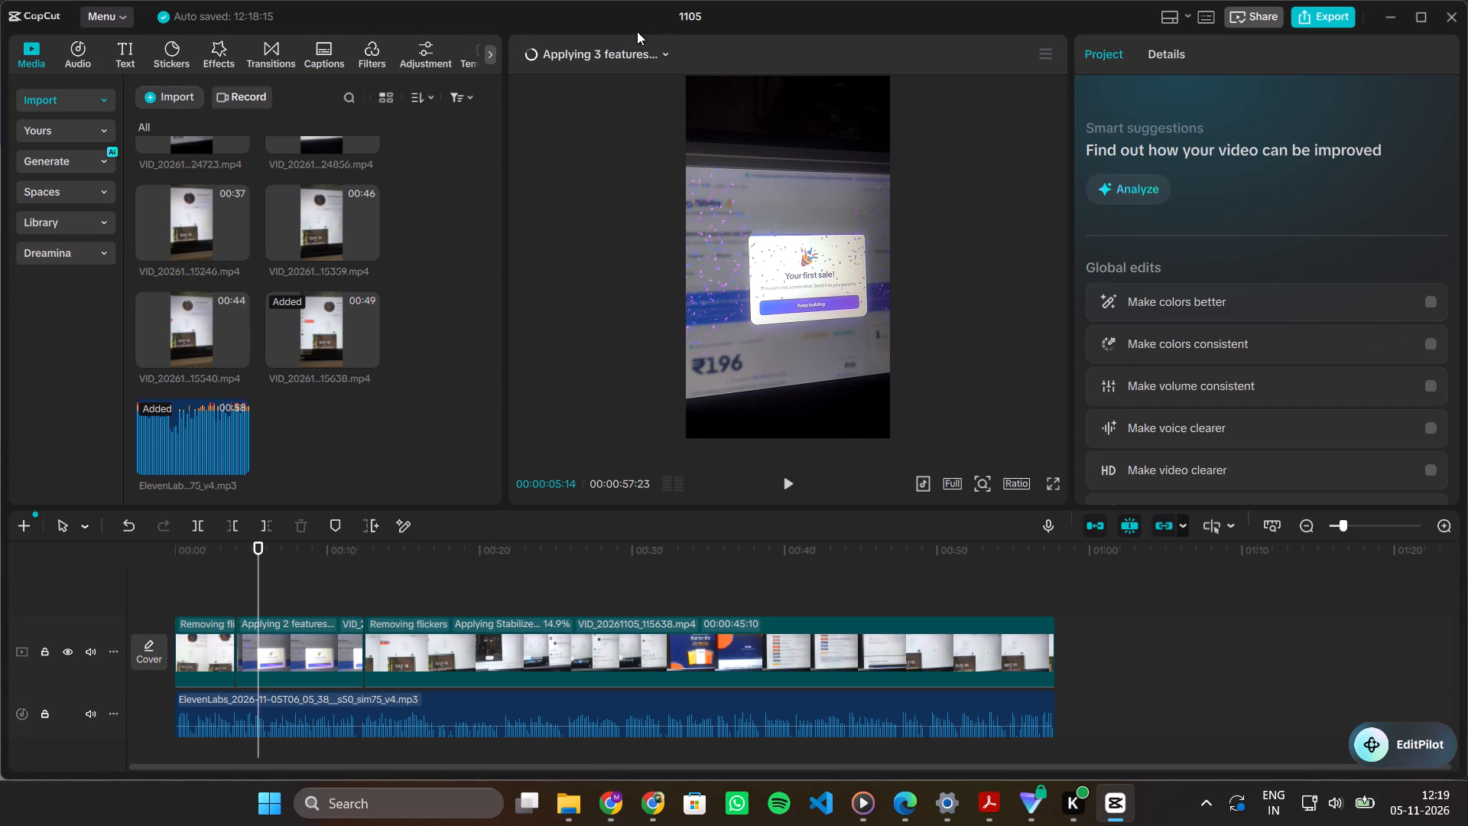
click(624, 59)
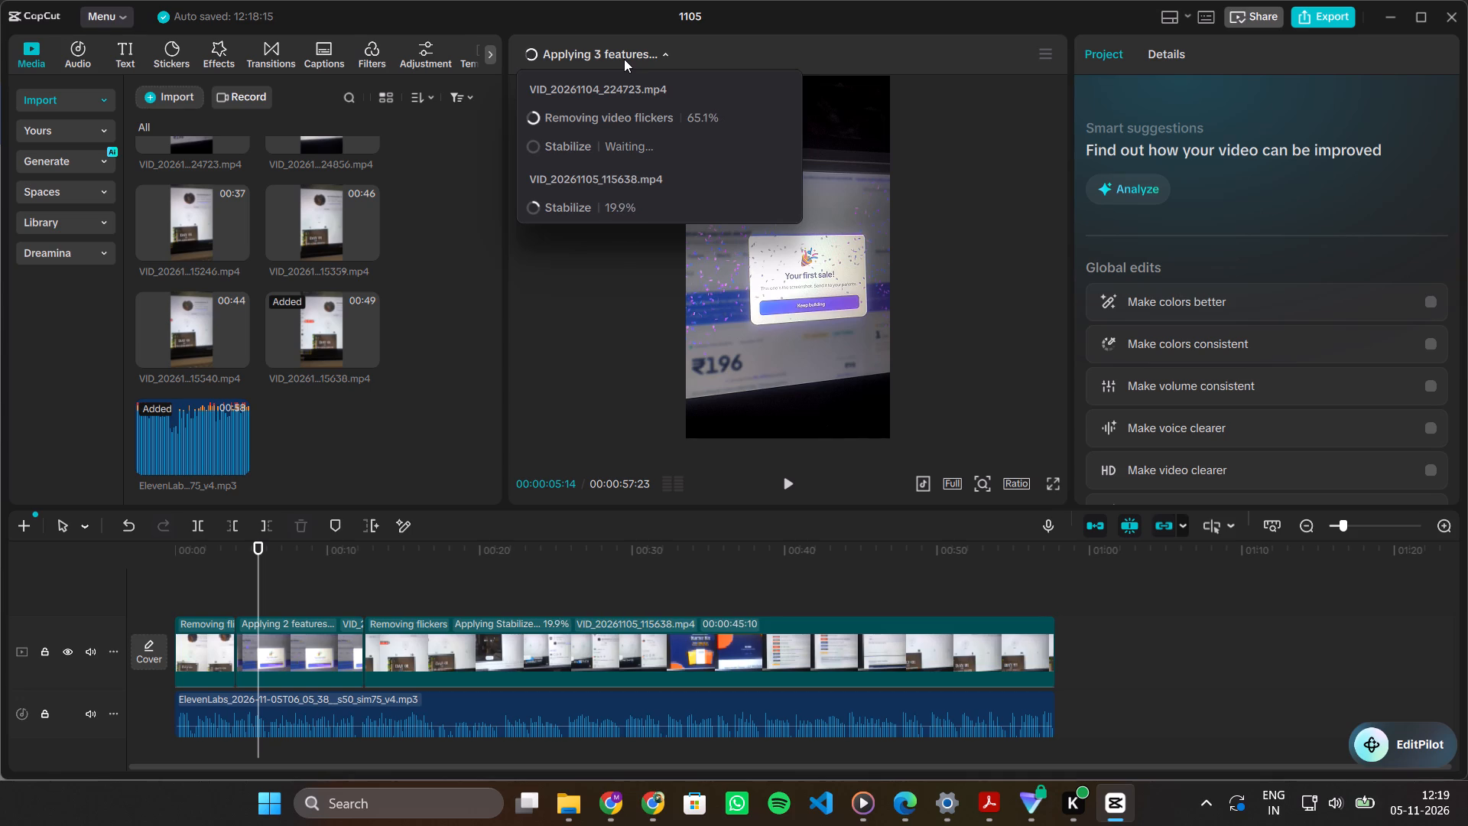
click(624, 59)
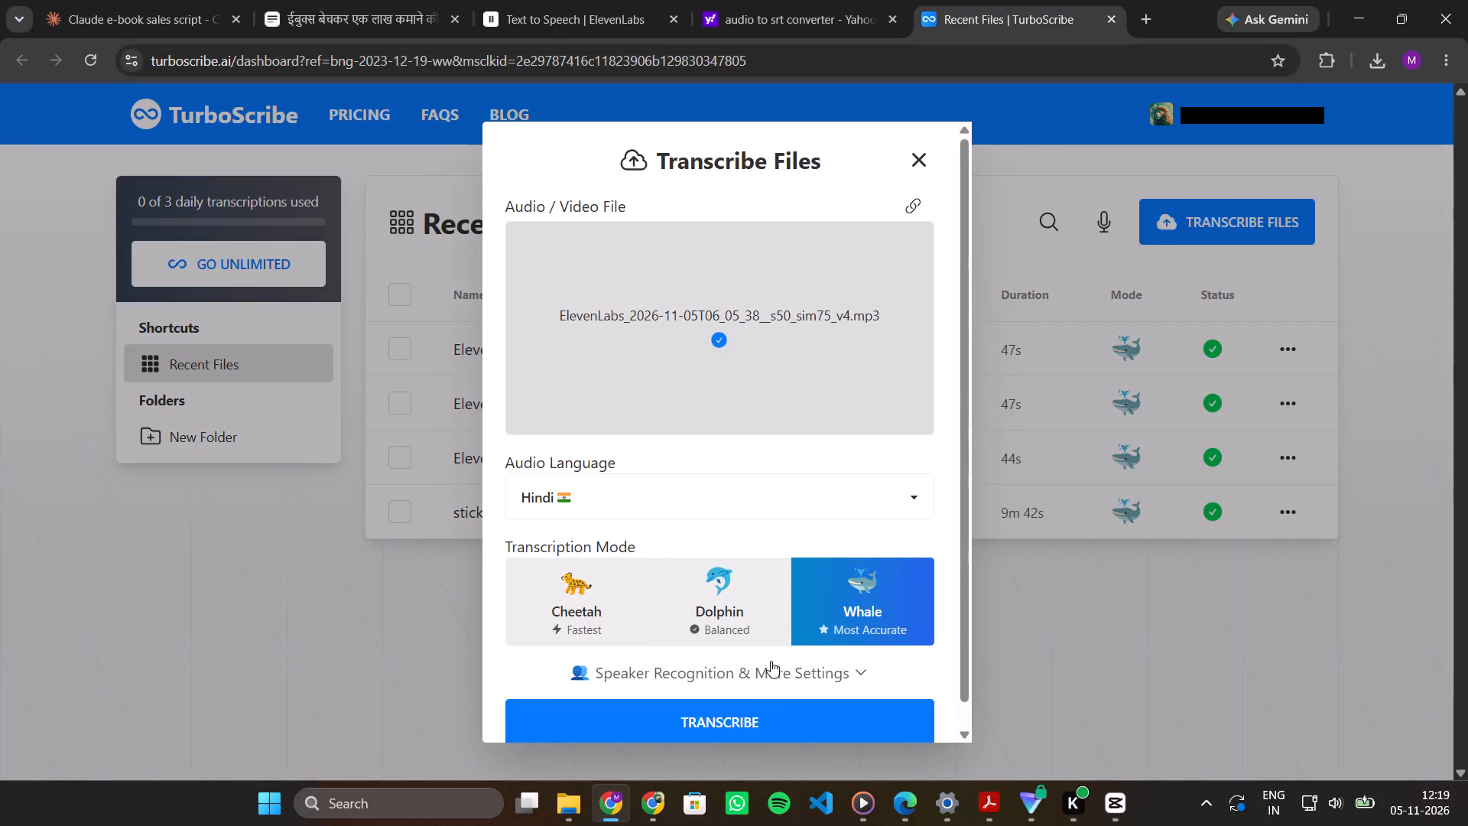
Back in TurboScribe, review the additional transcription settings and transcribe the uploaded voiceover in Hindi with Whale mode.
click(745, 665)
scroll(745, 665, down, 3)
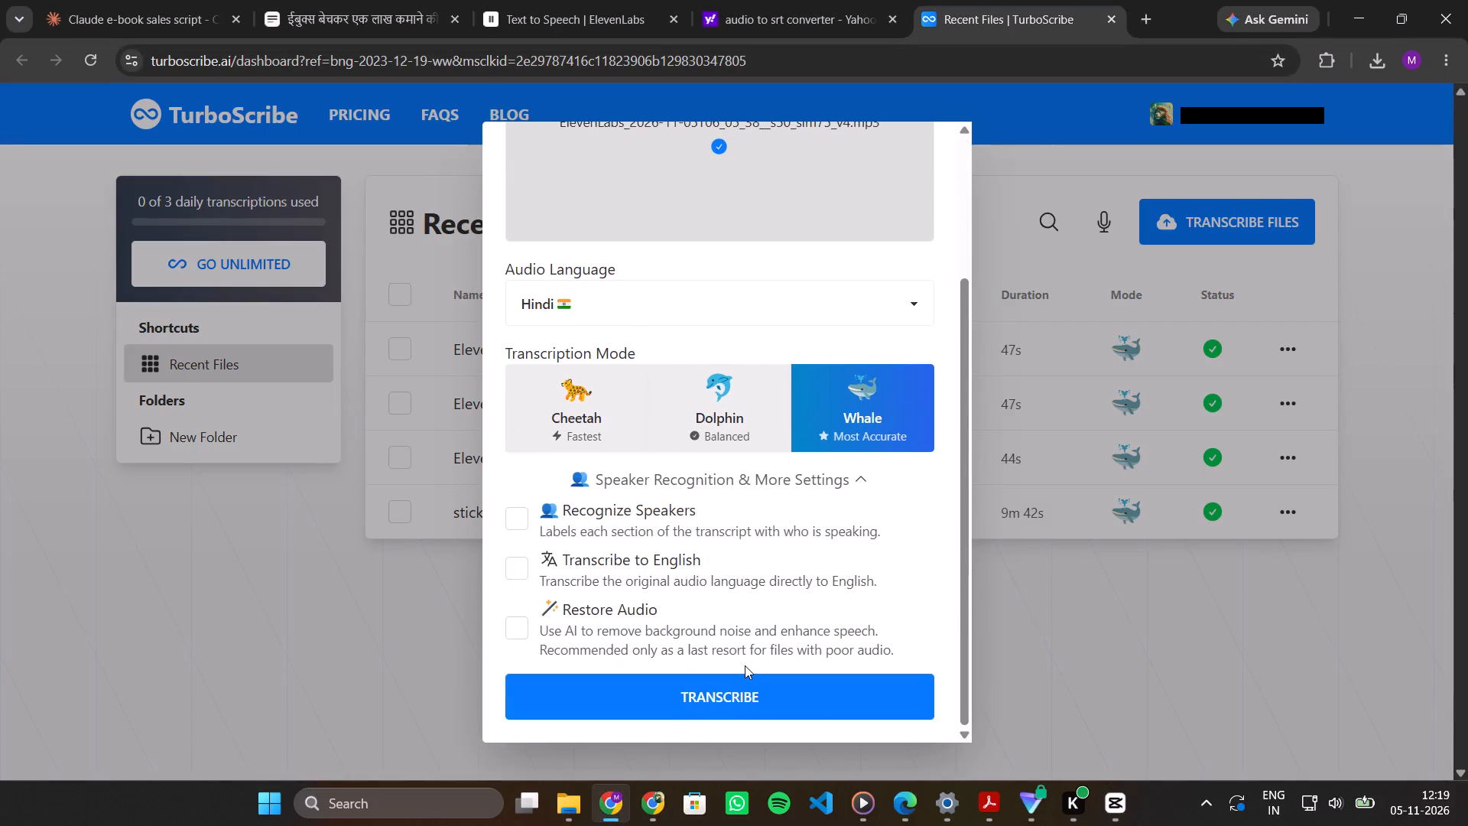
click(716, 693)
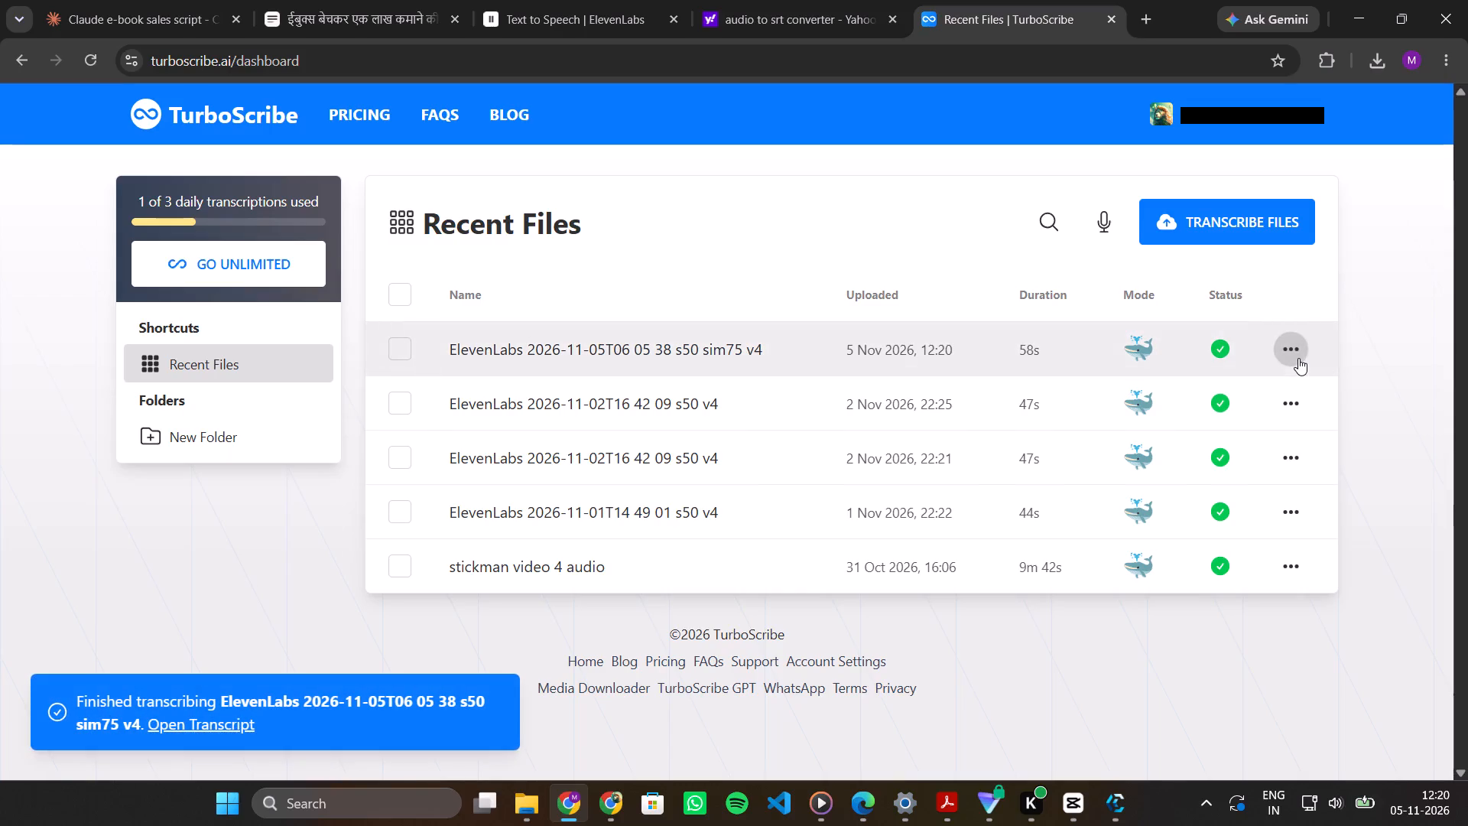
Open the new voiceover transcript and download its SRT with maximums of 4 words, 8 seconds and 25 characters per segment.
click(1298, 358)
click(1235, 393)
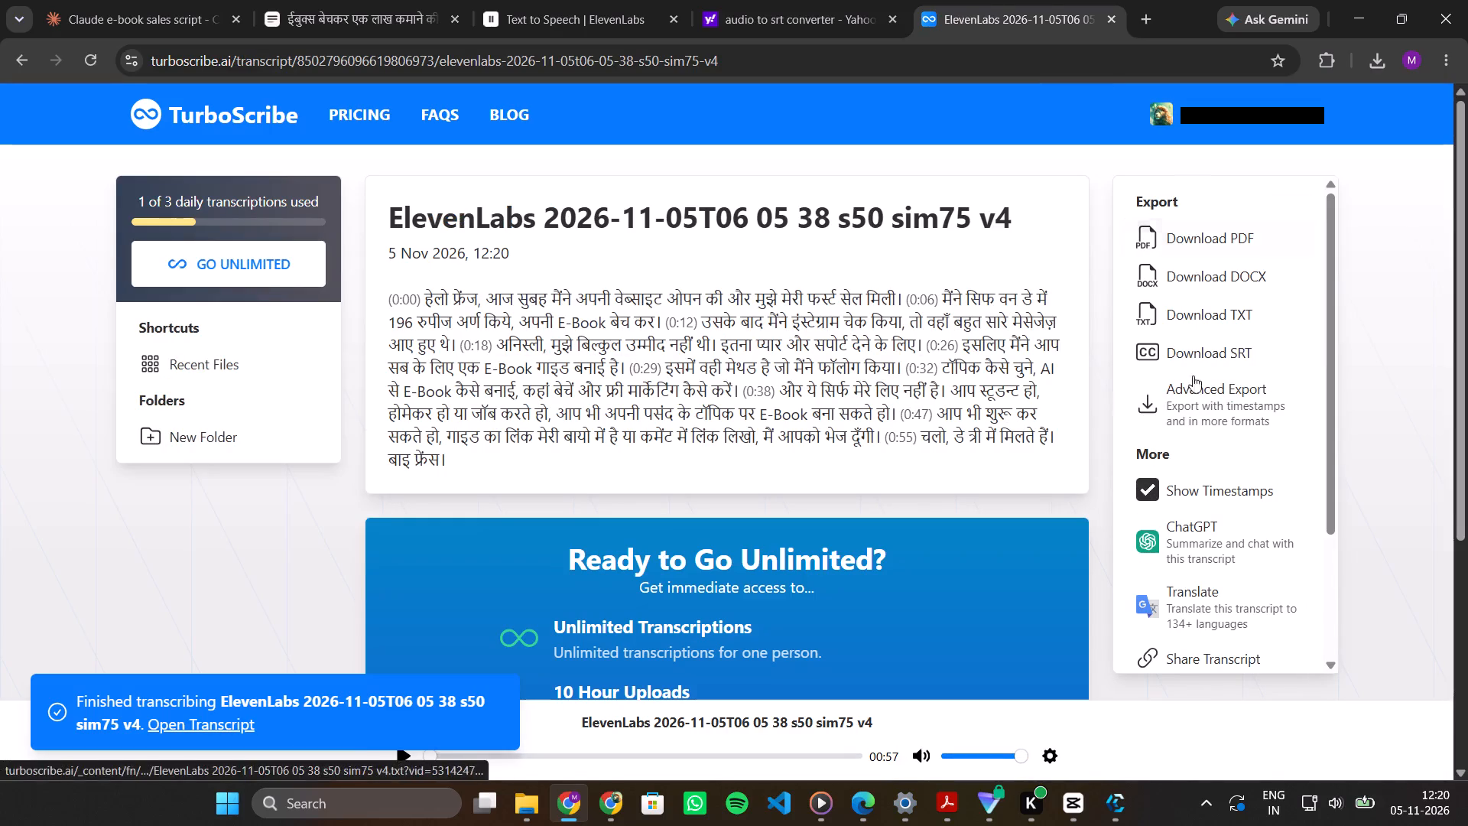
click(1208, 342)
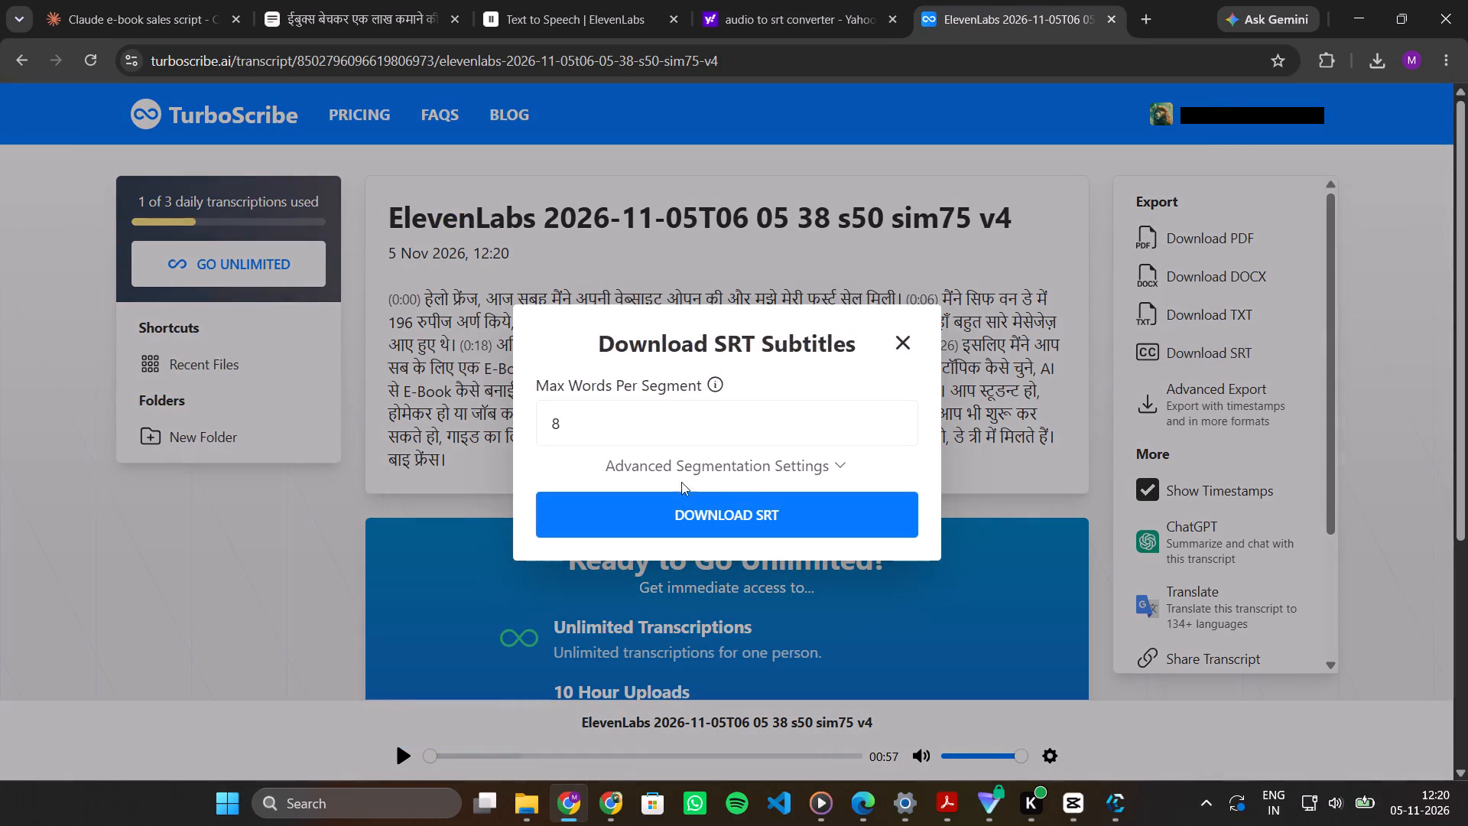
click(598, 425)
key(BackSpace)
key(4)
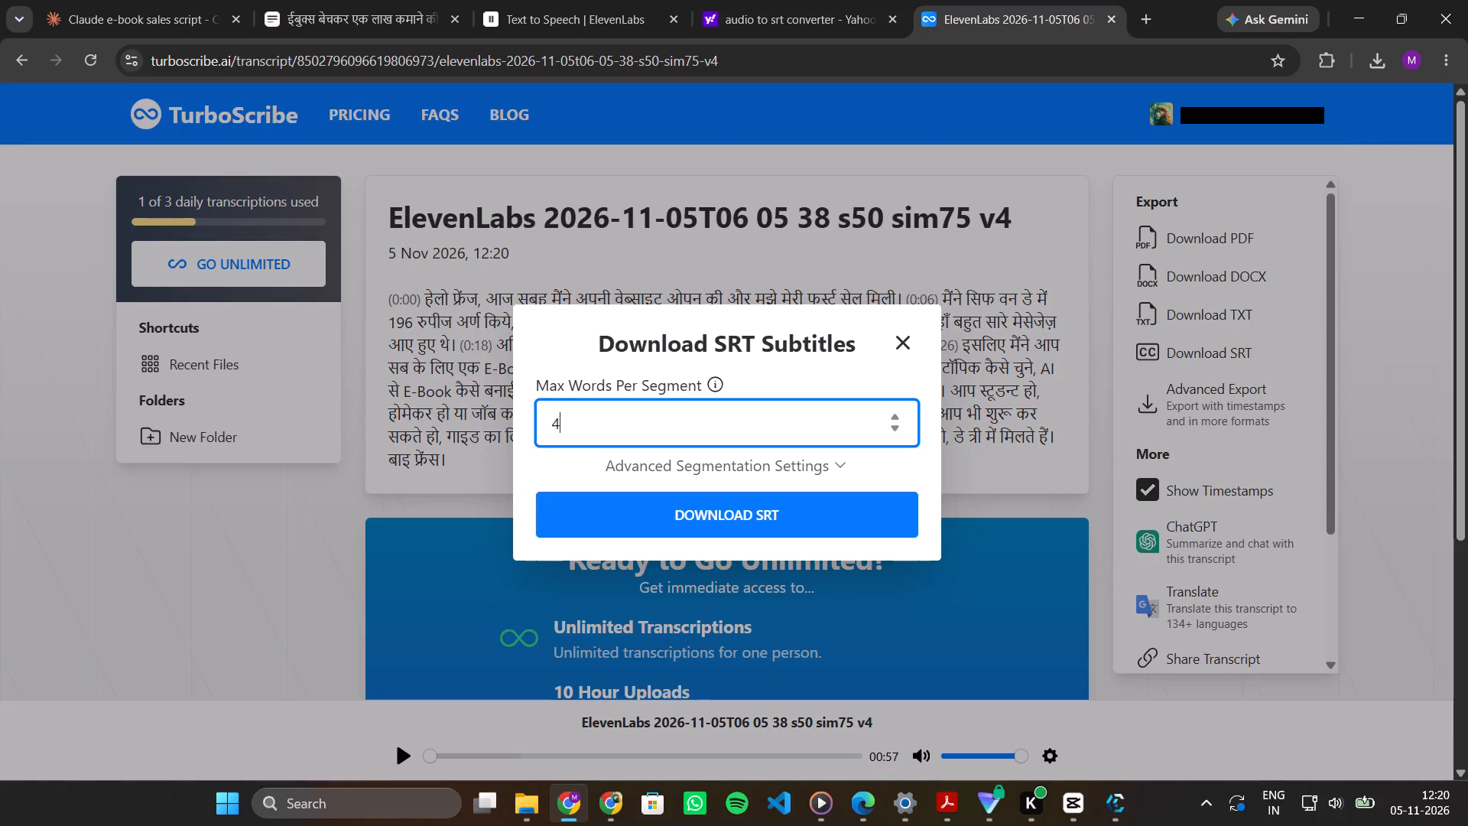
click(804, 459)
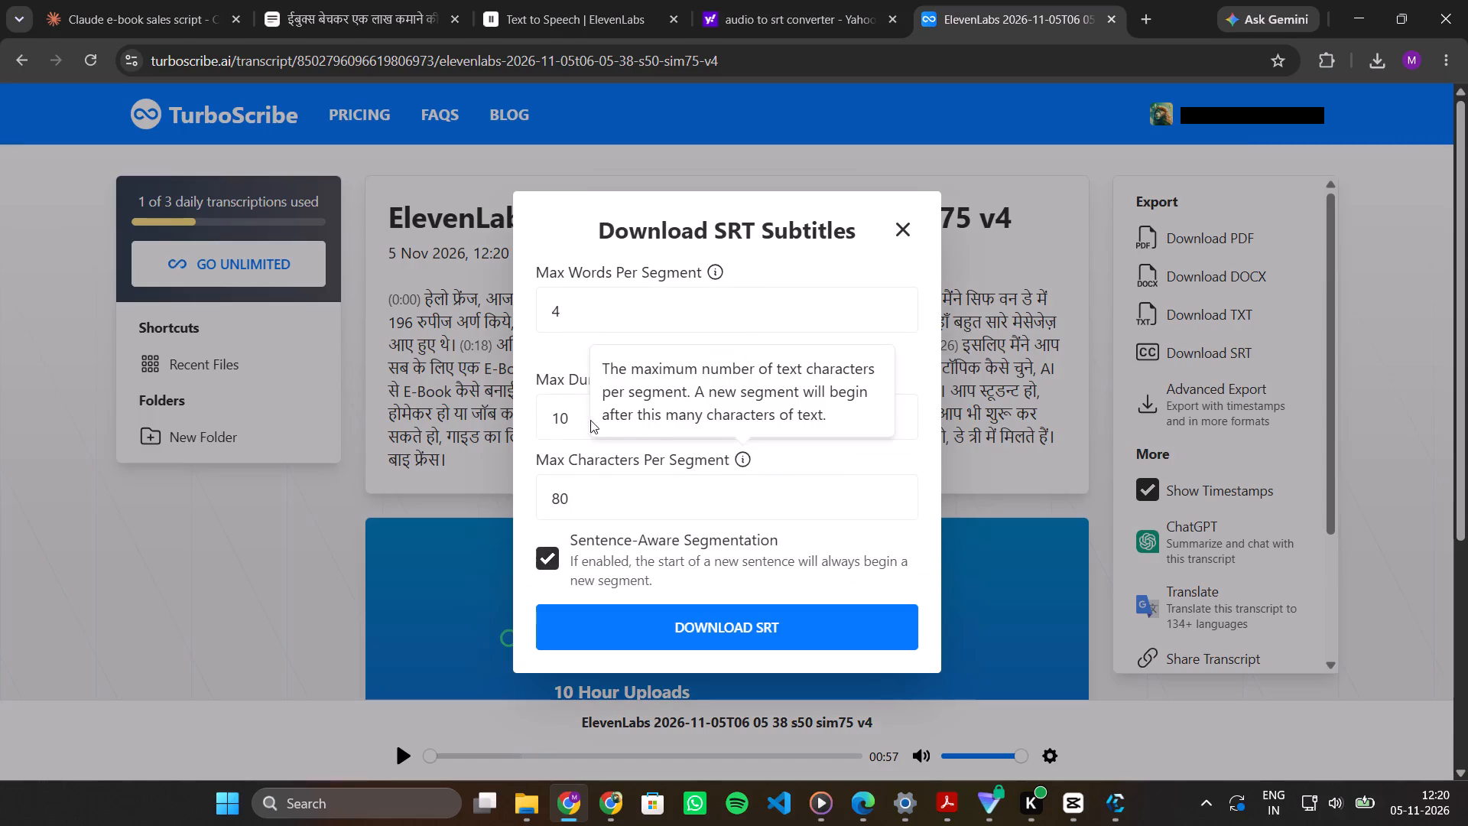
click(589, 419)
key(BackSpace)
key(BackSpace)
key(8)
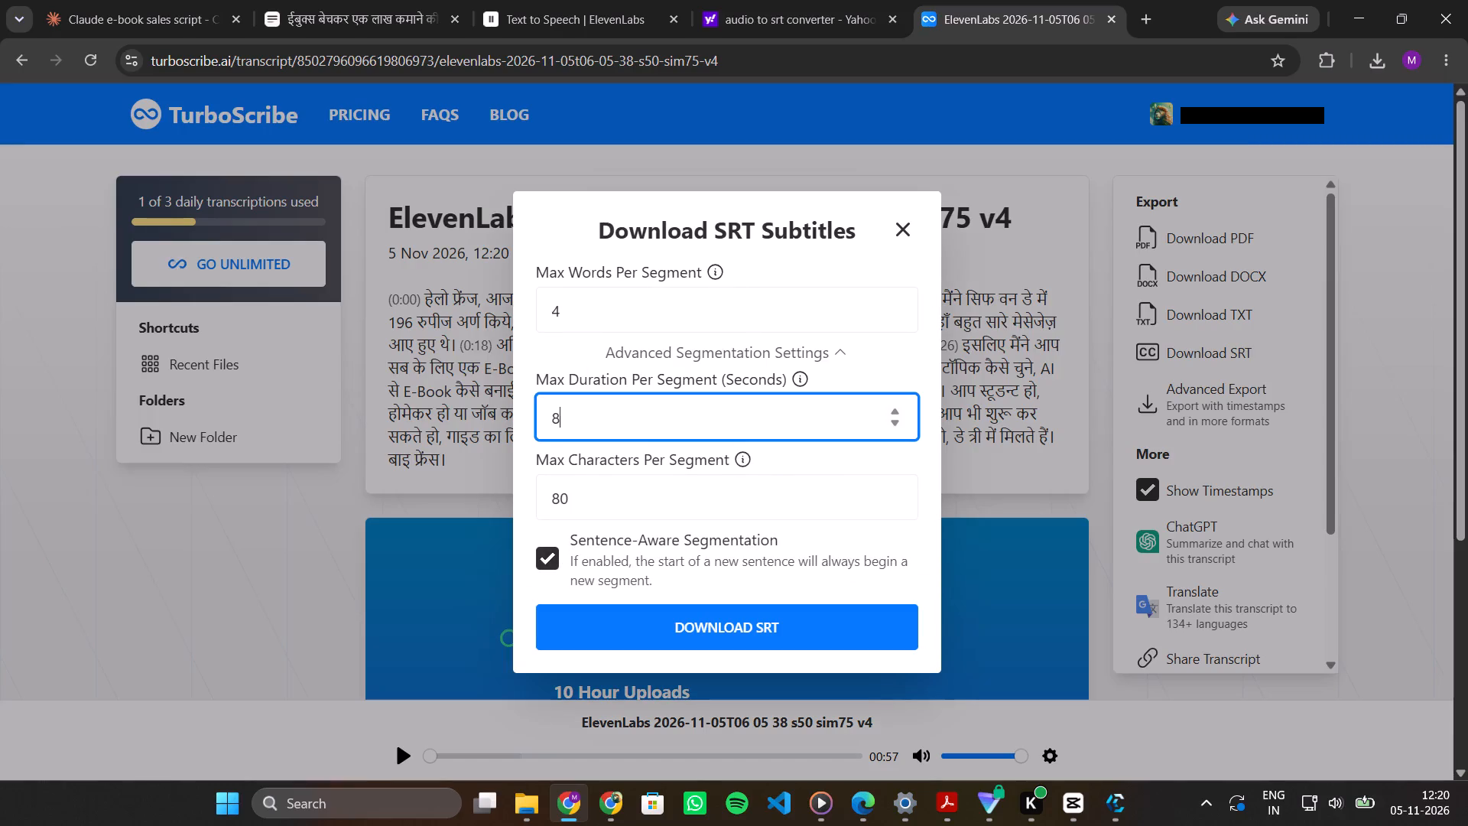
click(577, 514)
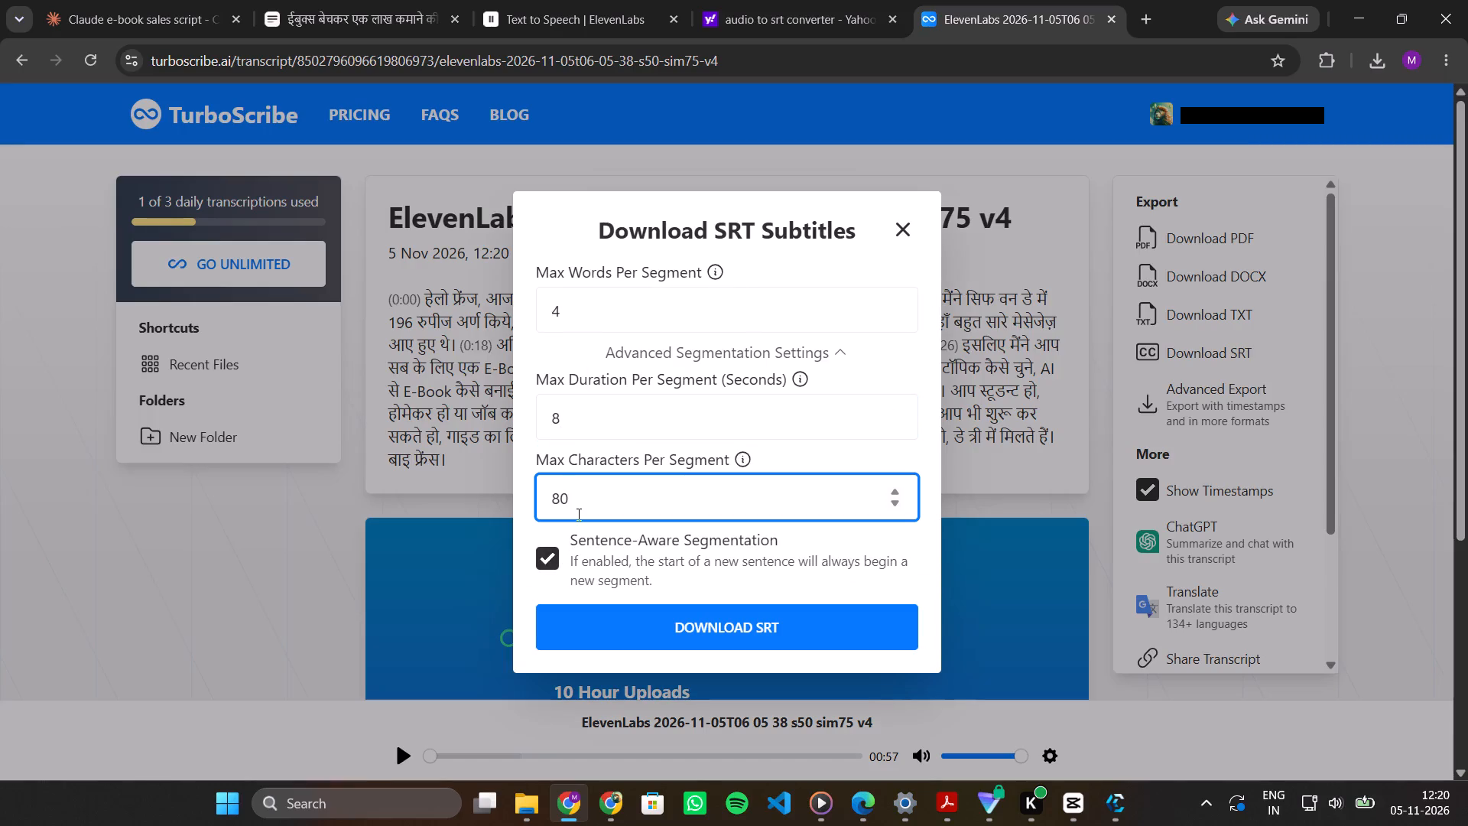
key(BackSpace)
key(BackSpace)
key(2)
key(5)
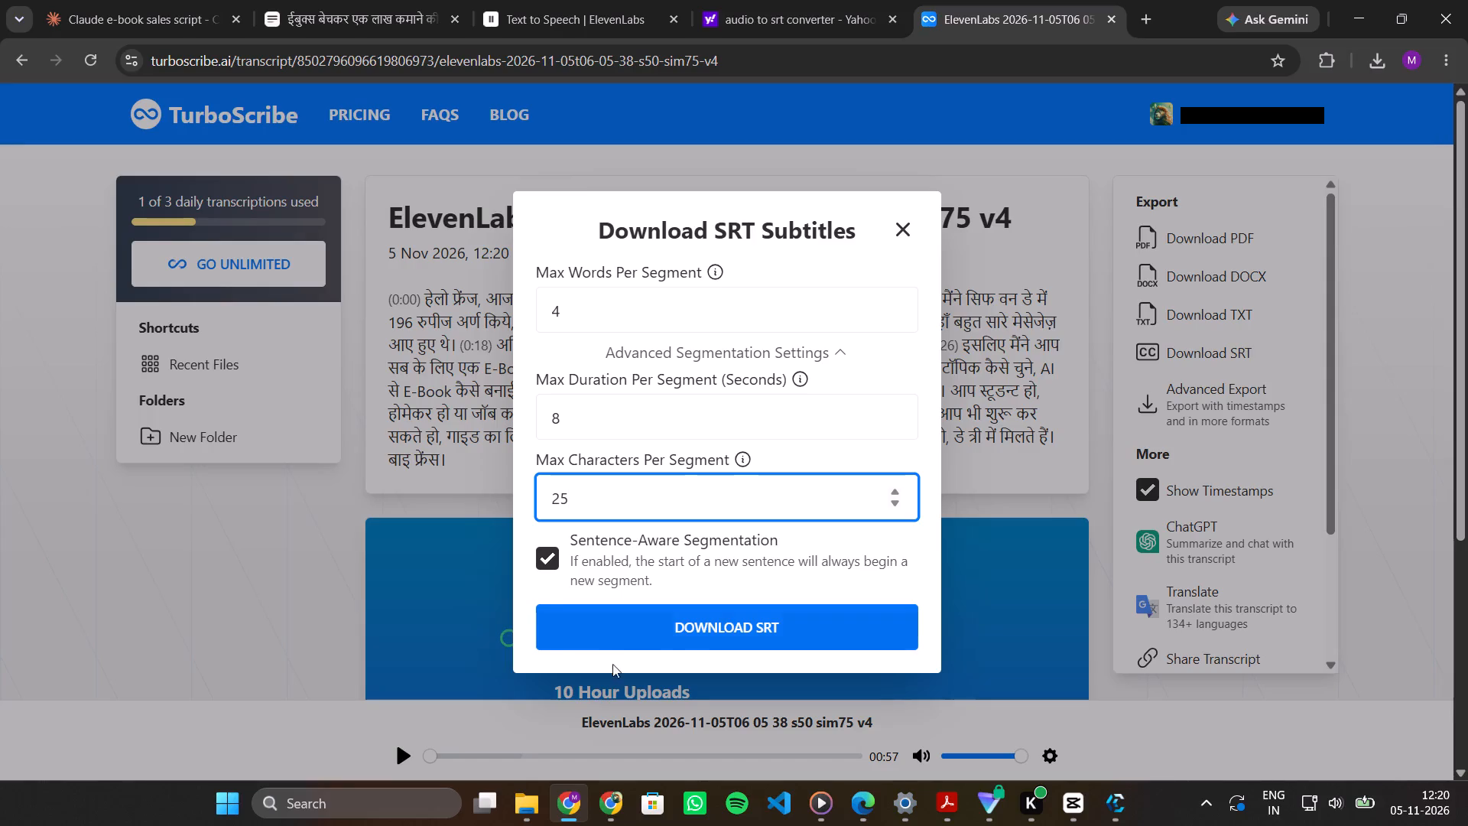
click(704, 633)
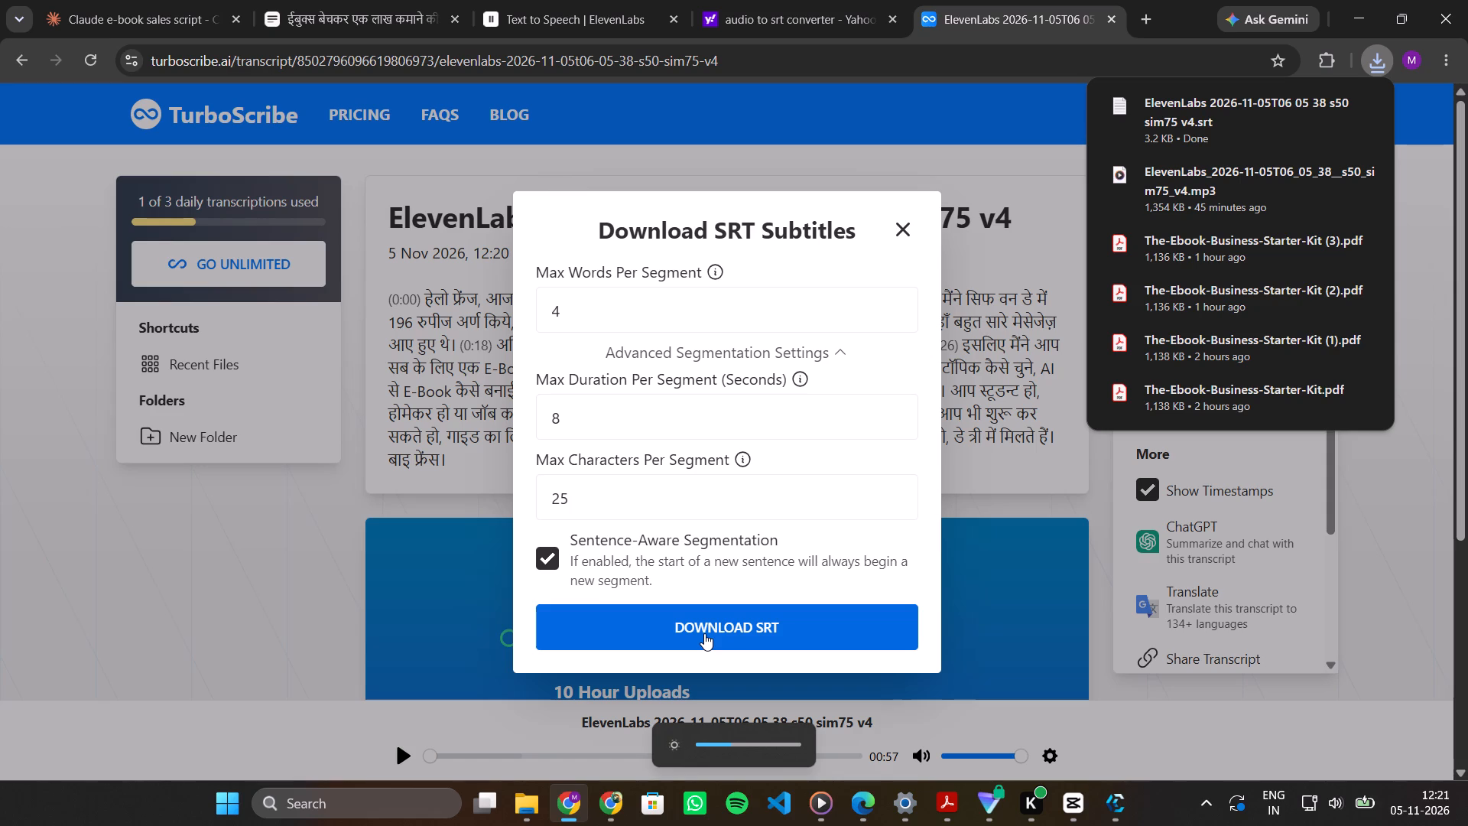
Open the new ElevenLabs SRT file from the Downloads folder and delete the TurboScribe notice from its first subtitle.
click(517, 796)
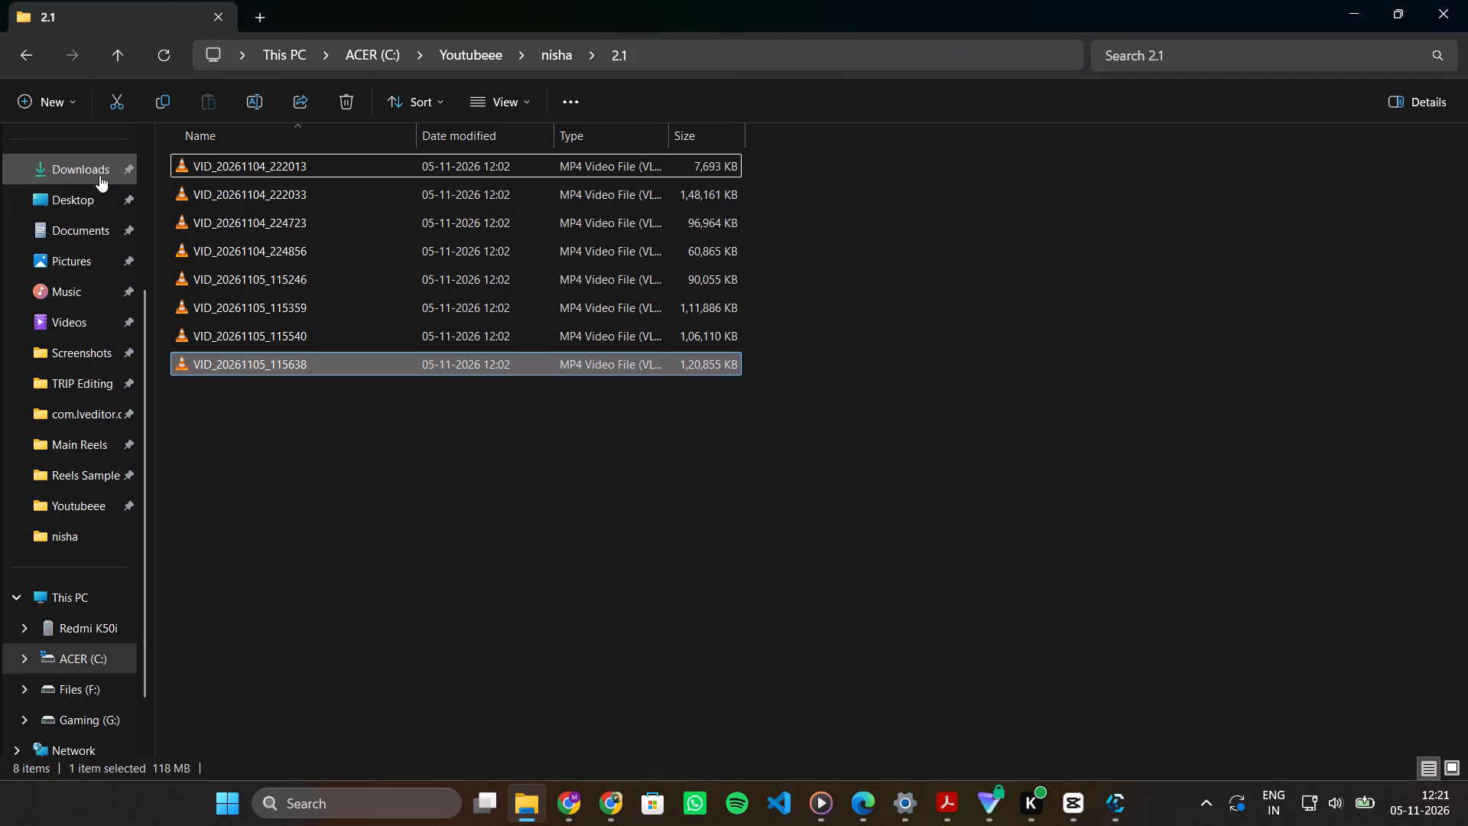
click(99, 176)
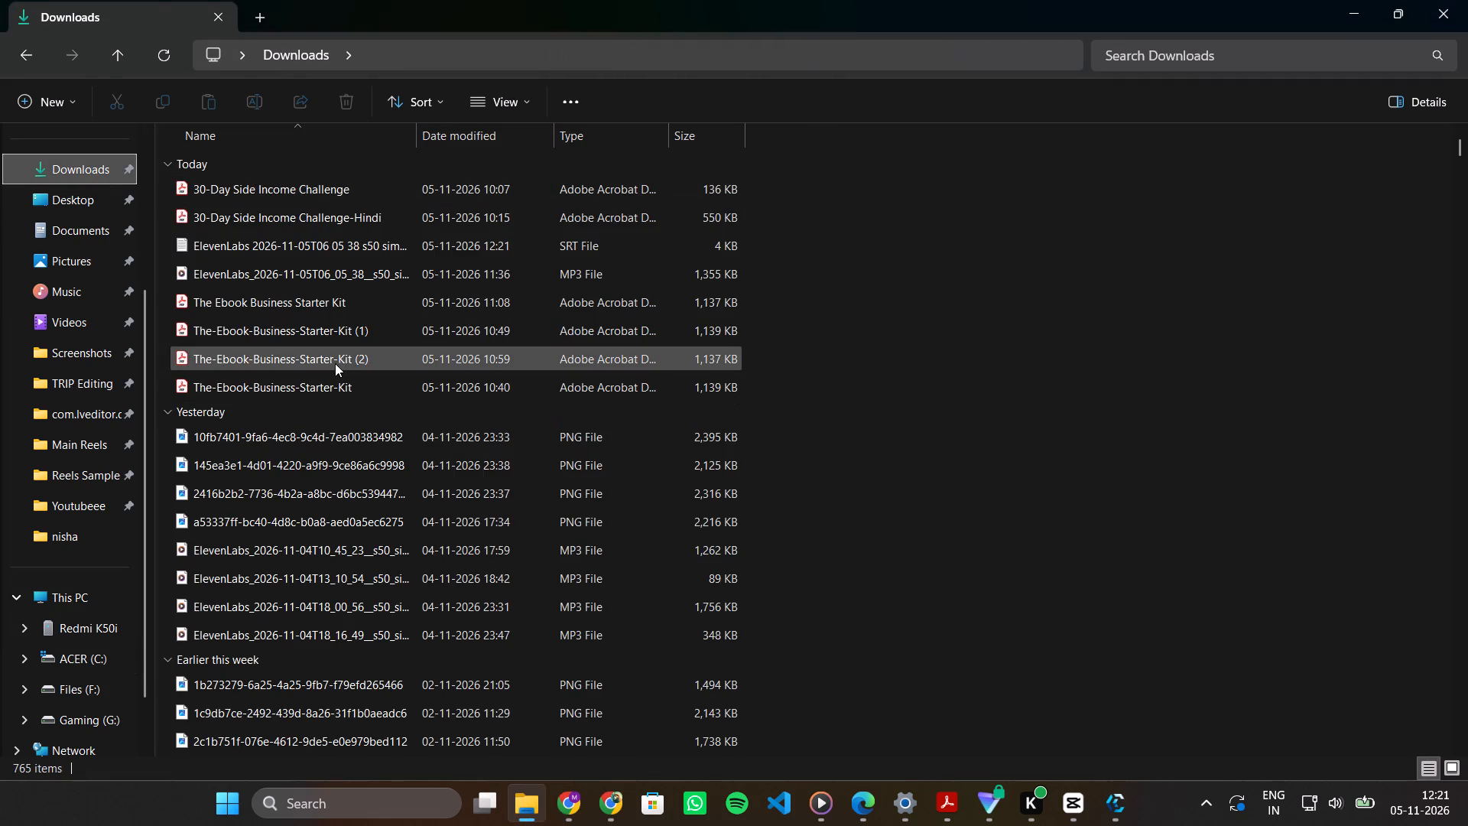
double_click(363, 255)
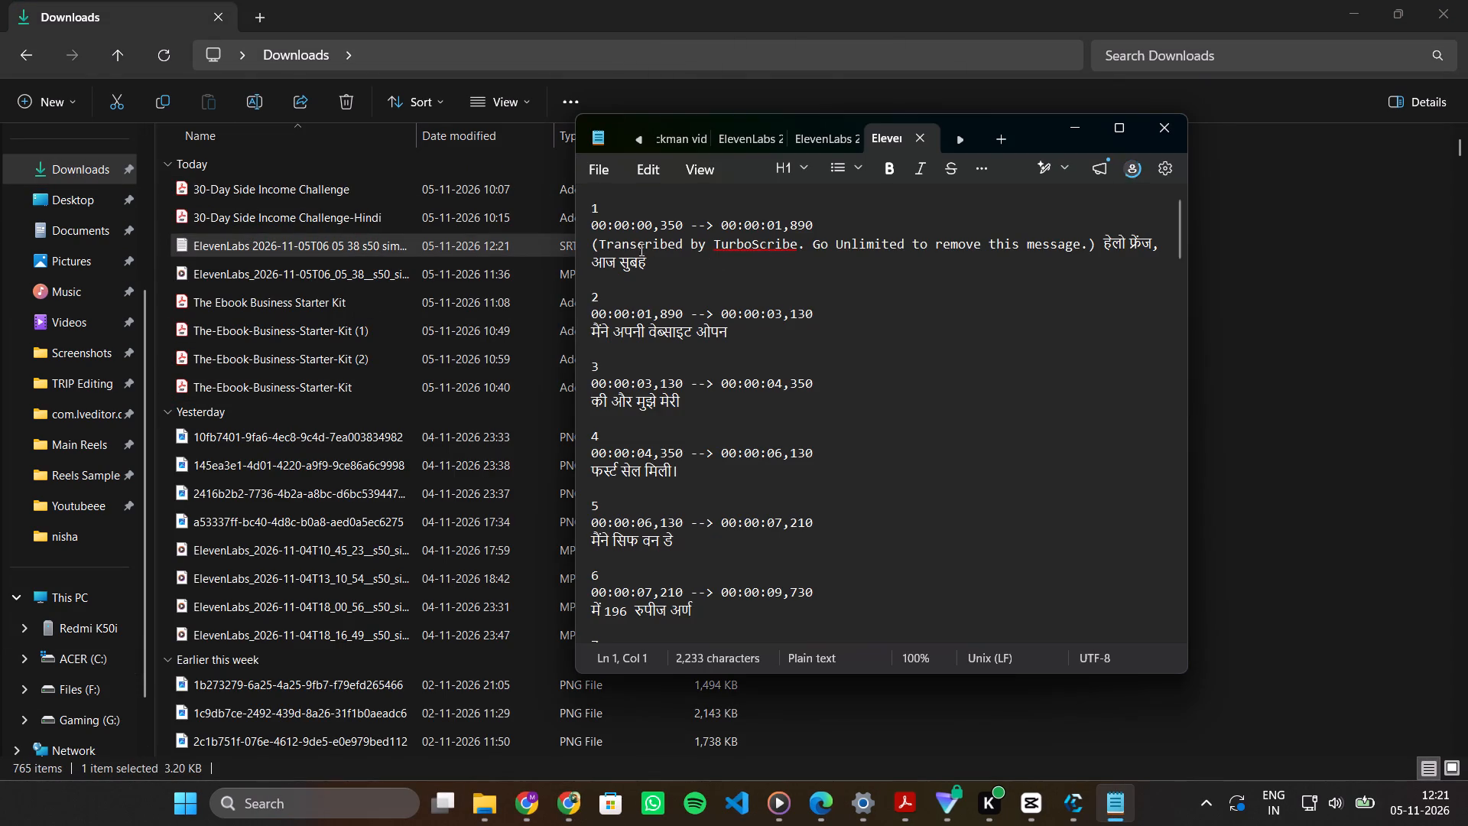
drag(1104, 242, 950, 247)
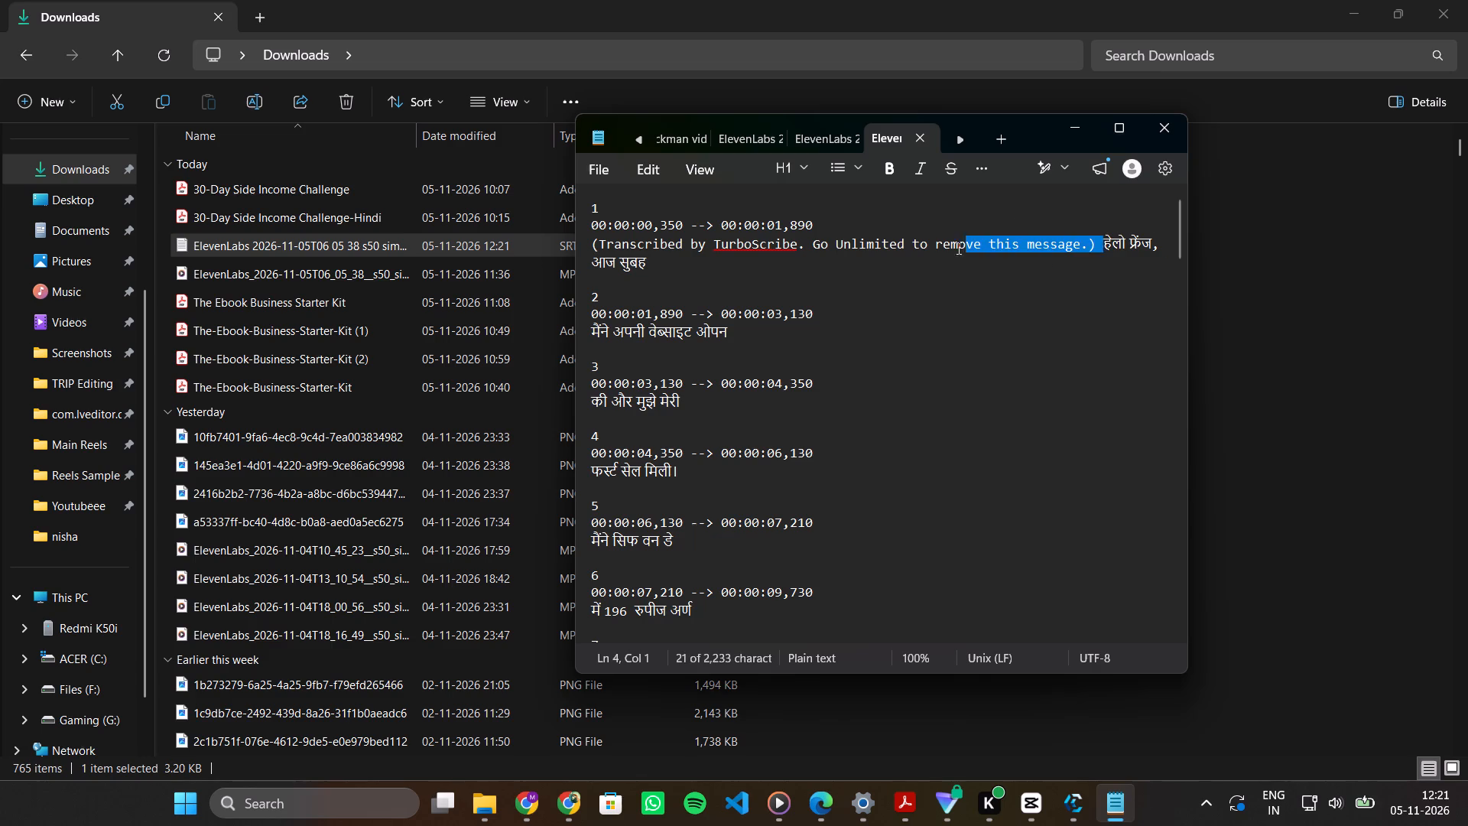
drag(950, 247, 591, 249)
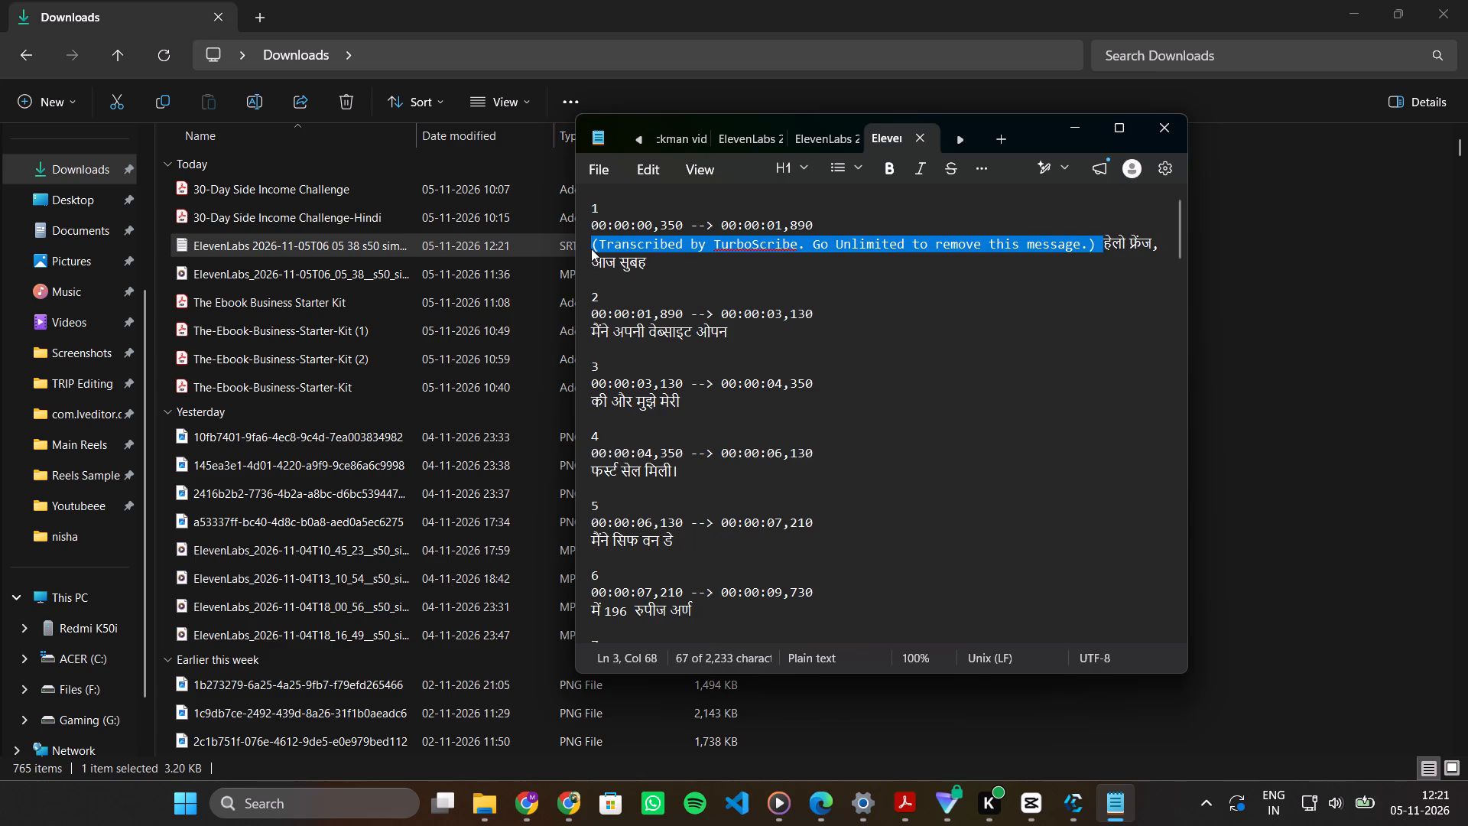
key(BackSpace)
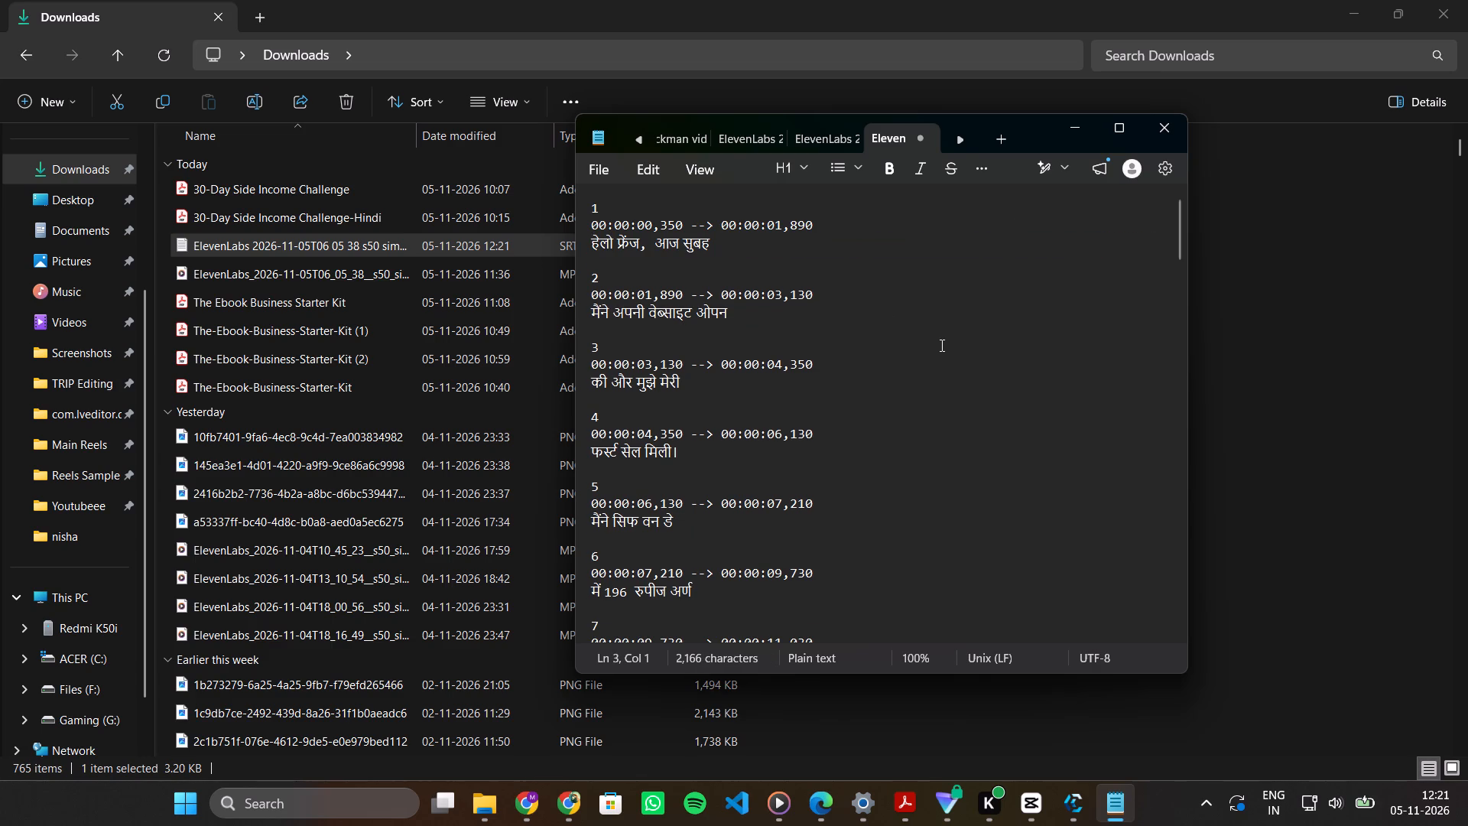
click(940, 345)
key(ctrl+a)
key(ctrl+c)
key(alt+Tab)
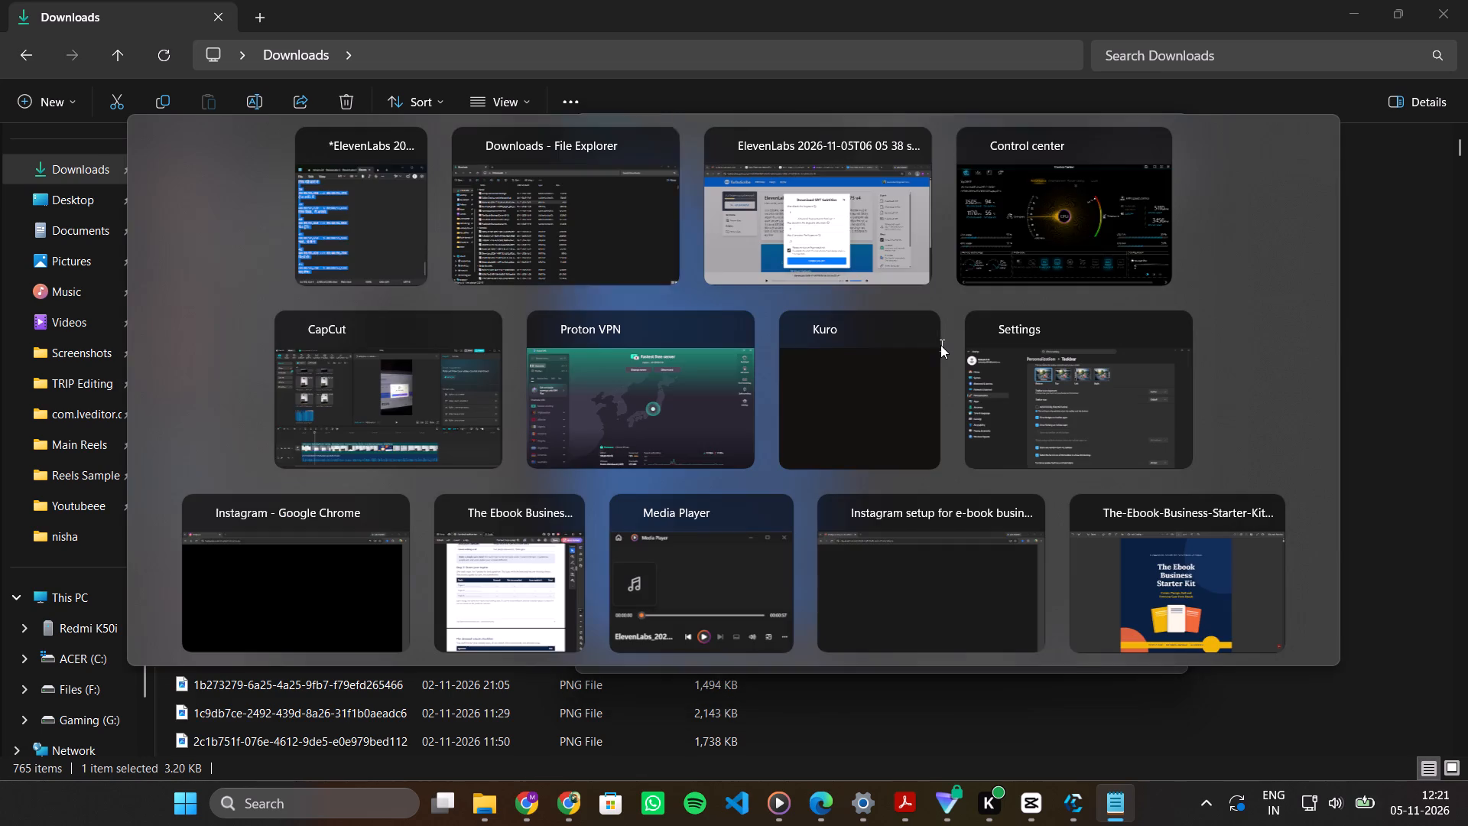
key(alt+Tab)
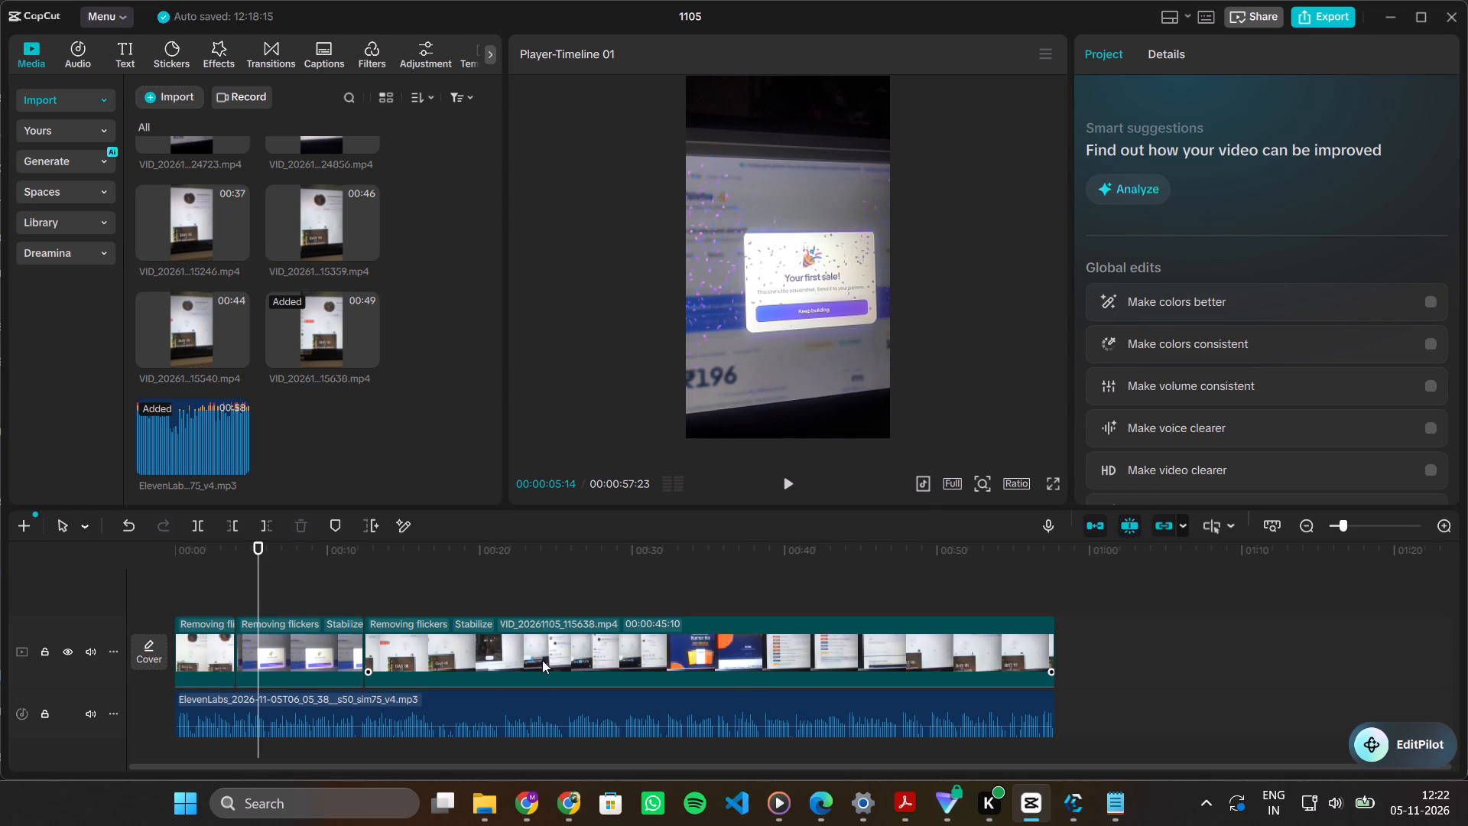
click(487, 806)
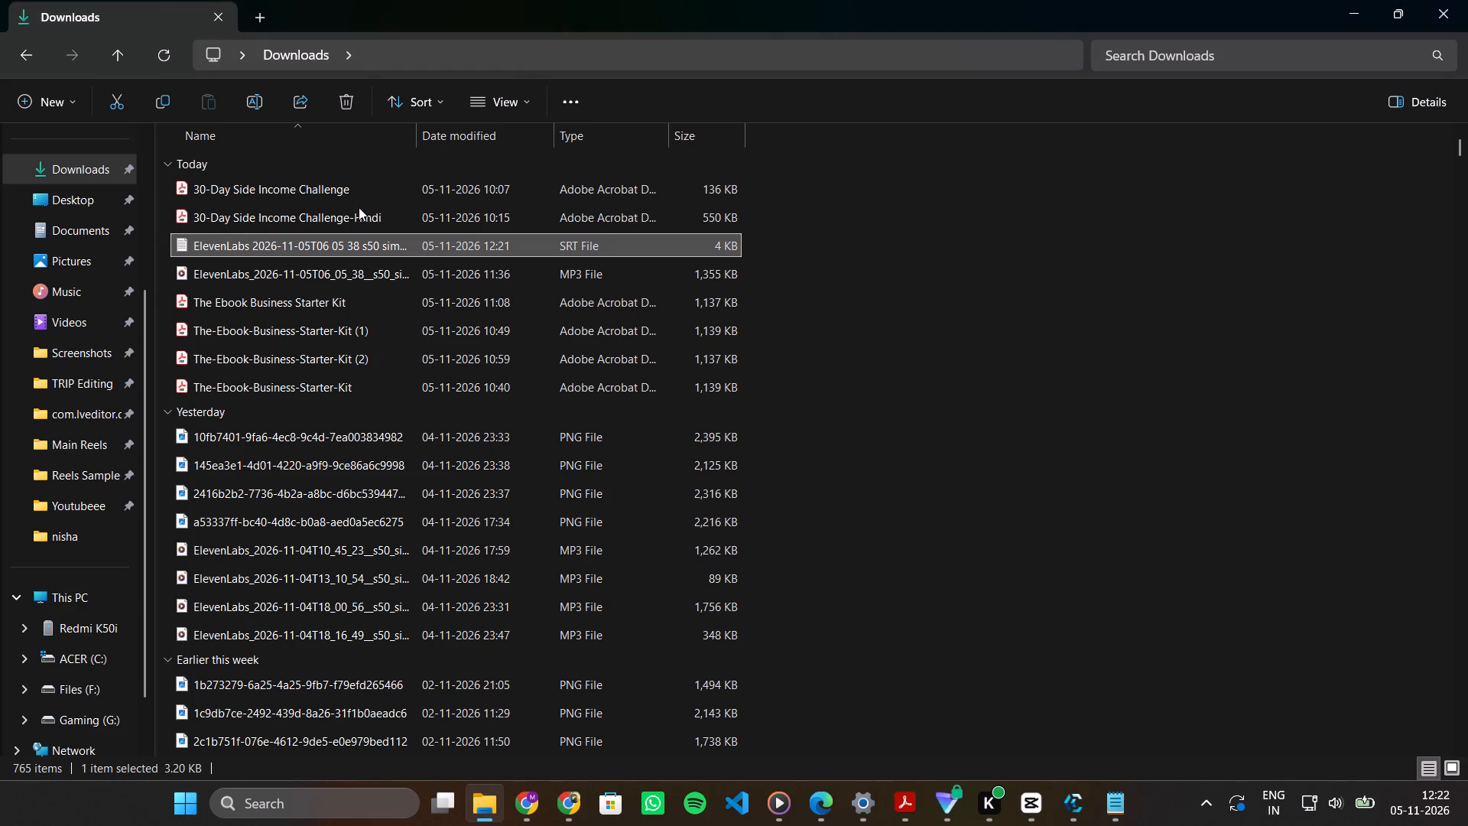
double_click(298, 249)
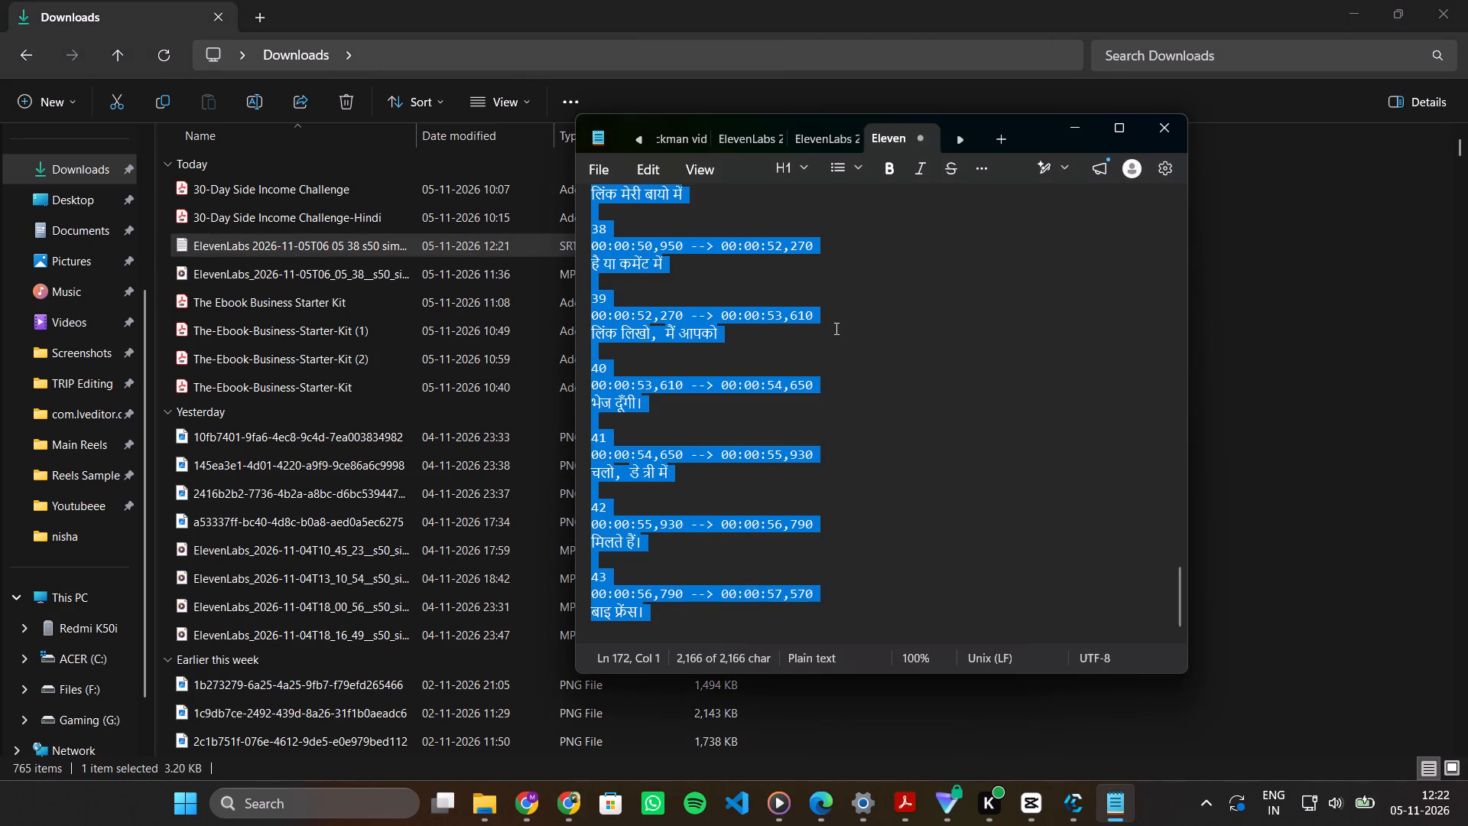
key(ctrl+v)
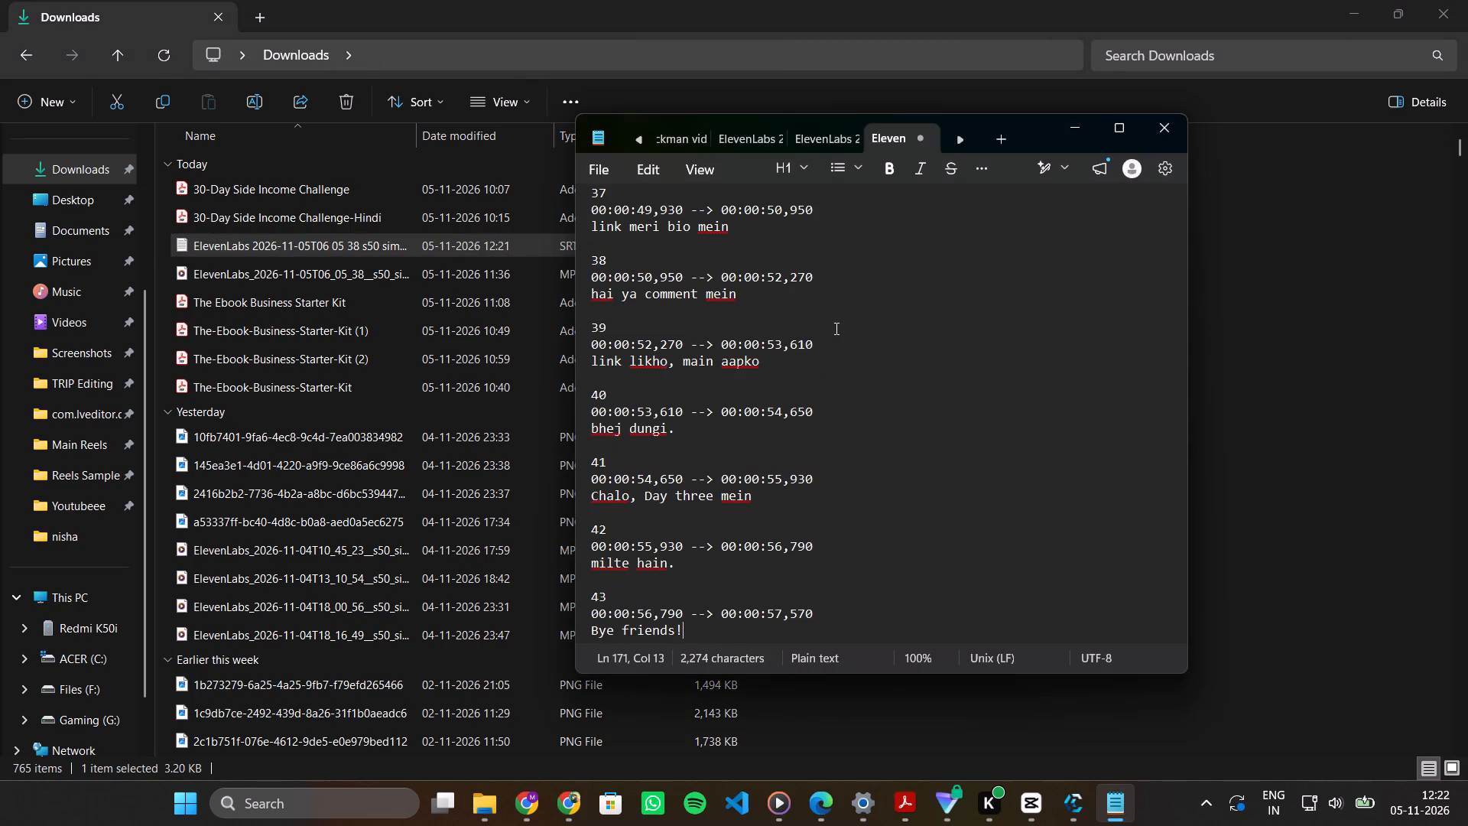
key(ctrl+s)
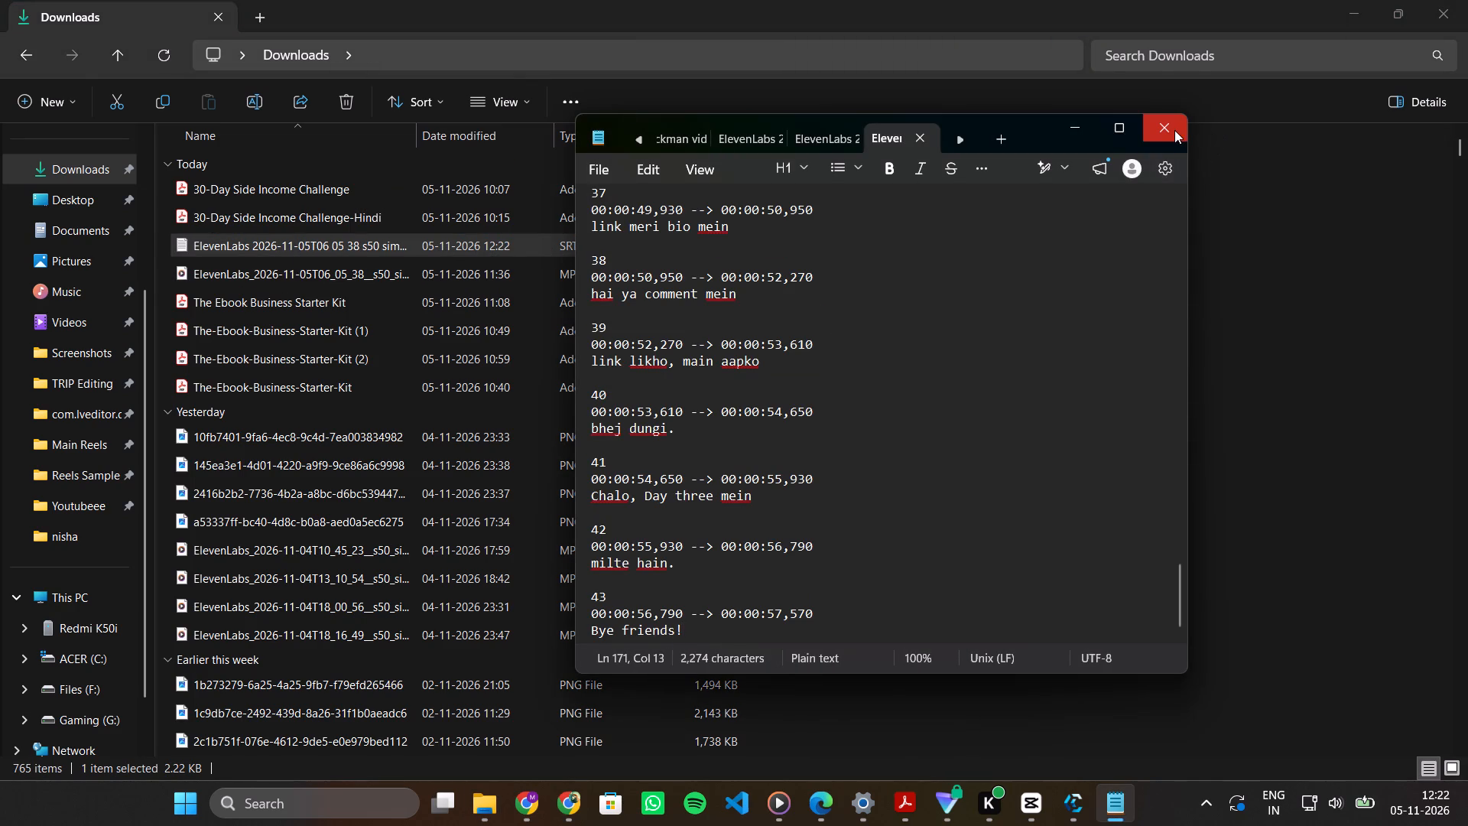
click(1174, 130)
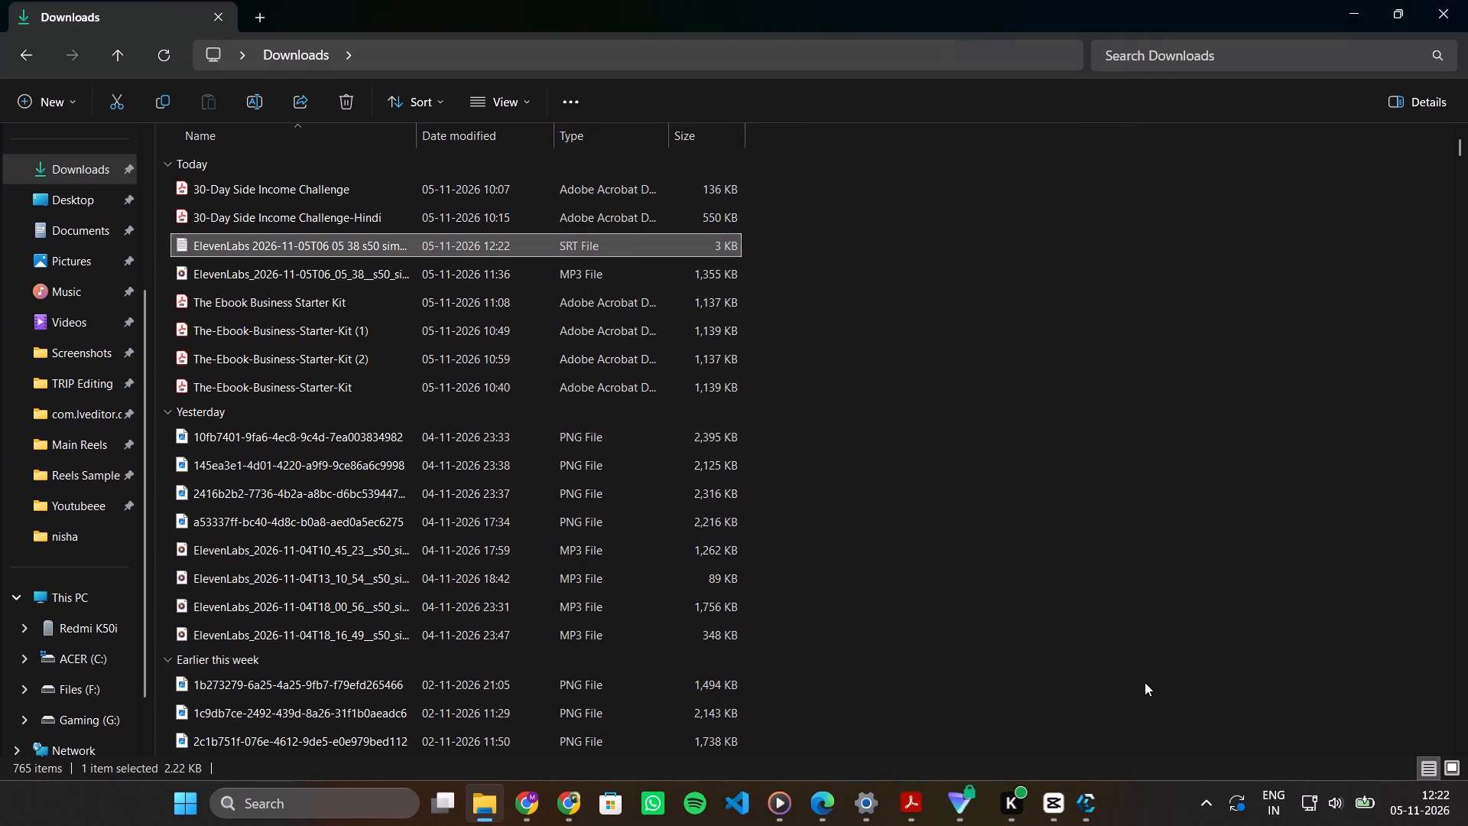
In CapCut, import the new ElevenLabs SRT file as captions and add it to the timeline from 00:00:00:00.
click(1079, 798)
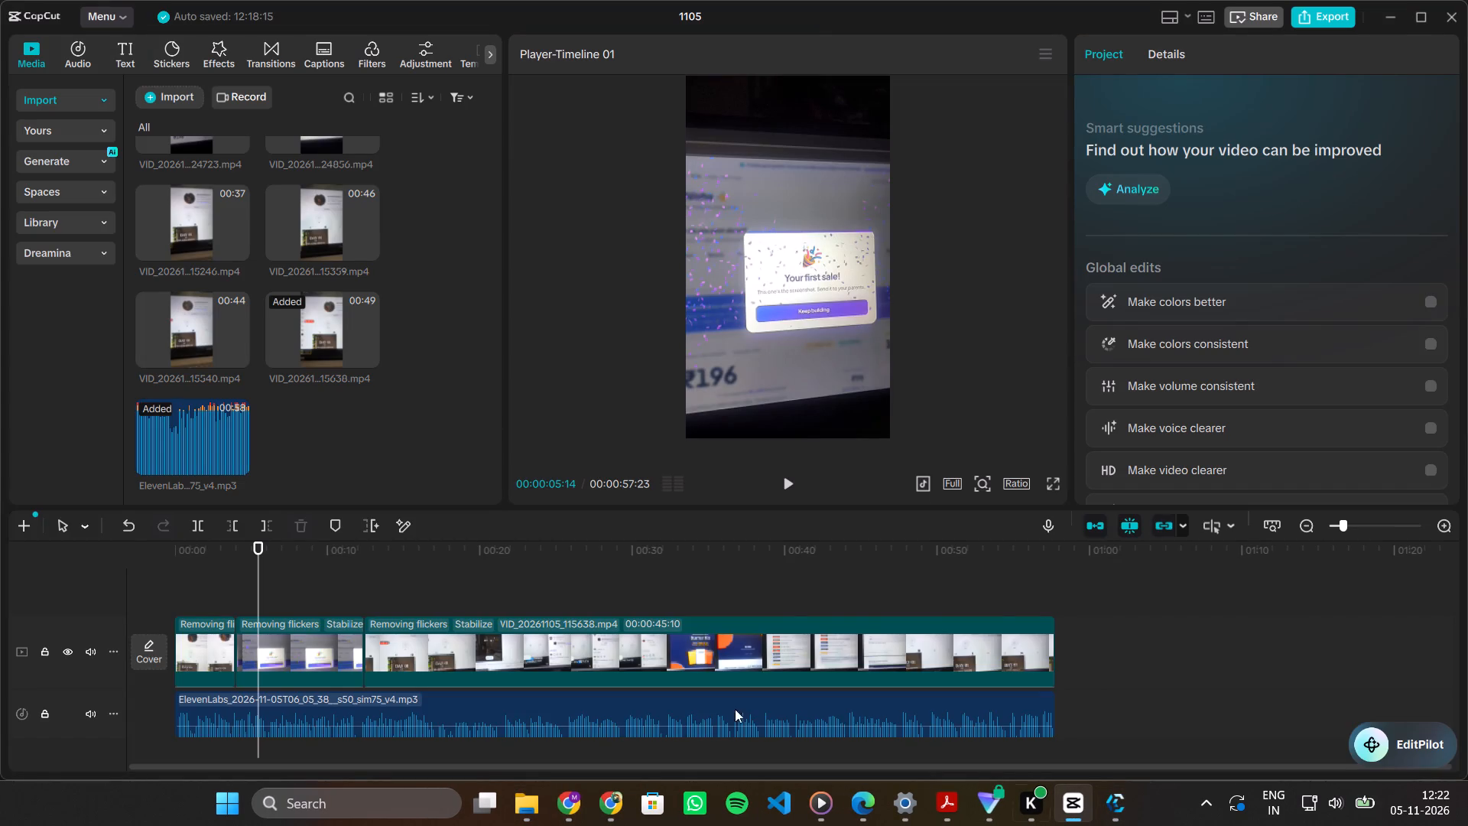
drag(255, 577, 106, 571)
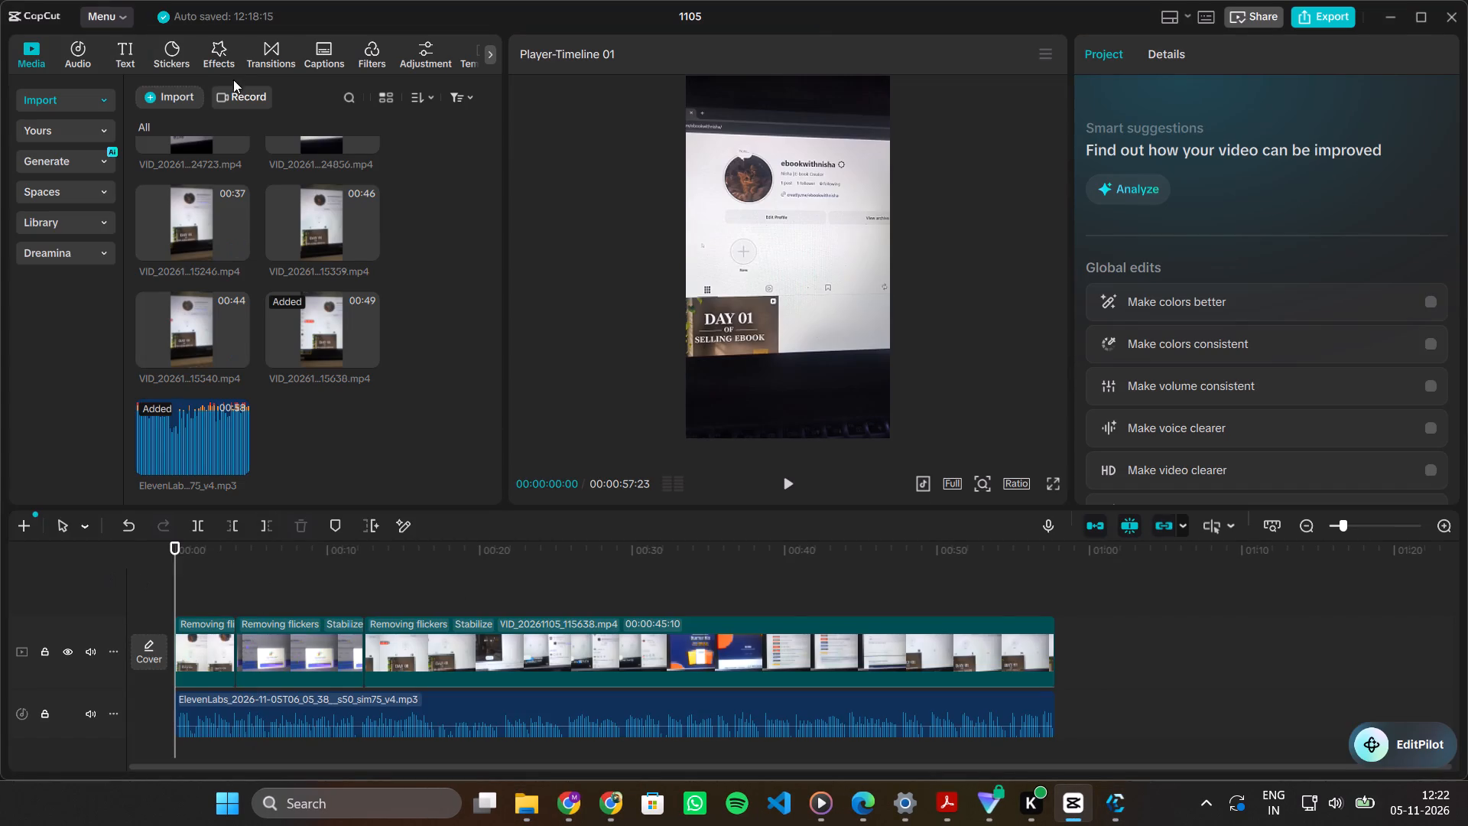
click(167, 99)
click(167, 99)
click(320, 50)
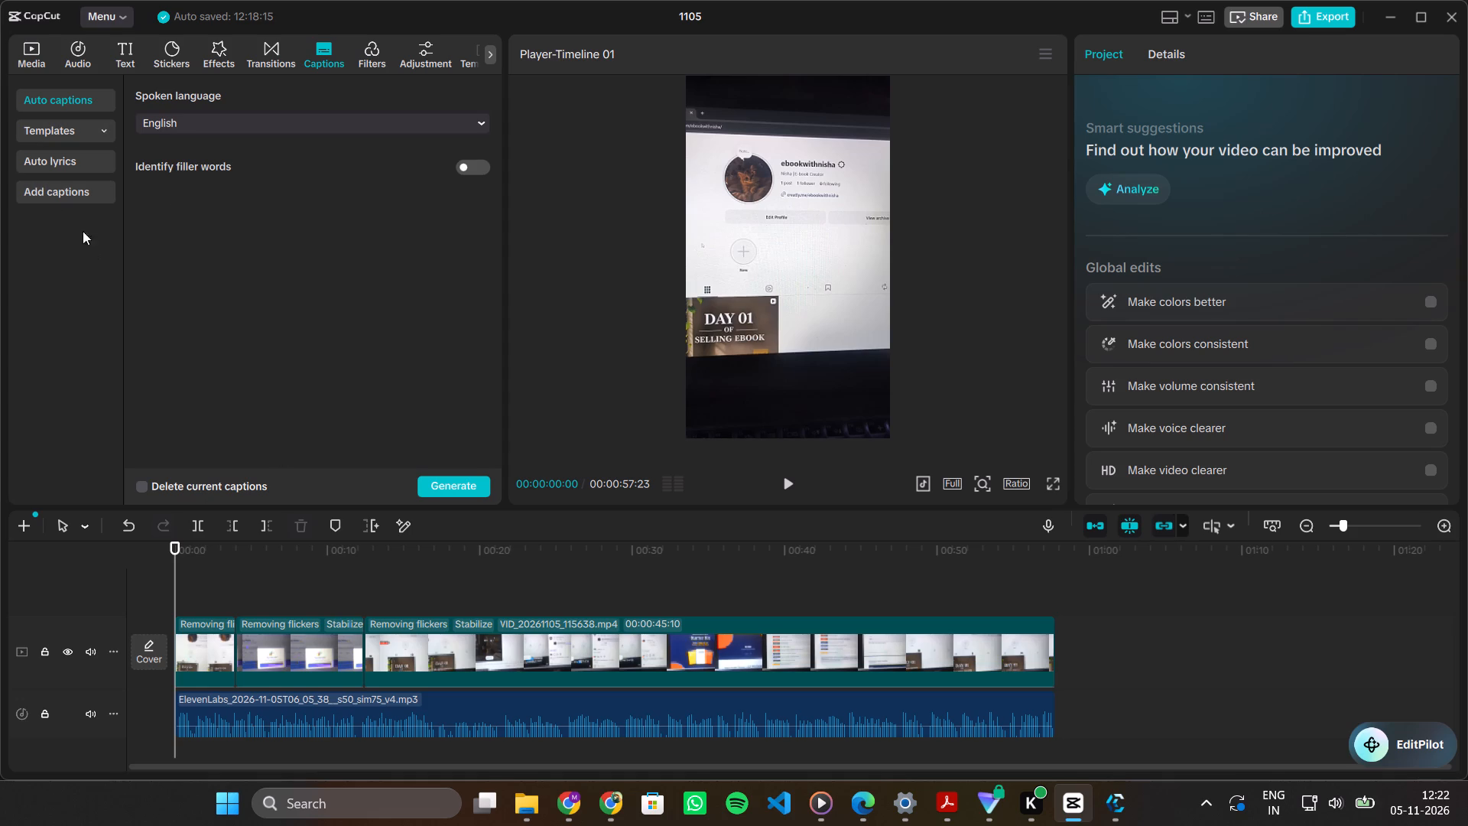
click(65, 201)
click(355, 155)
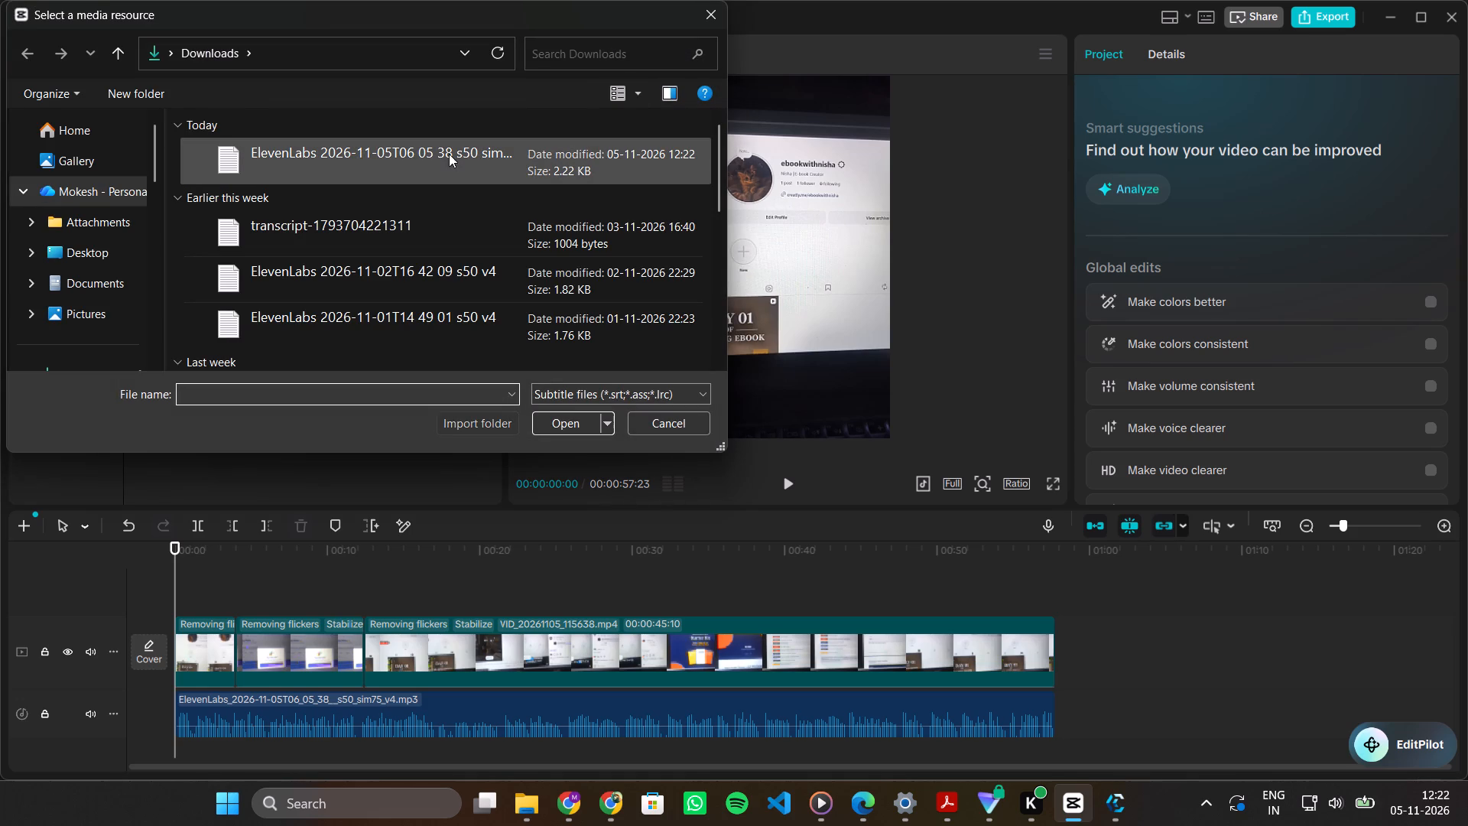
click(316, 164)
click(565, 421)
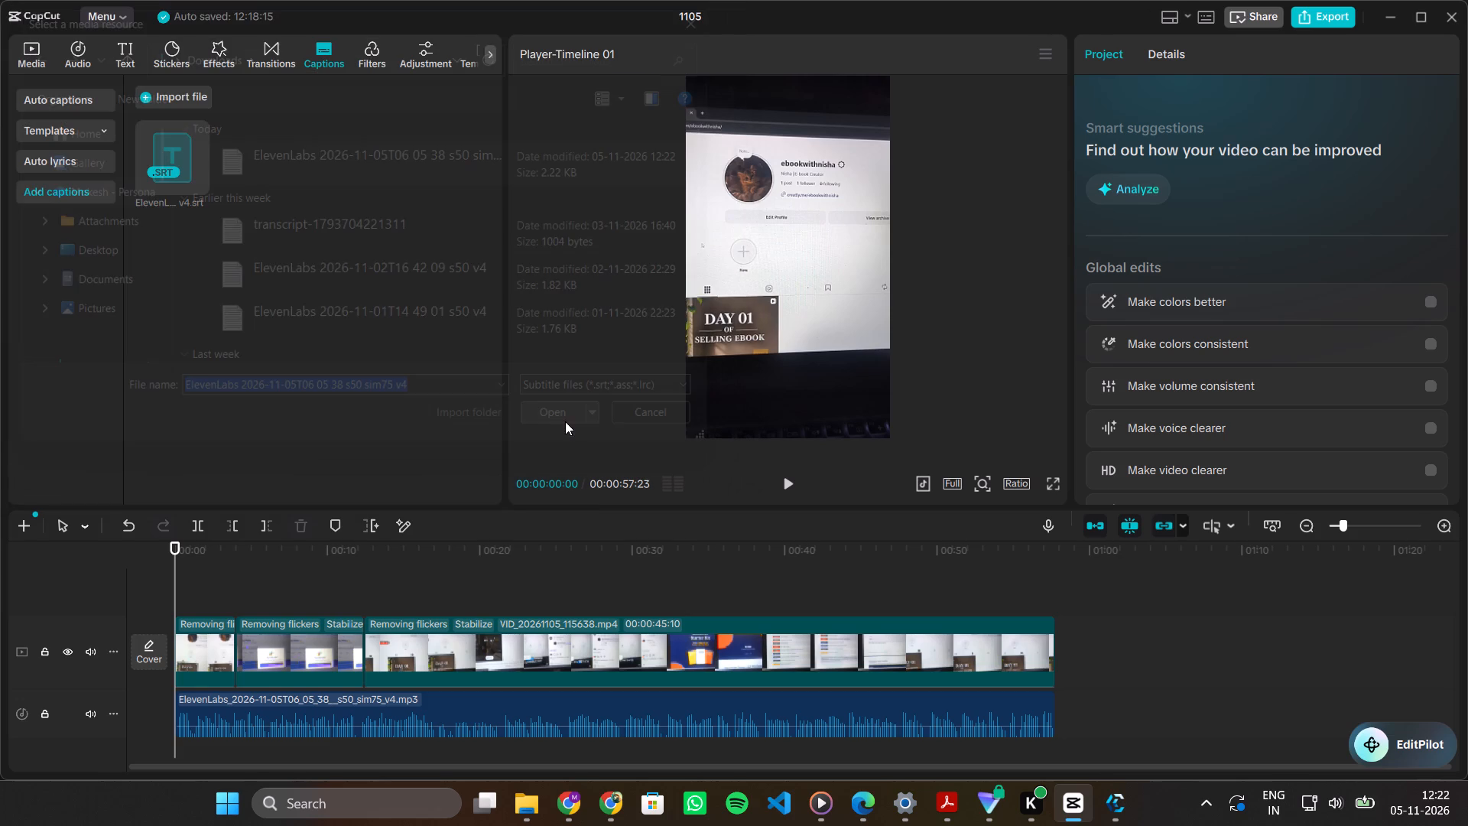
click(192, 181)
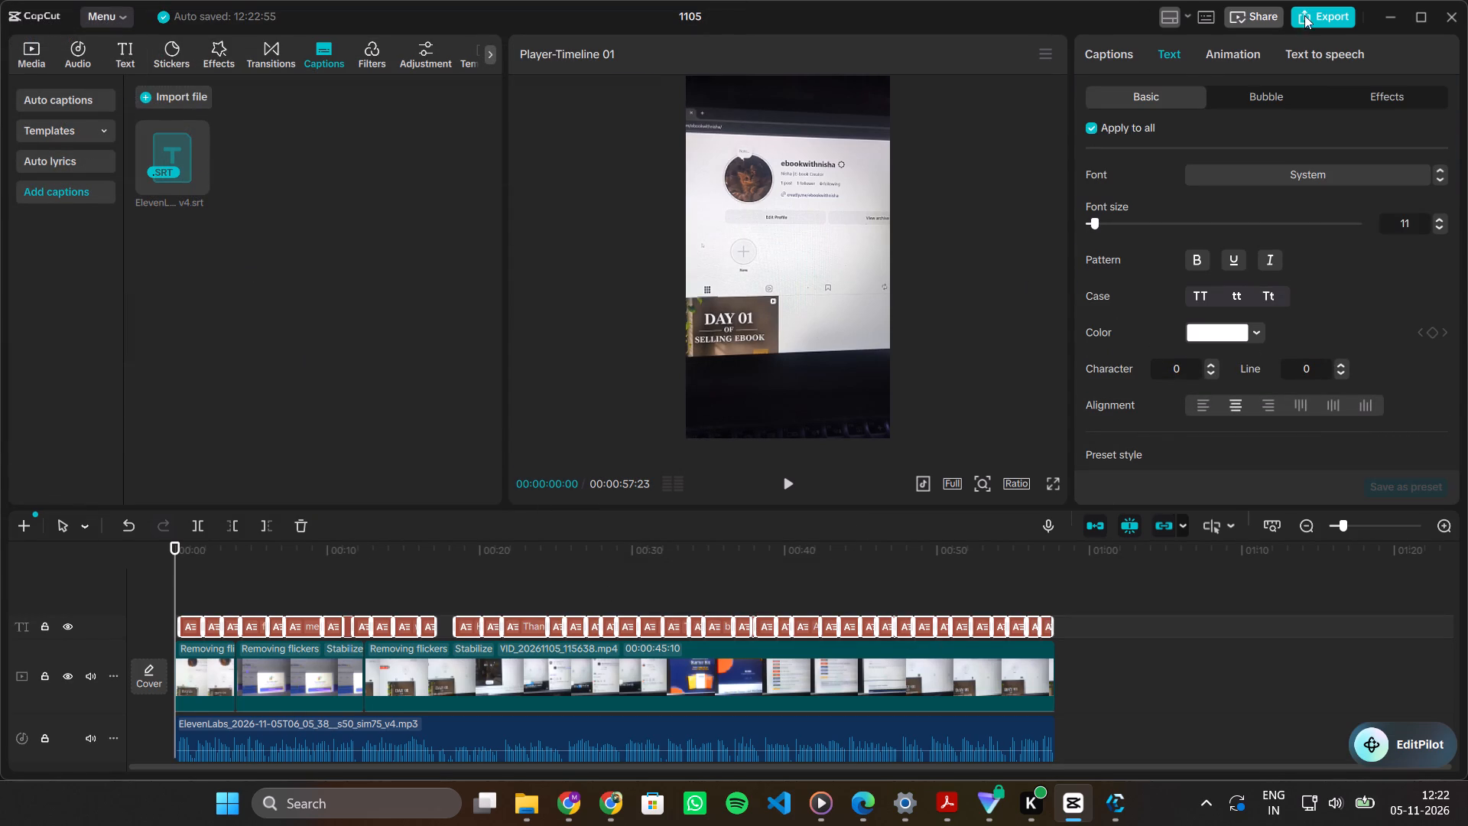
Generate auto captions for the timeline with English as the spoken language, keeping the current captions.
click(69, 156)
click(70, 123)
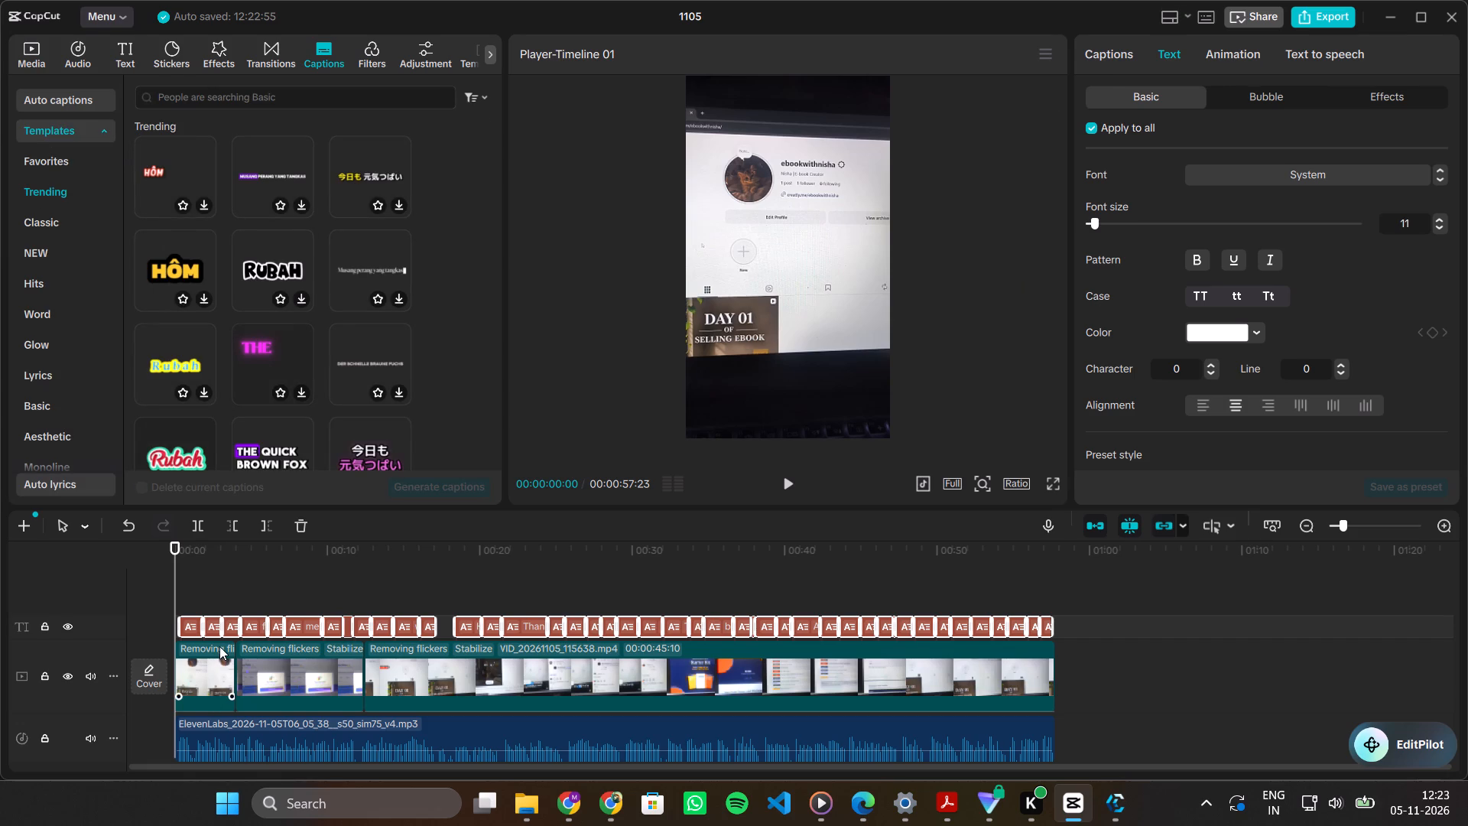
ctrl+scroll(219, 646, up, 13)
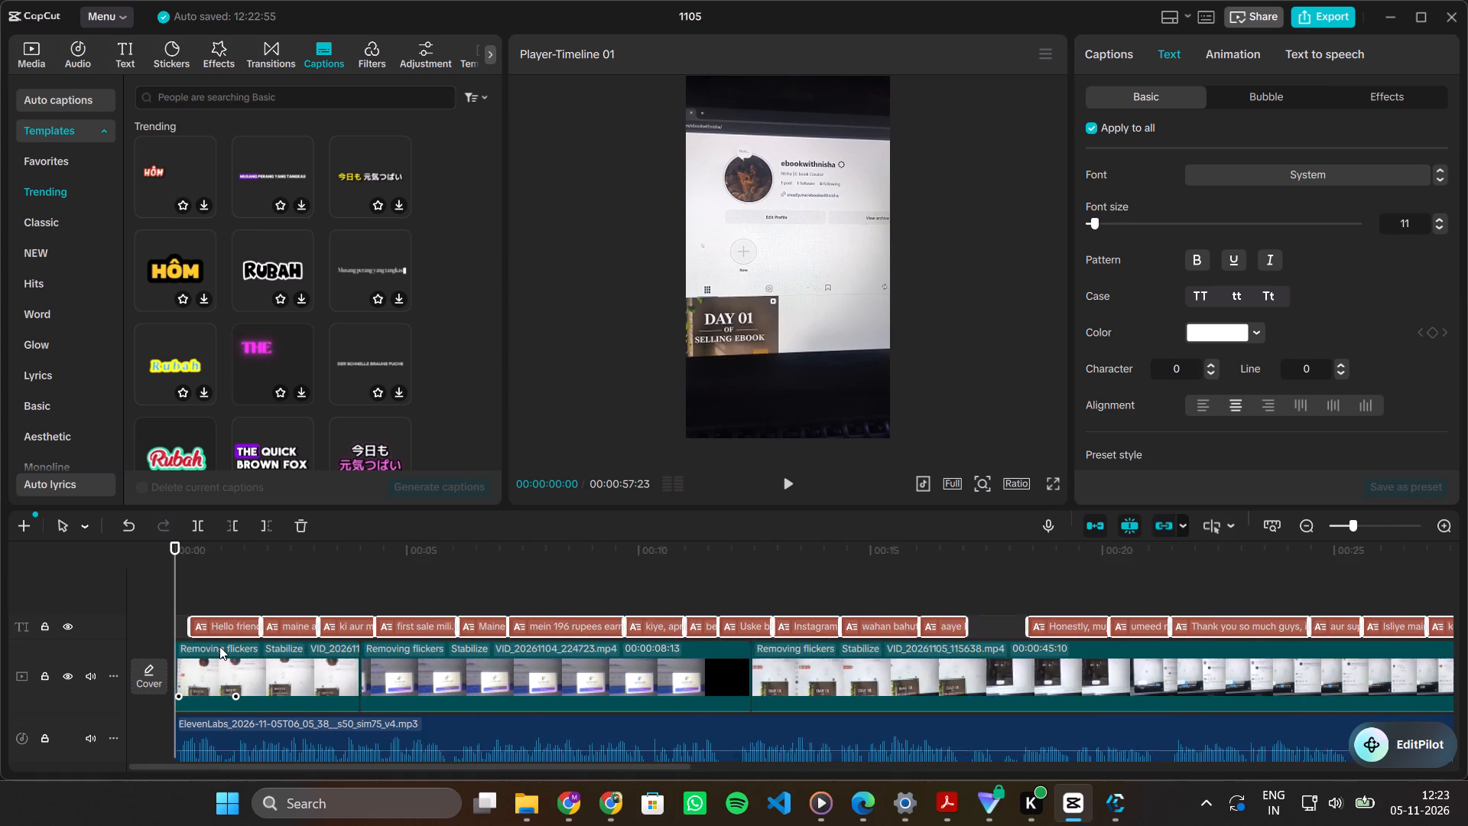
ctrl+scroll(219, 646, up, 15)
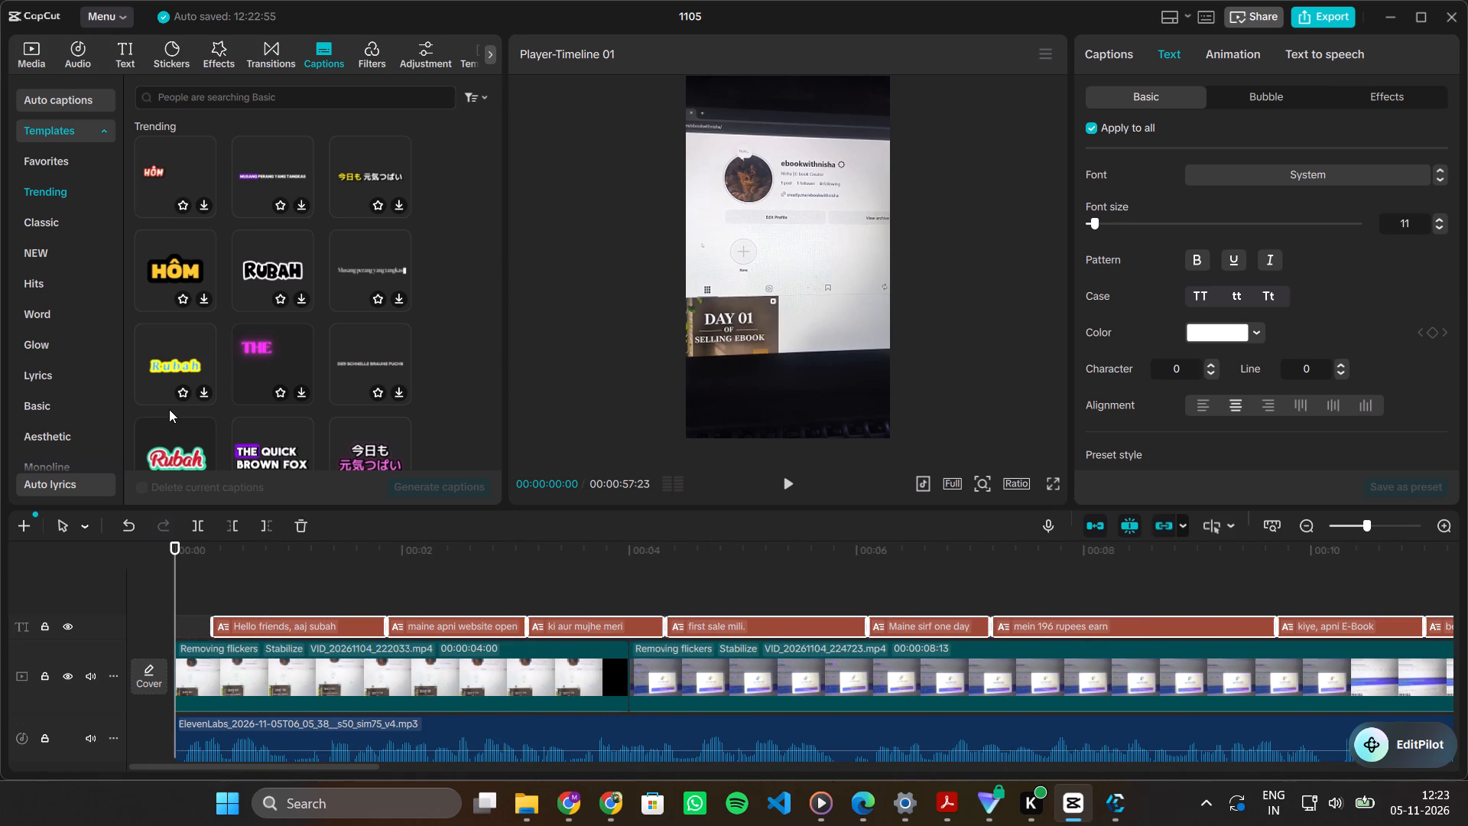
click(53, 95)
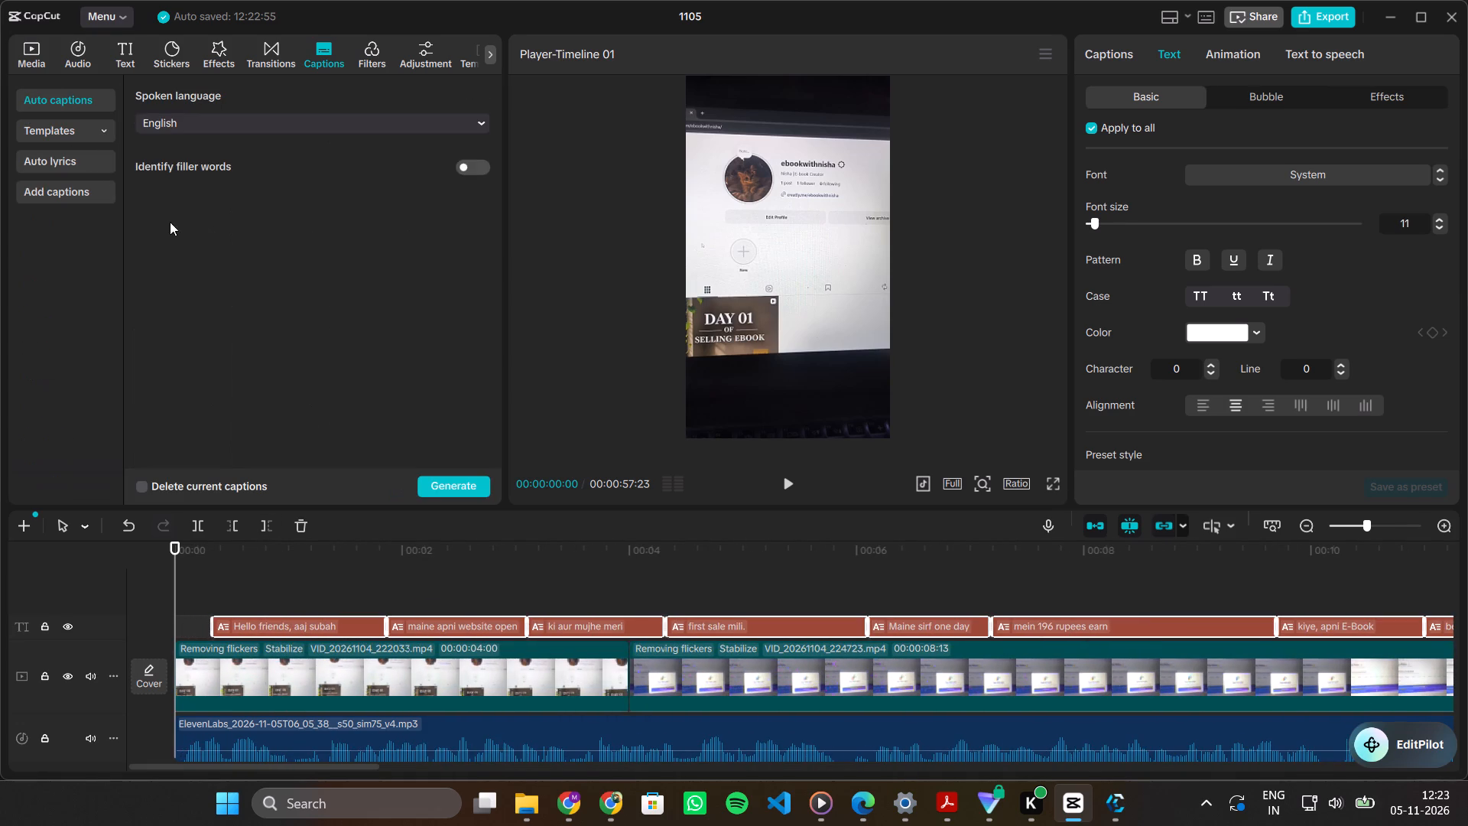
click(430, 483)
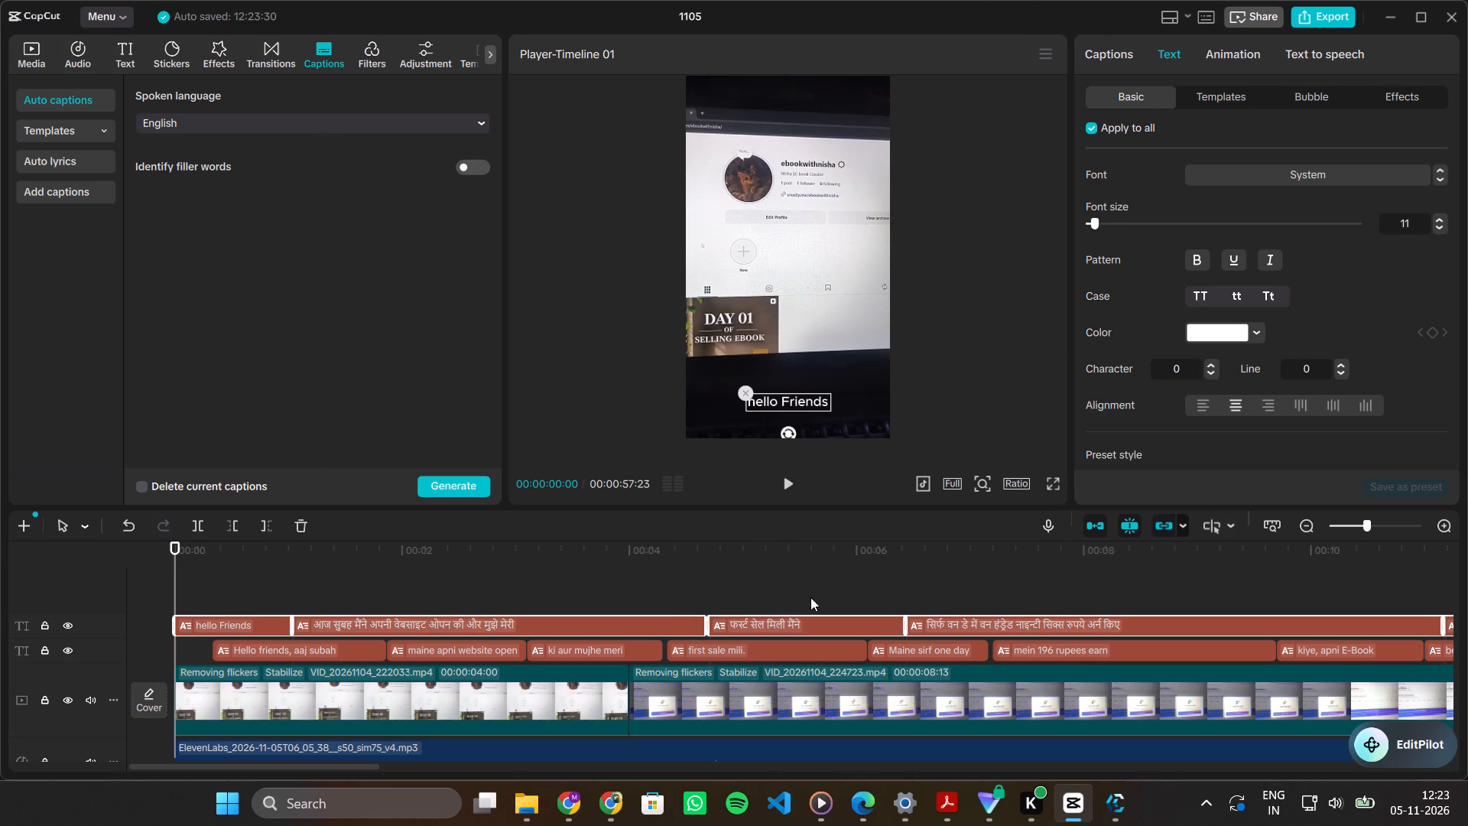
Open the filler-word removal view of the captions, examine the transcribed words, and leave it without removing any.
click(1113, 58)
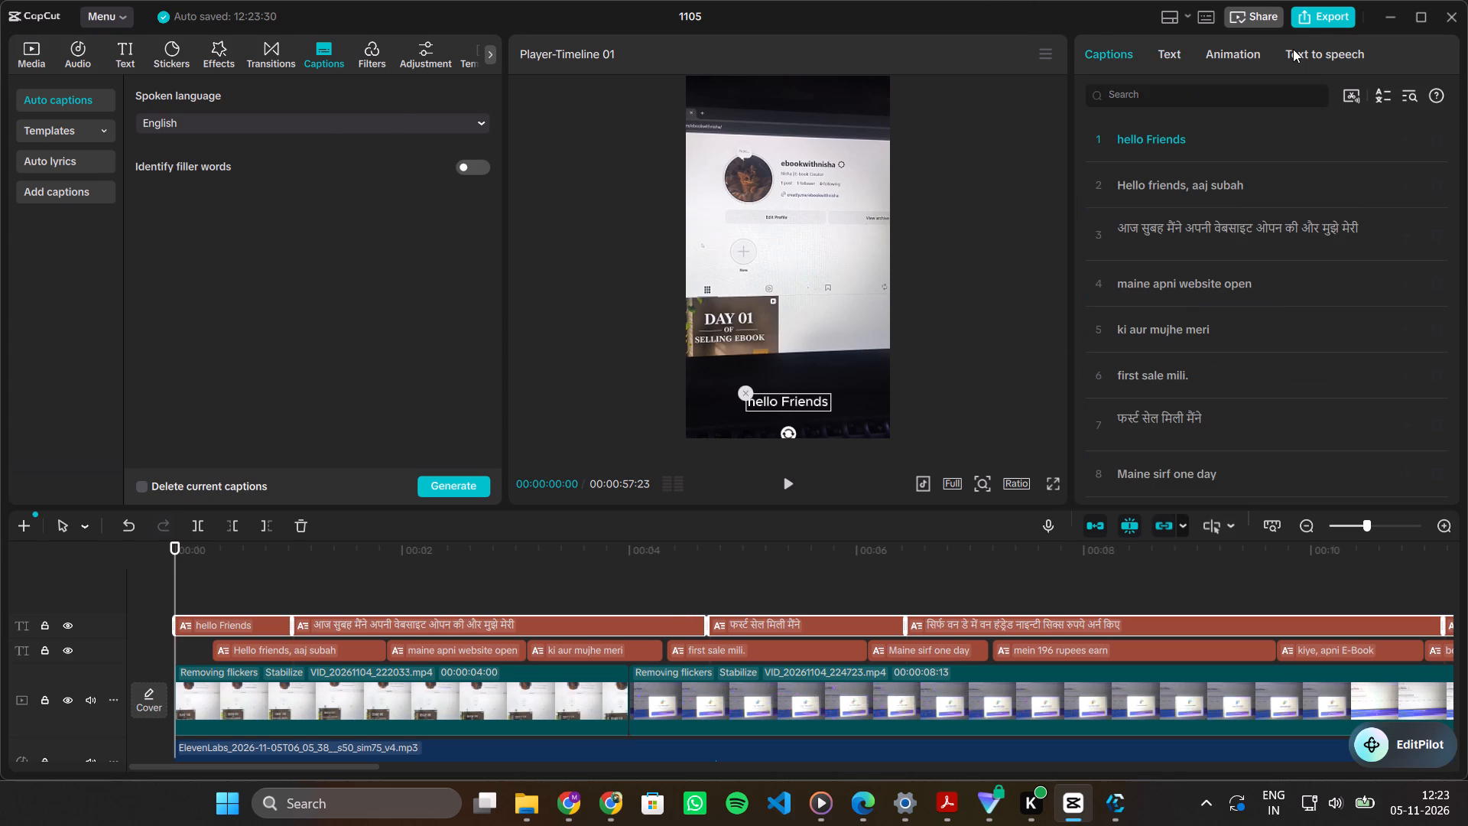
click(1350, 96)
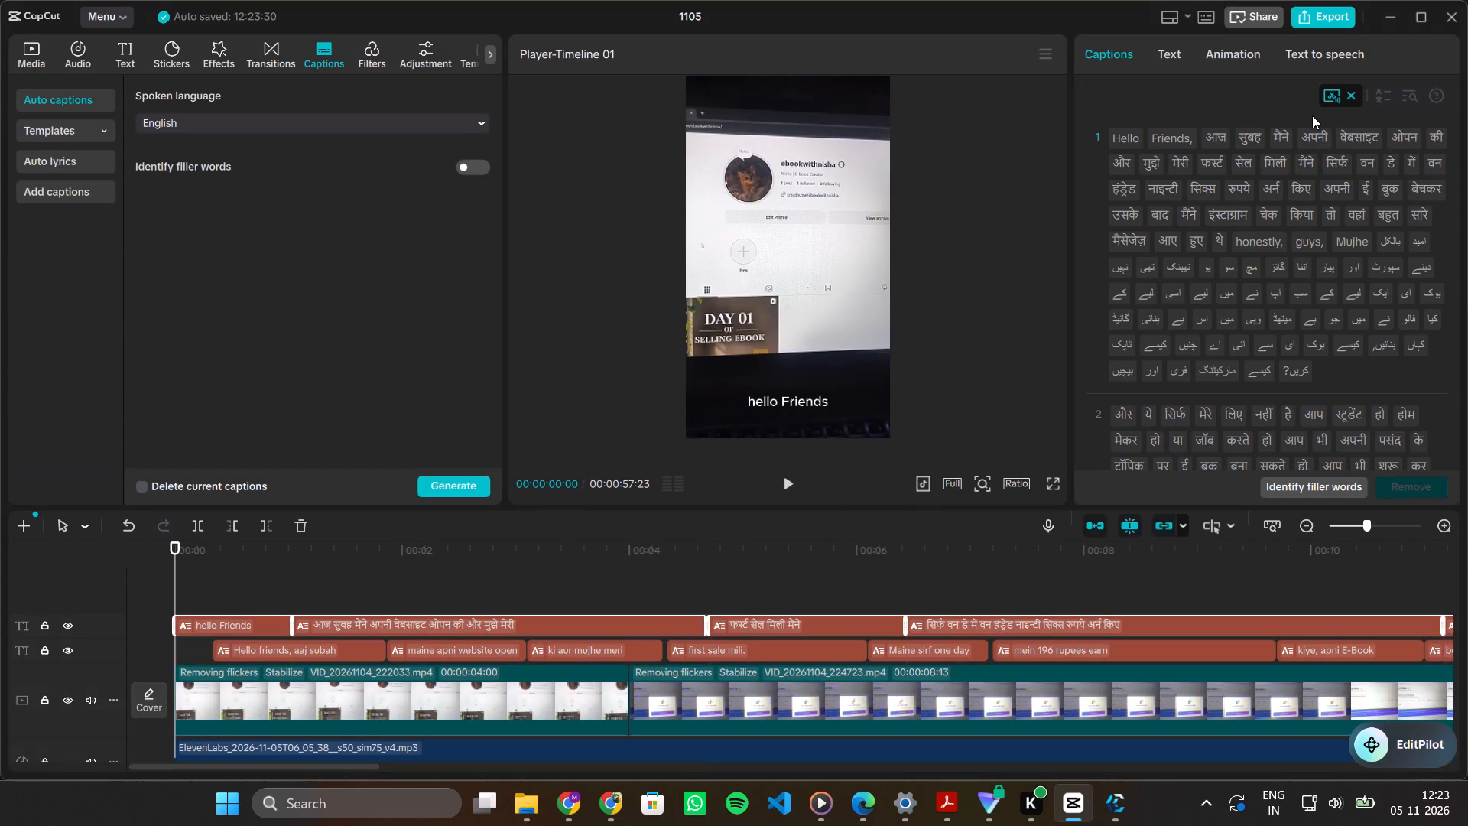
click(1303, 239)
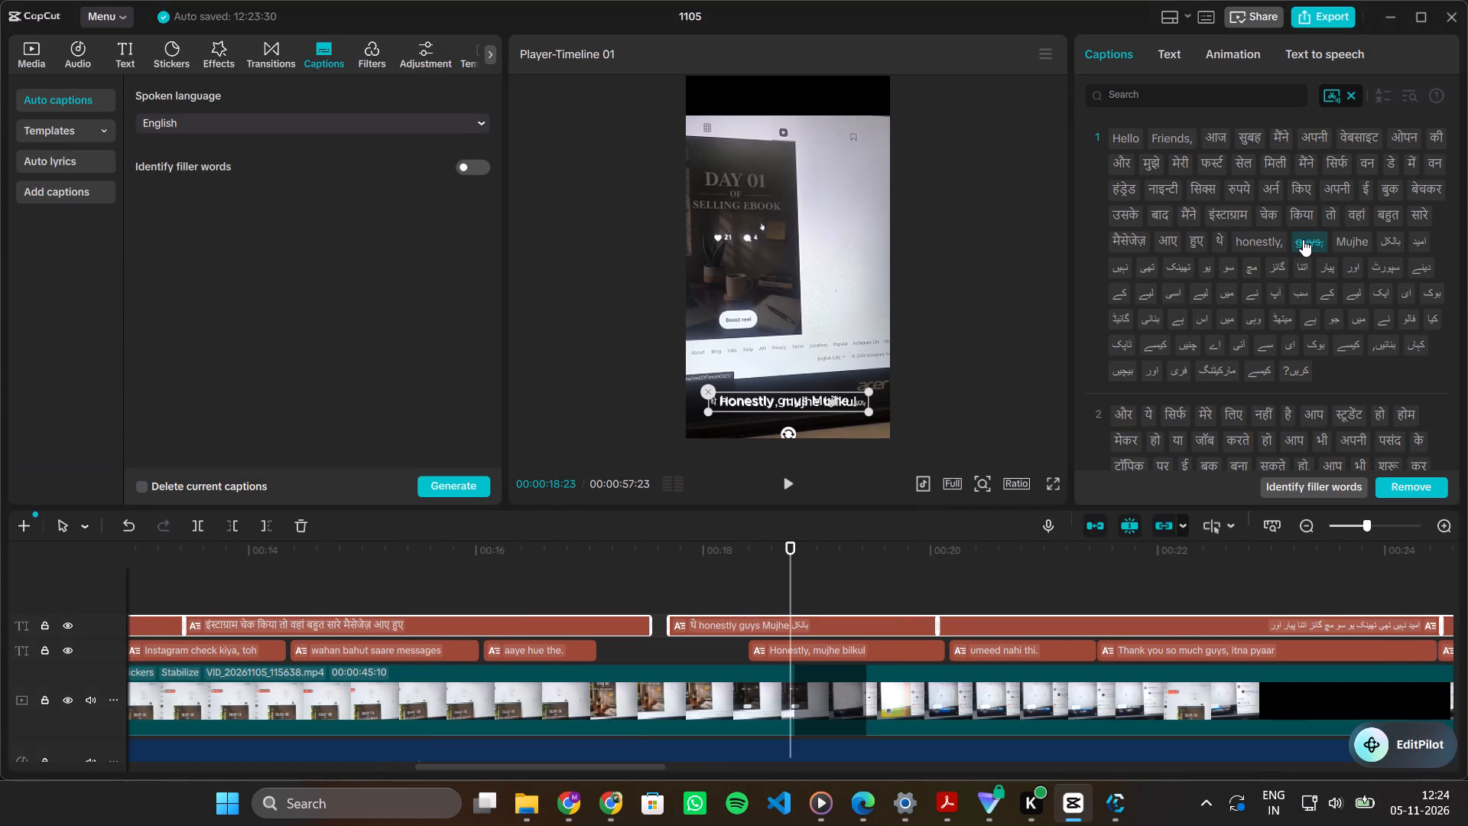
click(1303, 239)
scroll(1349, 352, down, 8)
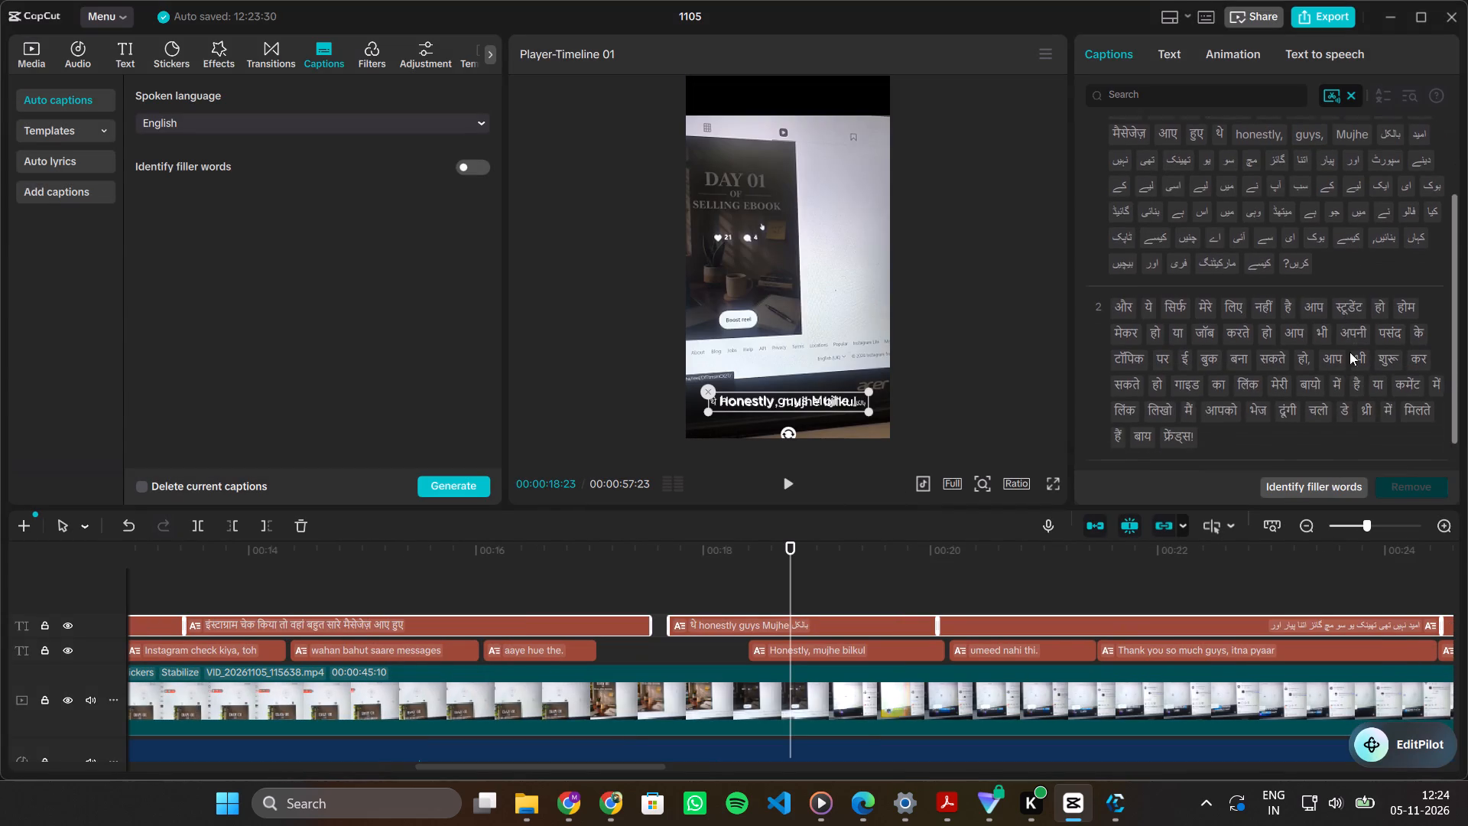
scroll(1349, 352, down, 9)
scroll(1349, 352, down, 18)
scroll(1349, 352, up, 7)
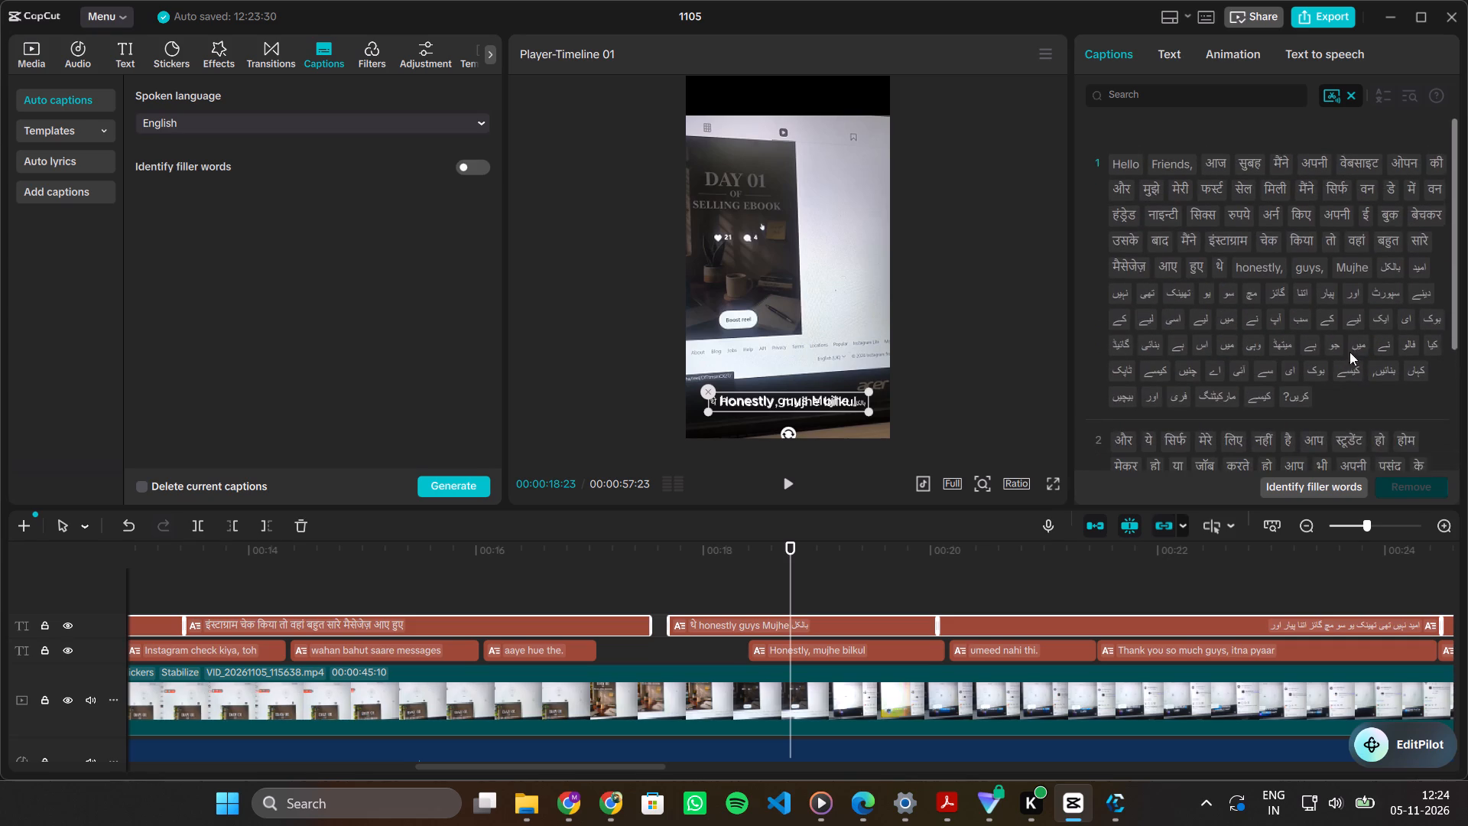
scroll(1349, 352, up, 1)
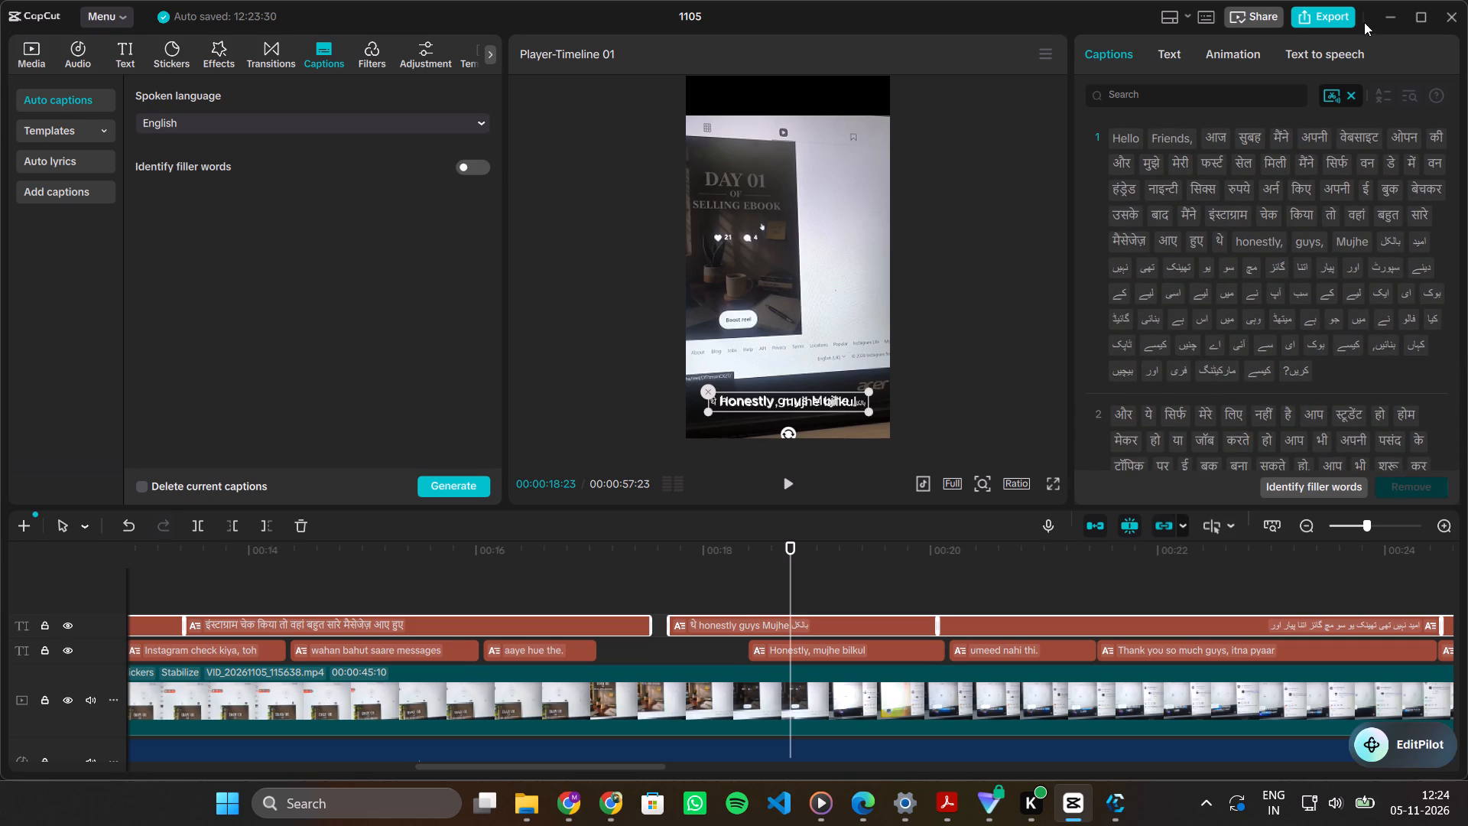
ctrl+scroll(728, 656, down, 2)
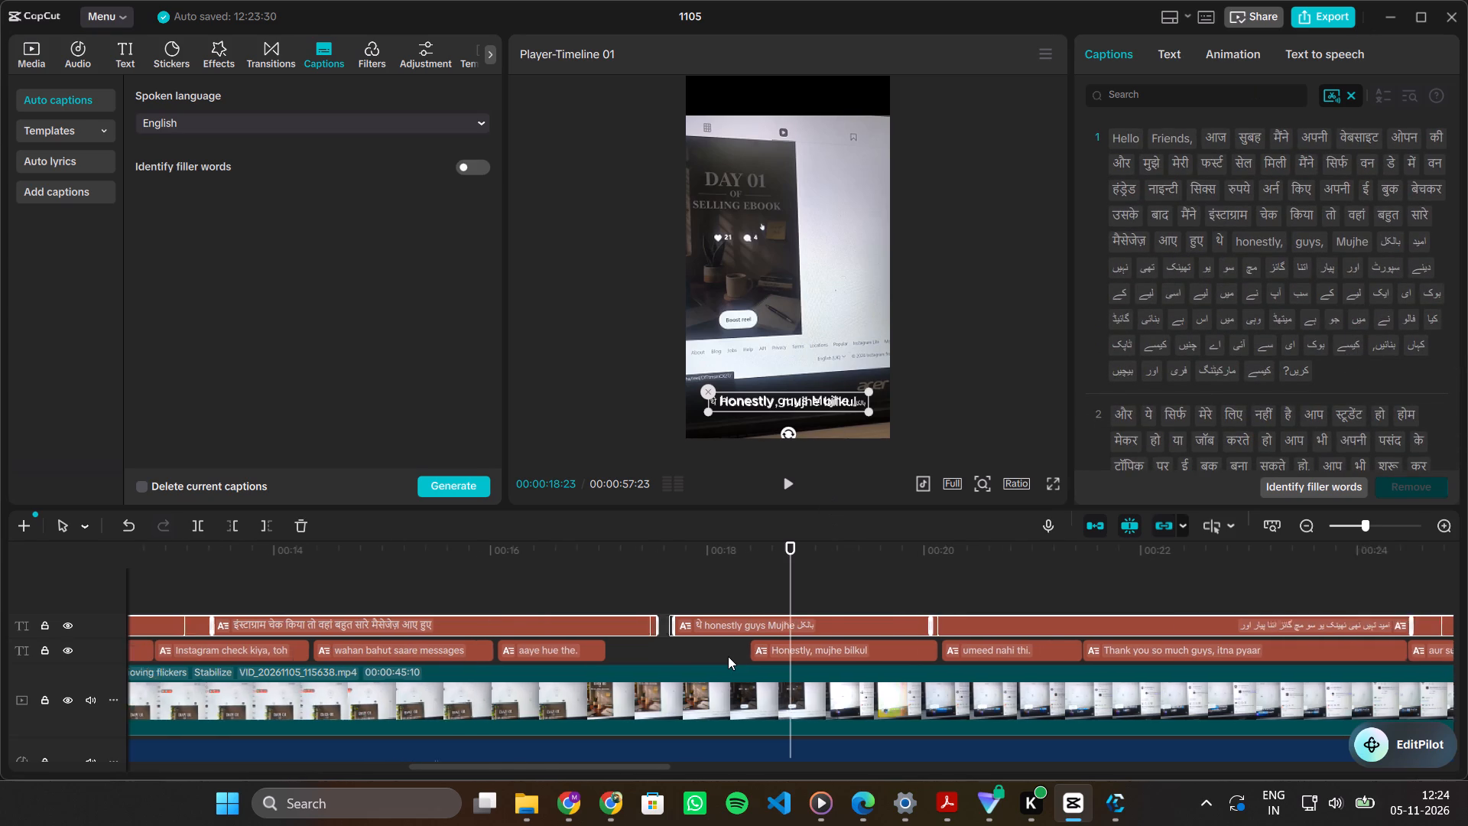
ctrl+scroll(728, 656, down, 6)
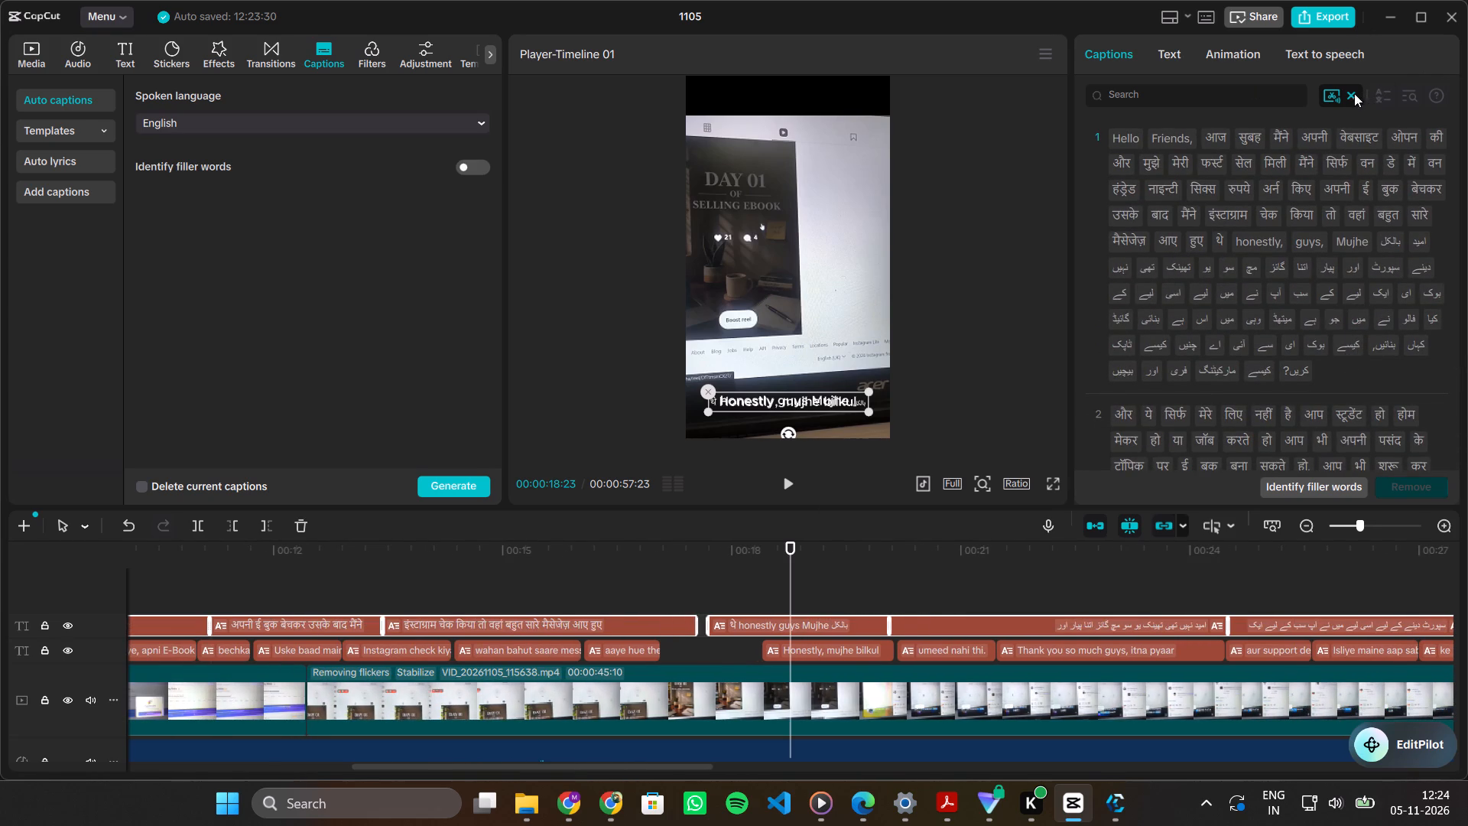
click(1349, 93)
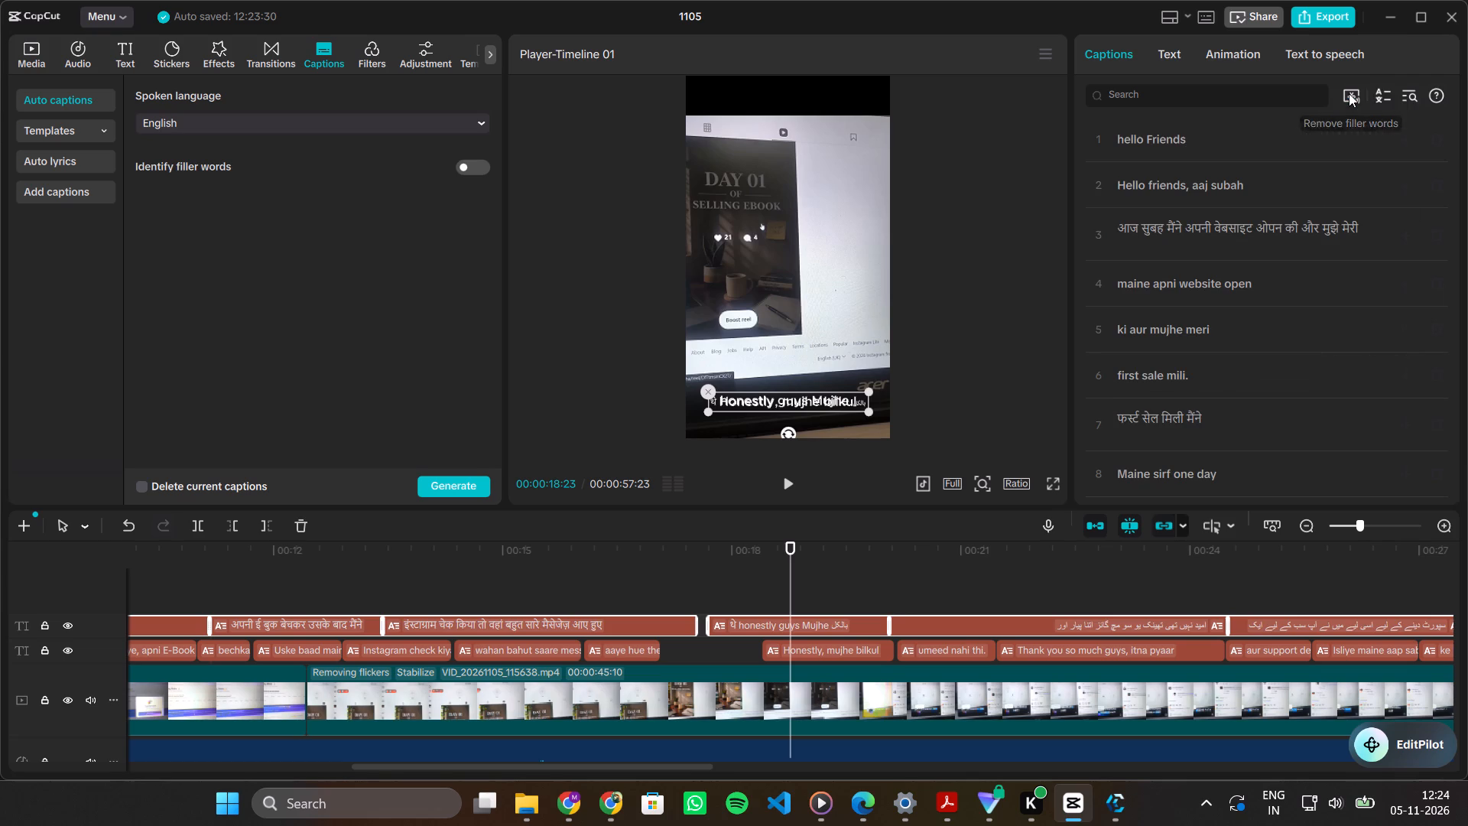
Generate bilingual captions translated to English.
click(1382, 92)
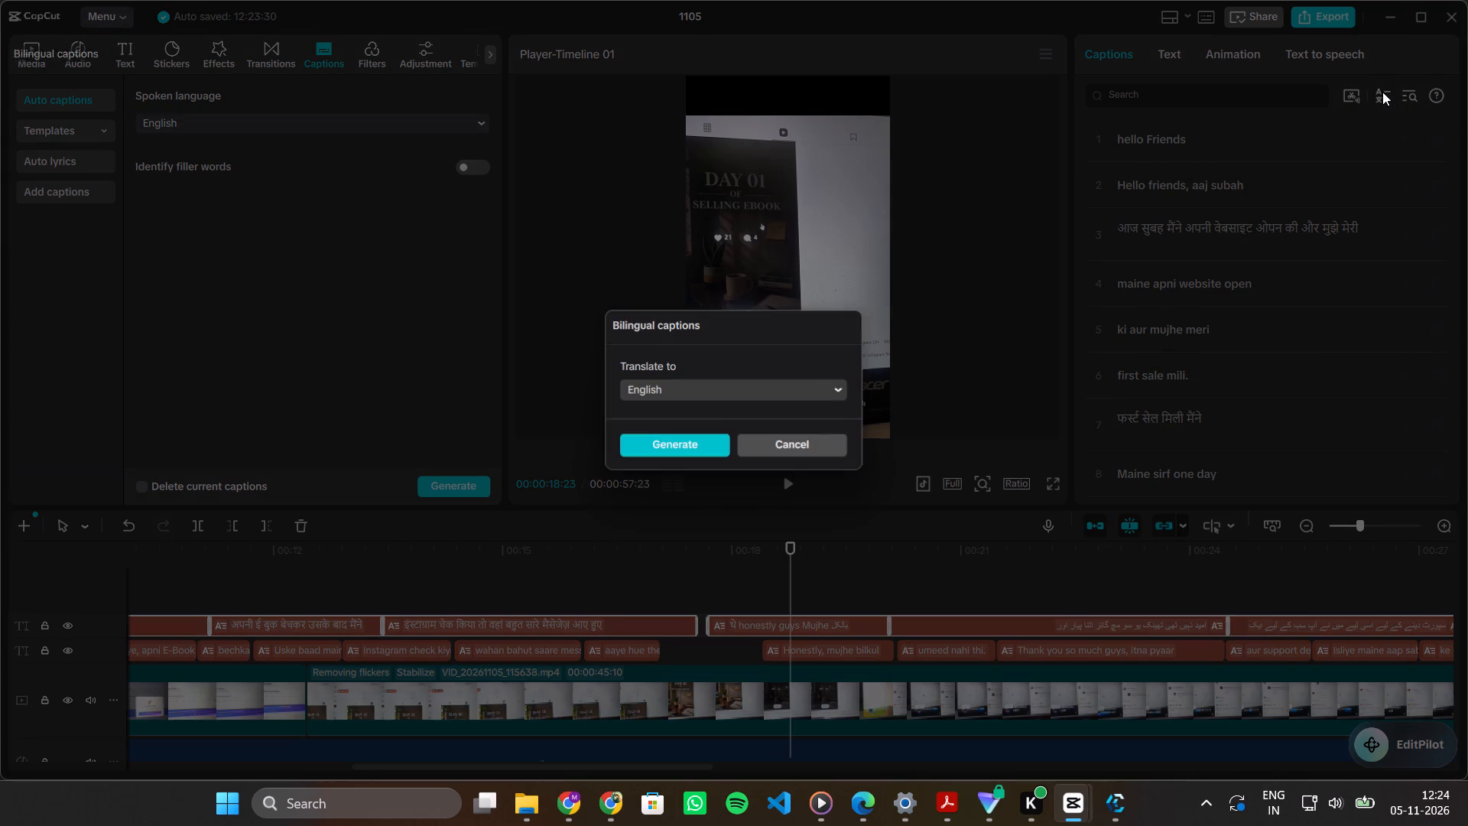
click(693, 444)
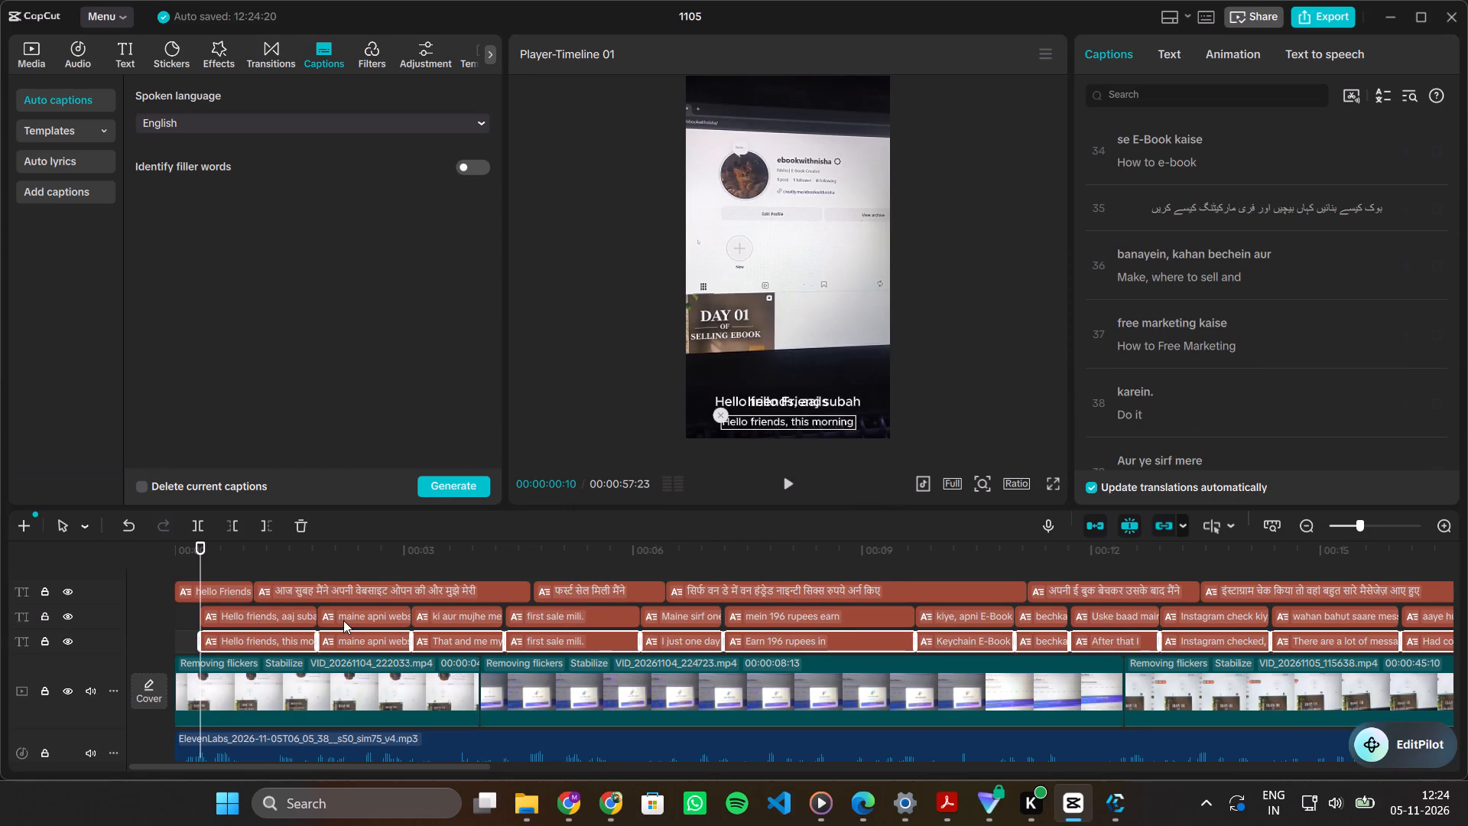
ctrl+scroll(343, 620, down, 19)
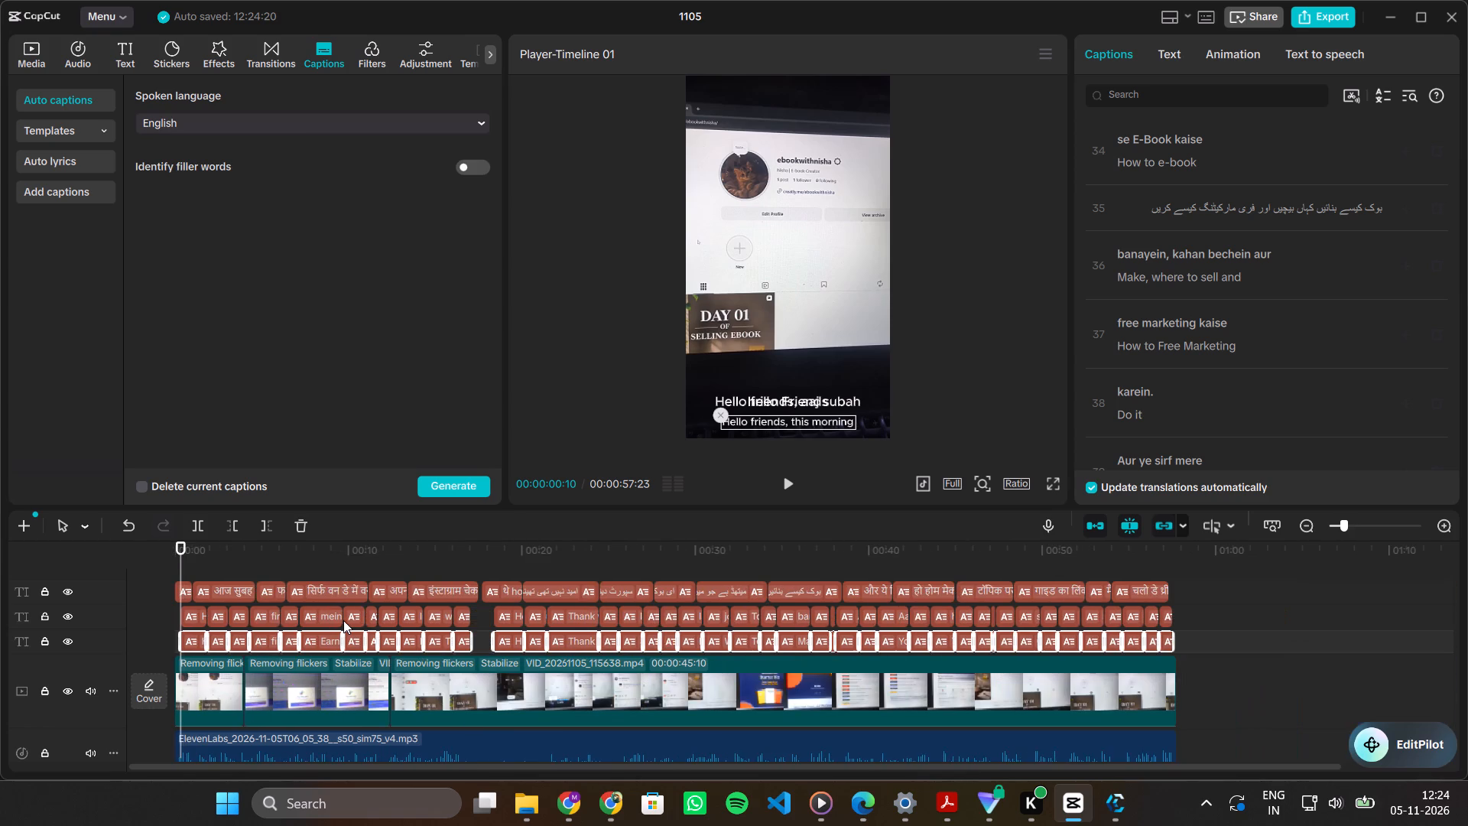
Apply the favourite "THE QUICK BROWN FOX" text template with the purple word highlight to all translated captions.
ctrl+scroll(343, 620, down, 1)
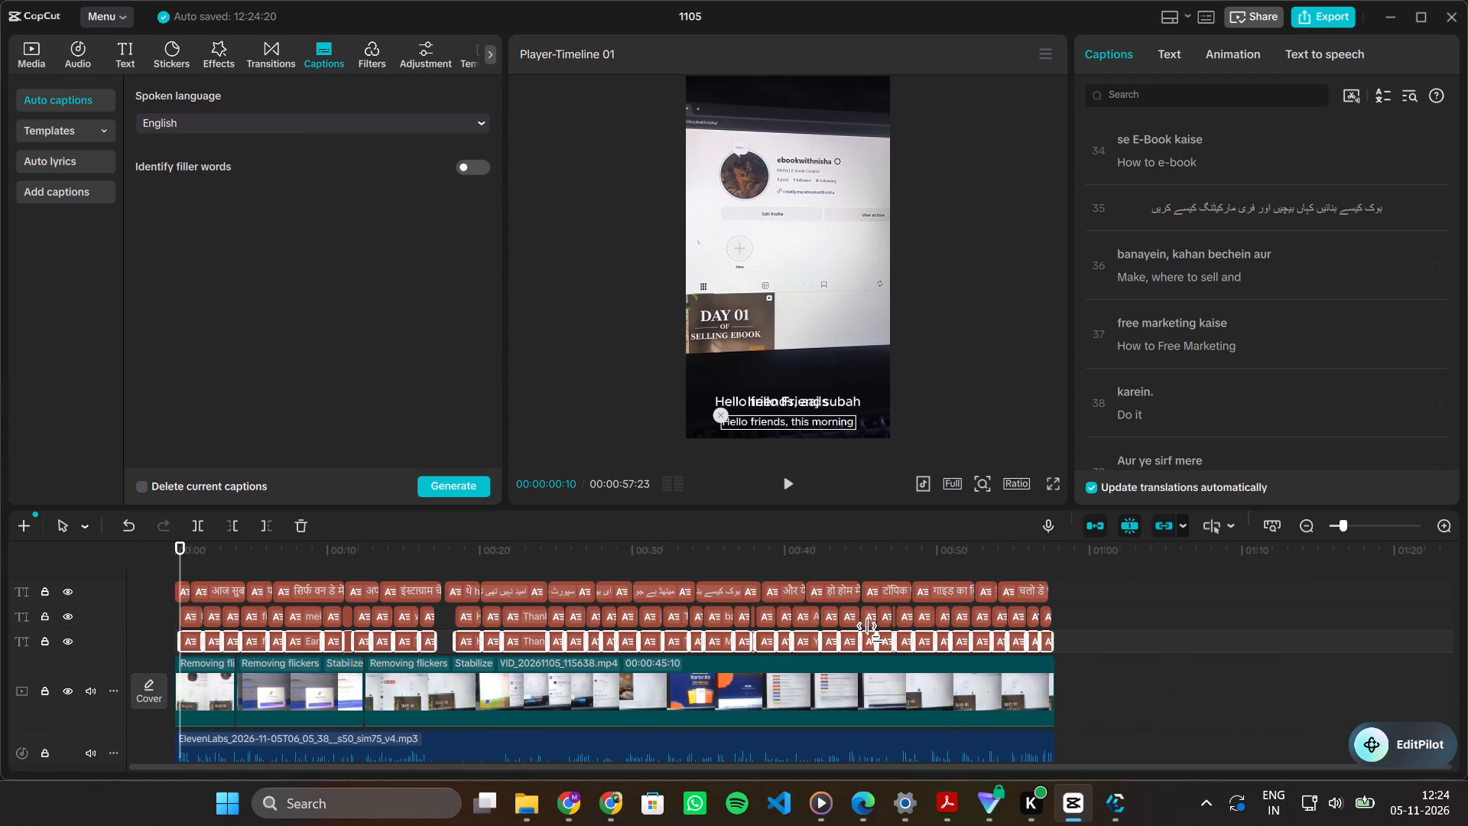
click(1158, 60)
click(1226, 89)
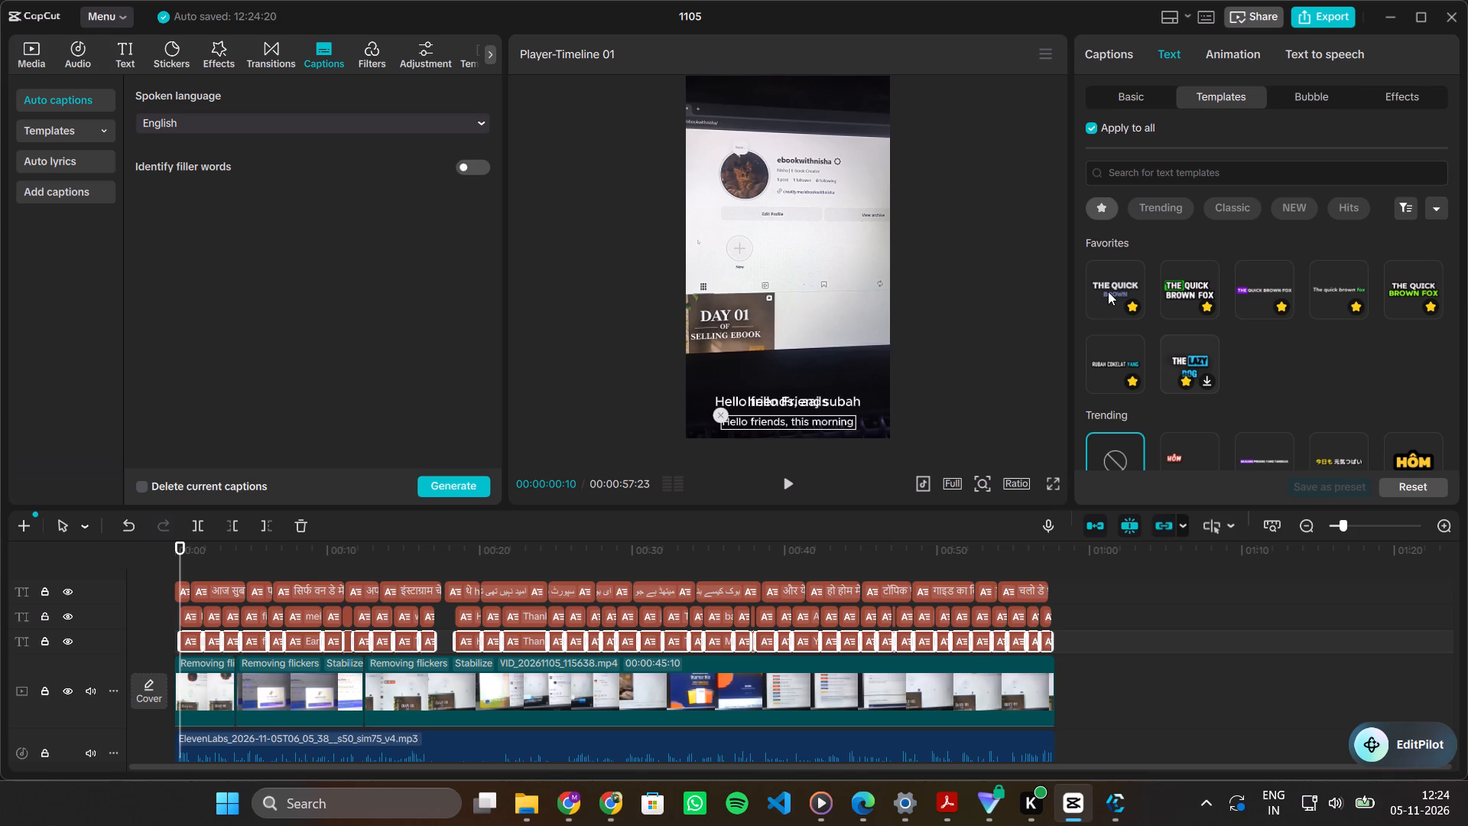
double_click(1267, 288)
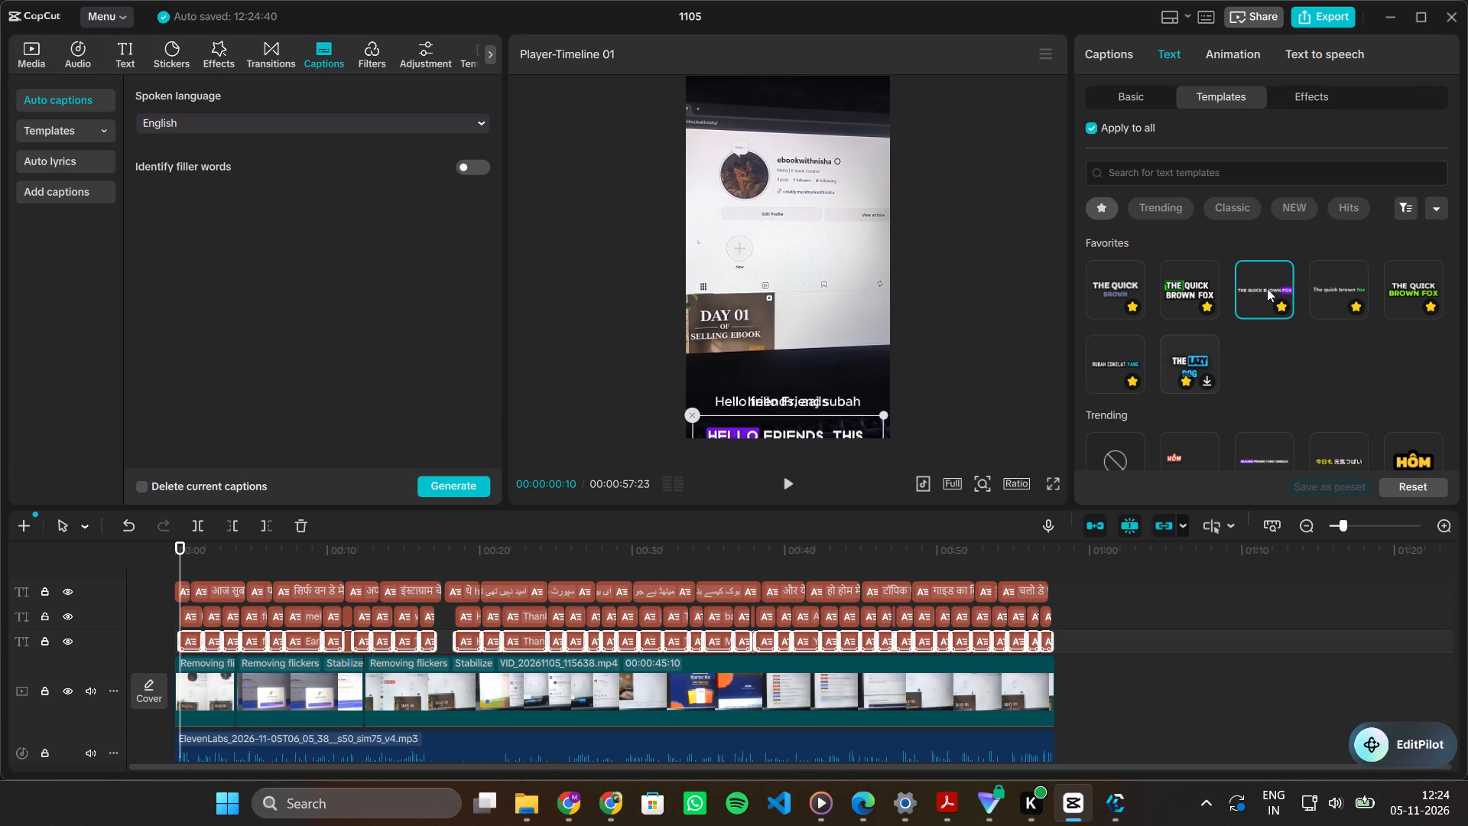
Change the highlight background colour of all translated captions to blue, hex 0EA1E7.
click(1135, 84)
click(1132, 92)
scroll(1203, 387, down, 1)
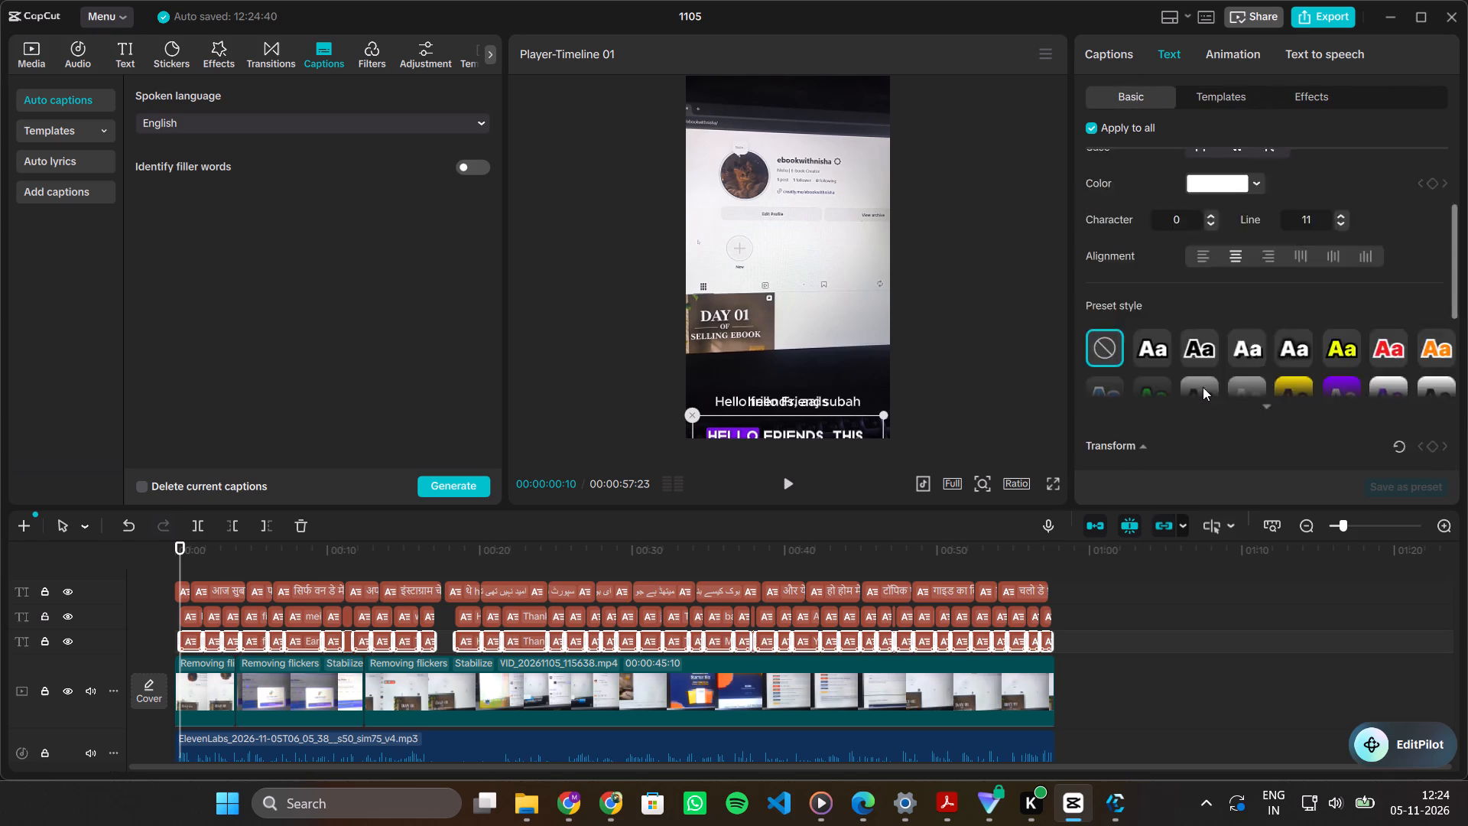
scroll(1203, 387, down, 2)
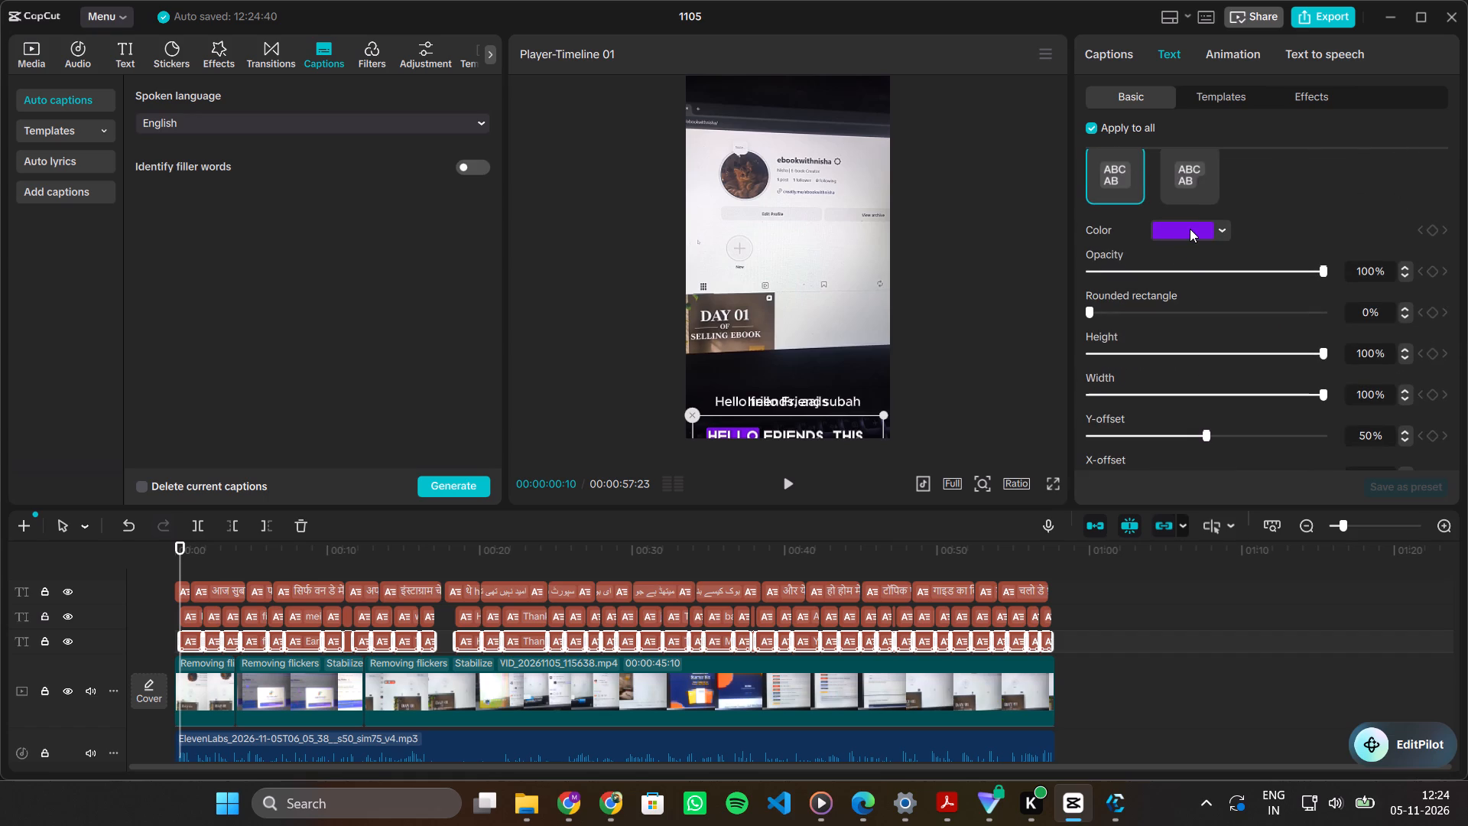
click(1190, 229)
drag(1291, 394, 1288, 394)
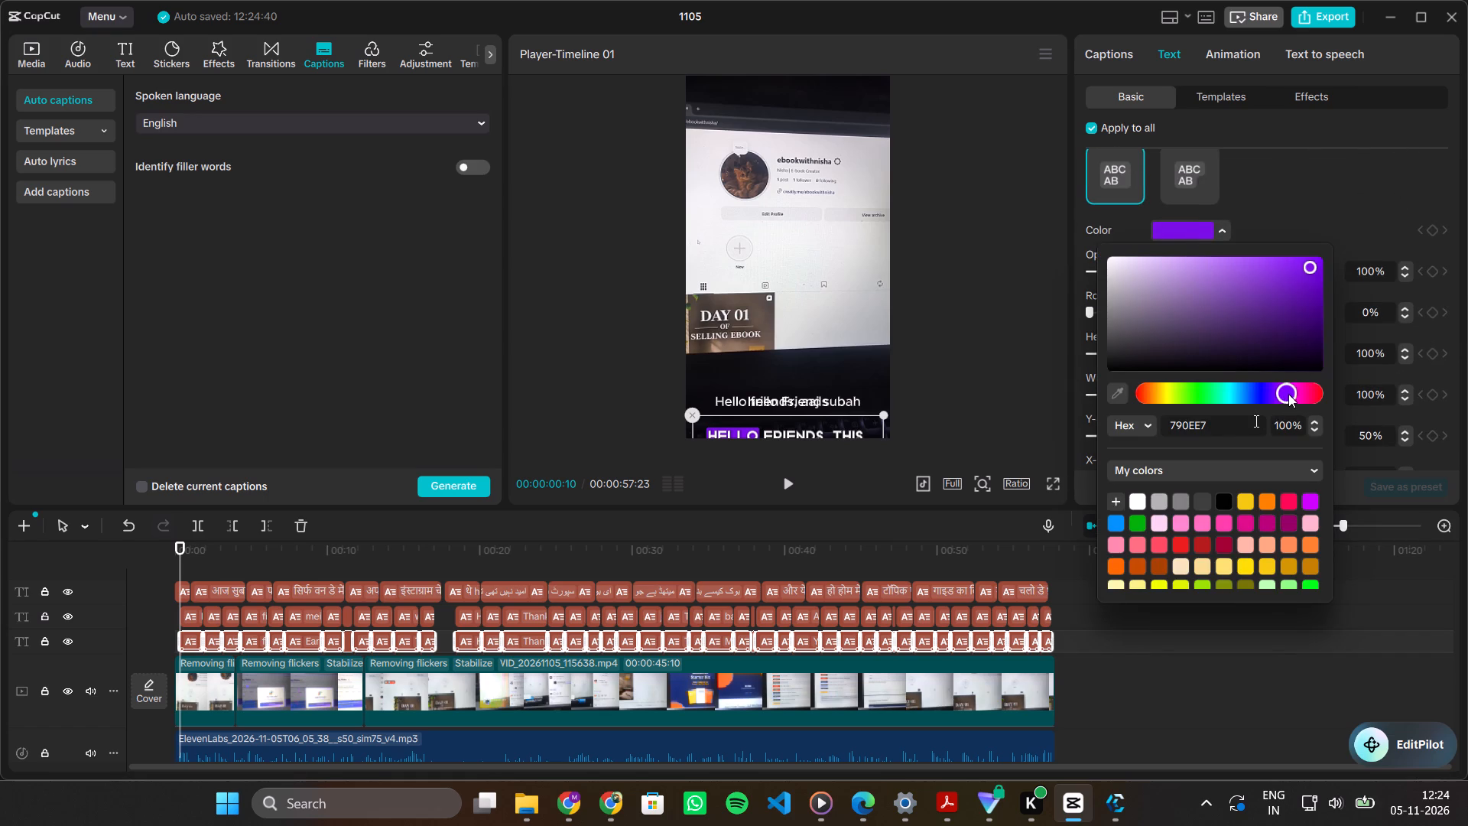
drag(1288, 394, 1250, 403)
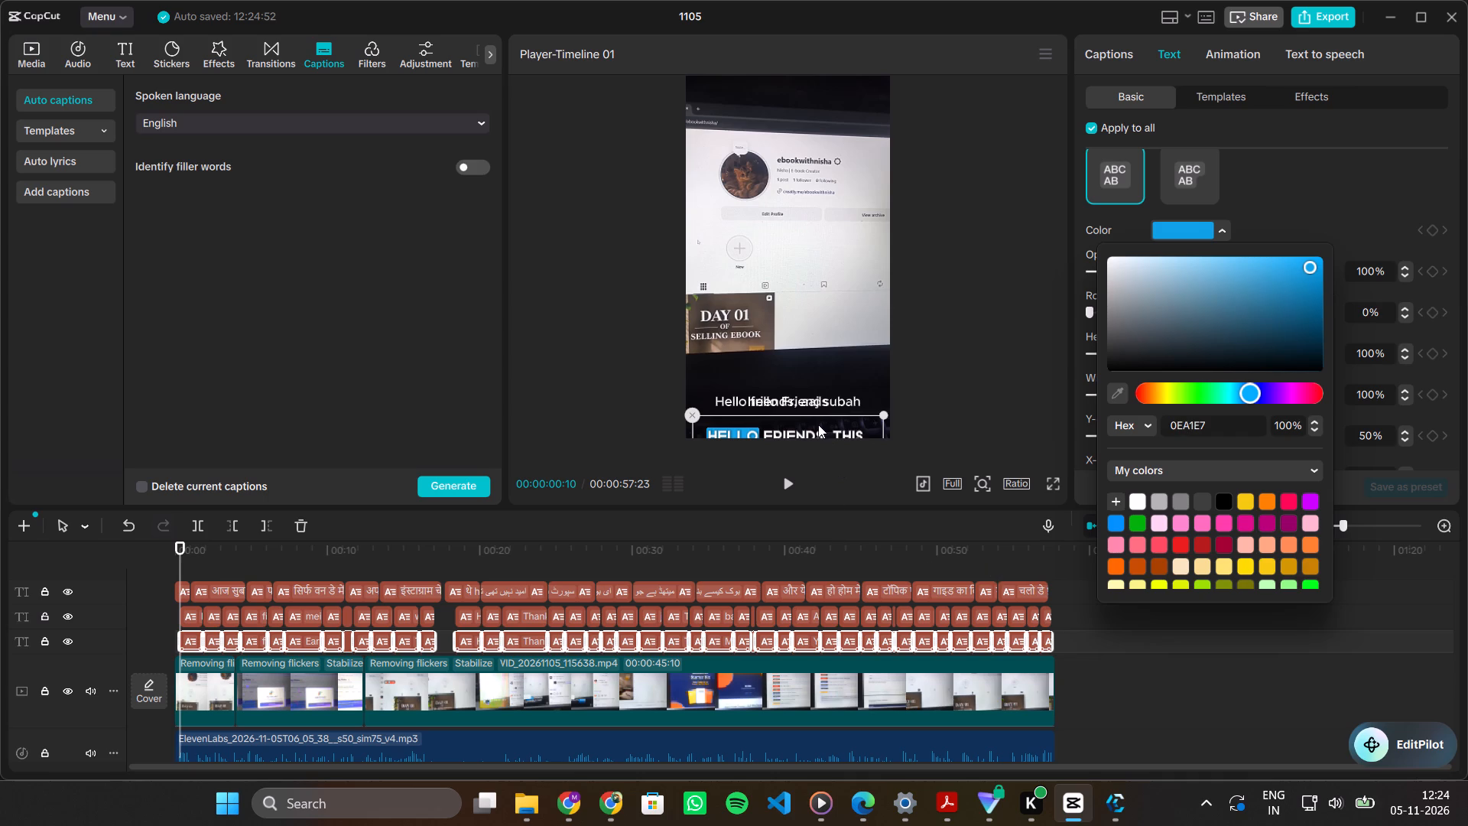
Move the translated captions up in the frame, above the main captions, and play the video to check them.
drag(818, 424, 822, 324)
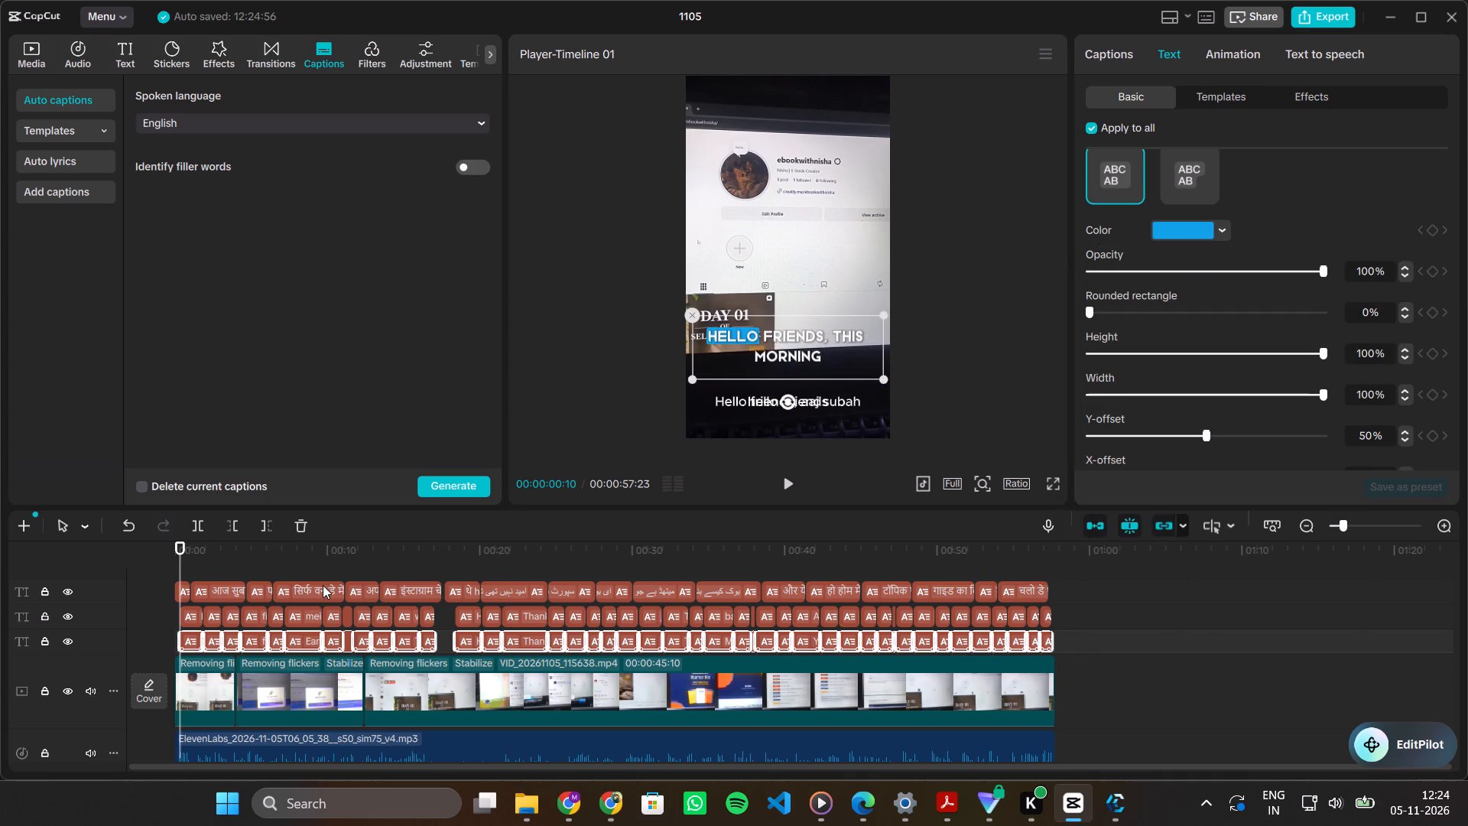
key(space)
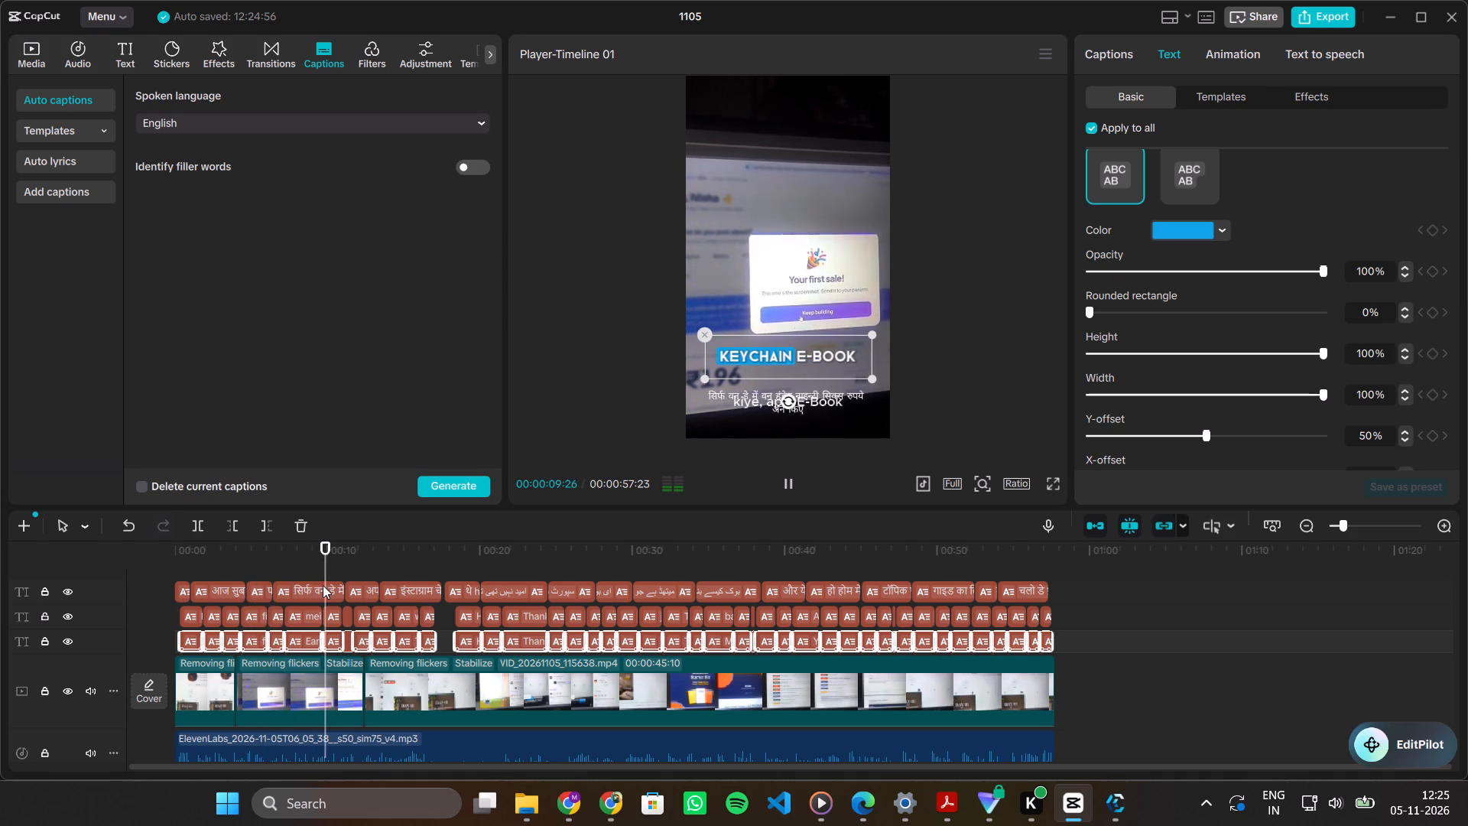
key(space)
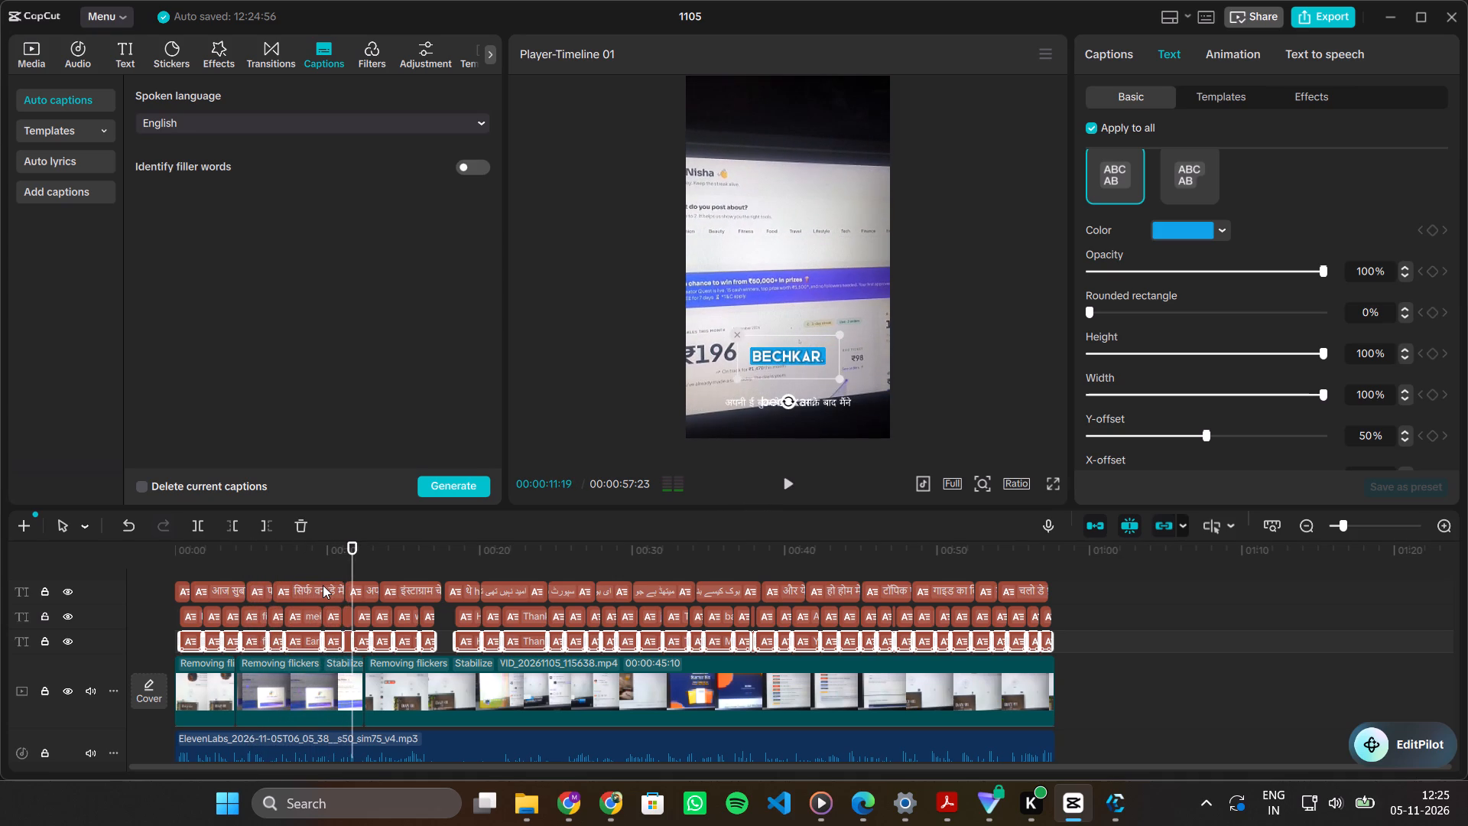
key(space)
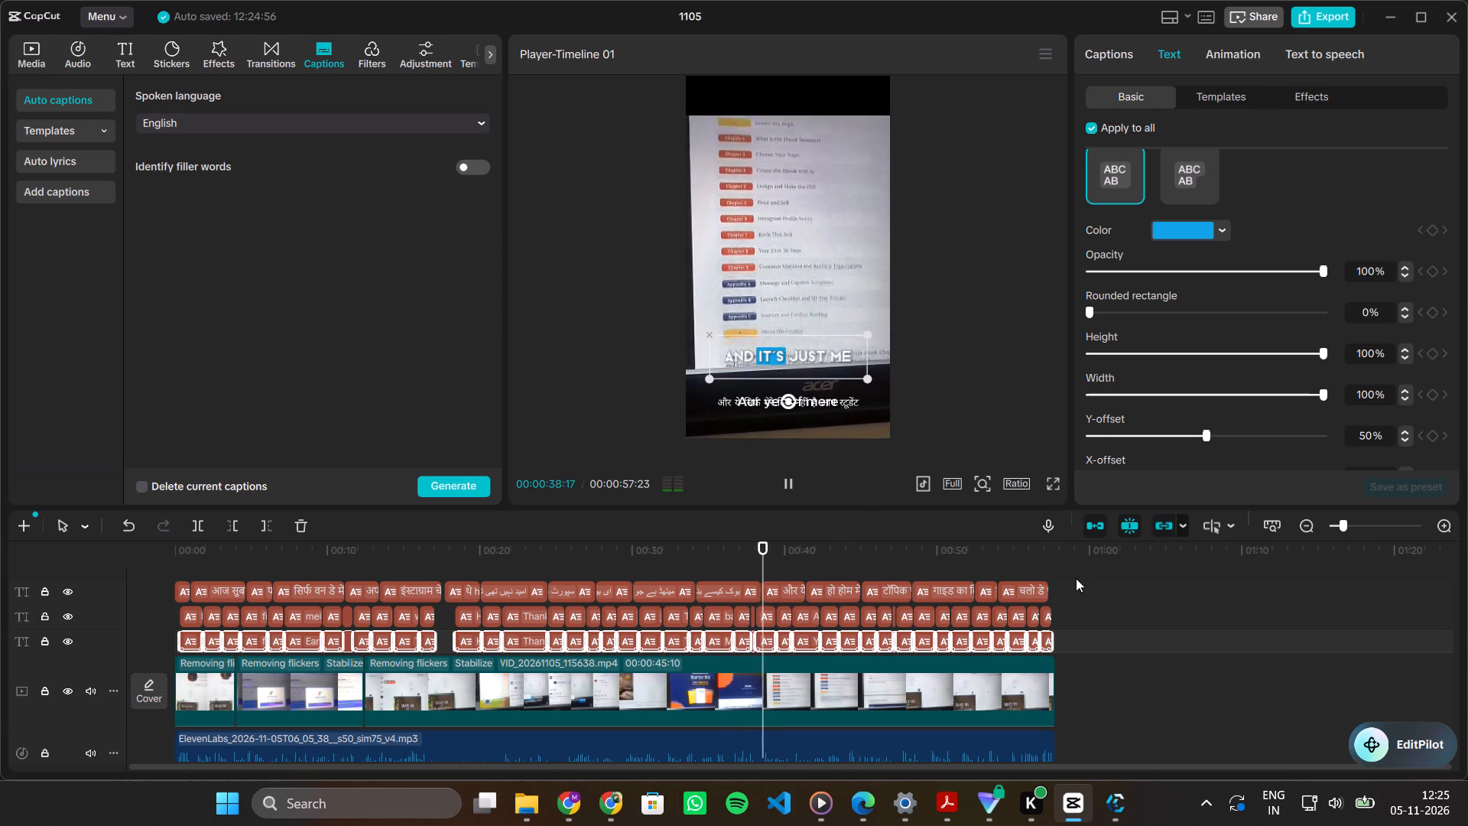
Delete all captions on the uppermost caption track, which holds the Hindi and Urdu script text.
drag(1072, 580, 482, 567)
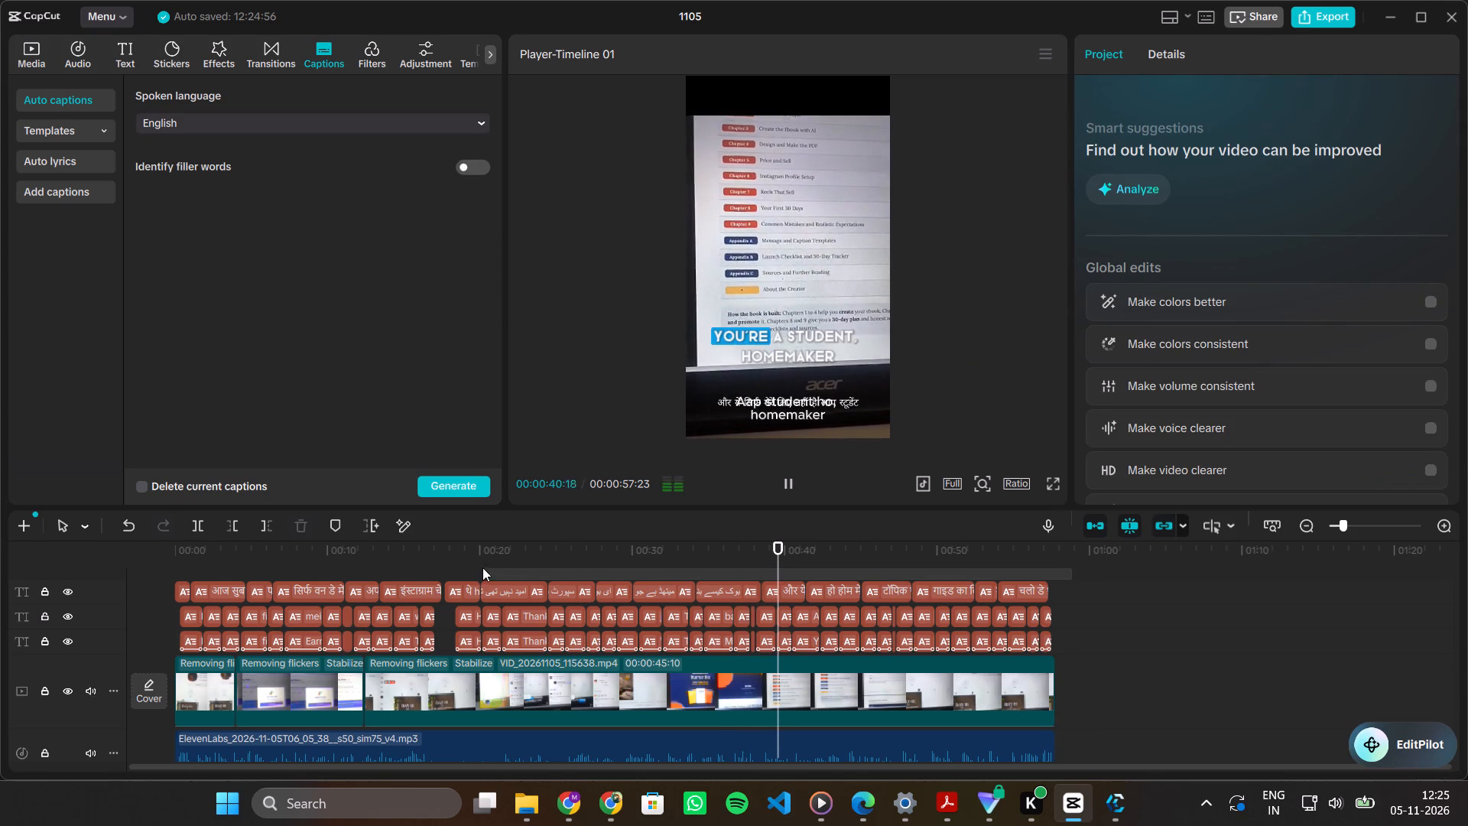
drag(482, 567, 206, 582)
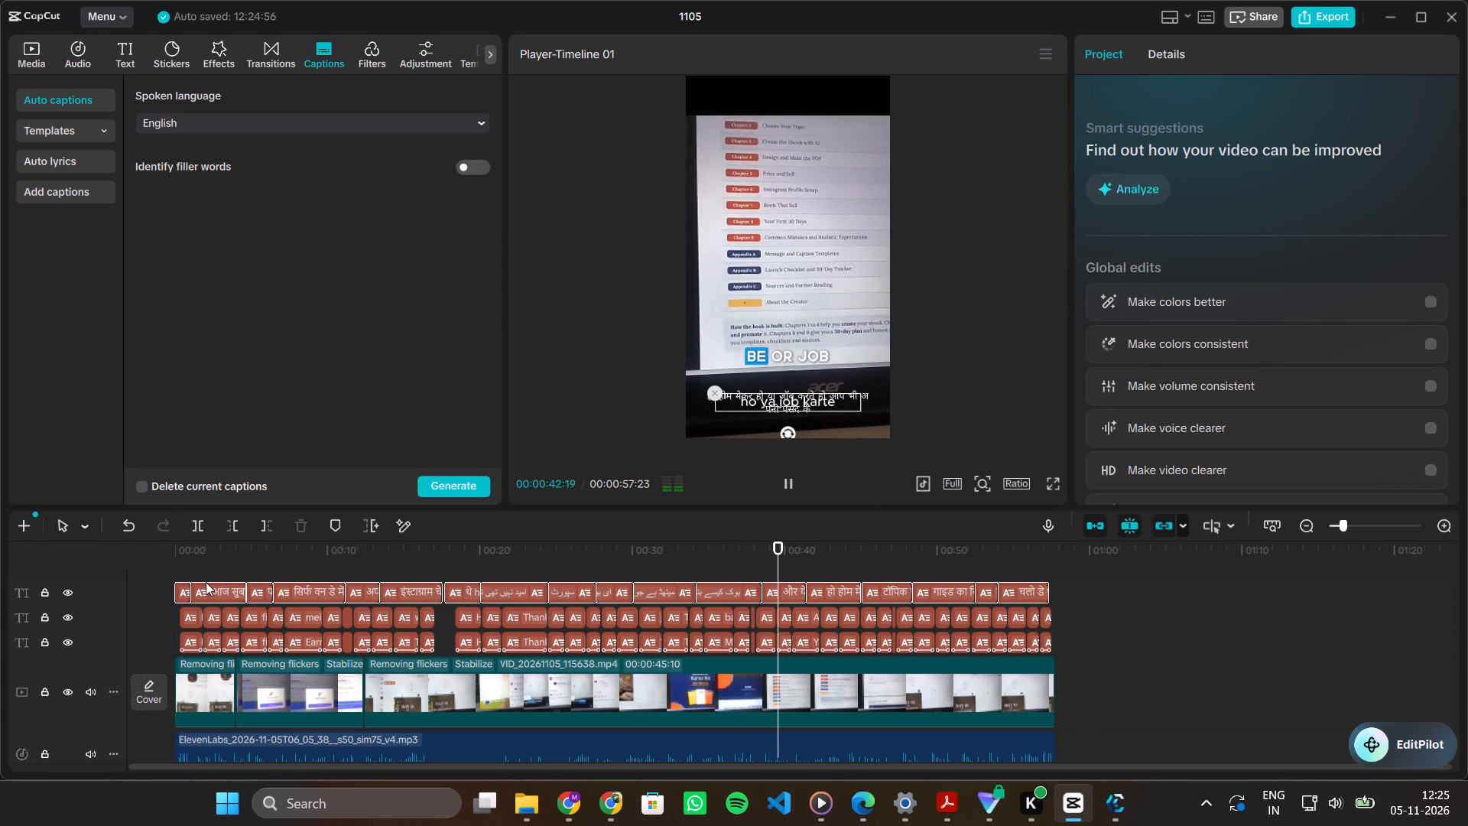
drag(206, 582, 164, 599)
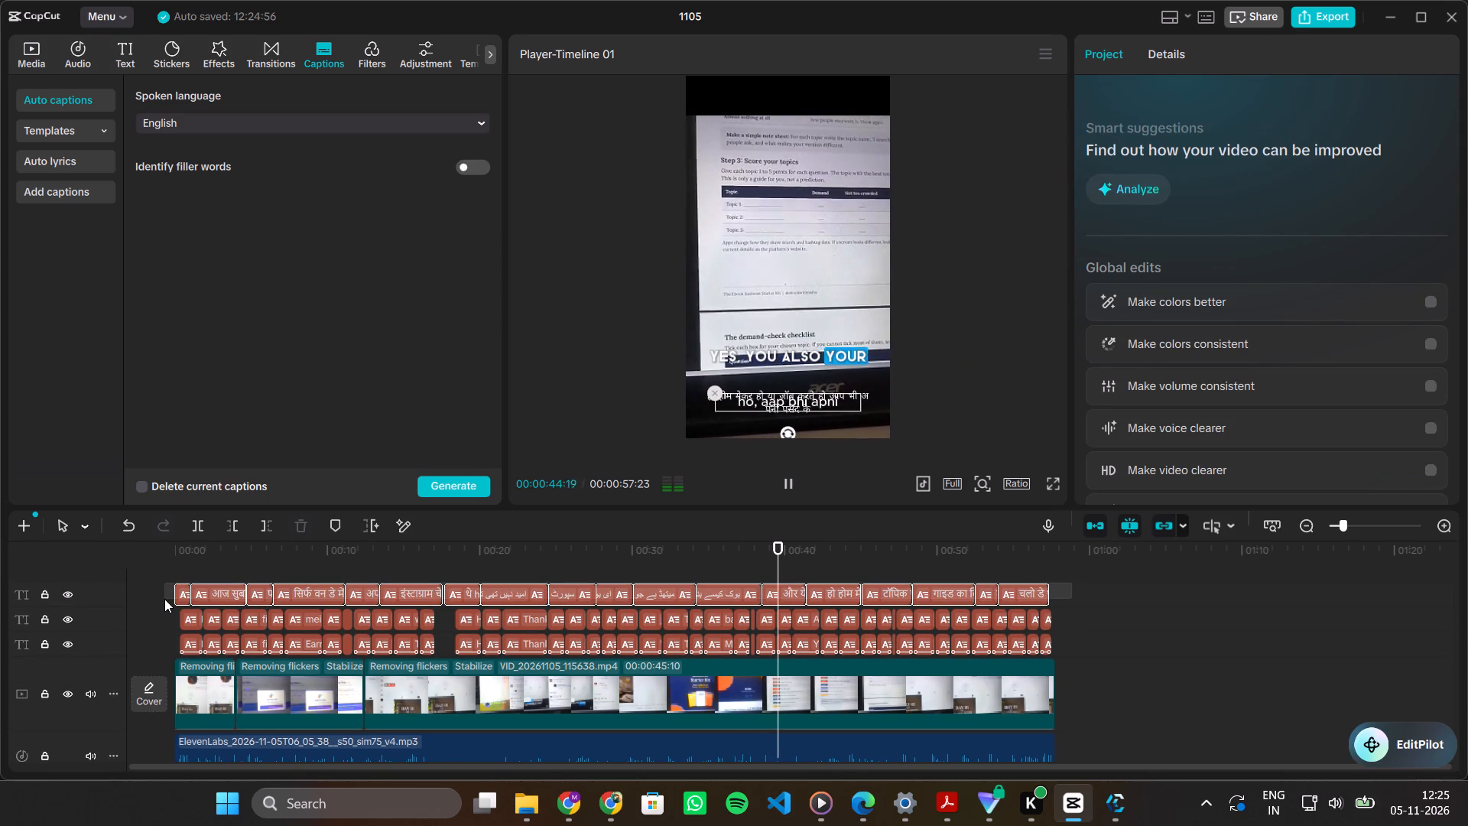
drag(164, 599, 165, 599)
key(Delete)
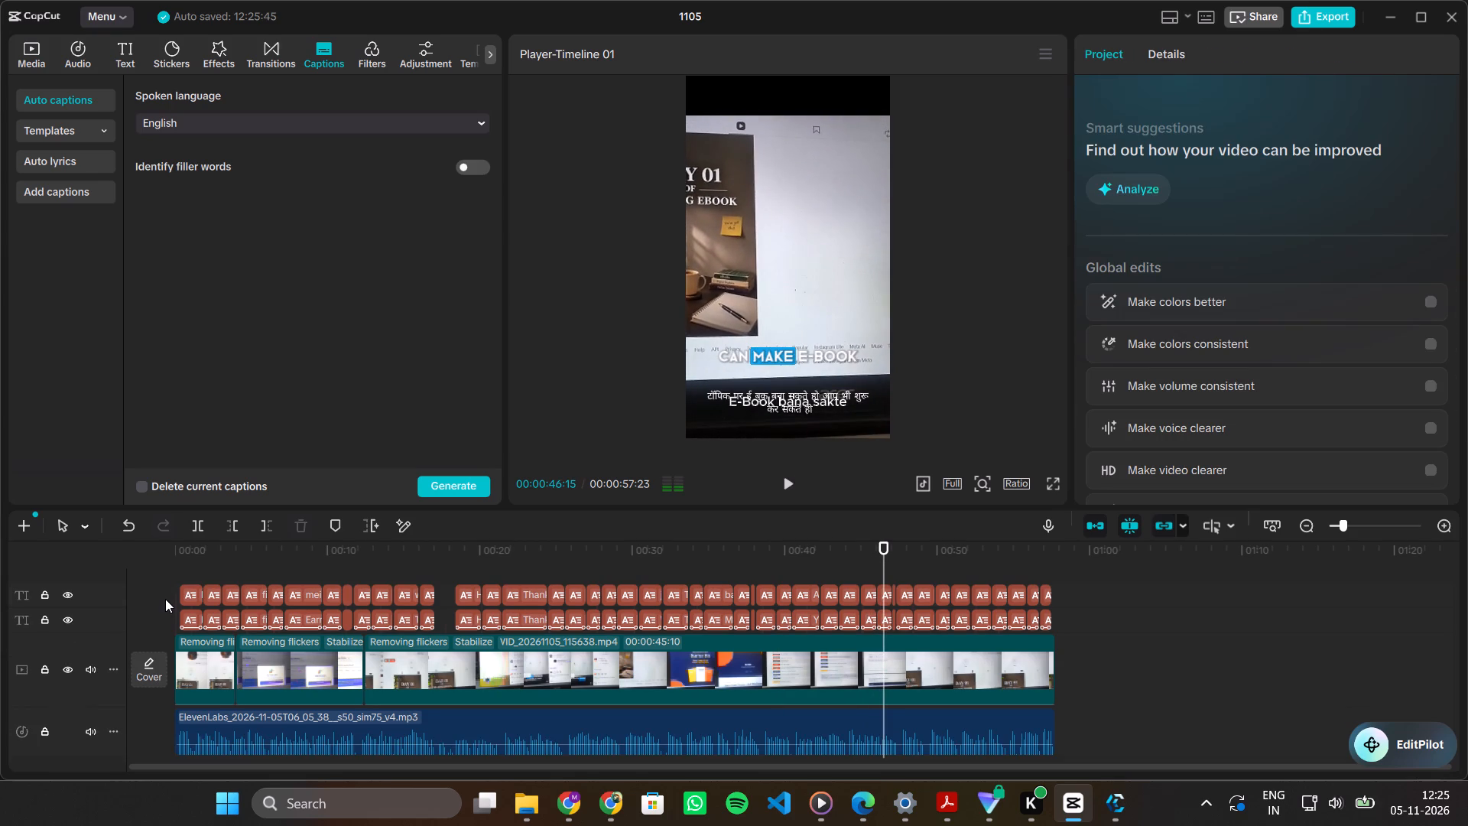
Open the bilingual caption list and examine the main lines and translations from the last entry back to the first.
ctrl+scroll(854, 670, up, 5)
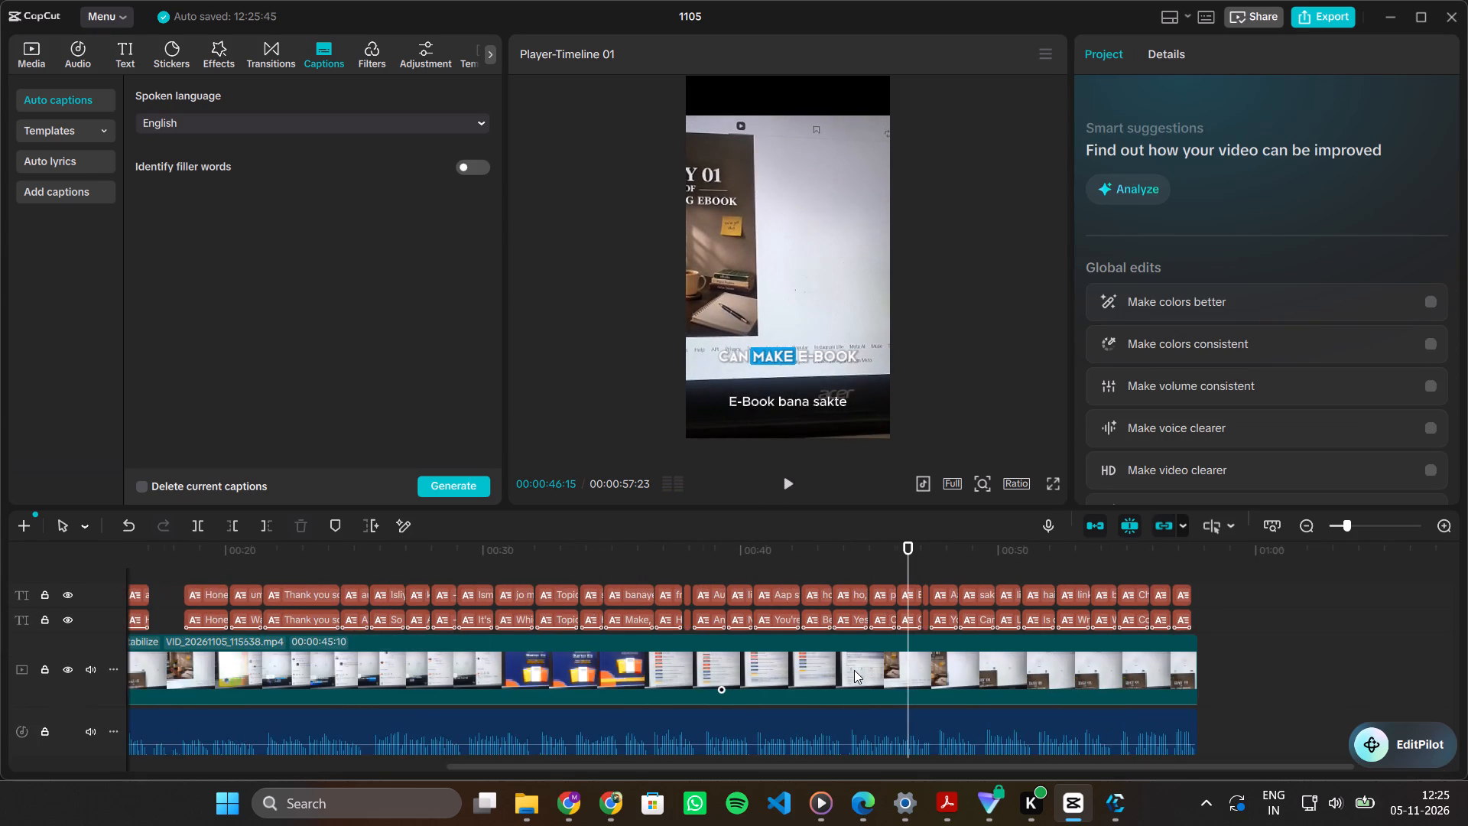
scroll(854, 670, up, 1)
ctrl+scroll(854, 670, down, 5)
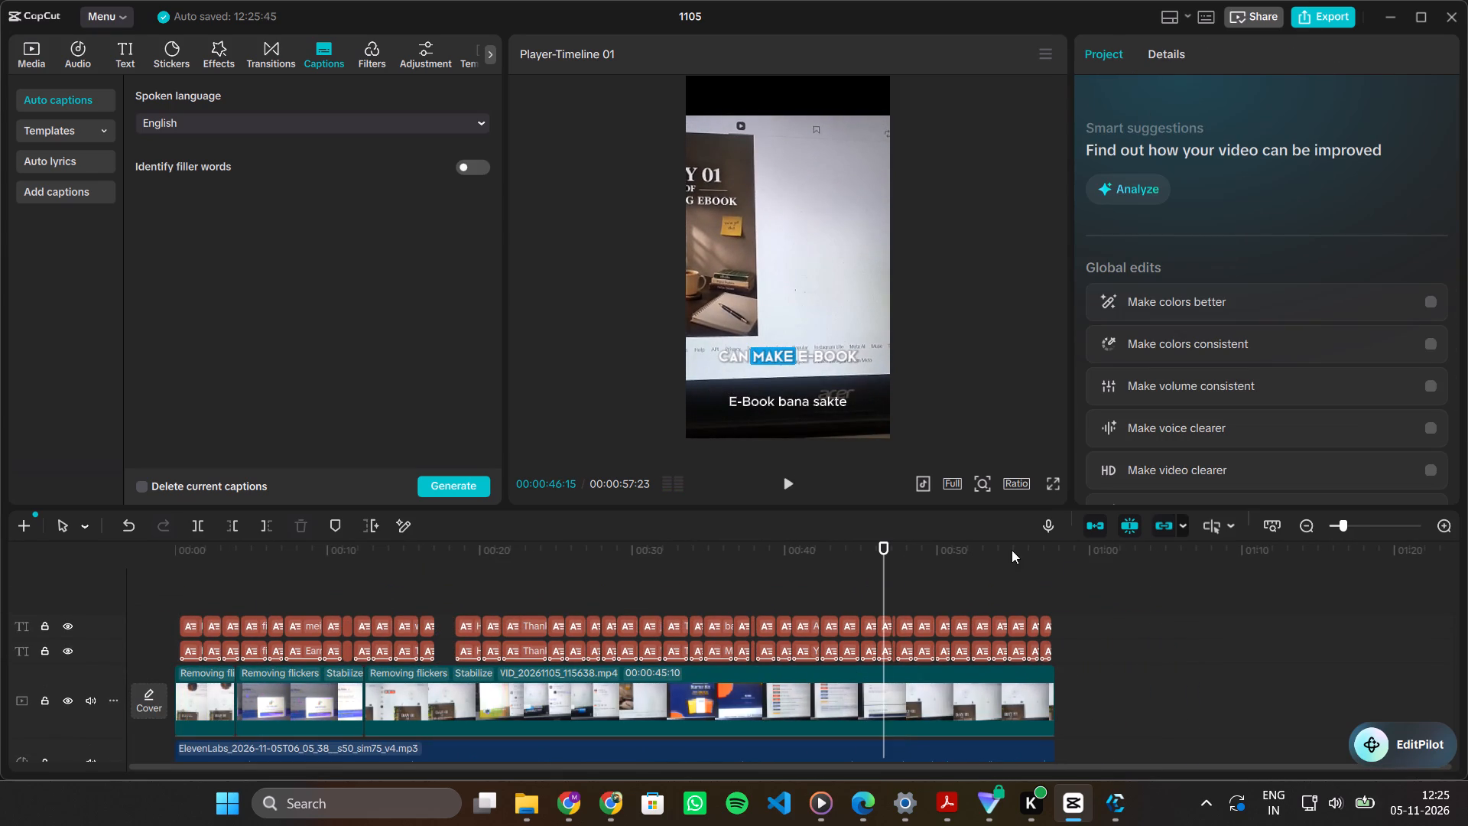
click(1045, 619)
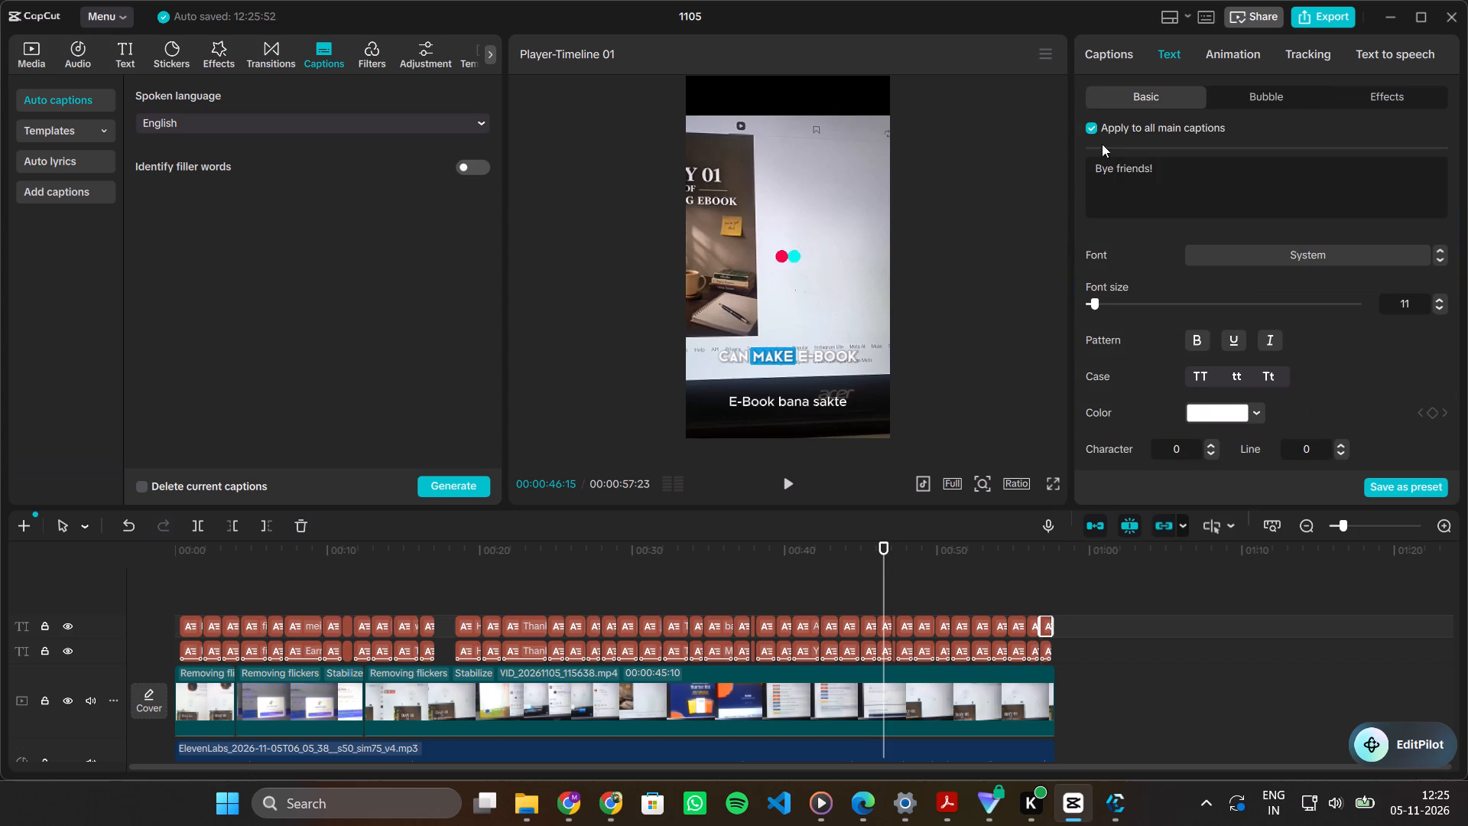
click(1099, 54)
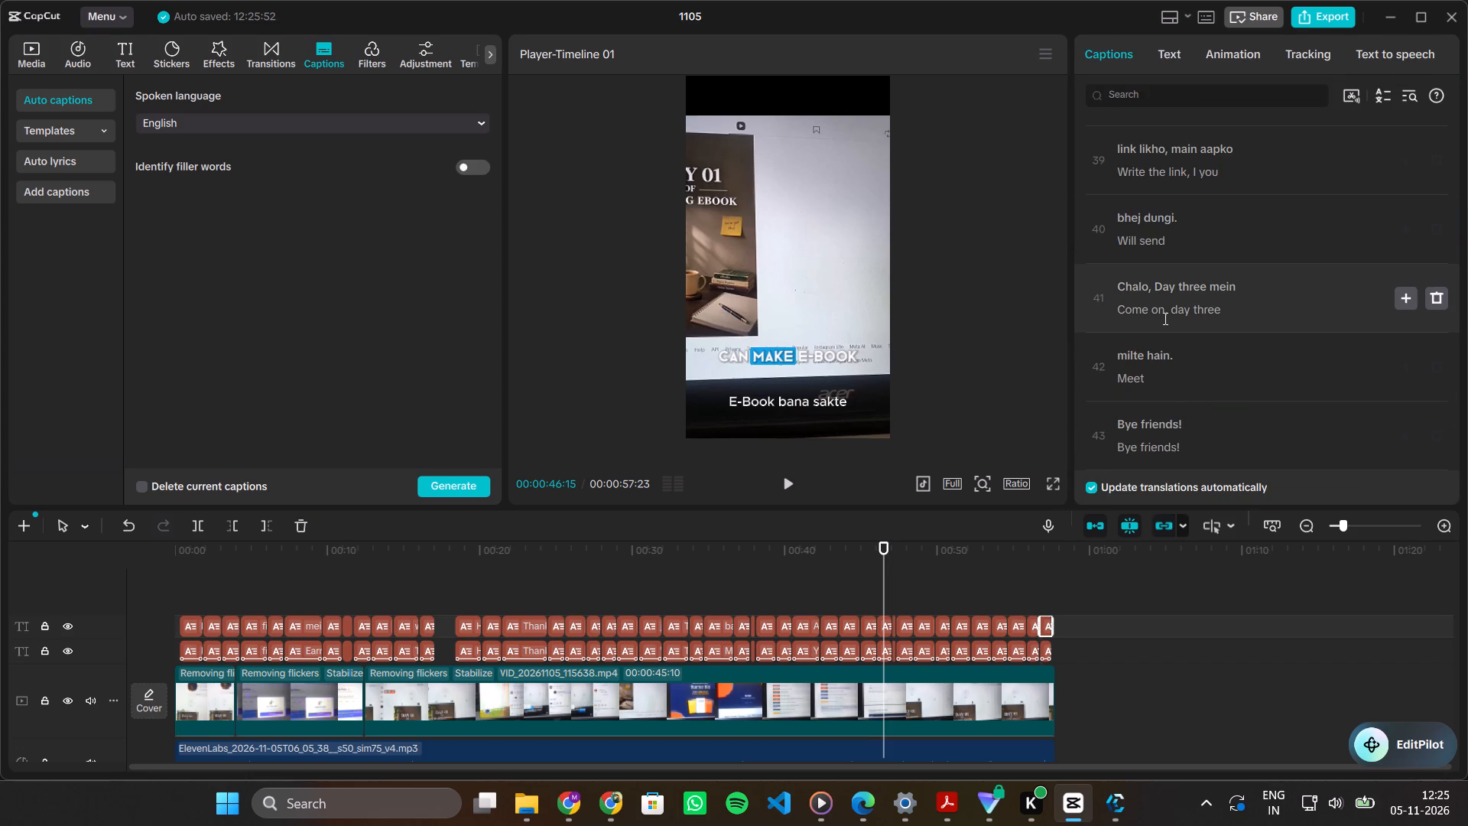
scroll(1164, 318, down, 14)
scroll(1164, 318, up, 10)
scroll(1164, 318, up, 14)
scroll(1164, 318, up, 10)
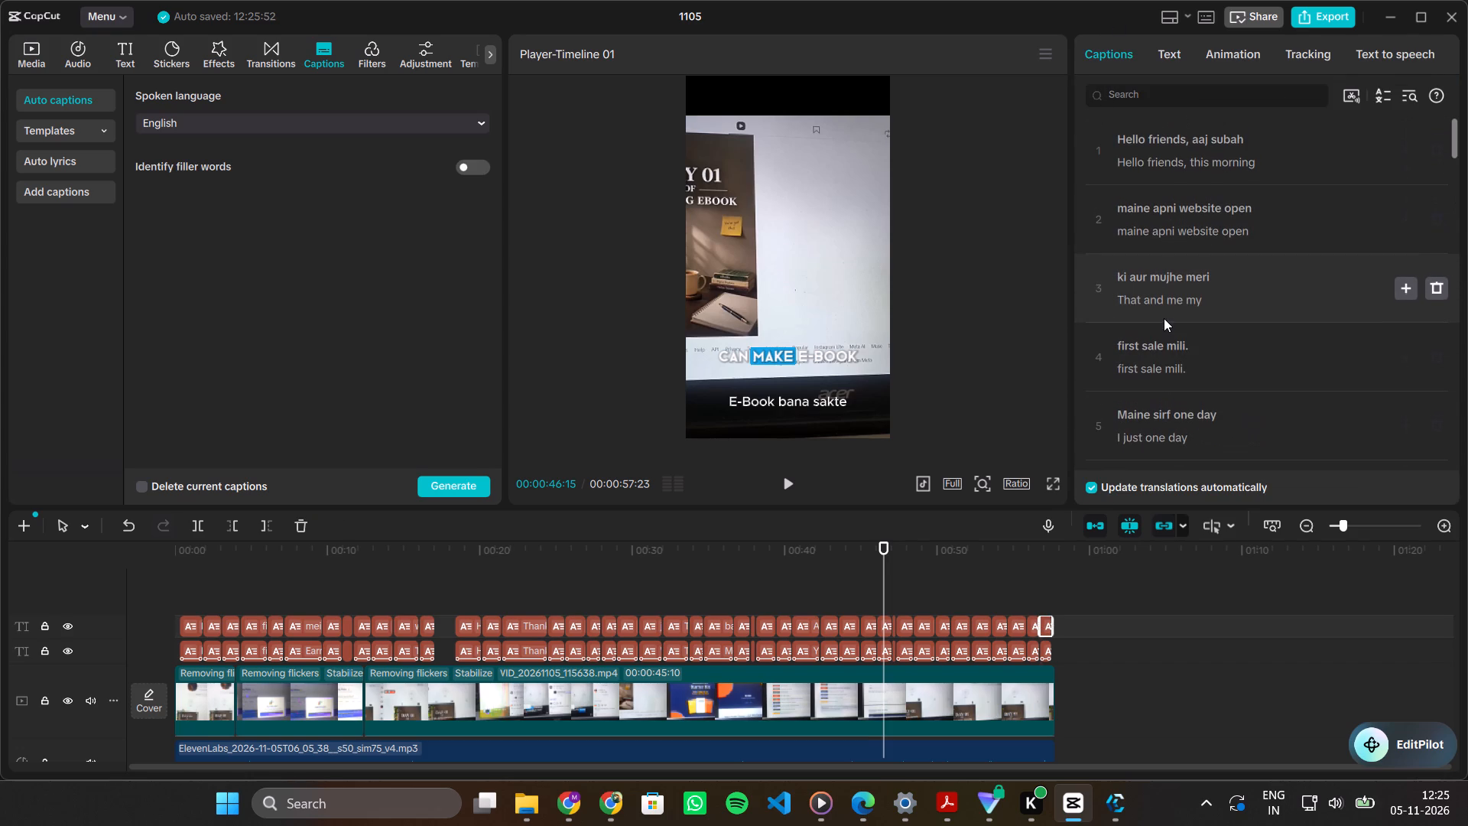
scroll(1164, 318, up, 1)
Move caption 1's main text "Hello friends, aaj subah" into its translation line, replacing the English translation.
click(1254, 141)
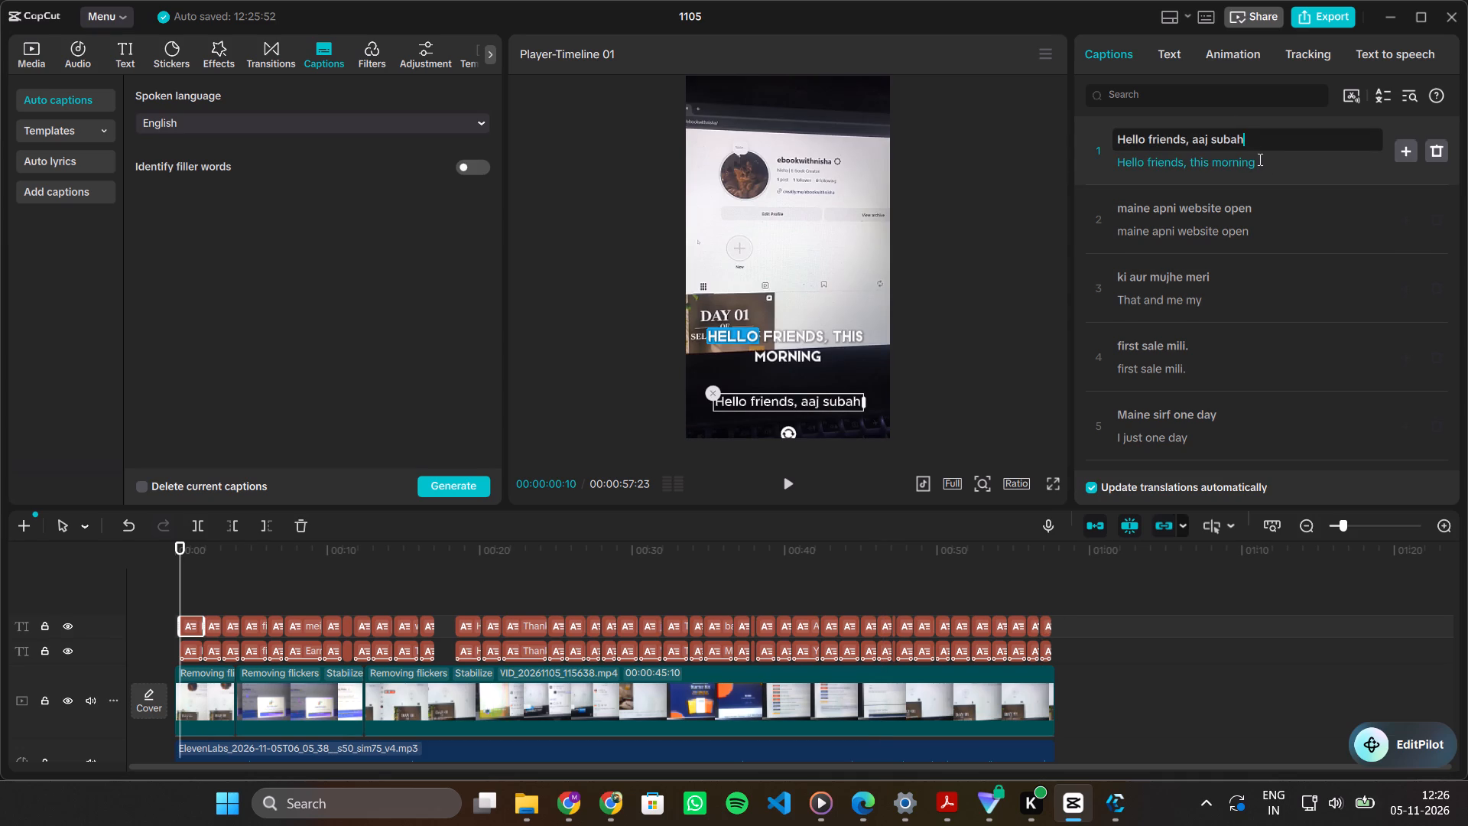
key(ctrl+a)
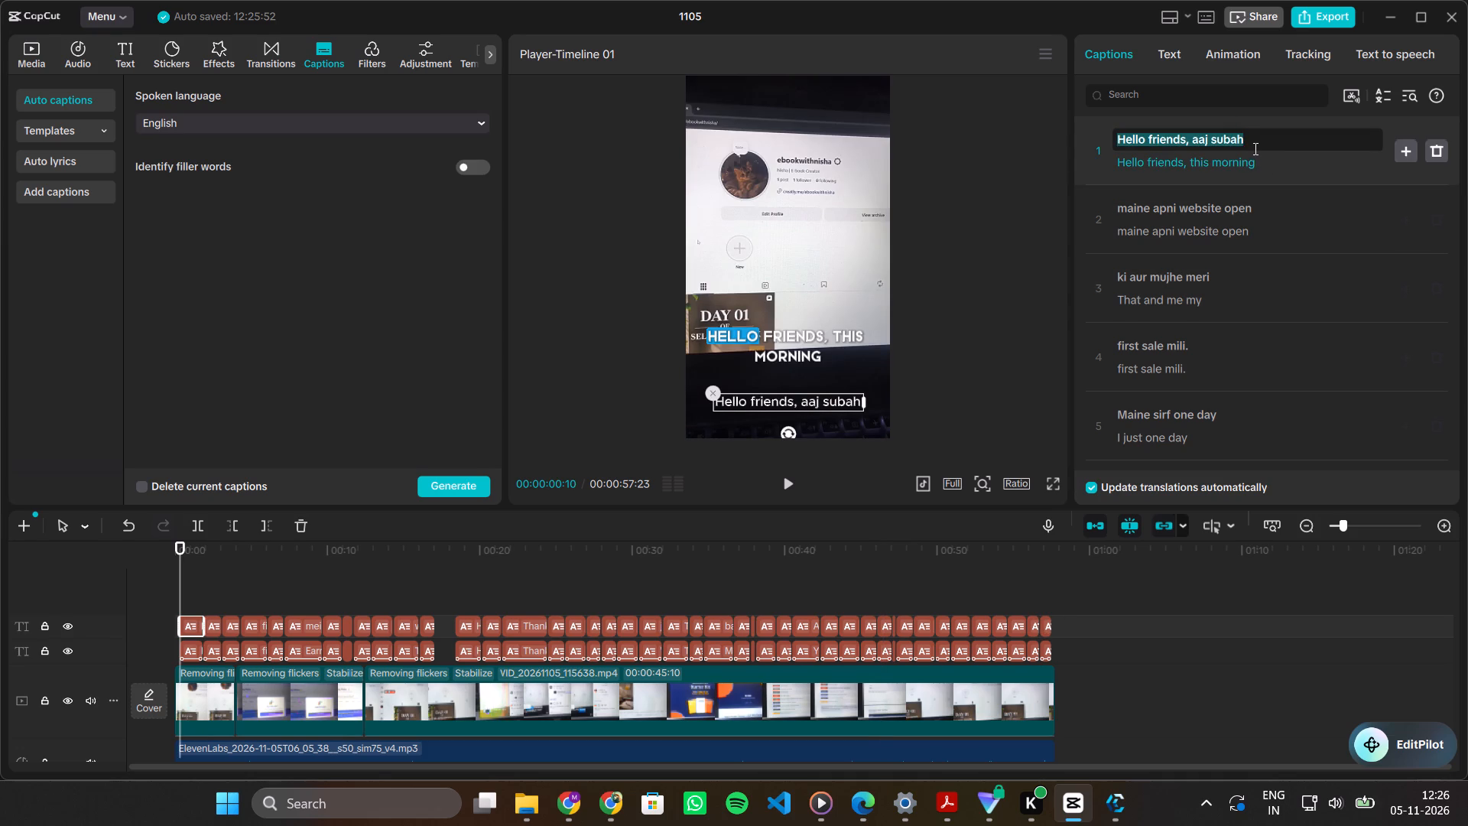
key(ctrl+x)
click(1256, 166)
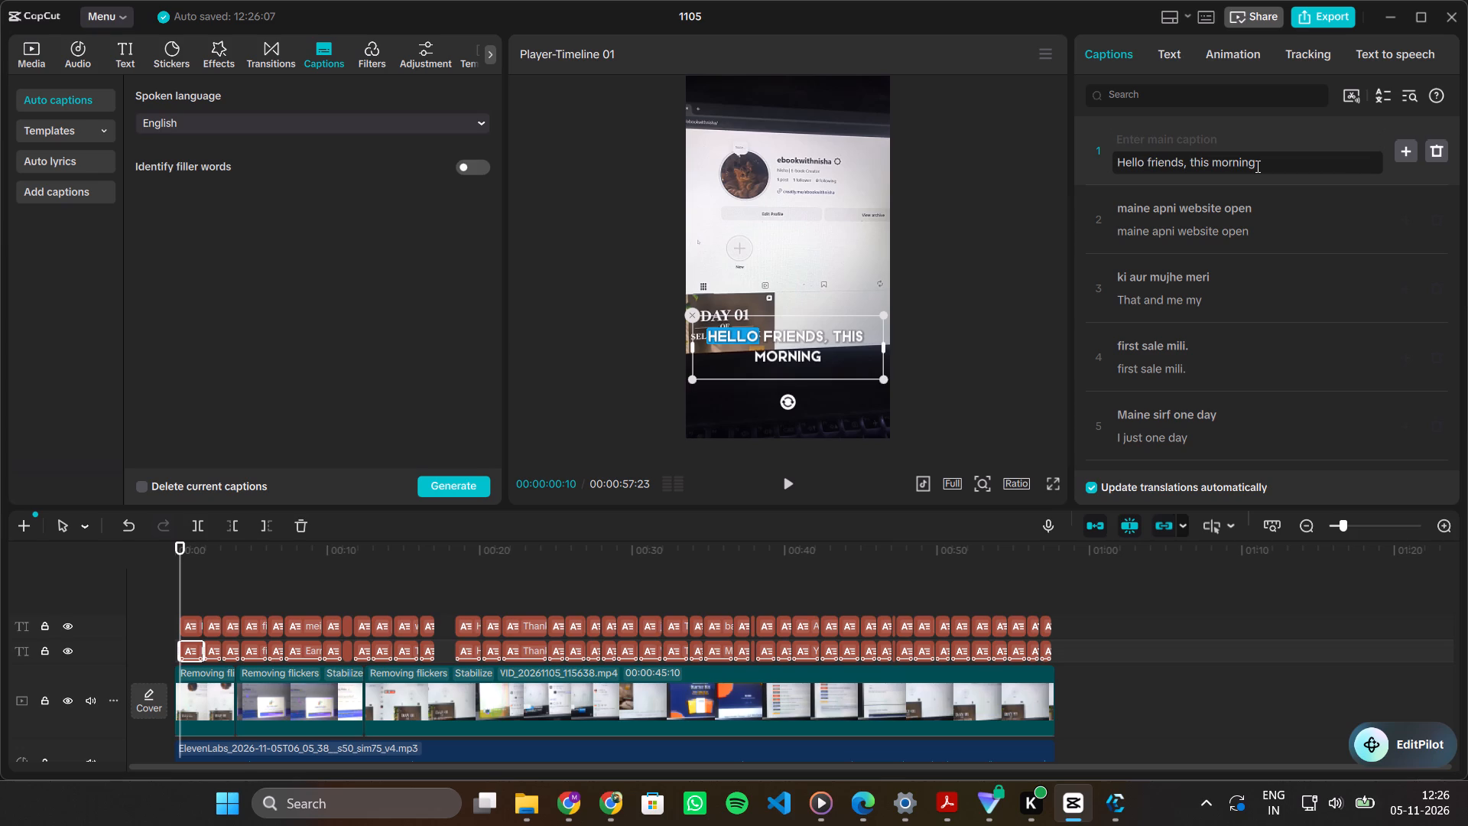
key(ctrl+a)
key(ctrl+v)
Move caption 3's main text "ki aur mujhe meri" into its translation line, replacing the English translation.
click(1223, 212)
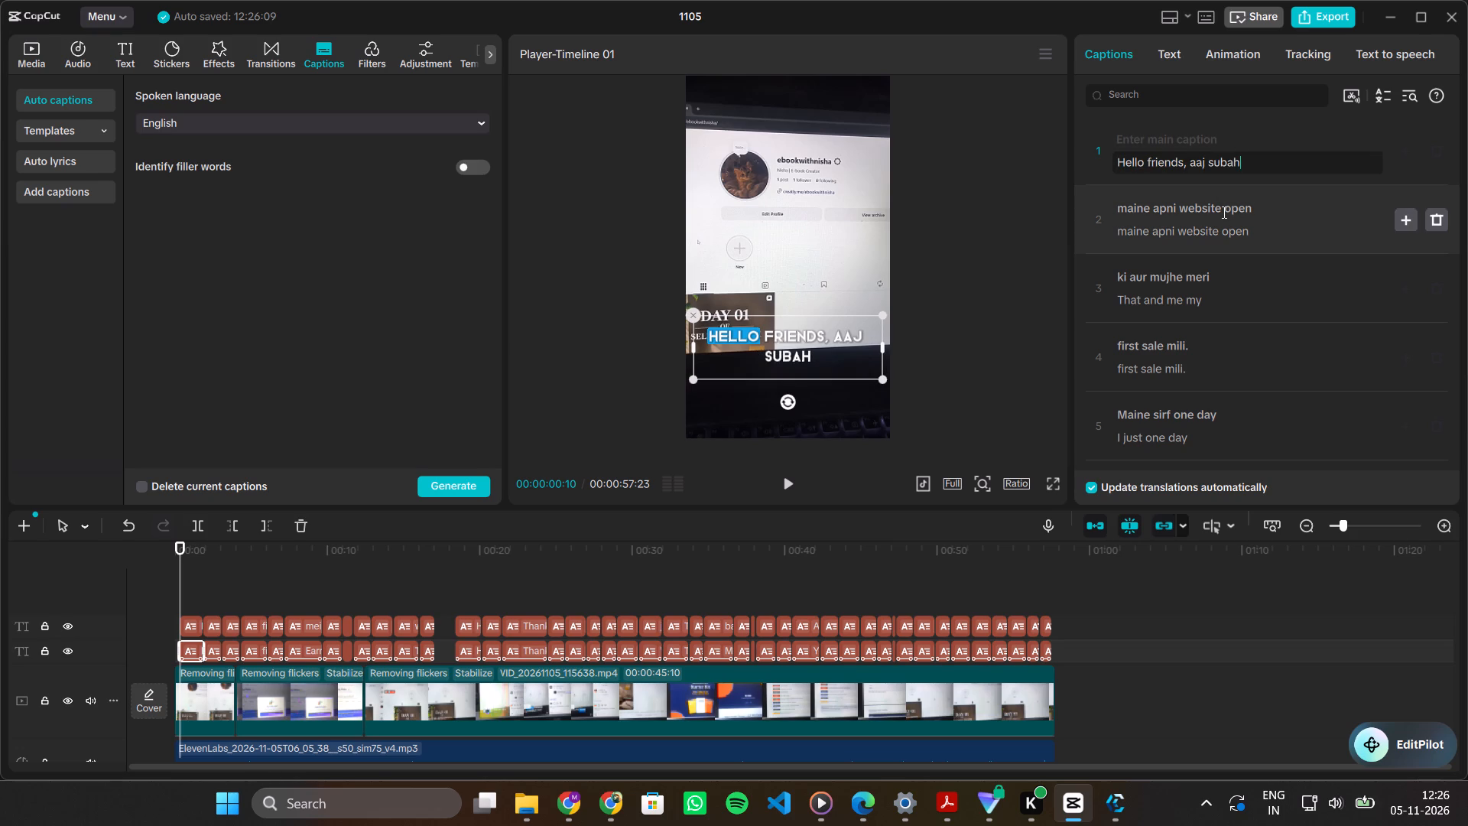
key(ctrl+a)
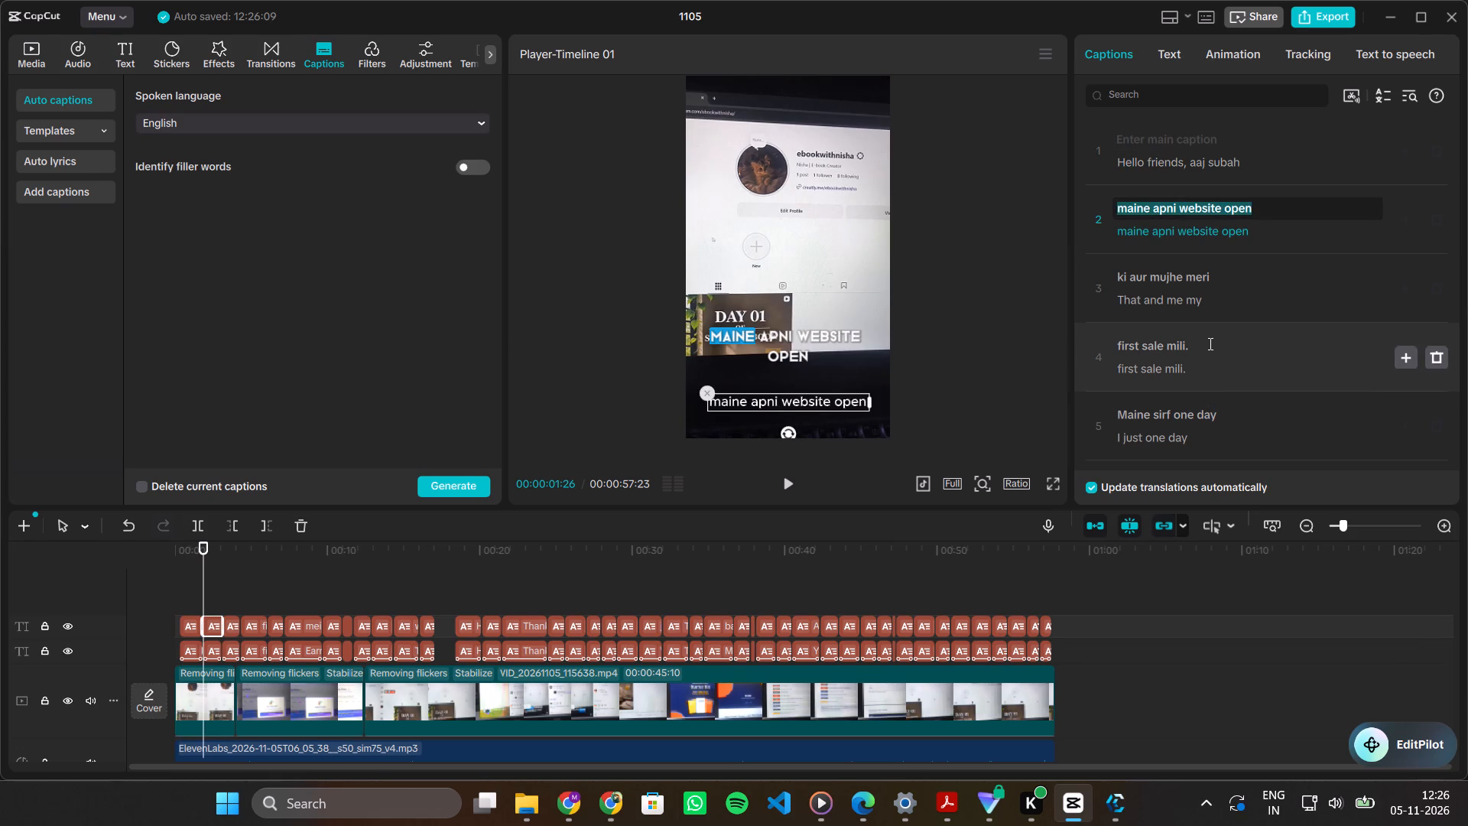
click(1193, 278)
key(ctrl+a)
key(ctrl+x)
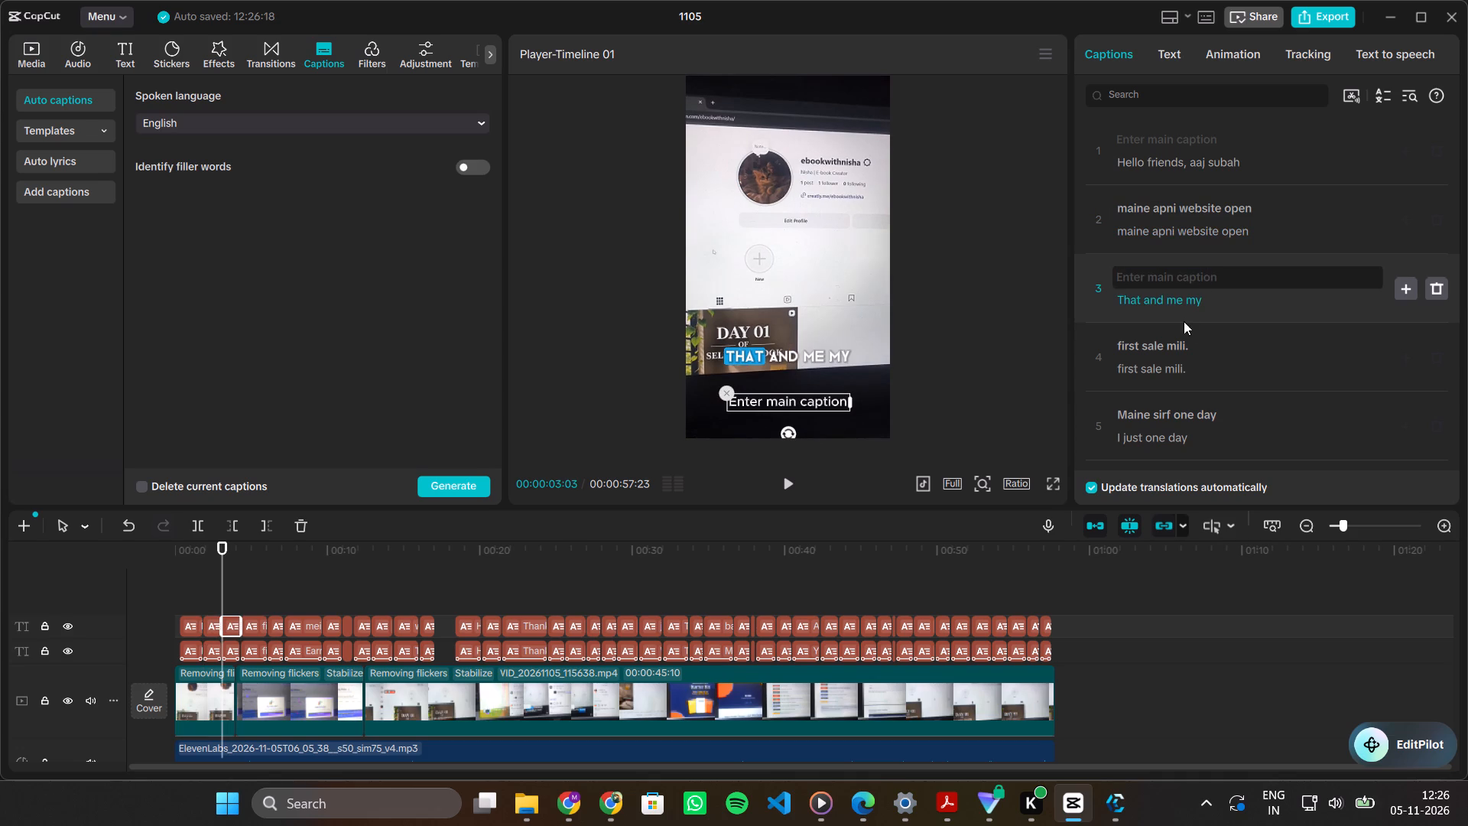
click(1175, 304)
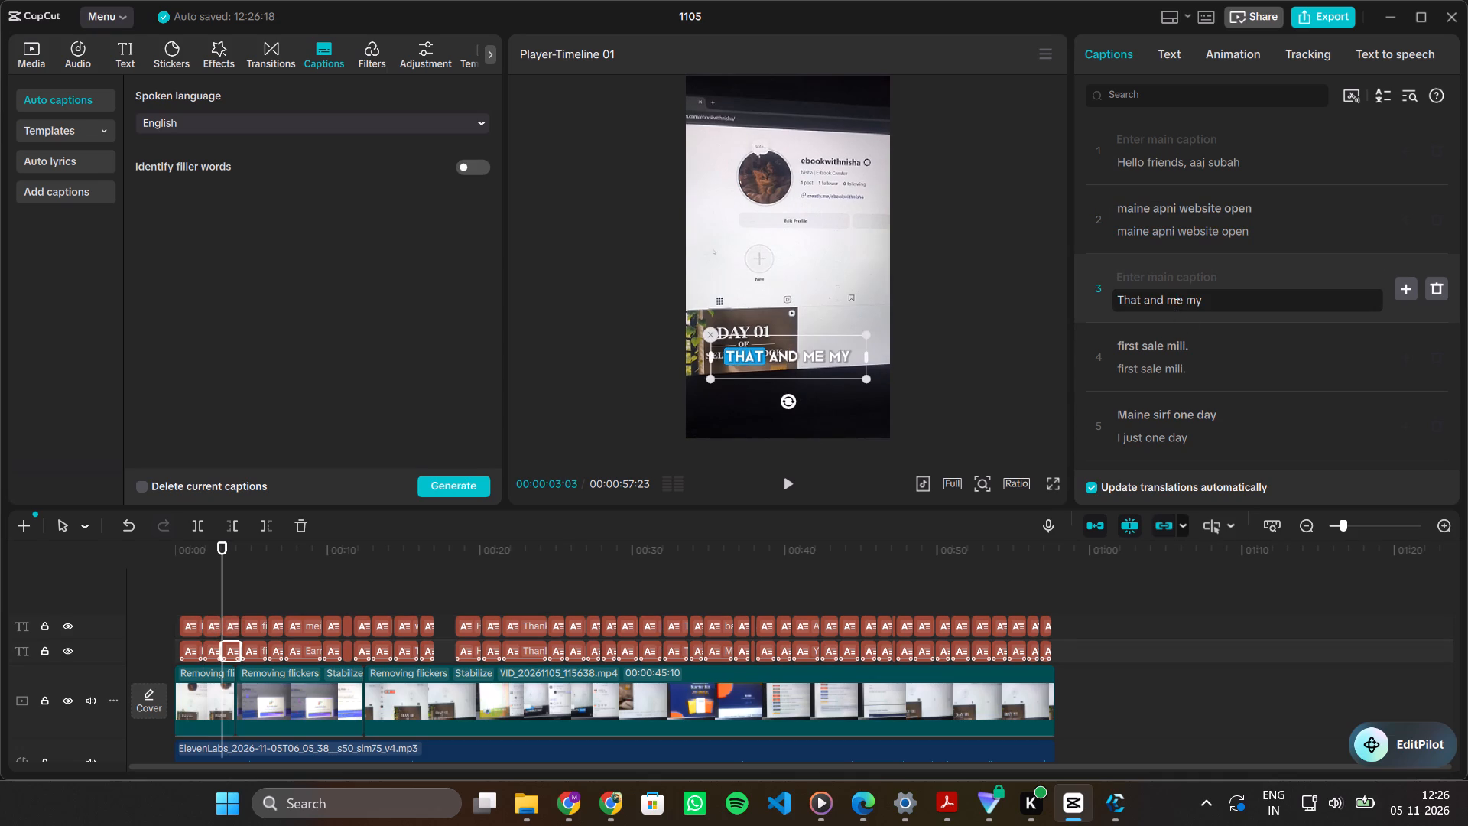
key(ctrl+a)
key(ctrl+v)
Scrub through the first four seconds of the timeline to check the edited captions in the preview.
scroll(1167, 340, down, 1)
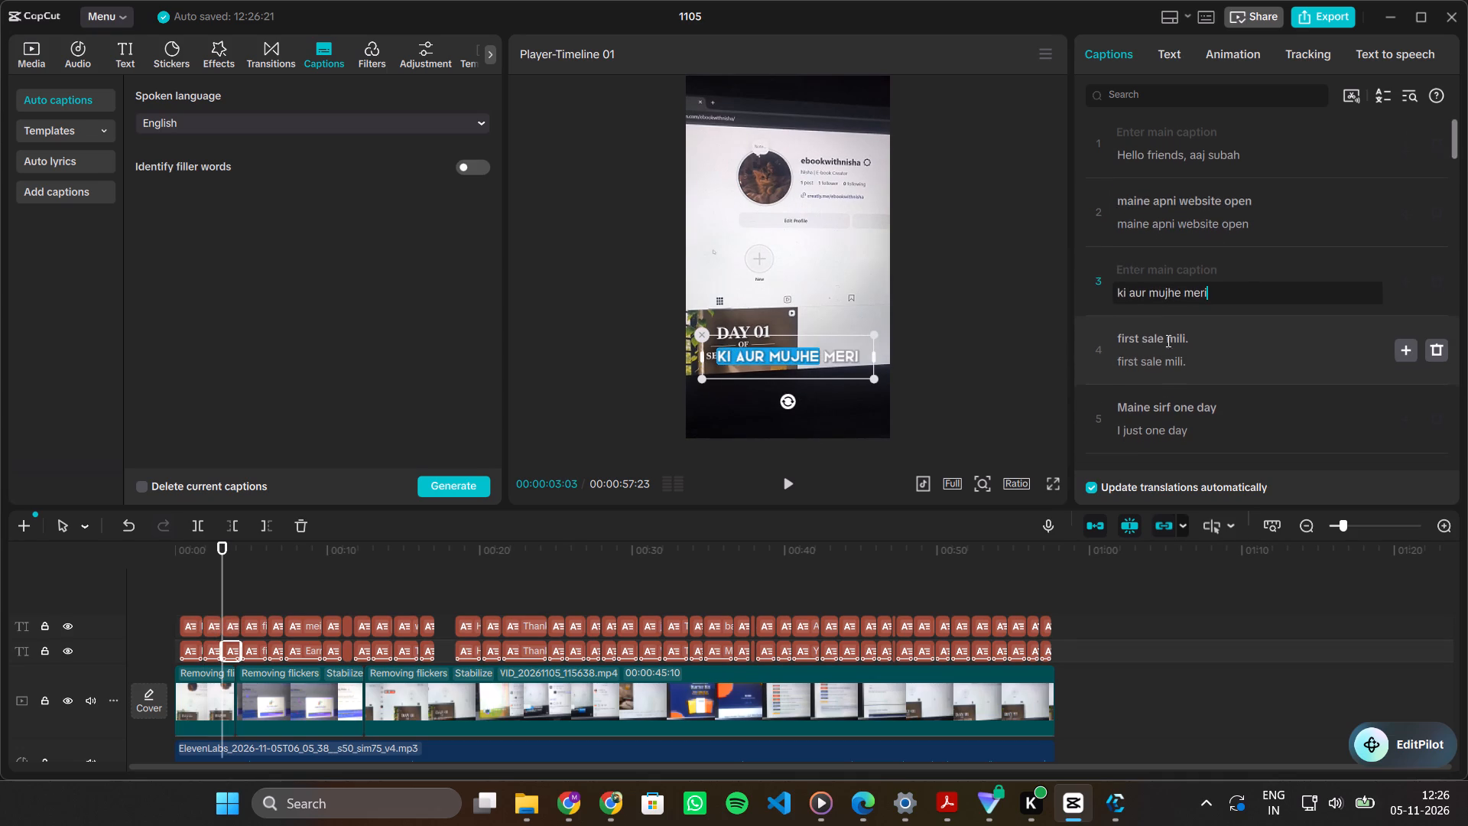
scroll(1167, 340, down, 2)
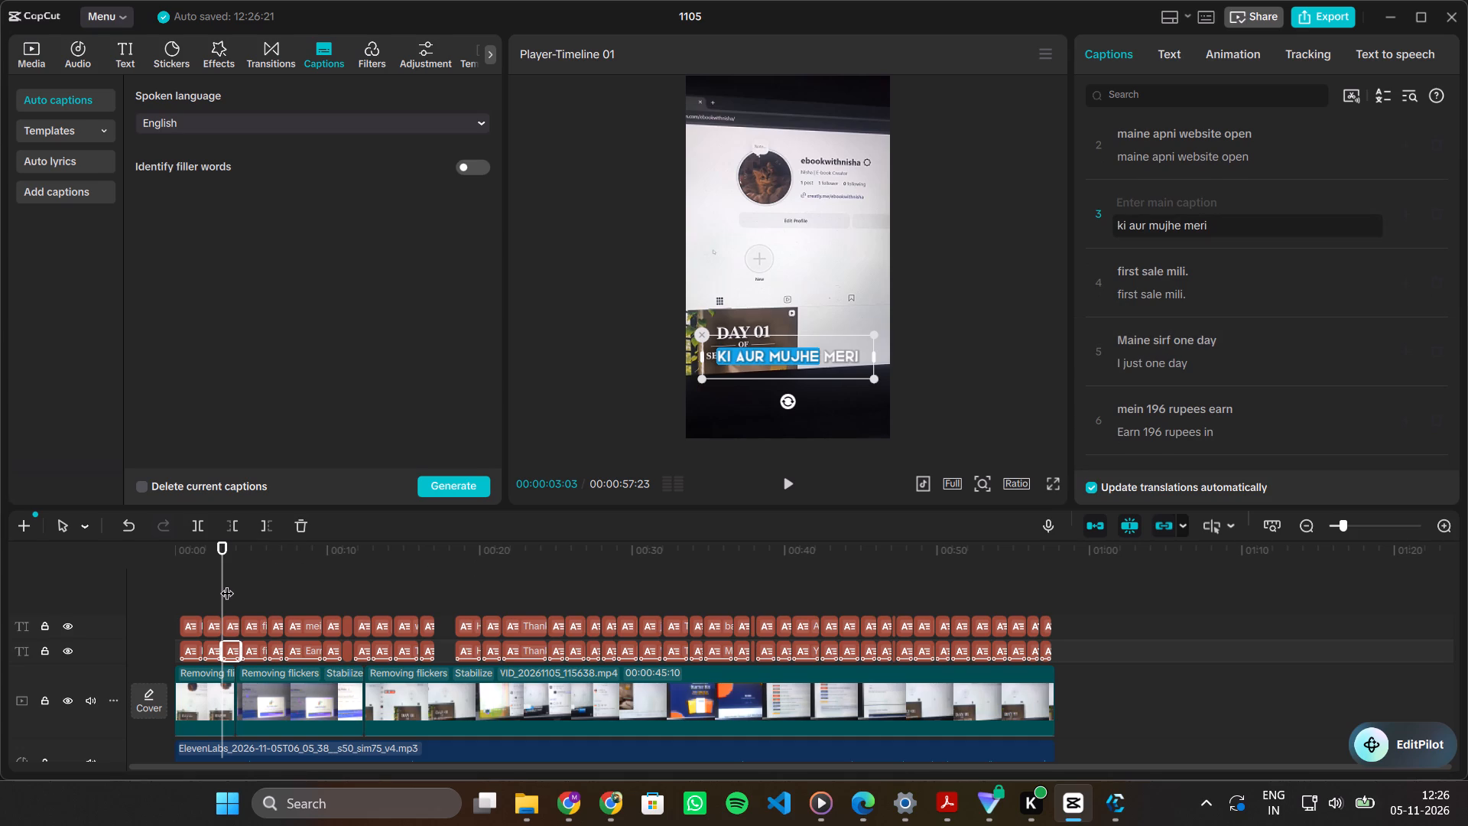
drag(227, 584, 180, 587)
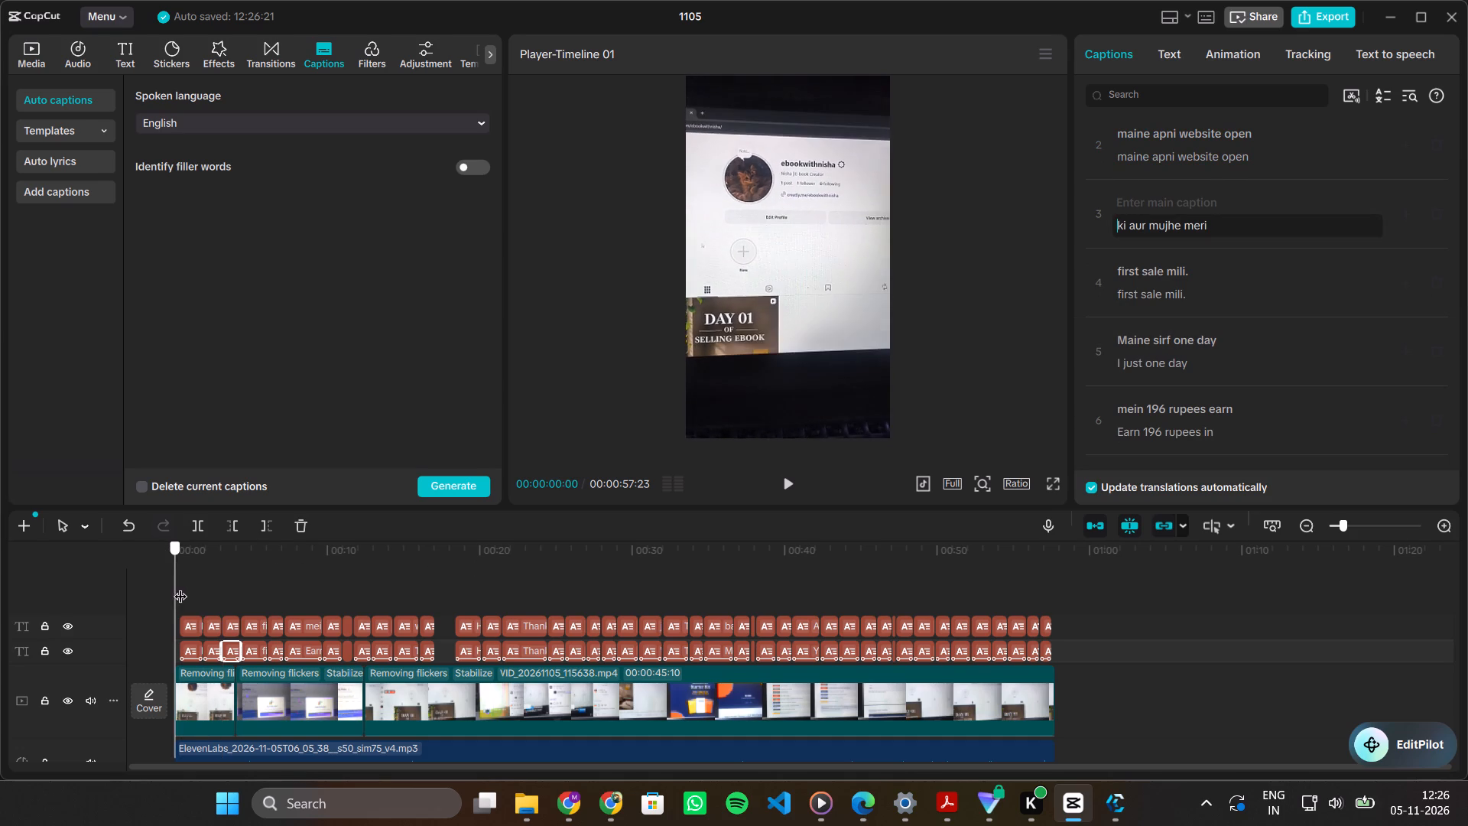
drag(180, 587, 206, 581)
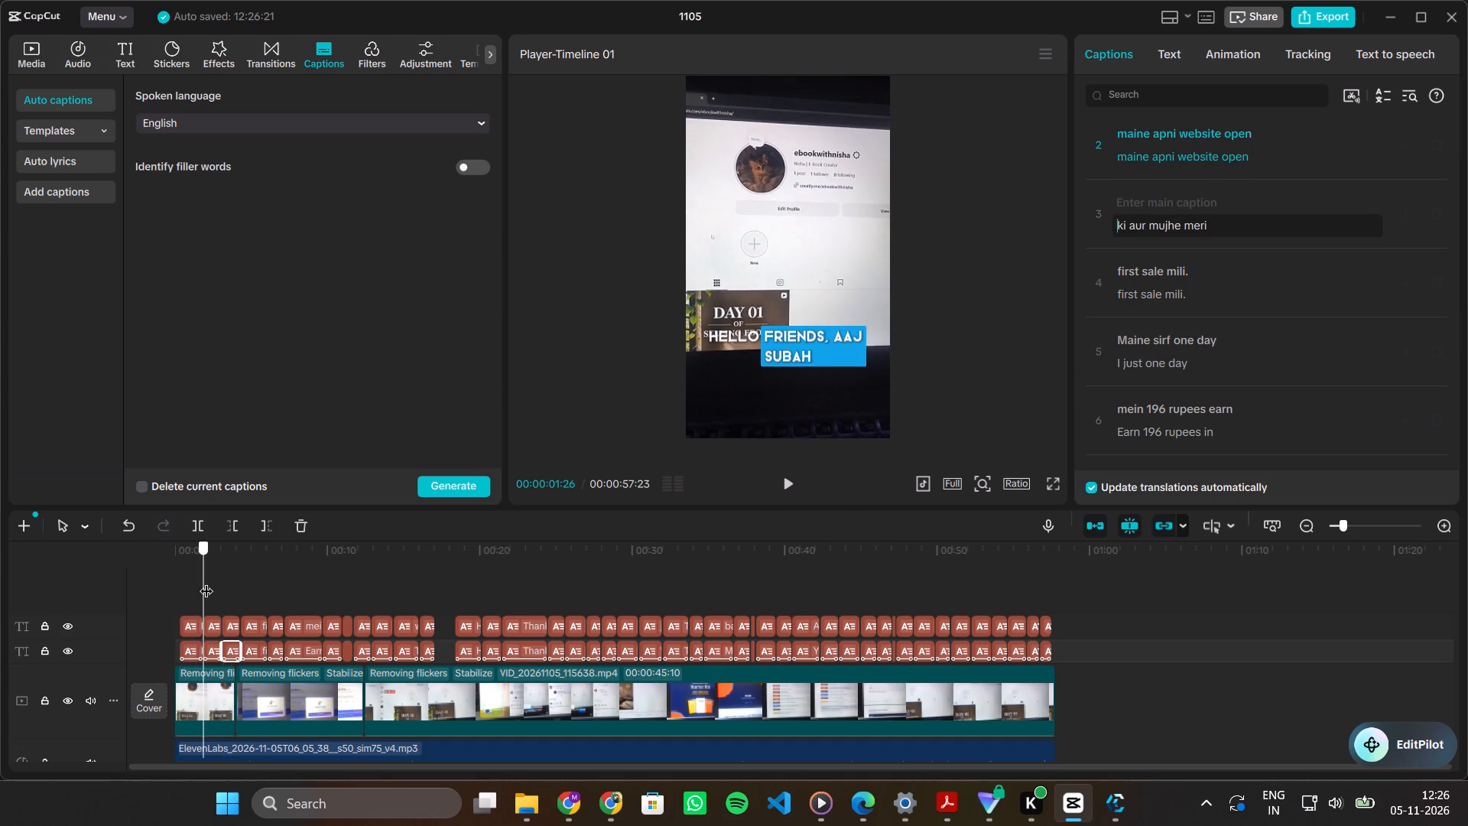
drag(206, 581, 235, 571)
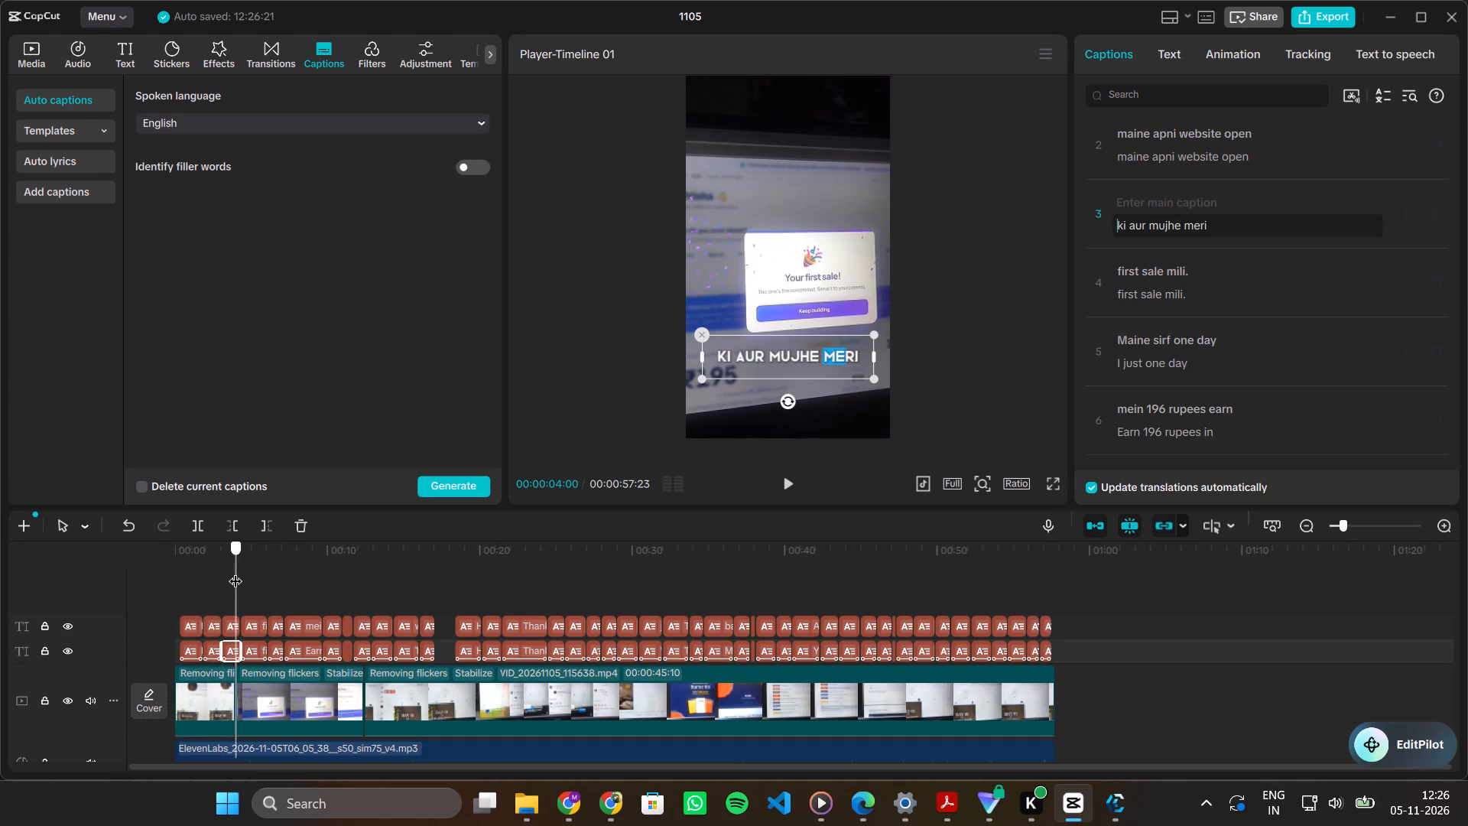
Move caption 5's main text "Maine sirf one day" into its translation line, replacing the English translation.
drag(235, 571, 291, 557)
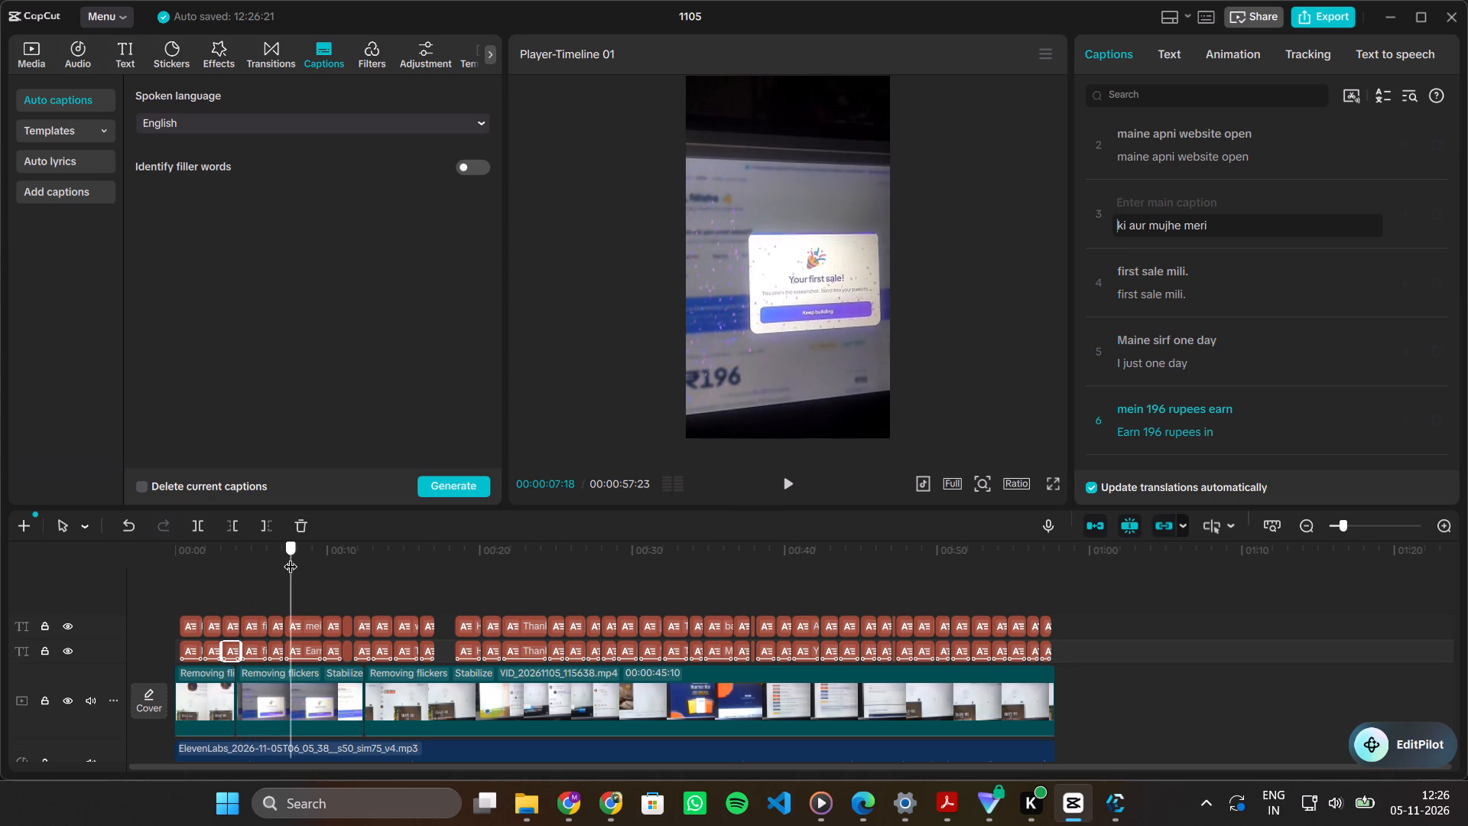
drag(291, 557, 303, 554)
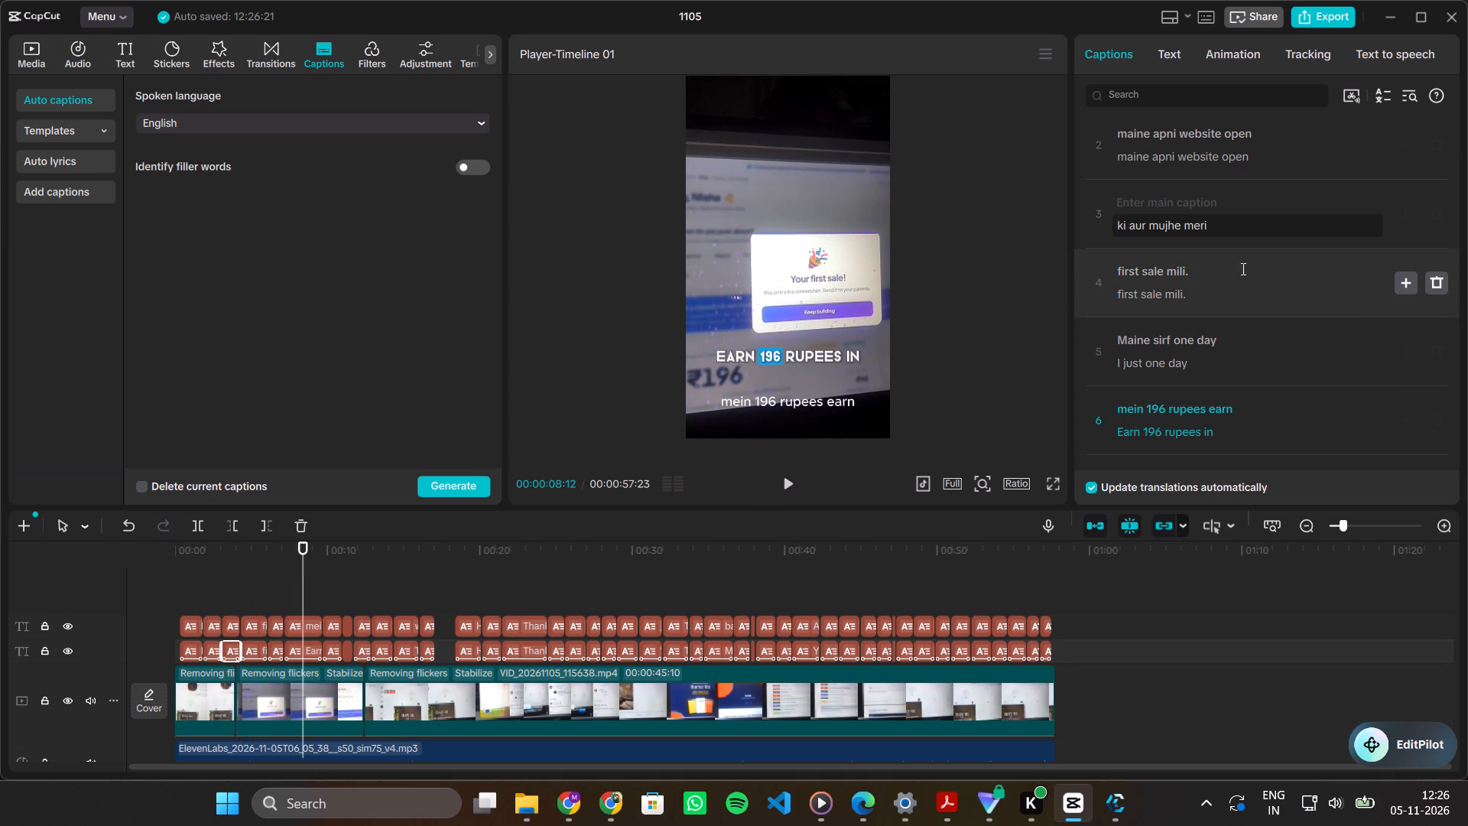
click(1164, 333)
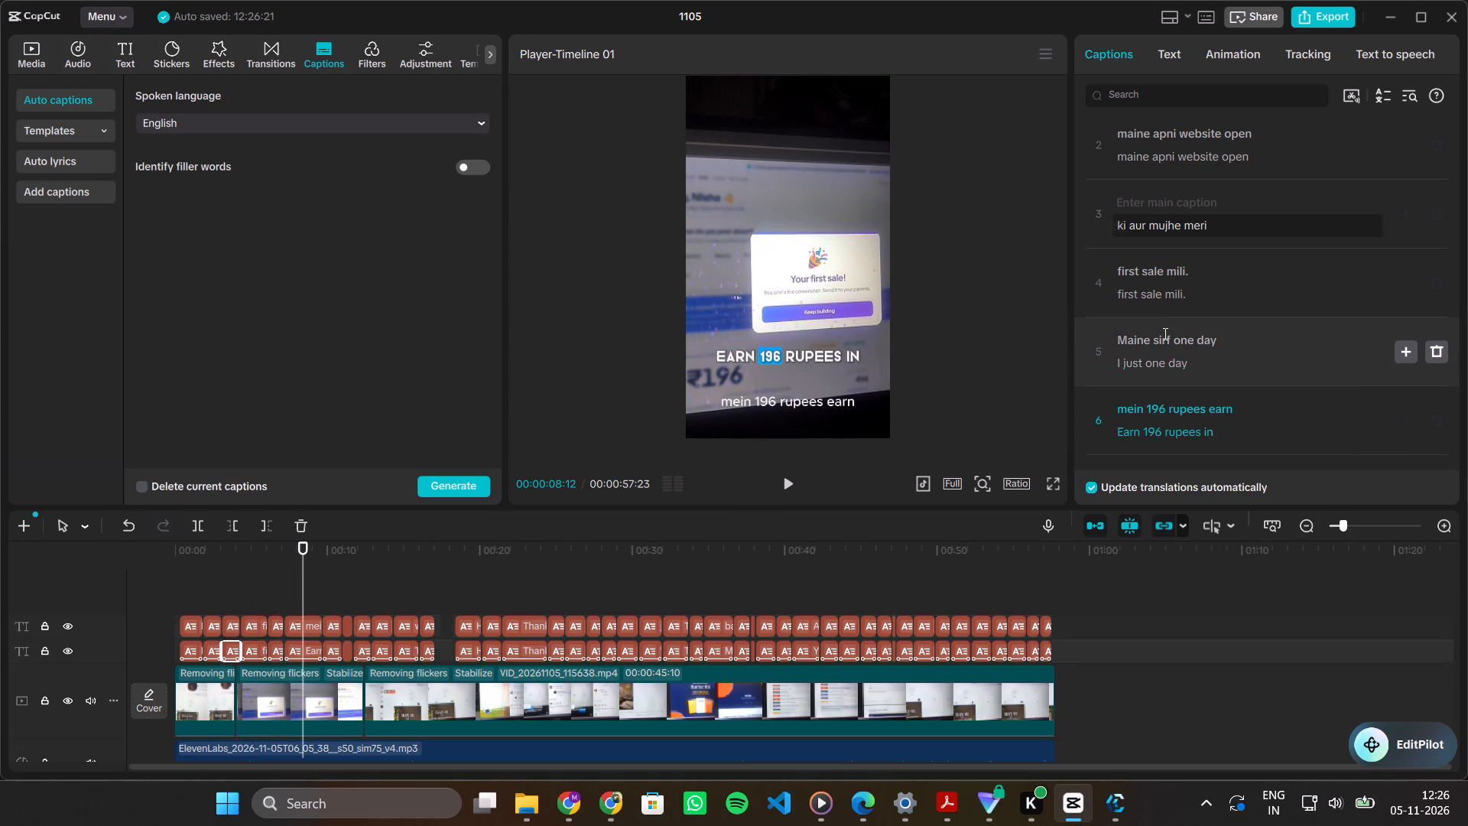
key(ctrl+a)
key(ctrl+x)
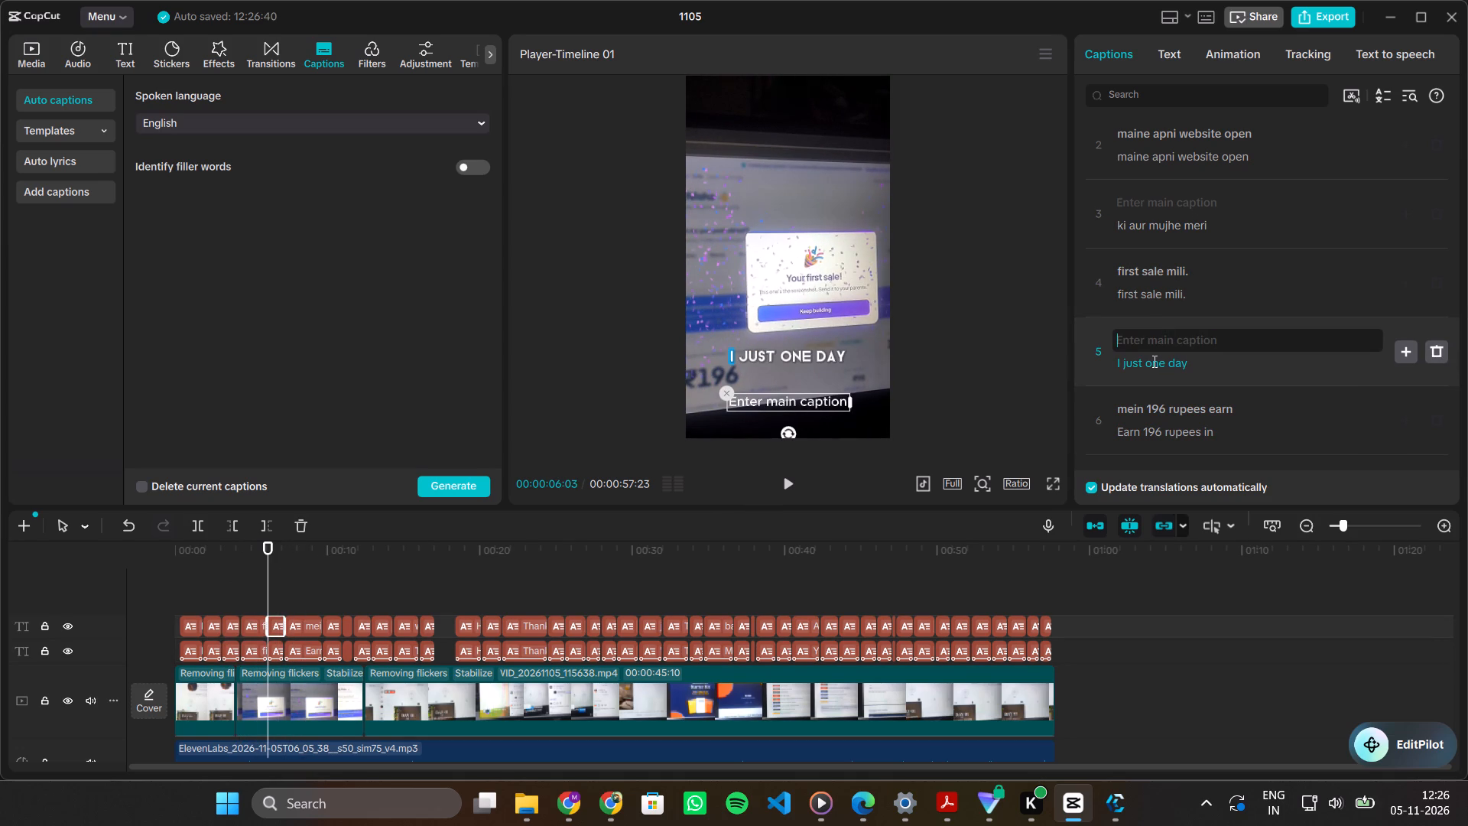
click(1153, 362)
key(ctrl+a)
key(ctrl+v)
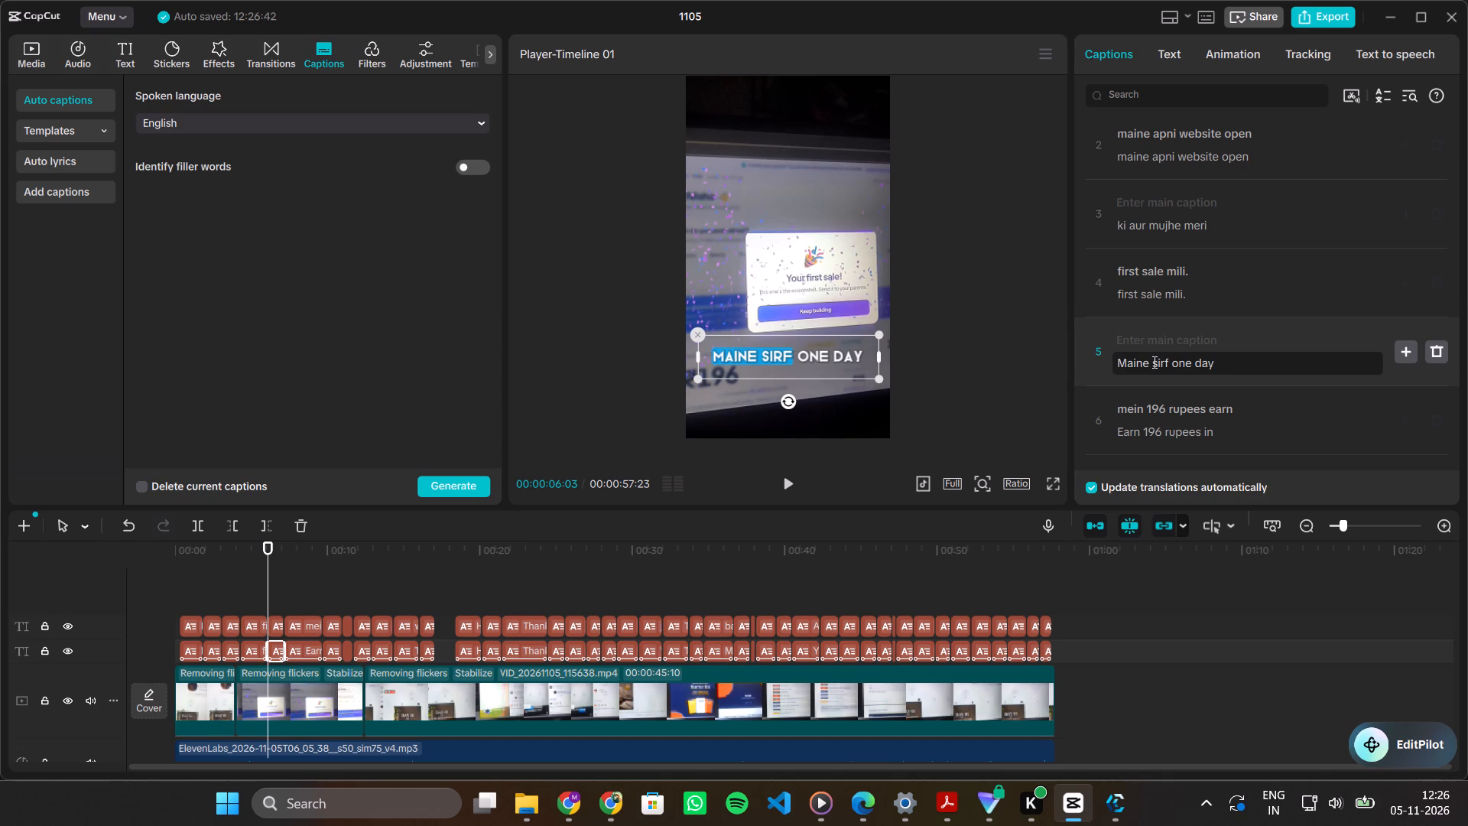
Examine caption 6 "mein 196 rupees earn" and the surrounding caption clips on the timeline.
click(1171, 411)
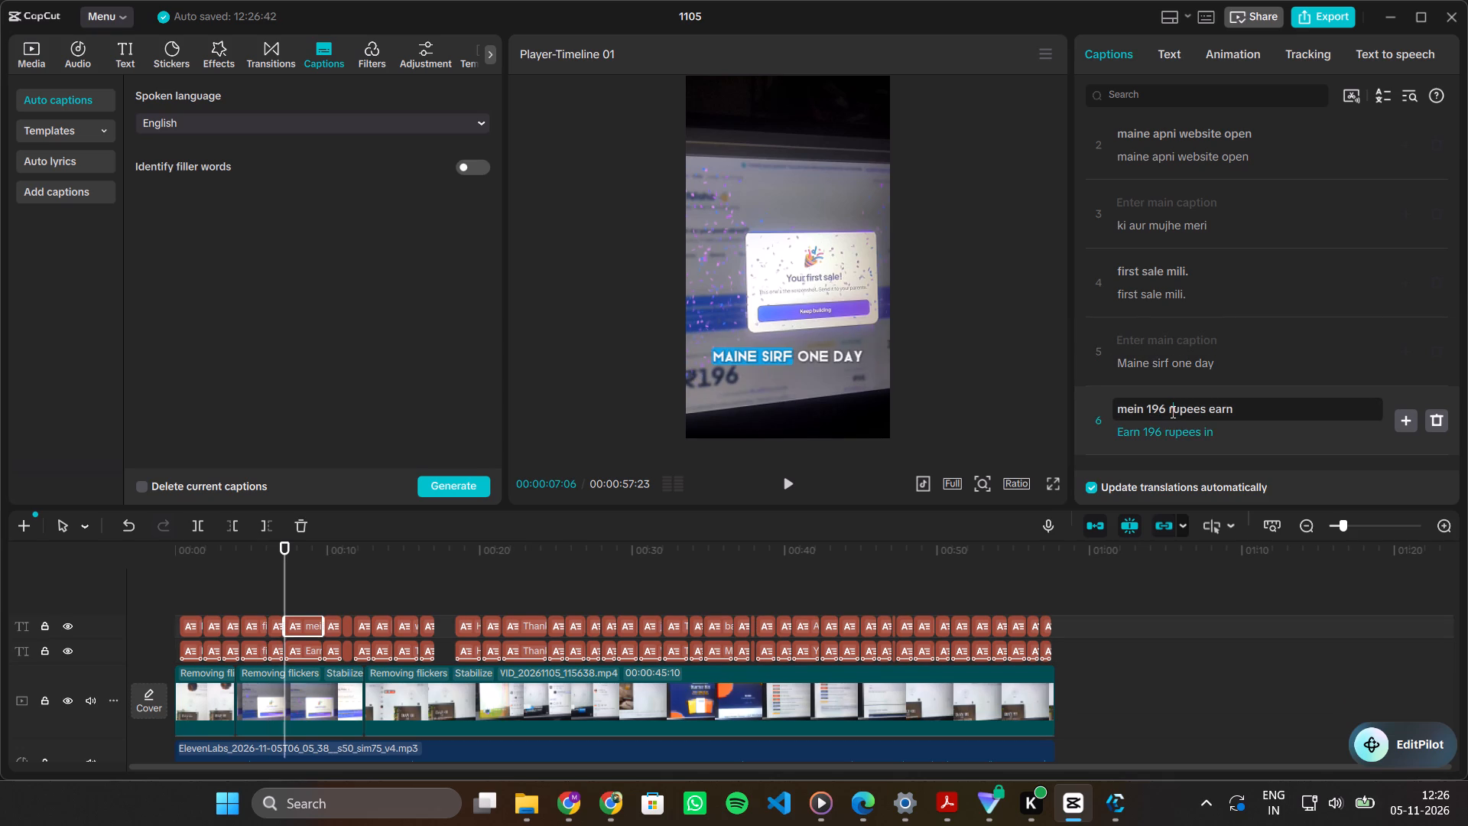
scroll(1171, 411, down, 1)
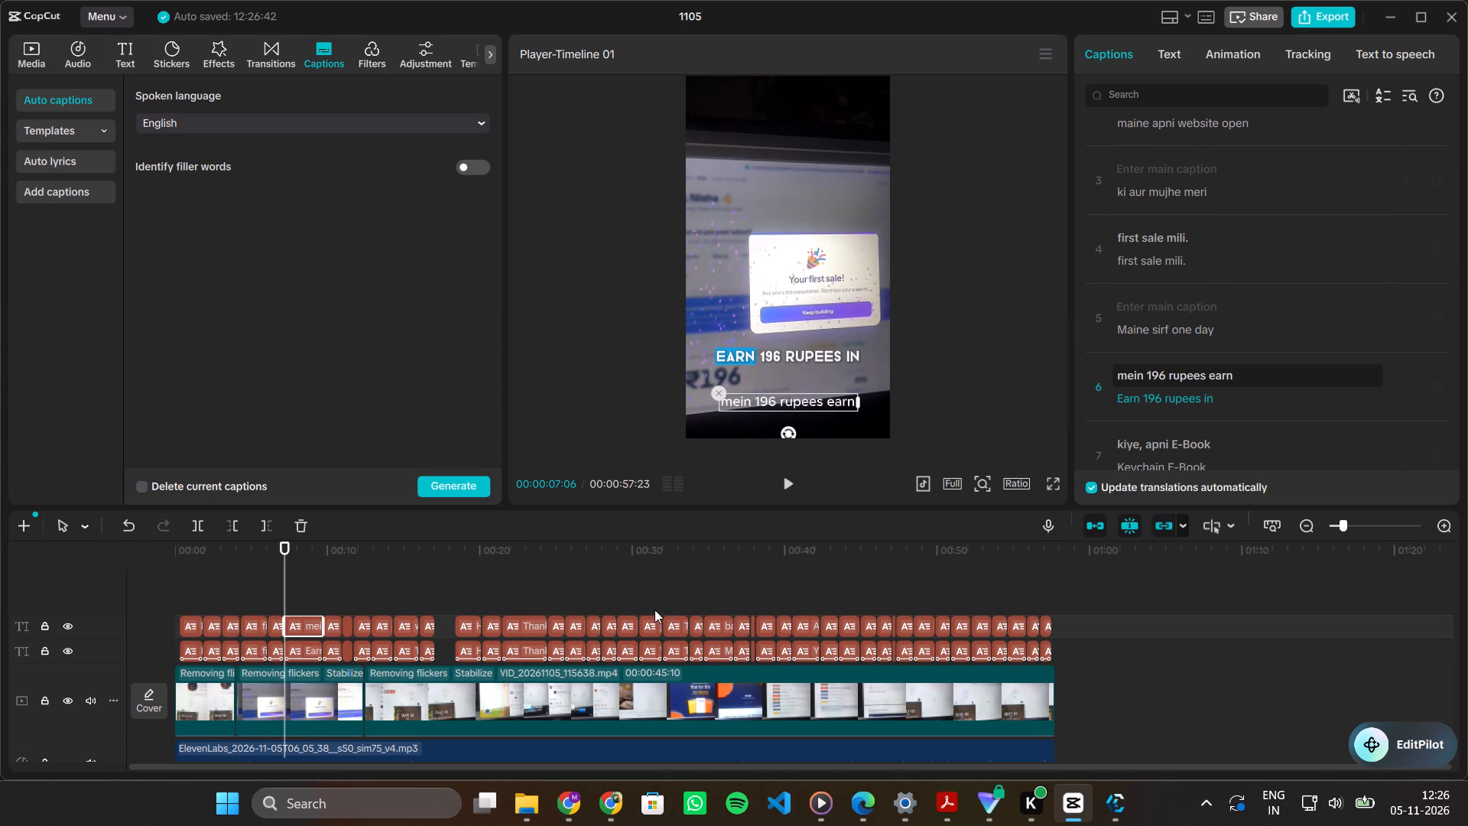
ctrl+scroll(604, 598, up, 12)
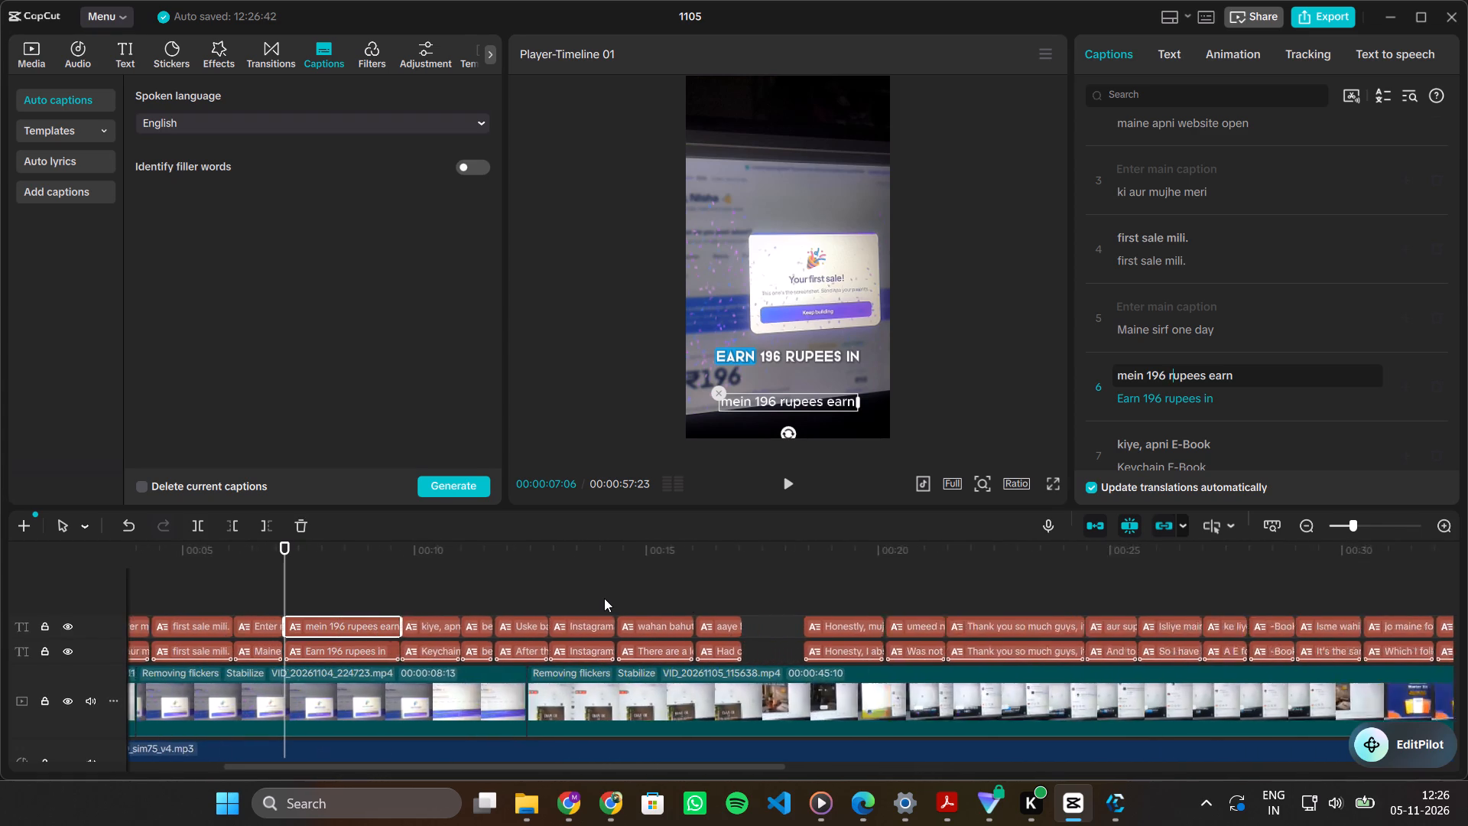
ctrl+scroll(604, 598, up, 3)
scroll(604, 598, right, 4)
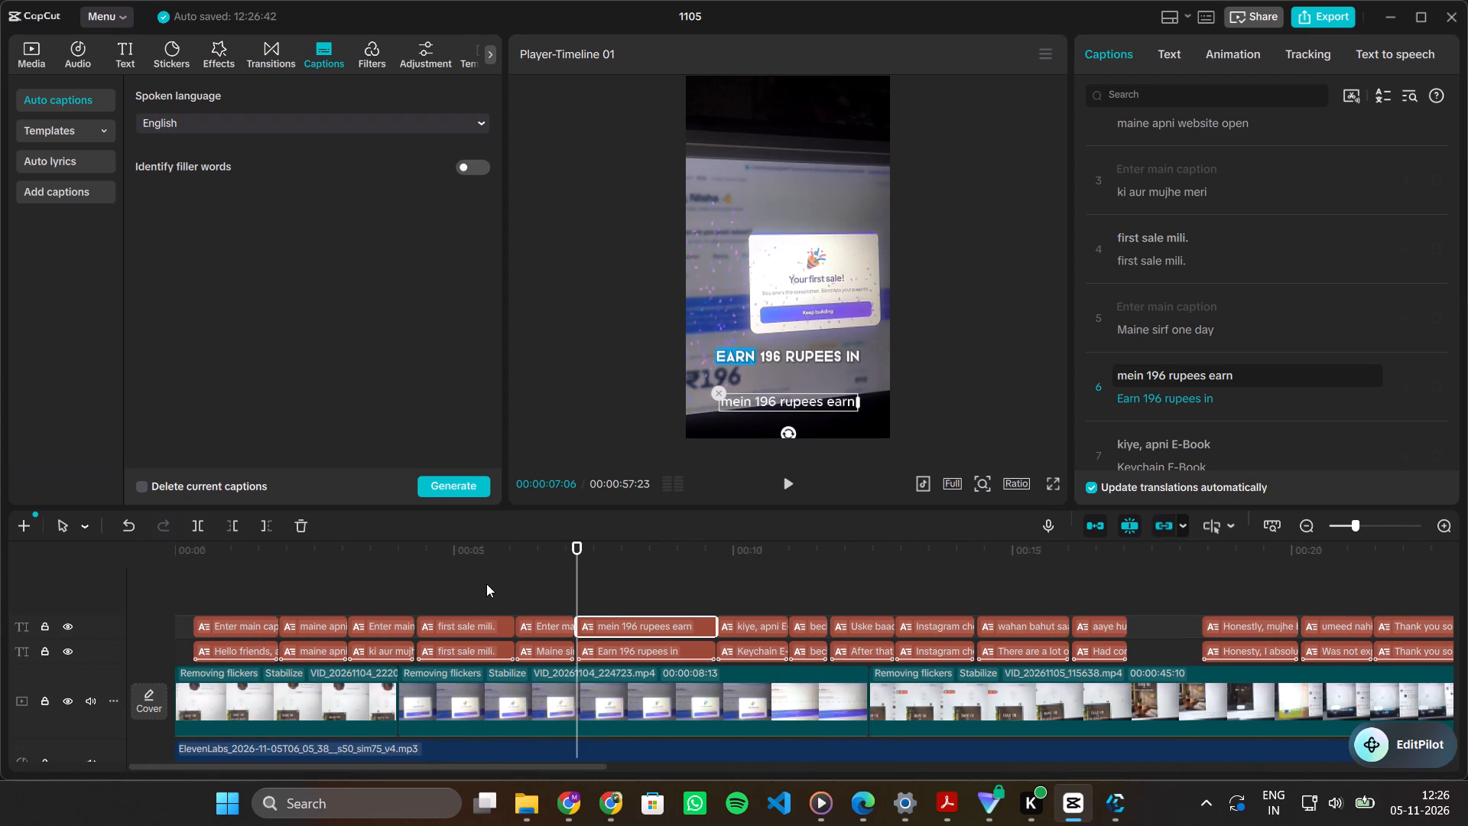
ctrl+scroll(486, 584, down, 12)
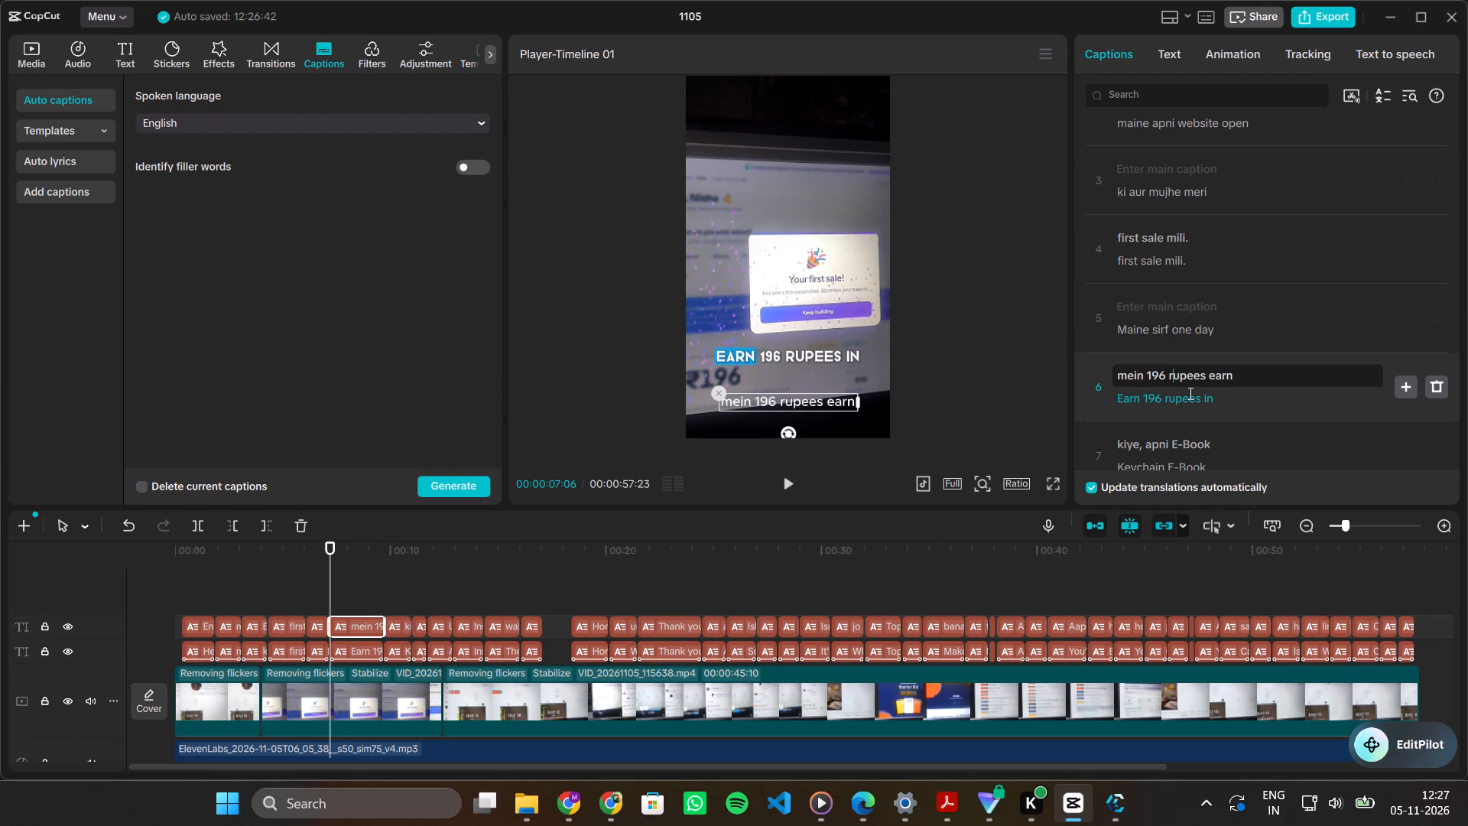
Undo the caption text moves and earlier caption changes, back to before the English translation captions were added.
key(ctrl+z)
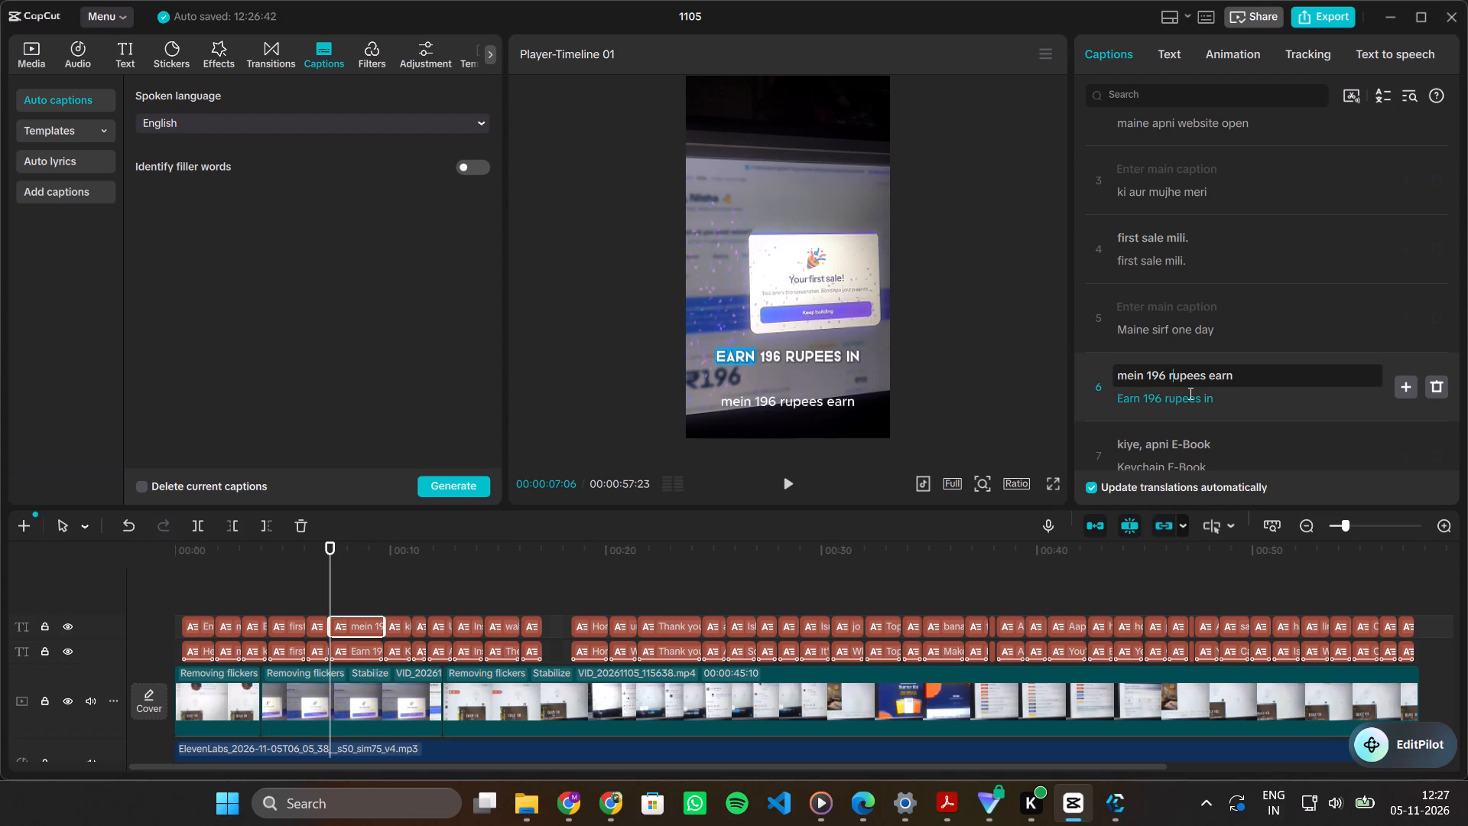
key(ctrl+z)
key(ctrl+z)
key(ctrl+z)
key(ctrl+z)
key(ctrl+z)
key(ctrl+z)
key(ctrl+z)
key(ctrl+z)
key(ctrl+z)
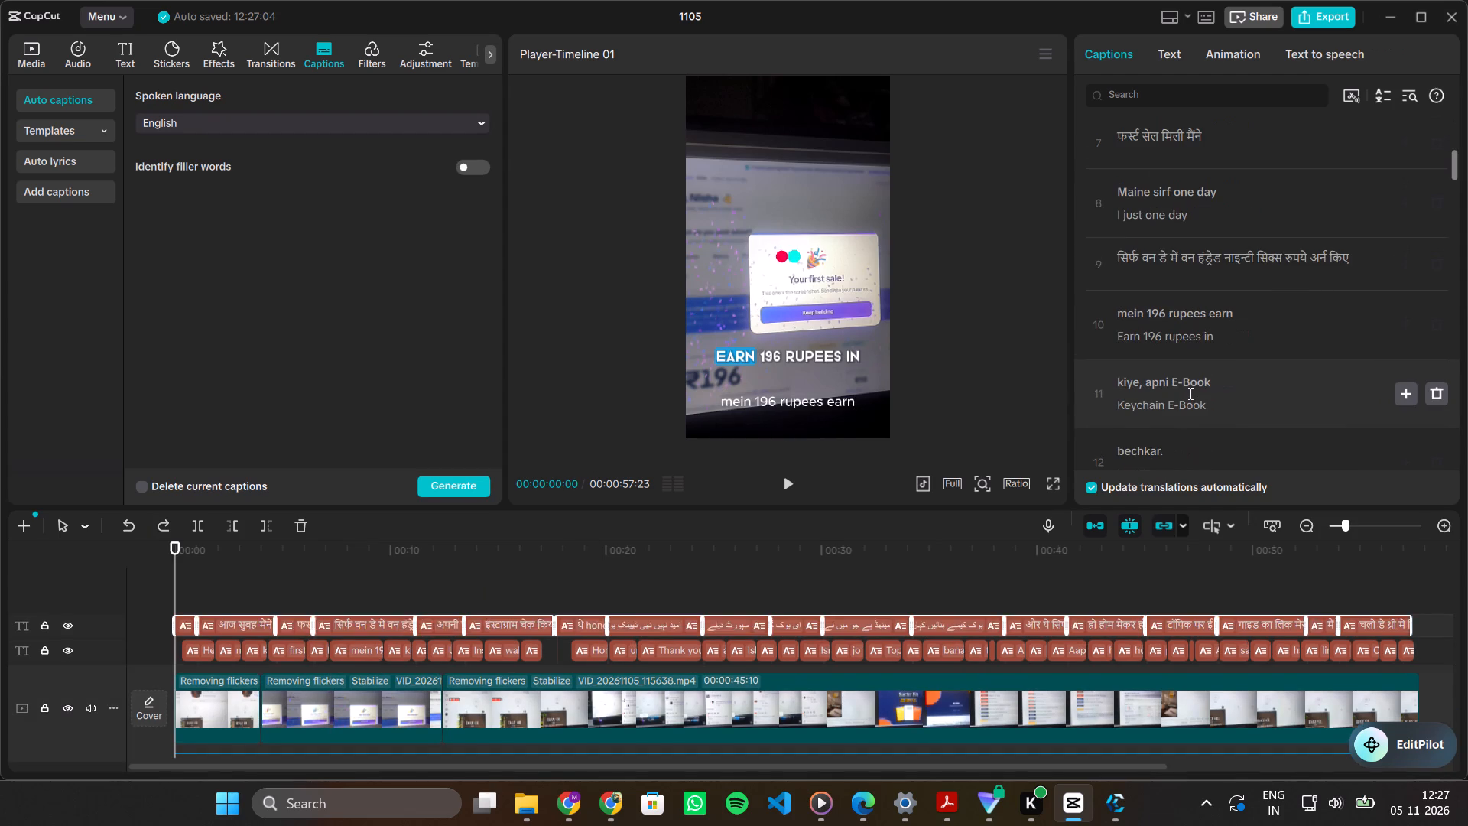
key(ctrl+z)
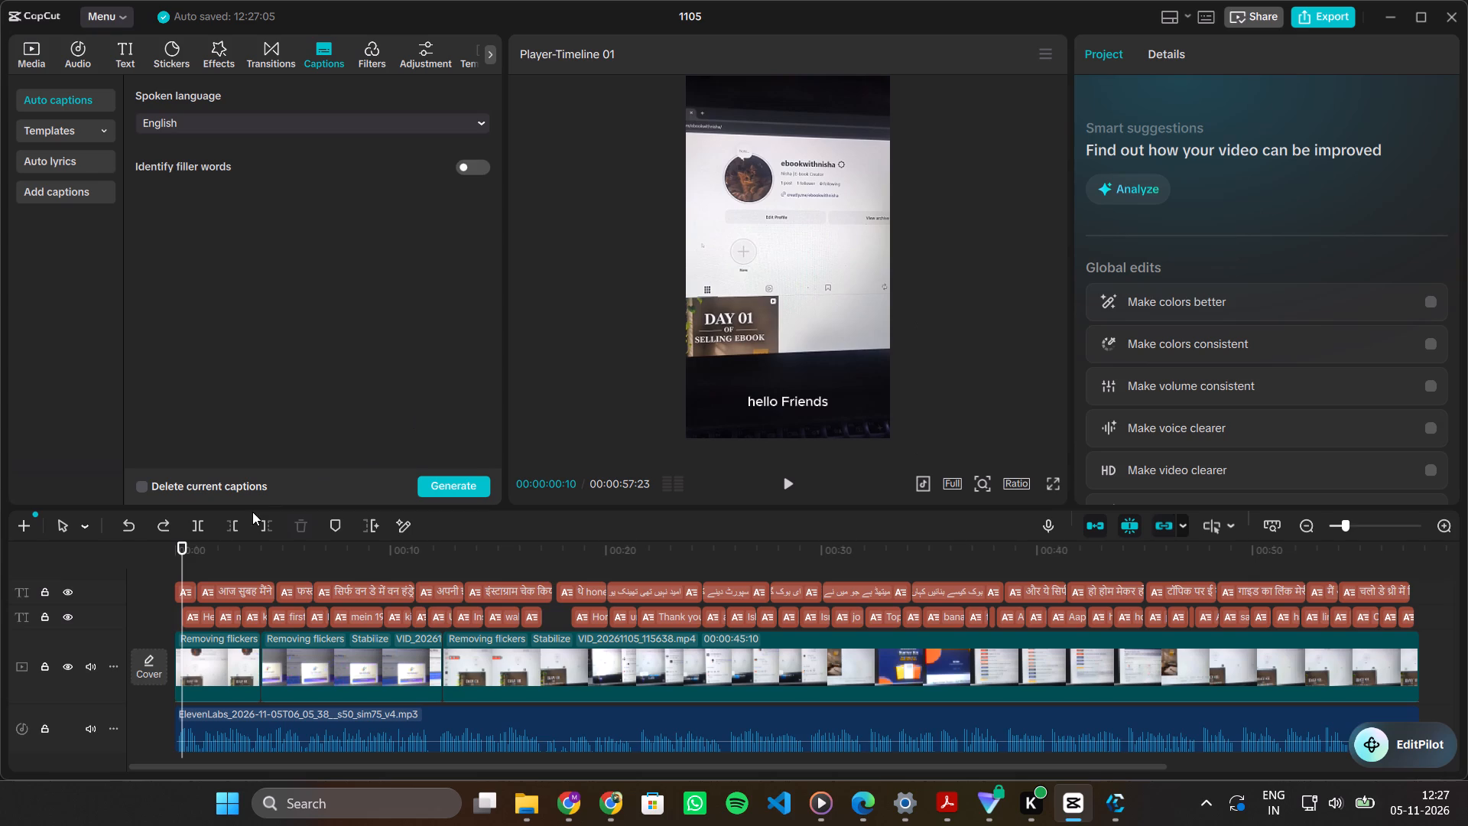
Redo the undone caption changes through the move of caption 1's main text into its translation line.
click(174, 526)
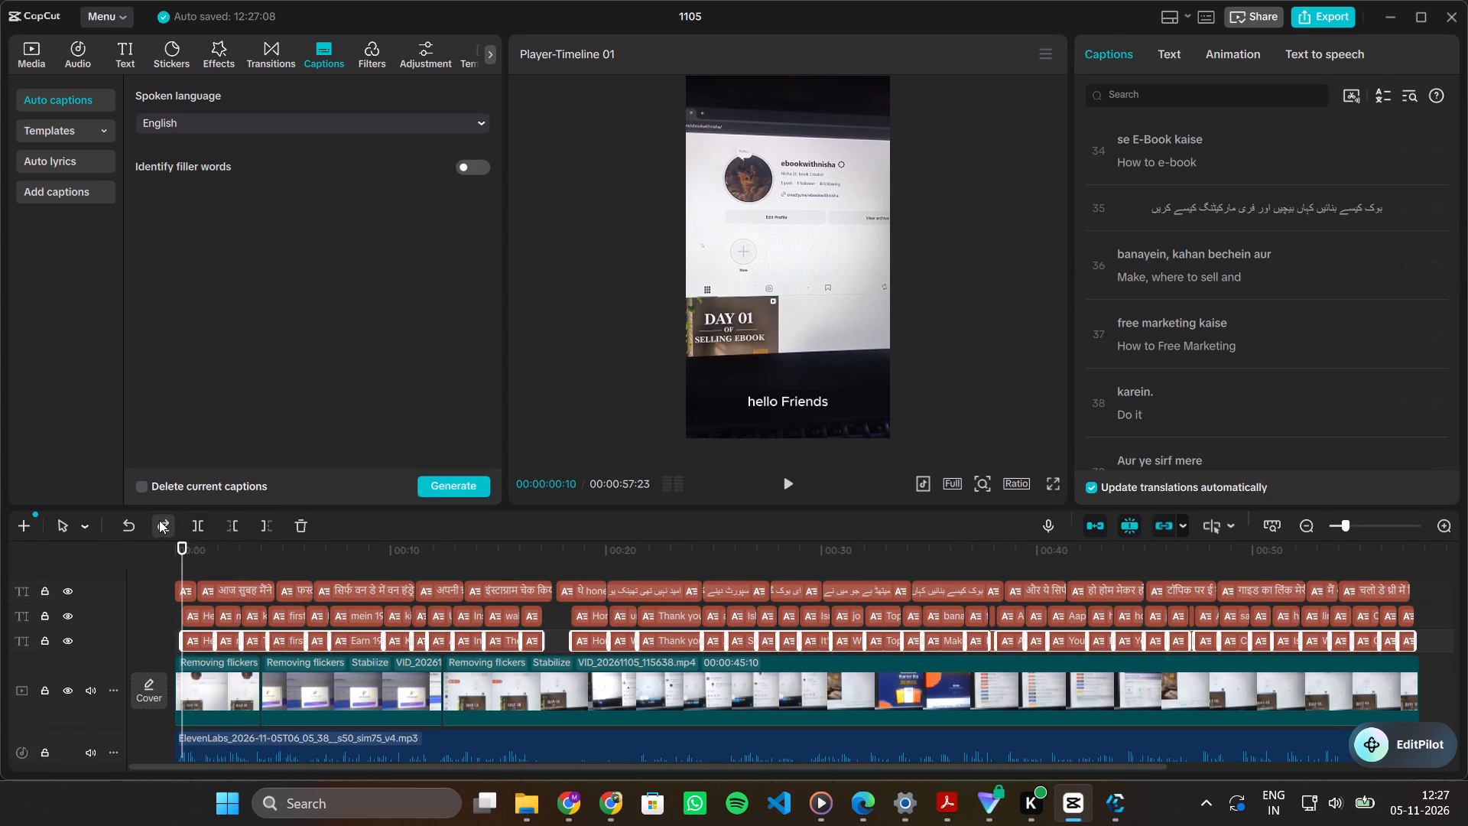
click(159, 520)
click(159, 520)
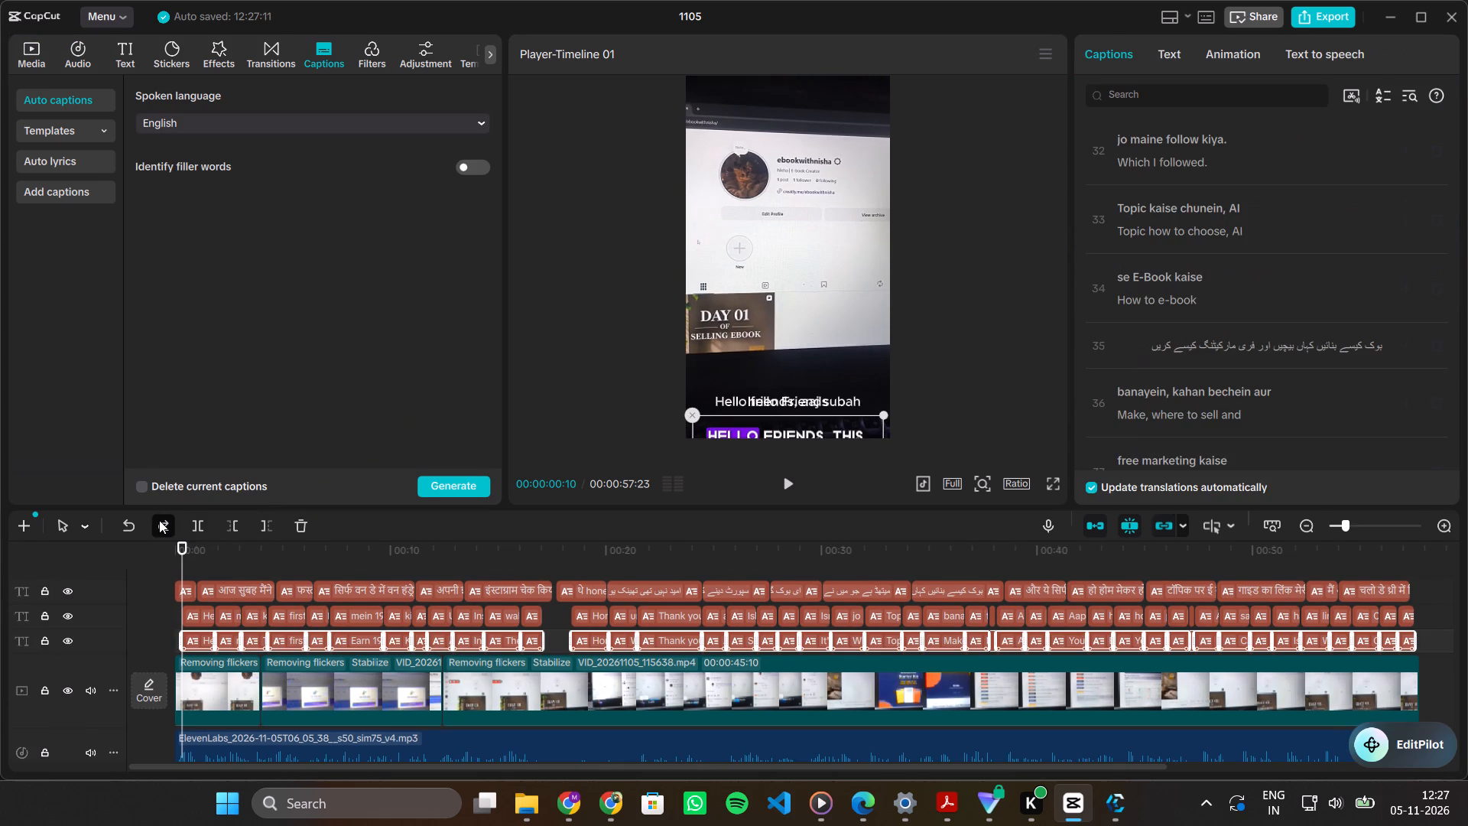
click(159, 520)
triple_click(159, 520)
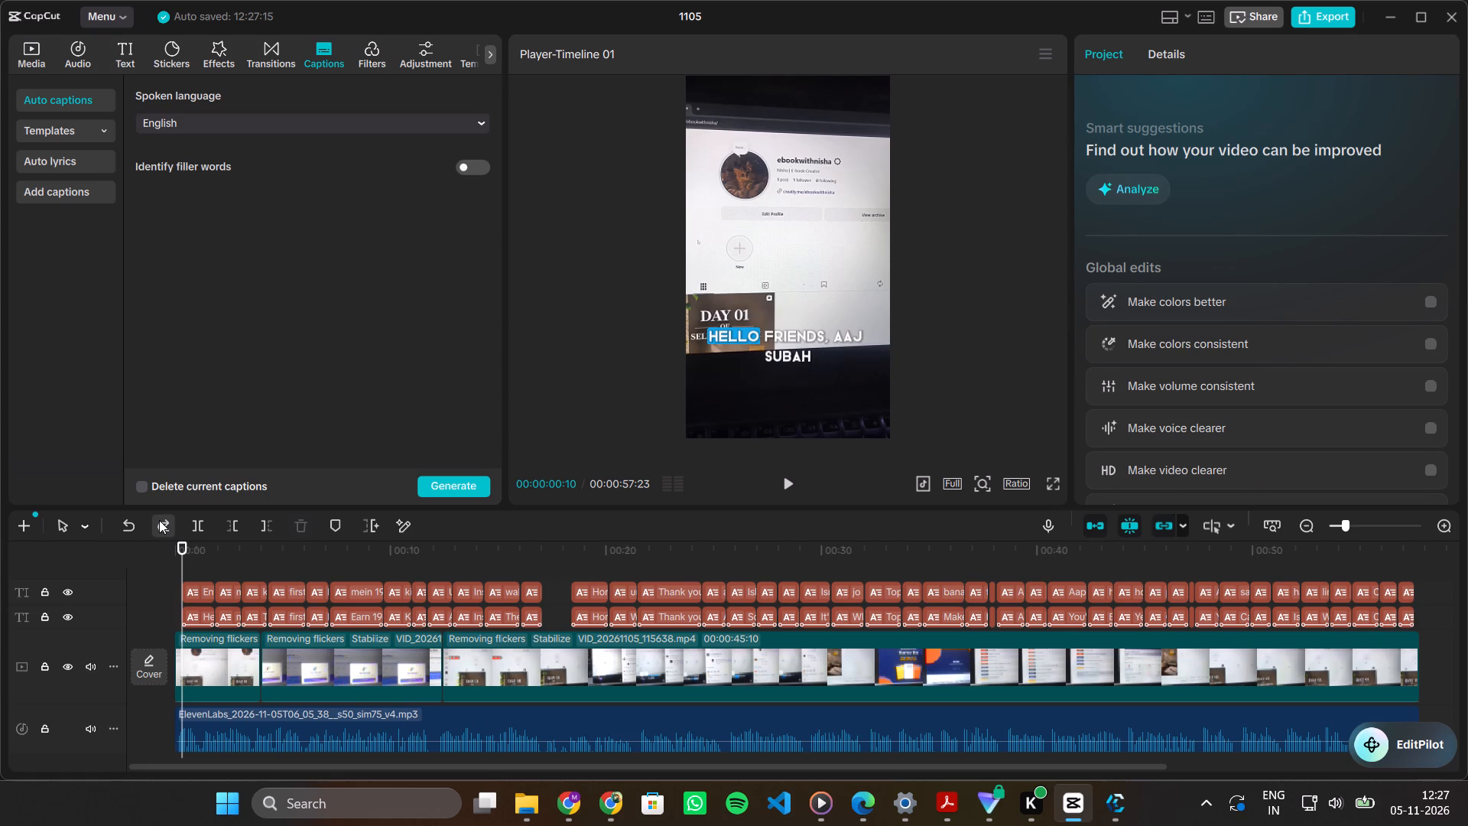
Undo the move of caption 1's main text into its translation line.
click(133, 524)
click(133, 524)
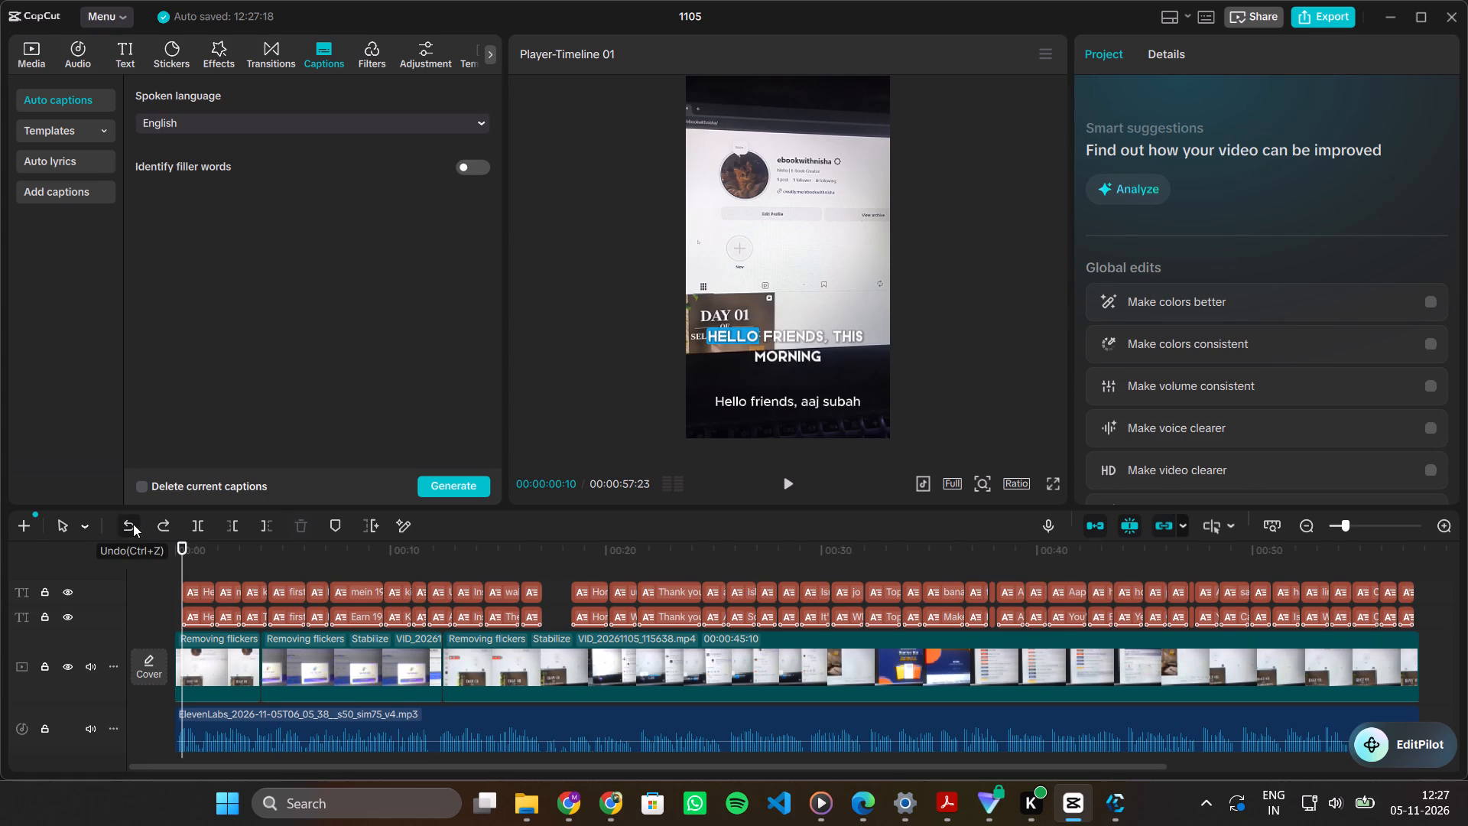
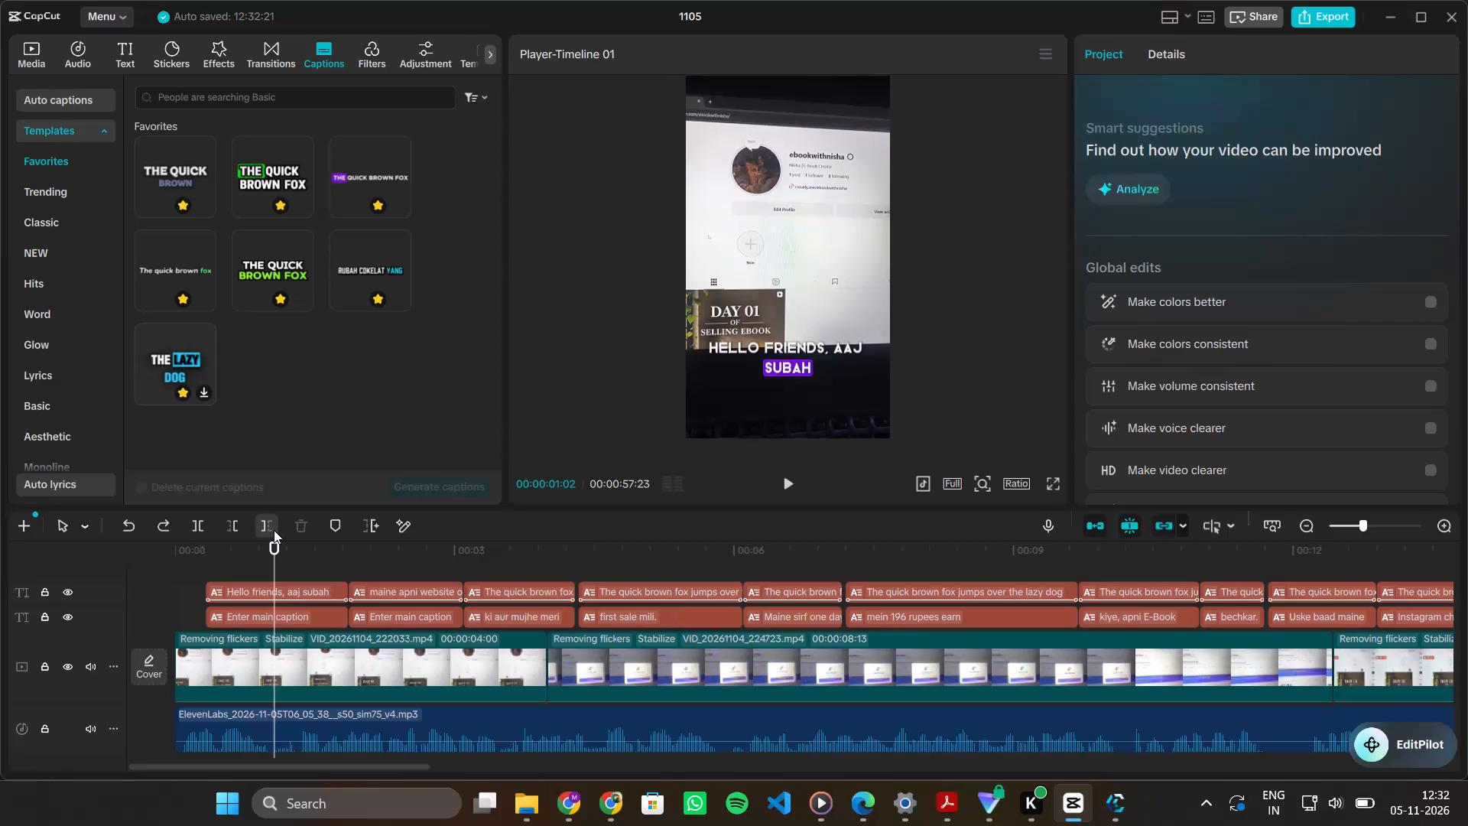
Undo the caption text edits and clip moves, back to placeholder captions above the original Hinglish captions starting with "Hello friends, aaj subah".
key(ctrl+z)
key(ctrl+z)
key(ctrl+z)
key(ctrl+z)
key(ctrl+z)
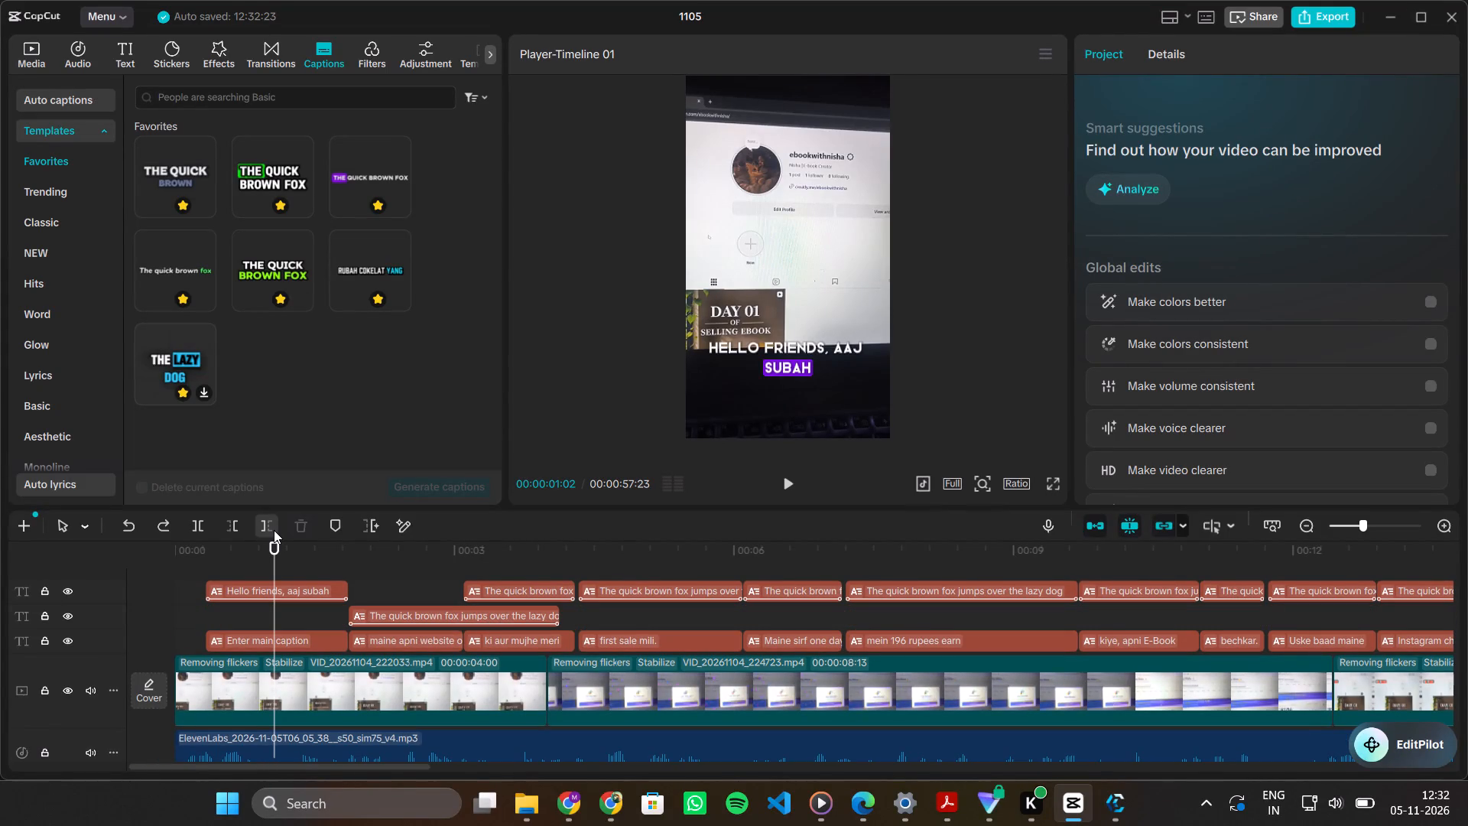
key(ctrl+z)
key(ctrl+z)
key(ctrl+z)
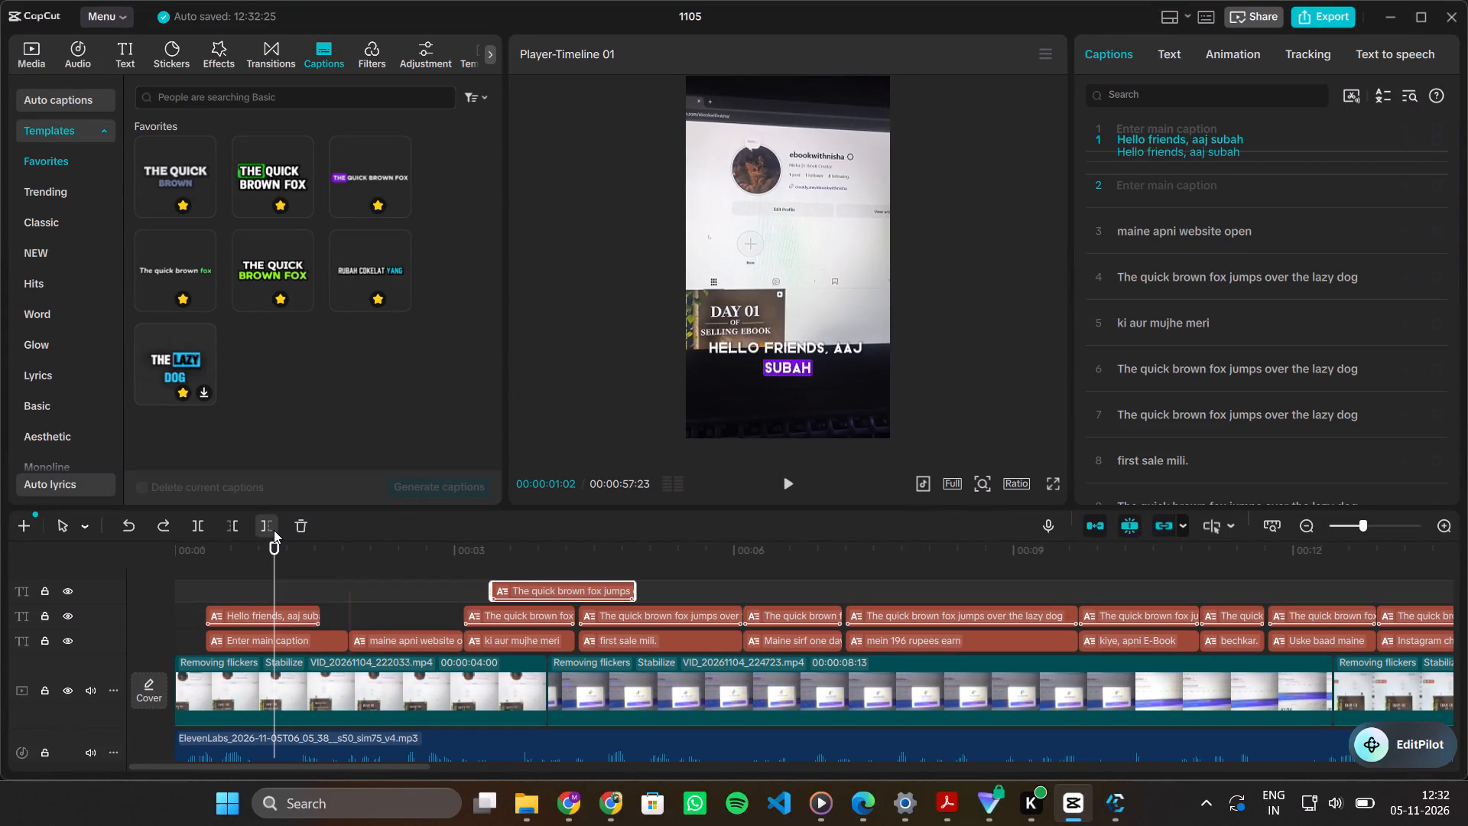
key(ctrl+z)
key(ctrl+z)
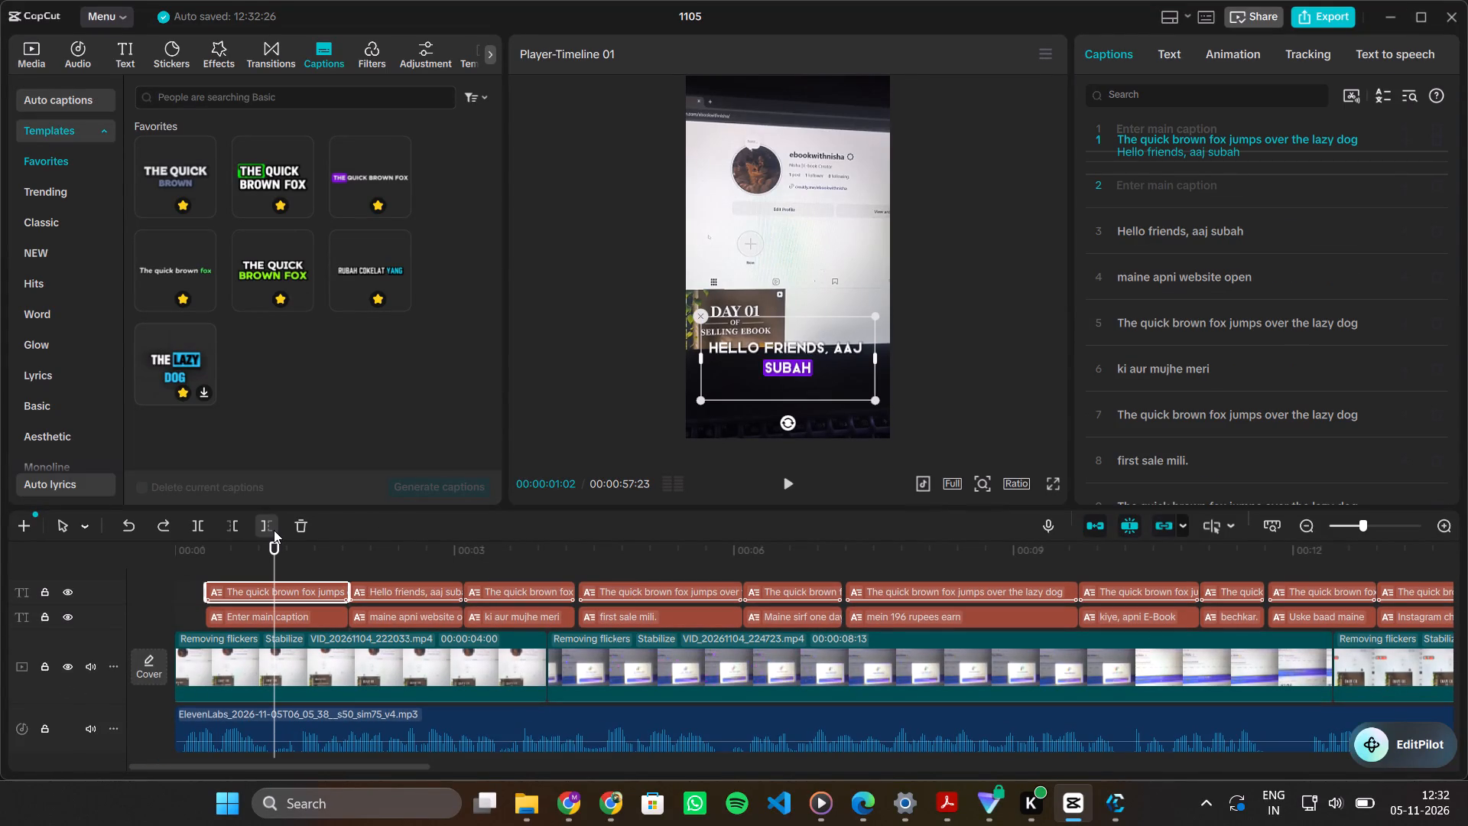
key(ctrl+z)
key(ctrl+z)
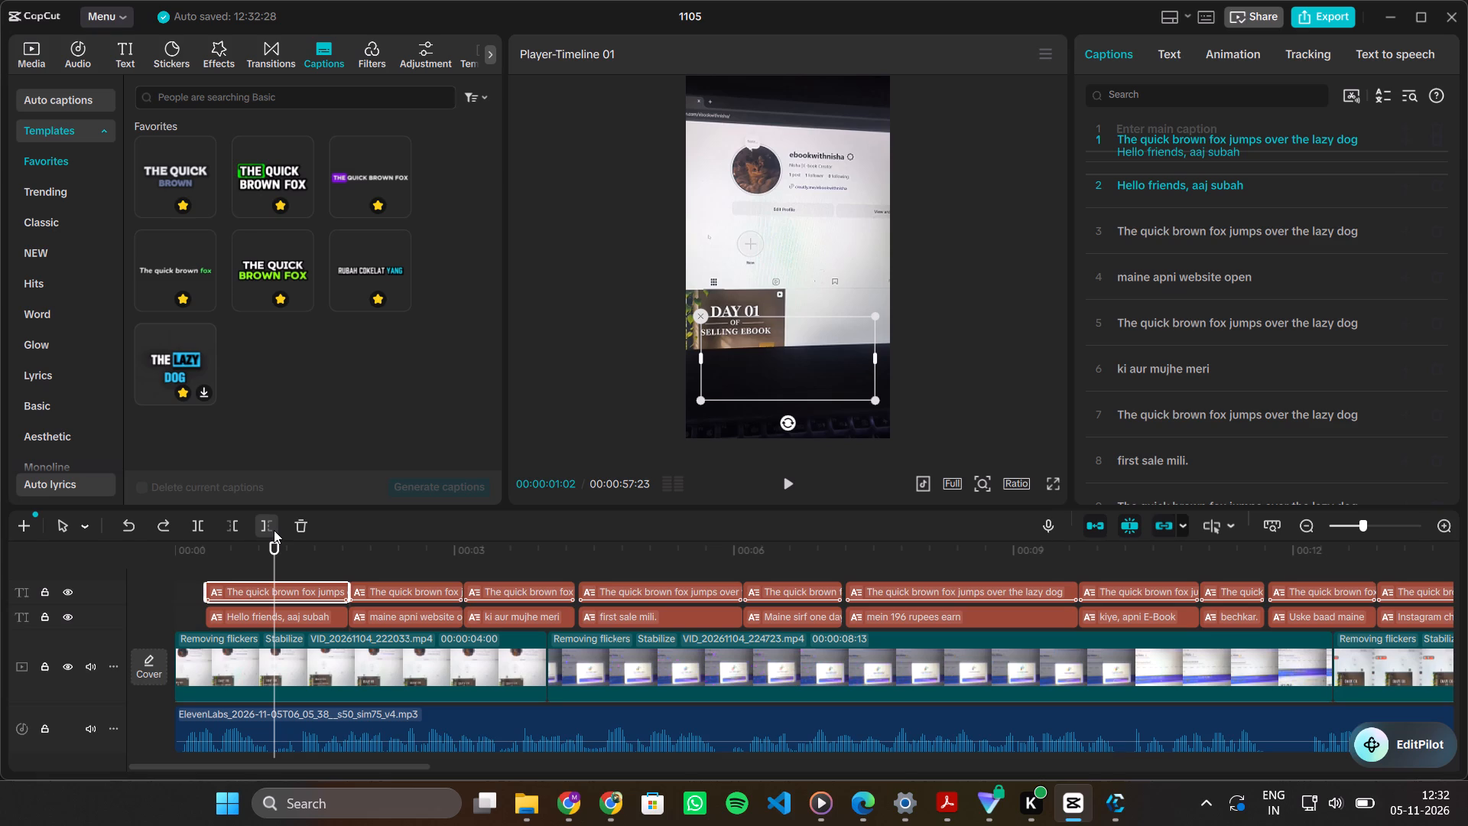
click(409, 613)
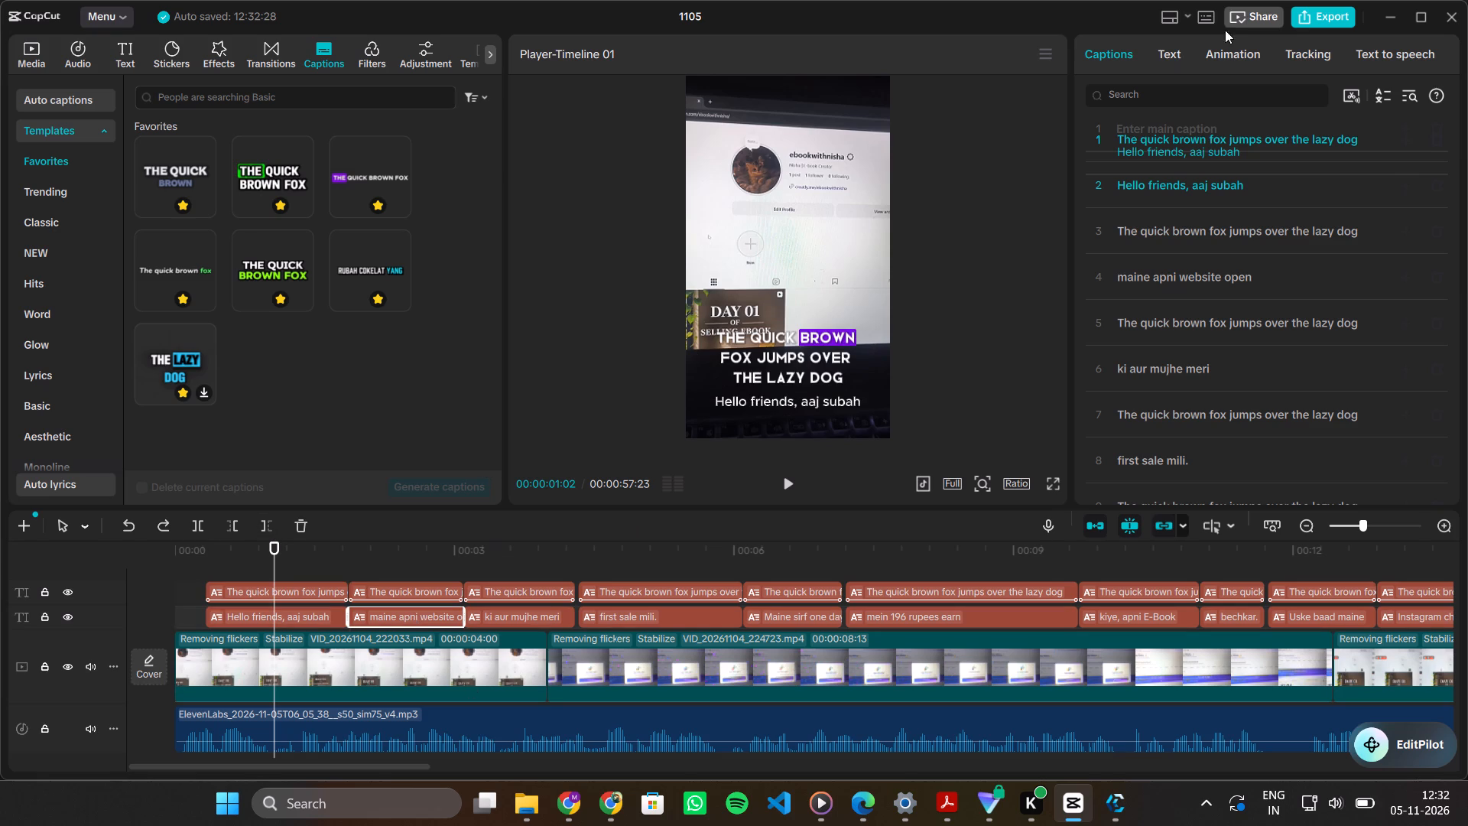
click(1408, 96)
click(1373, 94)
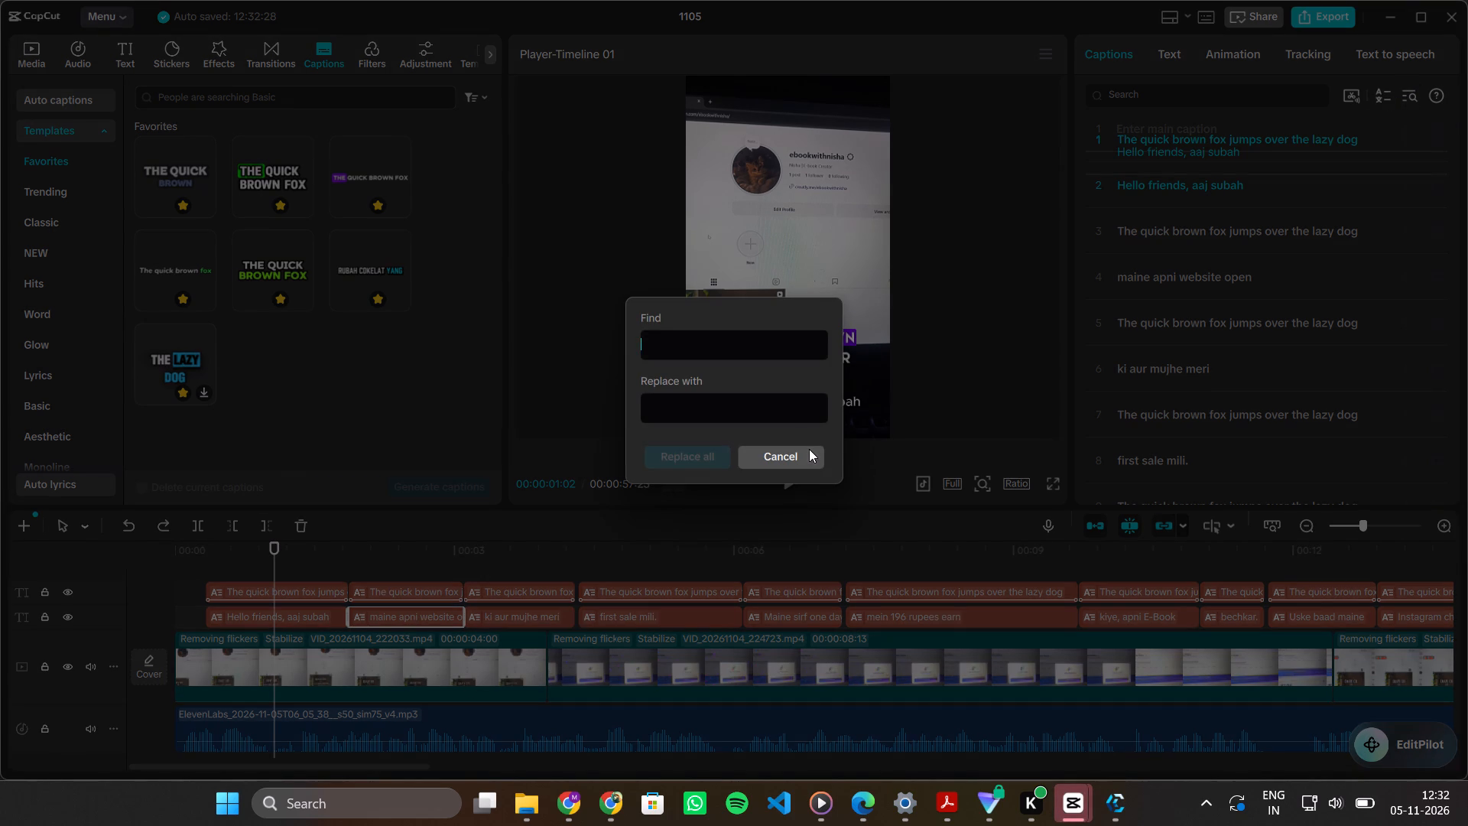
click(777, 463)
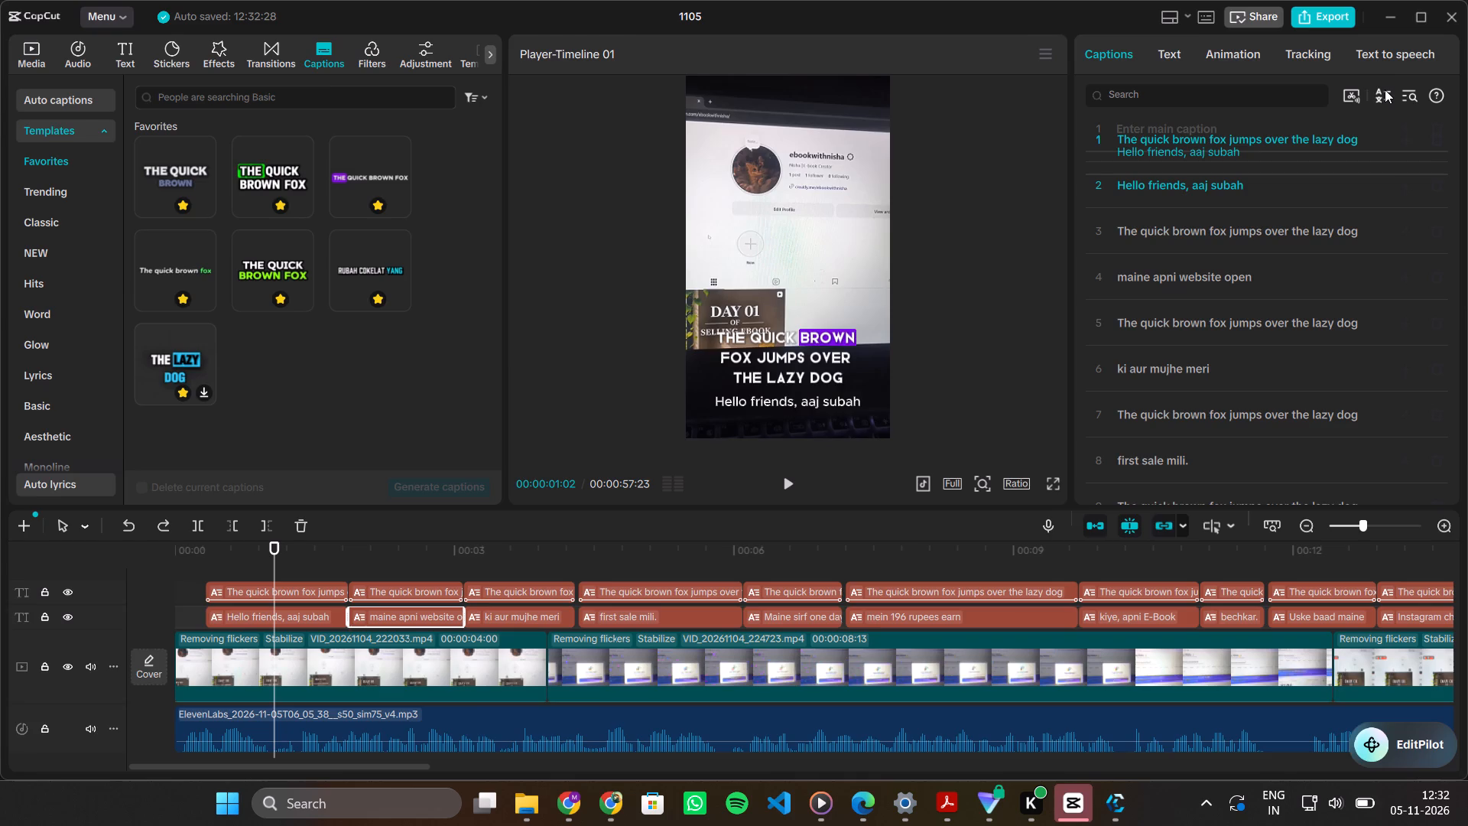
Generate bilingual captions with English translations for the Hinglish captions and briefly play the opening.
click(1385, 89)
click(693, 440)
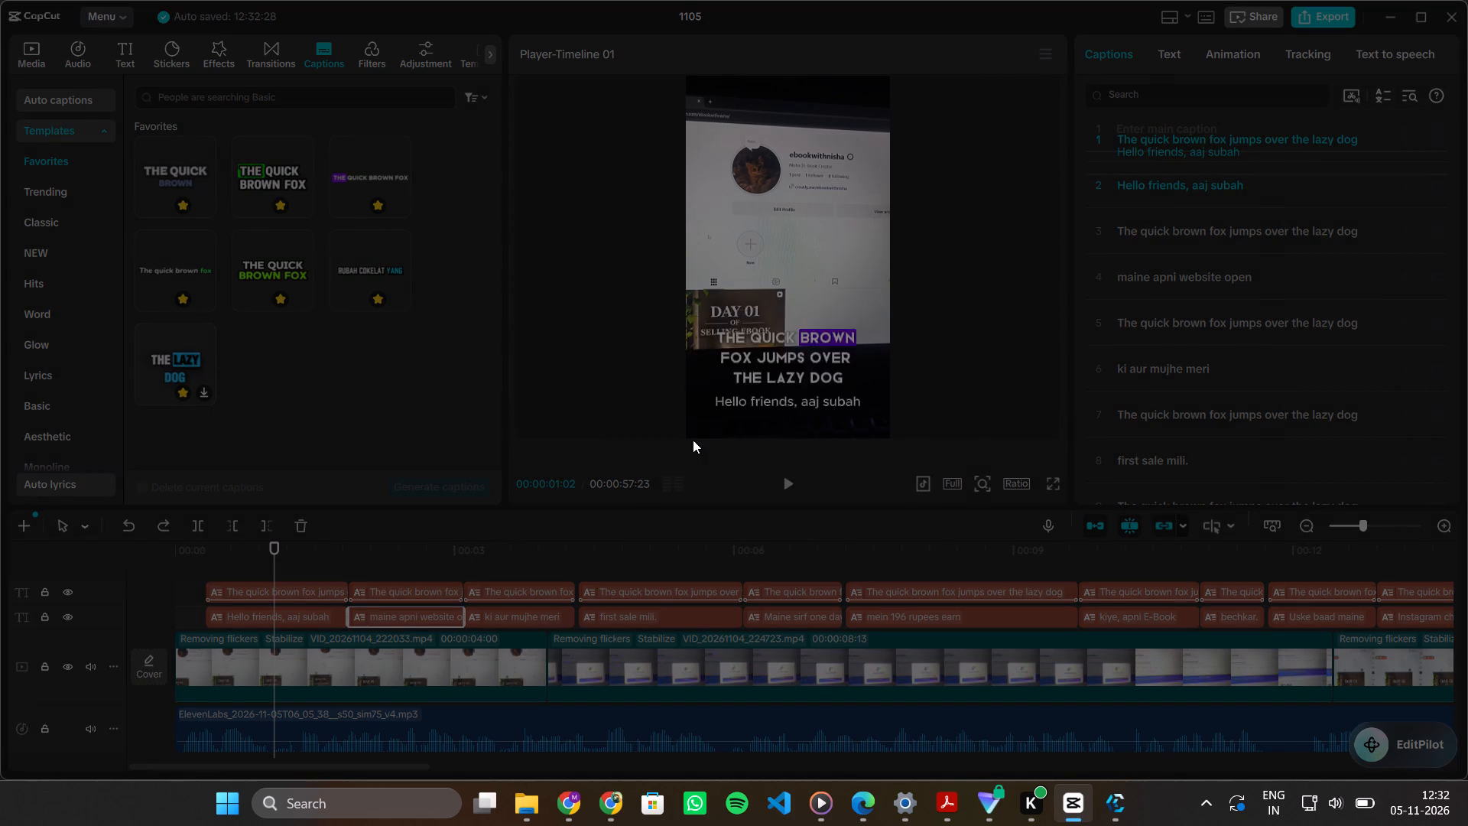
scroll(359, 579, down, 1)
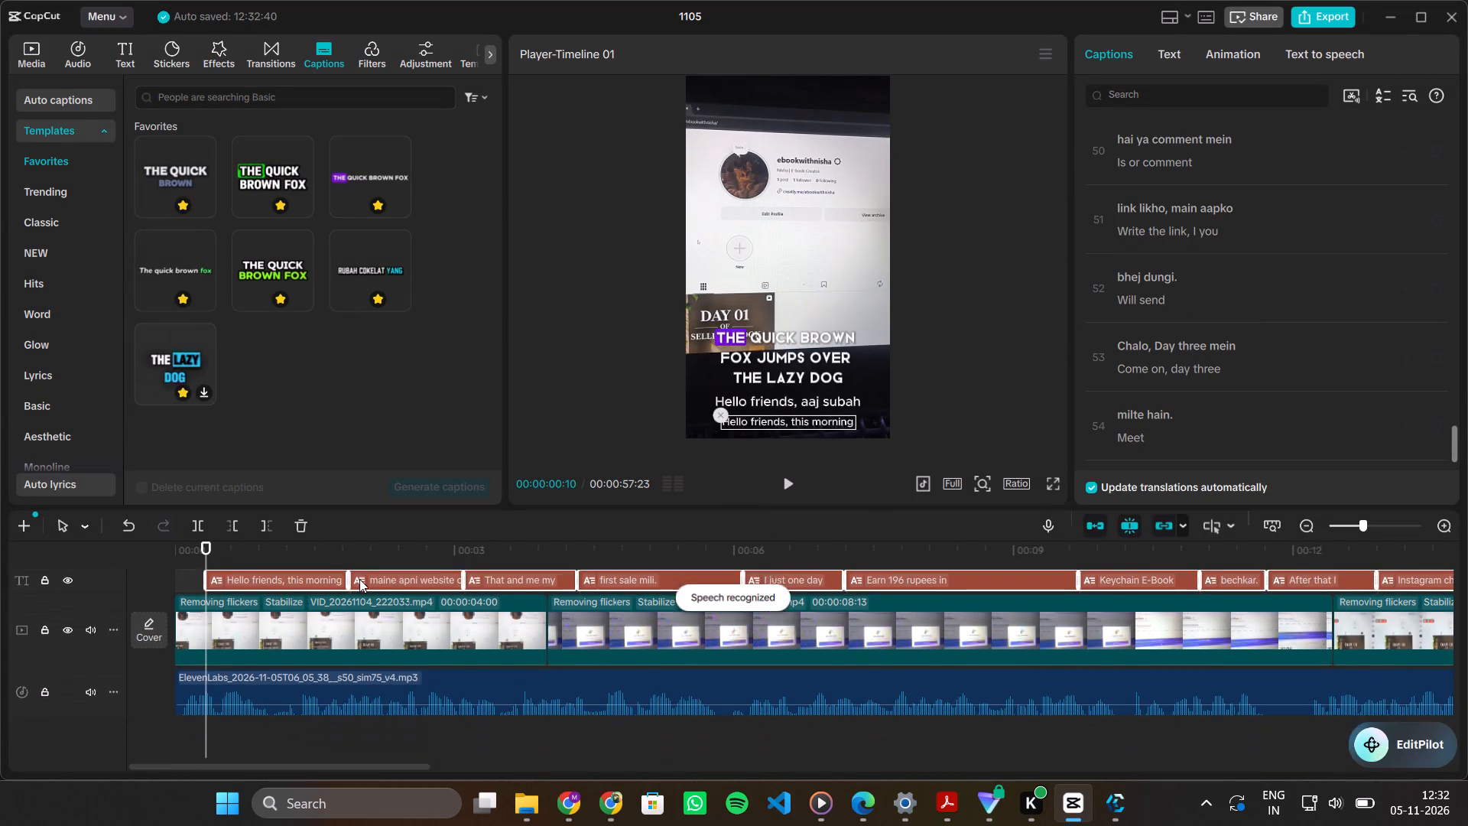
scroll(359, 579, down, 1)
scroll(359, 579, up, 1)
key(space)
key(space)
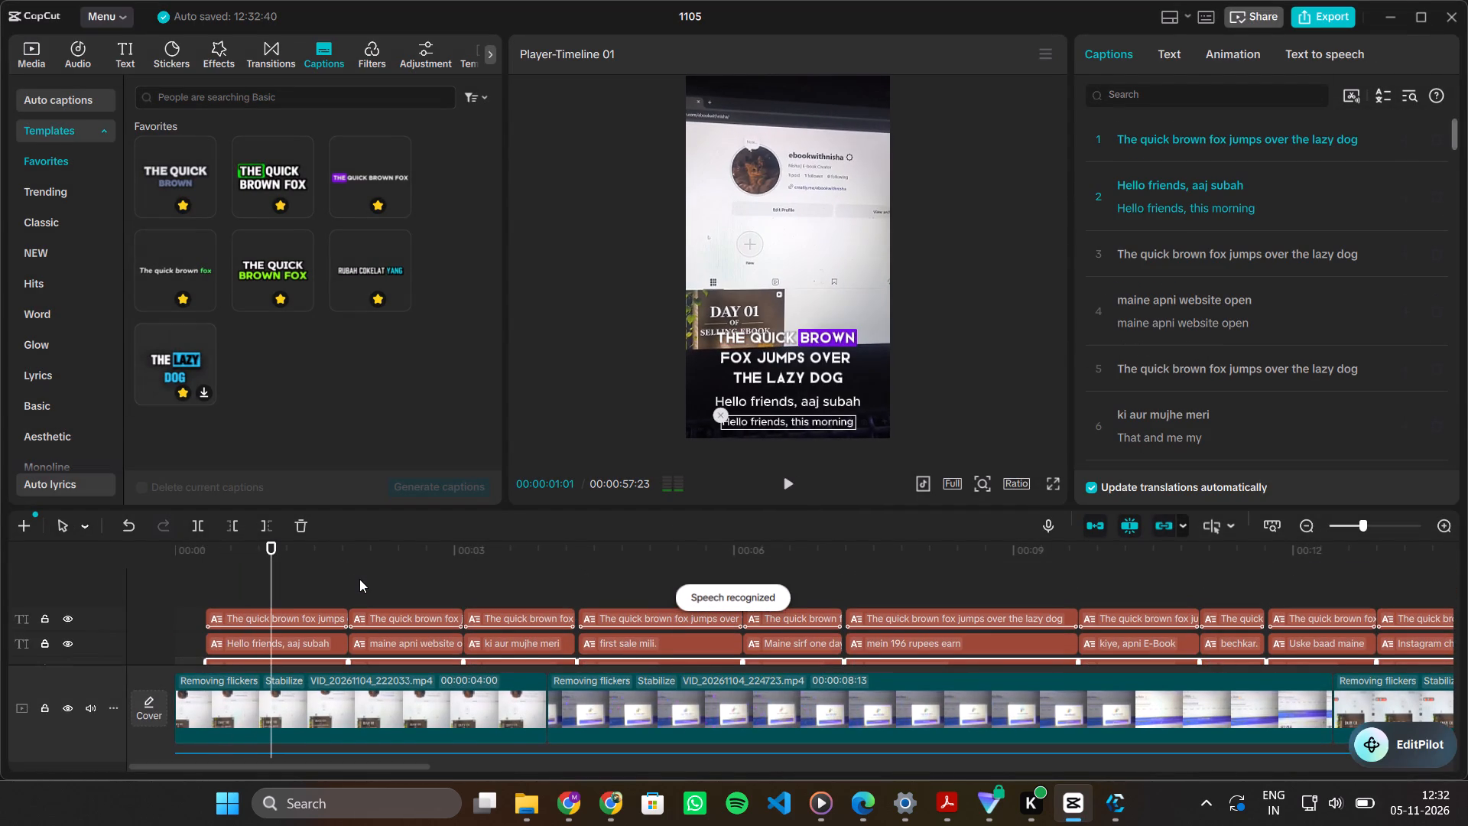
Apply the favorite template with the purple word highlight to all English translation captions.
scroll(359, 579, down, 2)
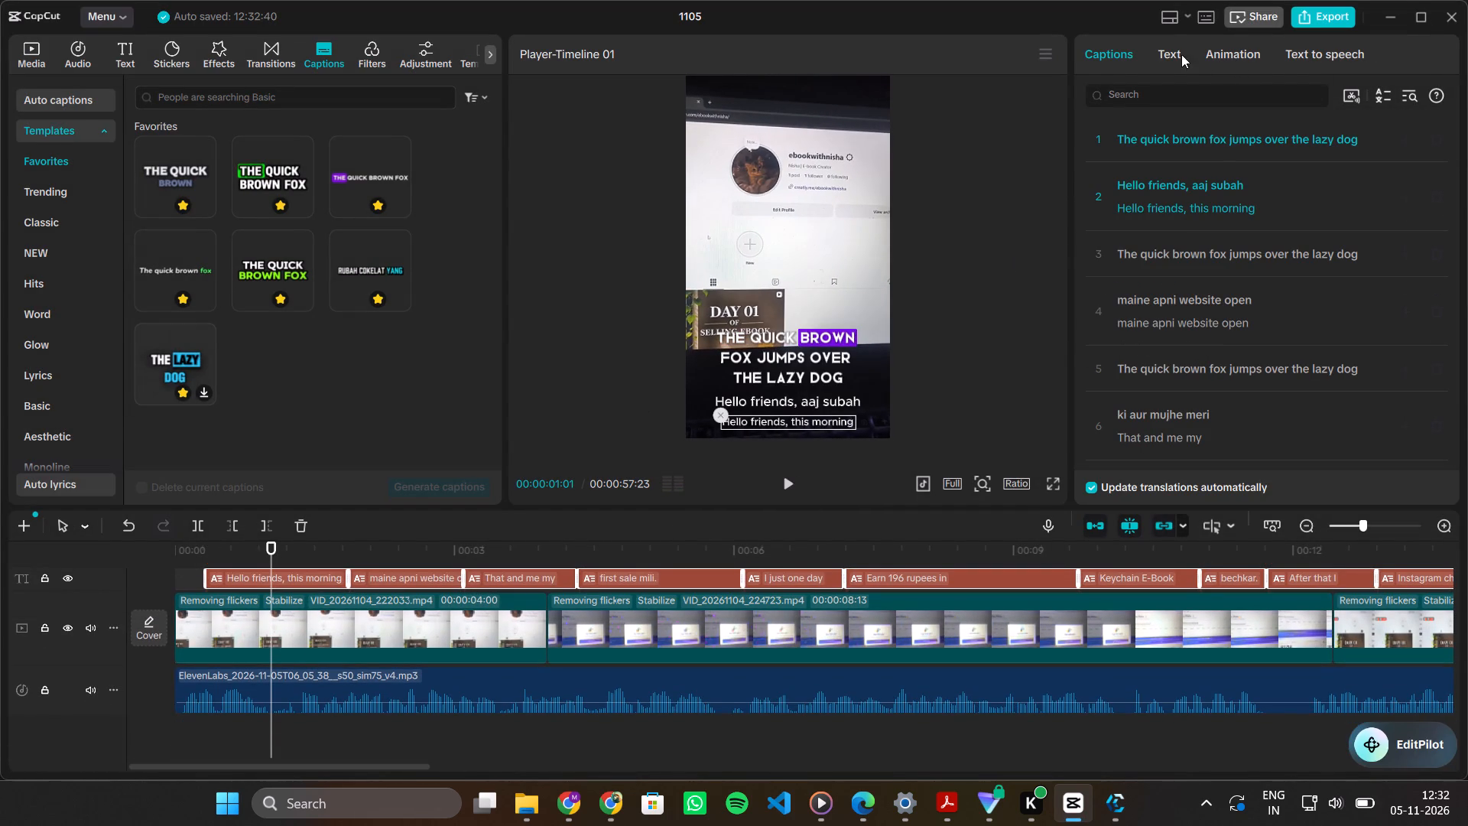
click(1173, 49)
click(1235, 93)
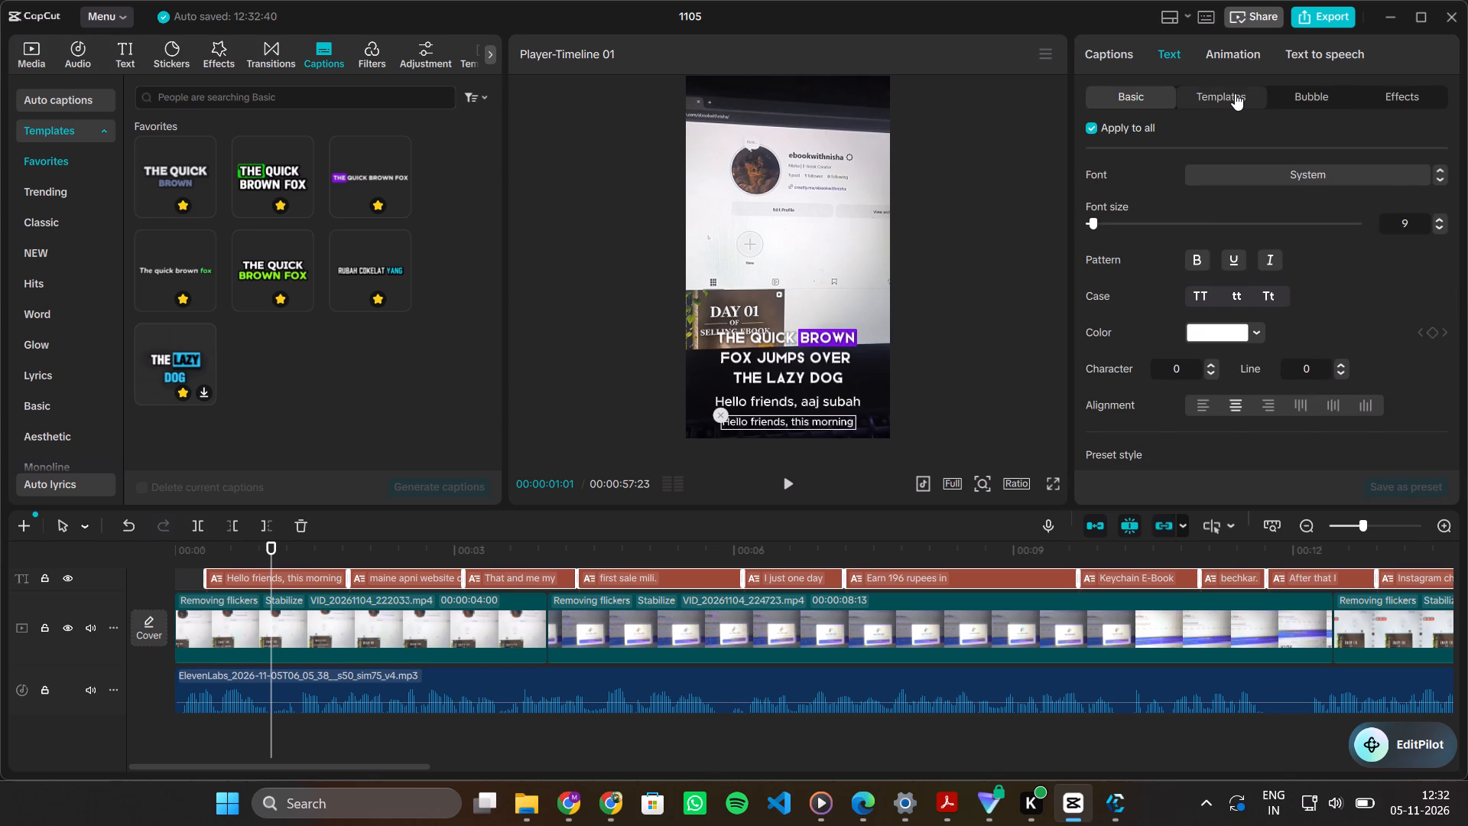
double_click(1249, 300)
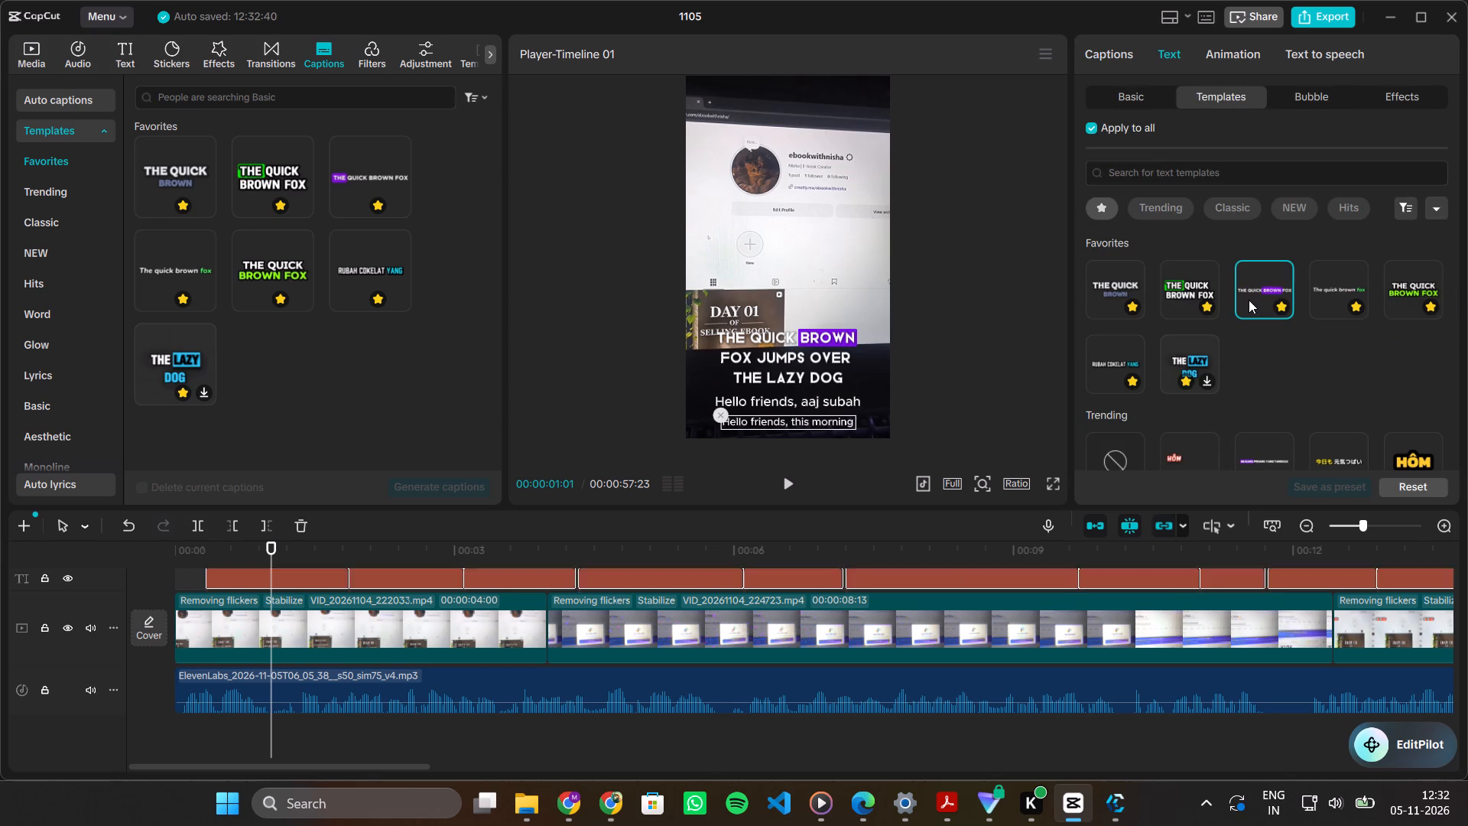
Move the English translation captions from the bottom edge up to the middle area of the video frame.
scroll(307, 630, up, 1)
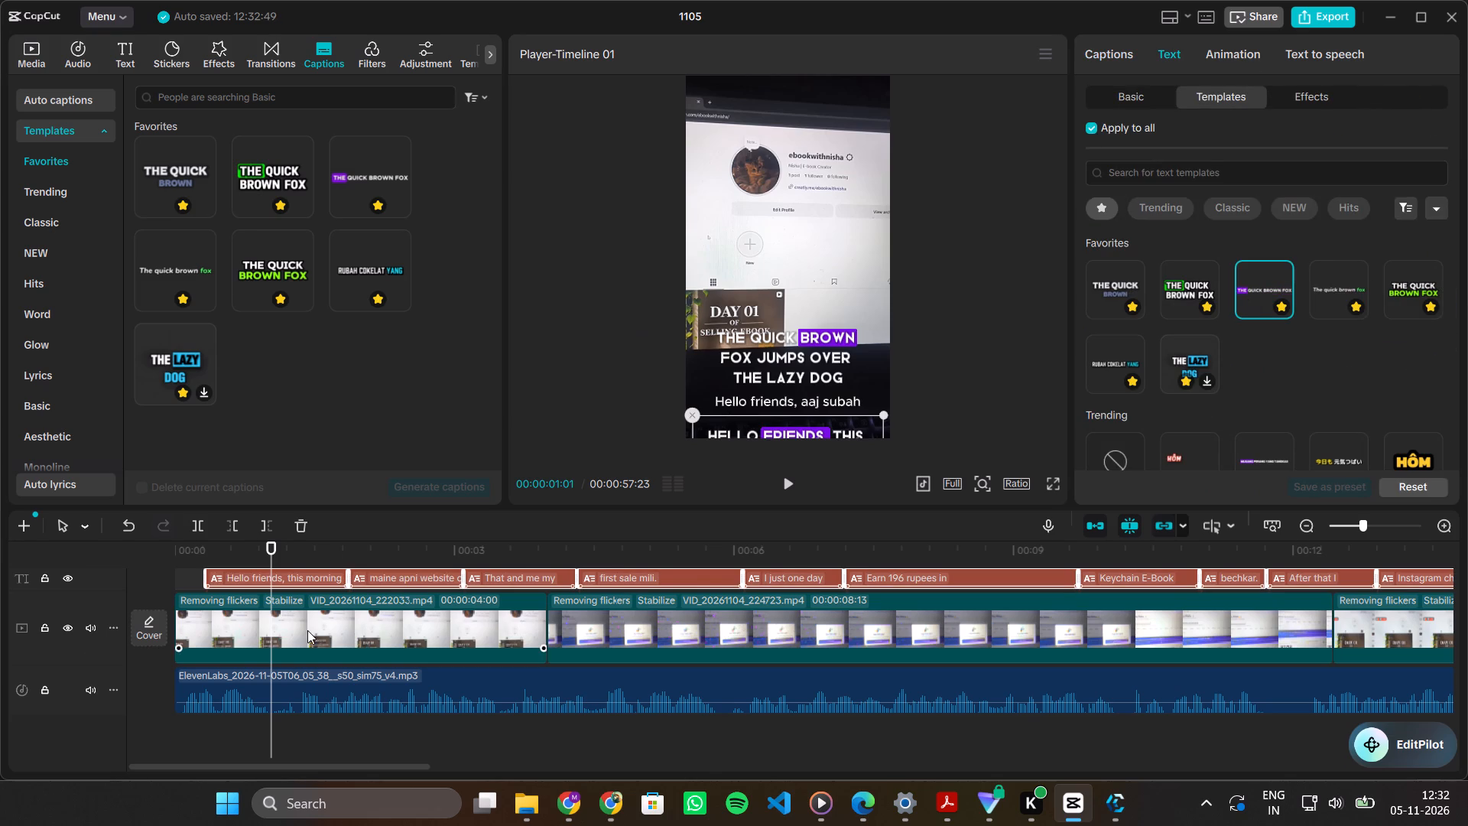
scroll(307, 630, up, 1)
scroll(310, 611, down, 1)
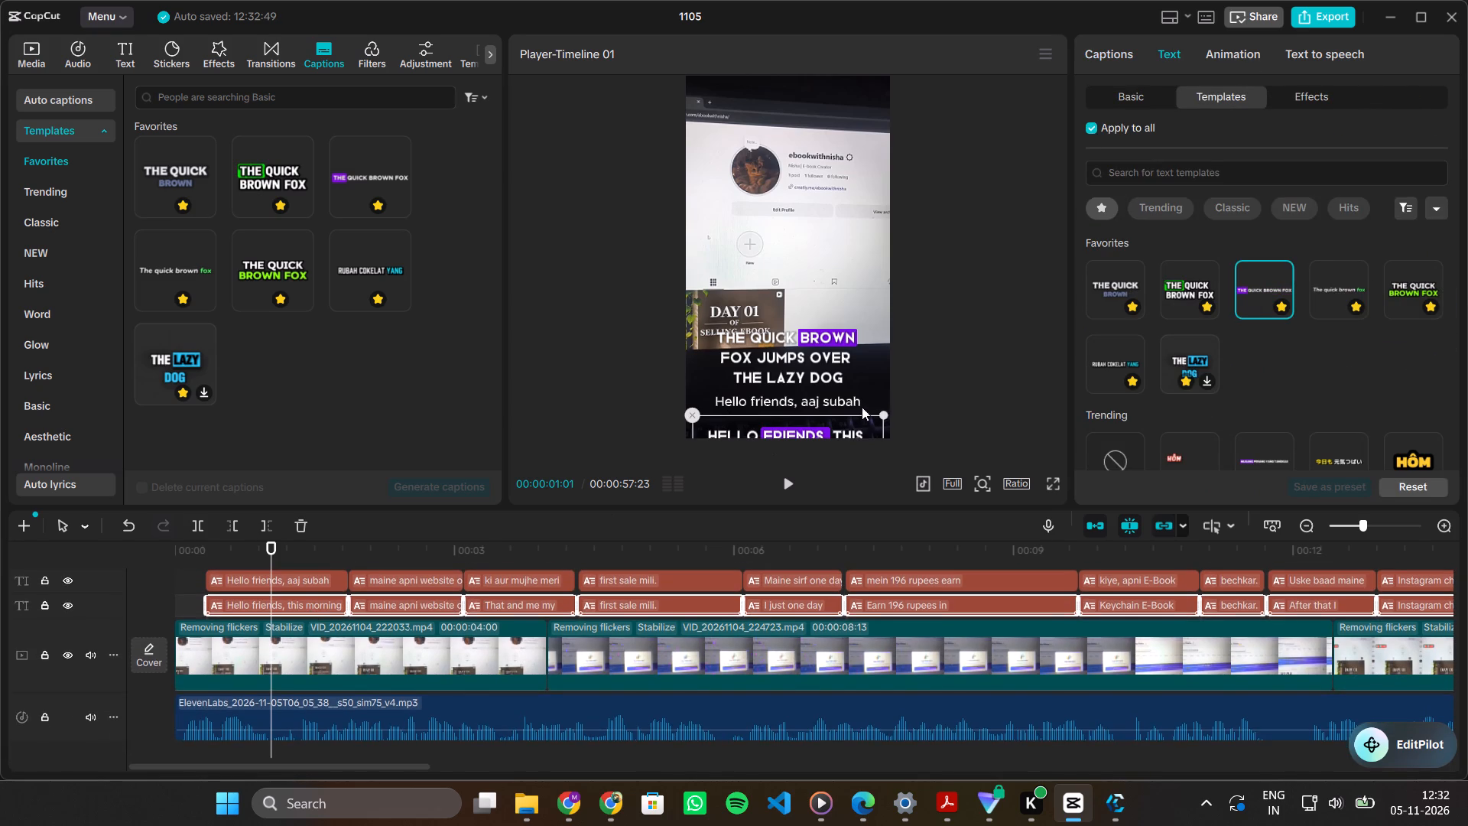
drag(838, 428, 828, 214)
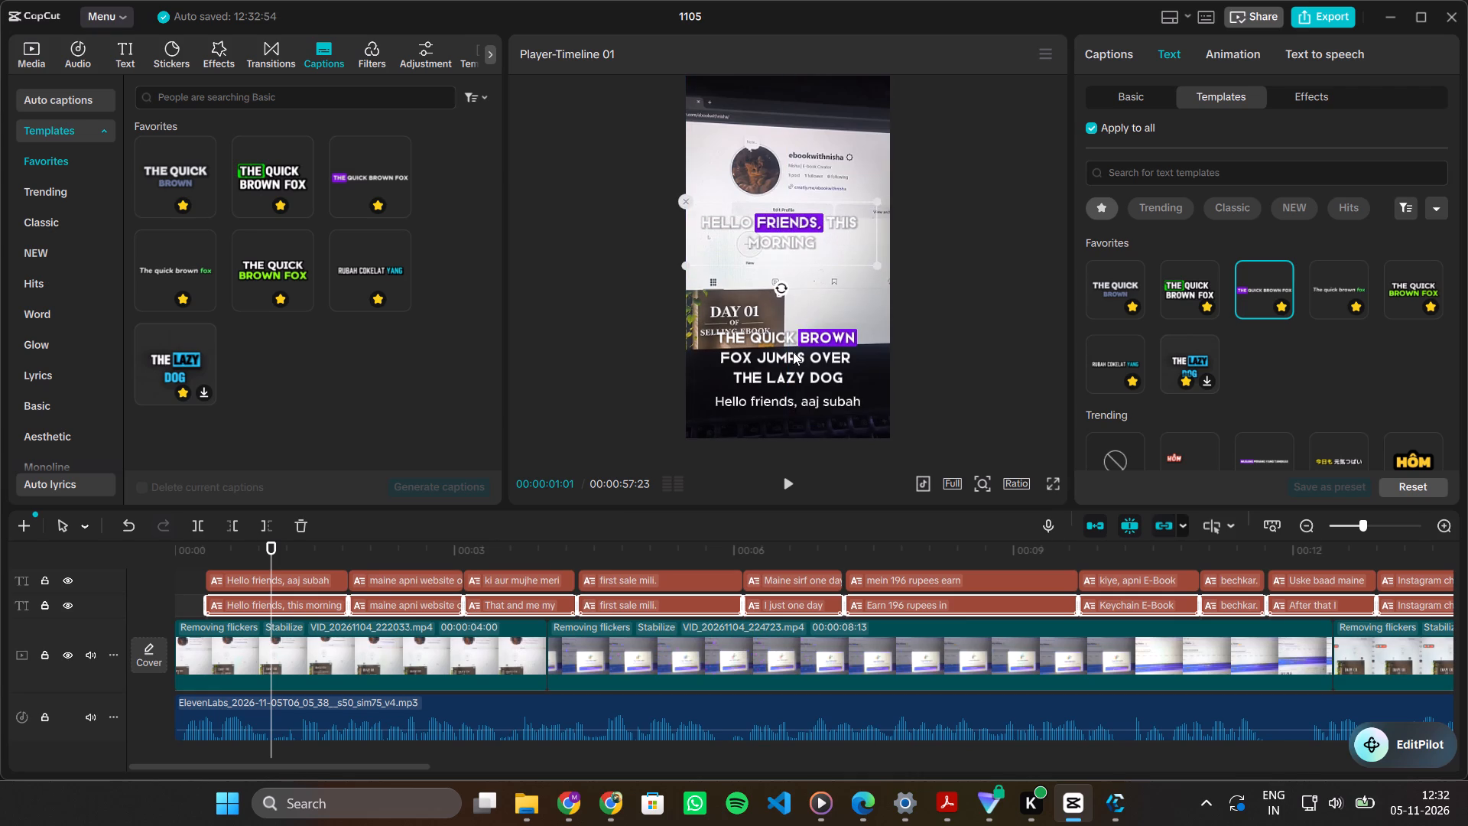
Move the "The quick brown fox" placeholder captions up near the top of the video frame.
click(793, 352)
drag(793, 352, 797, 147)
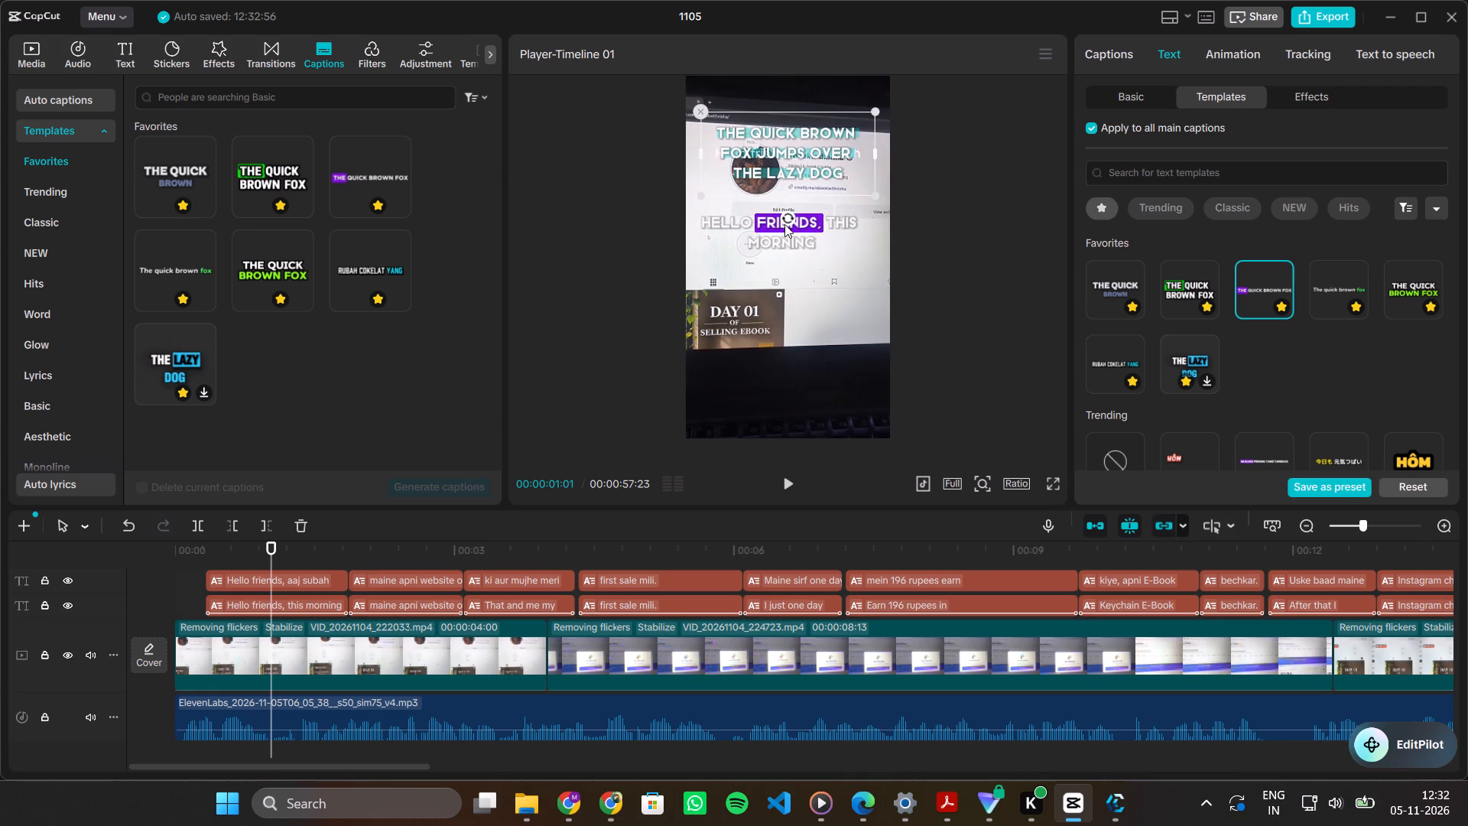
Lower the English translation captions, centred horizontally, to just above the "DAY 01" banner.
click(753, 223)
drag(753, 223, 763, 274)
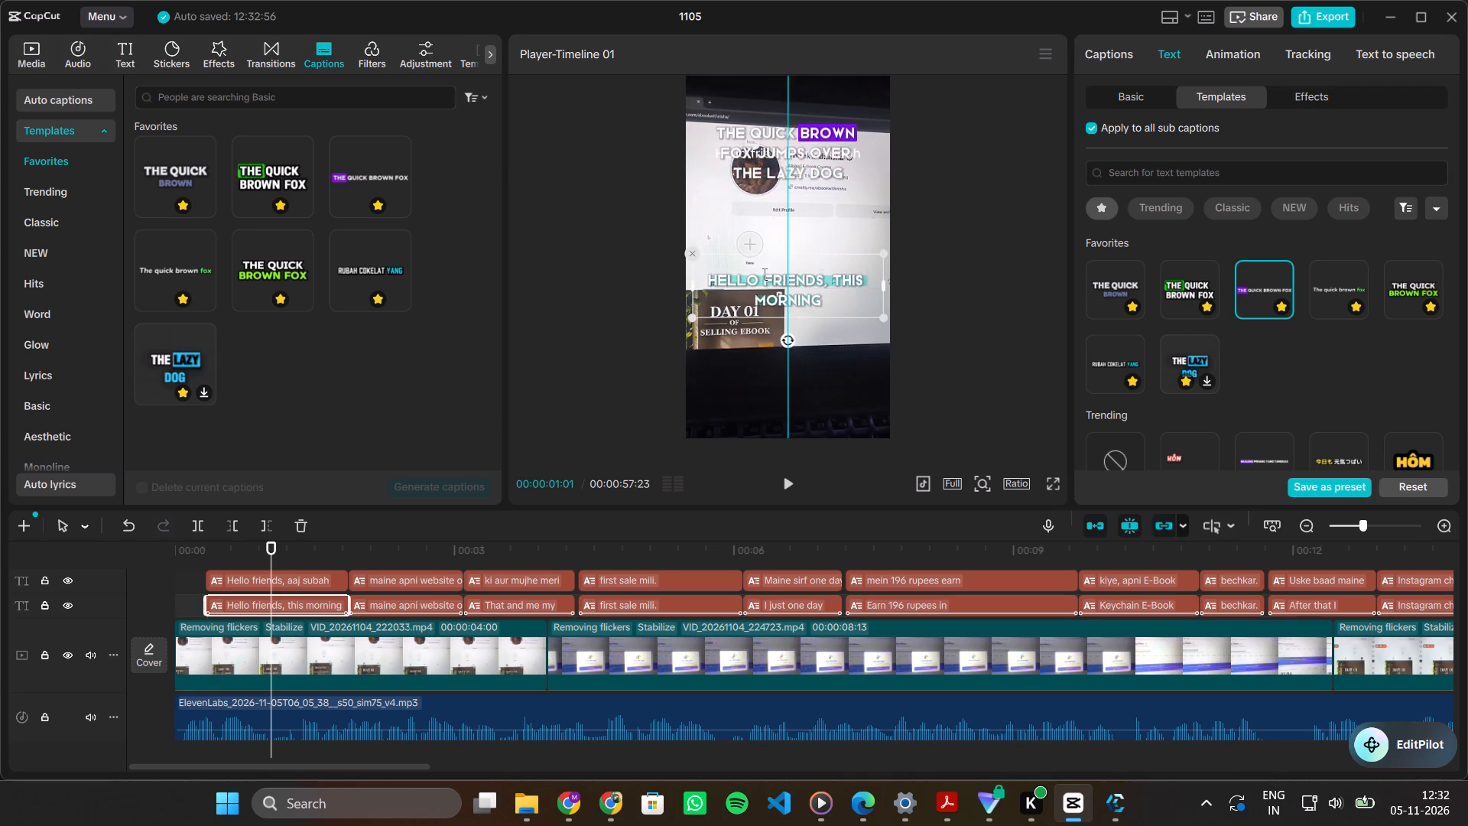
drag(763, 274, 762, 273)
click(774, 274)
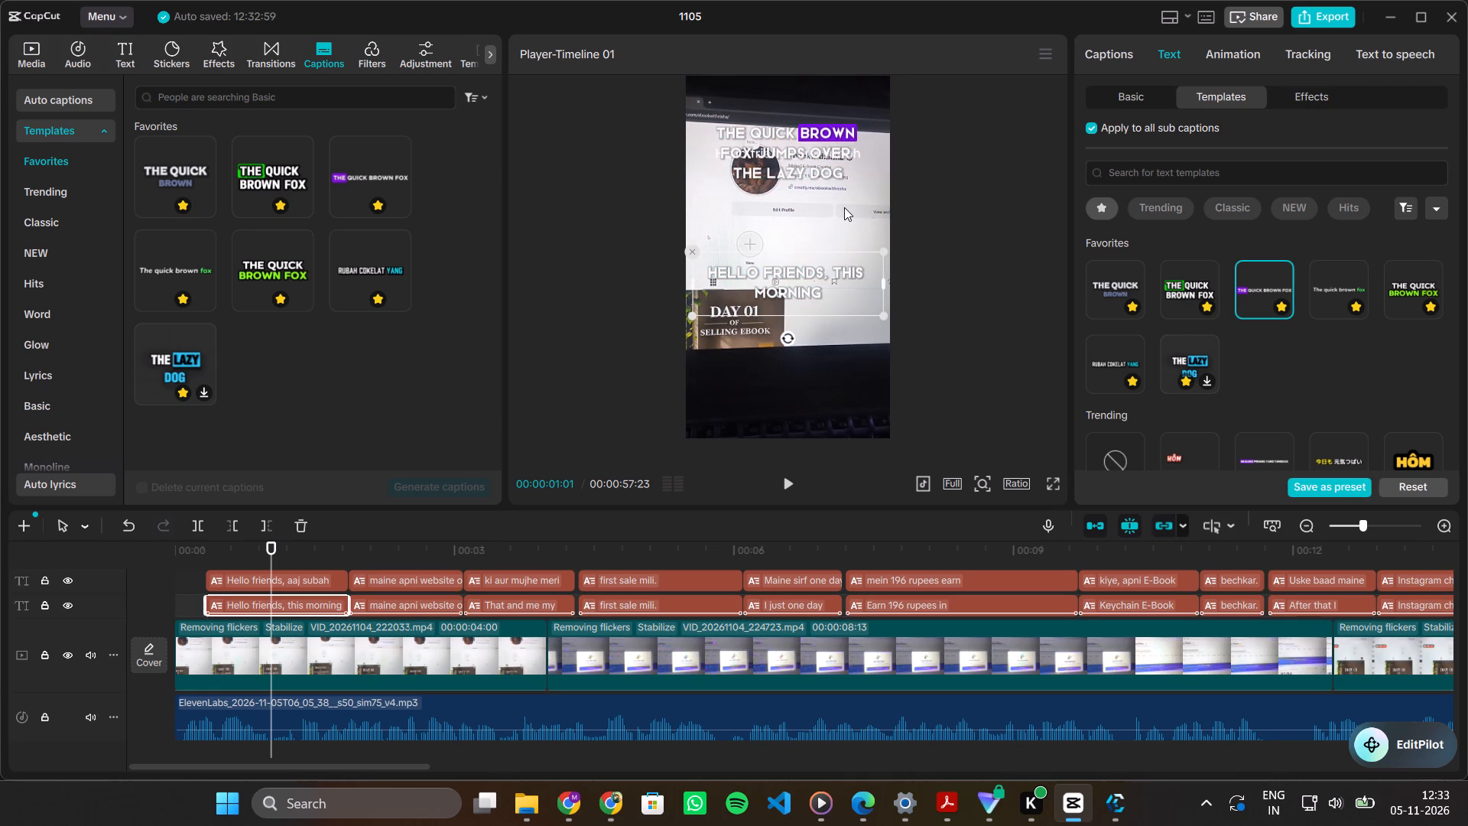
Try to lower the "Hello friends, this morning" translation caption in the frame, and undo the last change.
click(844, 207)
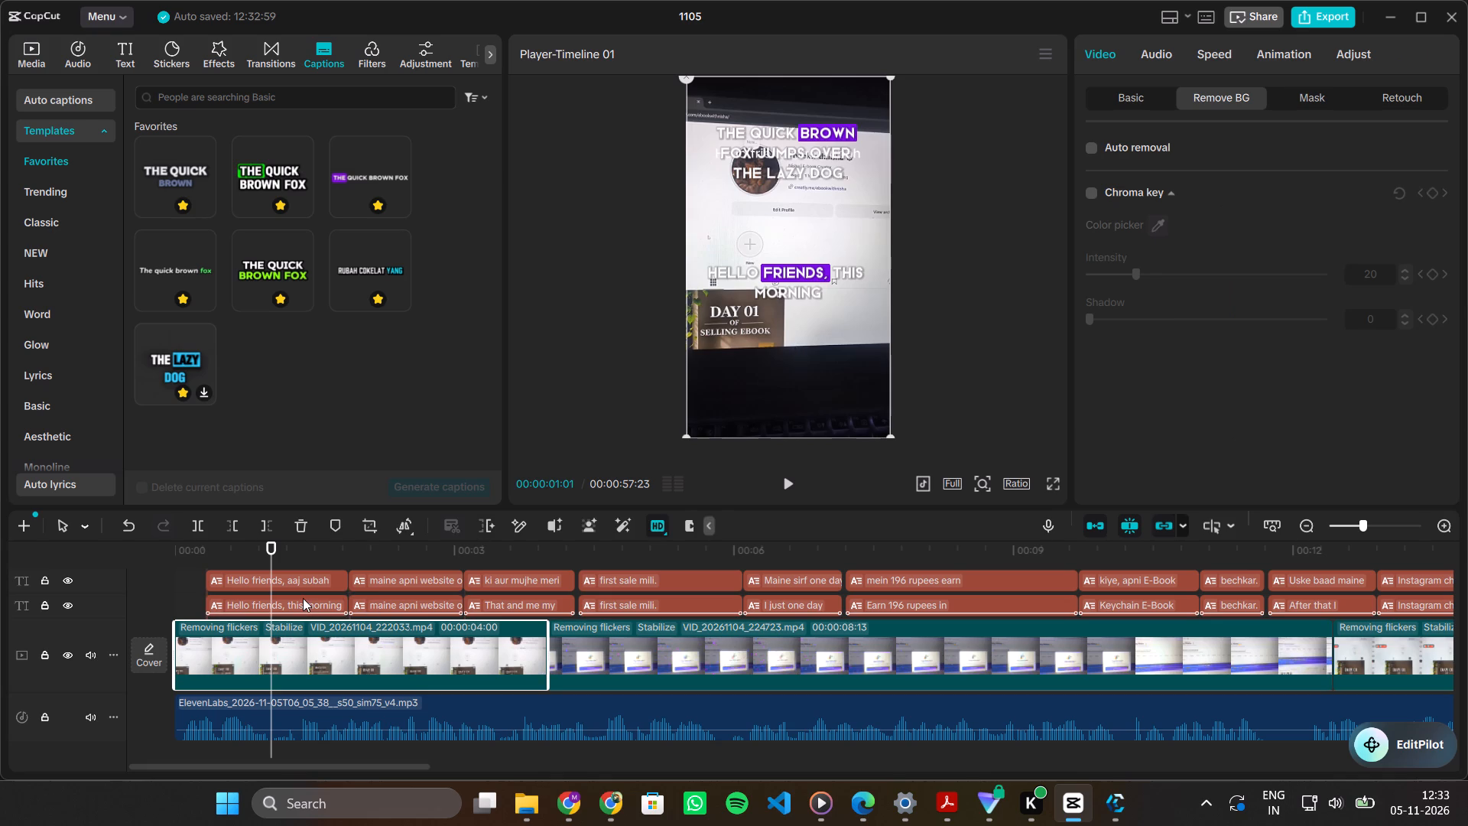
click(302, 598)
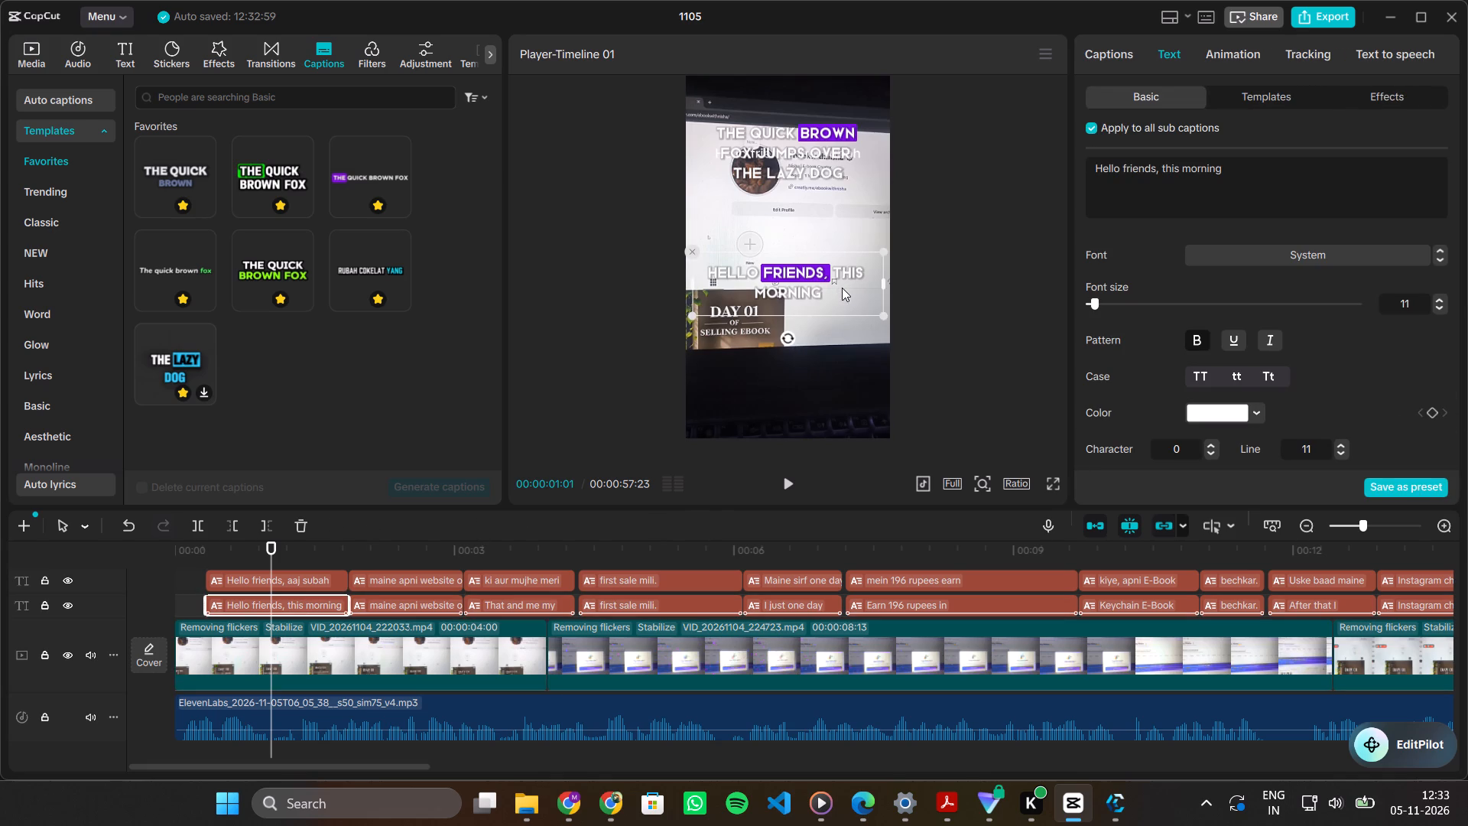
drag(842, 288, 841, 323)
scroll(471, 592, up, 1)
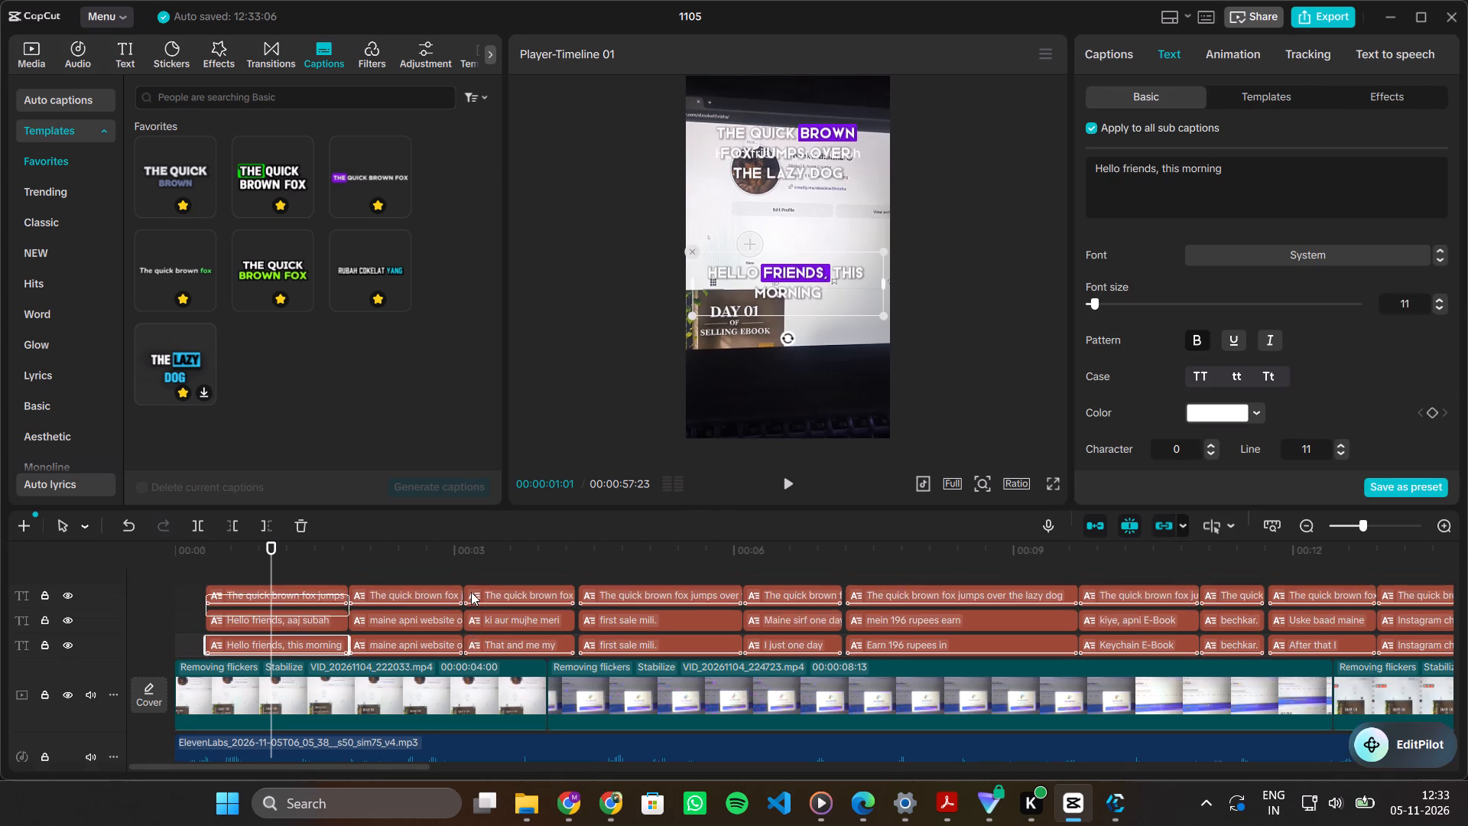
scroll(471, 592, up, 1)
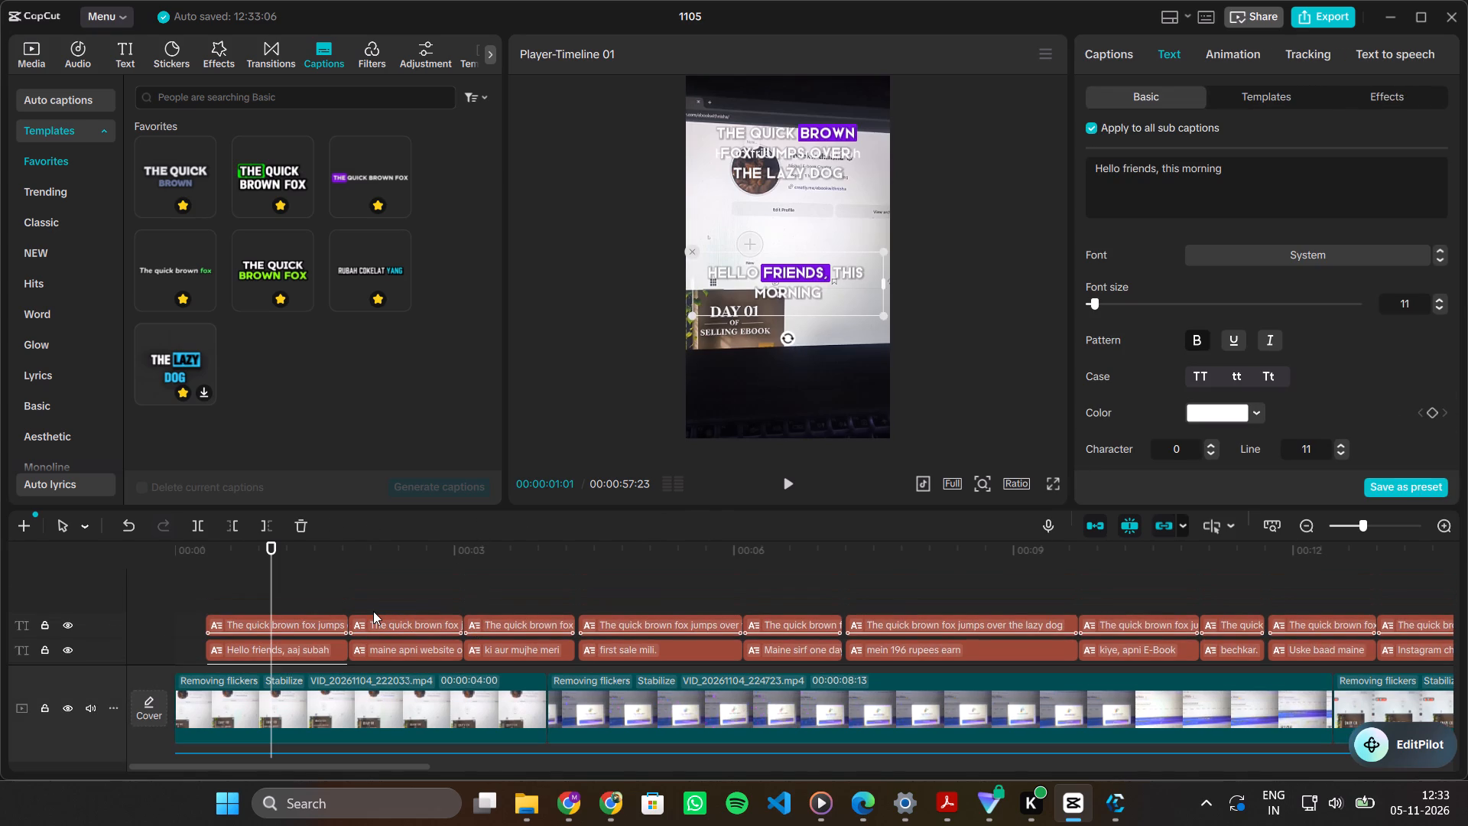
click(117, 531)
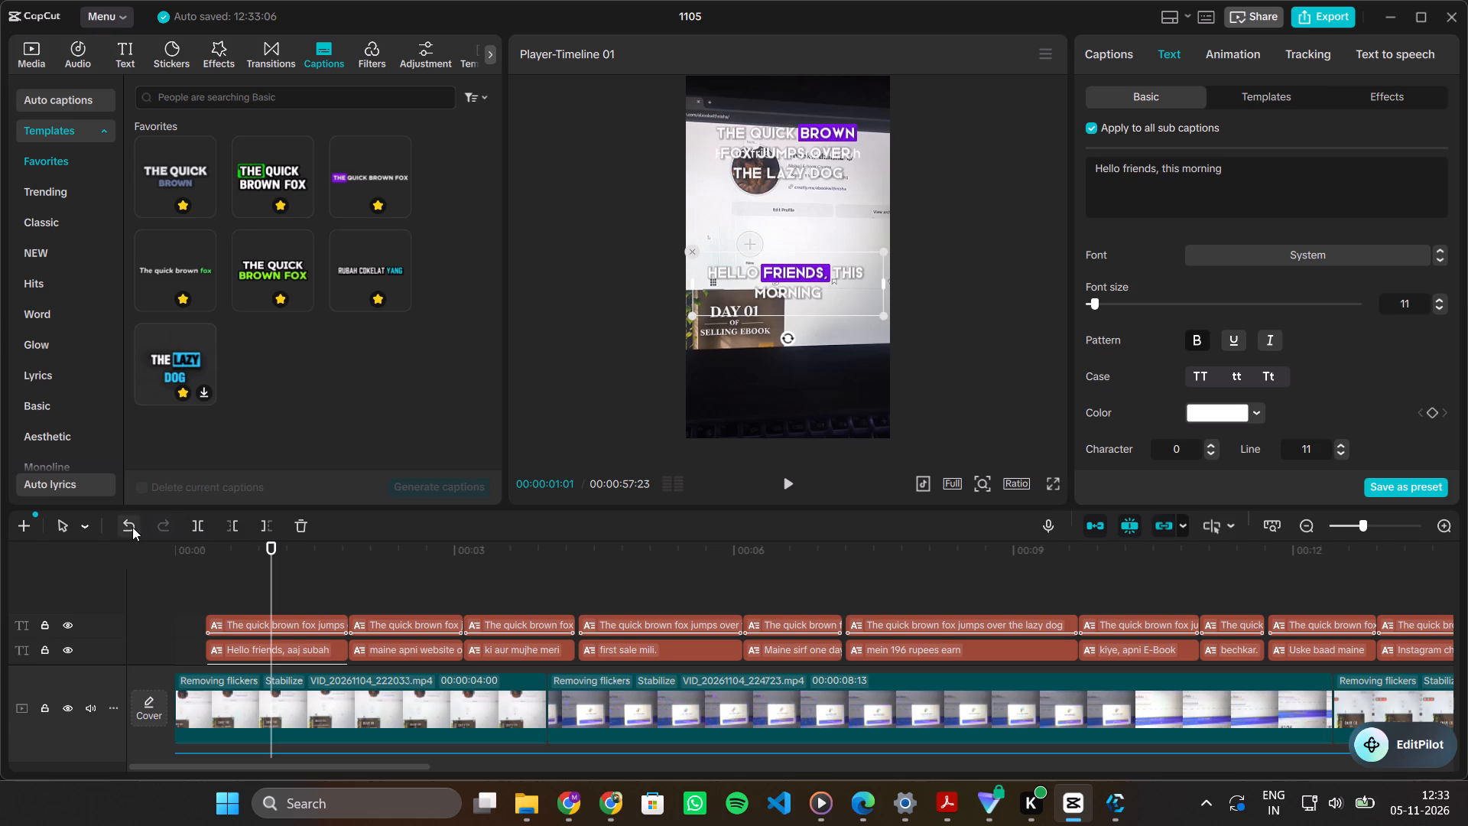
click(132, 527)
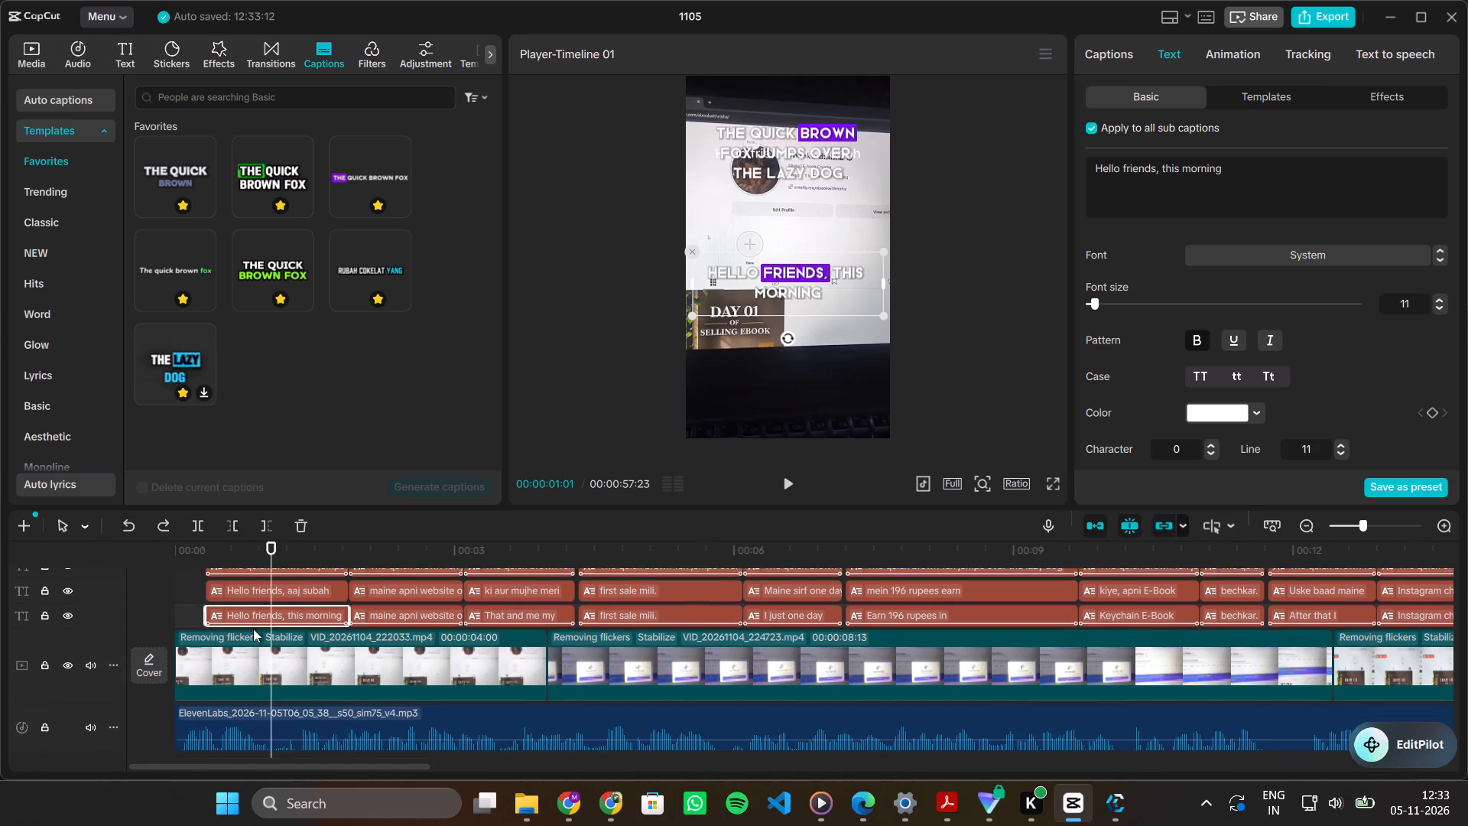
Move the "The quick brown fox" placeholder caption down from the top of the frame to just above the translation caption.
scroll(332, 649, down, 1)
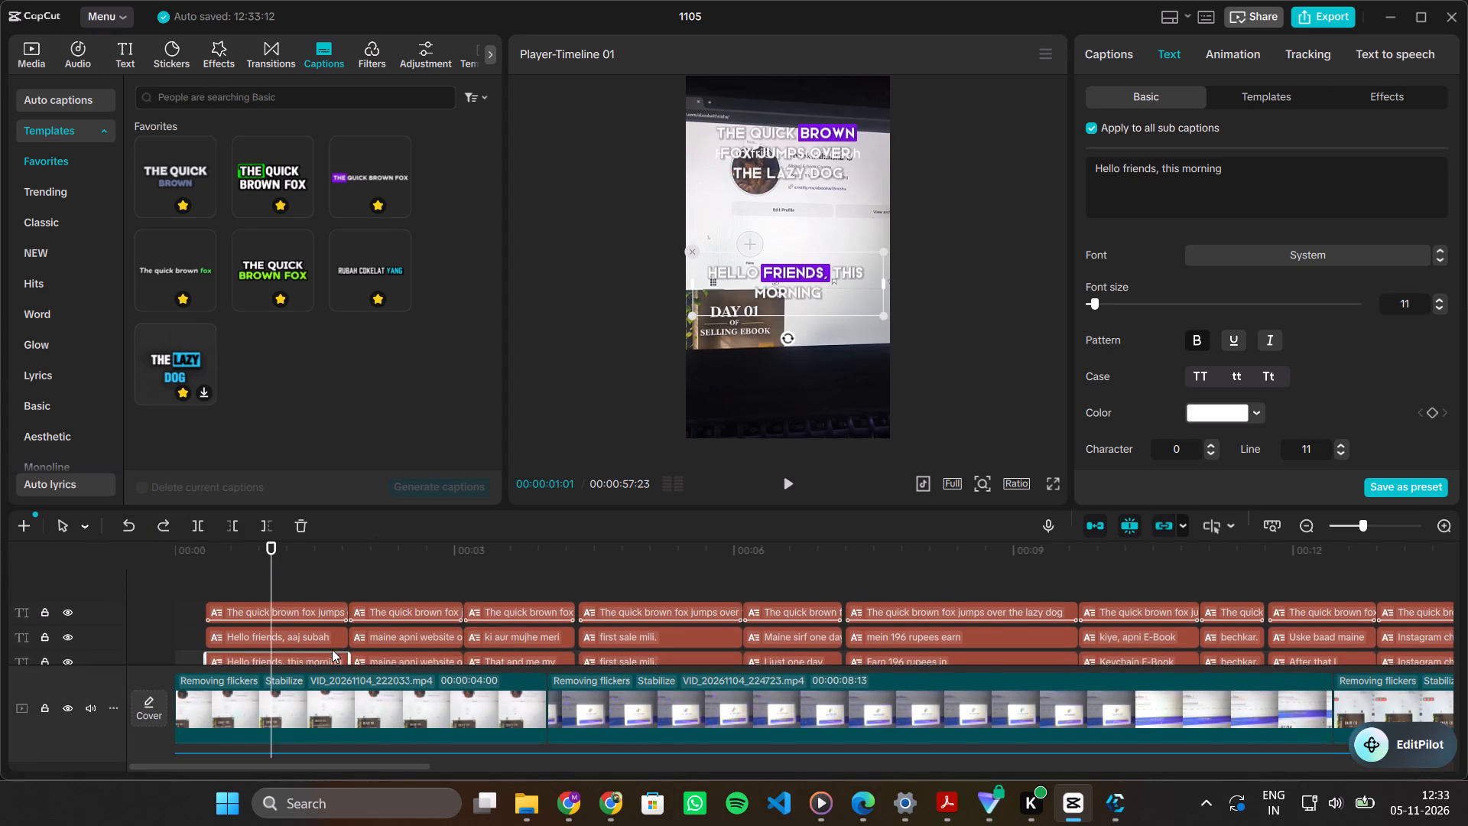
scroll(332, 649, down, 1)
click(294, 615)
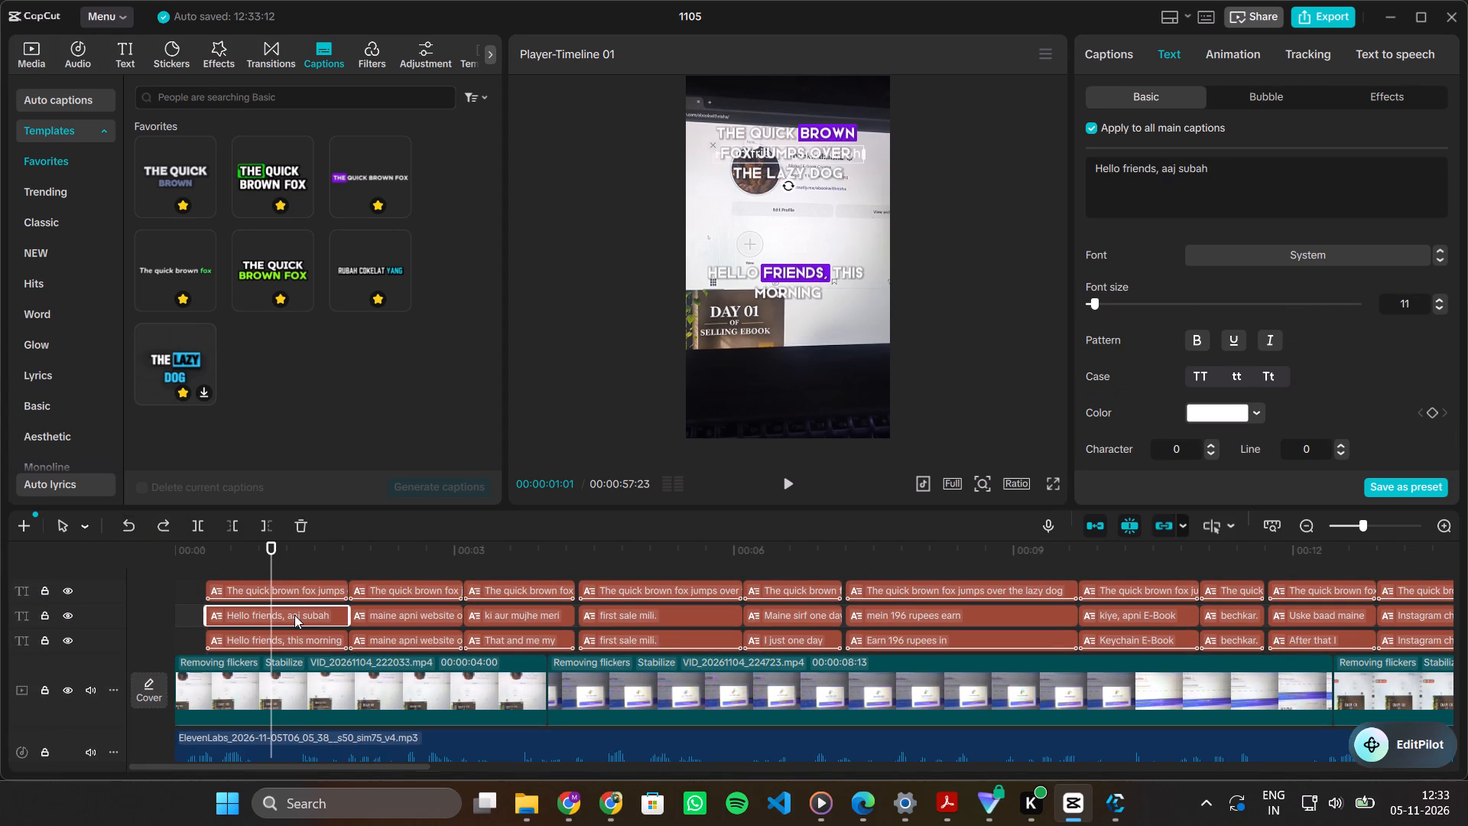
click(310, 591)
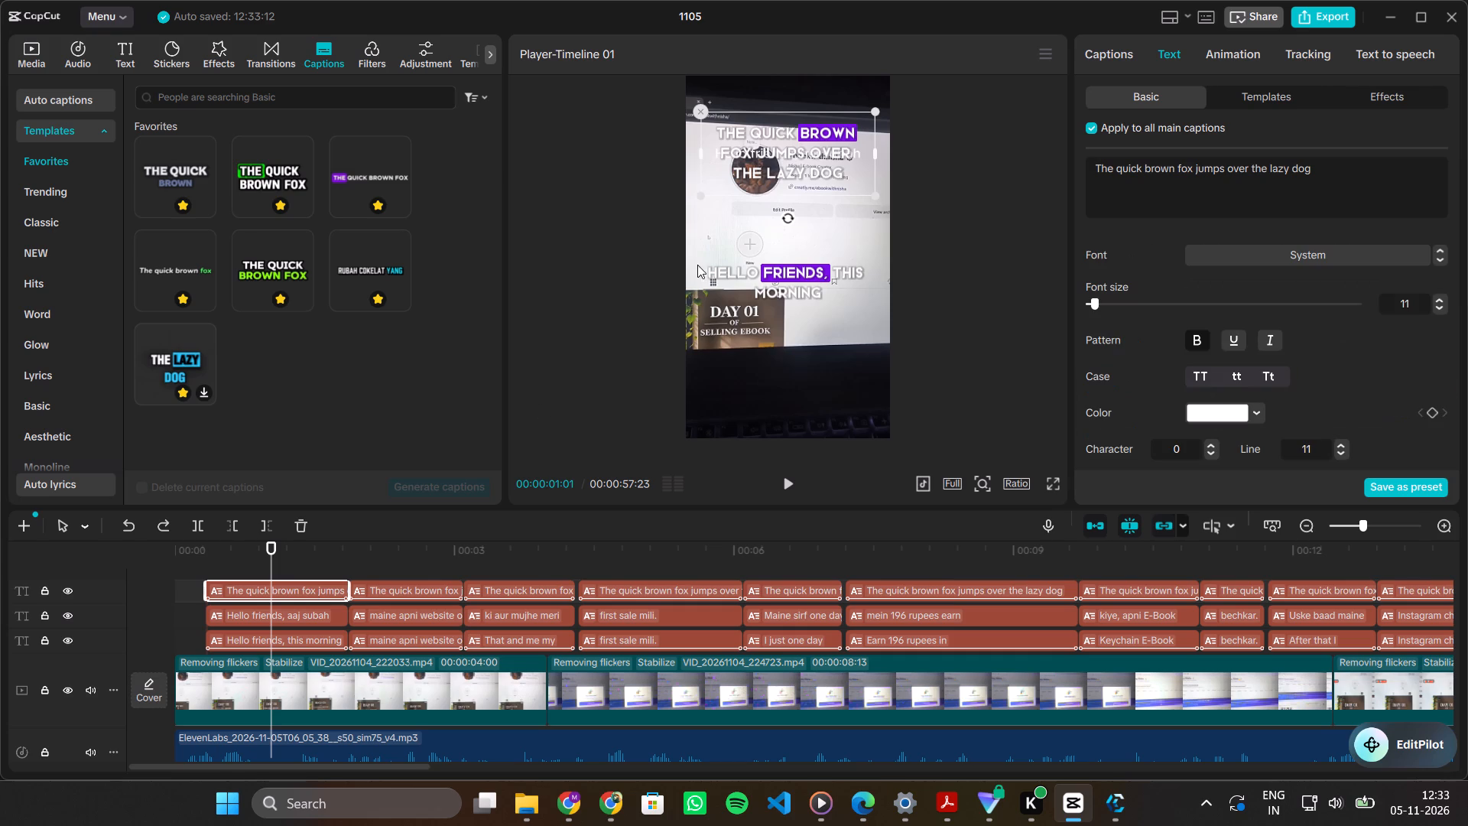
drag(825, 171, 820, 233)
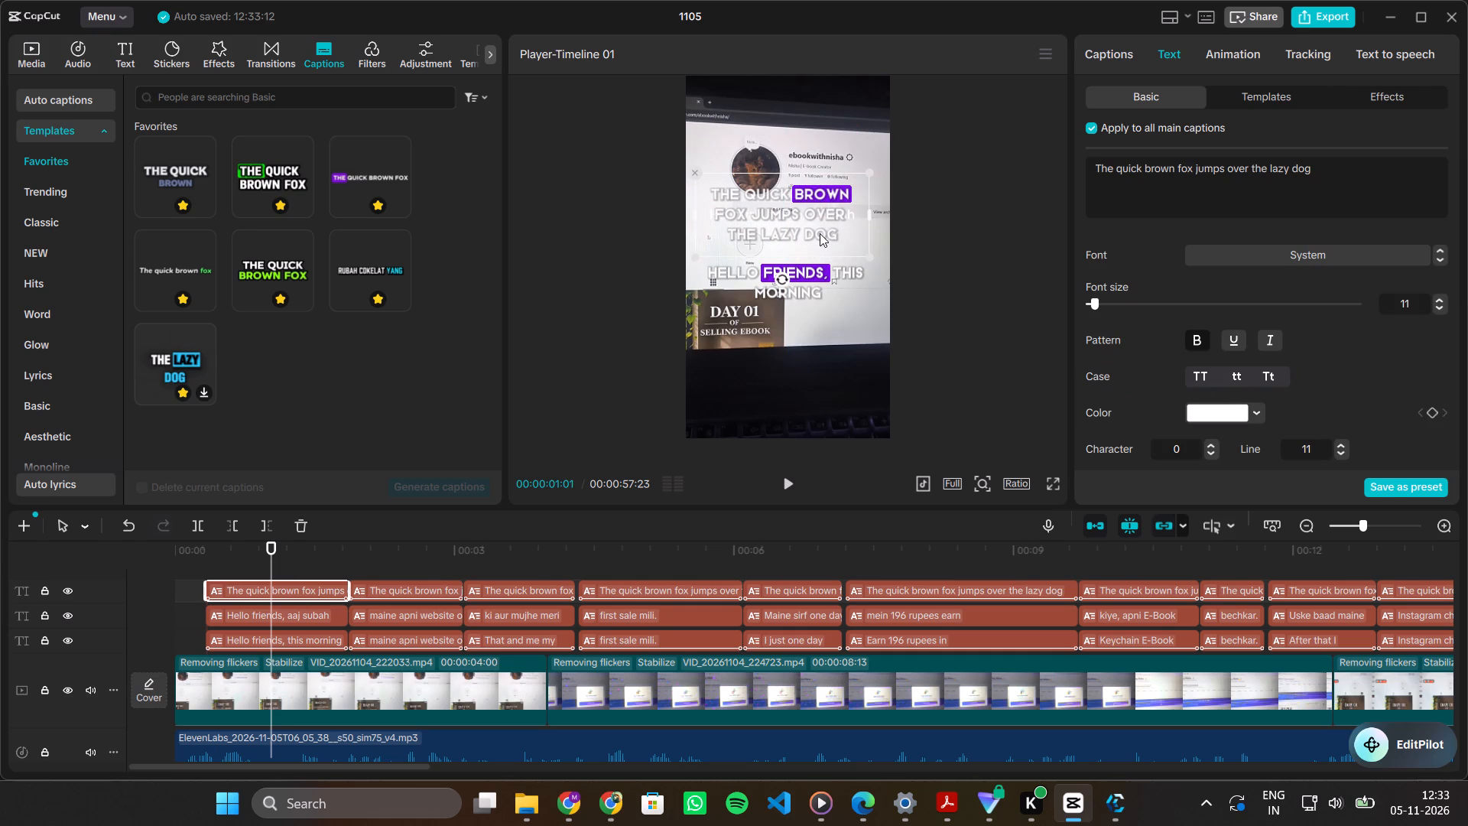
Move the English translation captions down to the dark area at the bottom of the video frame.
click(808, 275)
drag(808, 275, 809, 279)
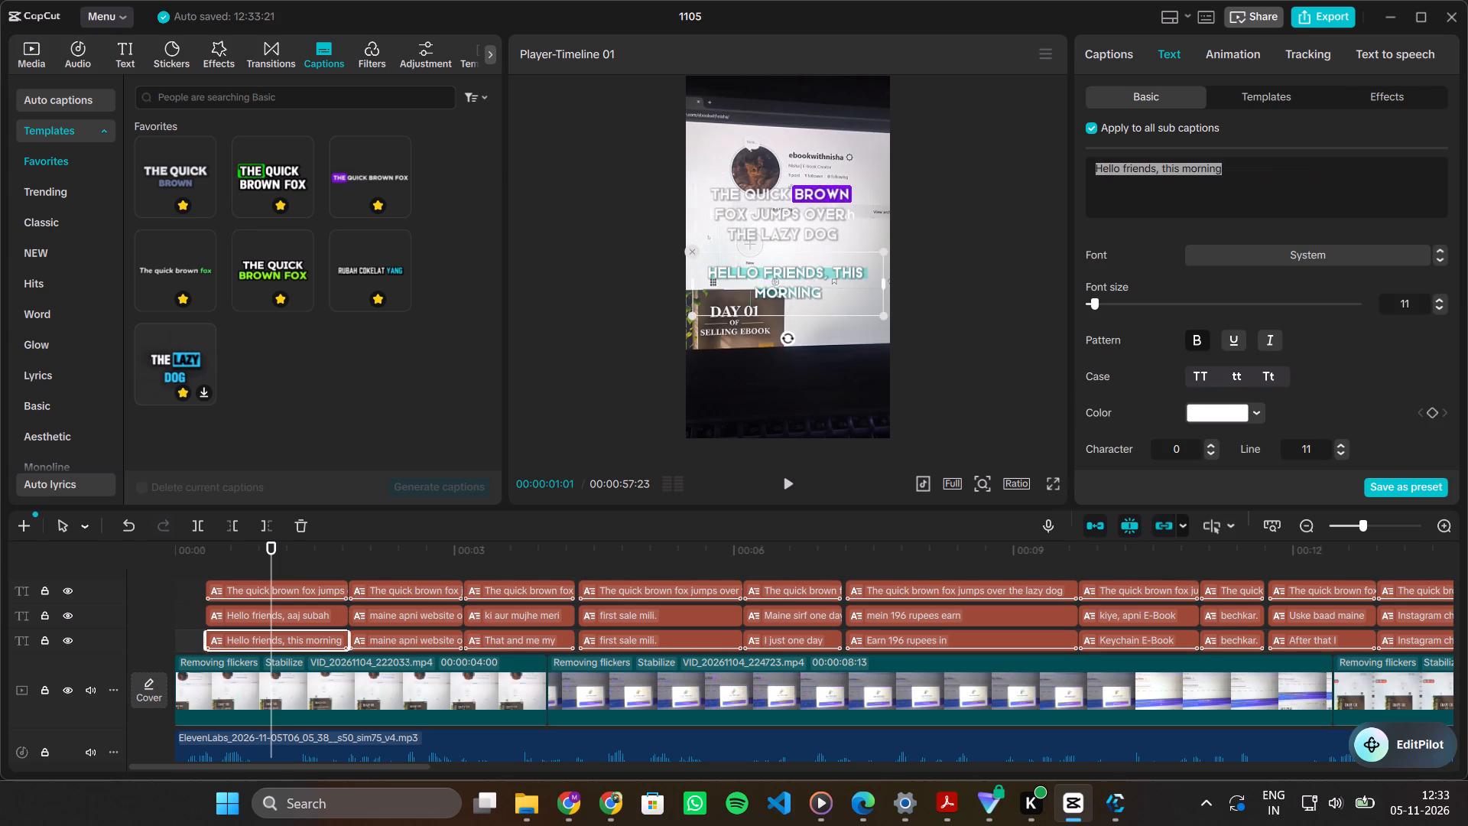
drag(809, 279, 810, 396)
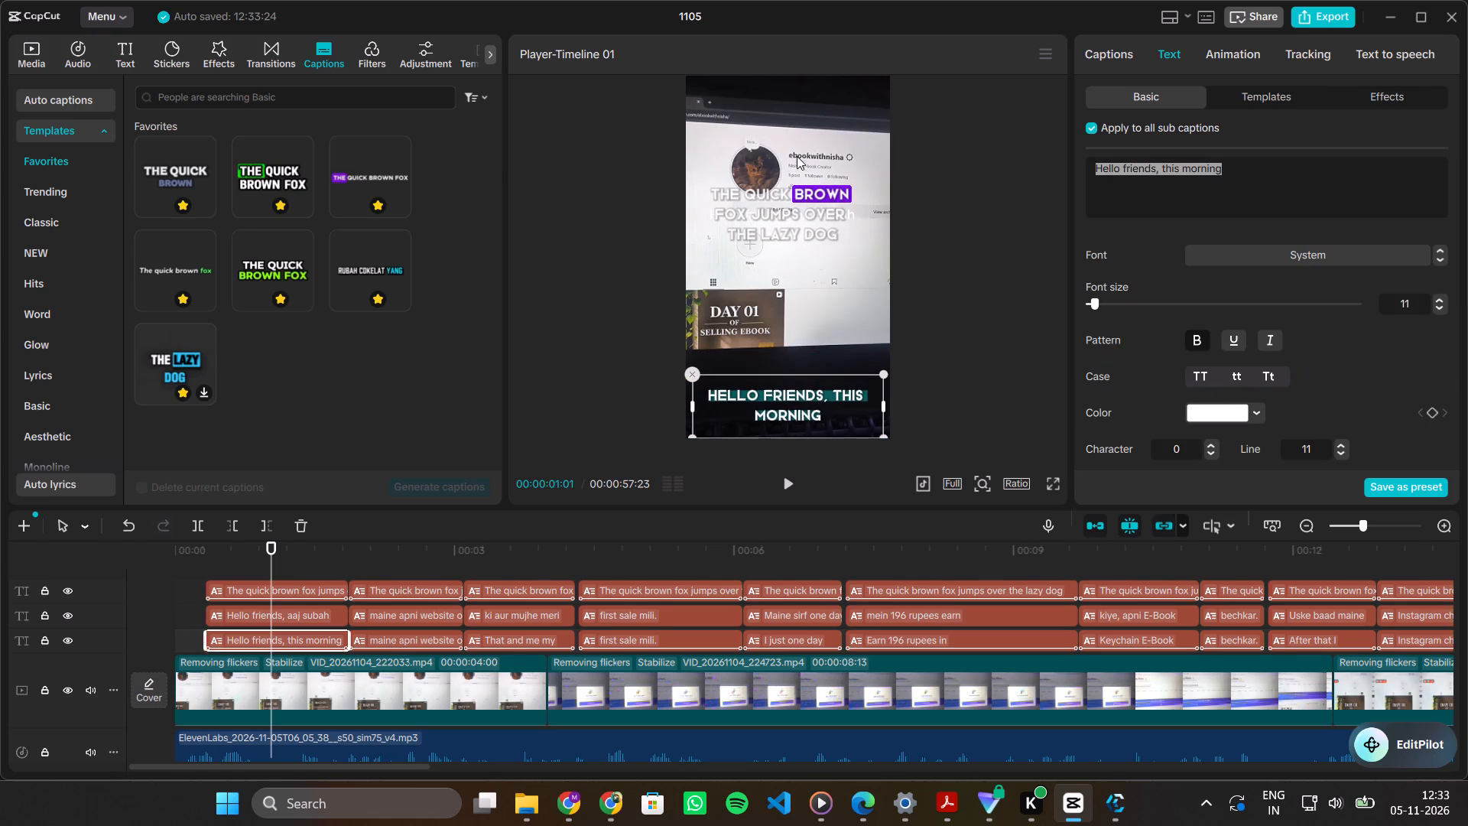
Move the Hinglish caption "Hello friends, aaj subah" down to just below the placeholder caption in the frame.
click(788, 143)
click(323, 616)
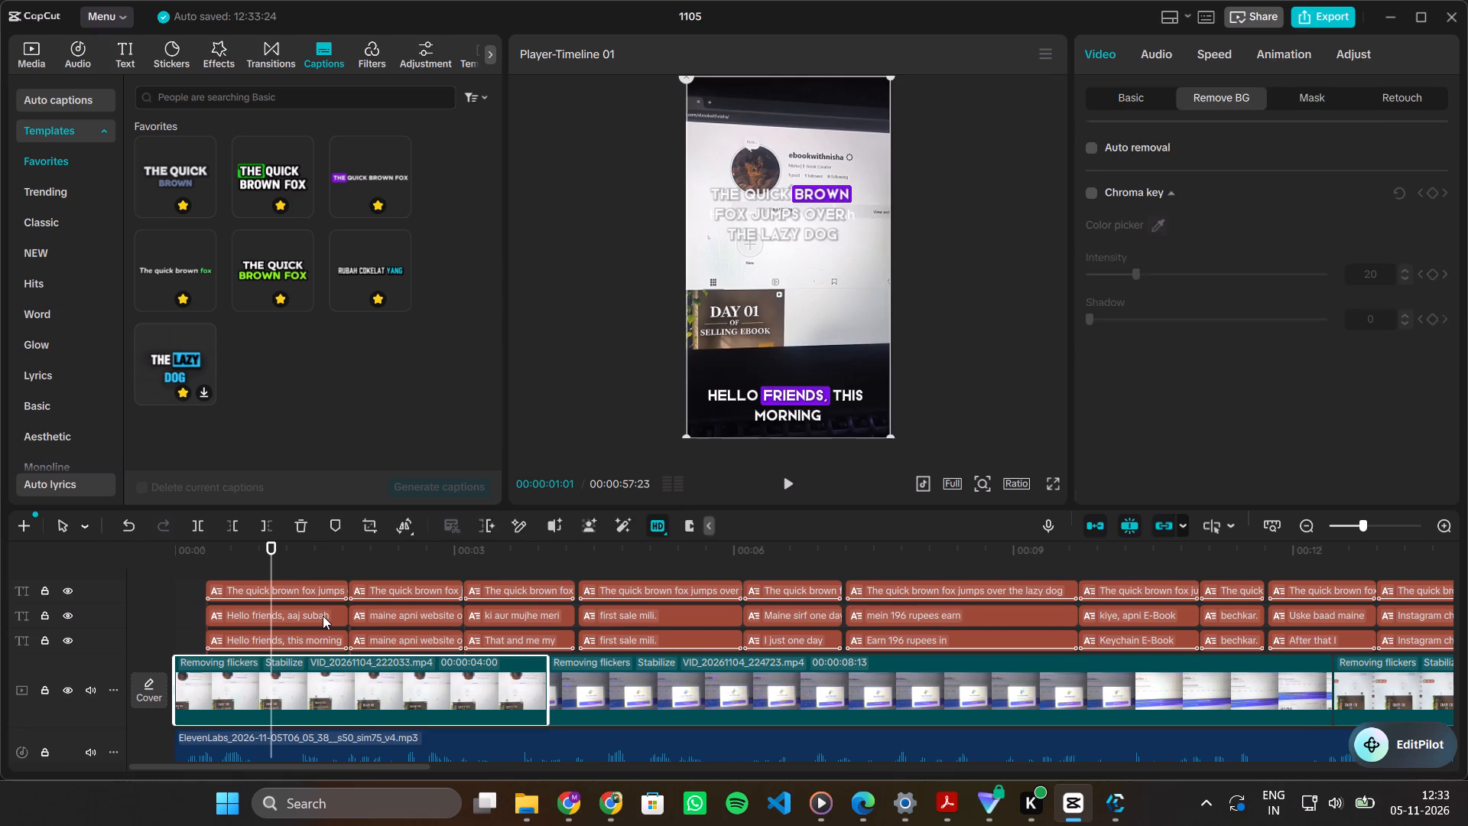
drag(791, 209, 789, 246)
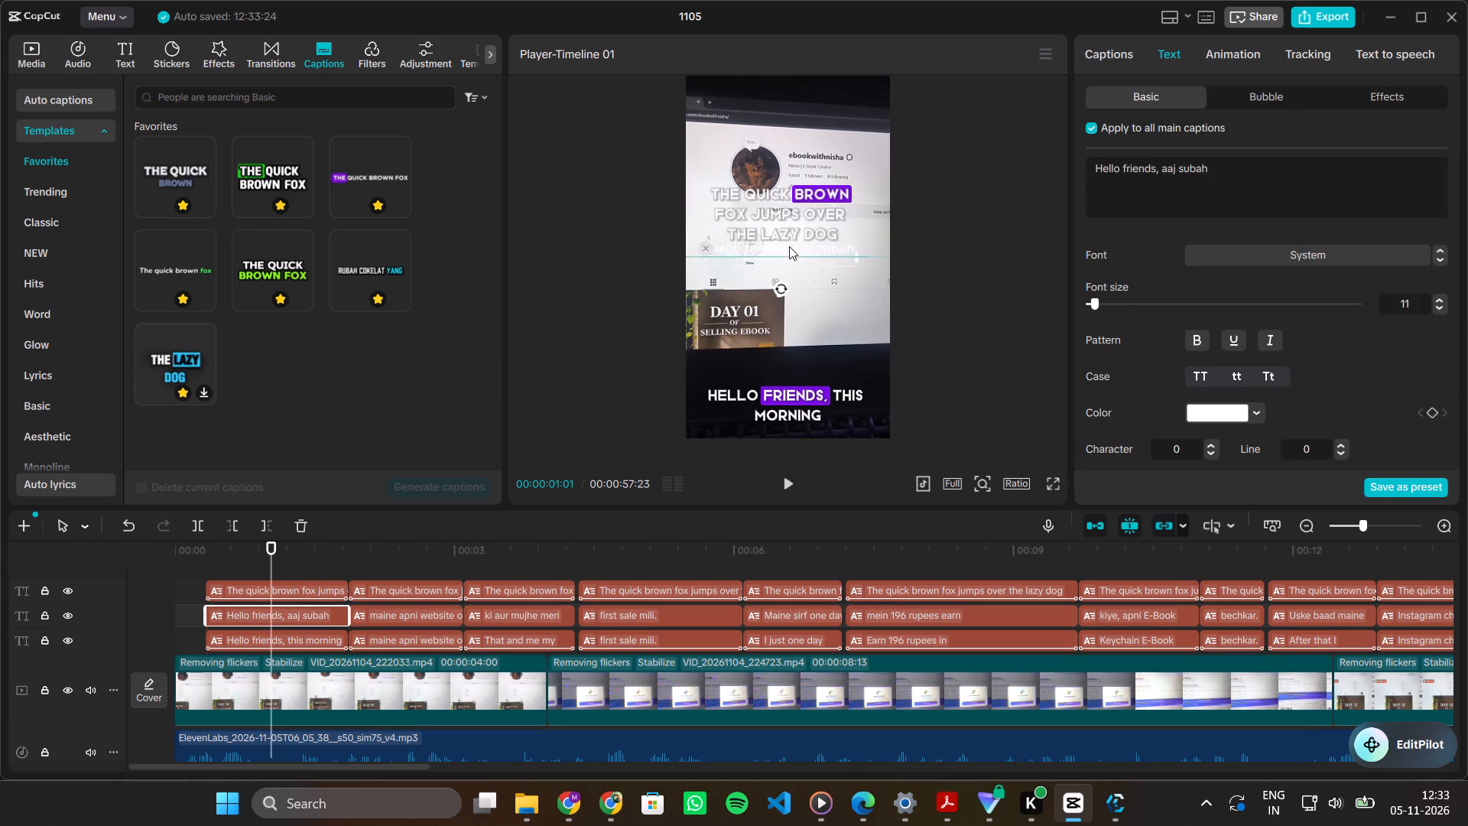
Move the Hinglish and placeholder captions down to just above the translation caption, at about Y -940 in the frame.
drag(789, 246, 790, 357)
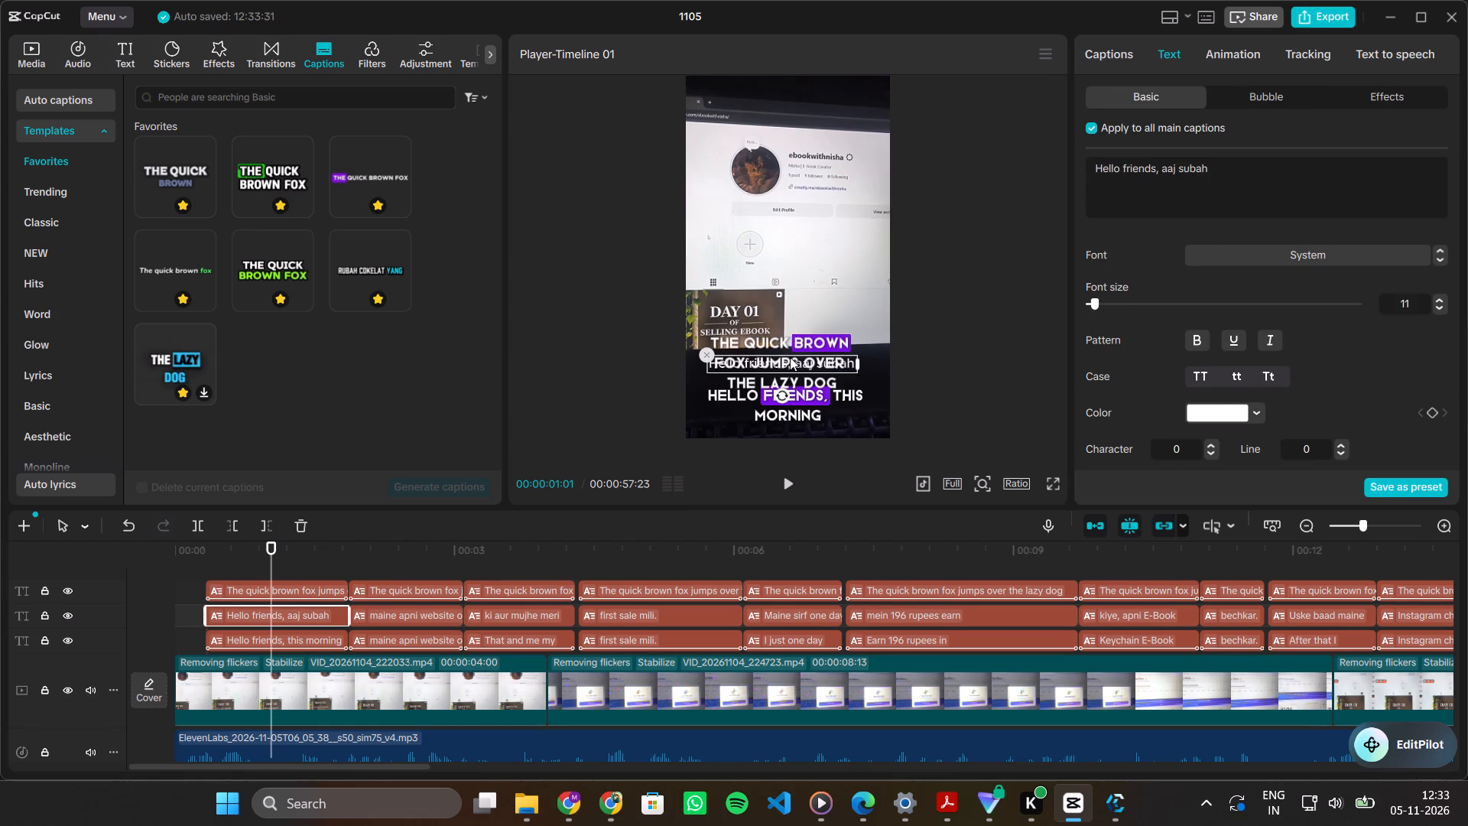
drag(796, 341, 803, 300)
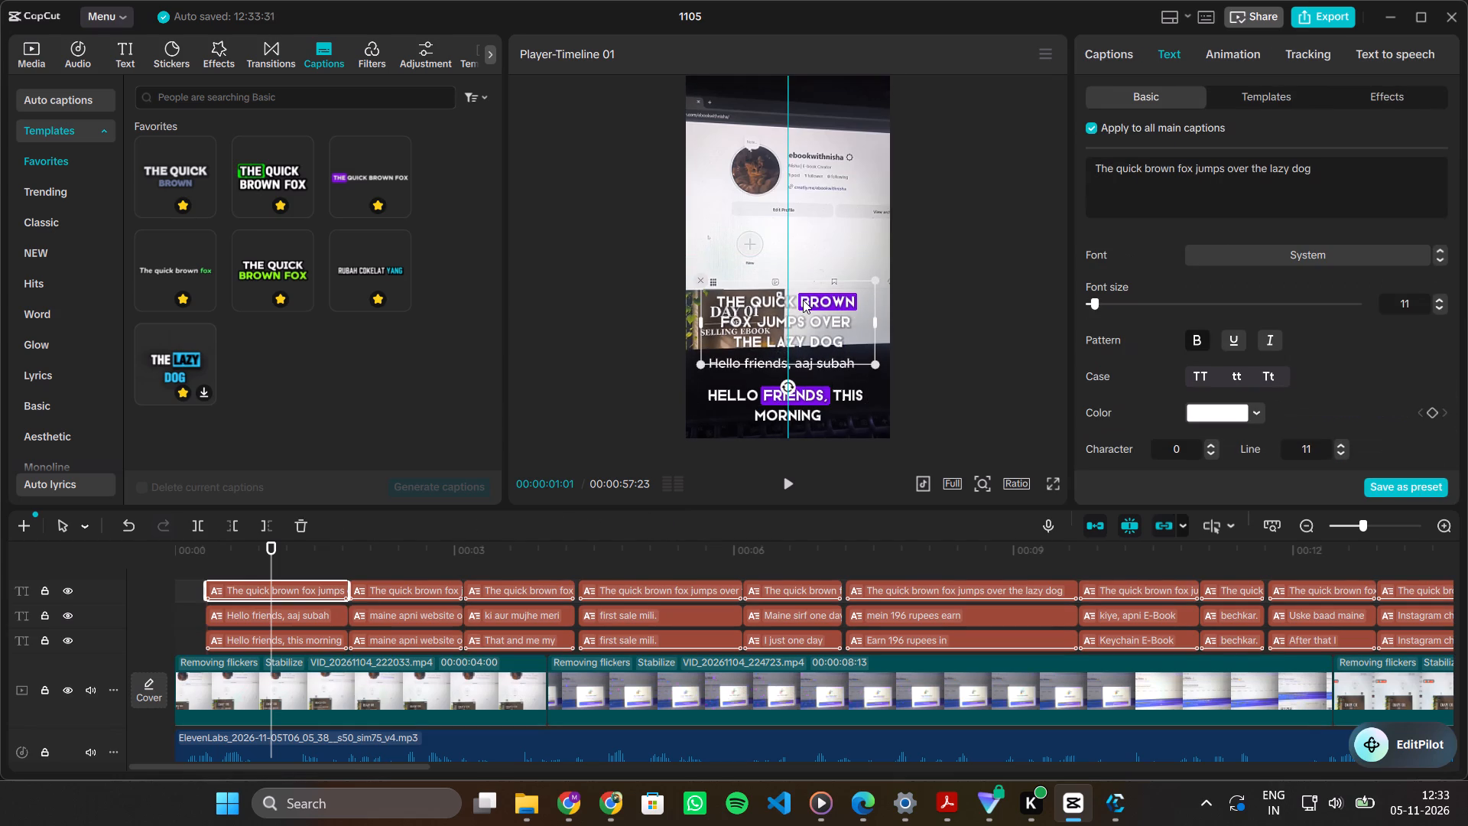
drag(794, 327, 791, 351)
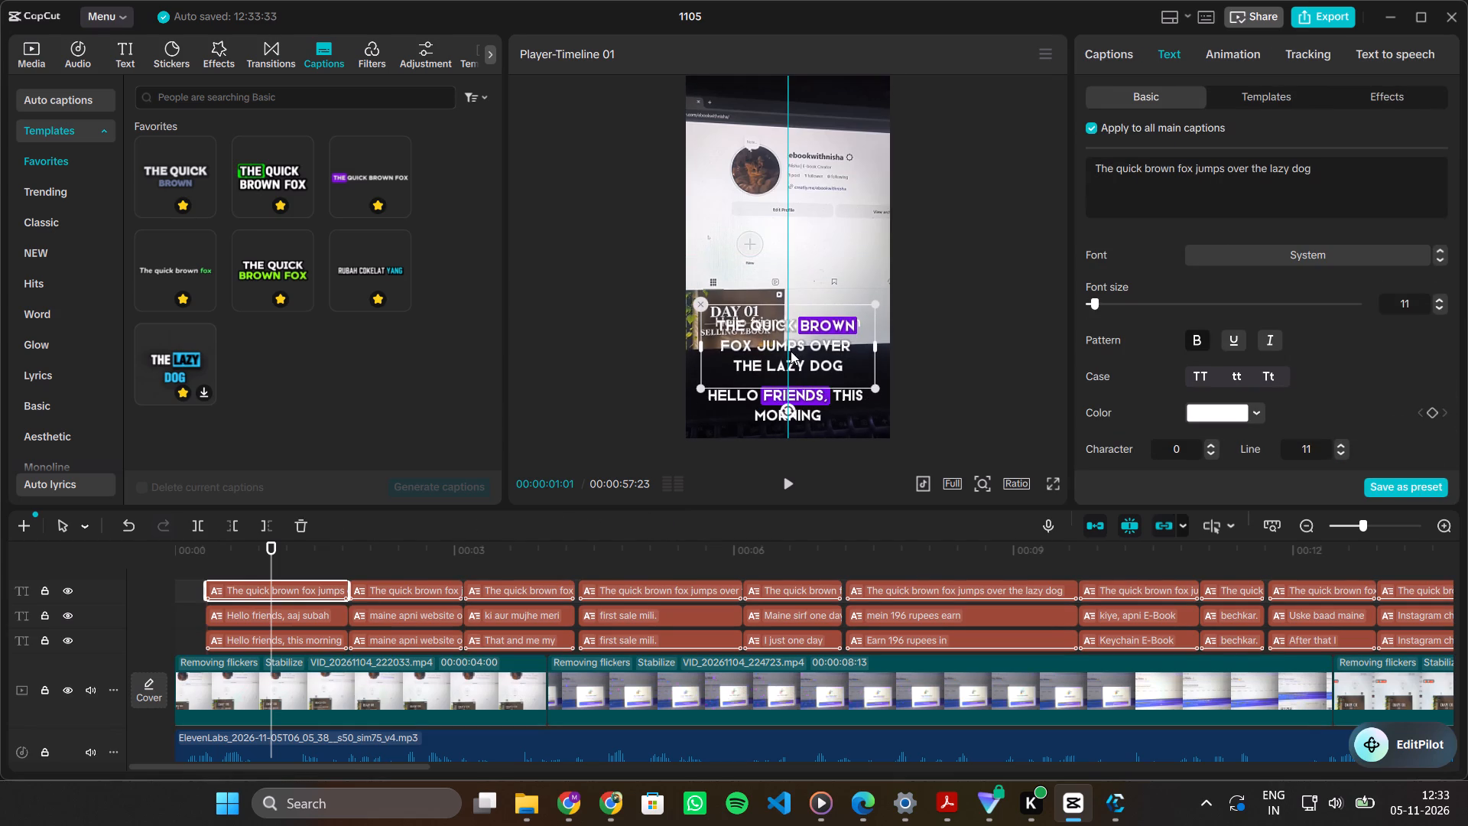
drag(791, 351, 791, 350)
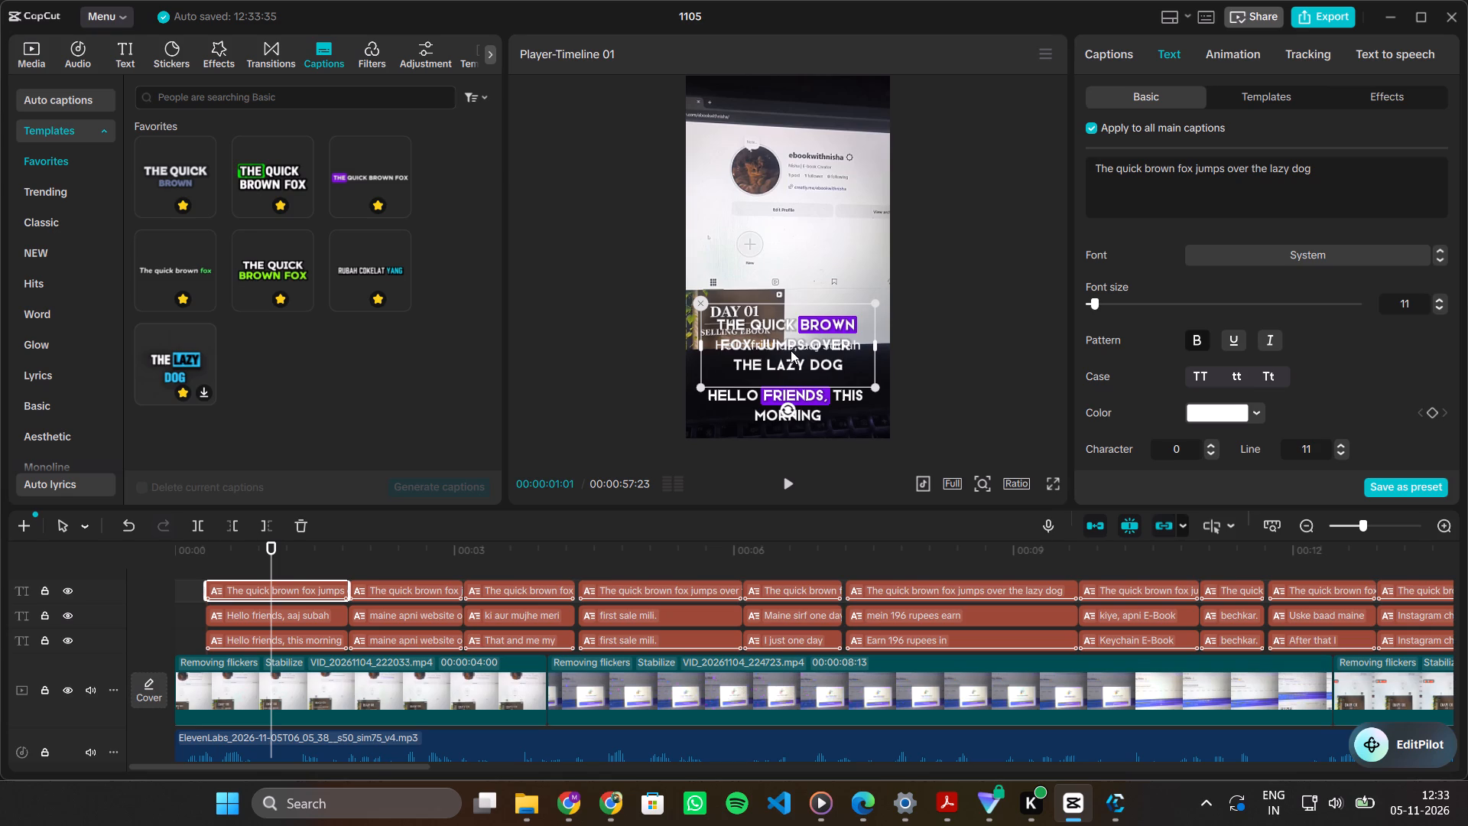
Replace "this morning" with "aaj subah" in the first translation caption so it reads "Hello friends, aaj subah".
click(297, 635)
click(1225, 177)
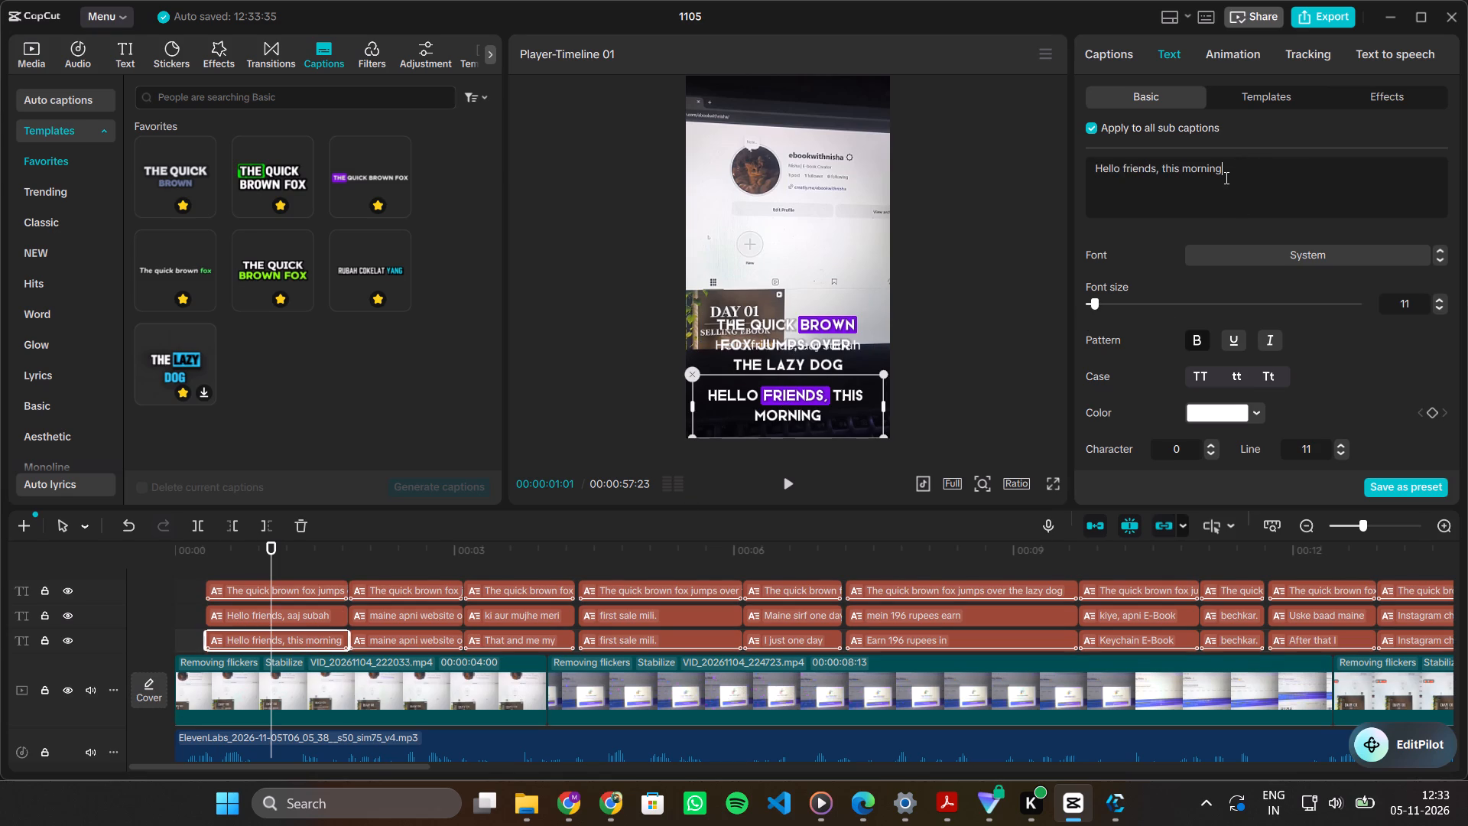
key(BackSpace)
key(BackSpace)
key(BackSpace)
key(BackSpace)
key(BackSpace)
key(BackSpace)
key(BackSpace)
key(BackSpace)
key(BackSpace)
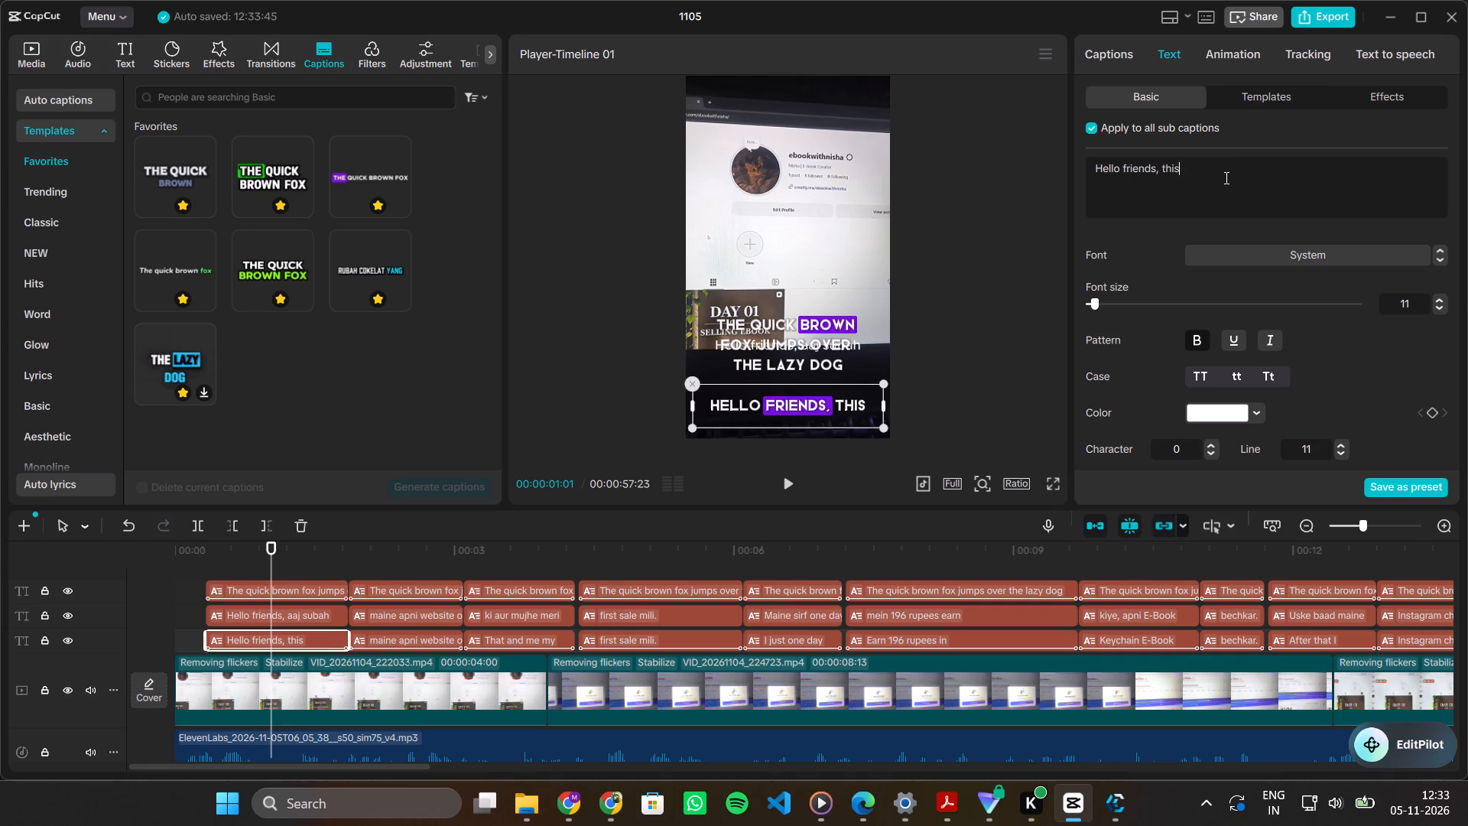
key(BackSpace)
key(BackSpace)
key(BackSpace)
key(BackSpace)
text(aaj)
key(space)
text(subah)
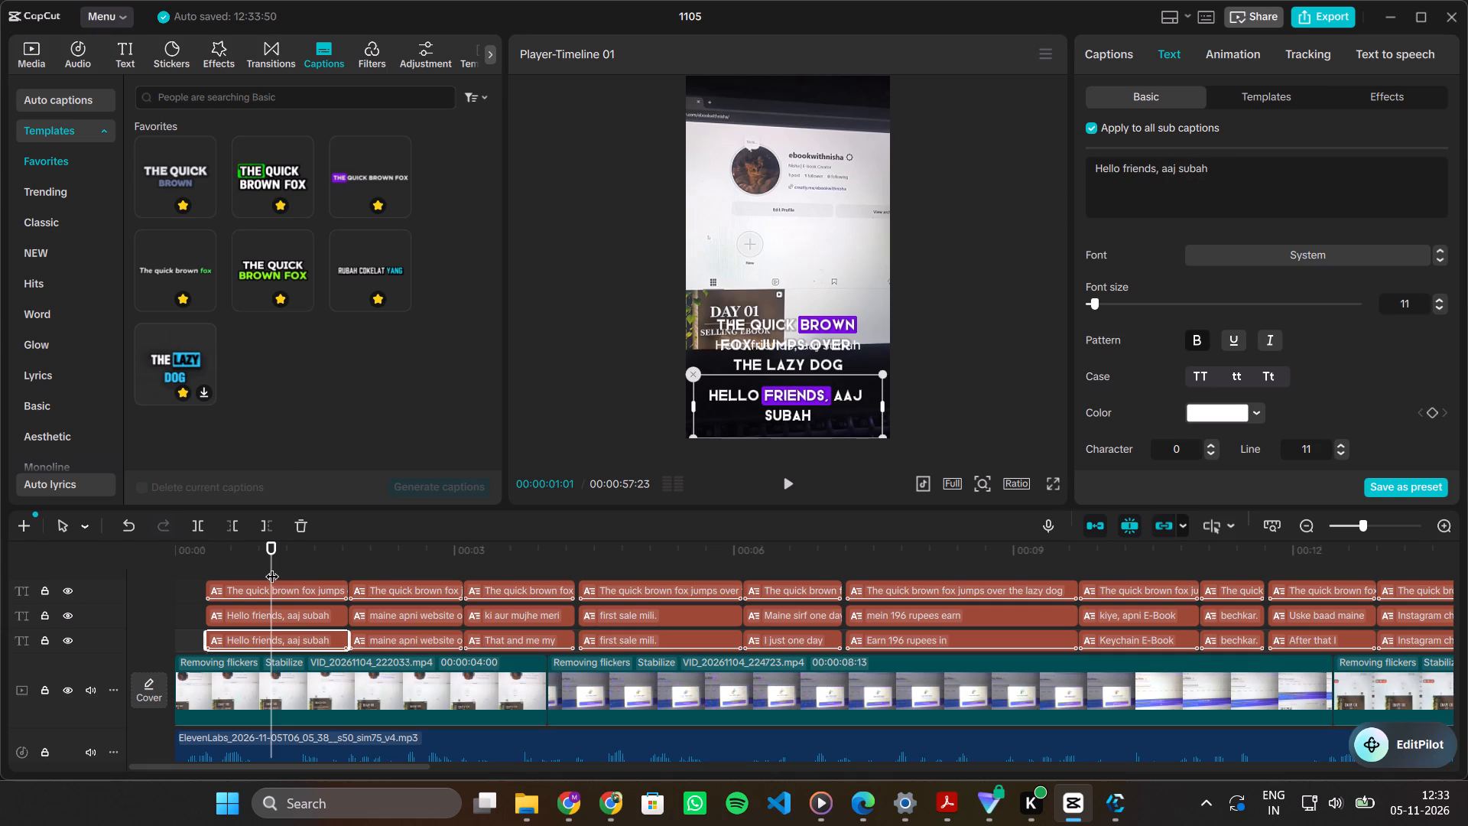
Replace the first "The quick brown fox" placeholder caption's text with "hello friends, aaj subah".
drag(272, 567, 241, 571)
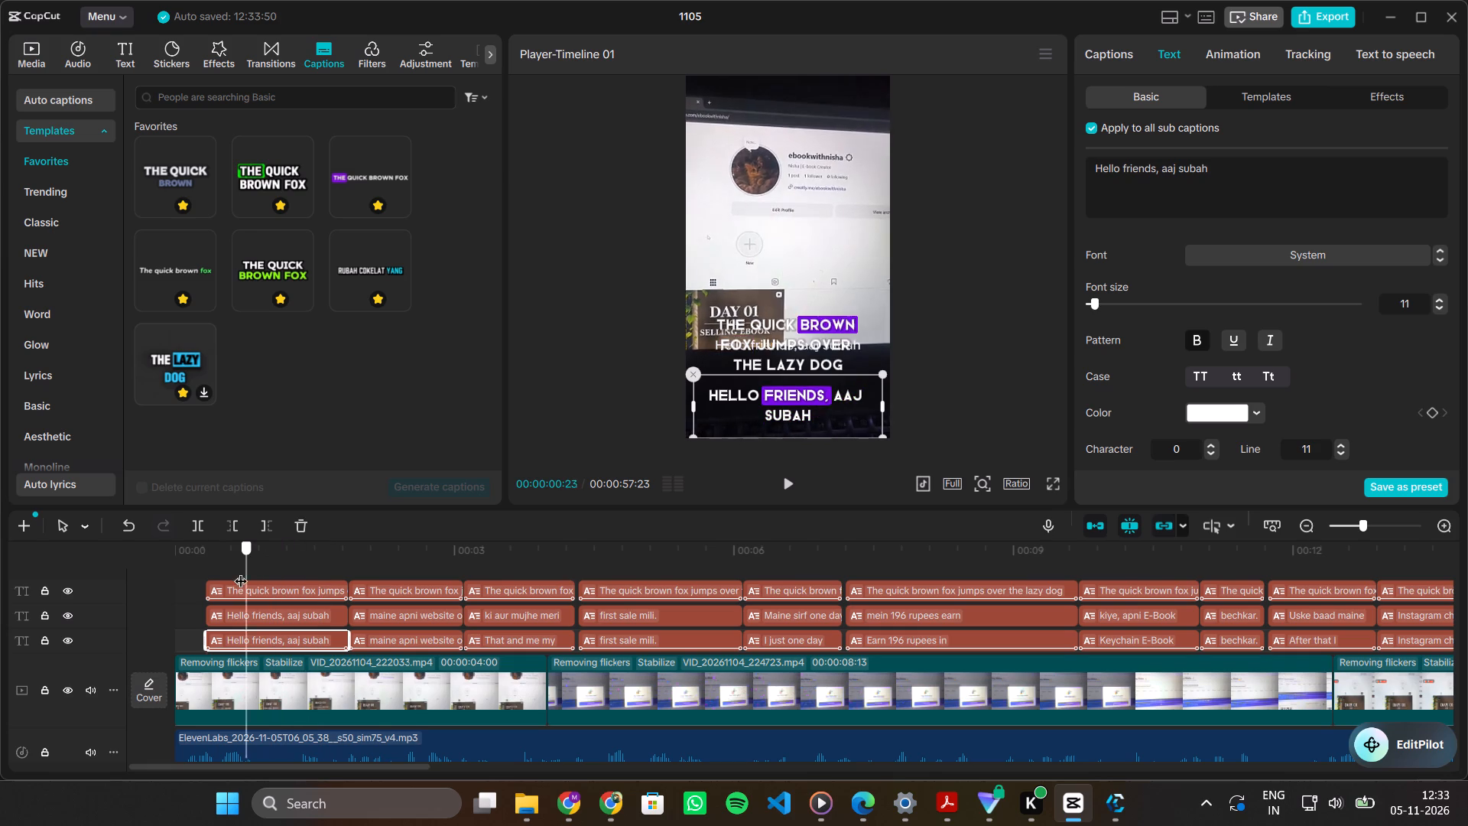
drag(241, 571, 274, 566)
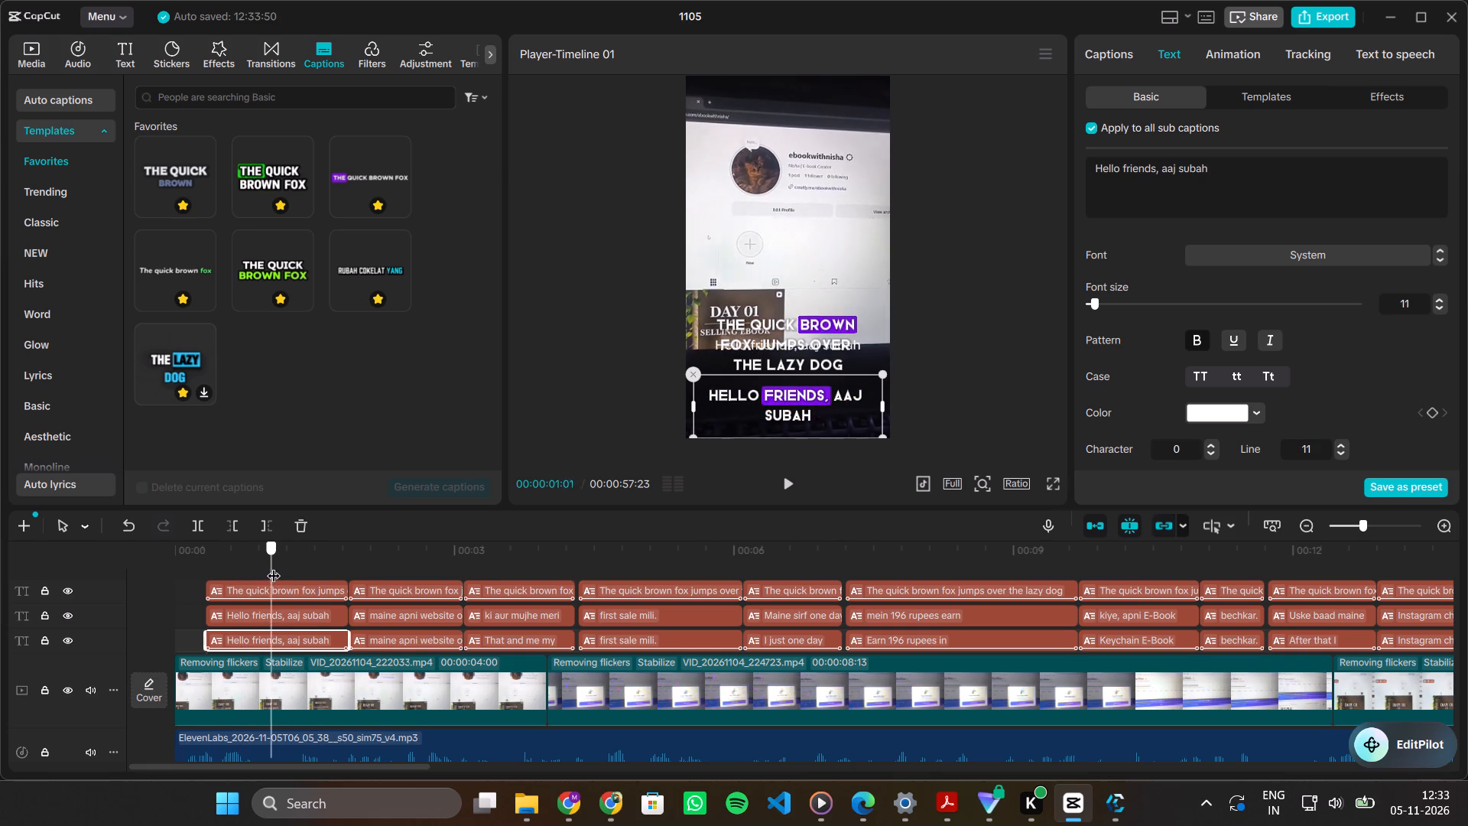
drag(274, 566, 283, 565)
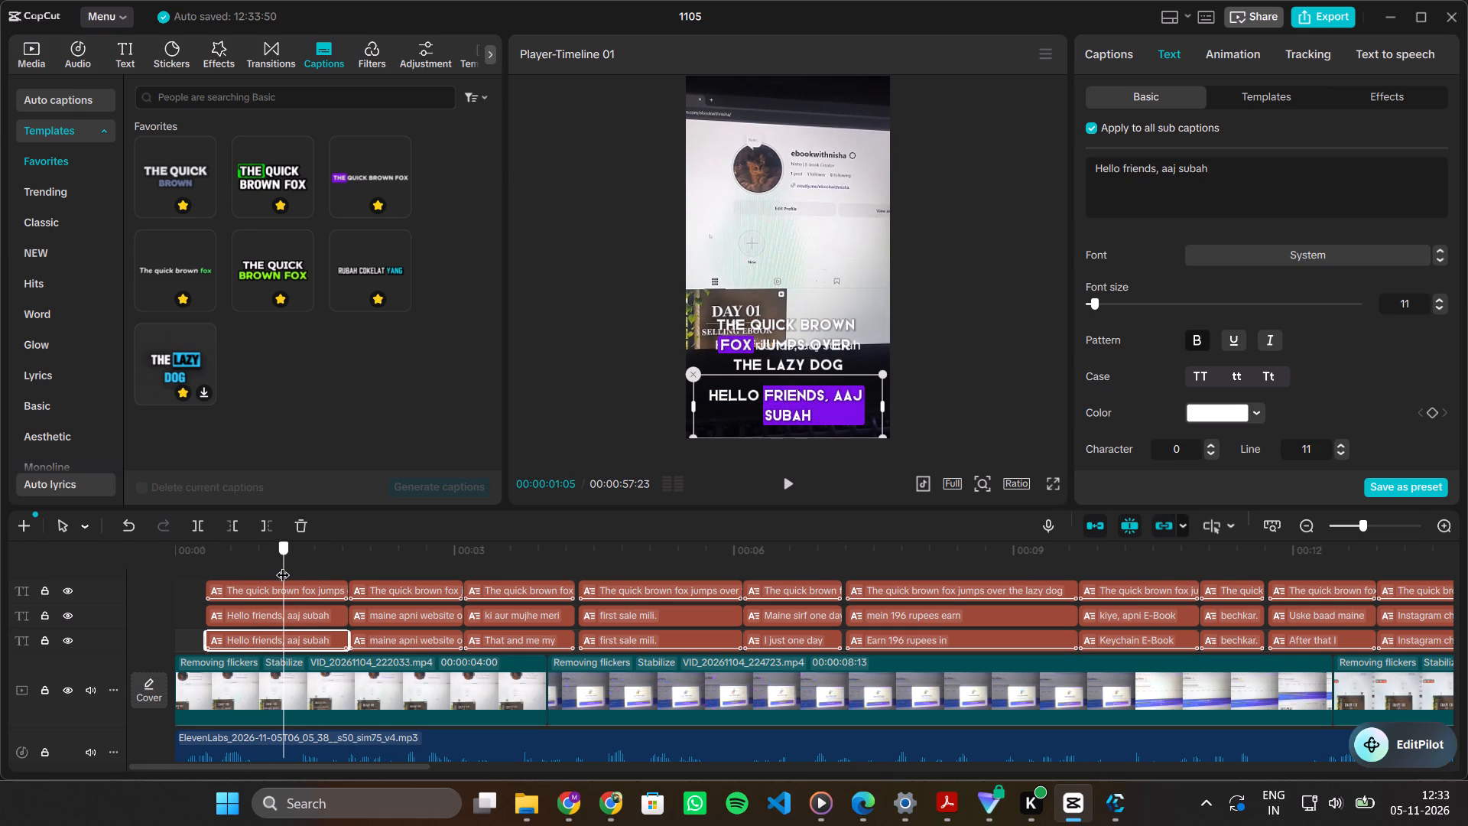
drag(283, 565, 280, 564)
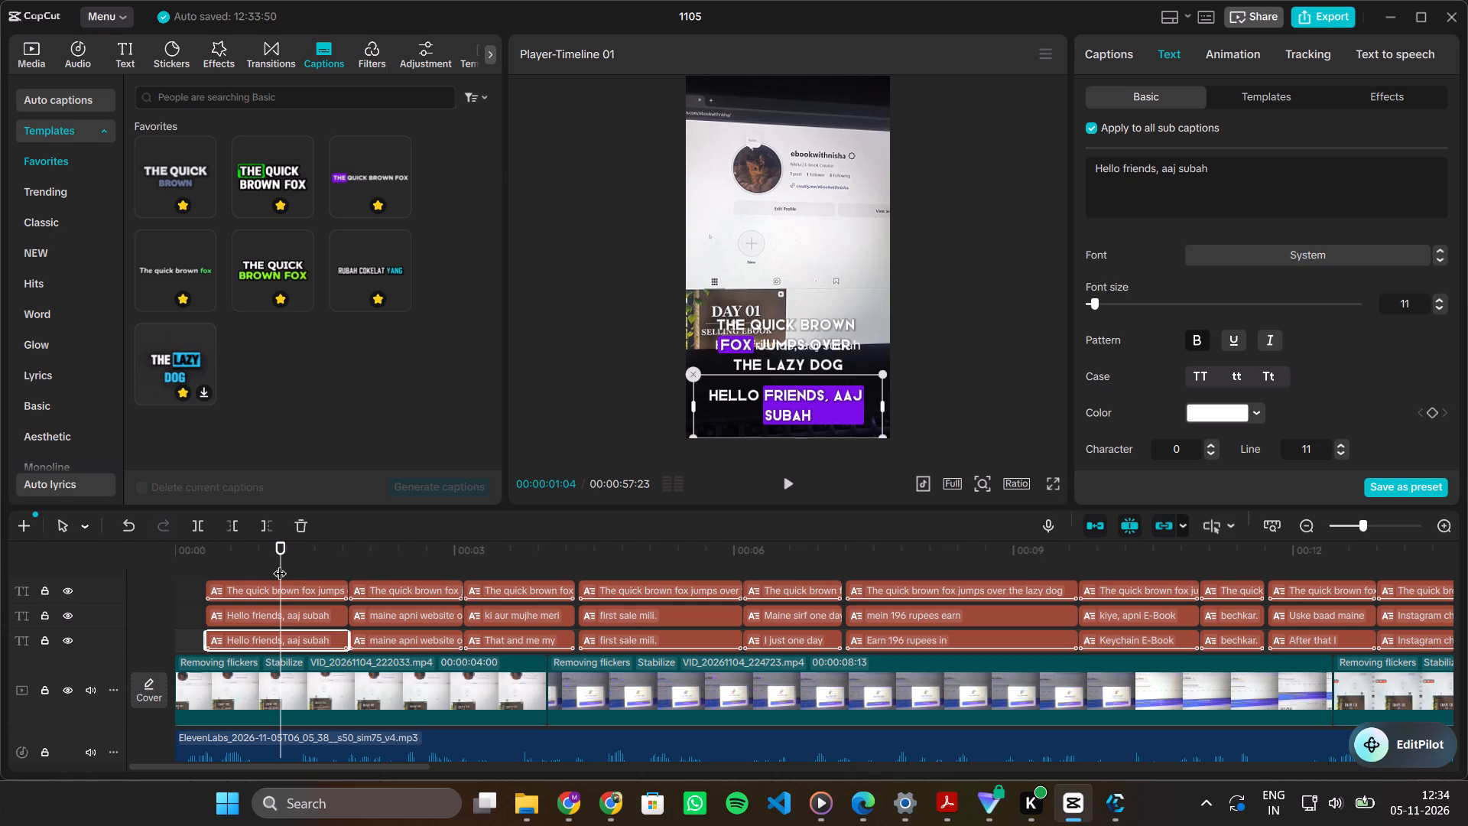
click(293, 584)
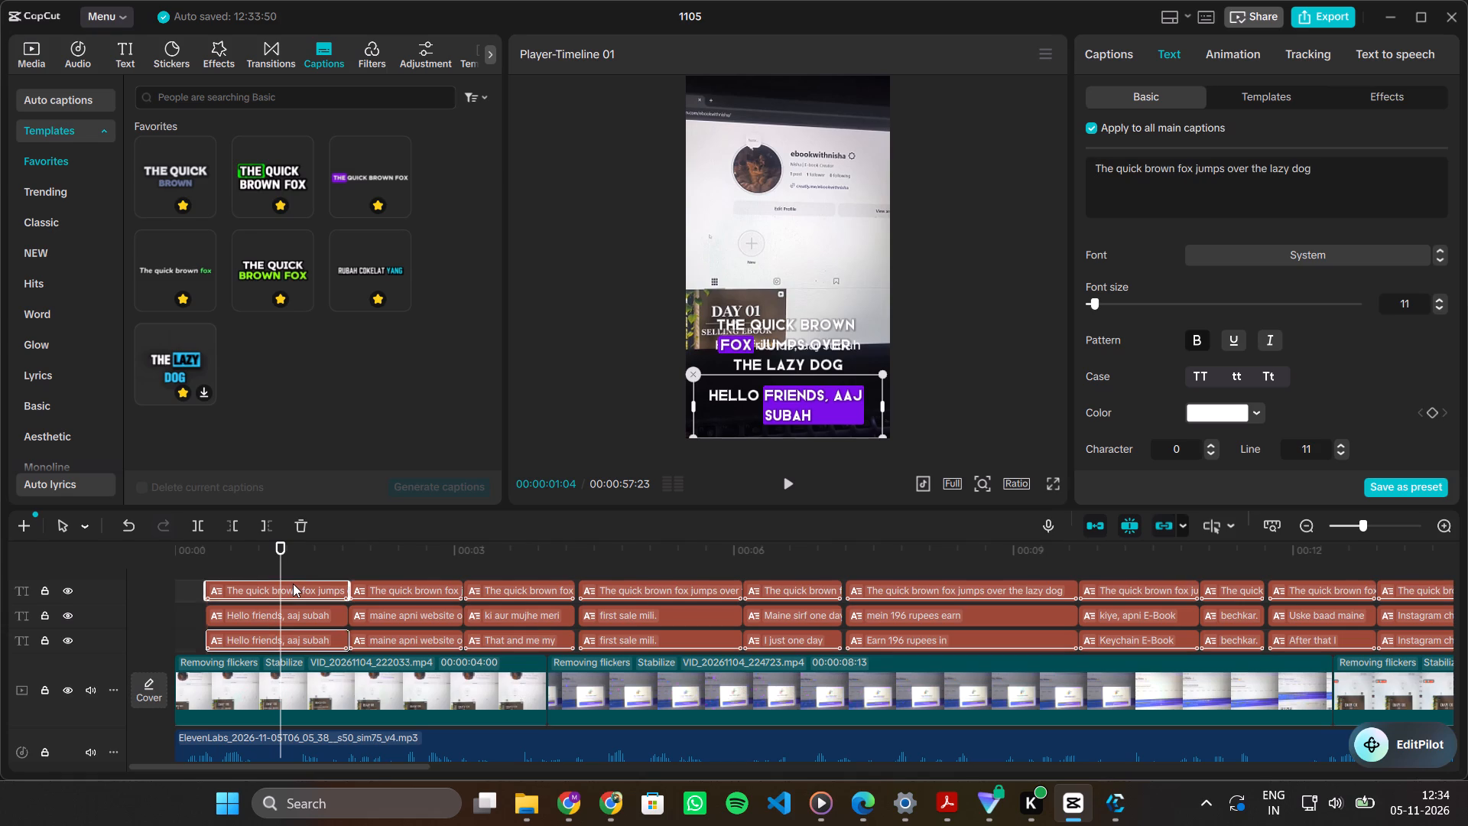
drag(1333, 169, 1073, 162)
text(hello fr)
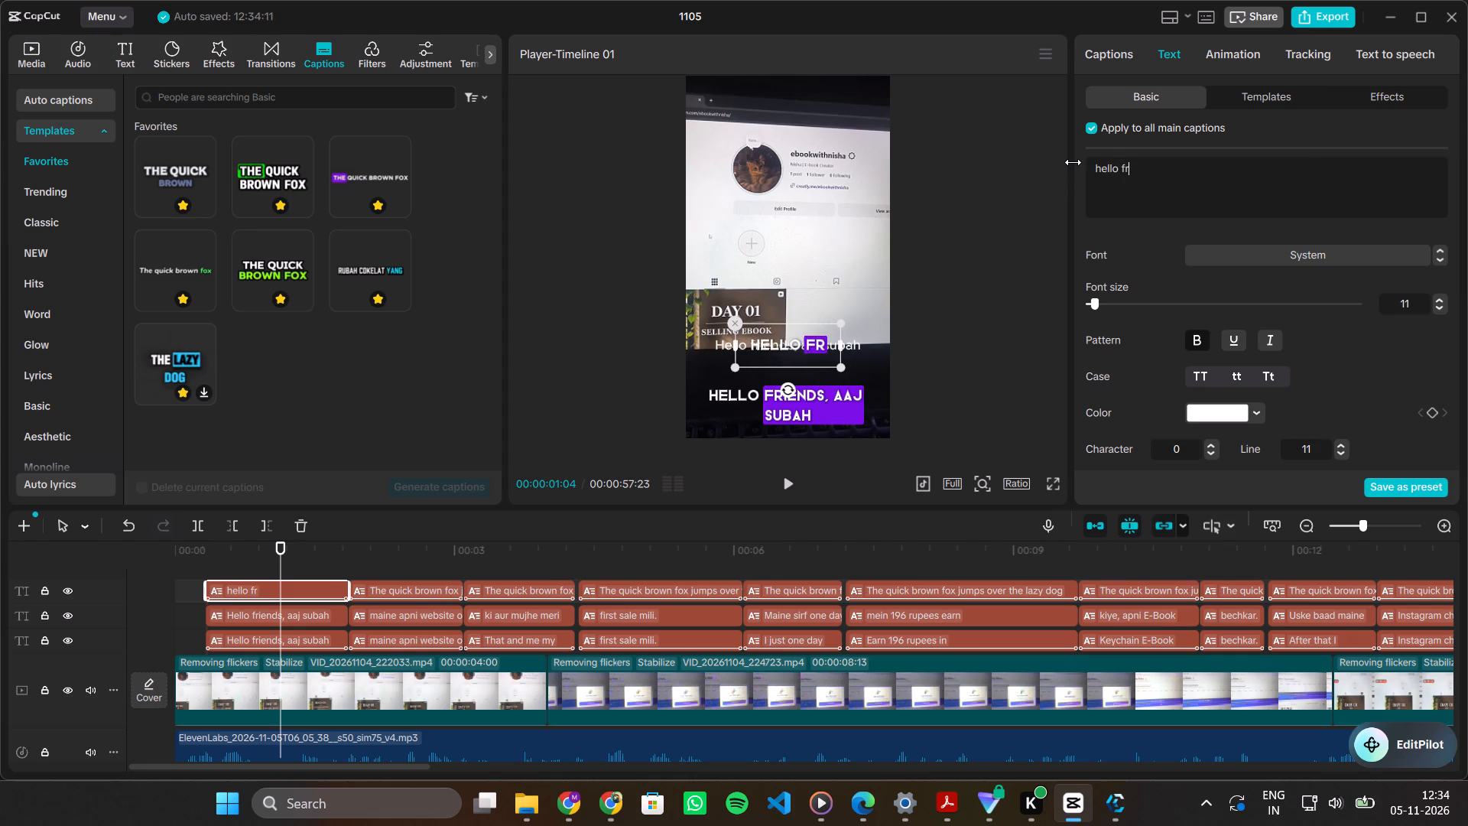
text(iends)
key(space)
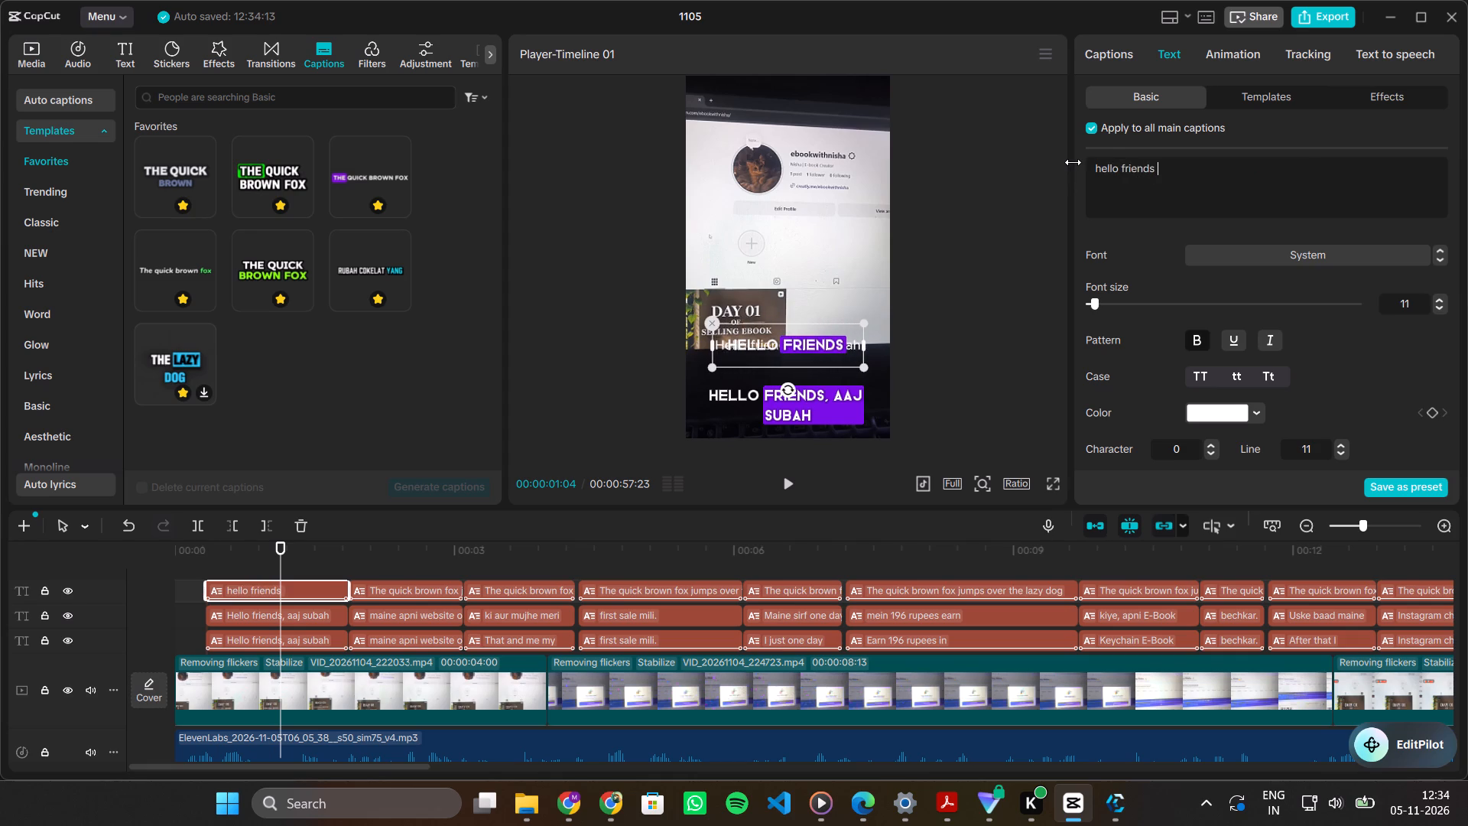
key(BackSpace)
text(, aaj)
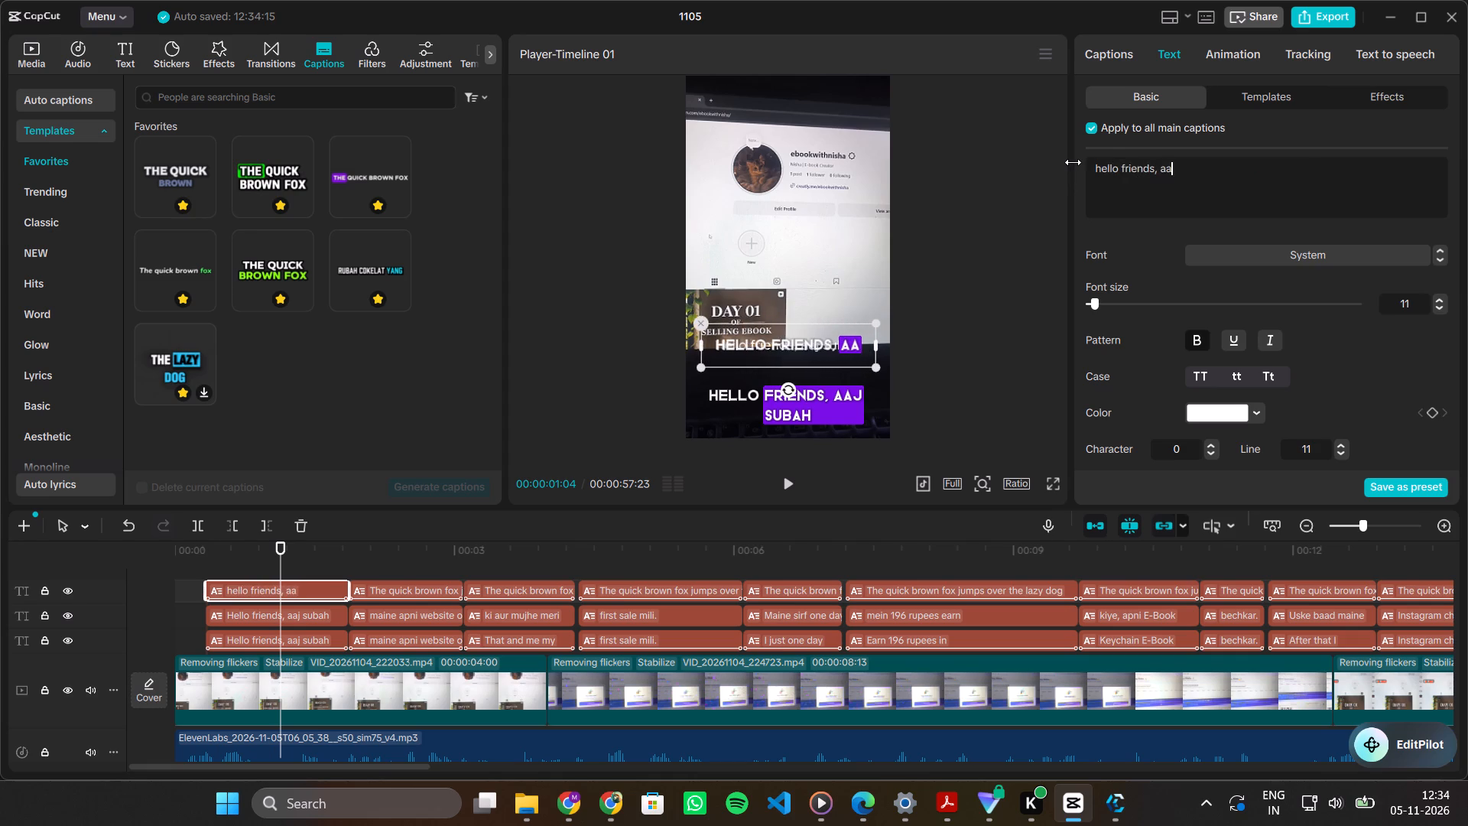
key(space)
text(subah)
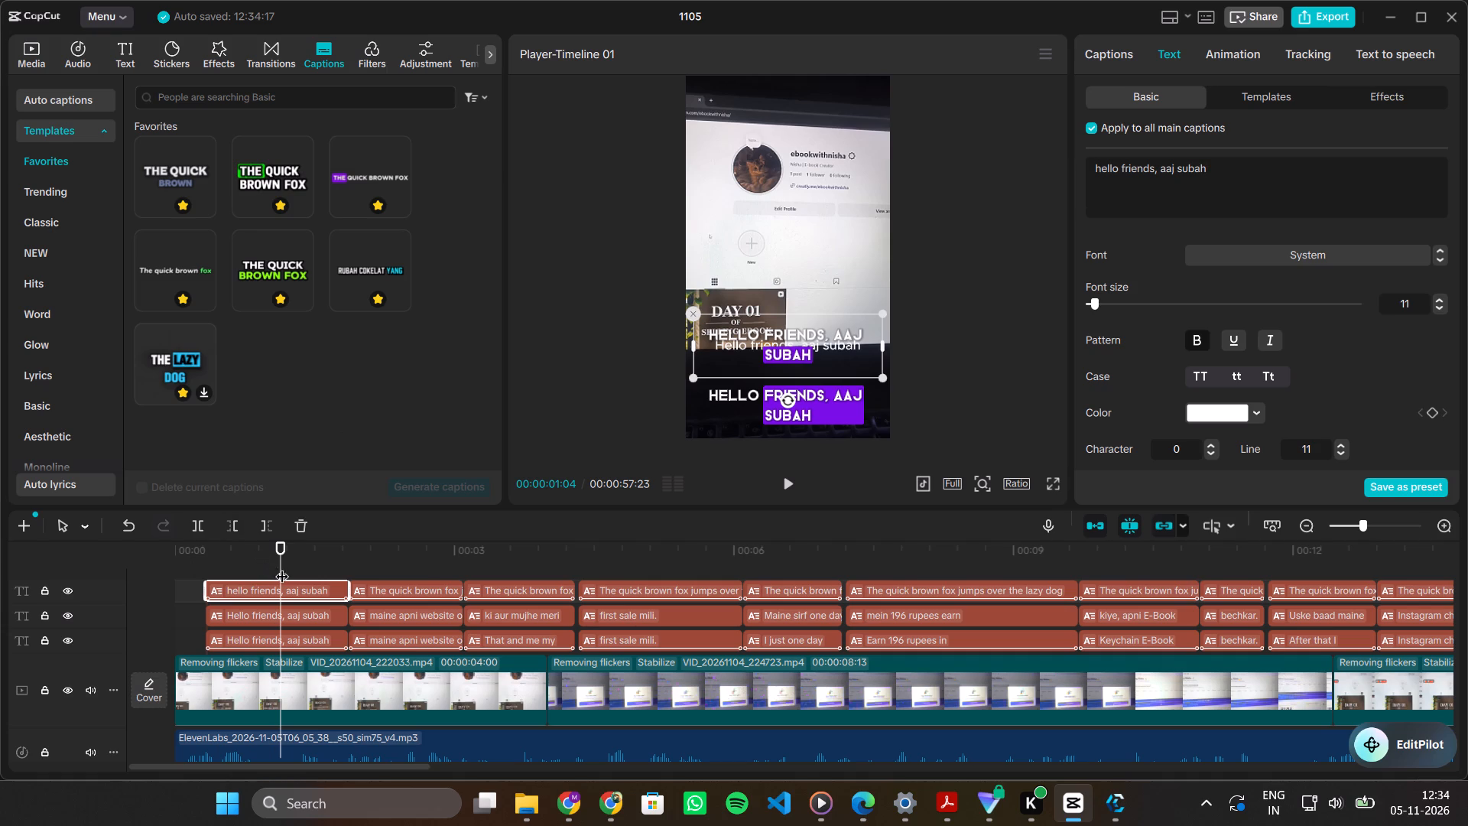
Change the background highlight colour of the main captions from the "hello friends, aaj subah" caption to blue 0FA6EF.
drag(282, 567, 232, 564)
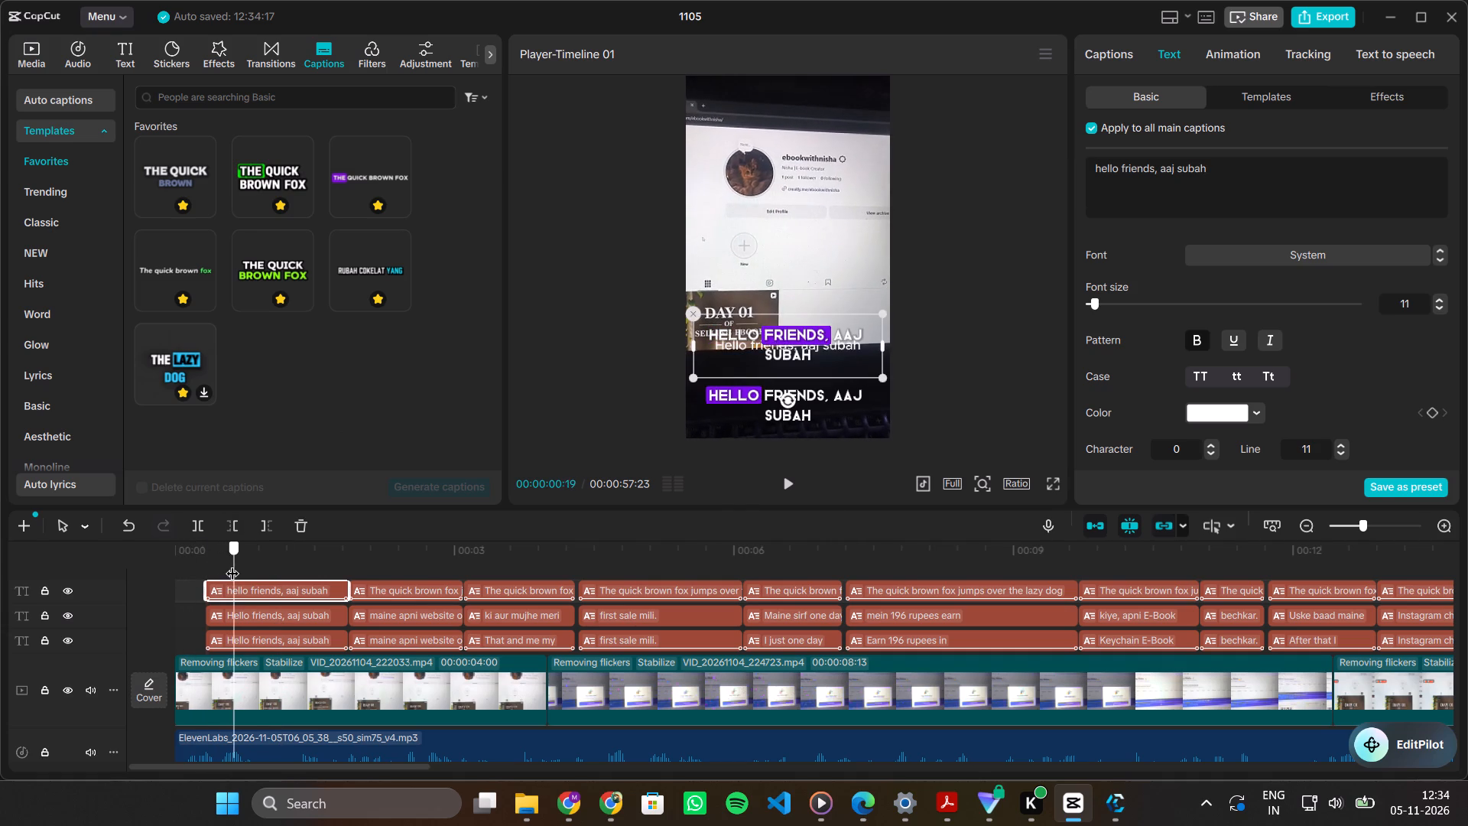
drag(232, 564, 324, 541)
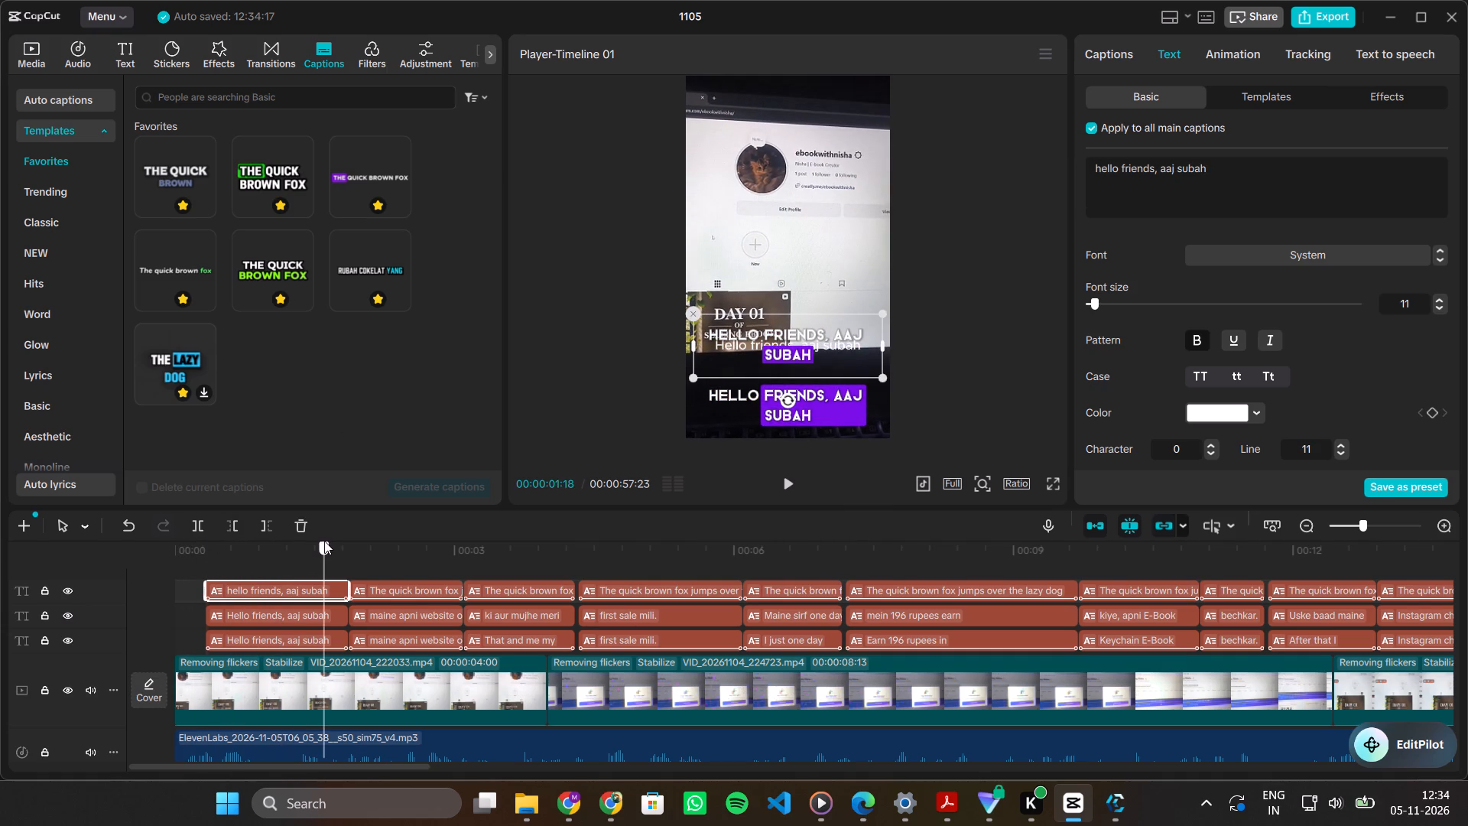
drag(324, 541, 261, 554)
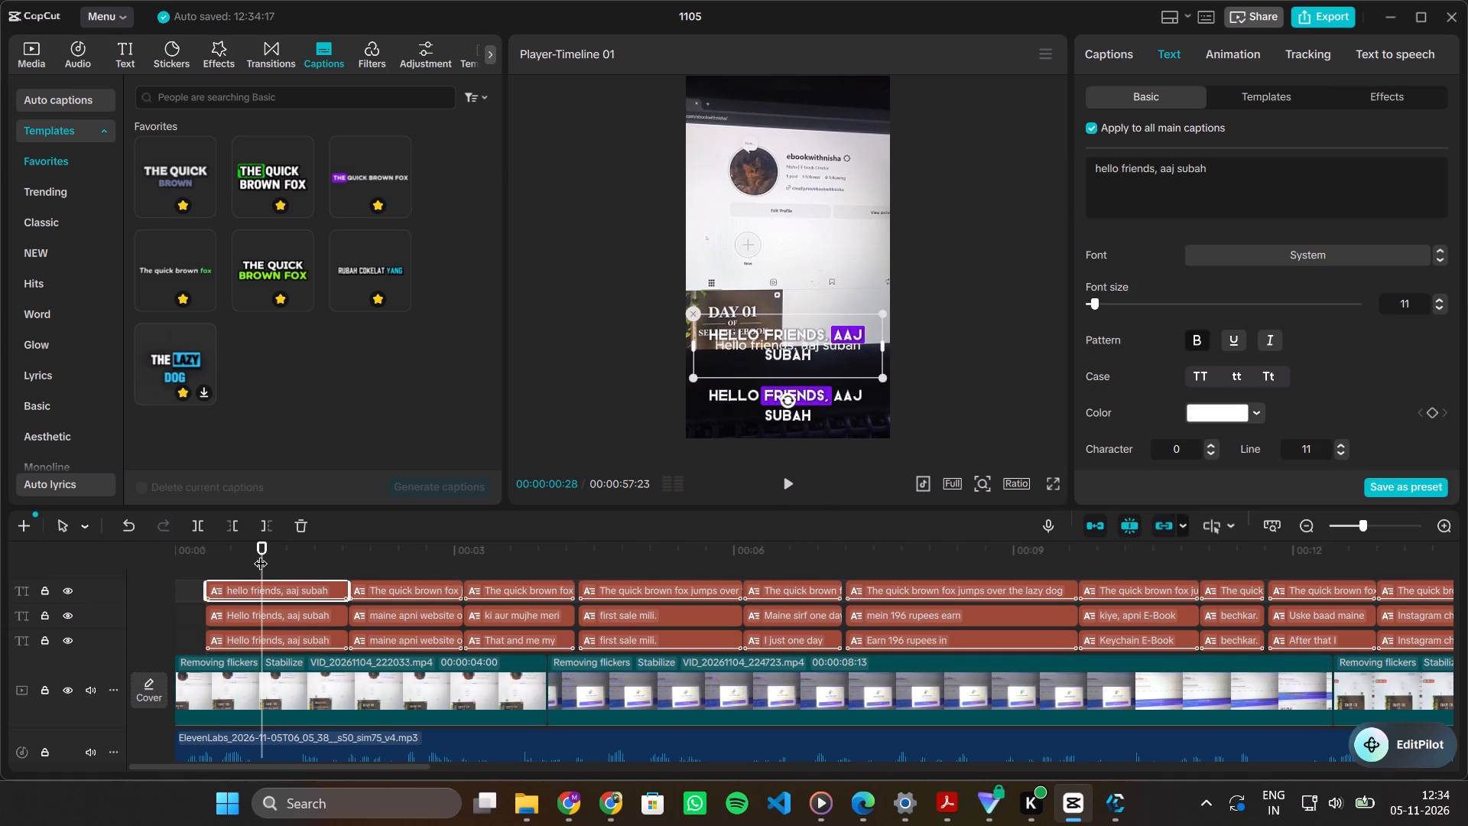
scroll(1291, 325, down, 2)
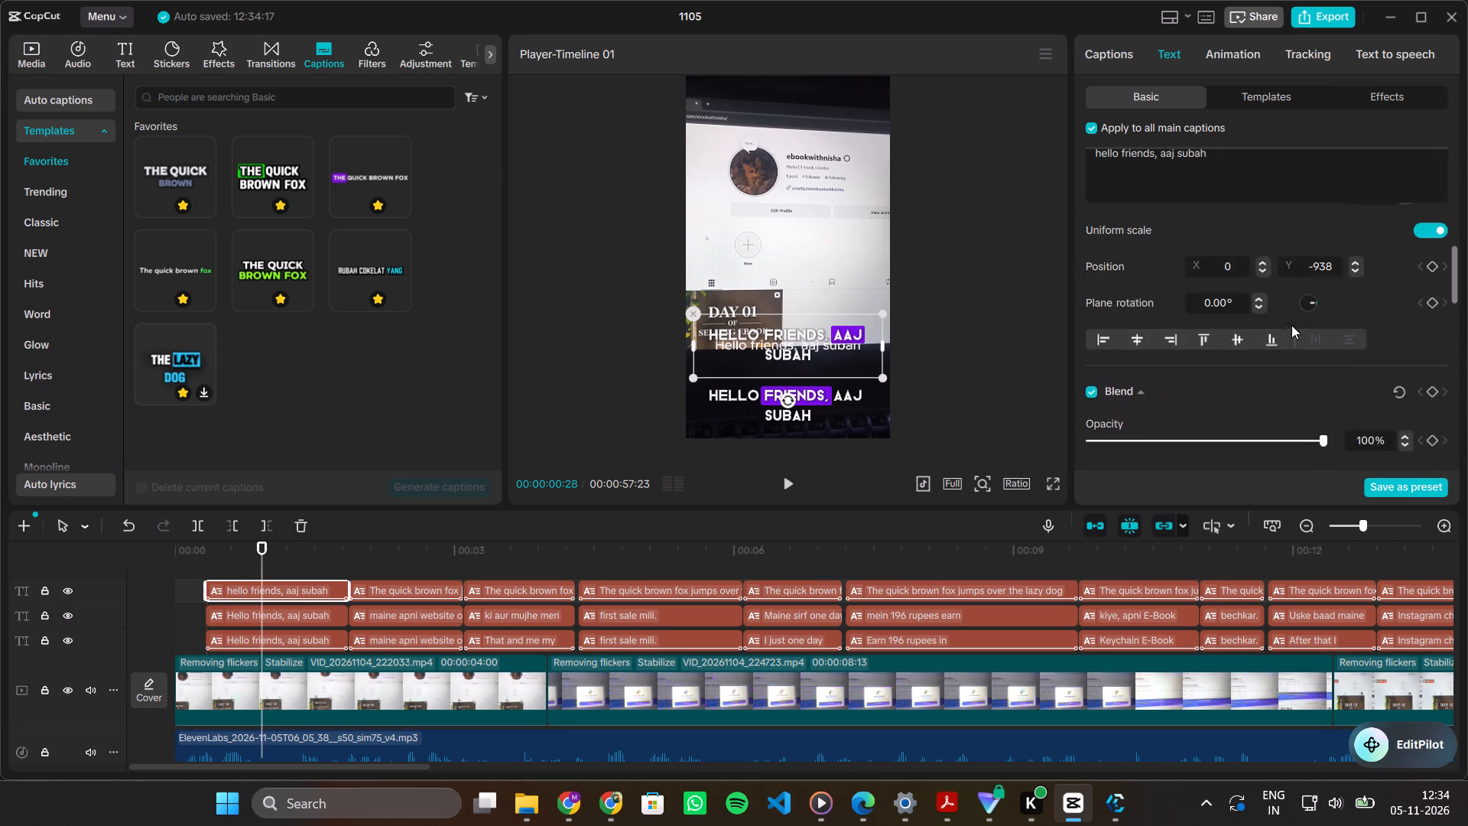
scroll(1291, 325, down, 1)
click(1206, 405)
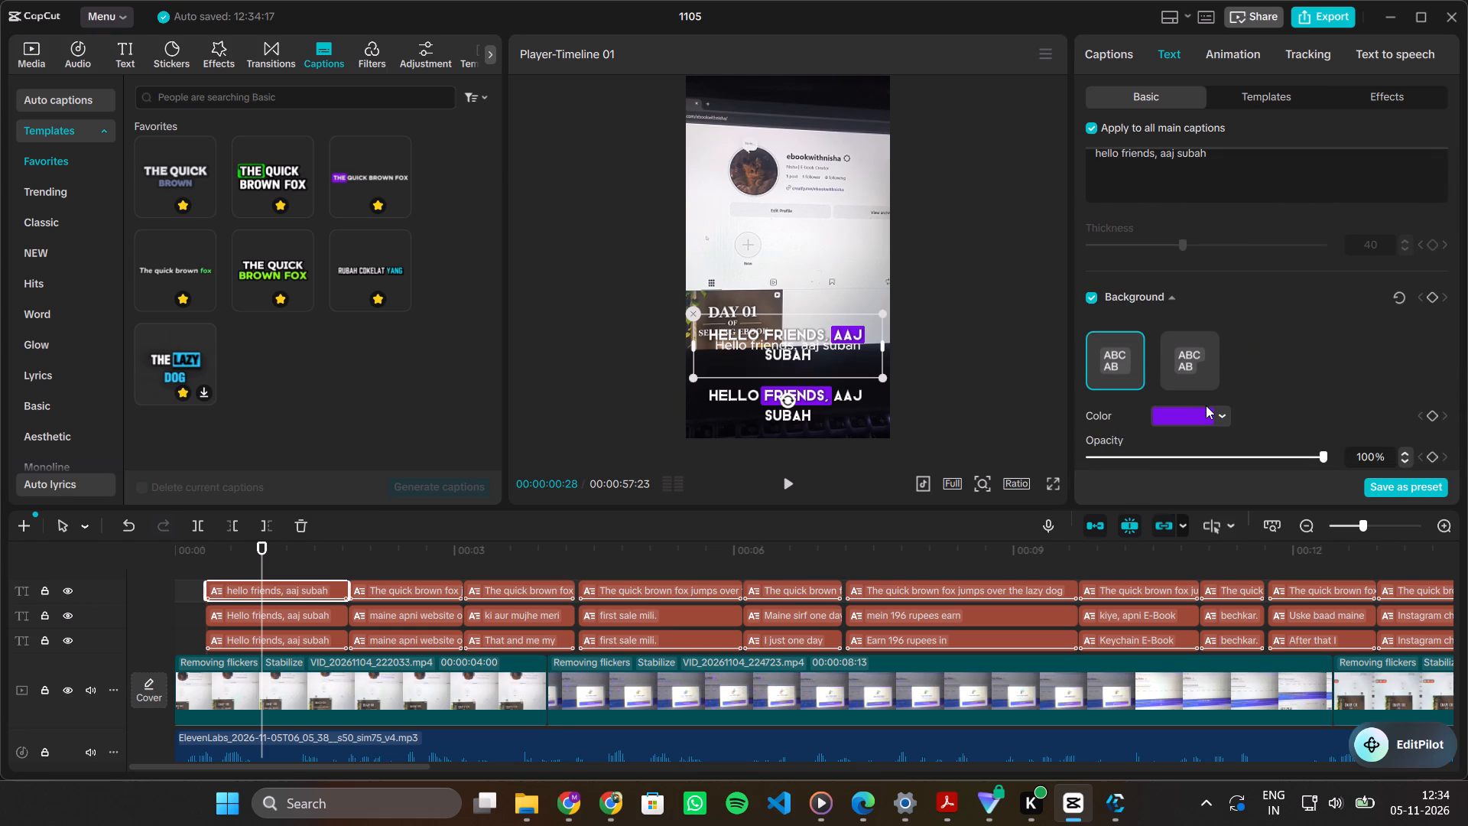
click(1210, 418)
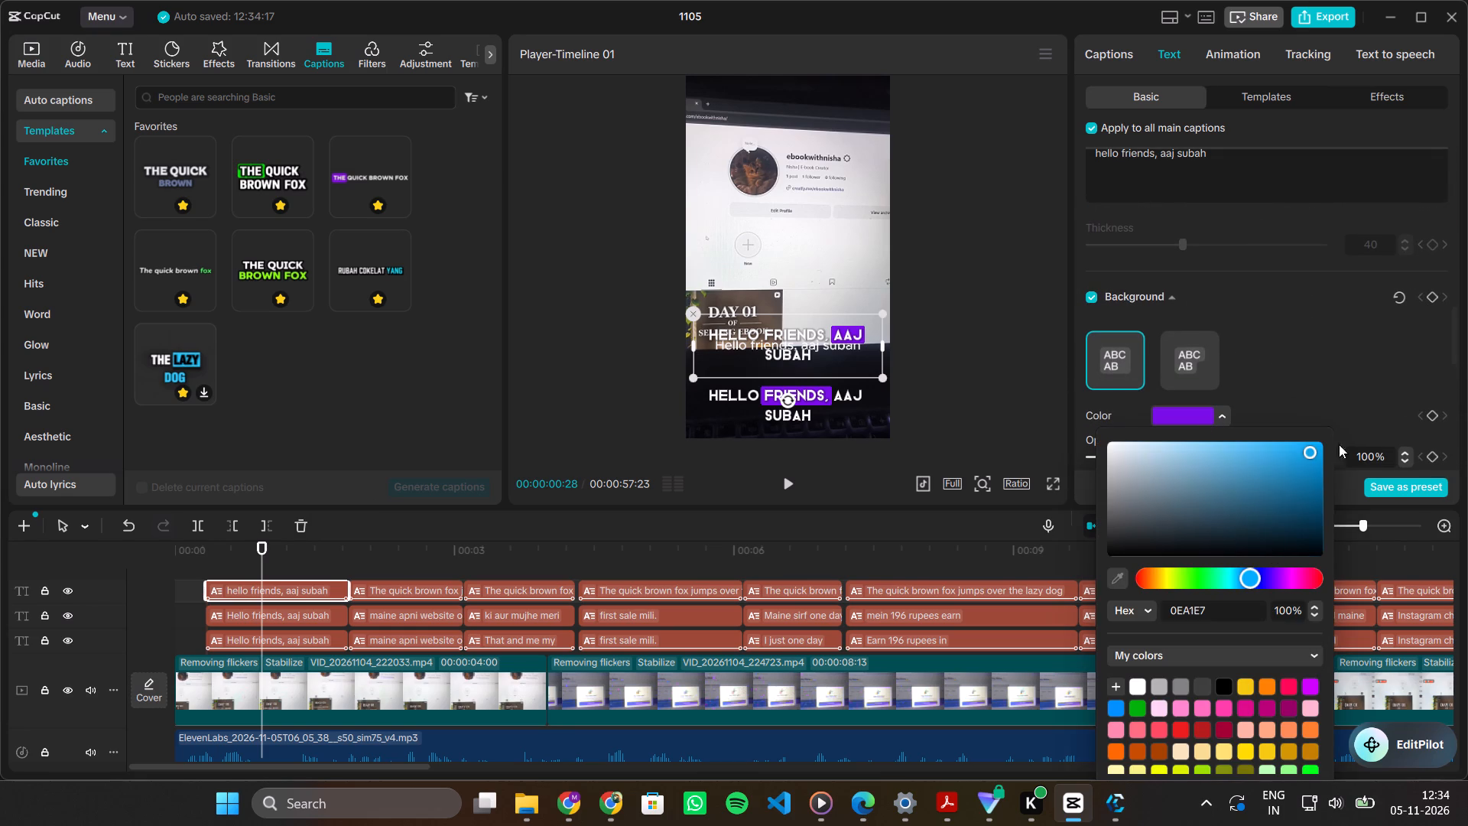
click(1312, 454)
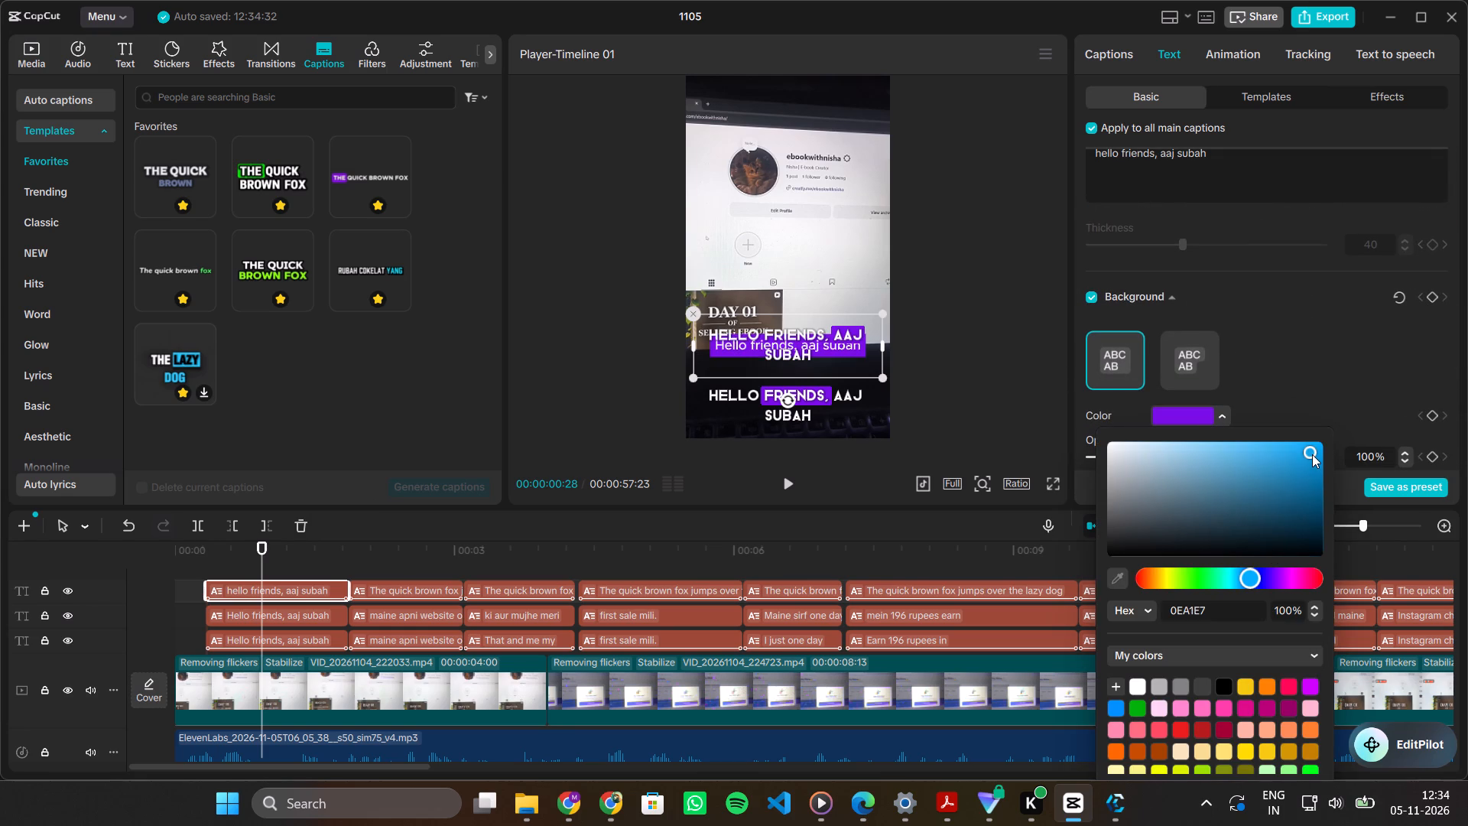
click(1312, 454)
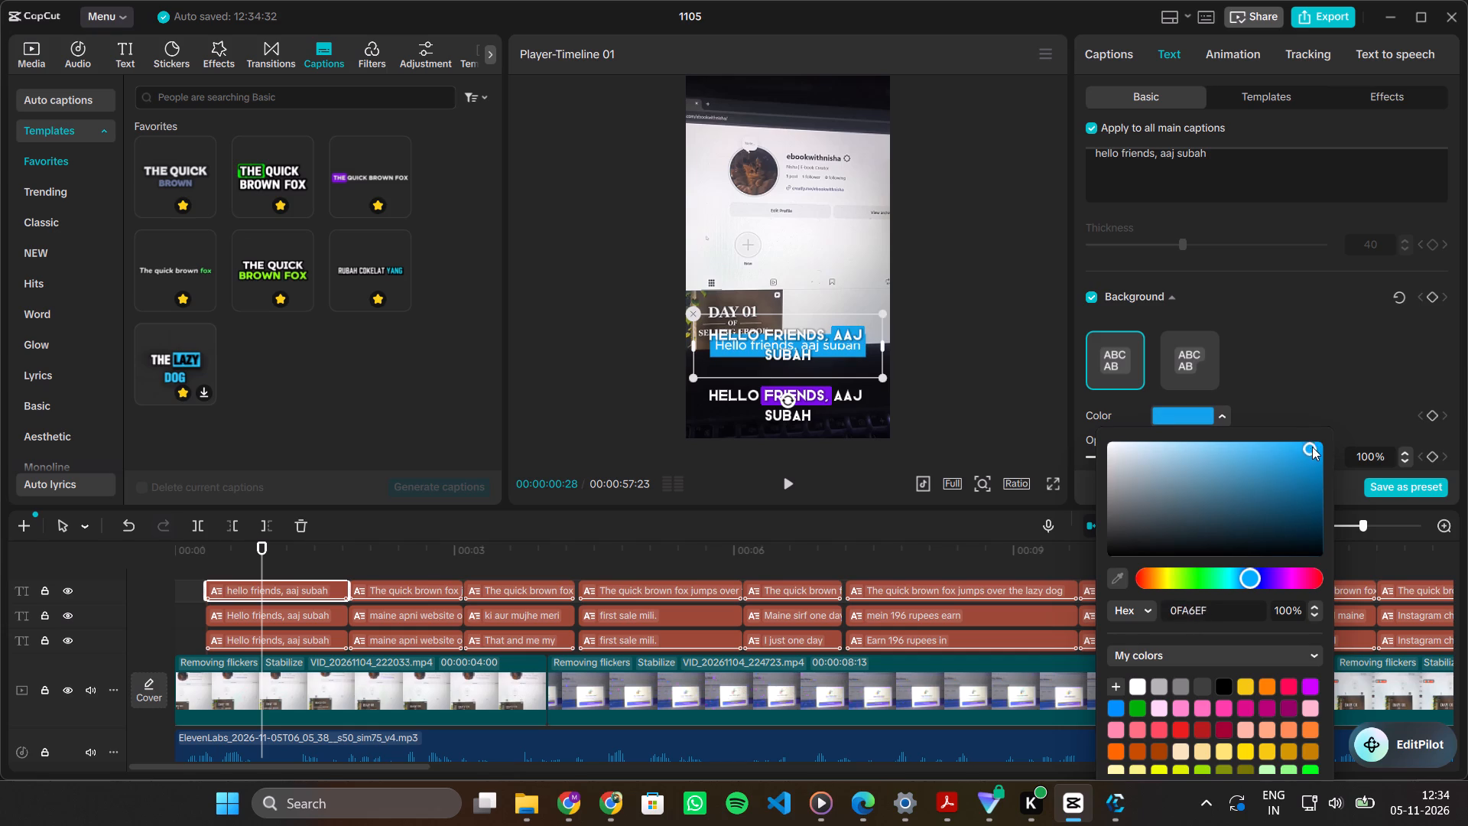
click(1272, 333)
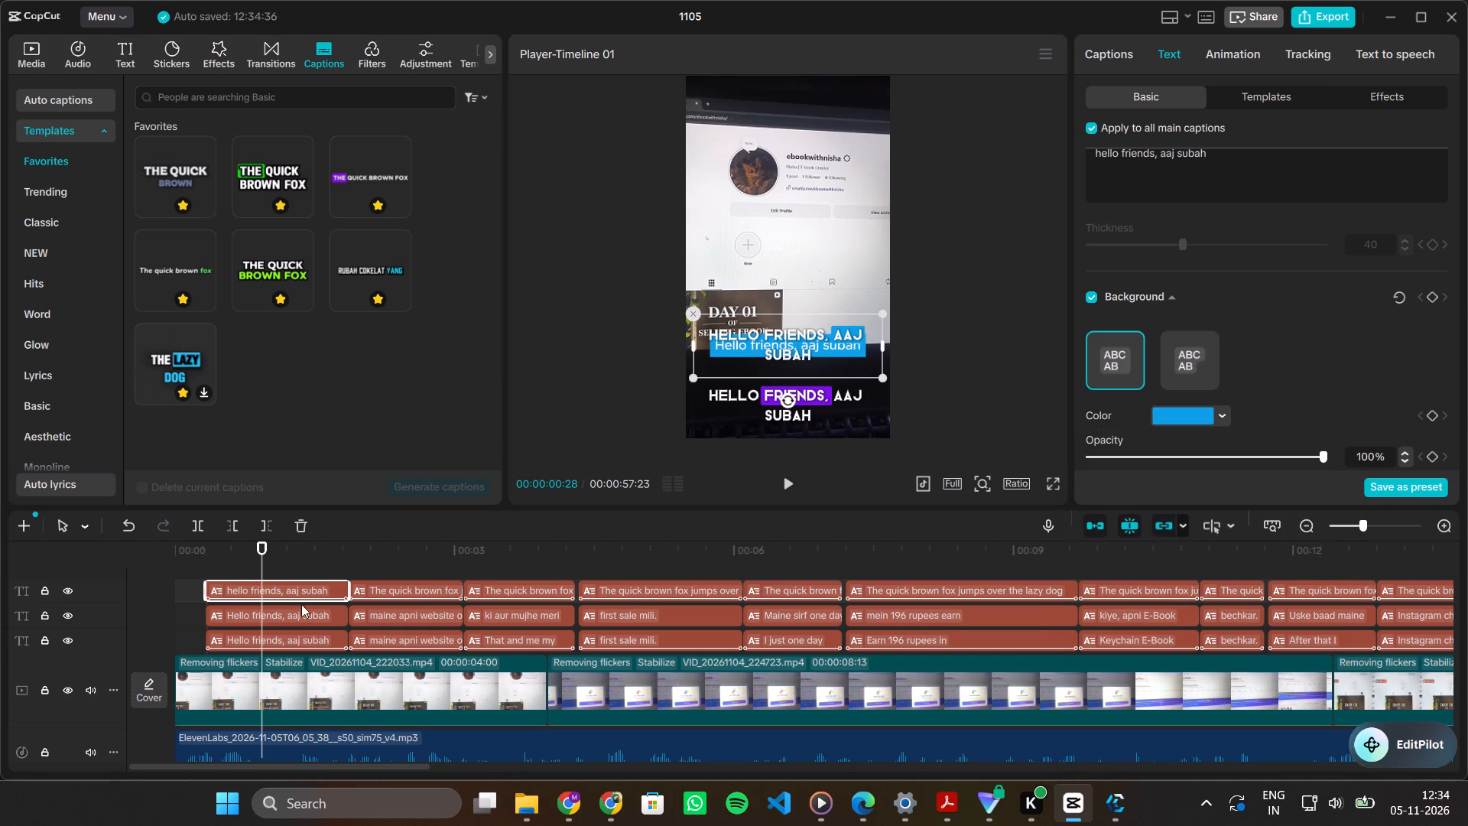
Change the background highlight colour of the bottom translation captions to the matching blue.
click(265, 631)
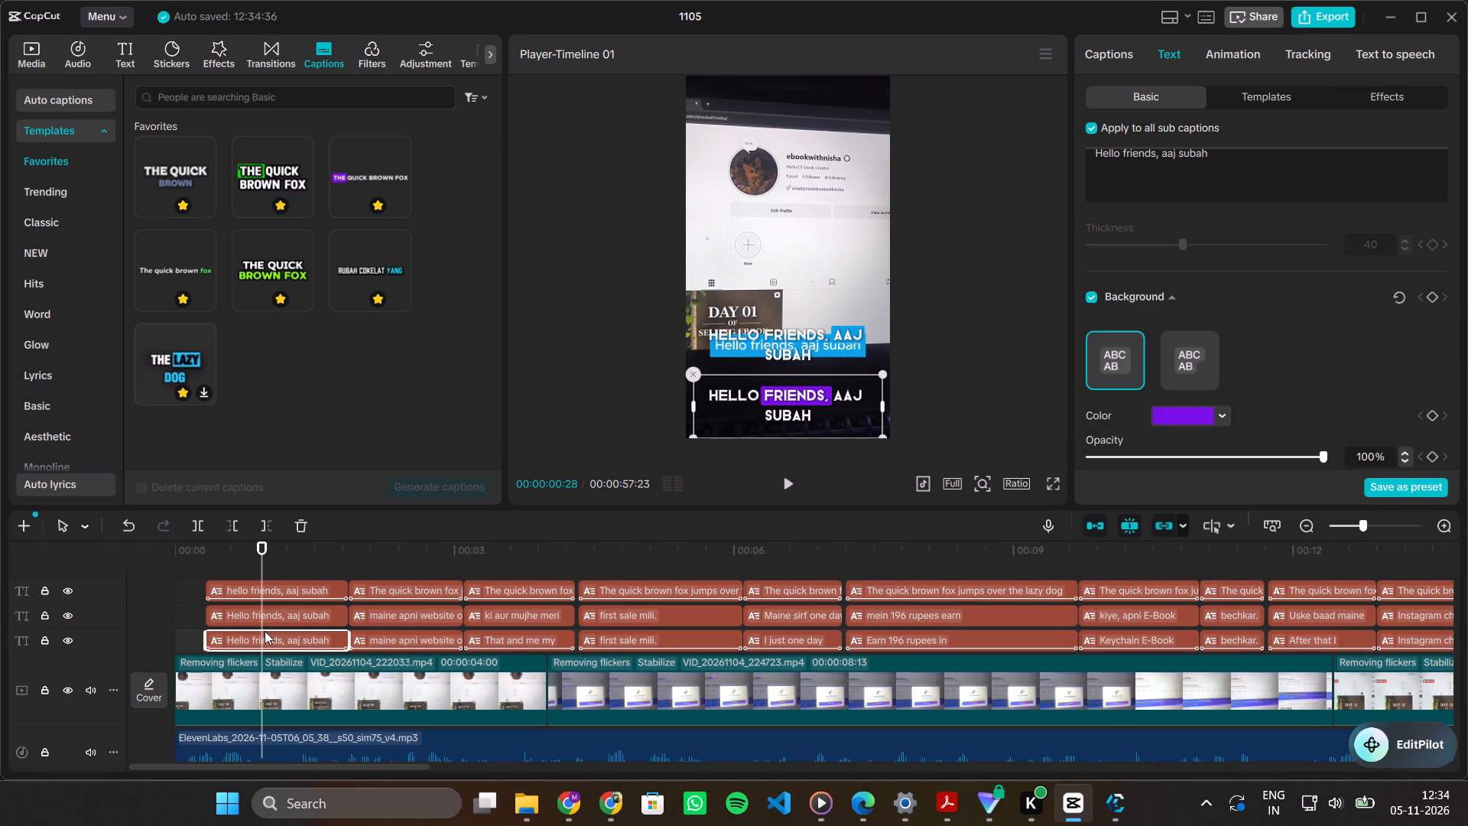
click(1213, 409)
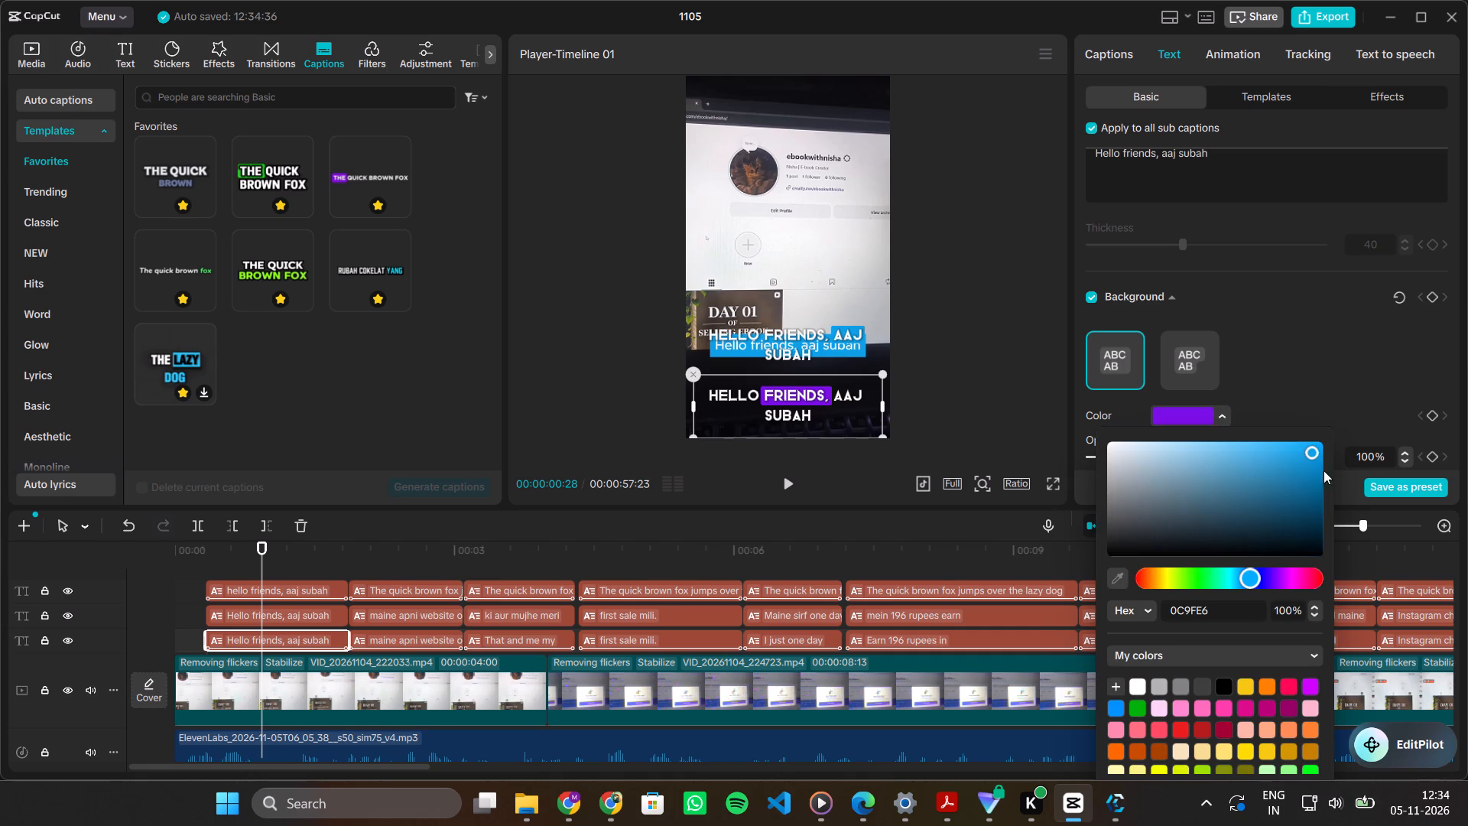
Set the background highlight colour of the bottom translation captions to blue 0D9FE5.
click(1310, 450)
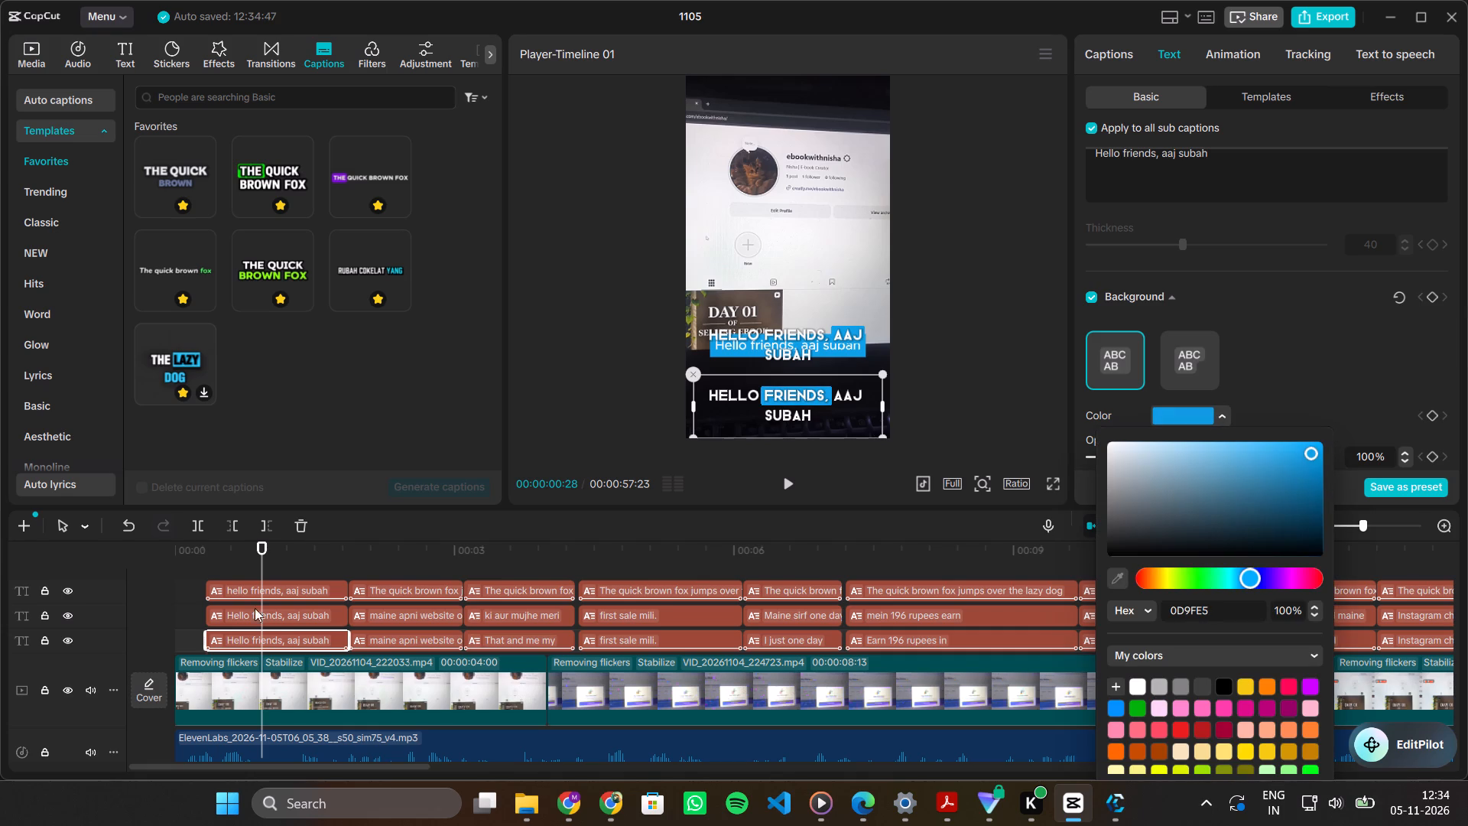
Play back the opening captions and delete the first "Hello friends, aaj subah" caption from the middle caption track.
drag(262, 565, 186, 562)
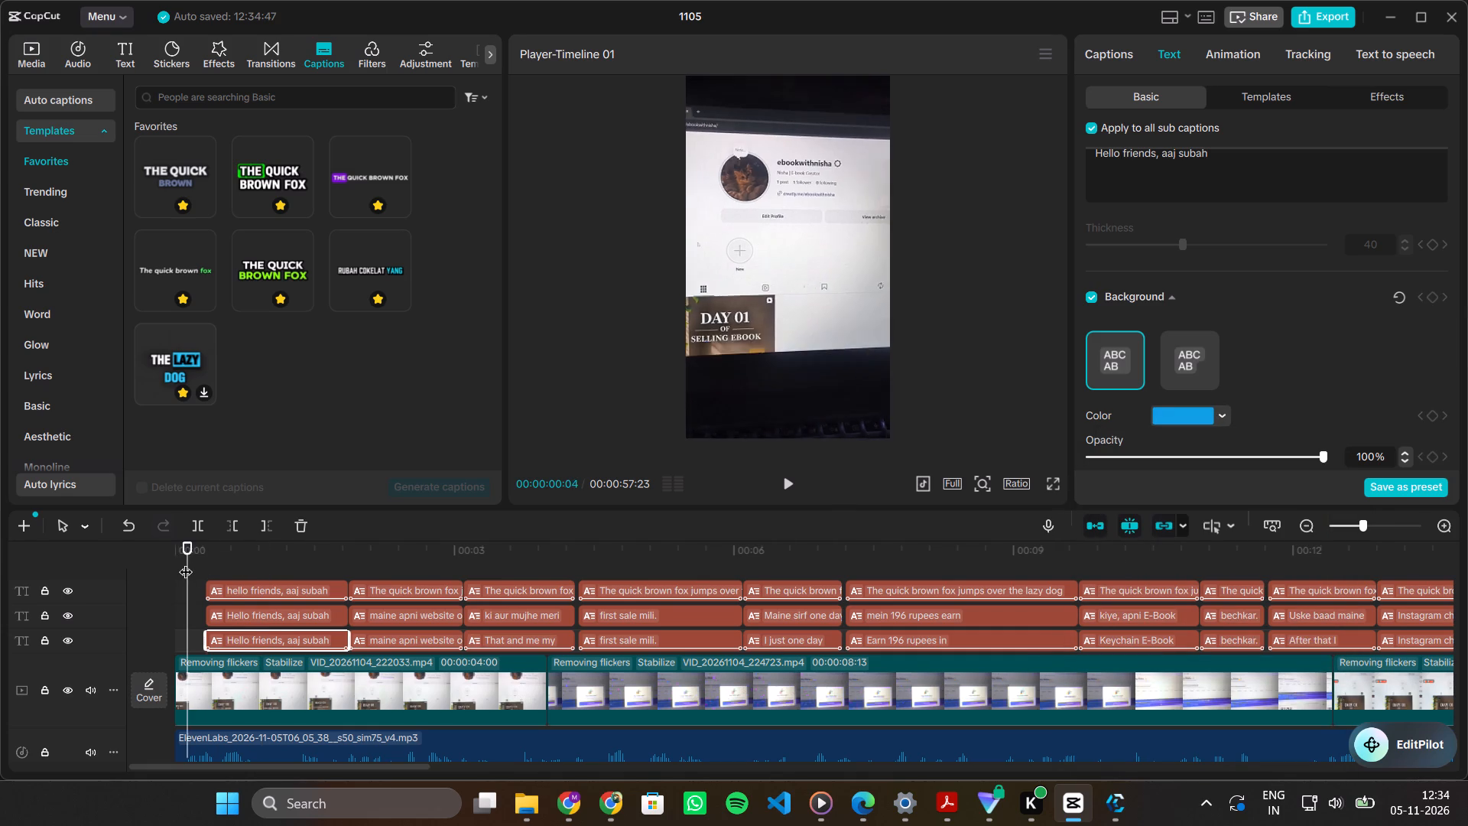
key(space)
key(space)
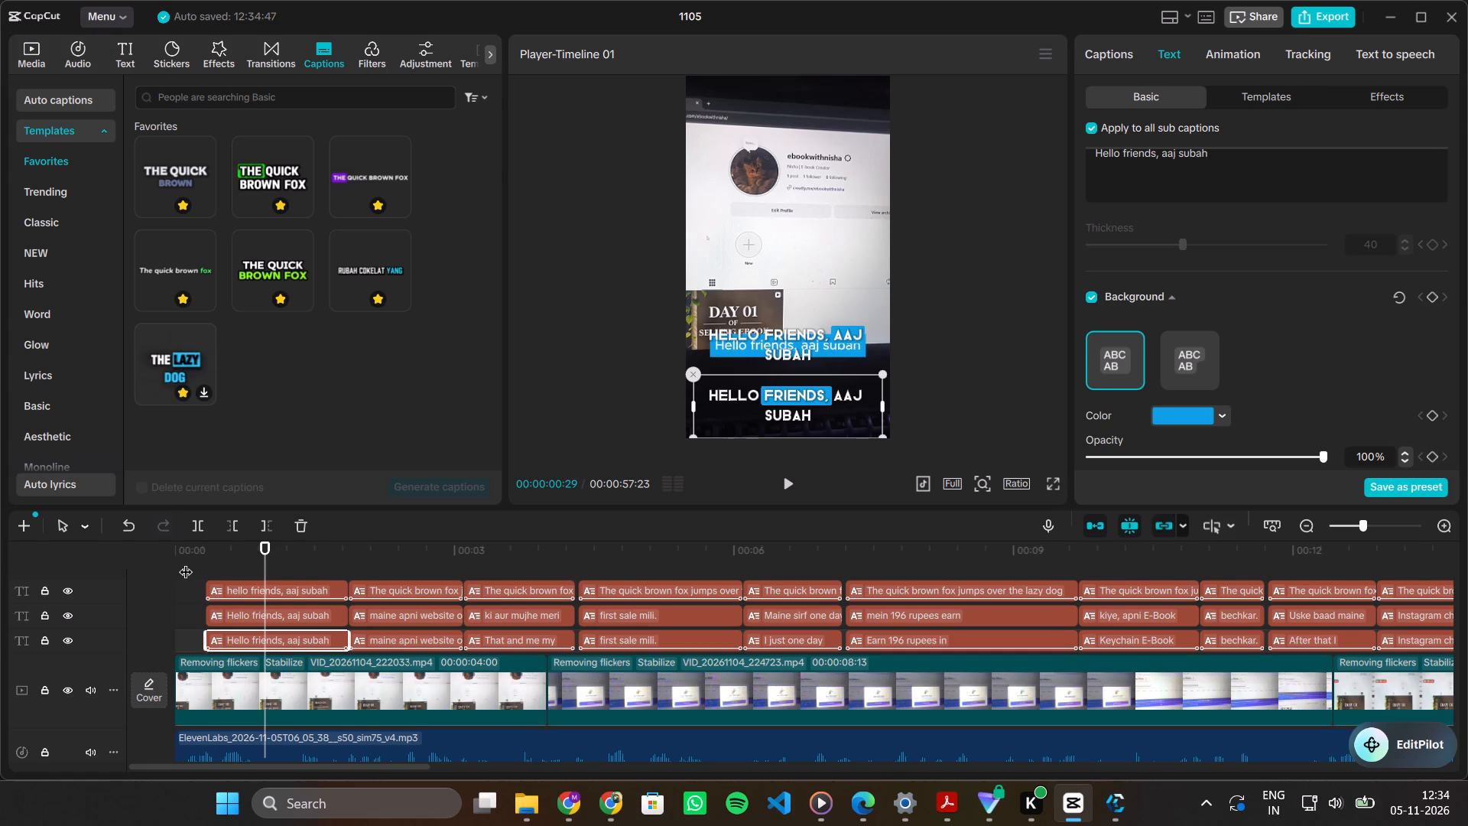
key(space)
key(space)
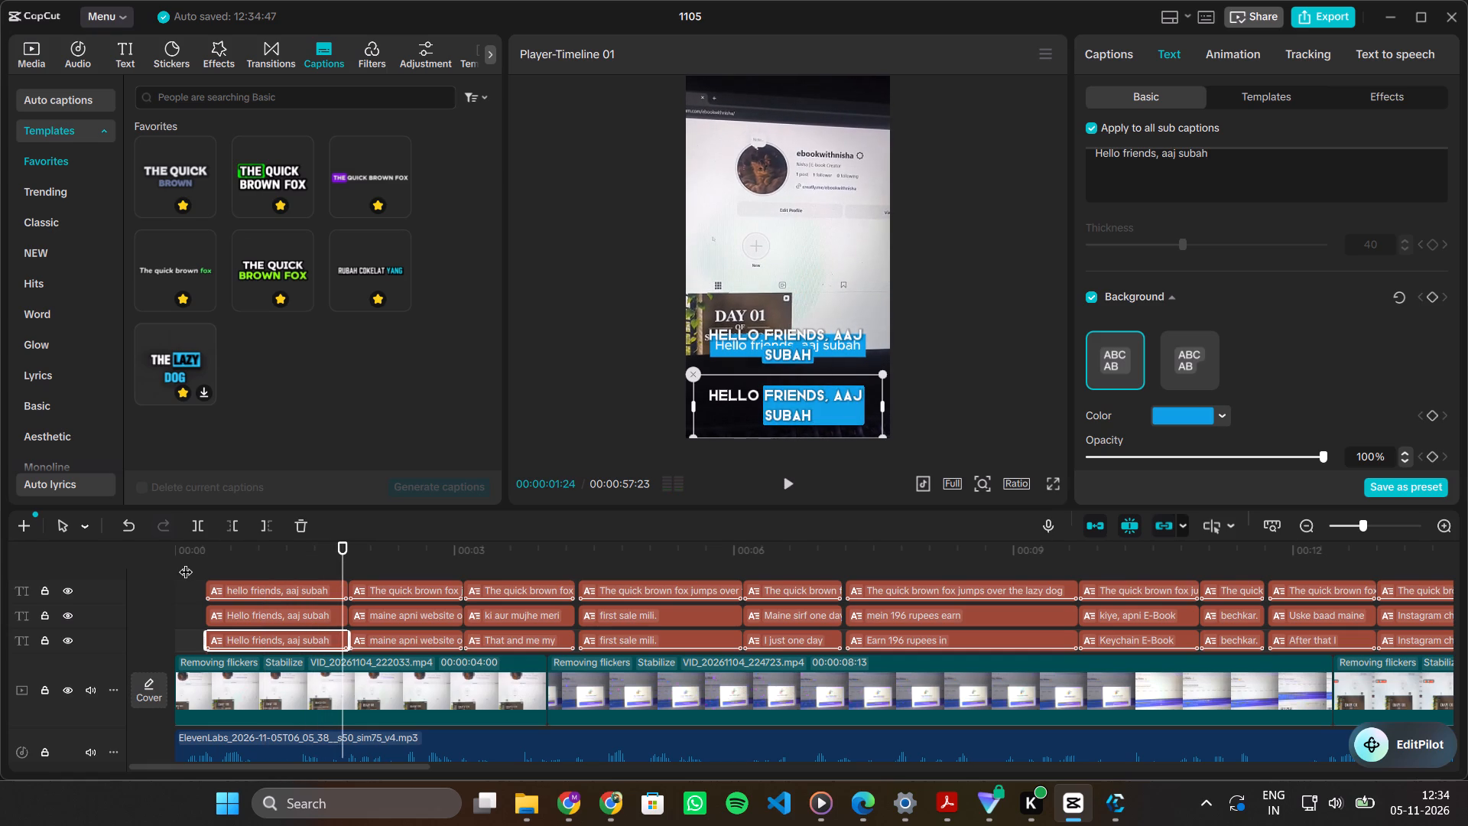
click(299, 611)
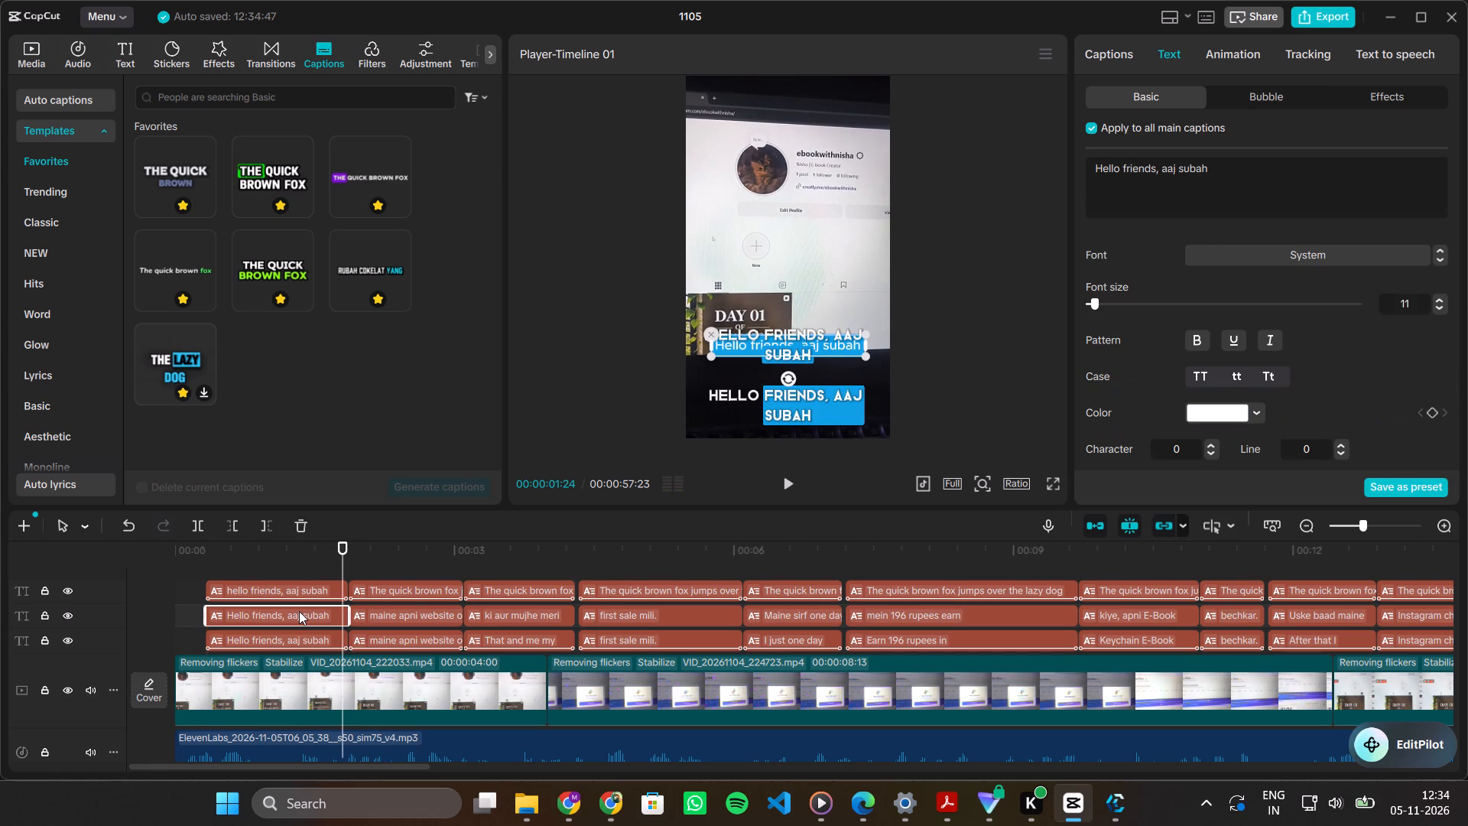
key(Delete)
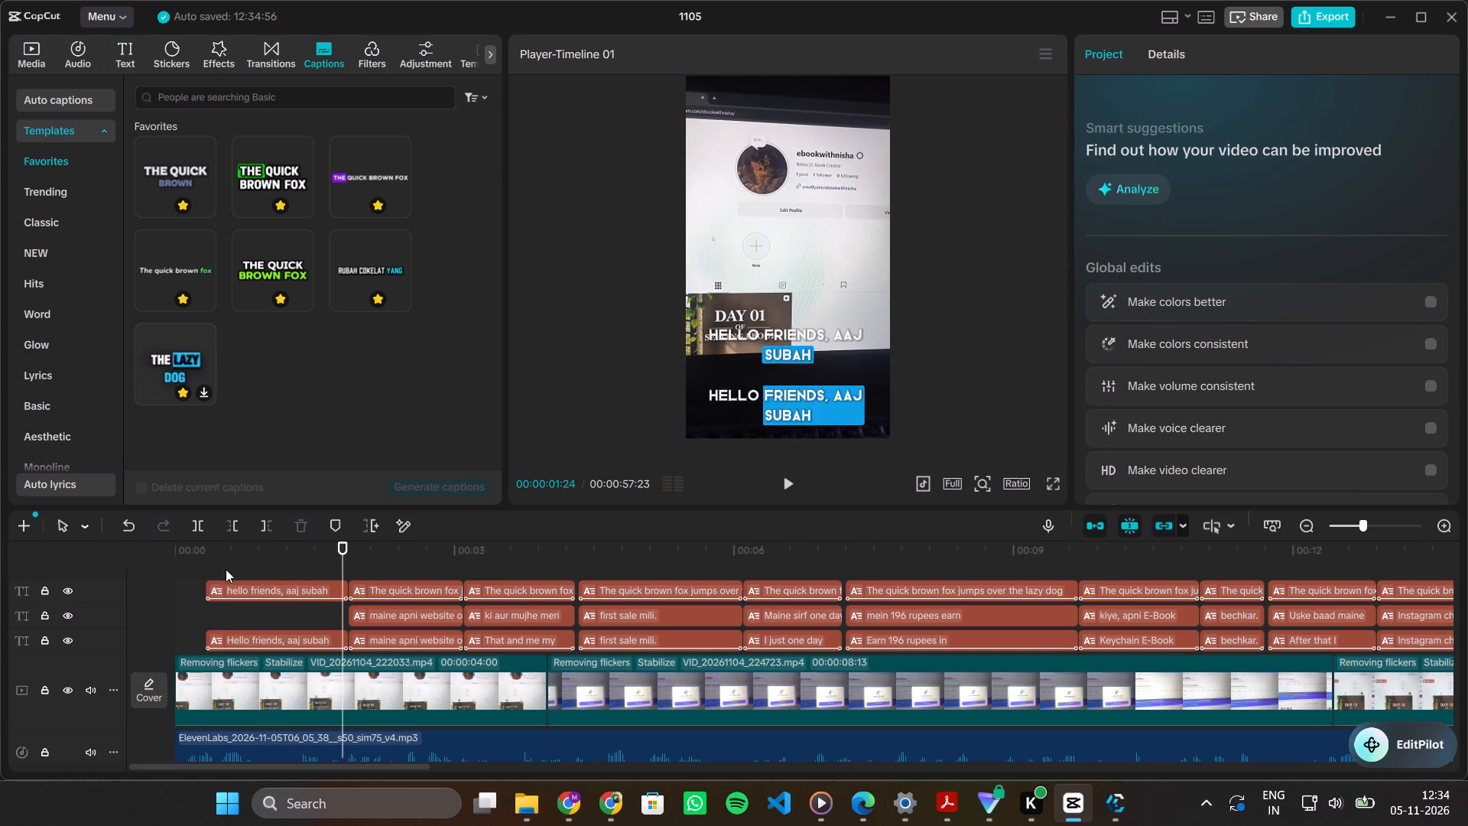
Play back the opening captions and check the wording of the "maine apni website open" caption in the middle track against the voiceover.
click(194, 573)
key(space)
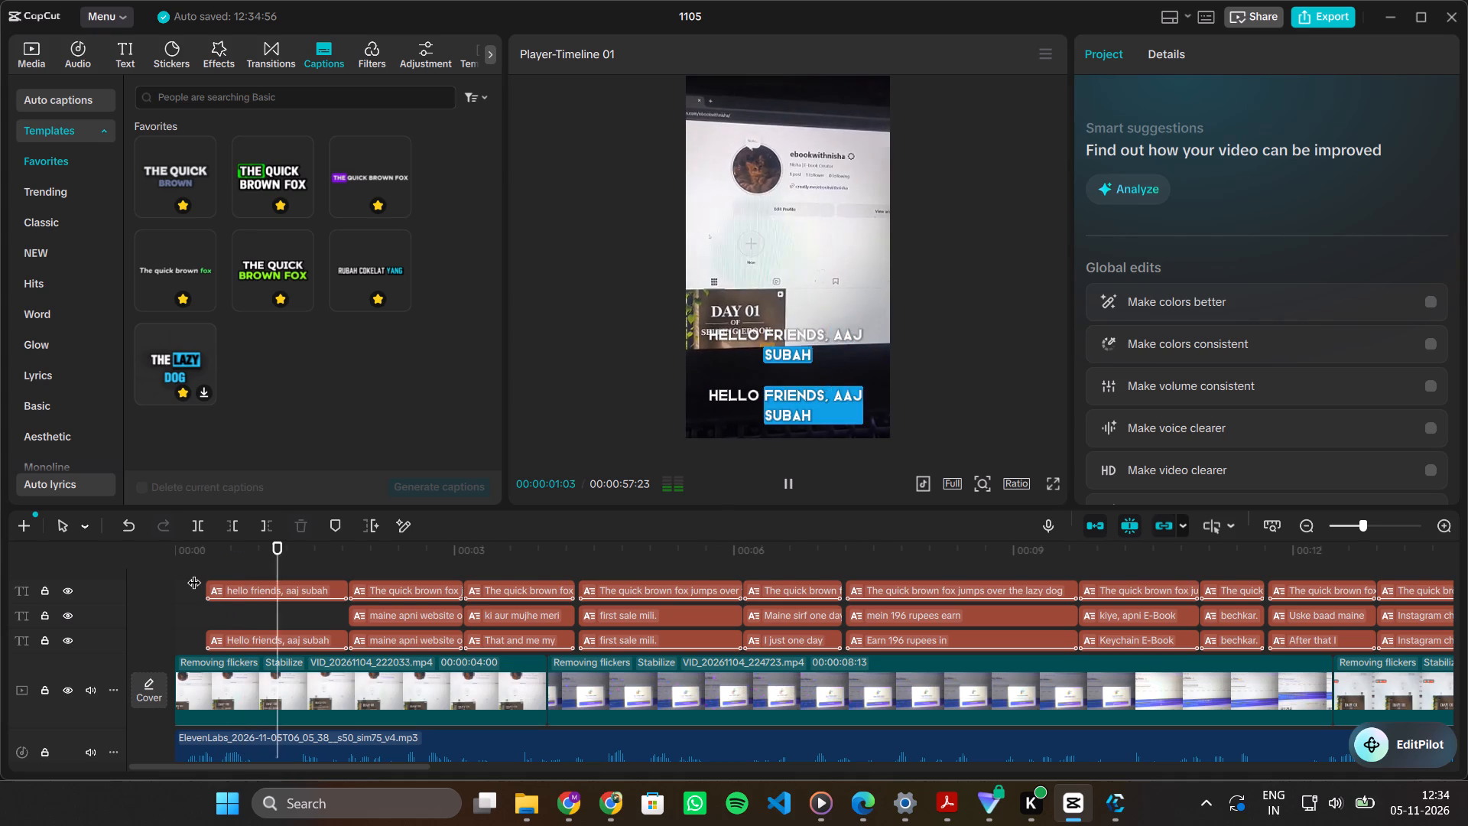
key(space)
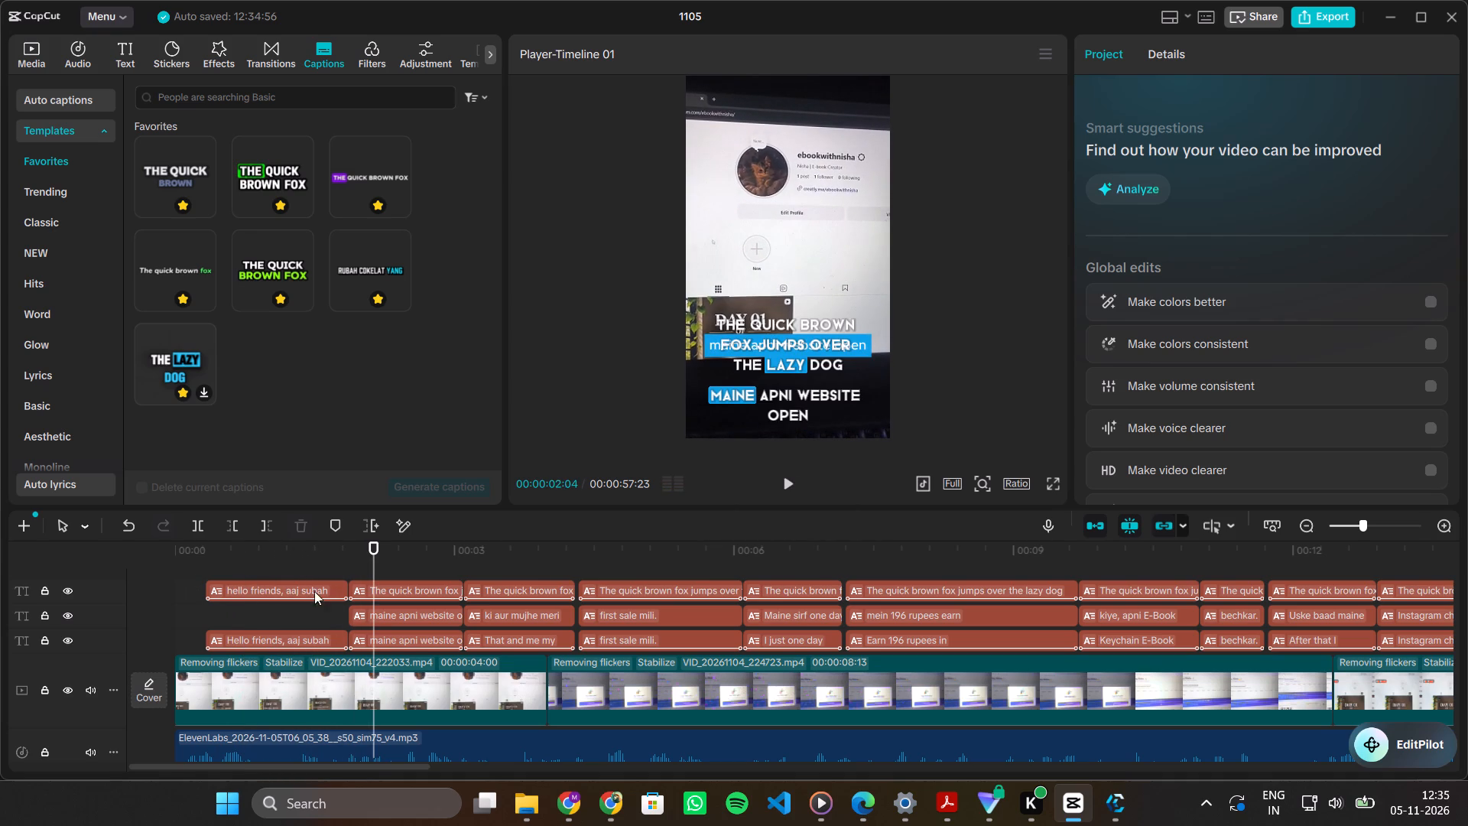
click(403, 616)
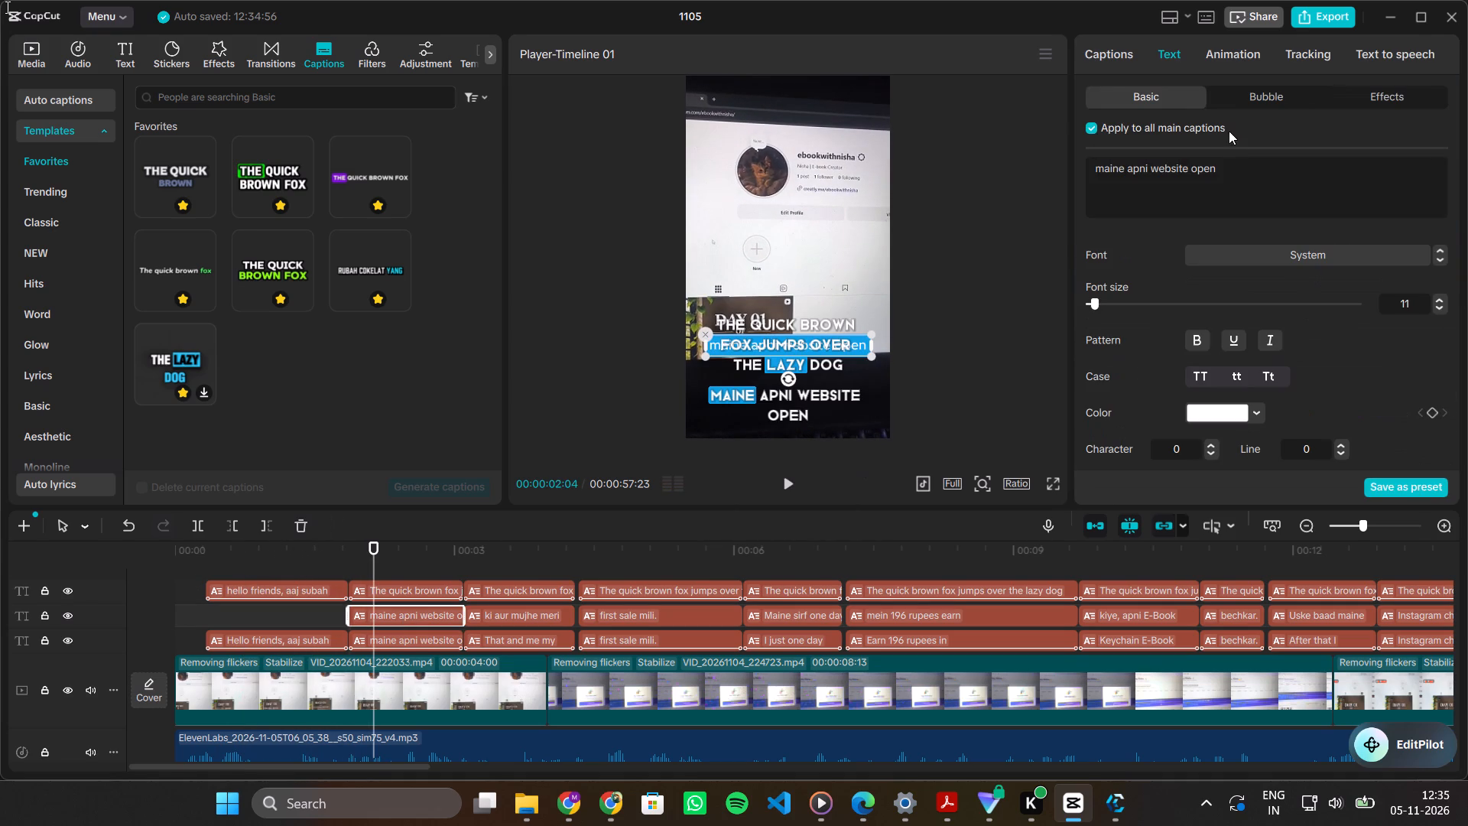
click(1228, 174)
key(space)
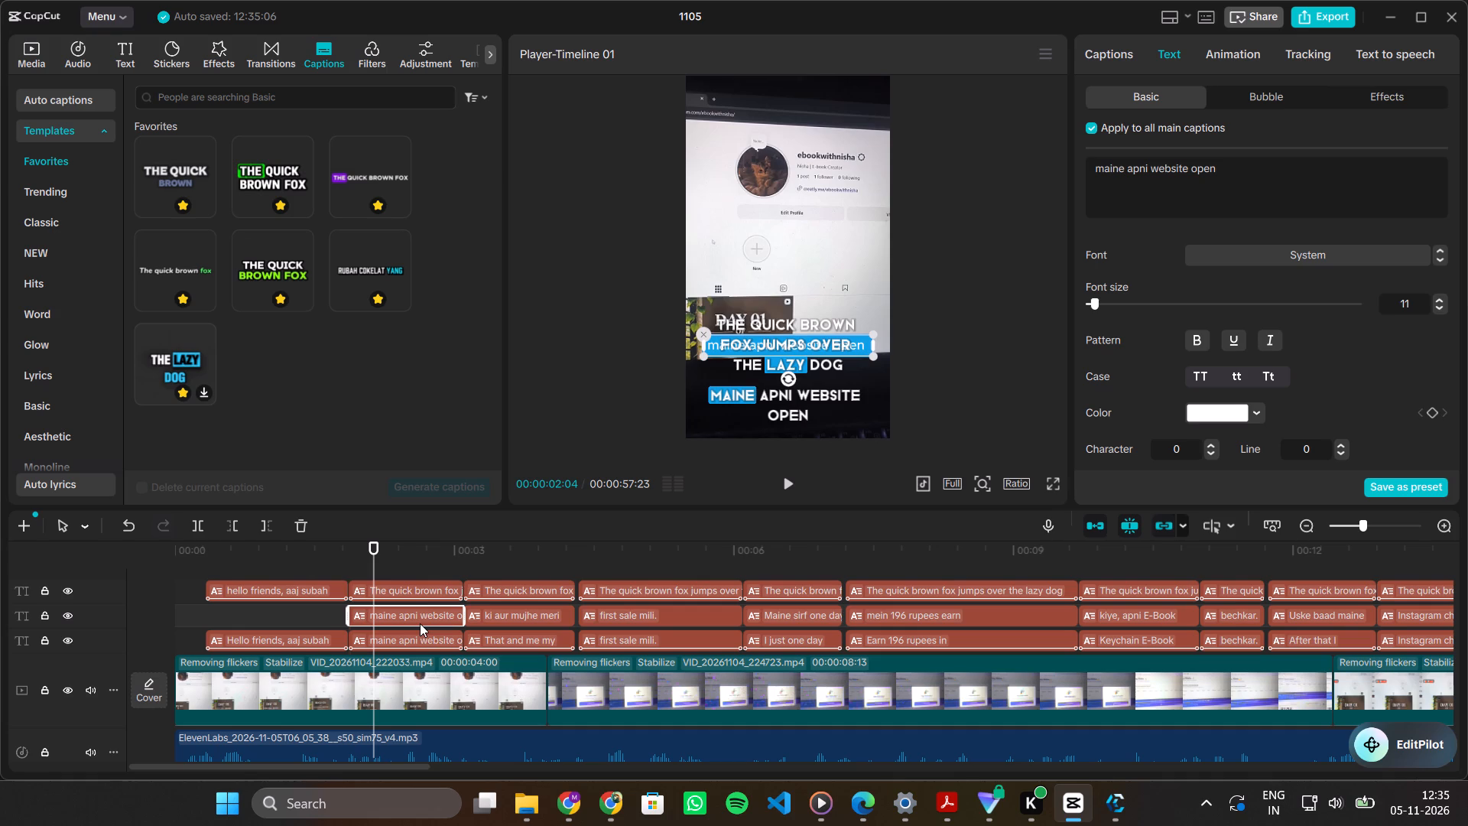
click(349, 568)
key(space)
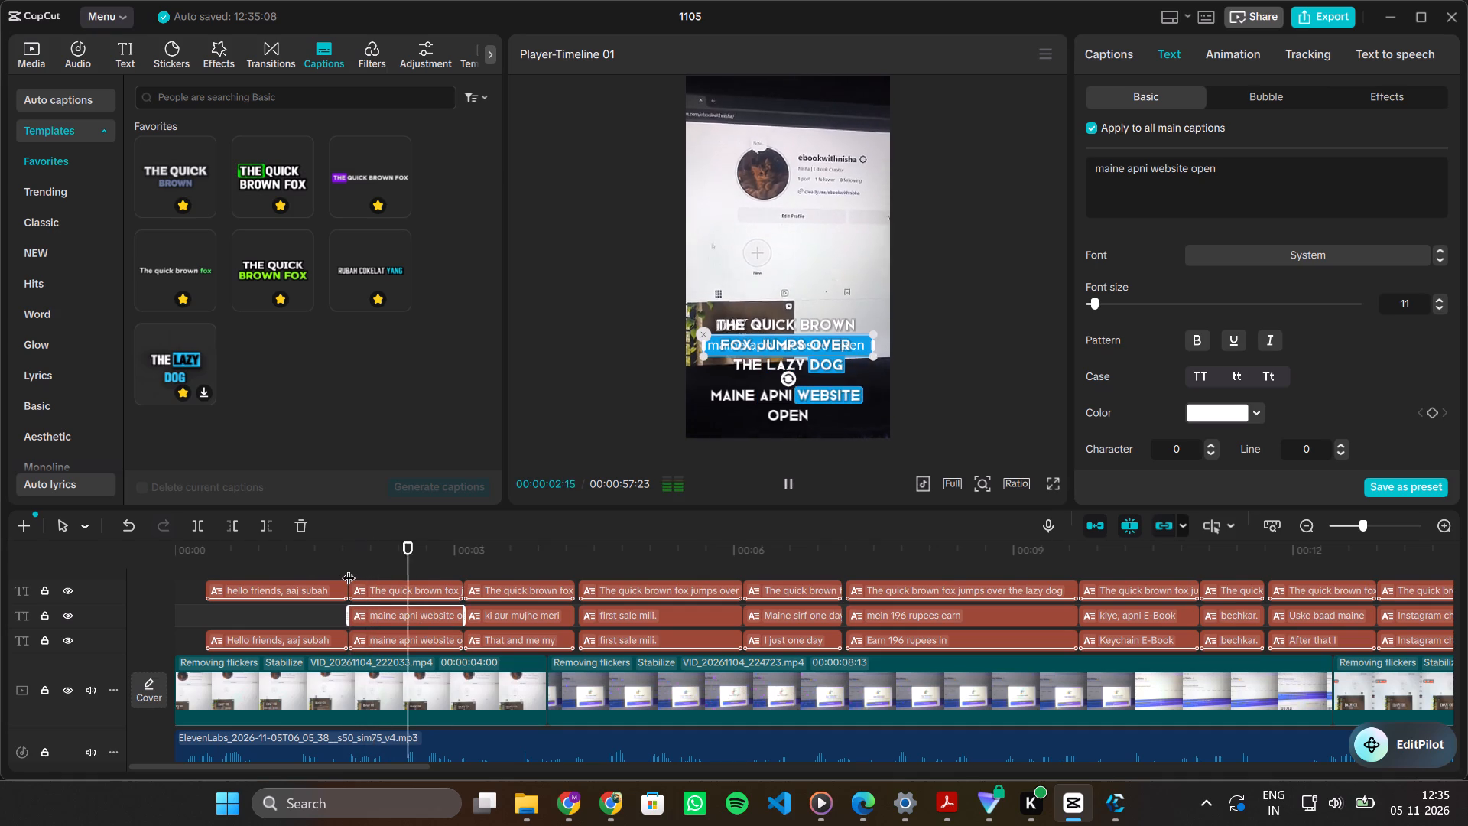
Delete the second segment's "The quick brown fox" placeholder and its unstyled "maine apni website open" main caption.
key(space)
click(397, 589)
key(Delete)
key(BackSpace)
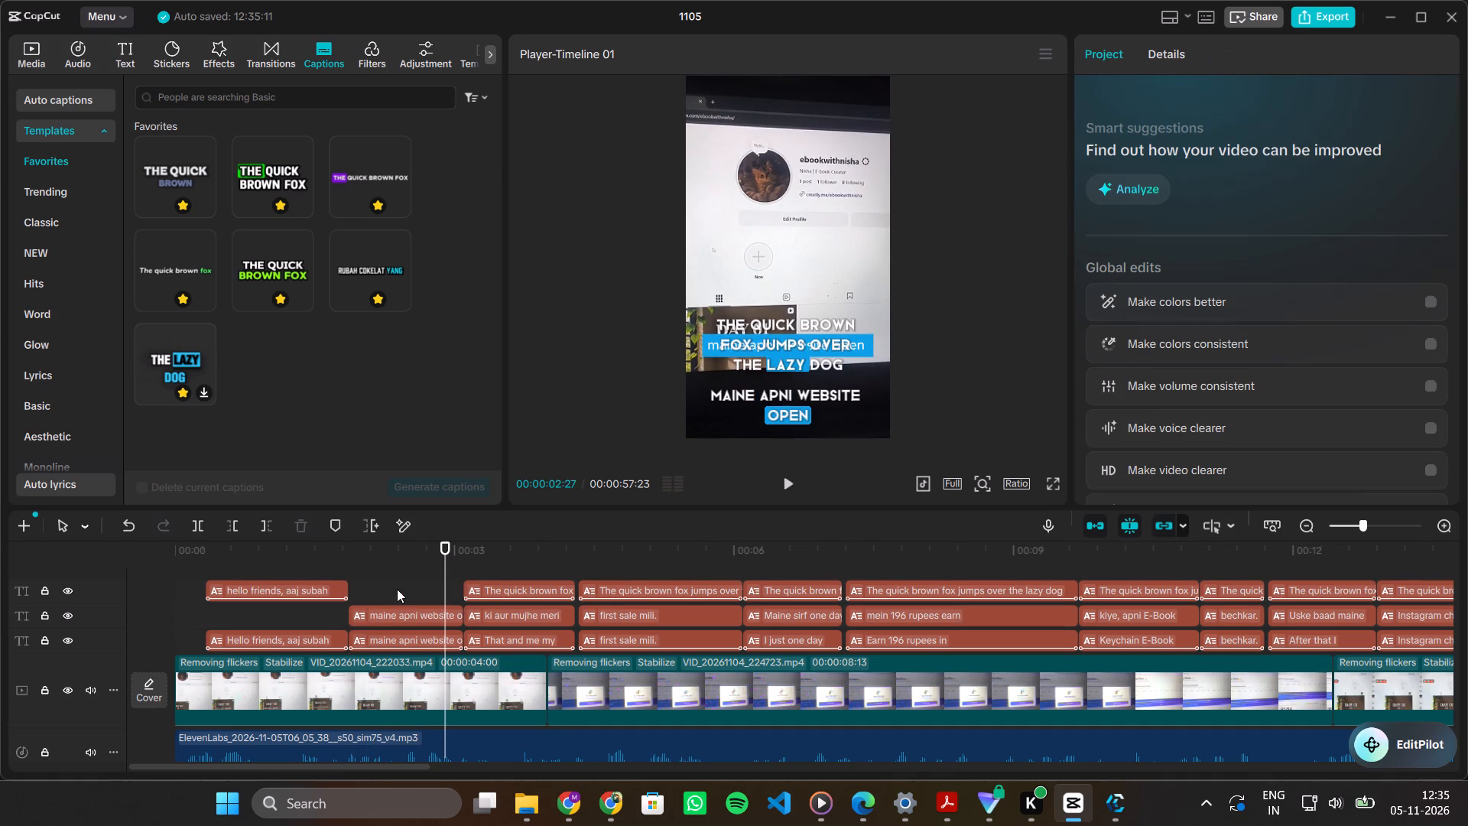
click(389, 610)
key(Delete)
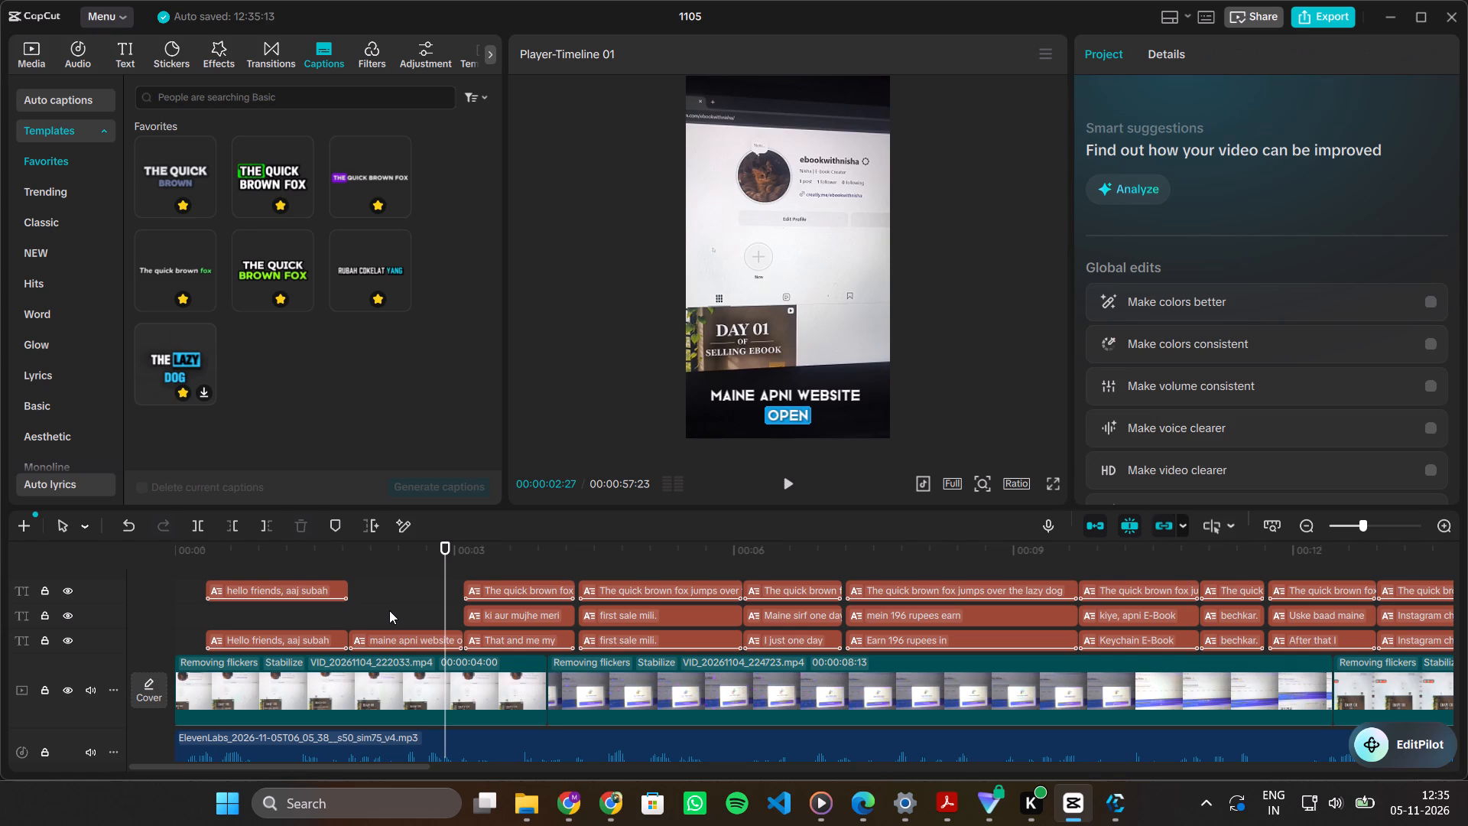
Move the "ki aur mujhe meri" main caption text into its bottom translation line, replacing "That and me my".
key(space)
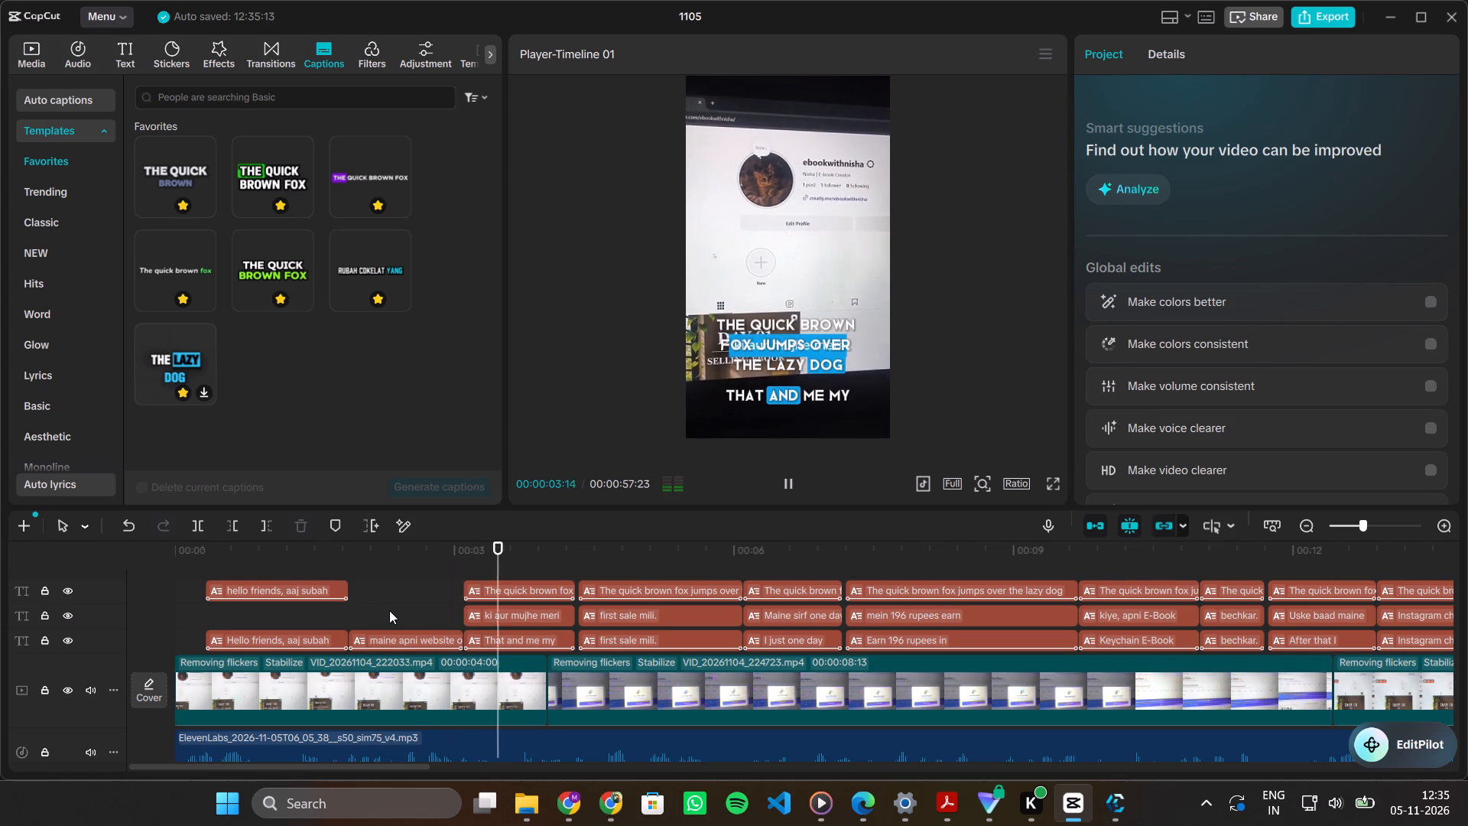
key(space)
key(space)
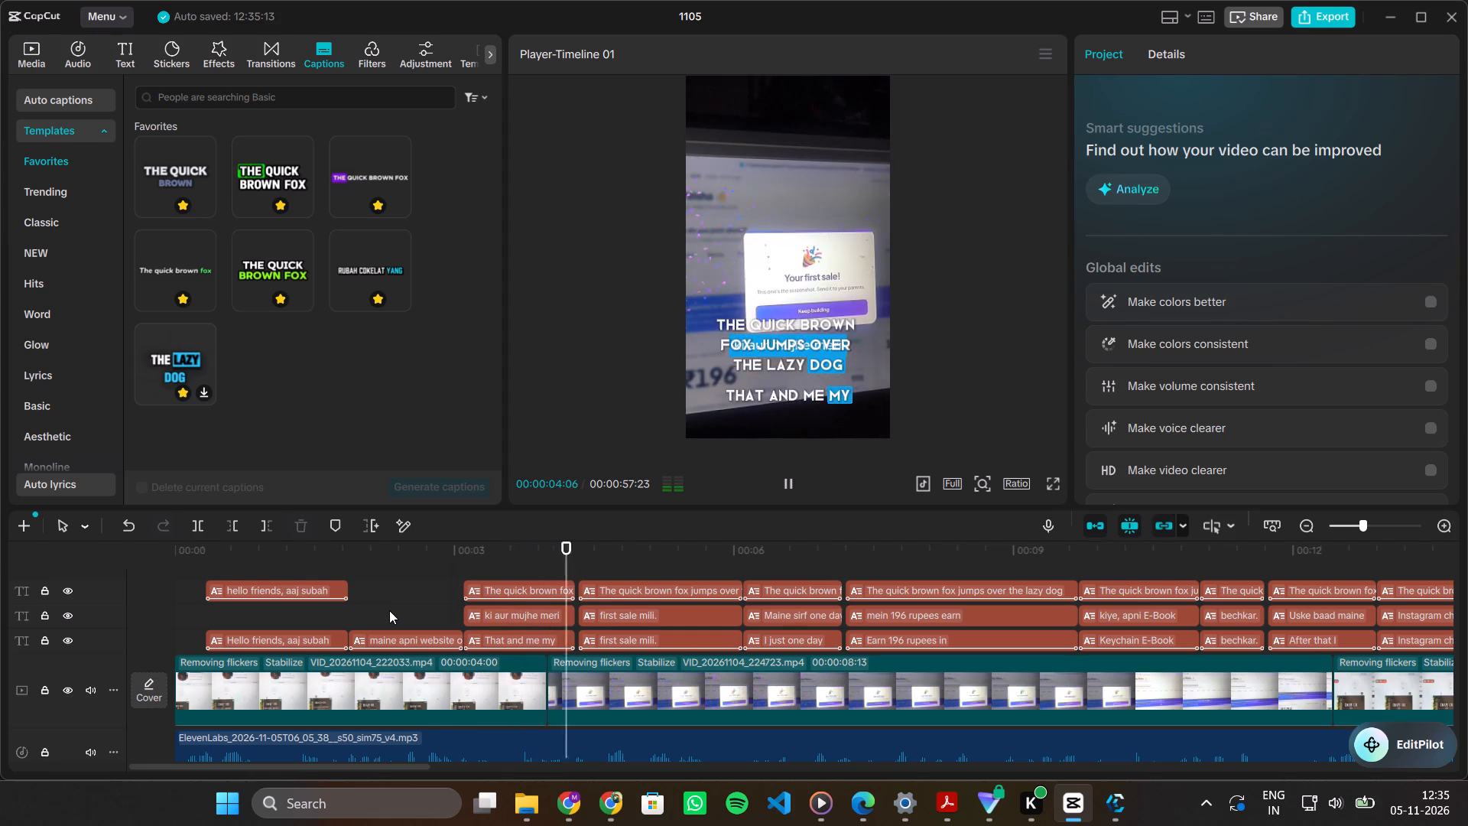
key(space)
click(500, 616)
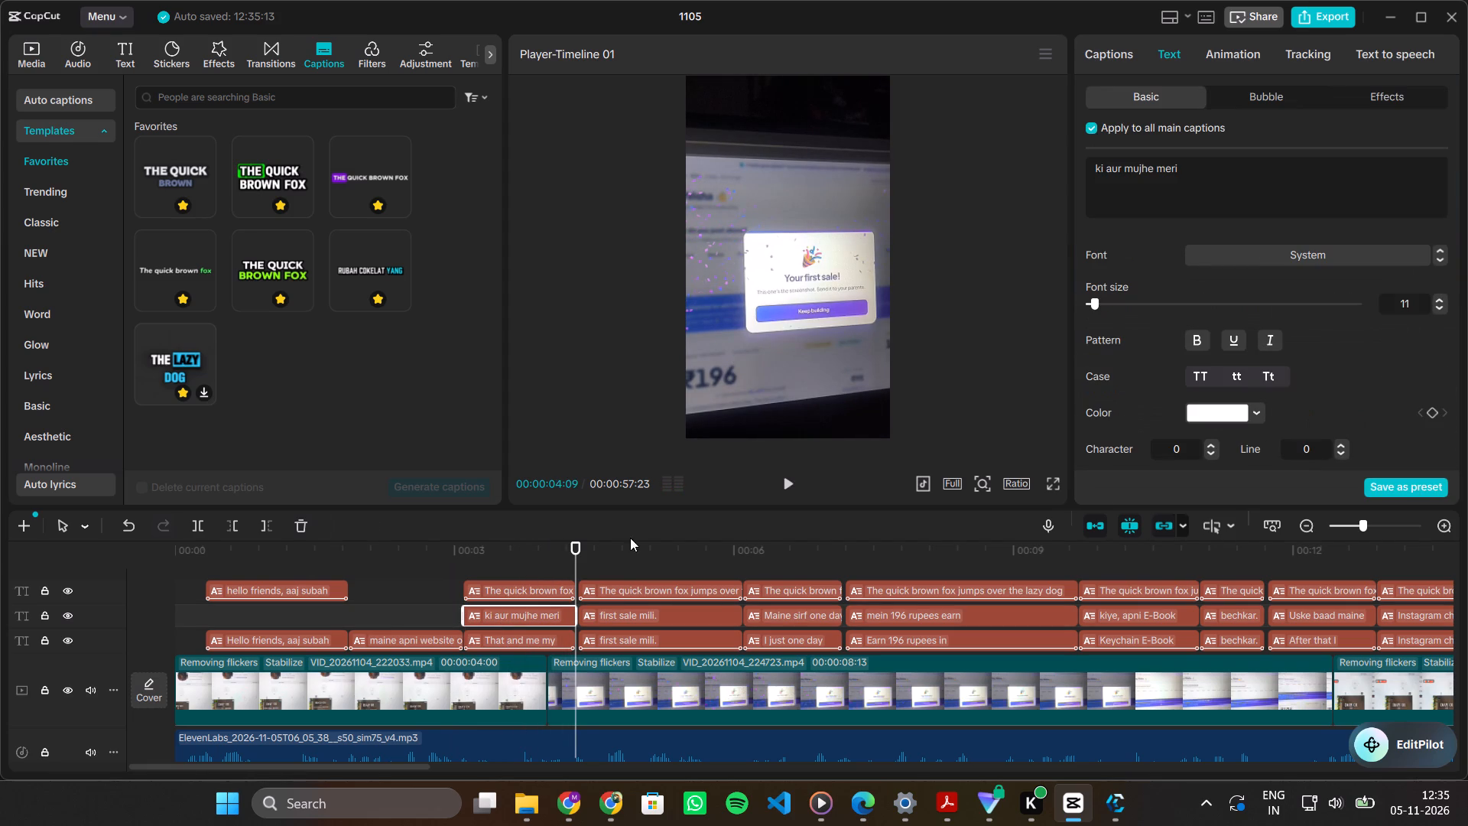
click(1119, 56)
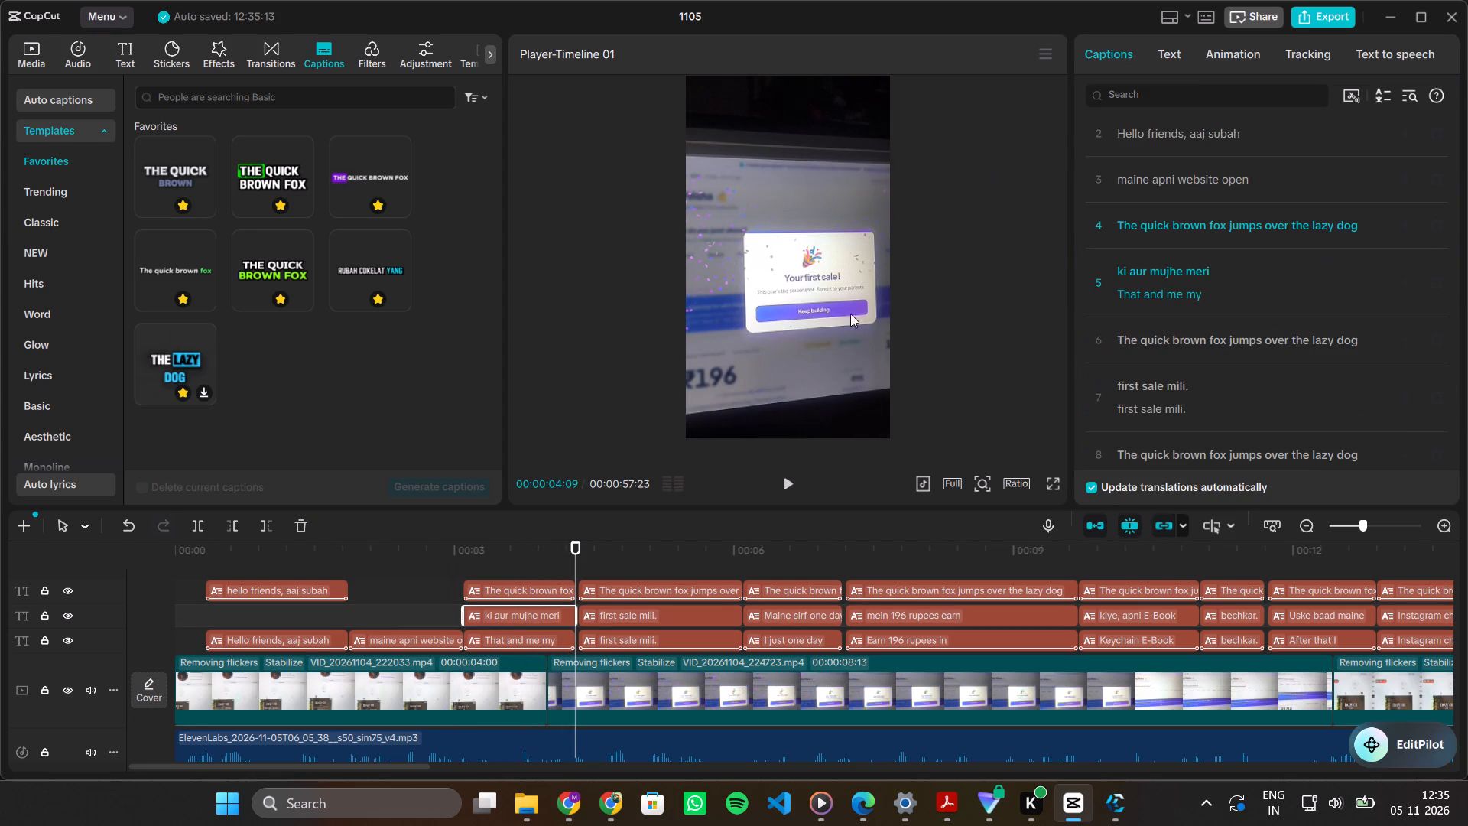
drag(571, 567, 527, 574)
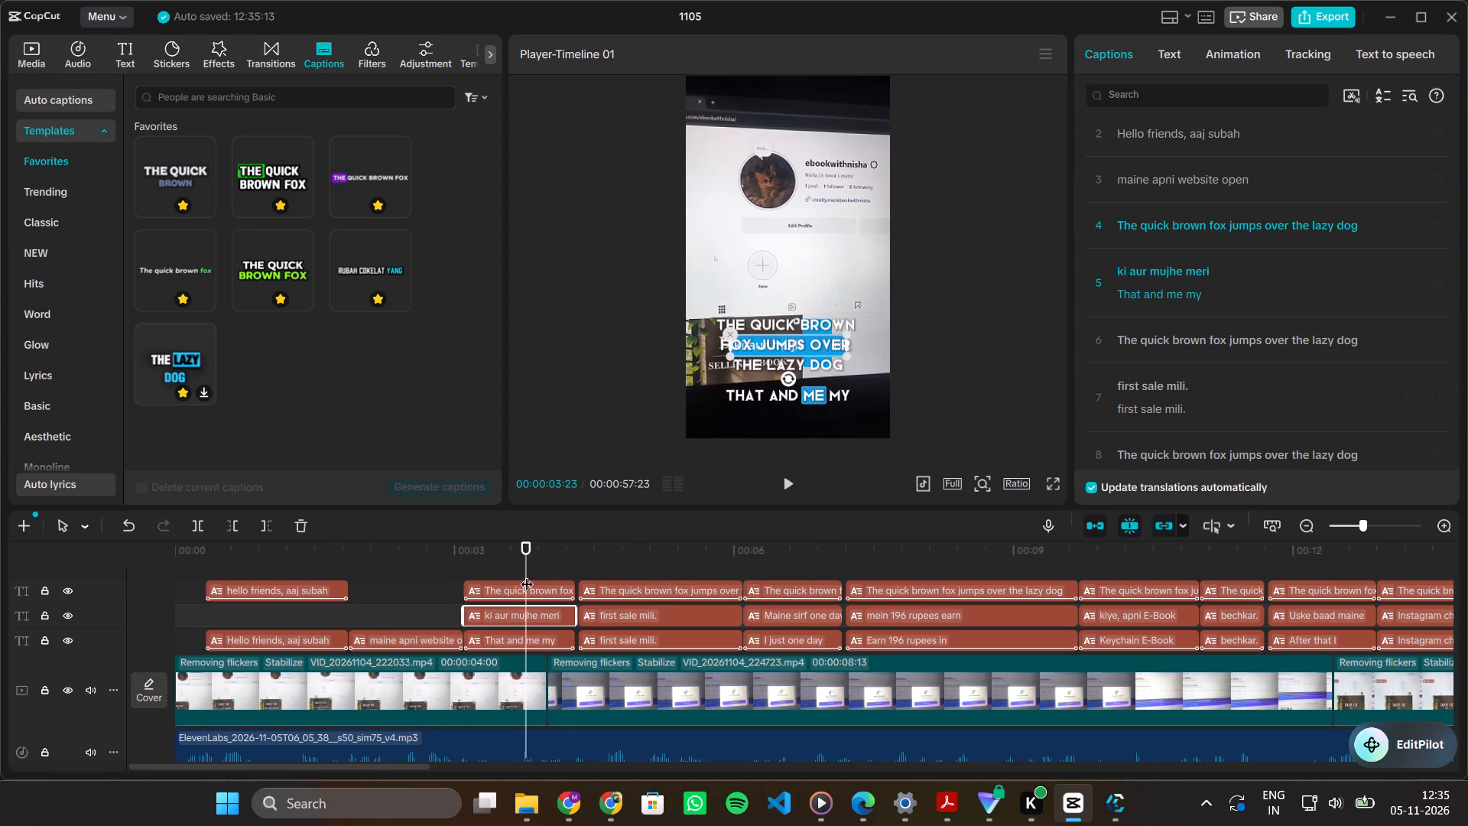
click(1209, 275)
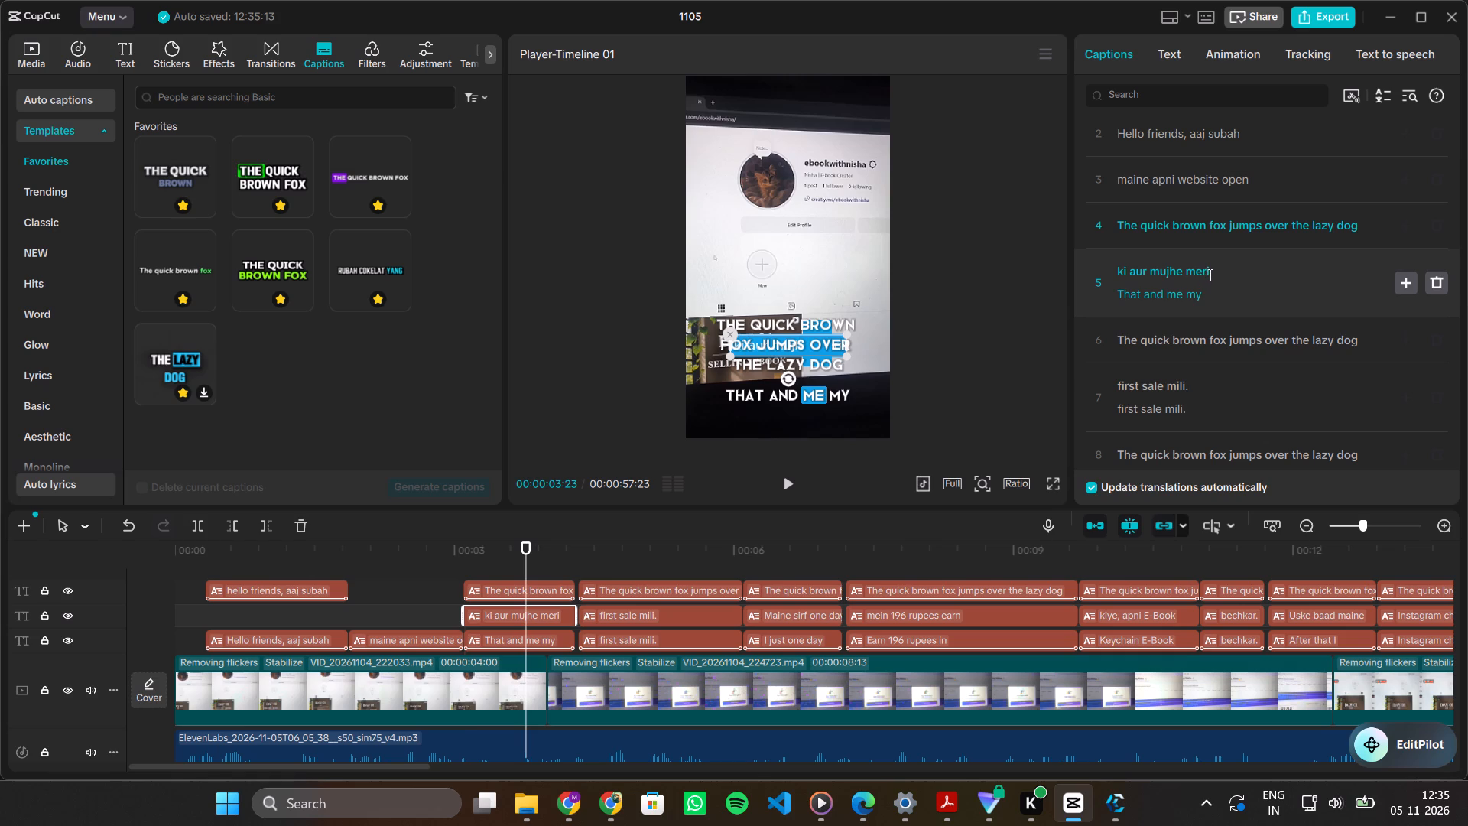
key(ctrl+a)
key(ctrl+x)
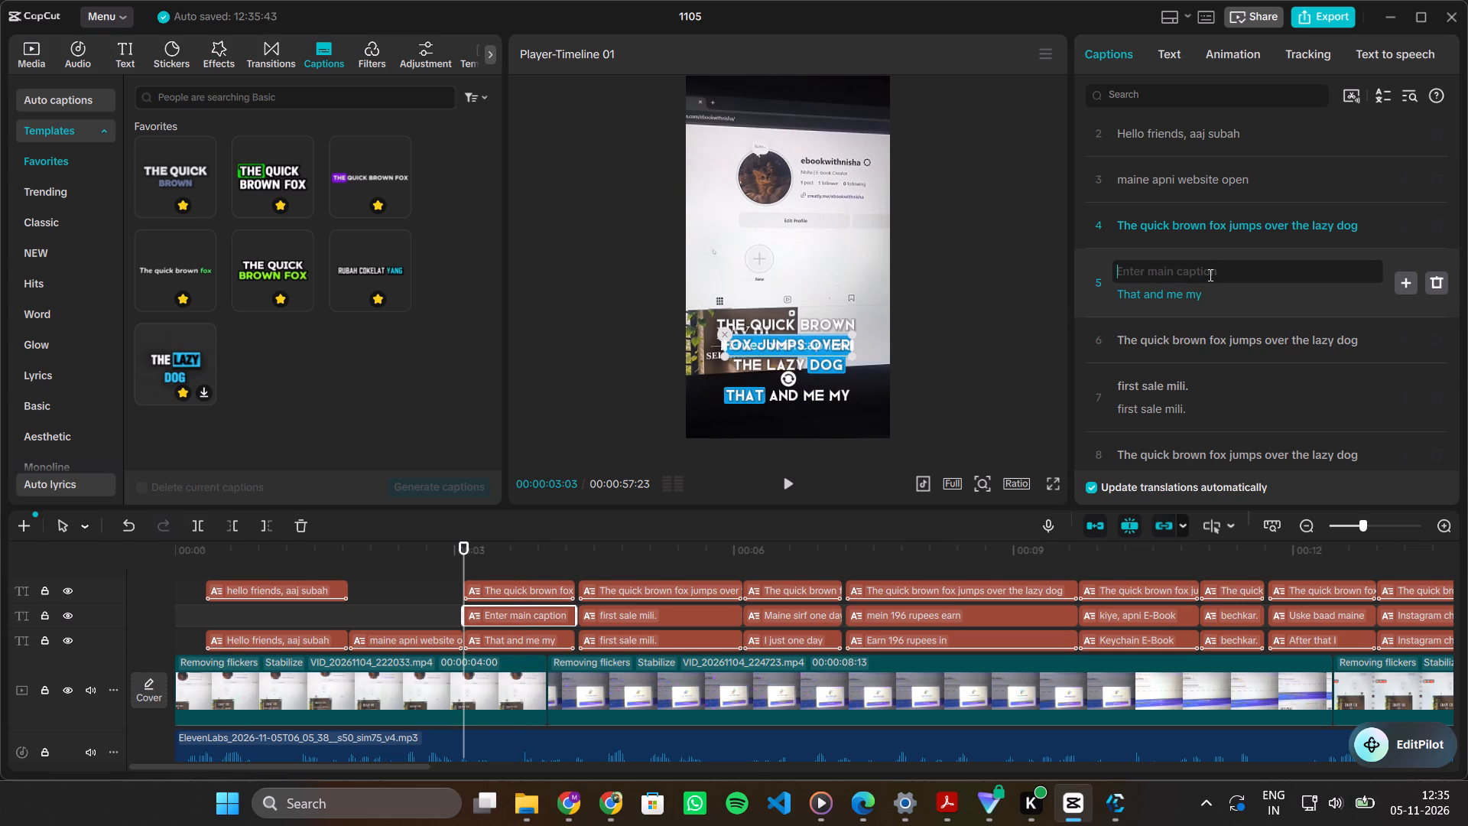
click(1194, 295)
key(ctrl+a)
key(ctrl+v)
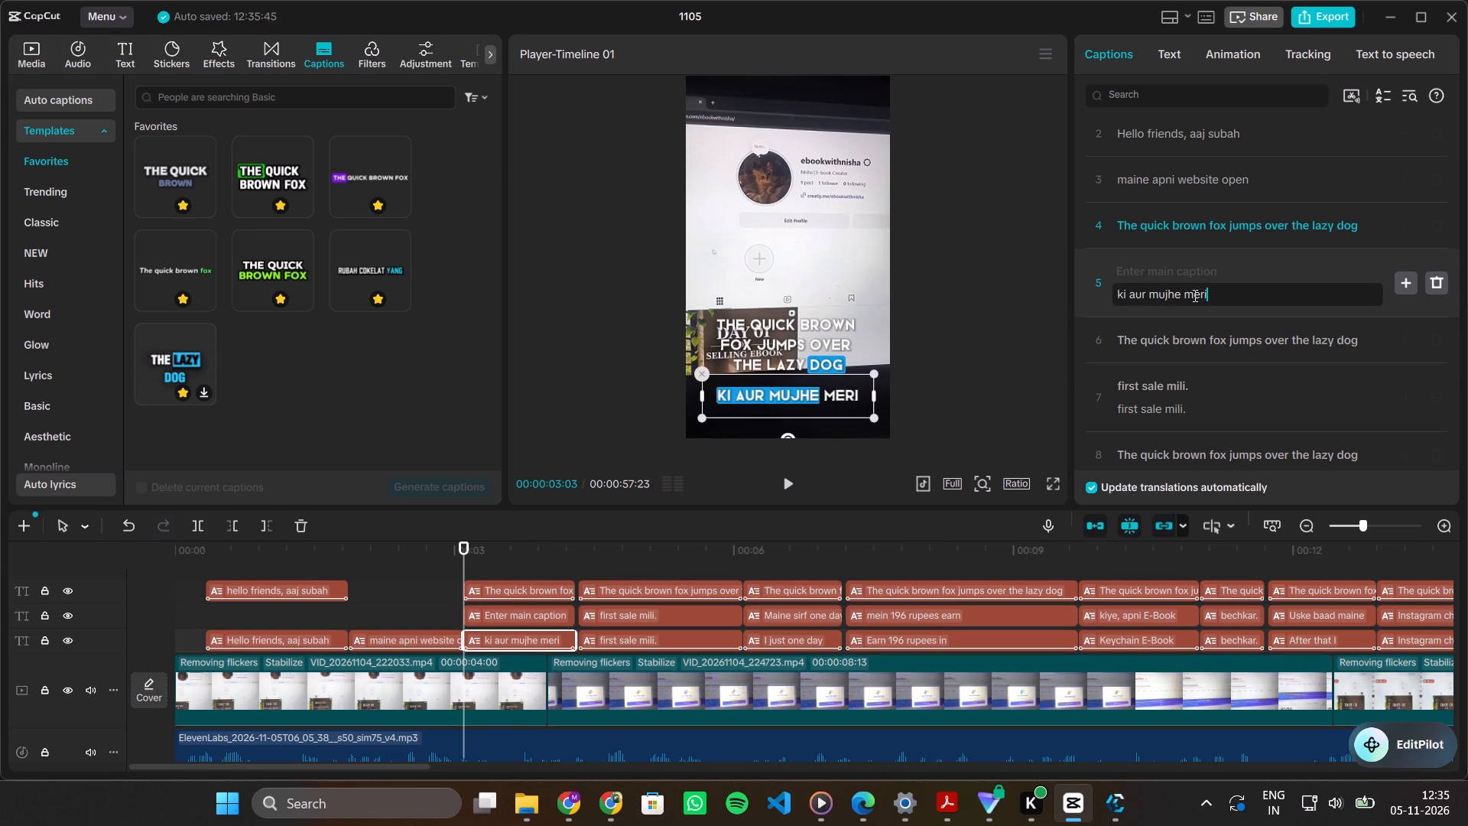
Replace the "The quick brown fox" placeholder above that segment with the text "ki aur mujhe meri".
drag(464, 564, 434, 574)
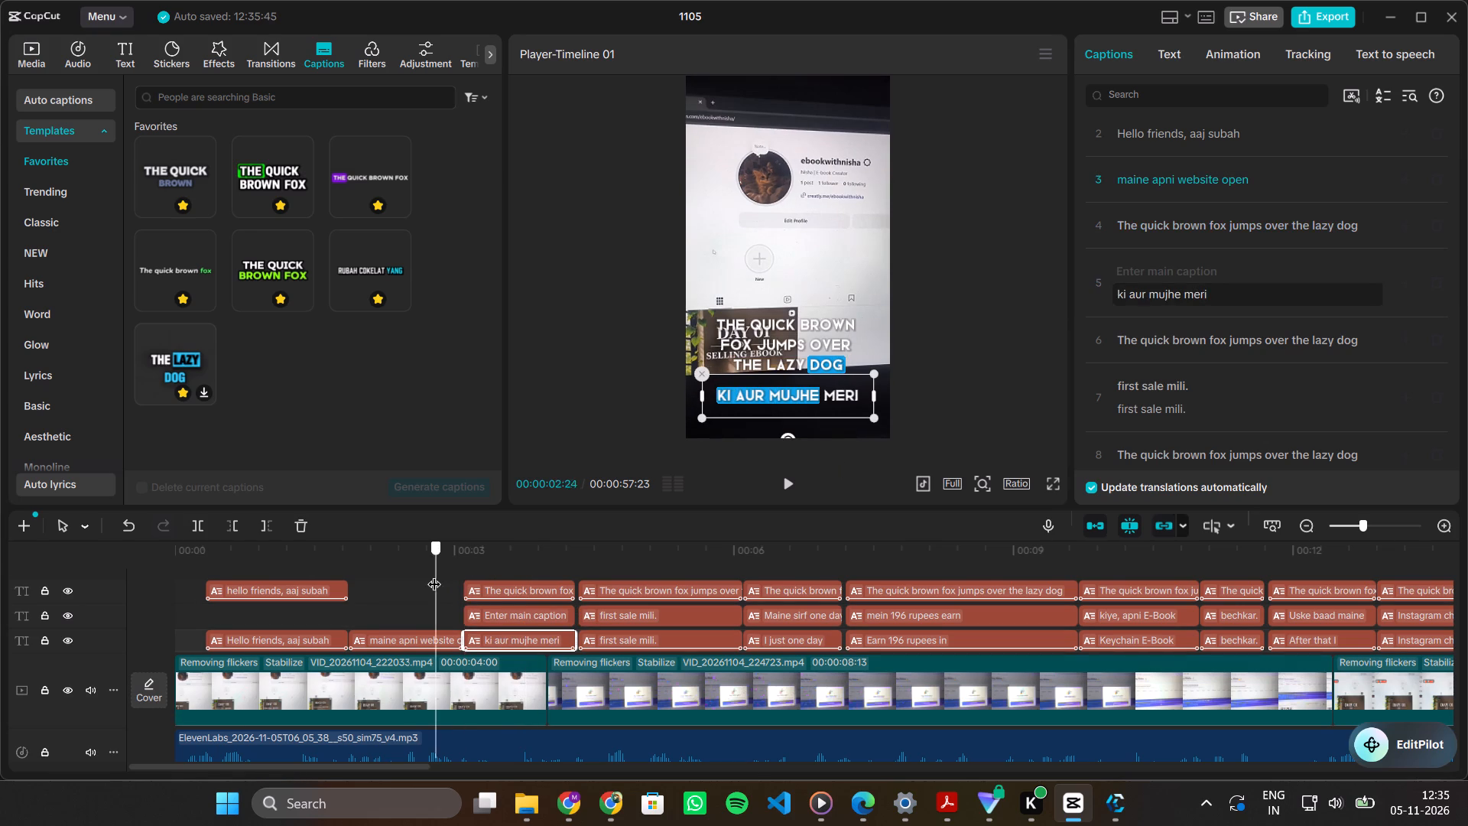
drag(434, 574, 508, 577)
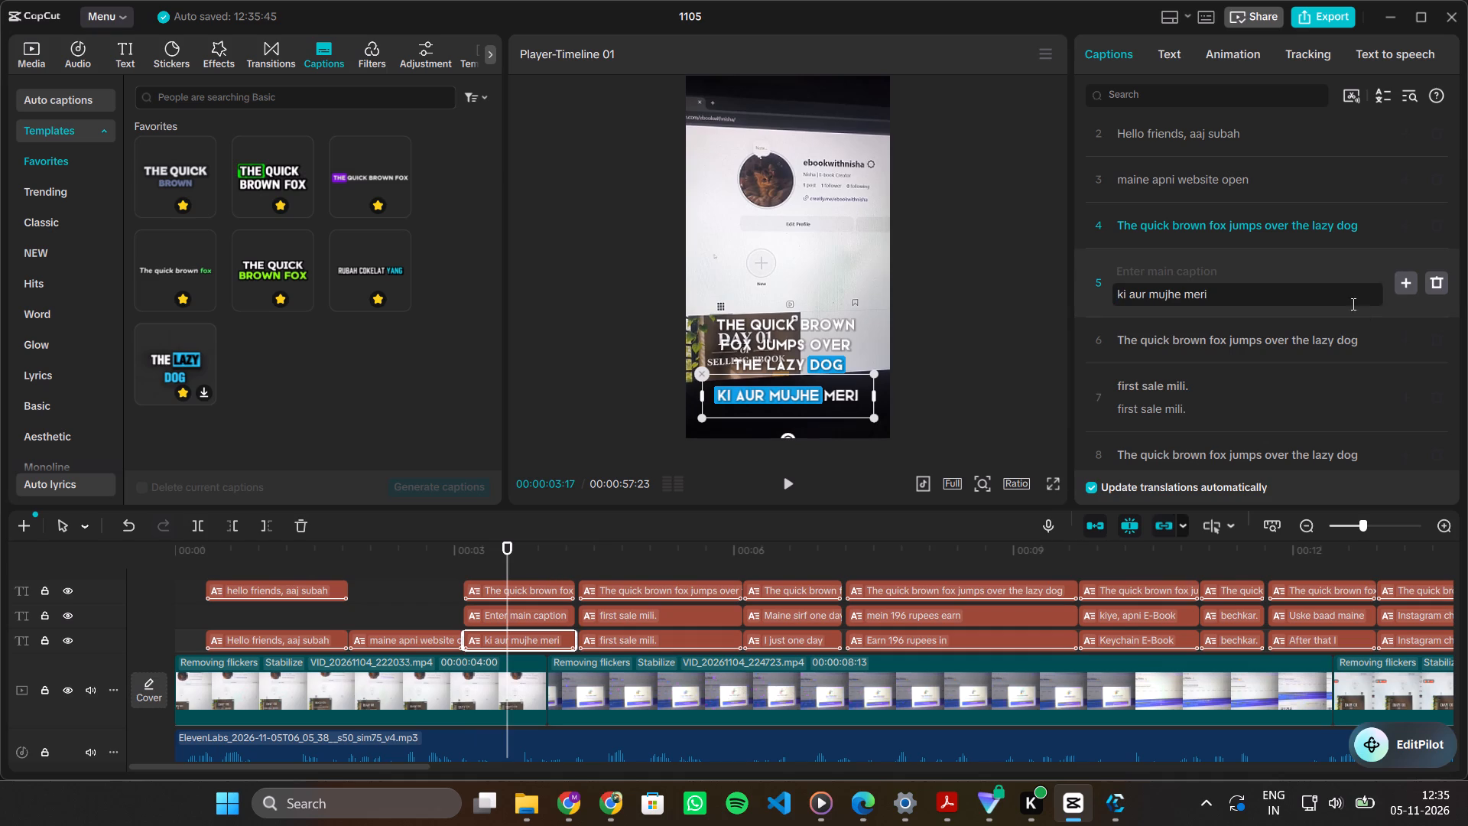
click(1208, 229)
key(ctrl+a)
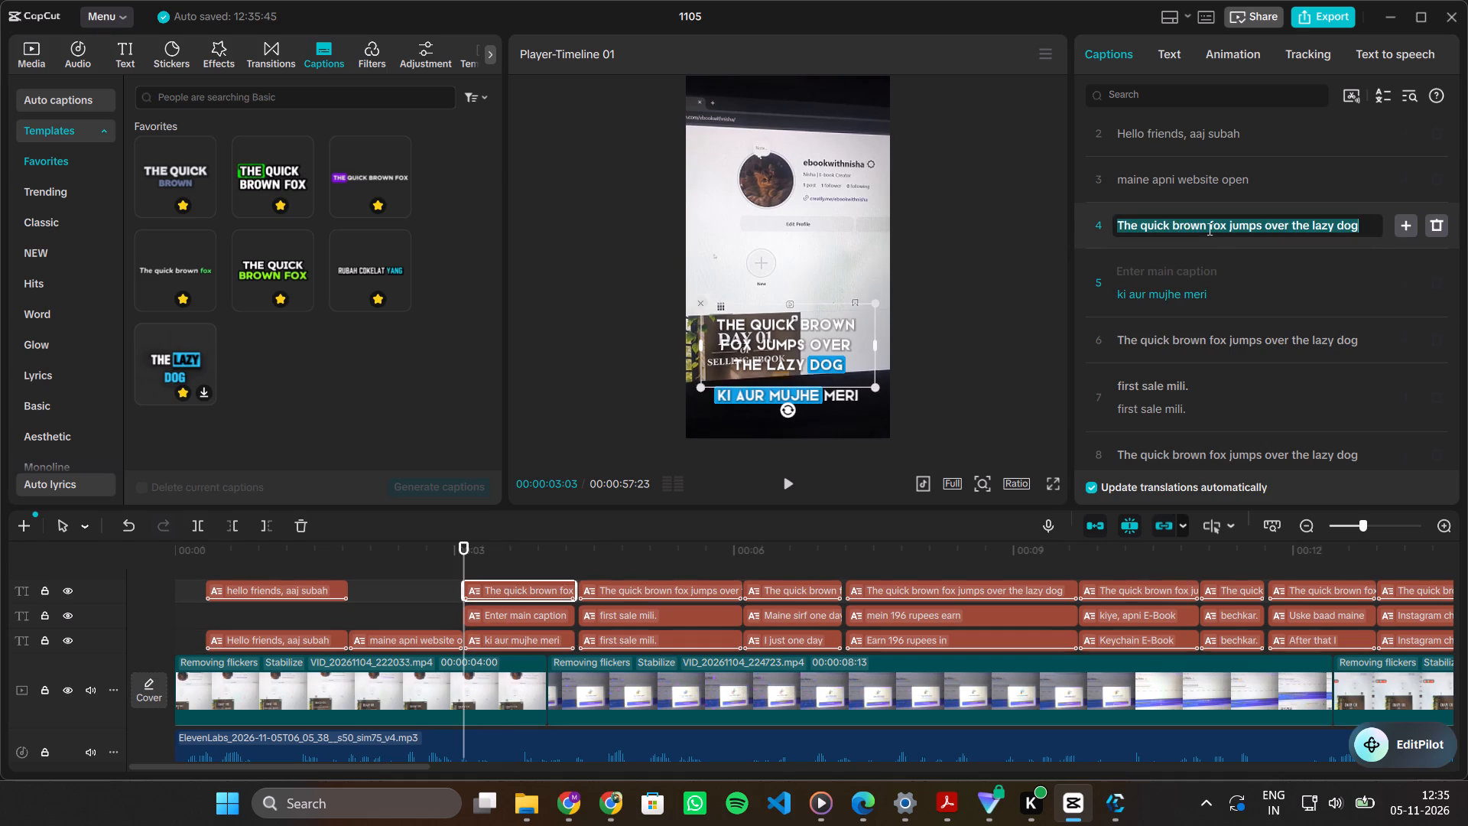
key(ctrl+v)
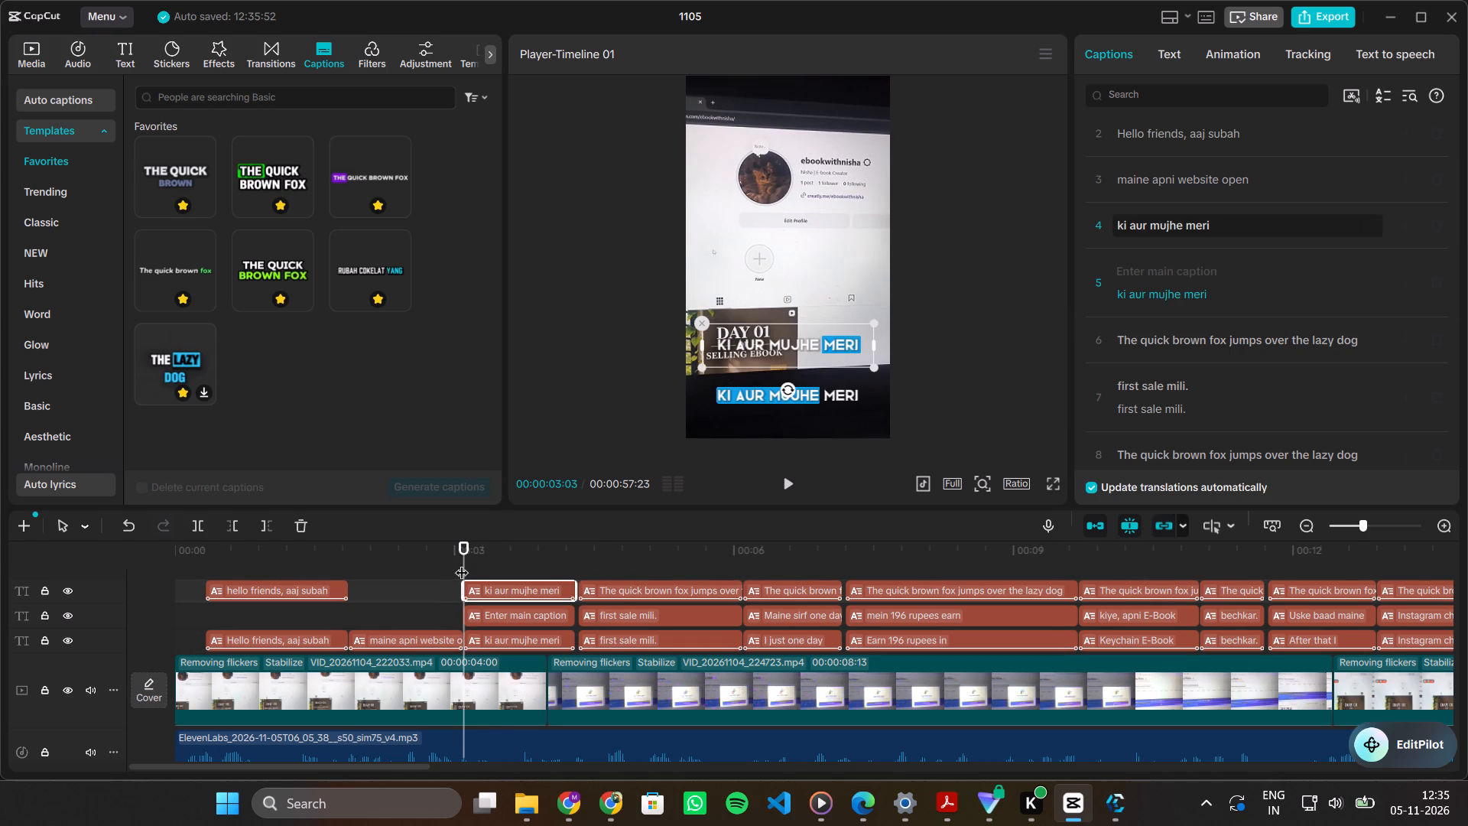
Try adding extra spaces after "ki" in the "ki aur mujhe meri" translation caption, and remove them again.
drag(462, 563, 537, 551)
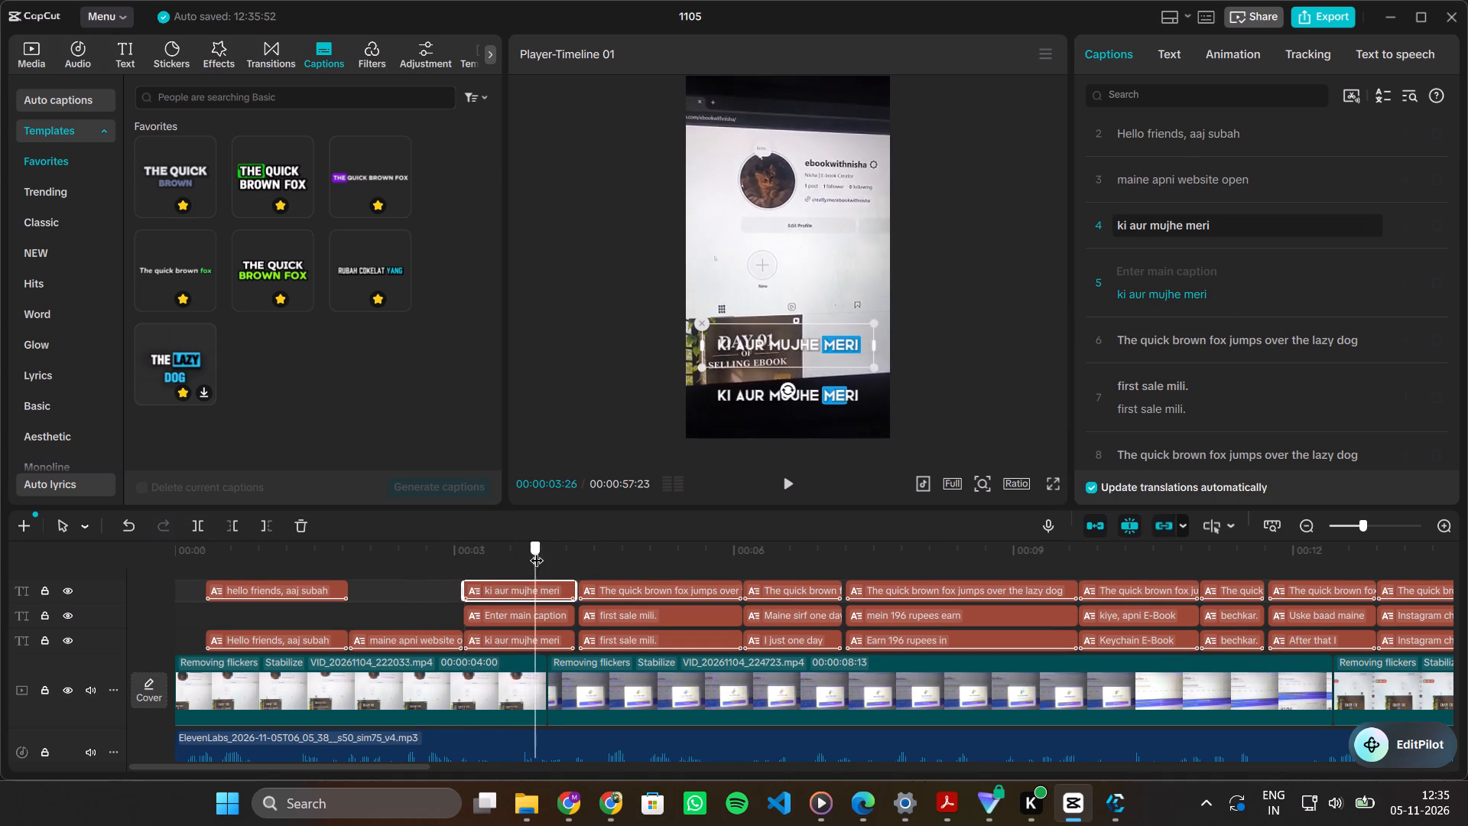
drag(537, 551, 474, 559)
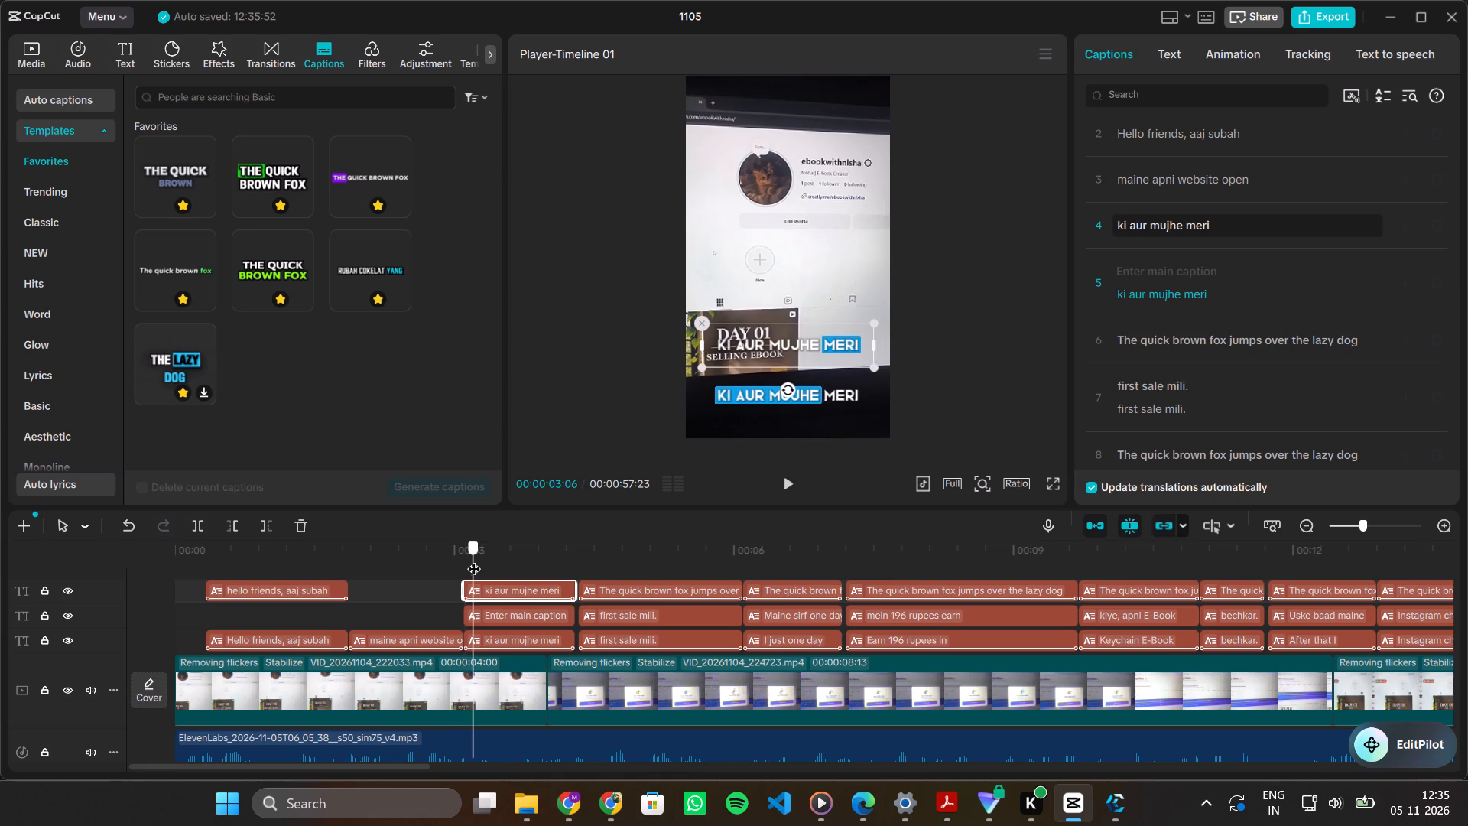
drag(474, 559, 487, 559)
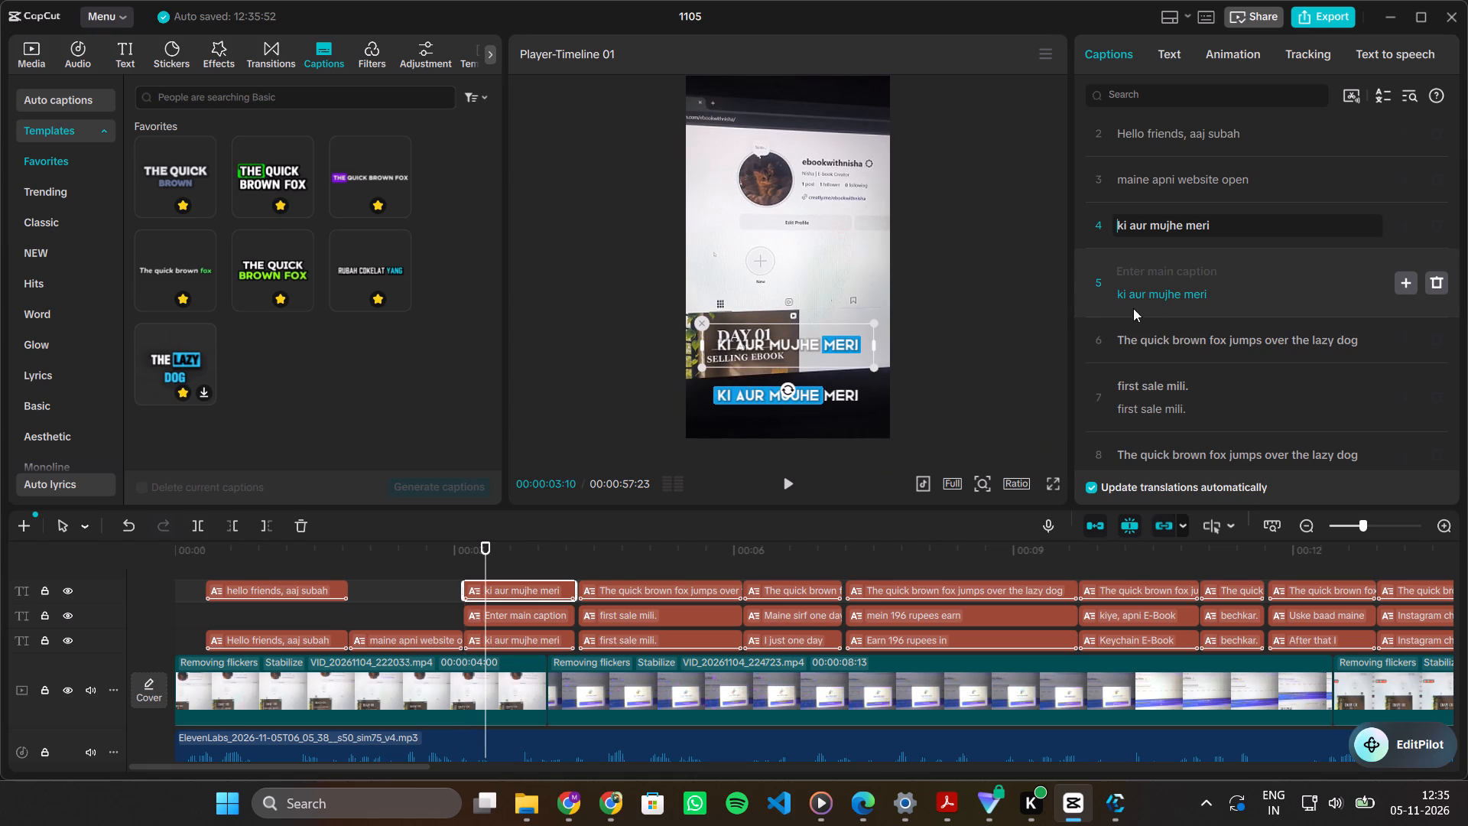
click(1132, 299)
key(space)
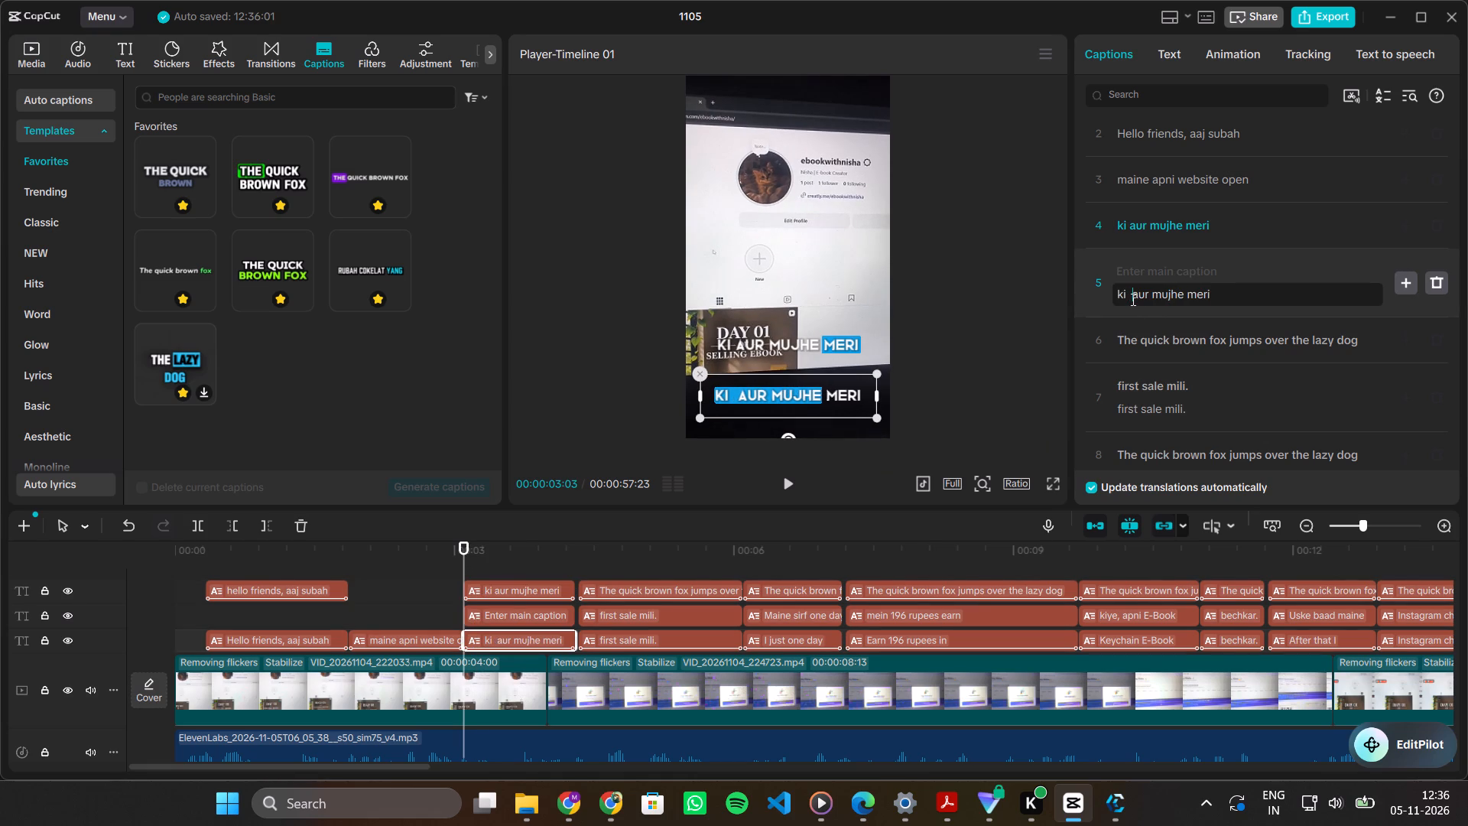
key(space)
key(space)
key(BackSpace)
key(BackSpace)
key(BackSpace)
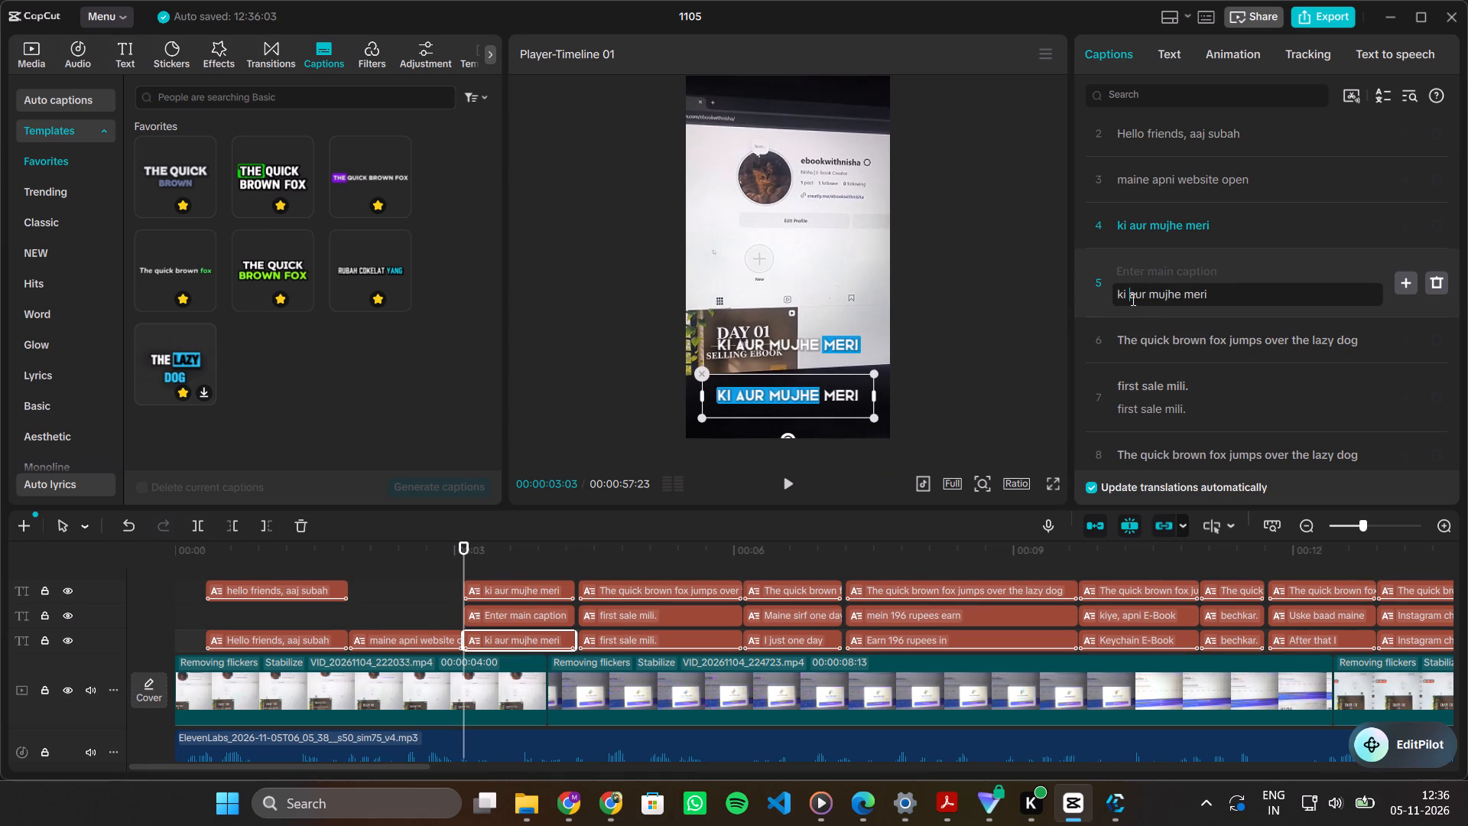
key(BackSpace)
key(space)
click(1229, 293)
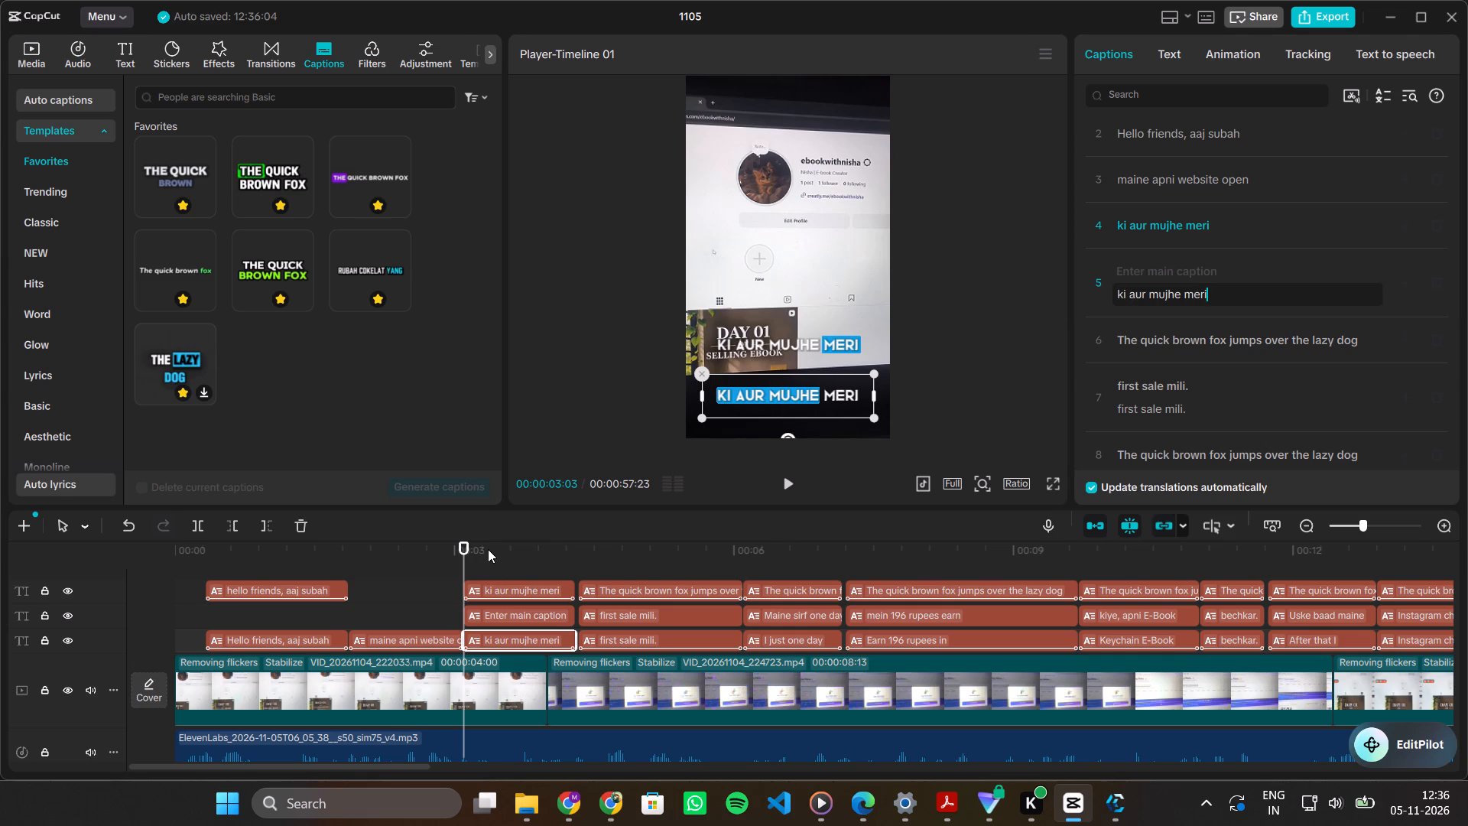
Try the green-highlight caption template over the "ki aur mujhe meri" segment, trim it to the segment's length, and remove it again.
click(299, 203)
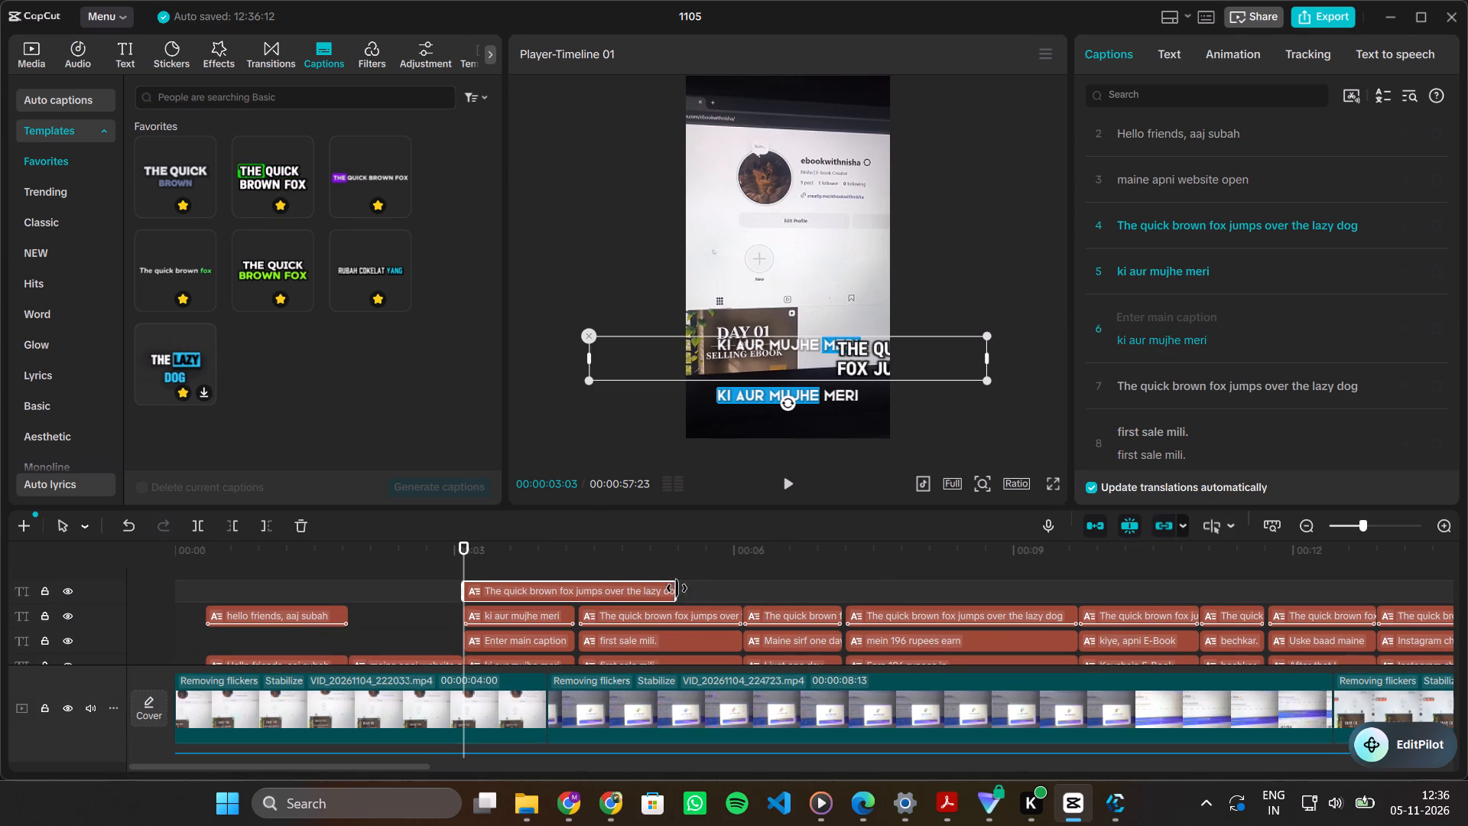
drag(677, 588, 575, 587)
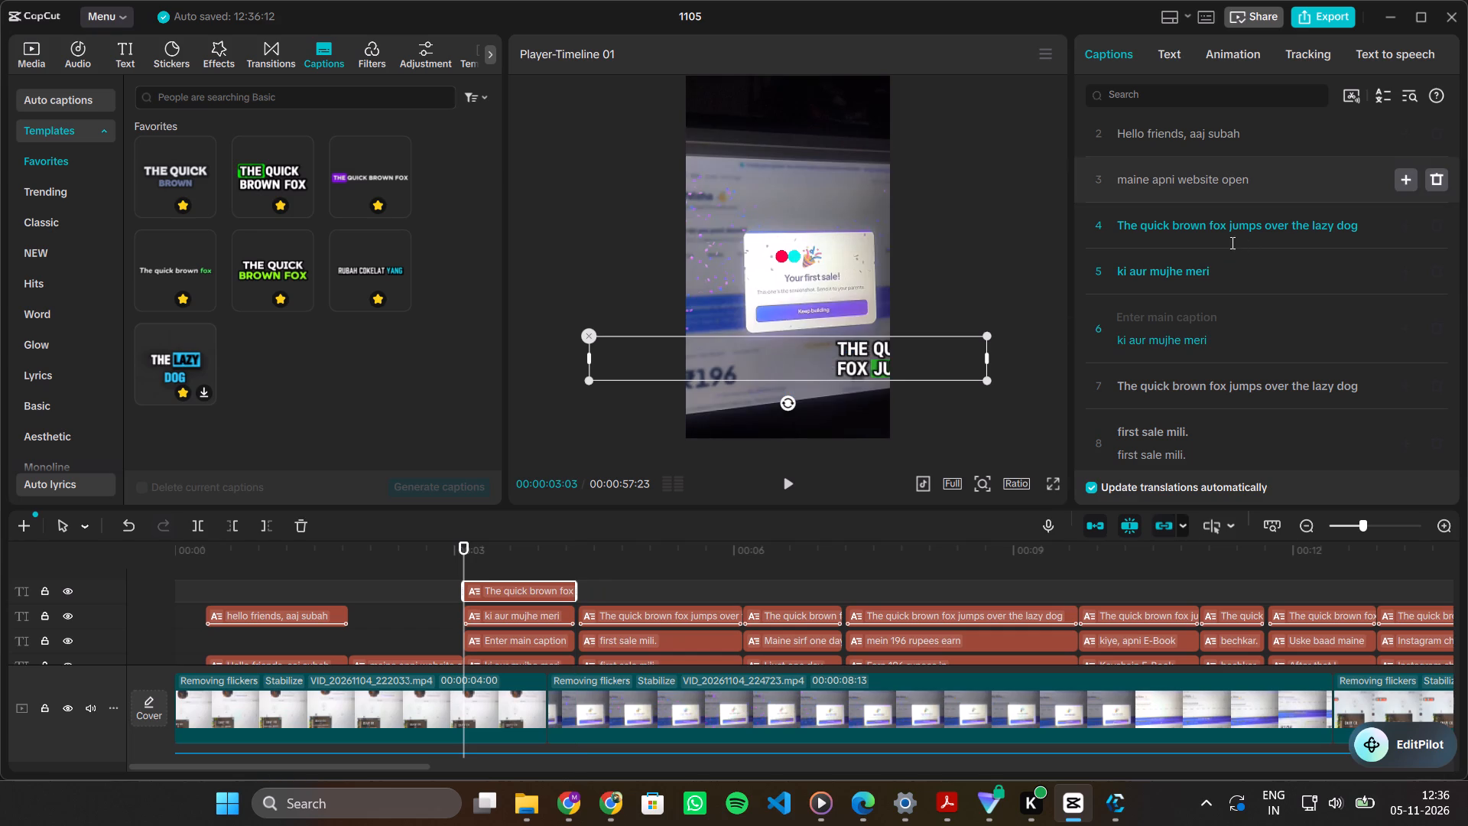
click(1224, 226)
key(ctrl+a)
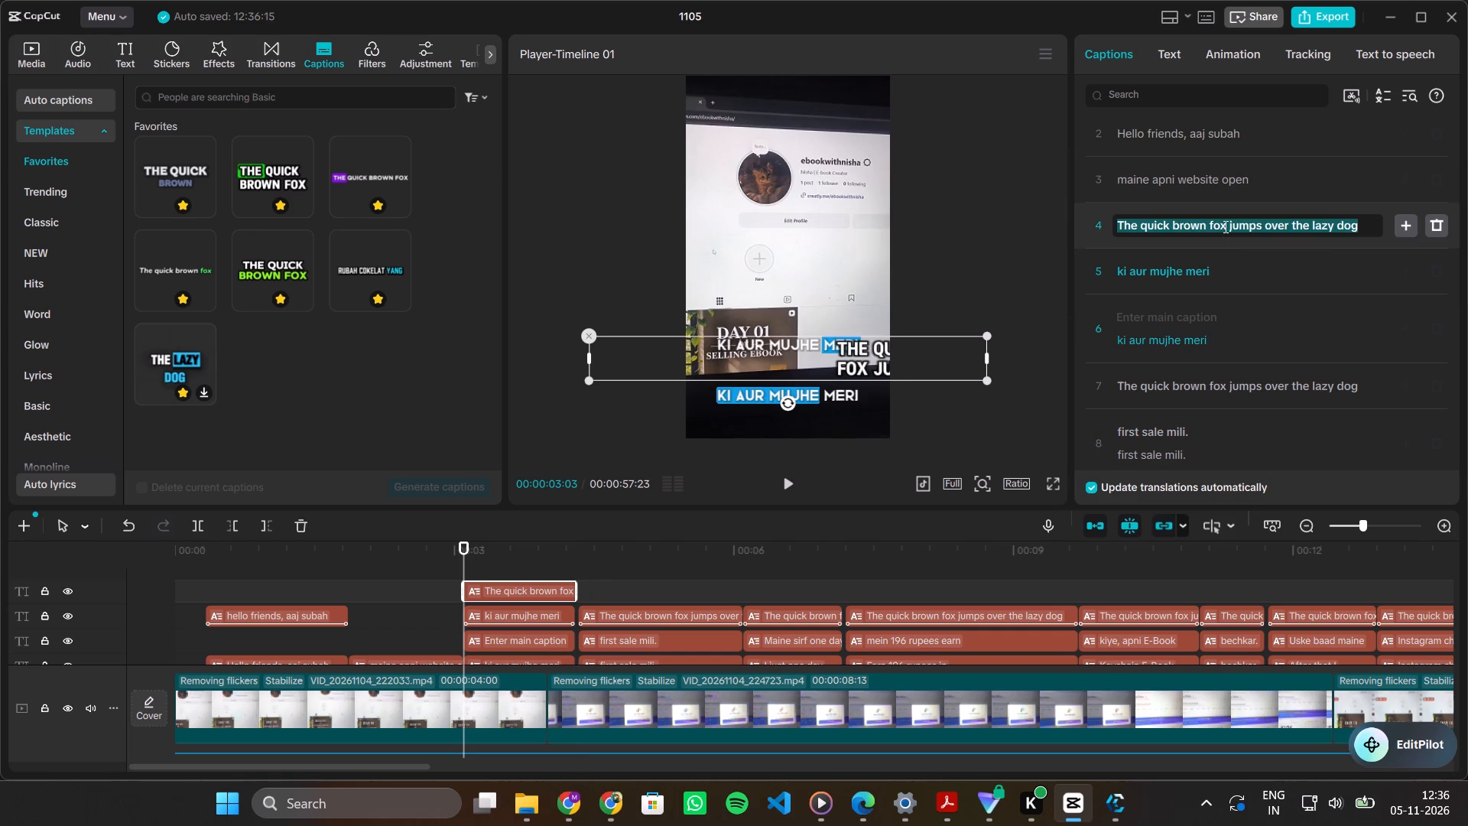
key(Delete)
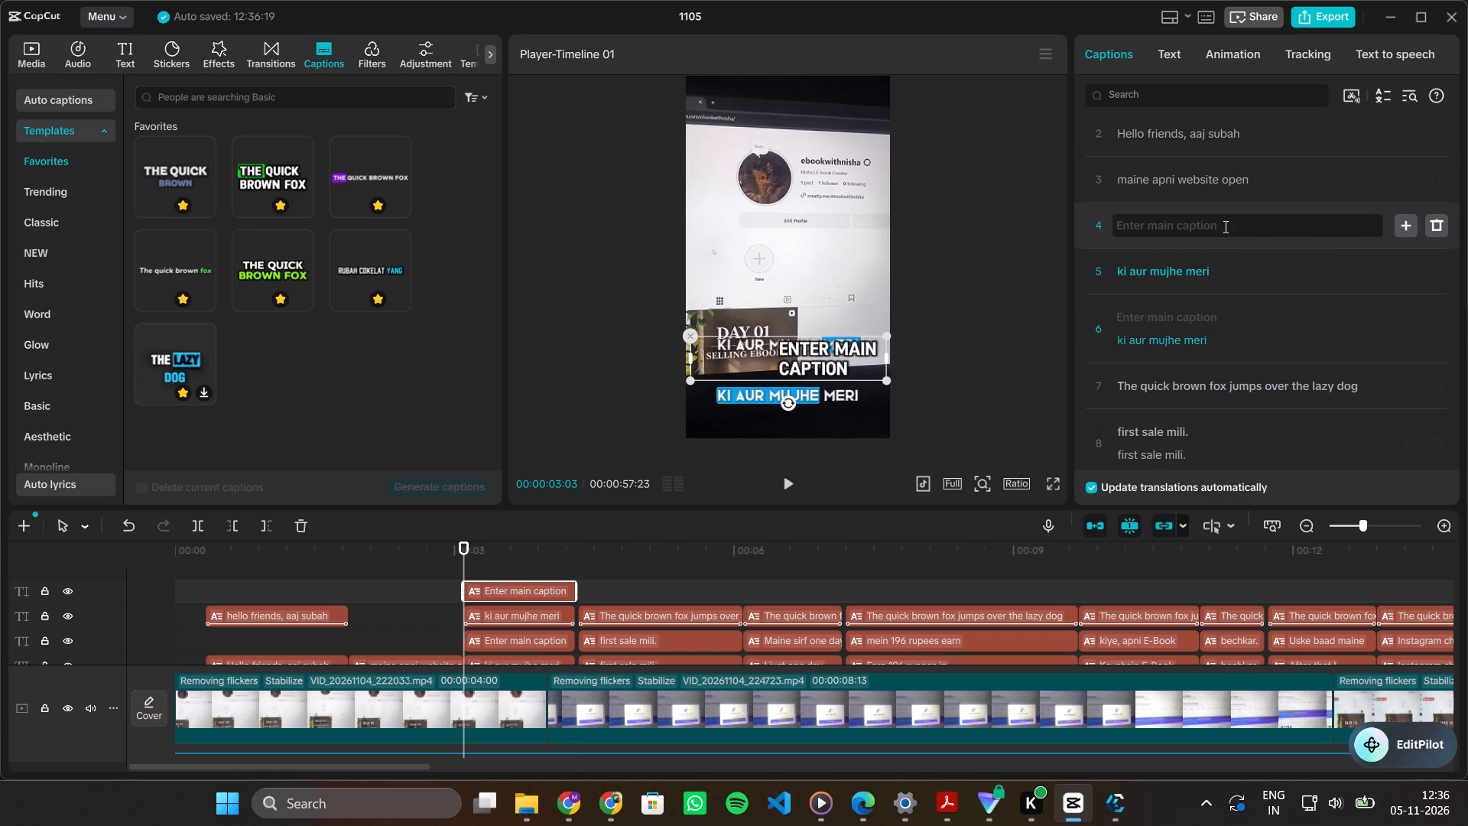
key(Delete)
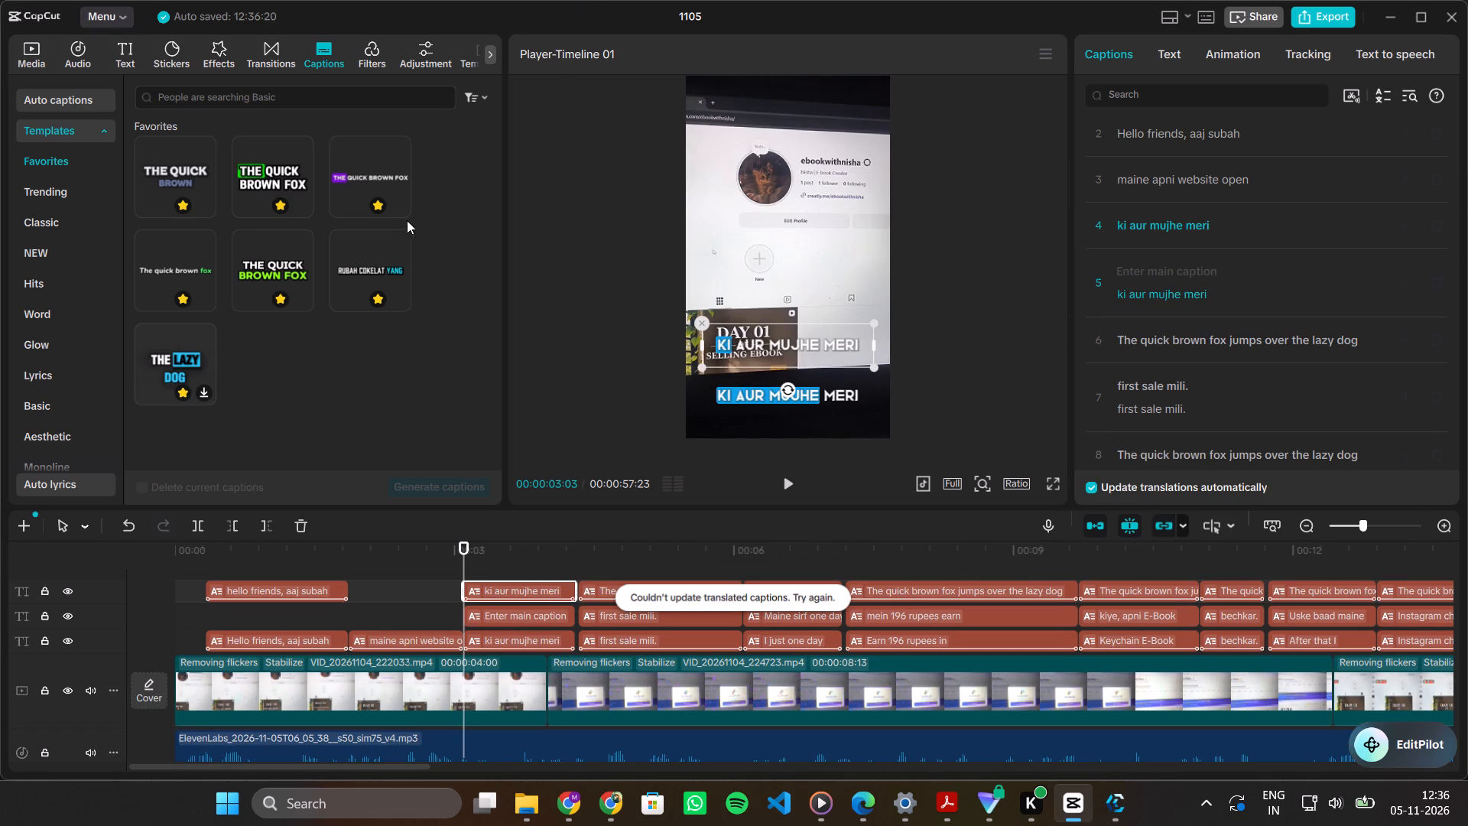
Add the purple word-highlight caption template at the "ki aur mujhe meri" segment and move that text from the blue main caption into it.
click(394, 203)
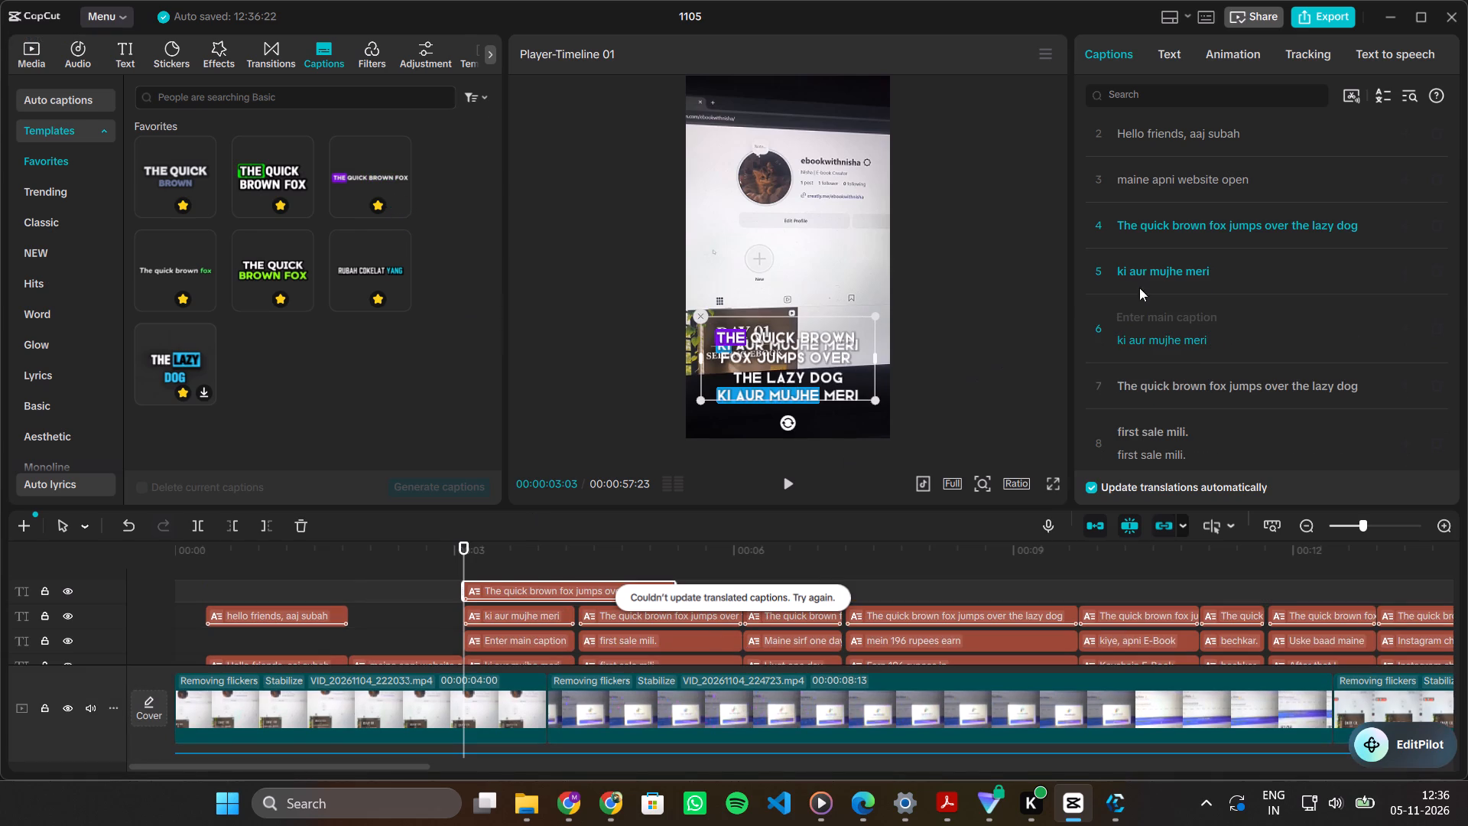
click(1190, 274)
key(ctrl+a)
key(ctrl+x)
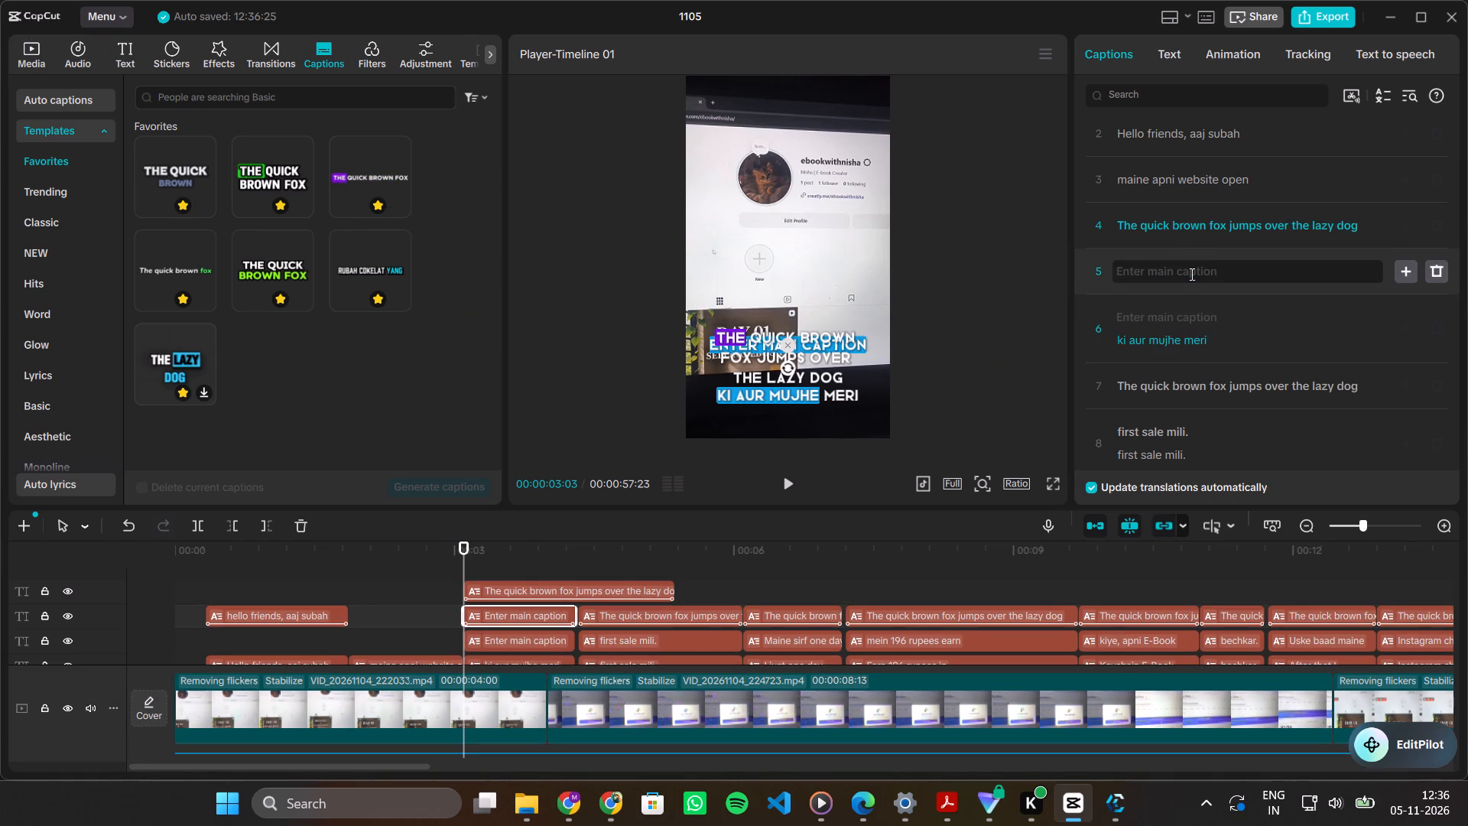
click(1157, 216)
key(ctrl+a)
key(ctrl+v)
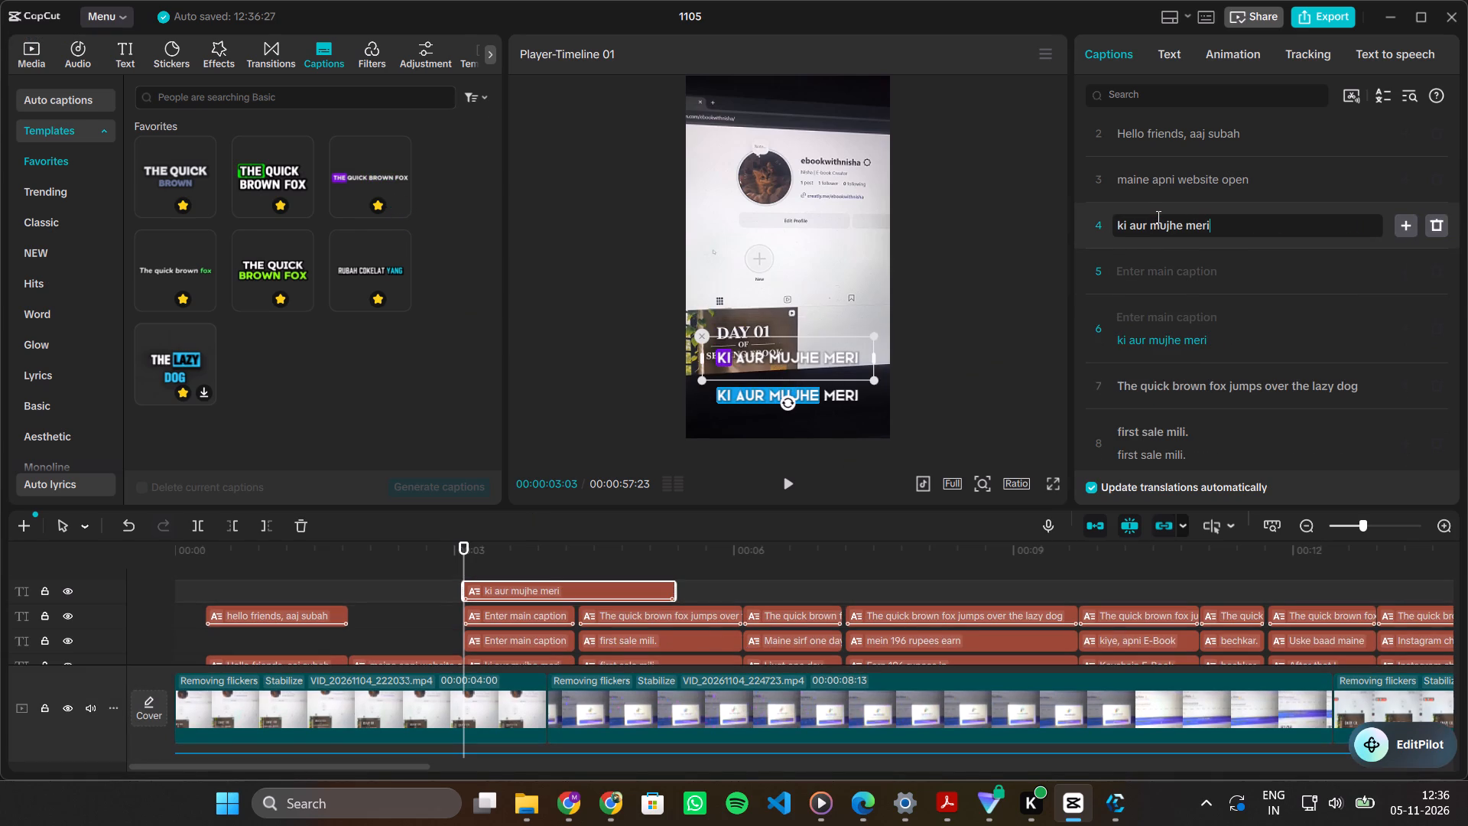
Trim the purple-highlight "ki aur mujhe meri" caption to end level with the other captions of its segment.
drag(677, 593, 607, 601)
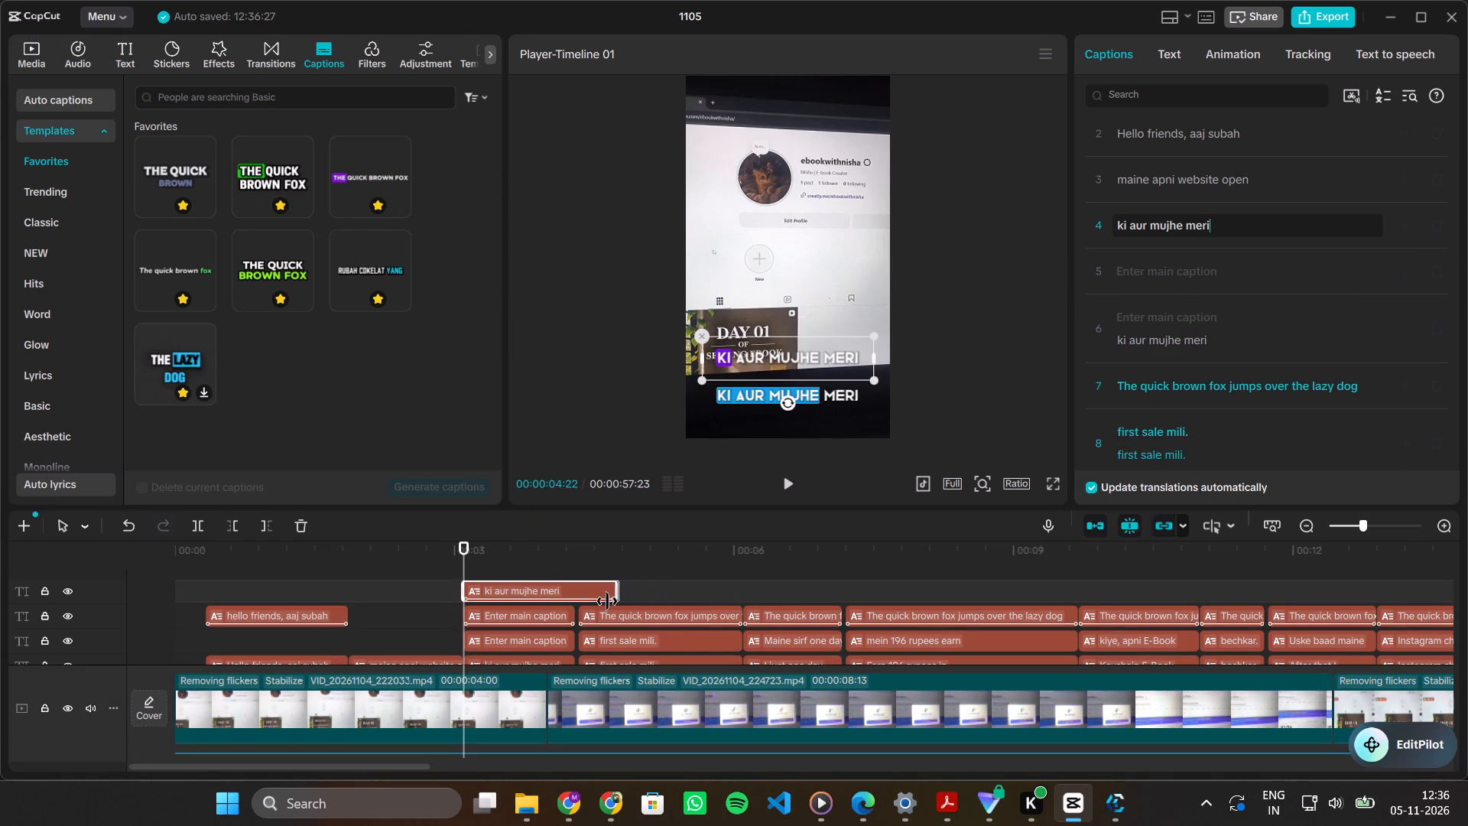
drag(607, 601, 572, 602)
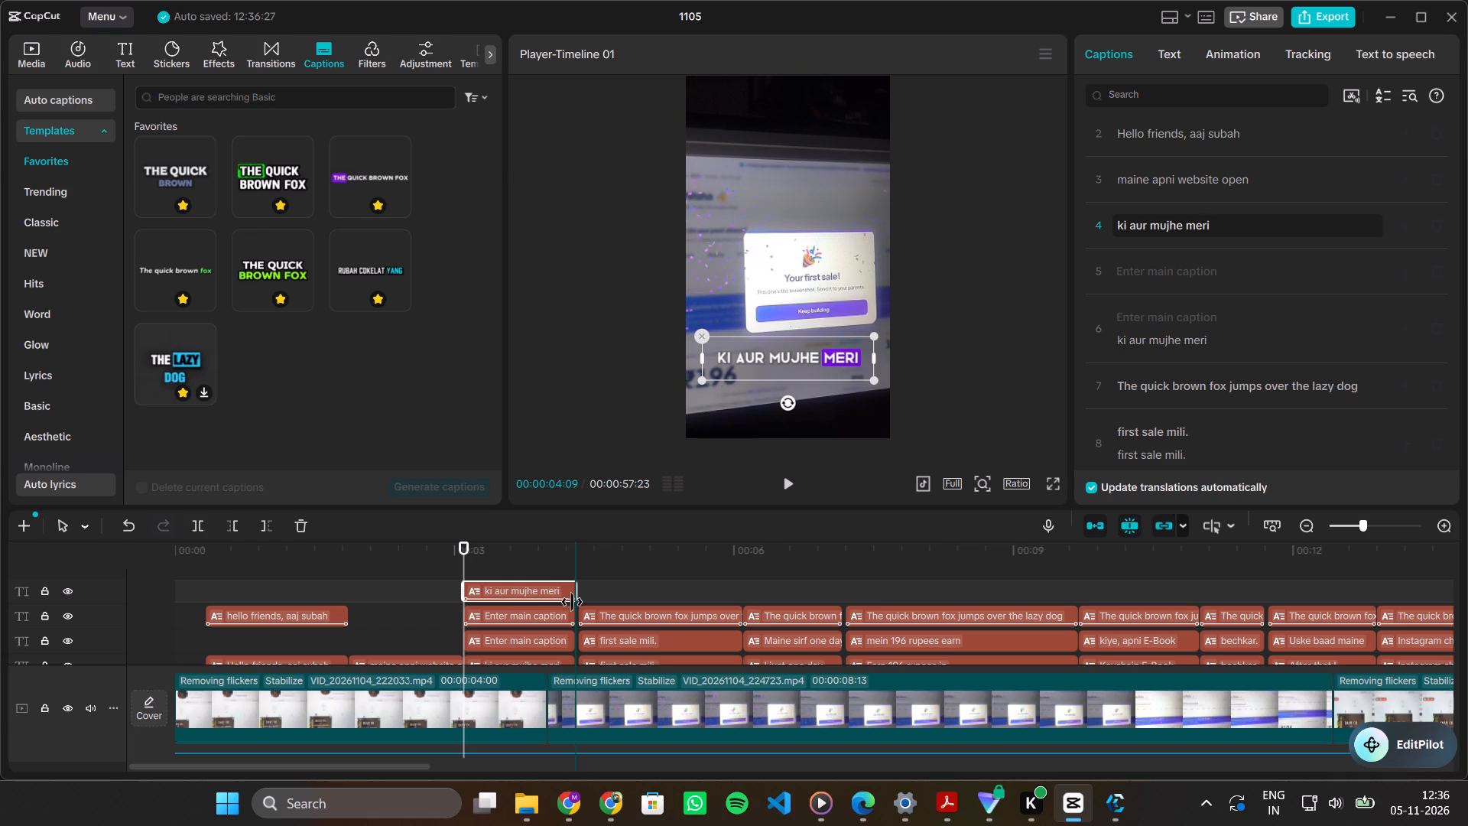
drag(572, 602, 569, 600)
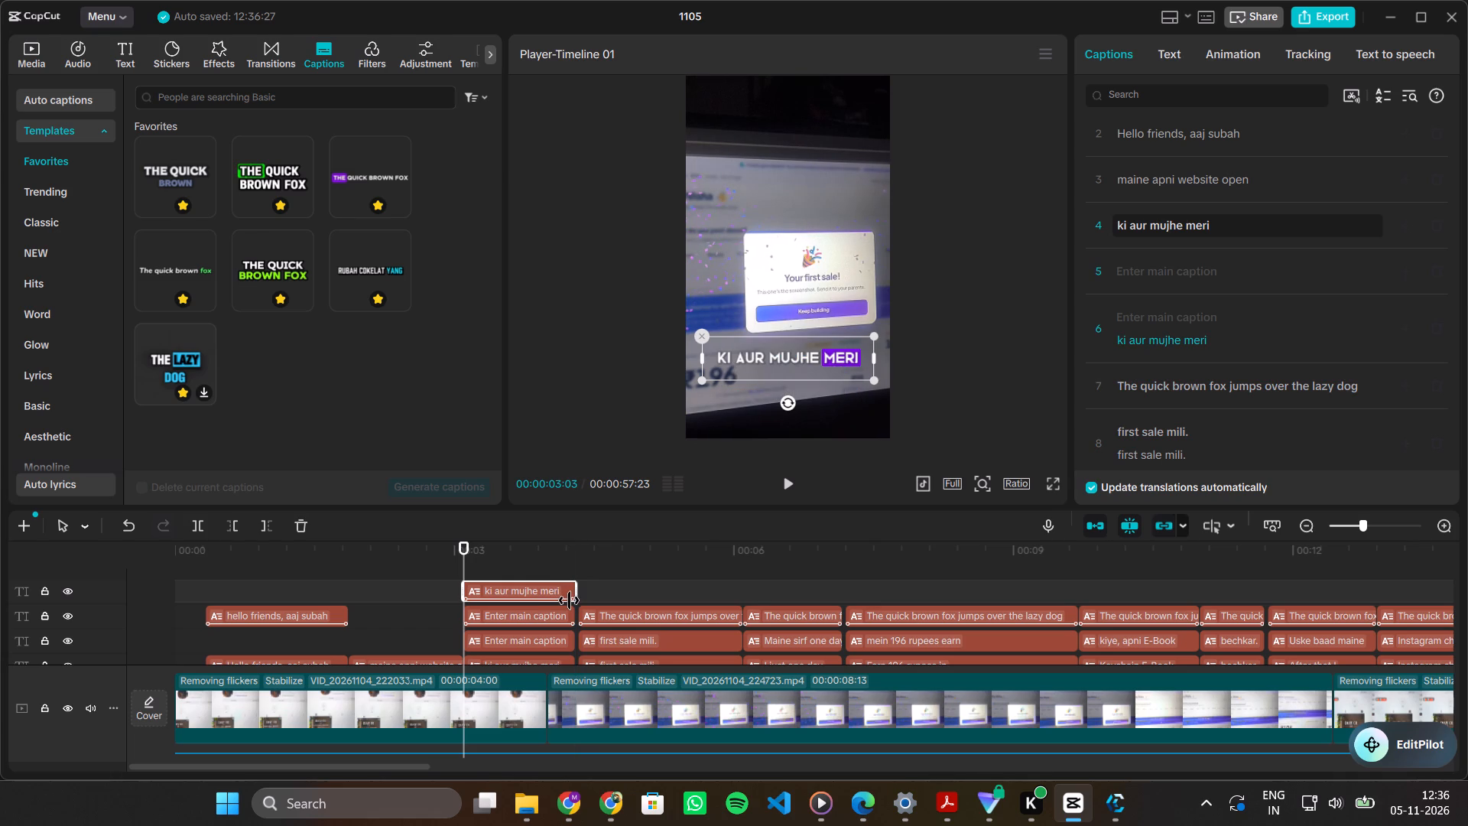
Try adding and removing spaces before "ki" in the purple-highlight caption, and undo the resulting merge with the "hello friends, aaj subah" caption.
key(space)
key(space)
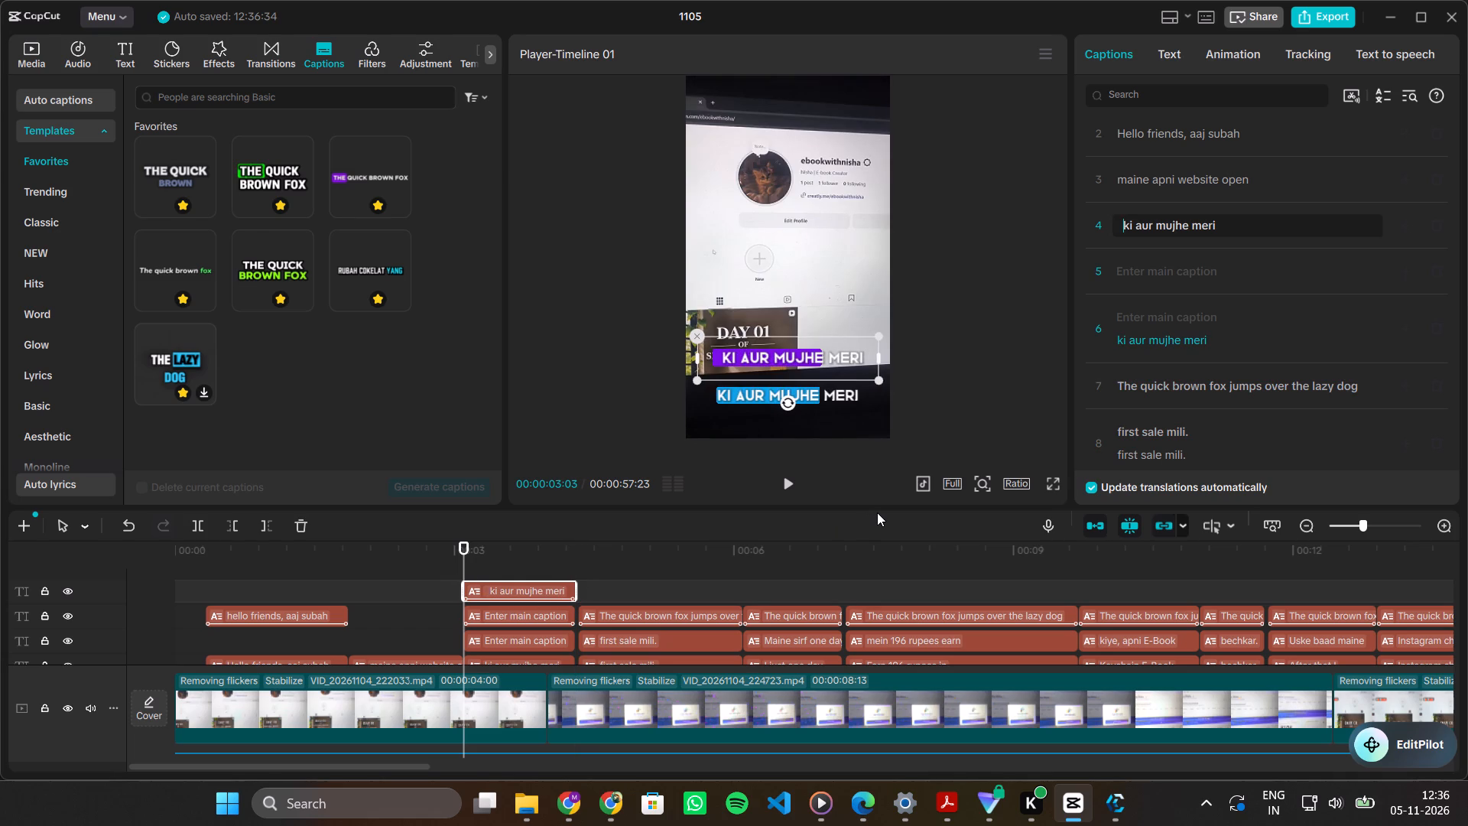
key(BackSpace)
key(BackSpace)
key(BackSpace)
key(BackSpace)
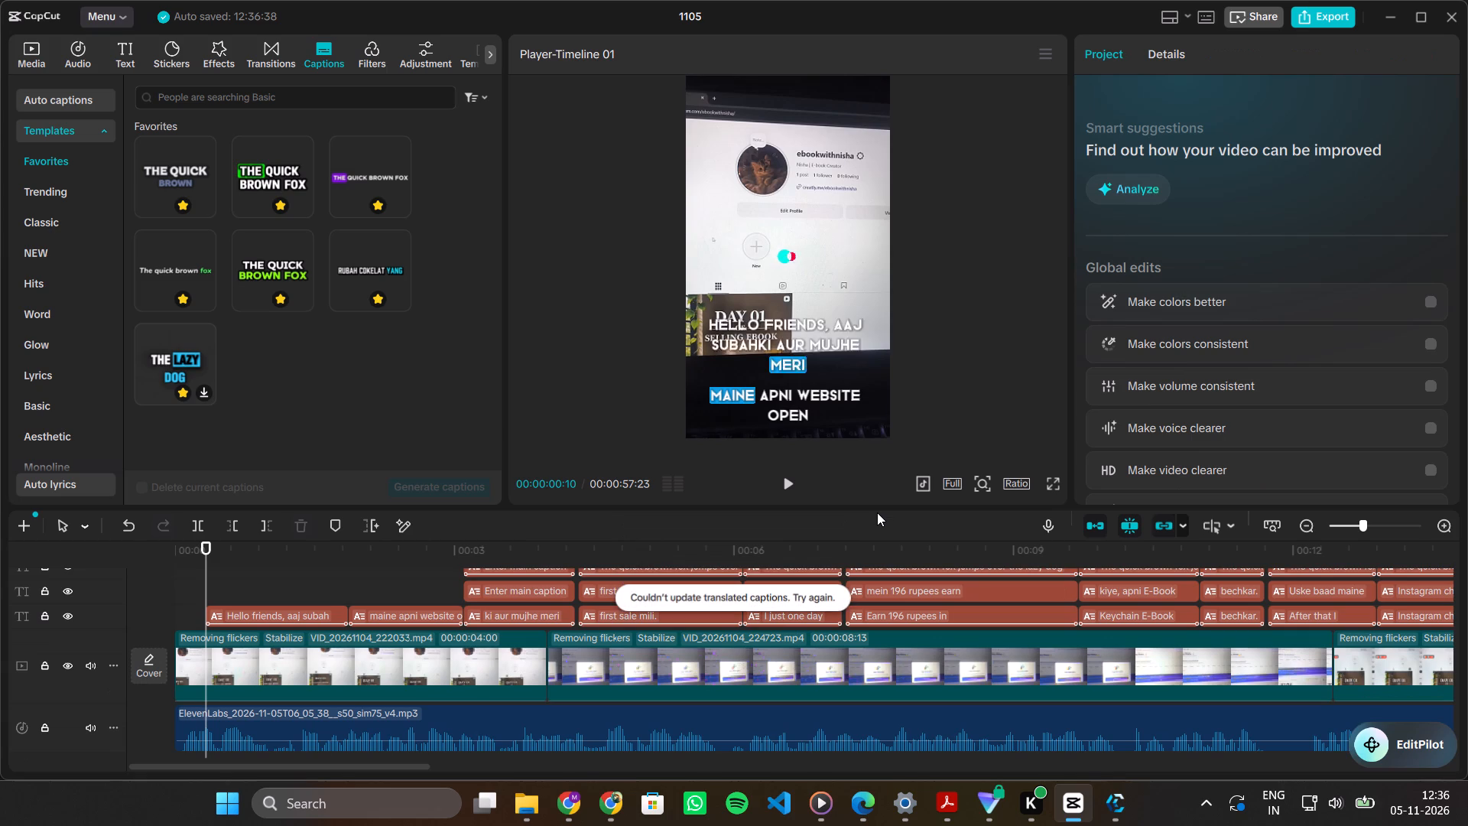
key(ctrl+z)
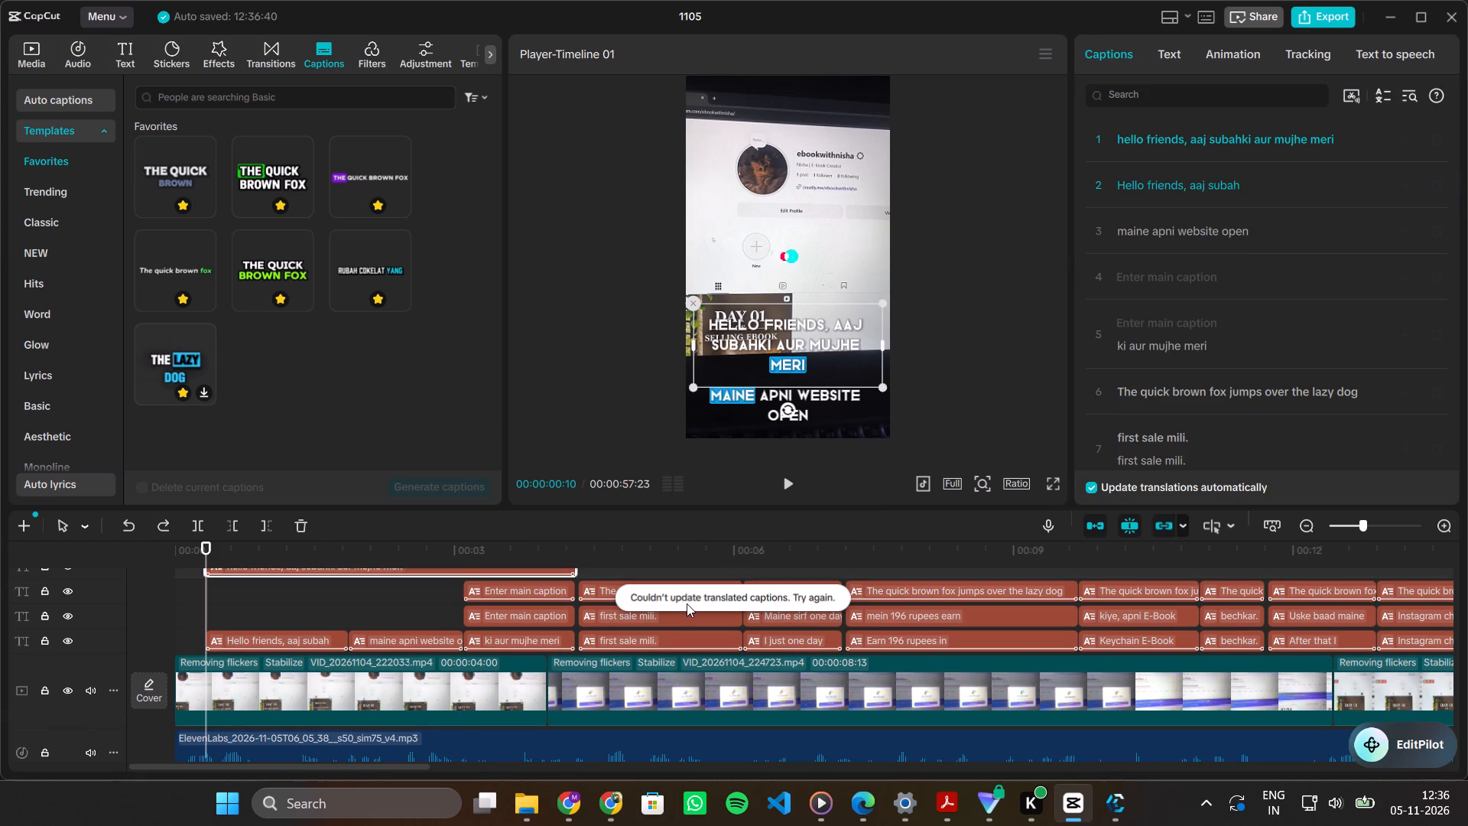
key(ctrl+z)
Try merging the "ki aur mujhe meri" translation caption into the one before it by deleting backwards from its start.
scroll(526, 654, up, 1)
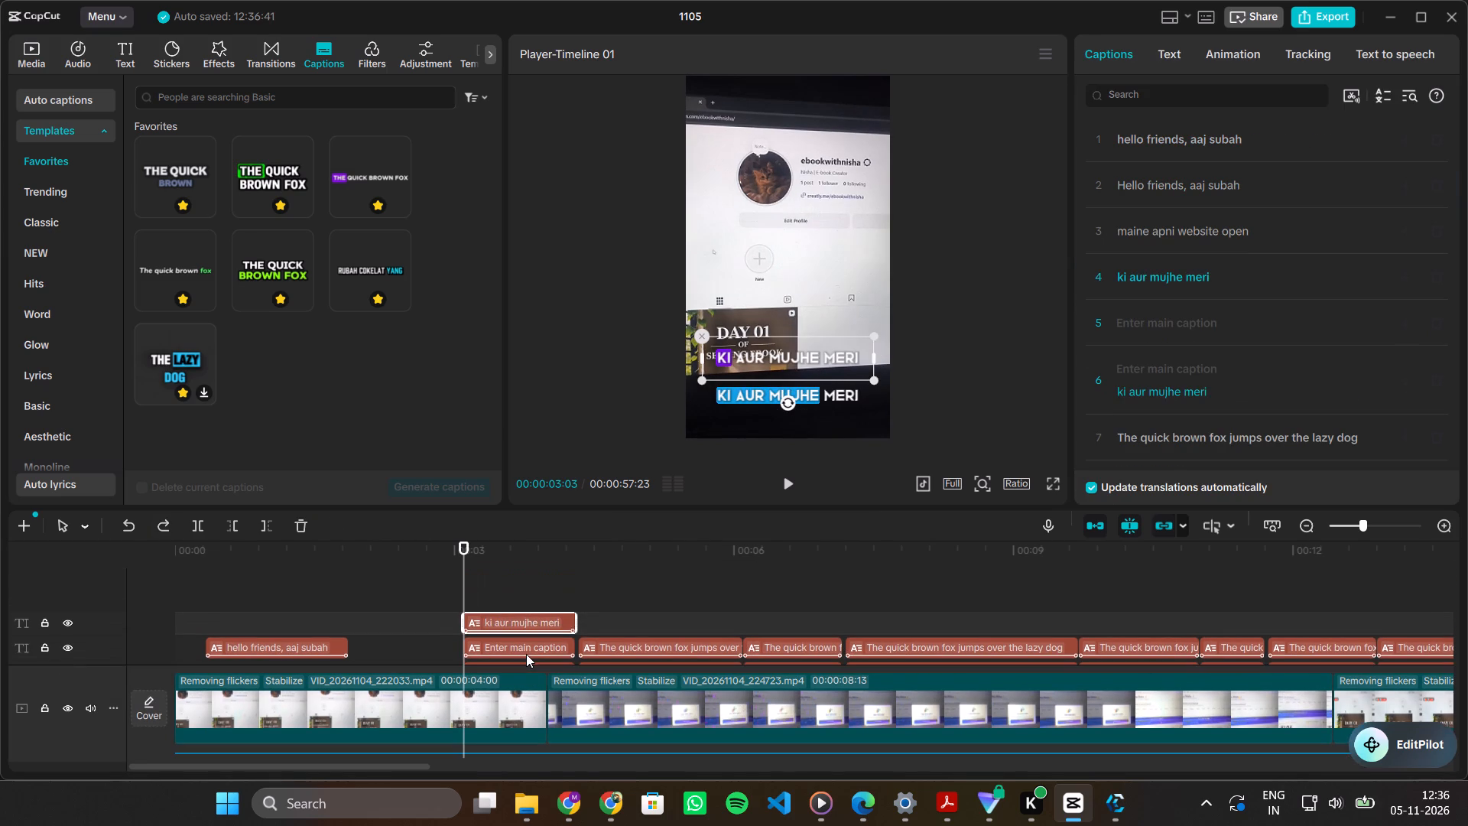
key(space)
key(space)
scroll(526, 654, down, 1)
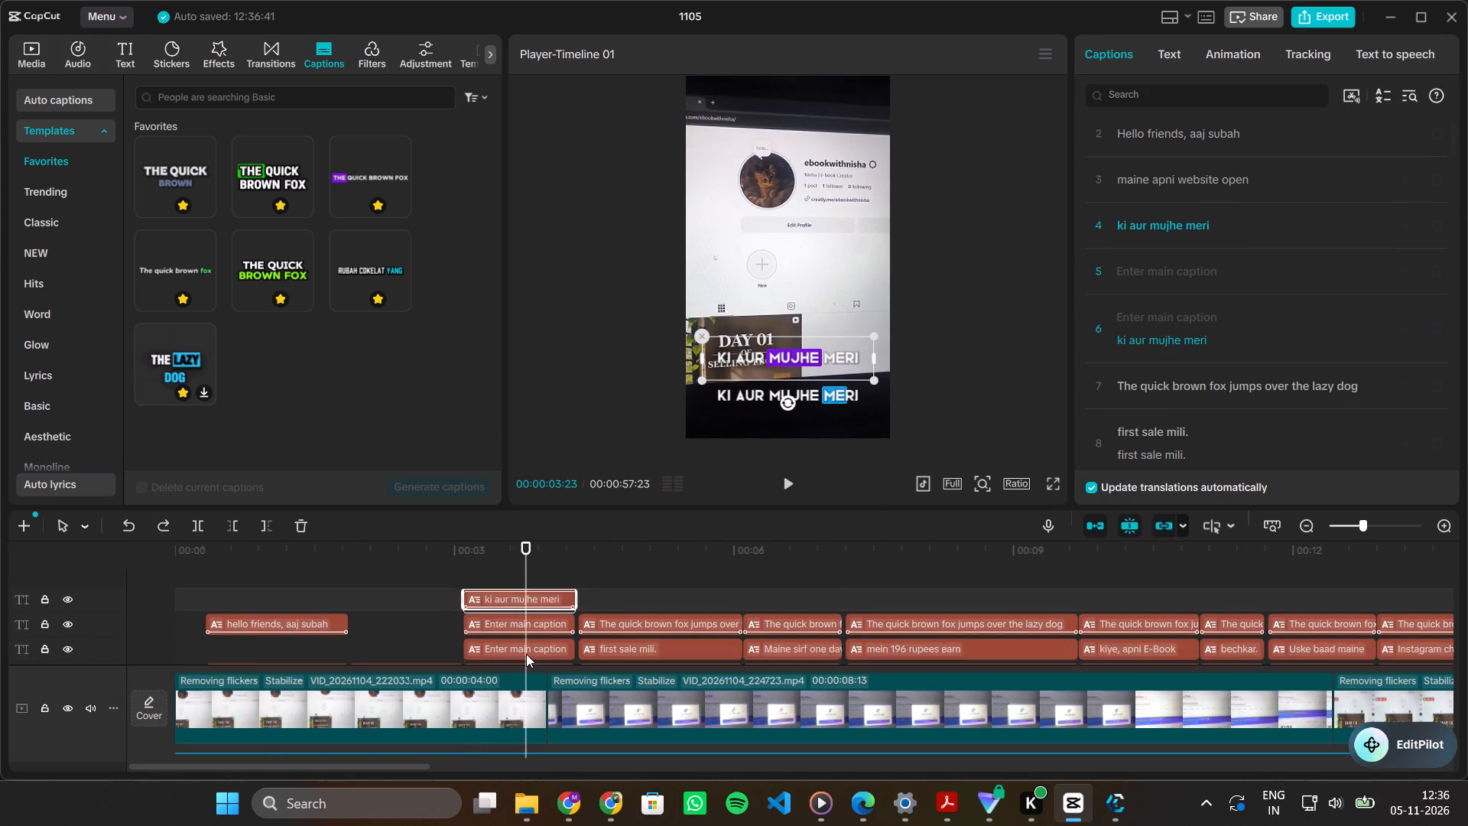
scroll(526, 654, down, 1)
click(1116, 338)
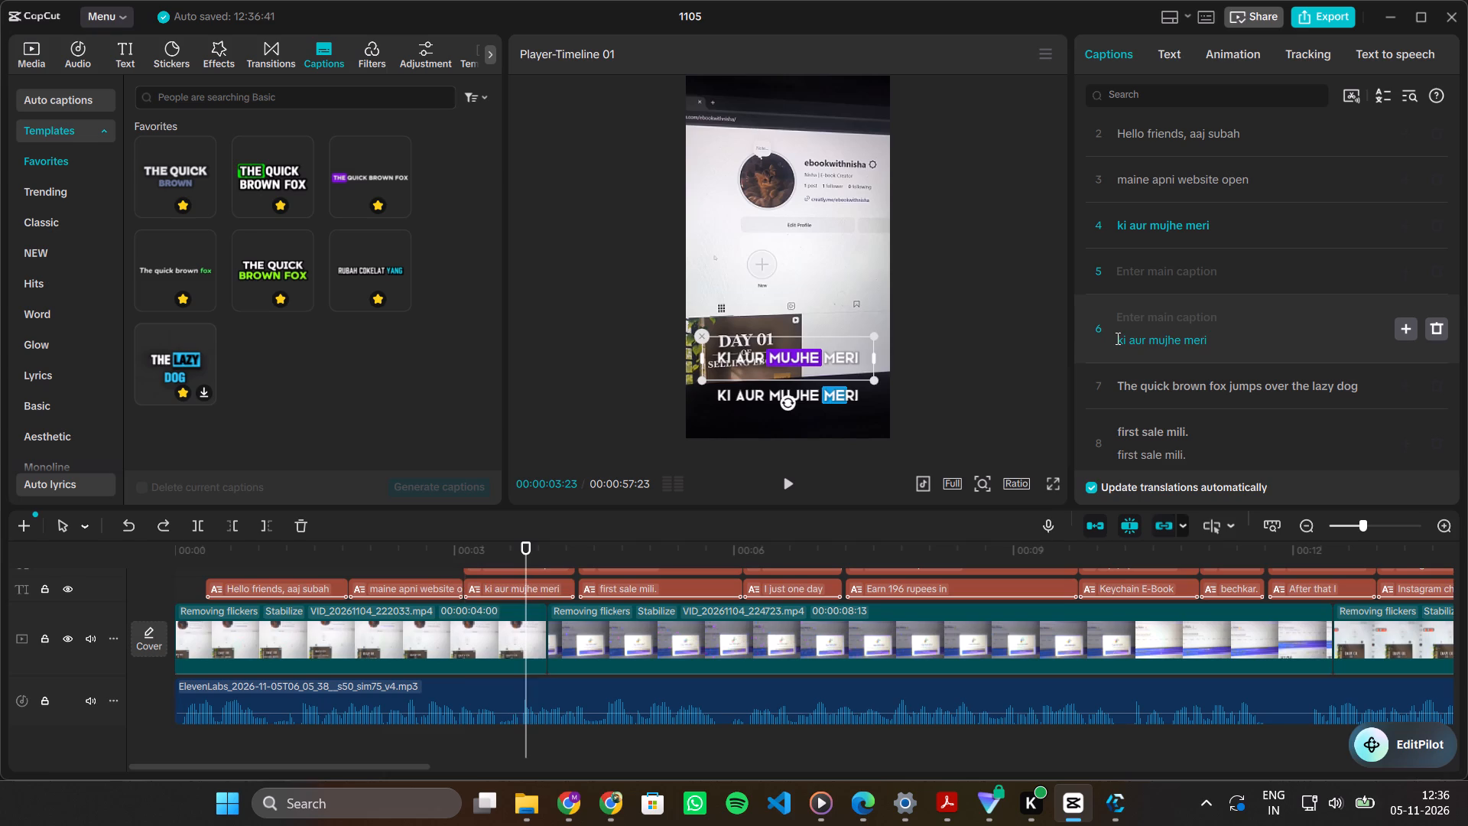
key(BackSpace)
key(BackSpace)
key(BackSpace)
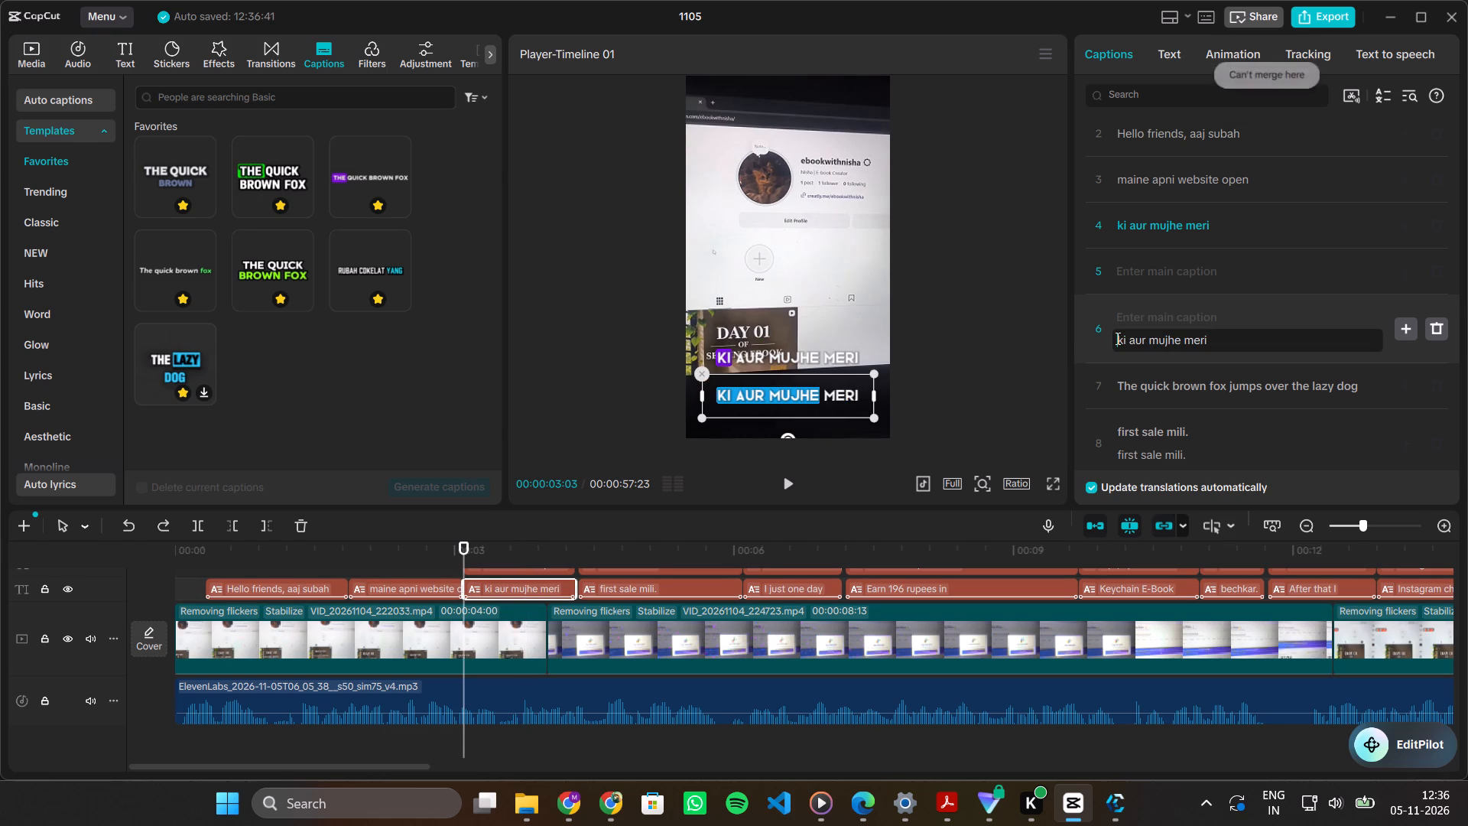
Delete the two empty "Enter main caption" captions and the bottom "ki aur mujhe meri" translation caption, keeping the purple-highlight one.
scroll(432, 607, up, 1)
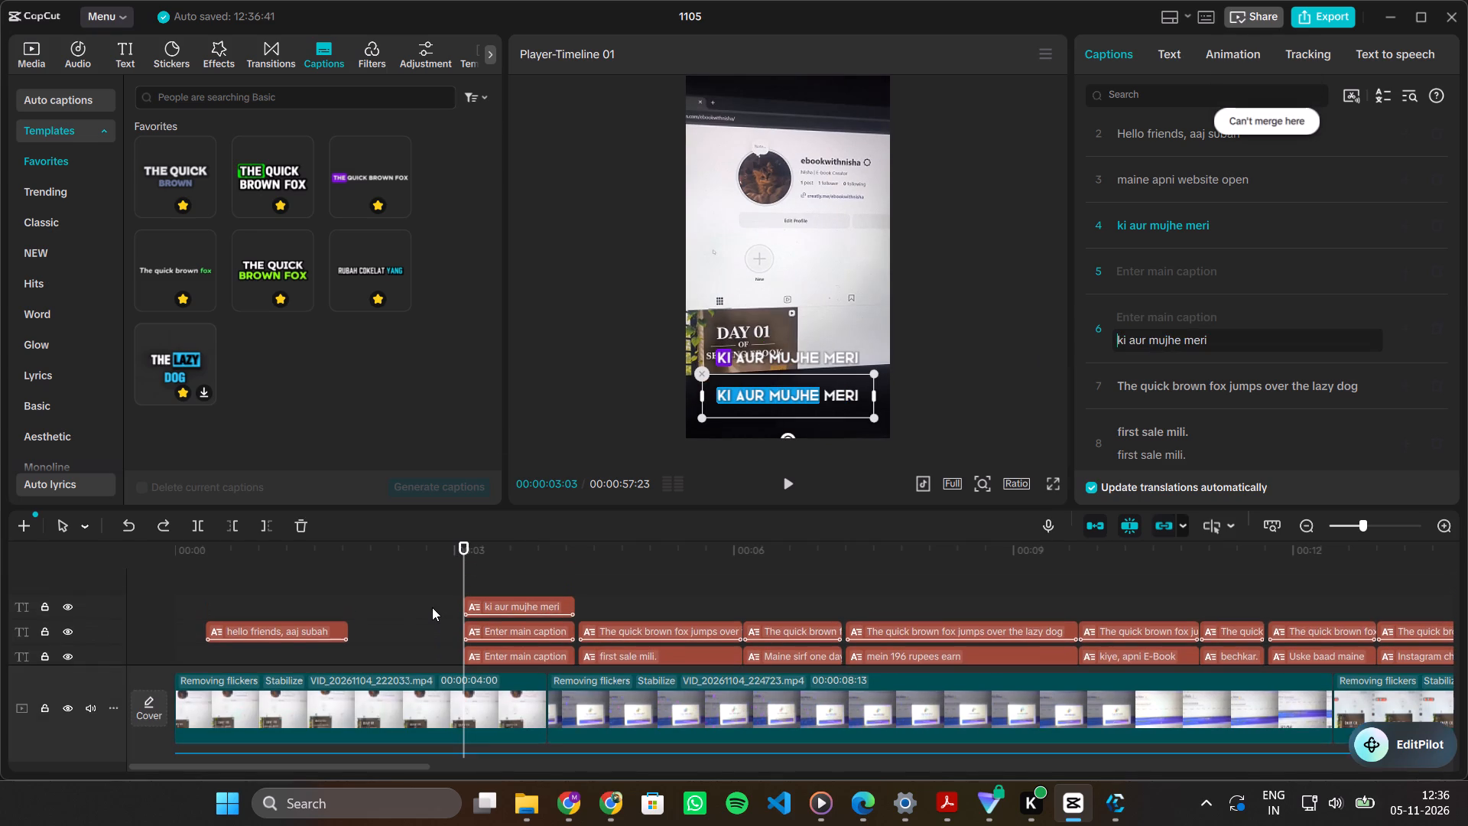
click(445, 599)
key(space)
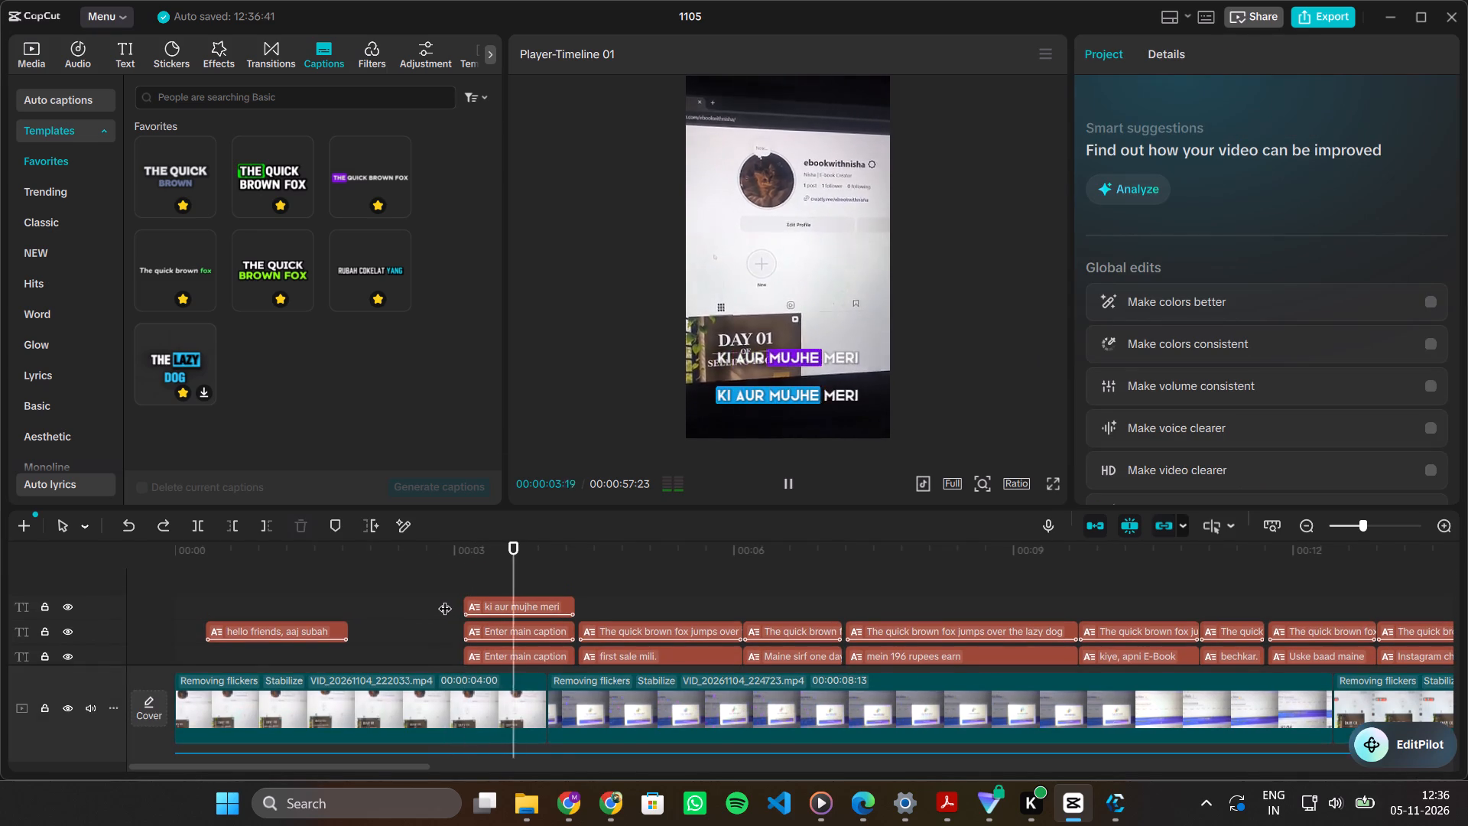
key(space)
scroll(445, 599, down, 1)
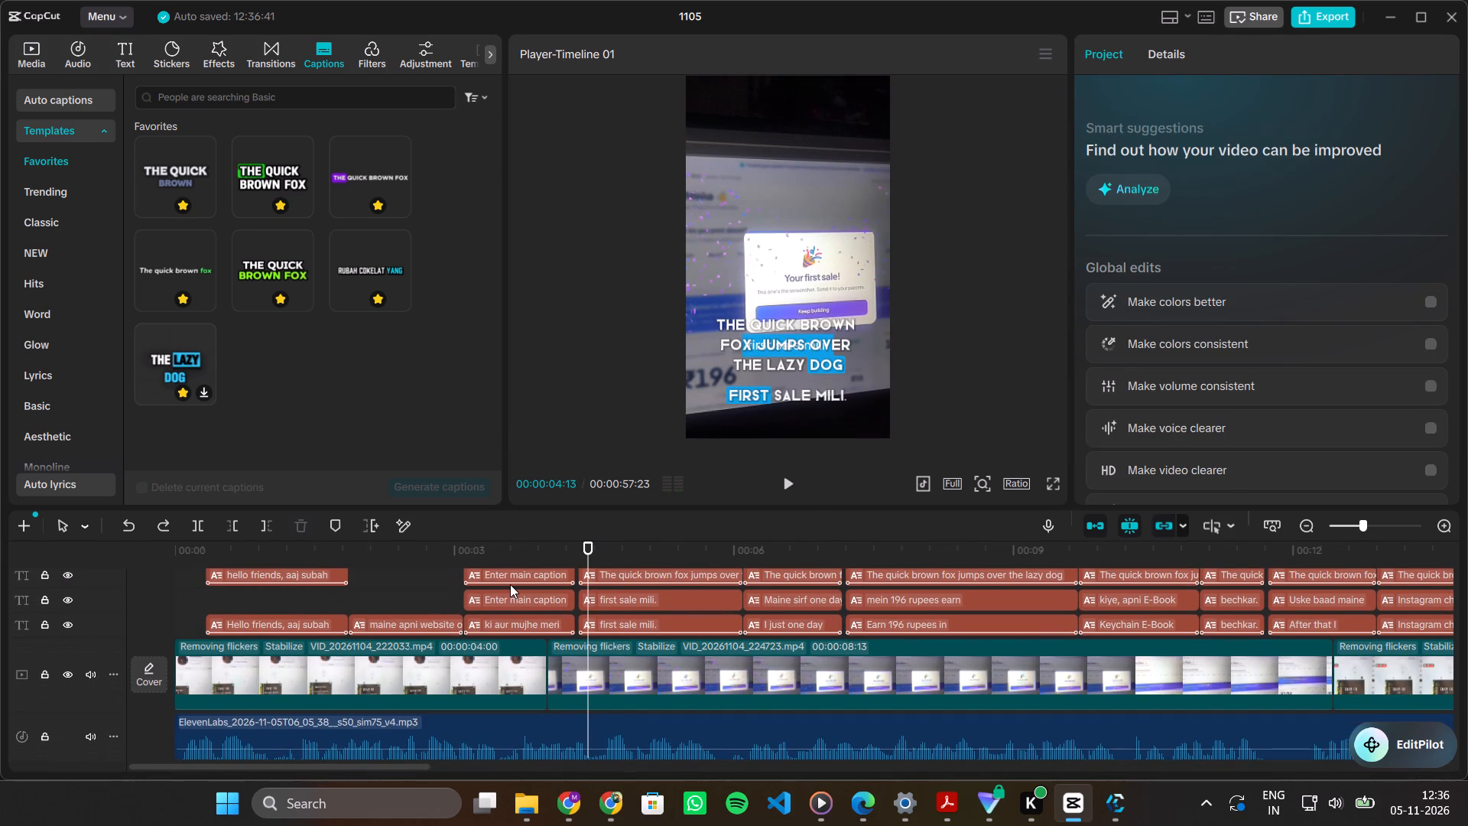
click(512, 584)
key(BackSpace)
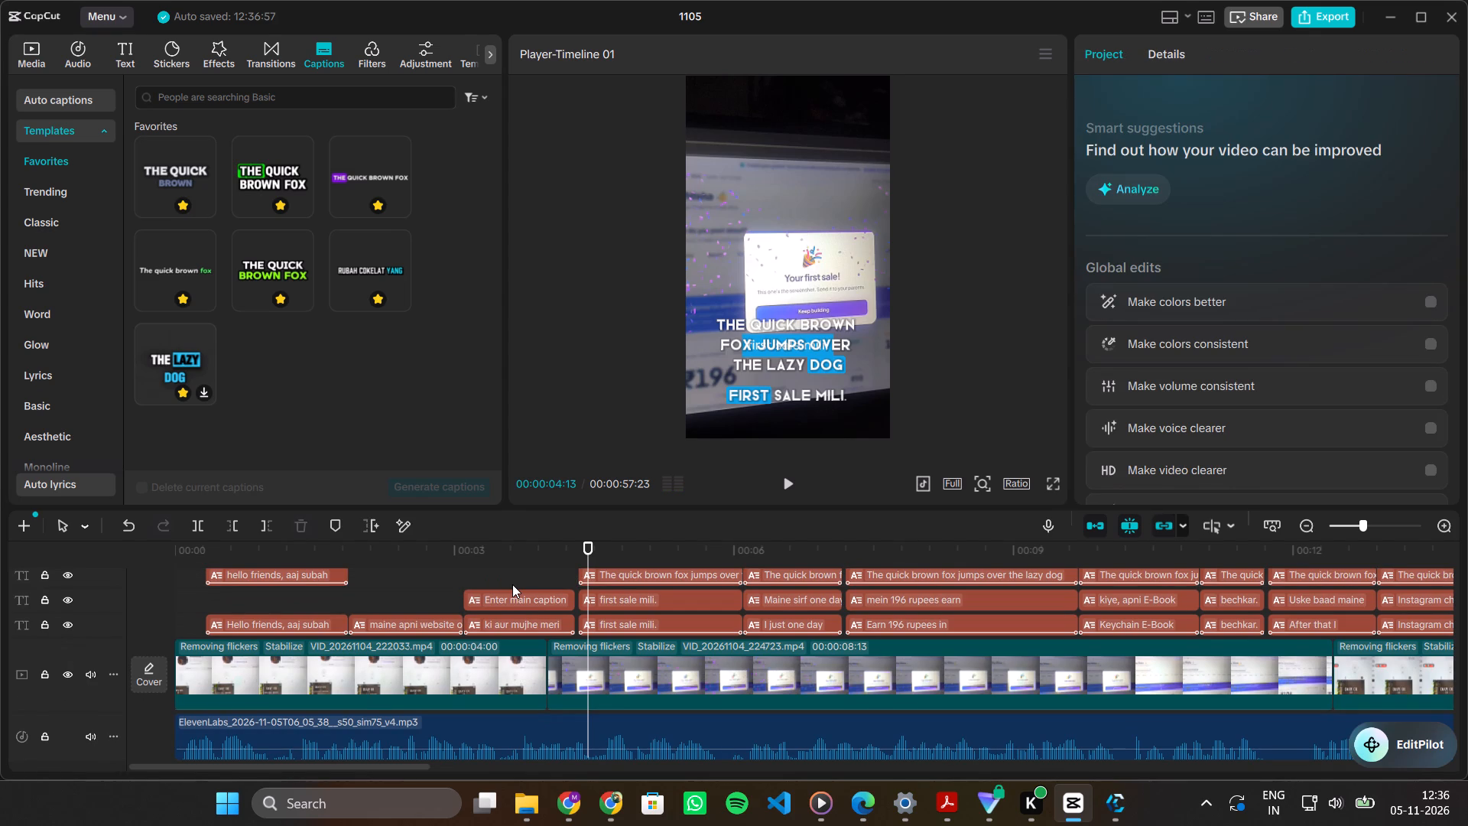
click(513, 600)
key(Delete)
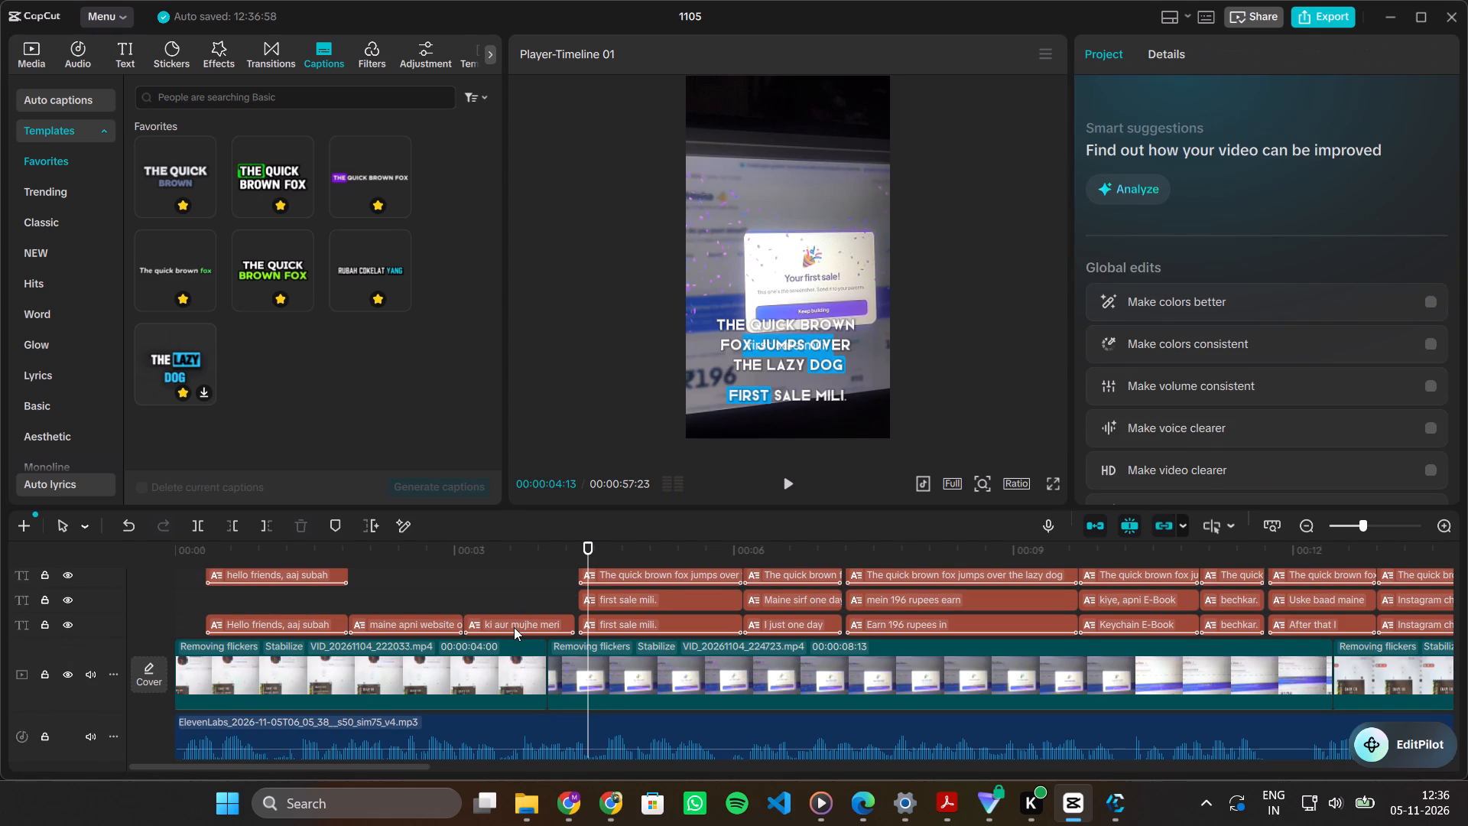
click(514, 627)
key(Delete)
Play back the purple-highlight "ki aur mujhe meri" caption and the following "first sale mili." segment to check caption timing and appearance.
scroll(514, 627, up, 1)
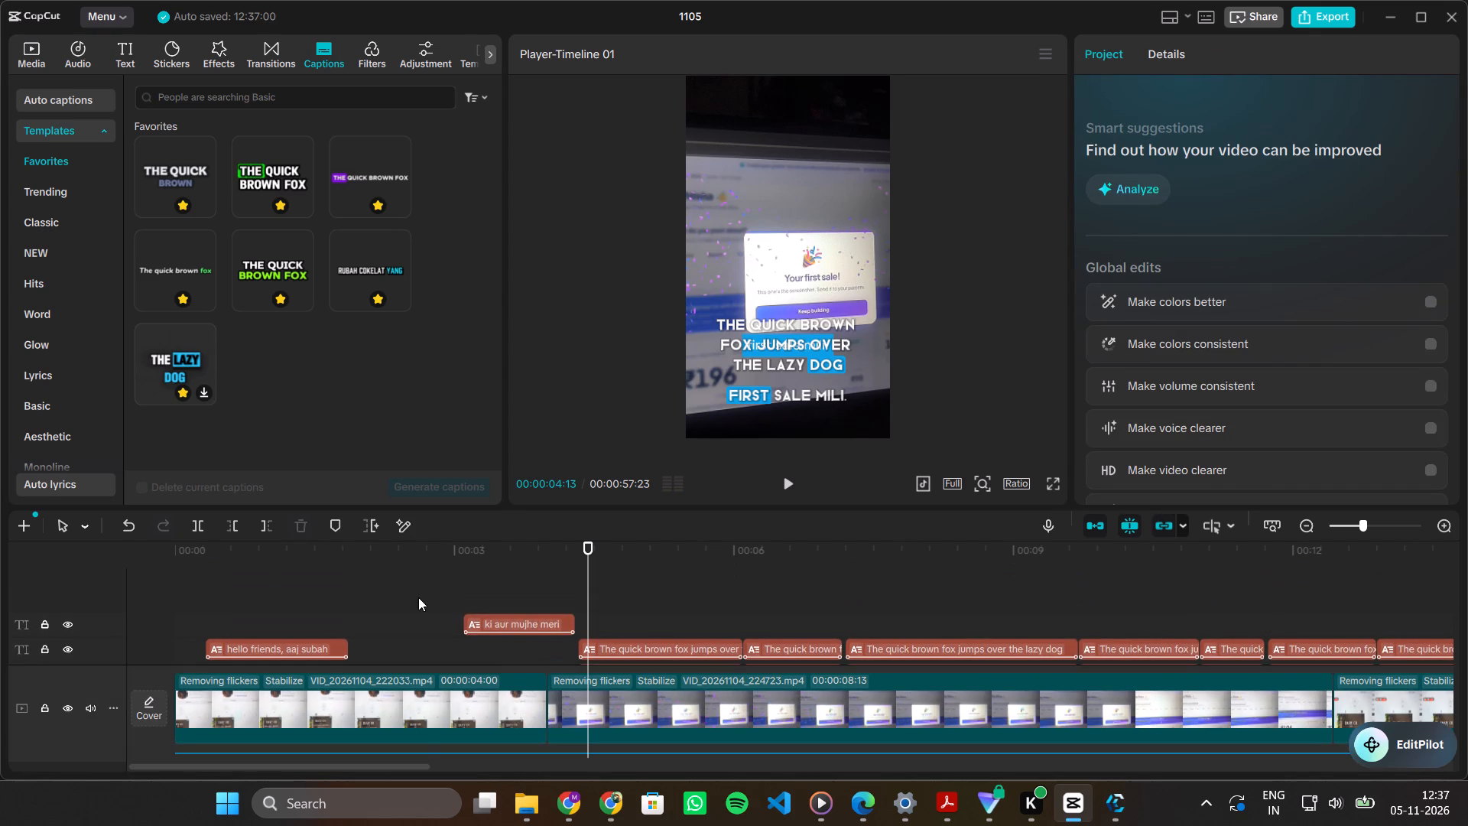
click(418, 597)
key(space)
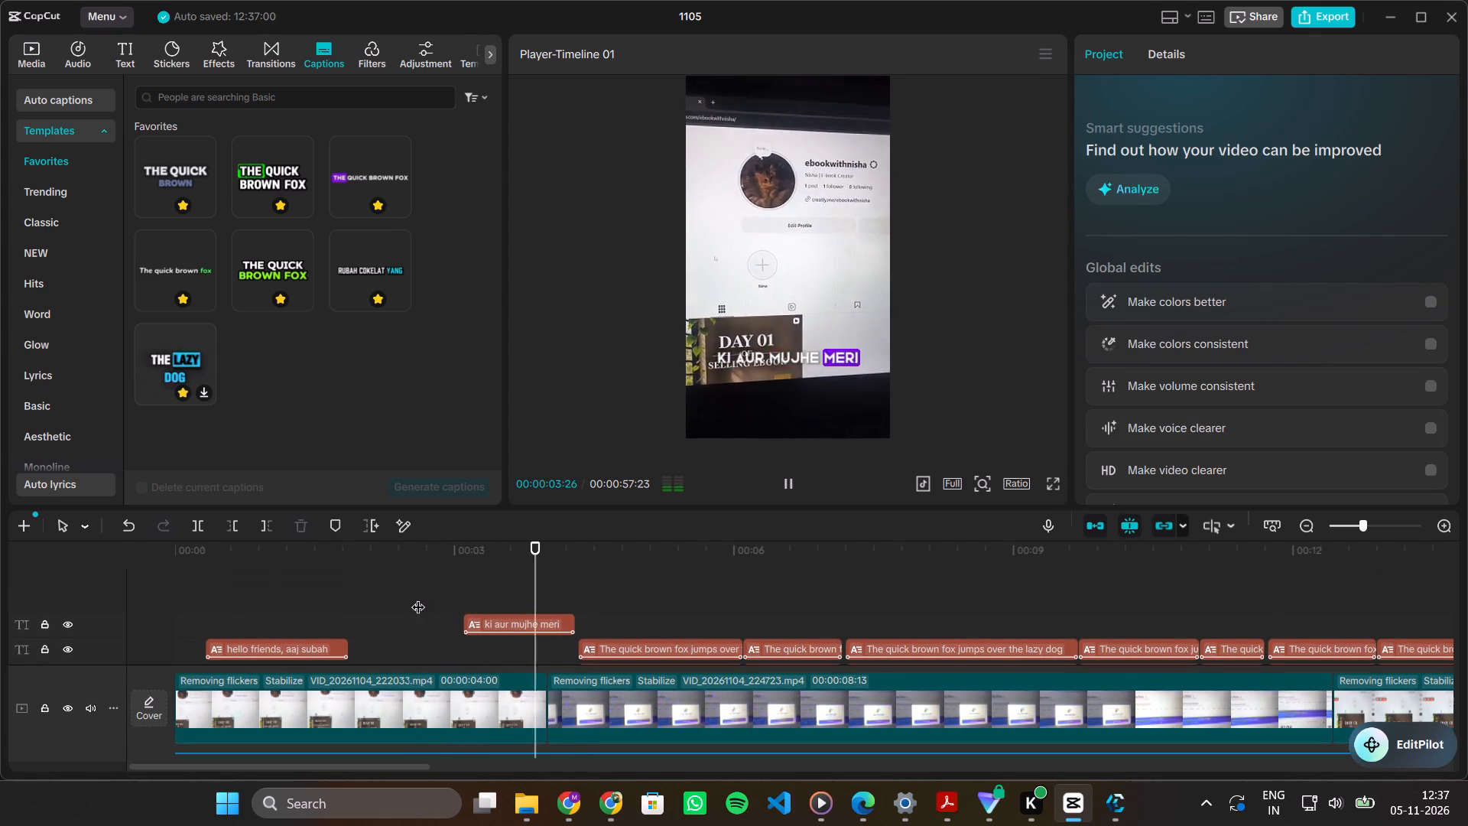
key(space)
scroll(418, 597, down, 1)
key(space)
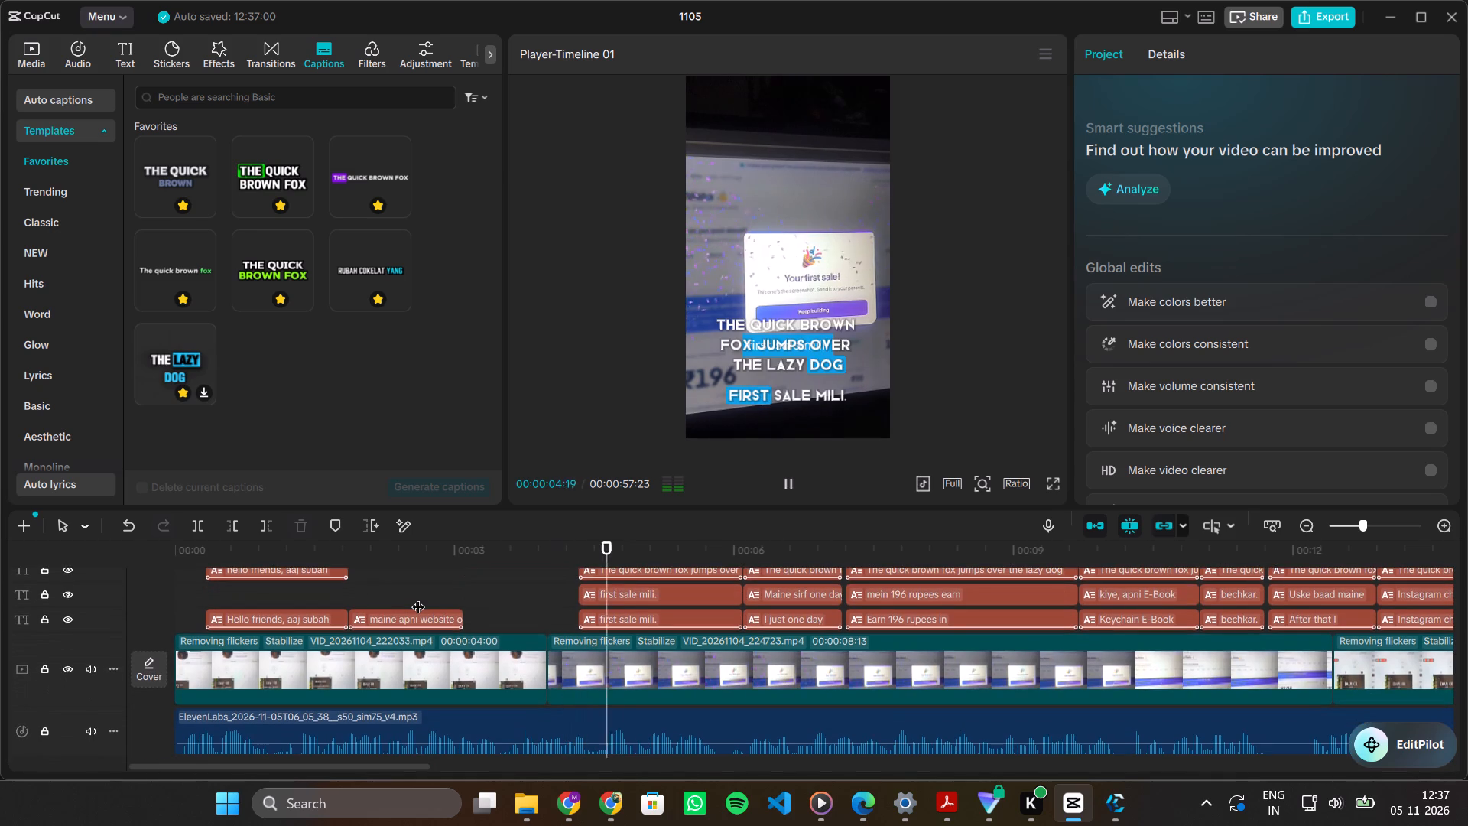
key(space)
key(space)
key(space)
key(space)
key(space)
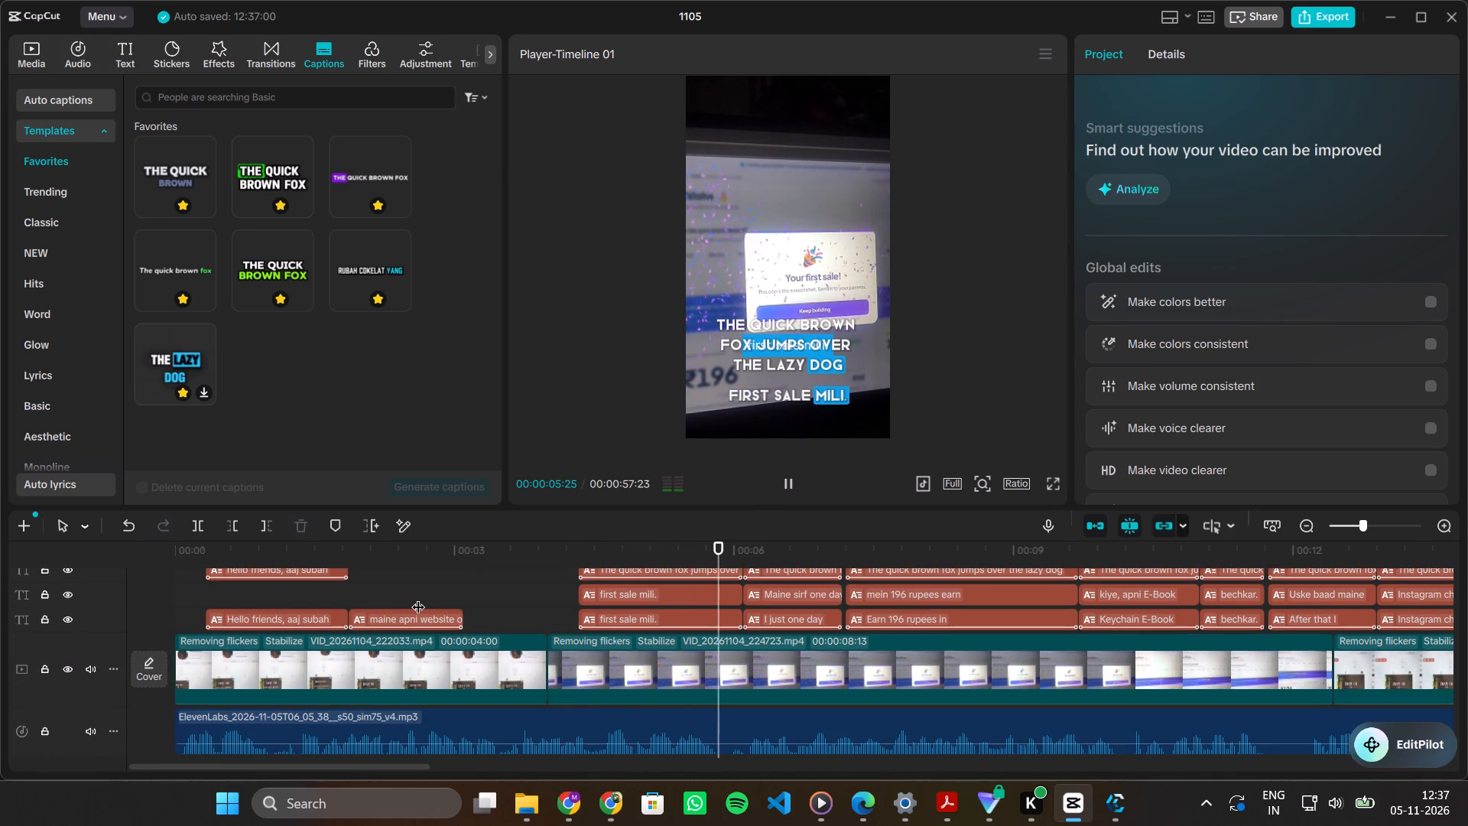
Delete the "The quick brown fox" placeholder and the "first sale mili." main caption, keeping the bottom "first sale mili." translation caption.
scroll(418, 597, up, 1)
drag(609, 575, 625, 632)
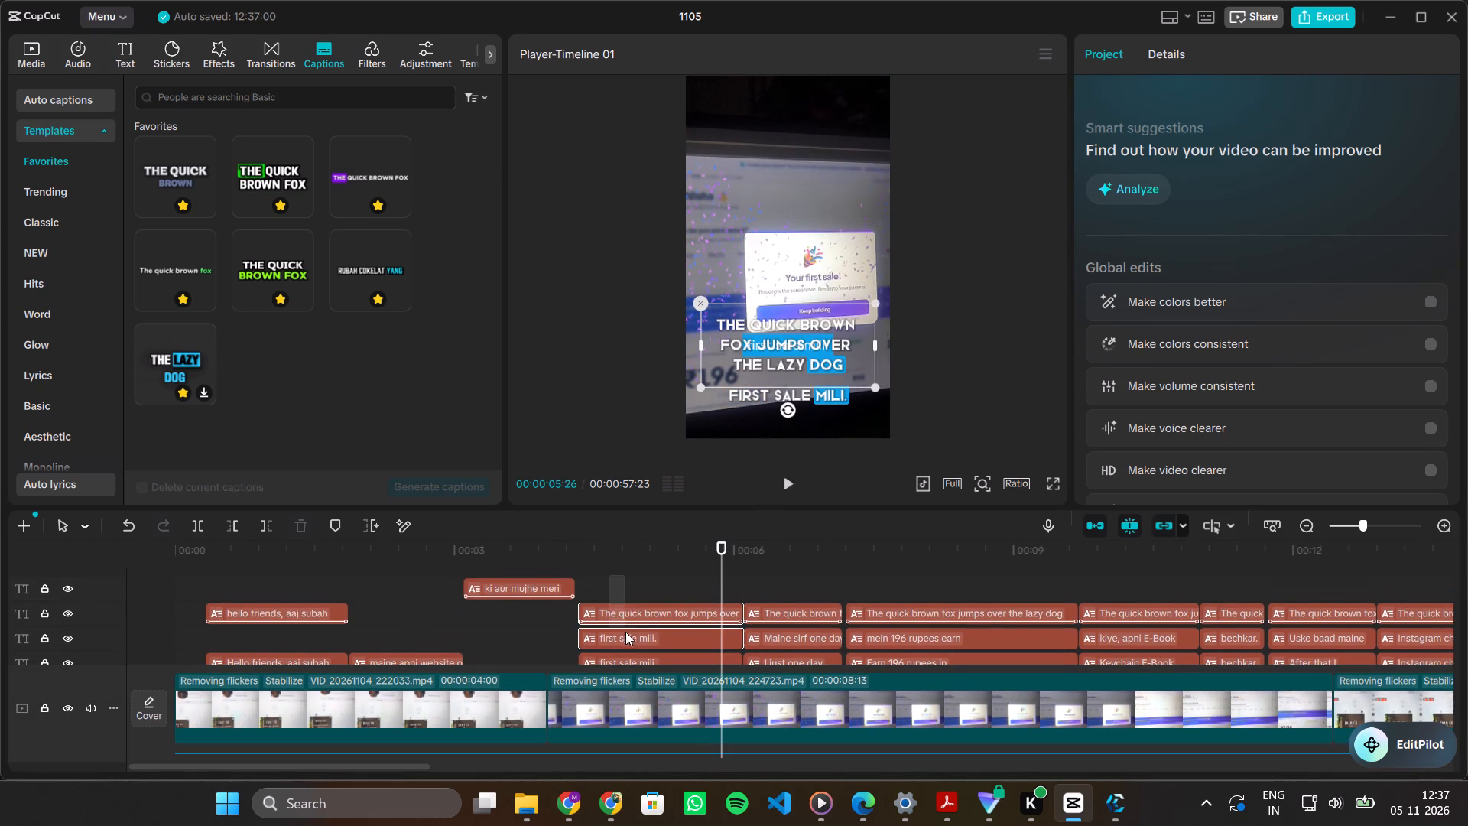
drag(625, 632, 627, 639)
key(Delete)
Replace the "I just one day" translation text with "Maine sirf one day", copied from its main caption.
scroll(627, 639, left, 1)
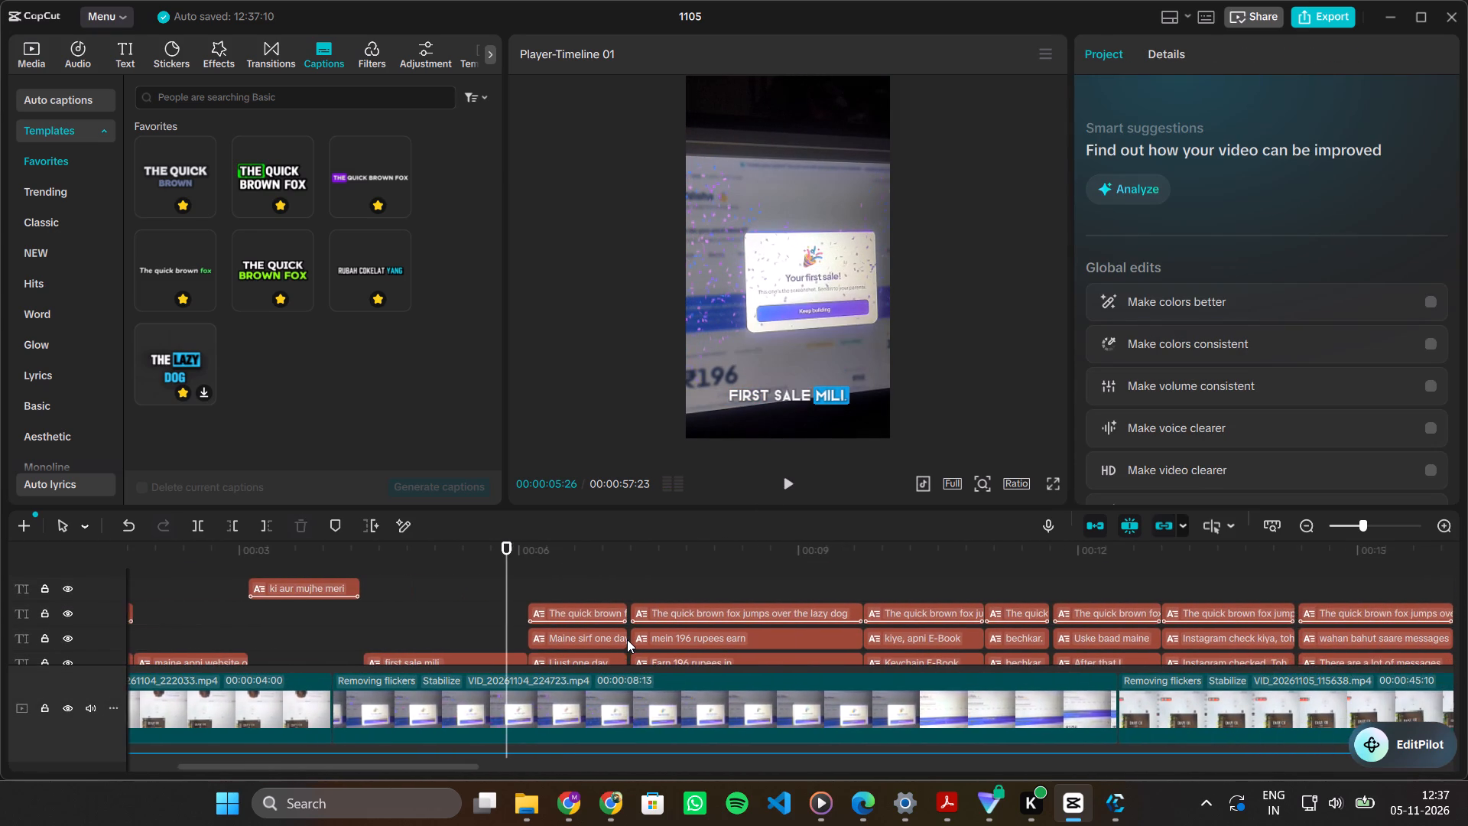
scroll(627, 639, left, 1)
key(space)
key(space)
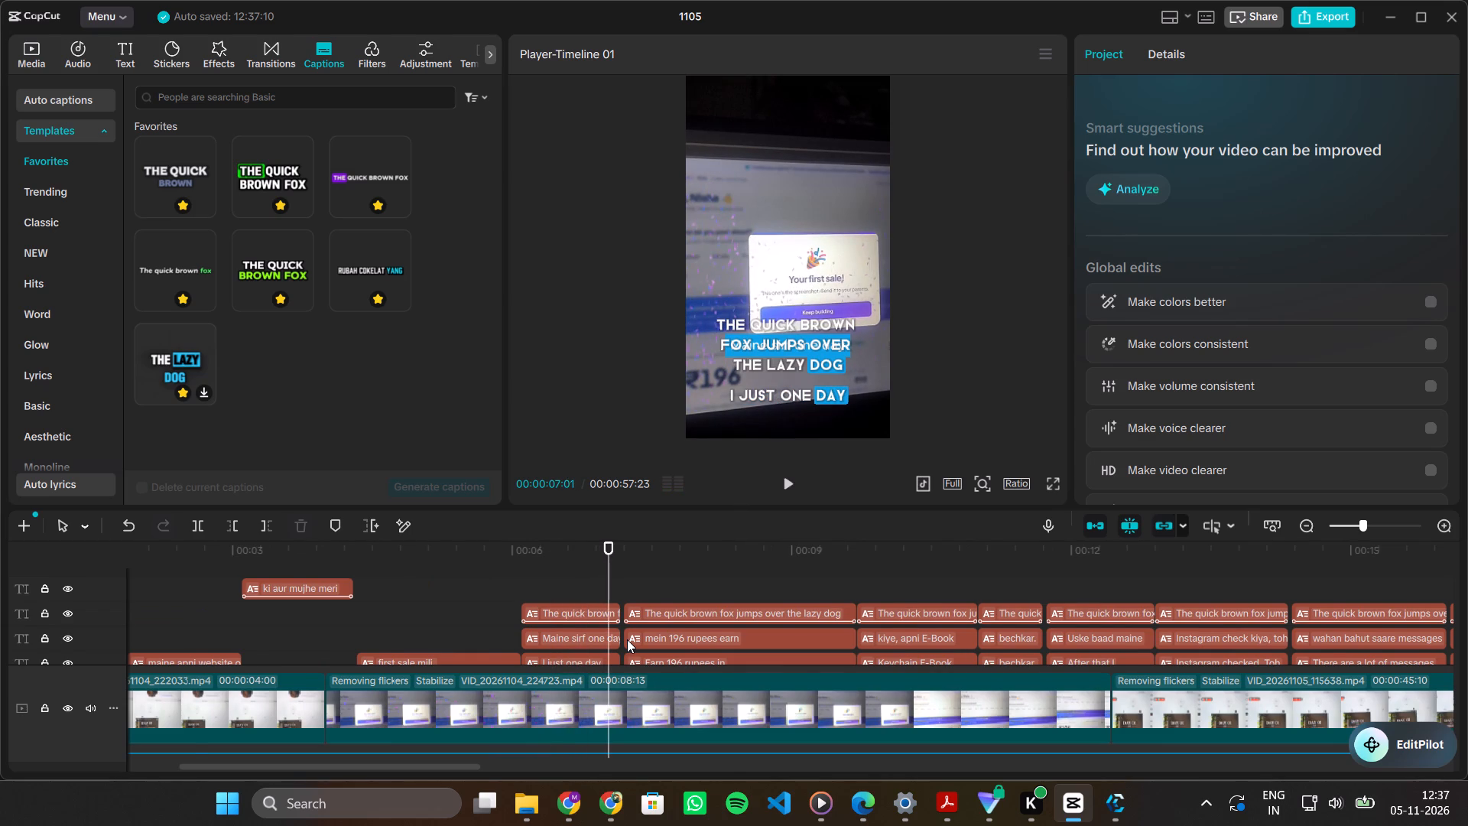
click(587, 639)
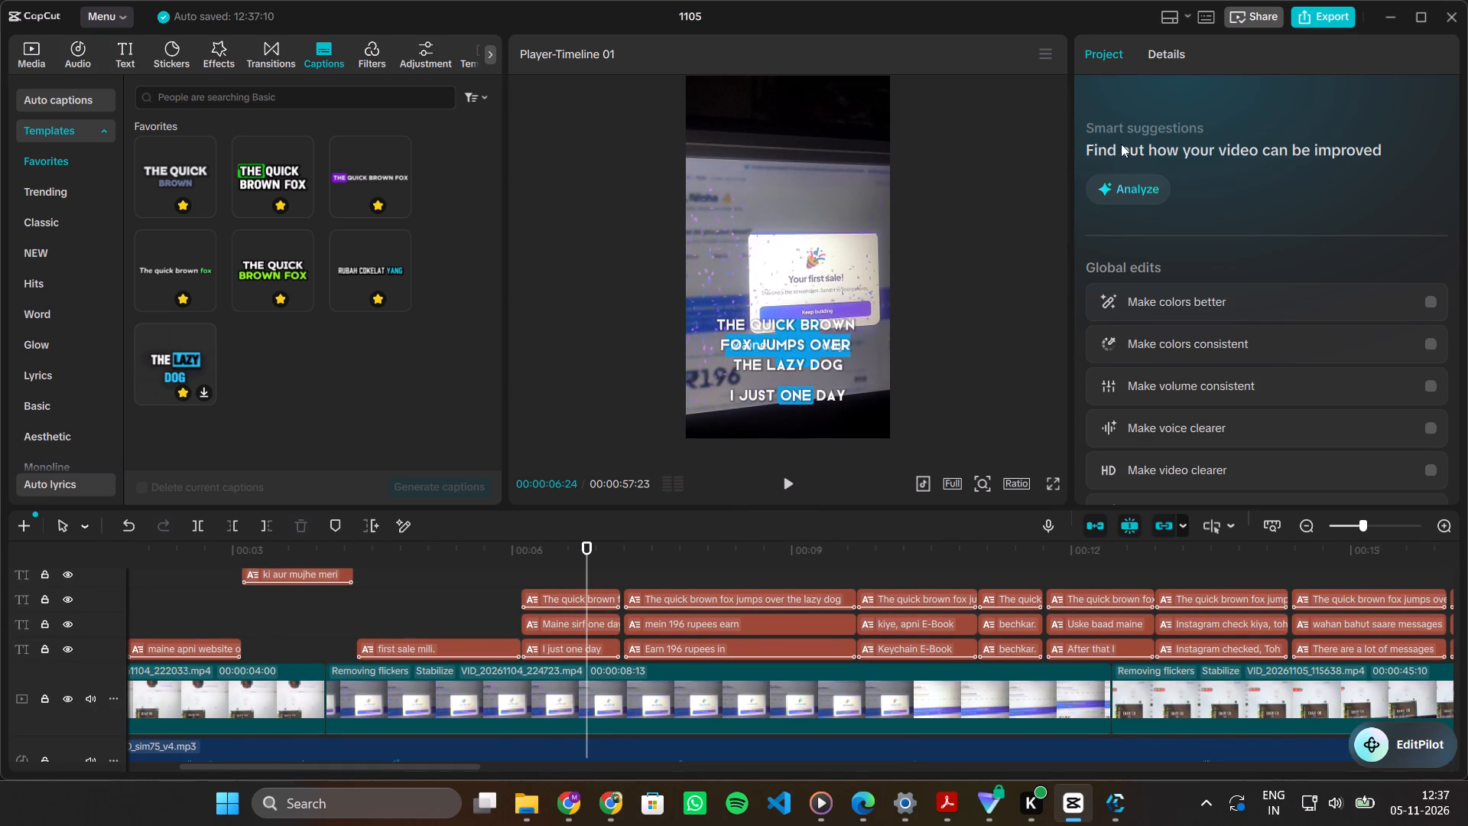
click(559, 636)
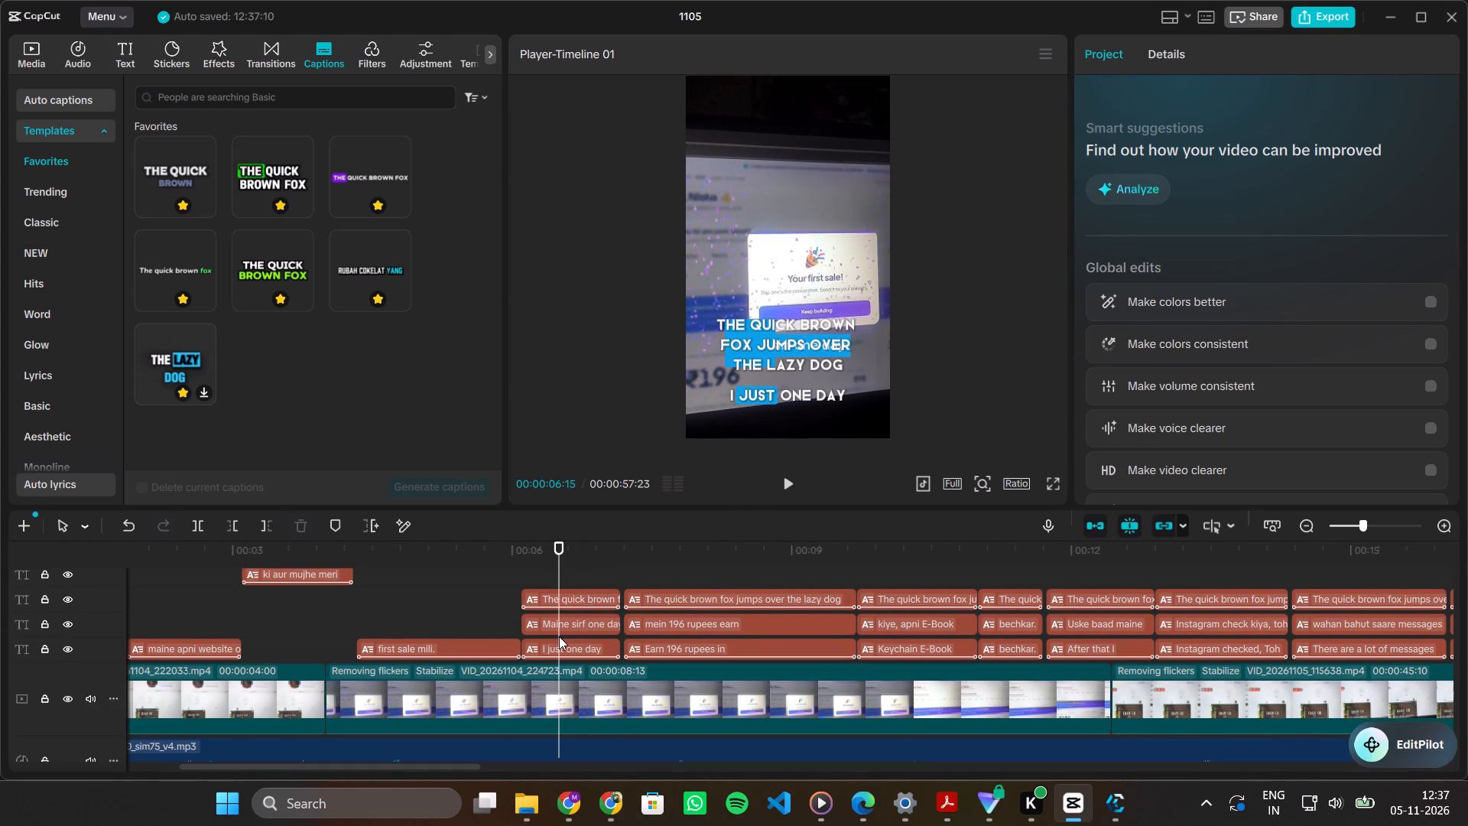
click(575, 627)
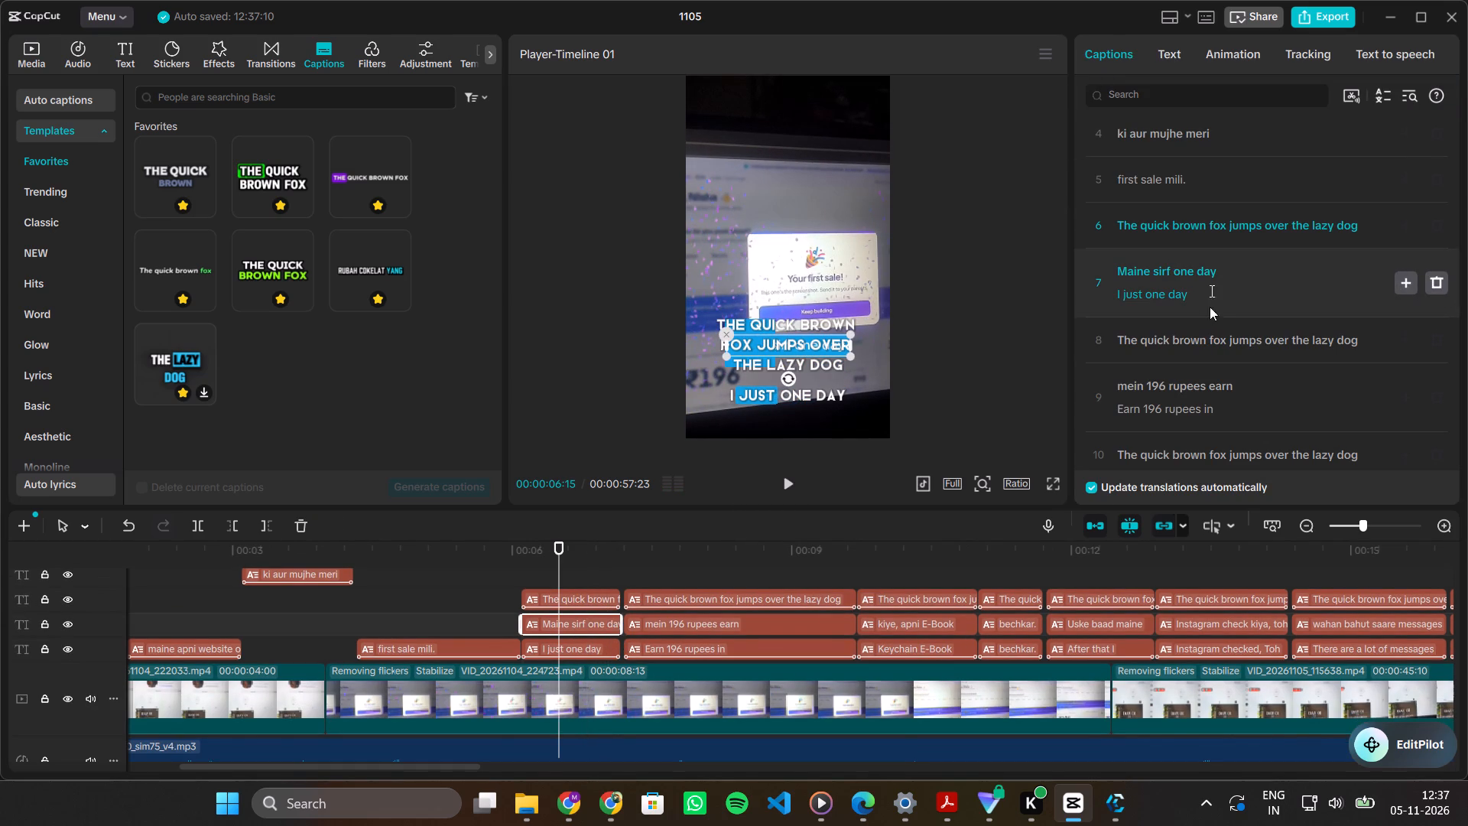
click(1165, 273)
key(ctrl+a)
key(ctrl+x)
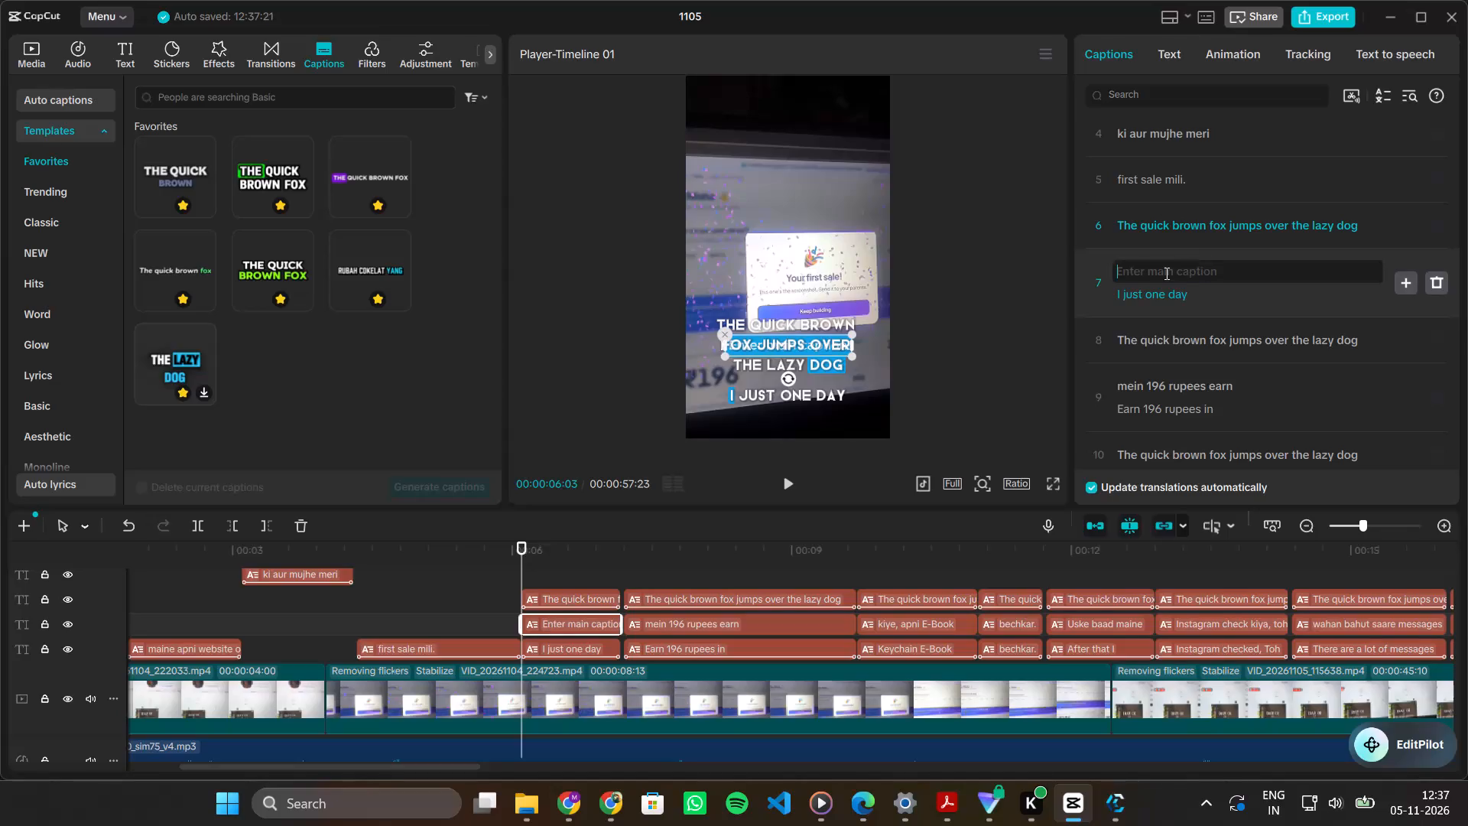
click(1151, 296)
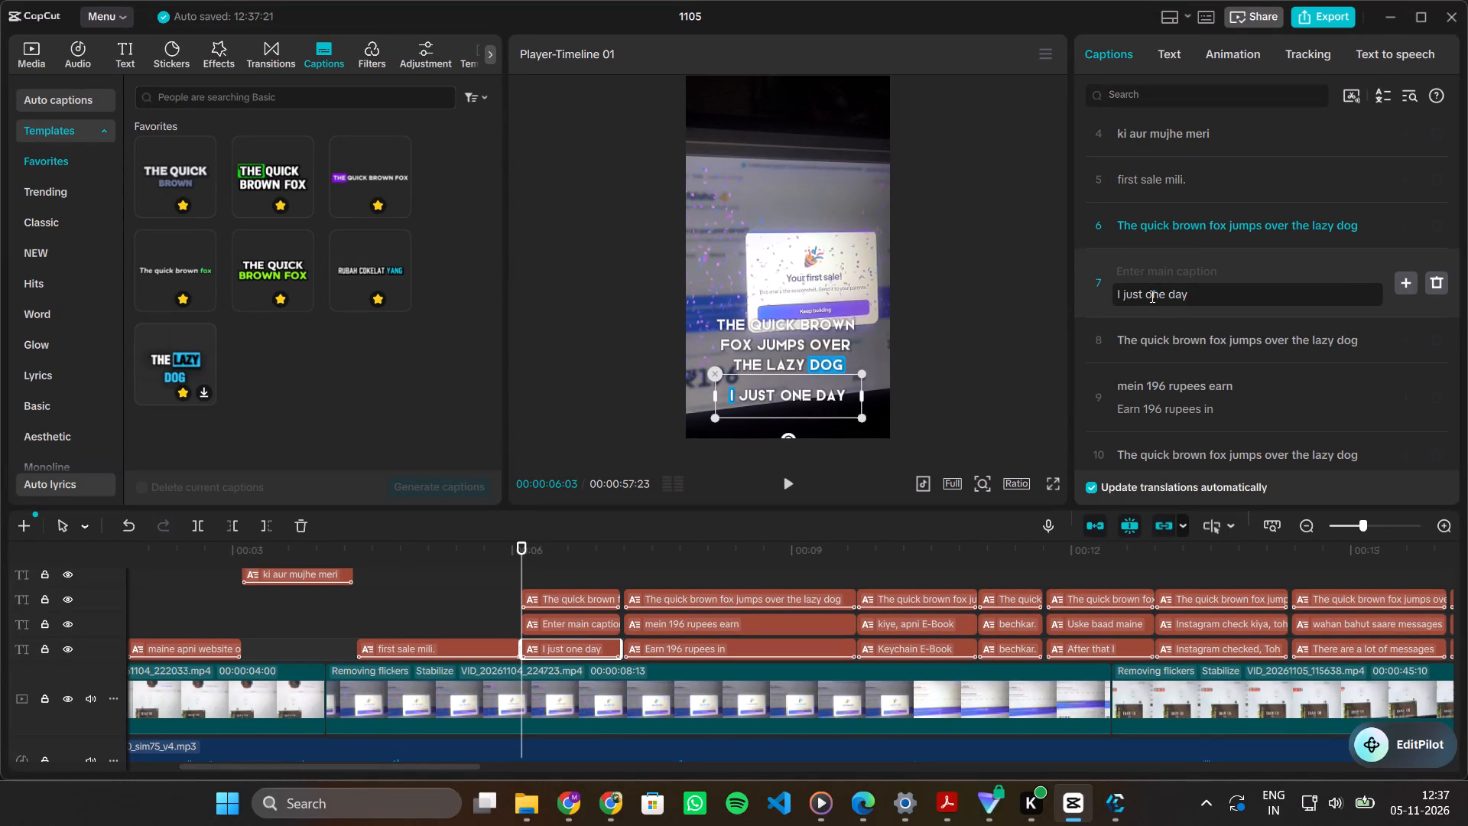
key(ctrl+z)
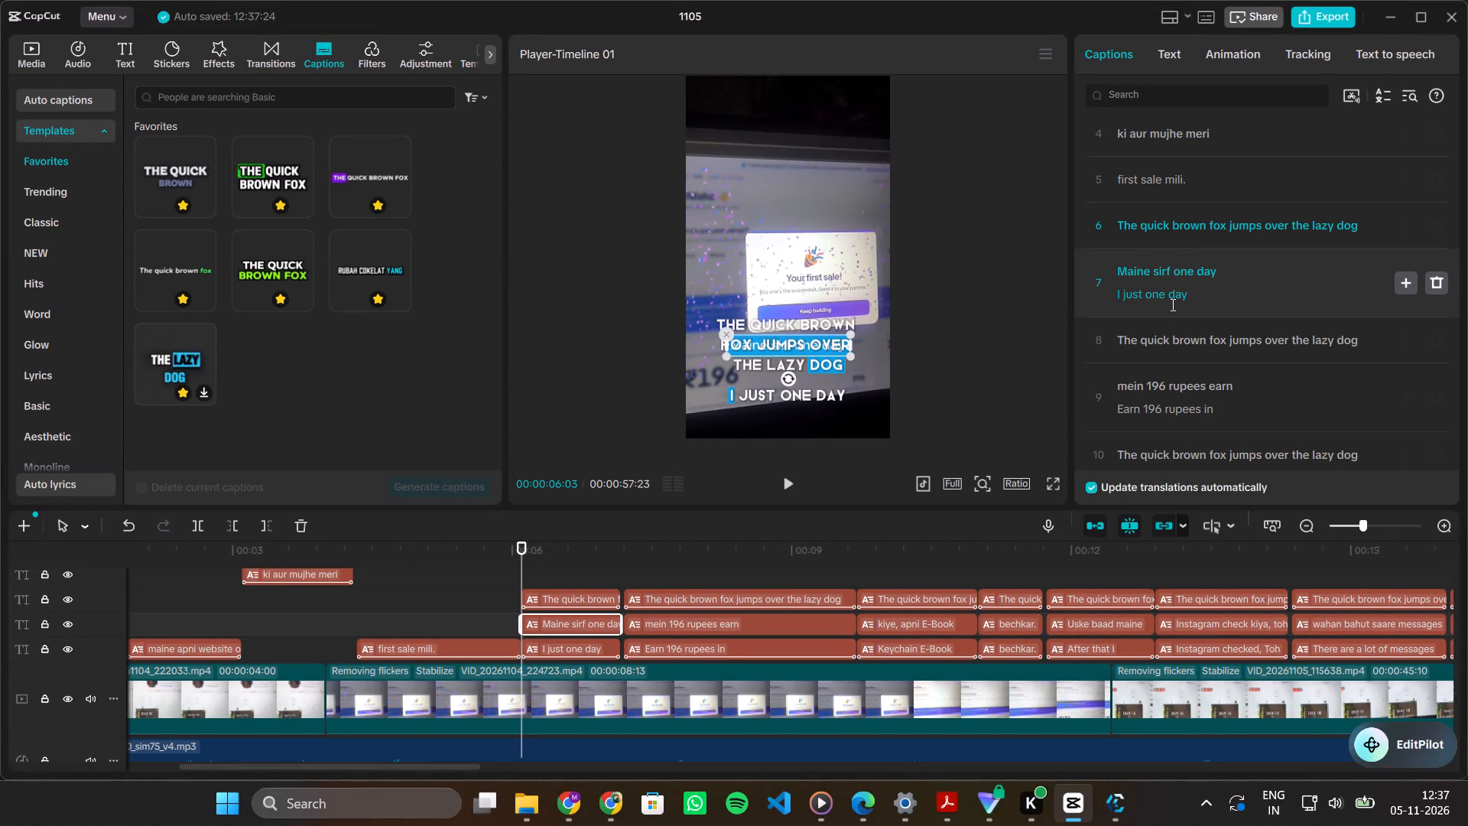
click(1170, 298)
key(ctrl+a)
key(ctrl+v)
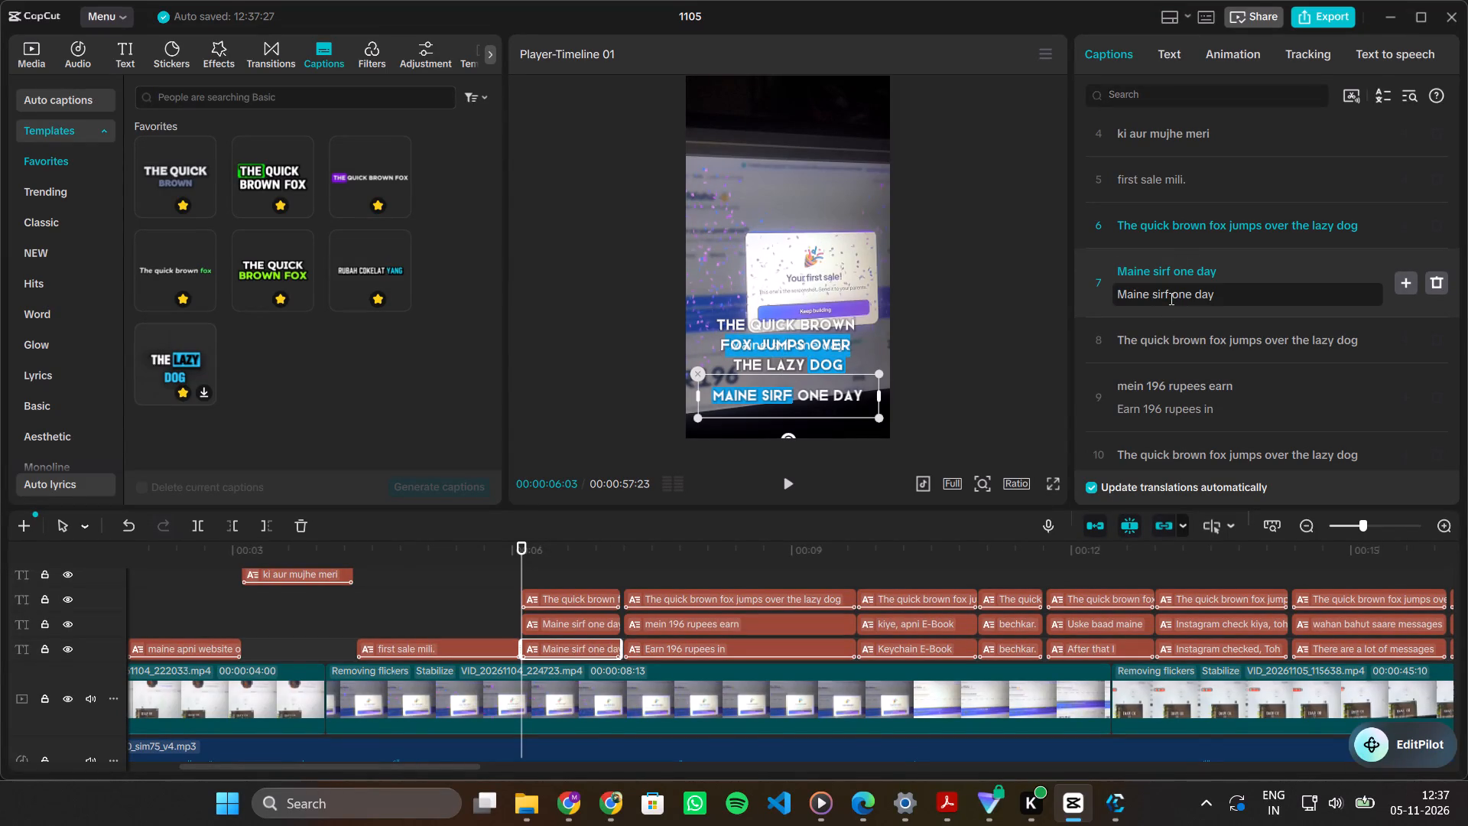
Delete the "The quick brown fox" placeholder and the main "Maine sirf one day" caption, keeping the bottom translation caption.
drag(526, 567, 546, 573)
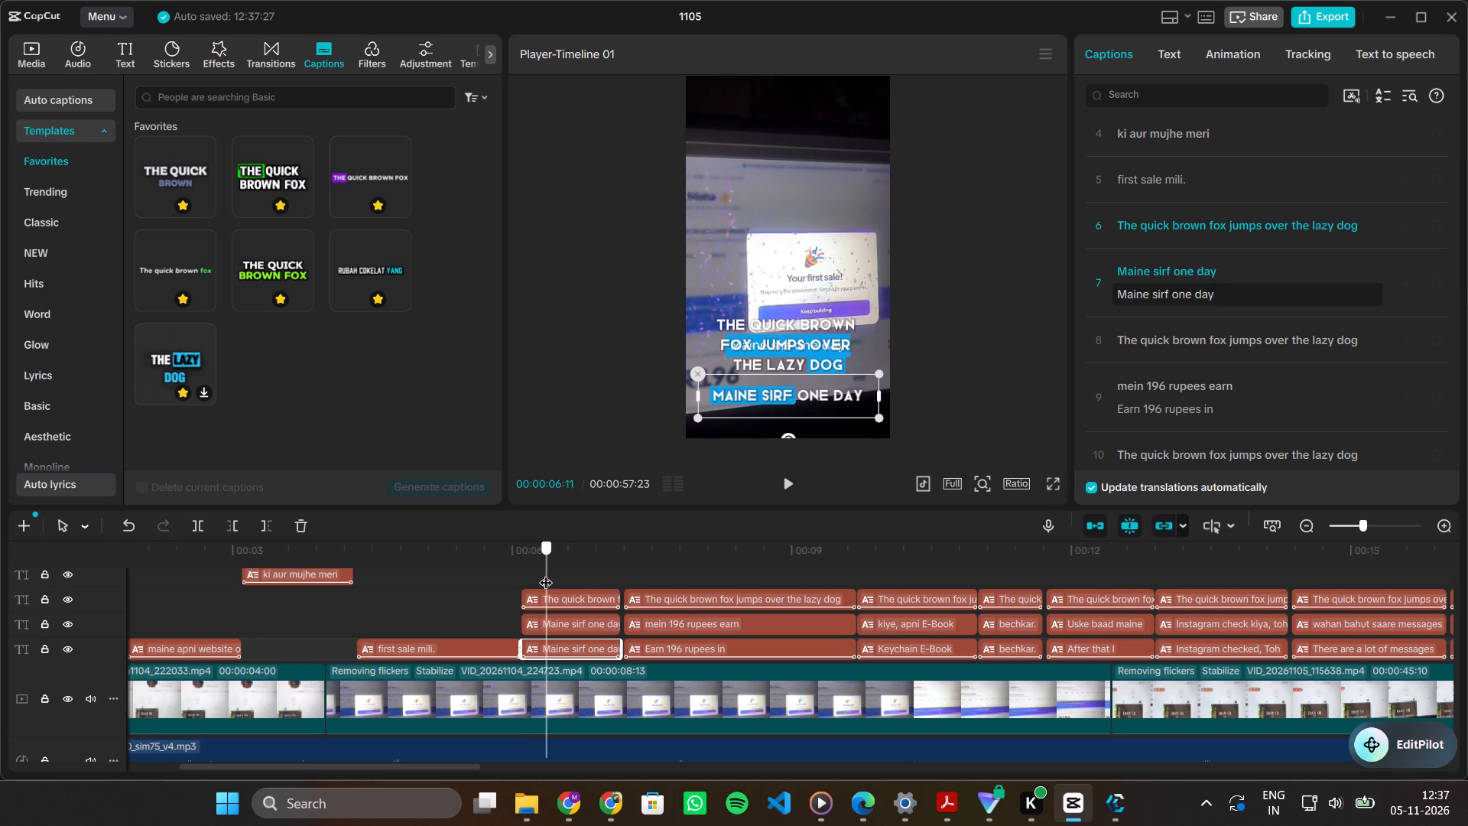
drag(546, 573, 606, 571)
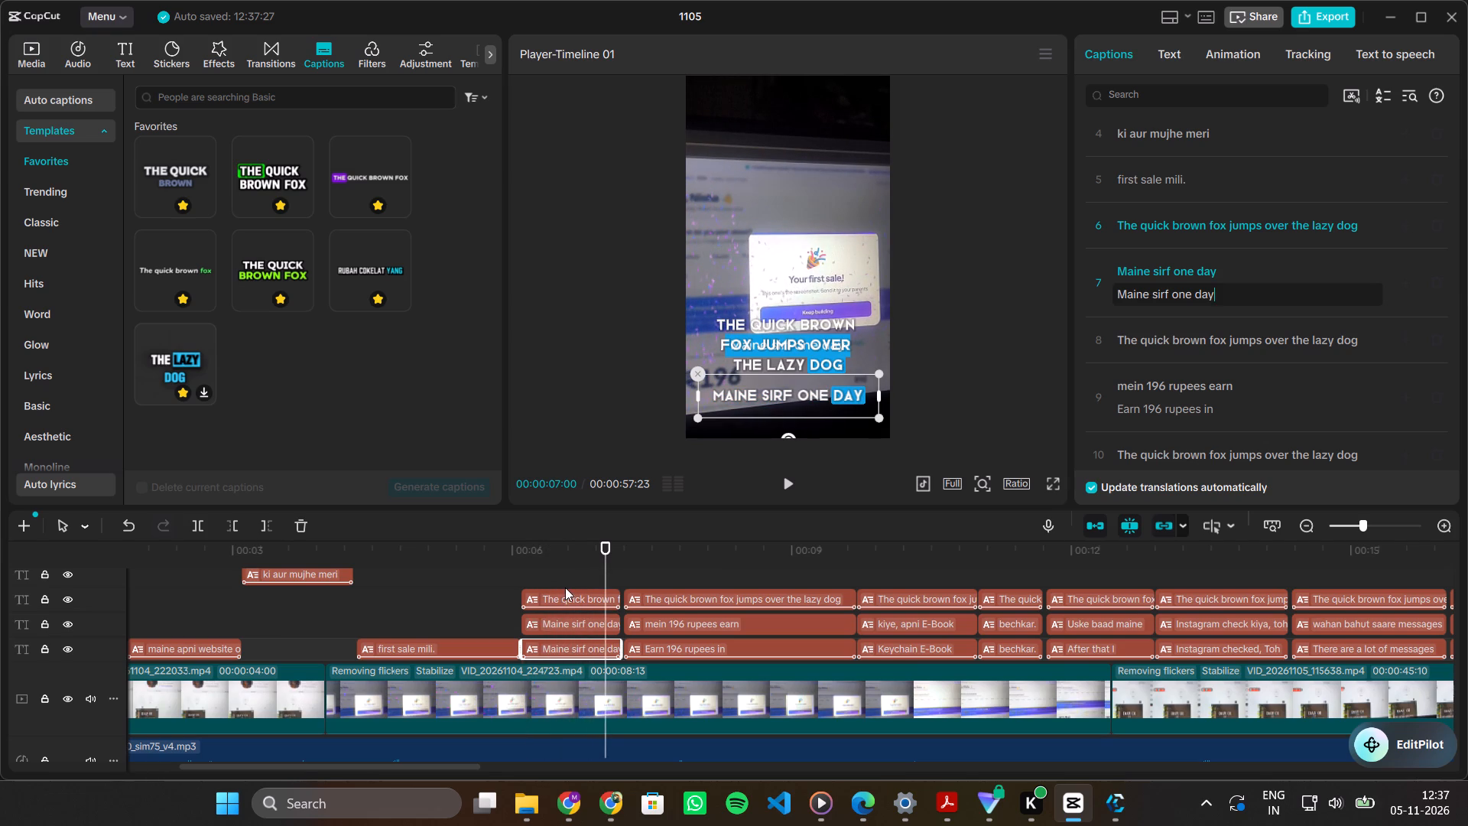
drag(508, 580, 566, 622)
key(Delete)
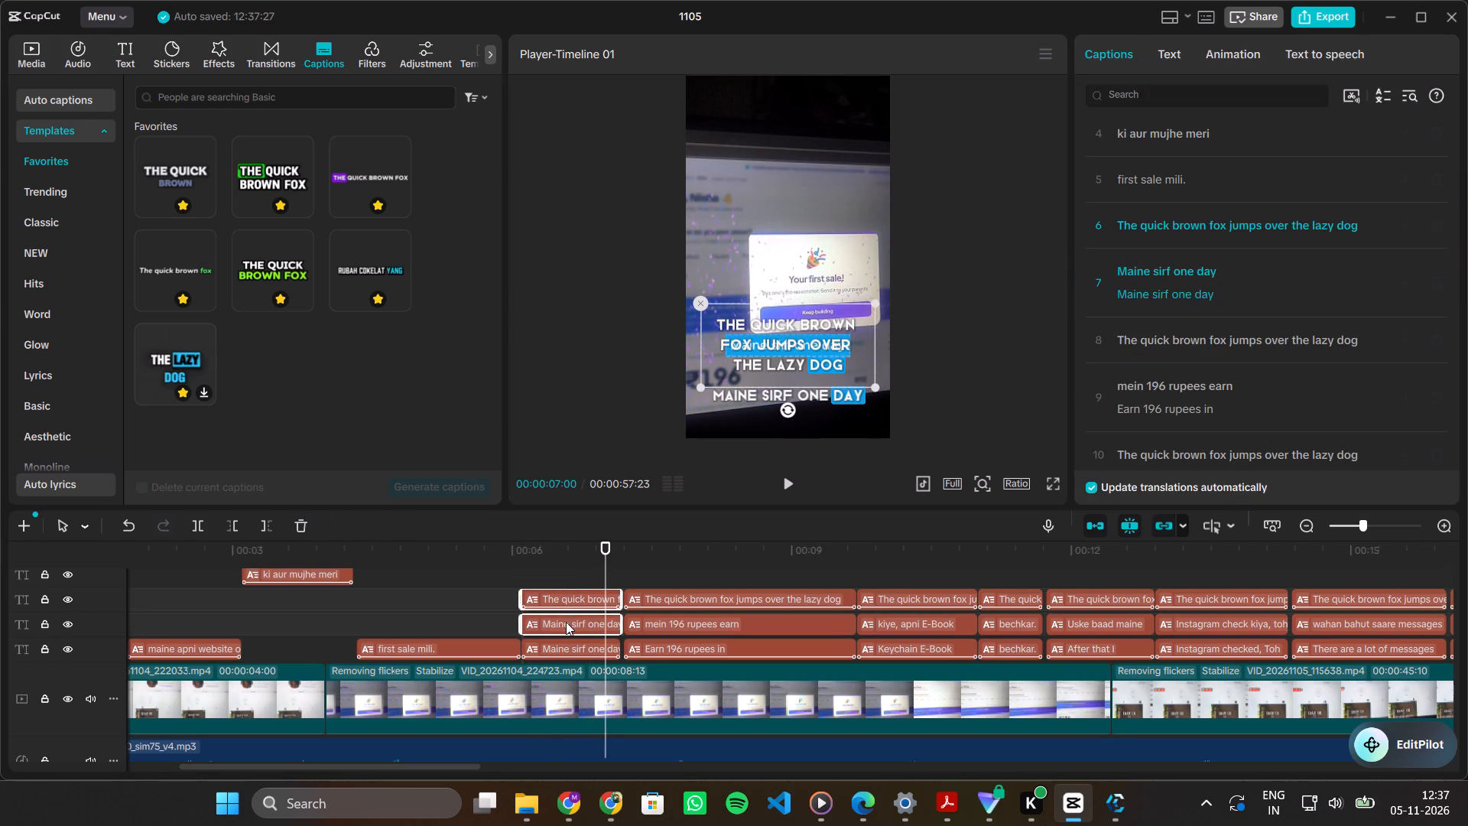
Replace the opening word of the "Earn 196 rupees in" translation caption with "mein".
scroll(566, 622, left, 1)
key(space)
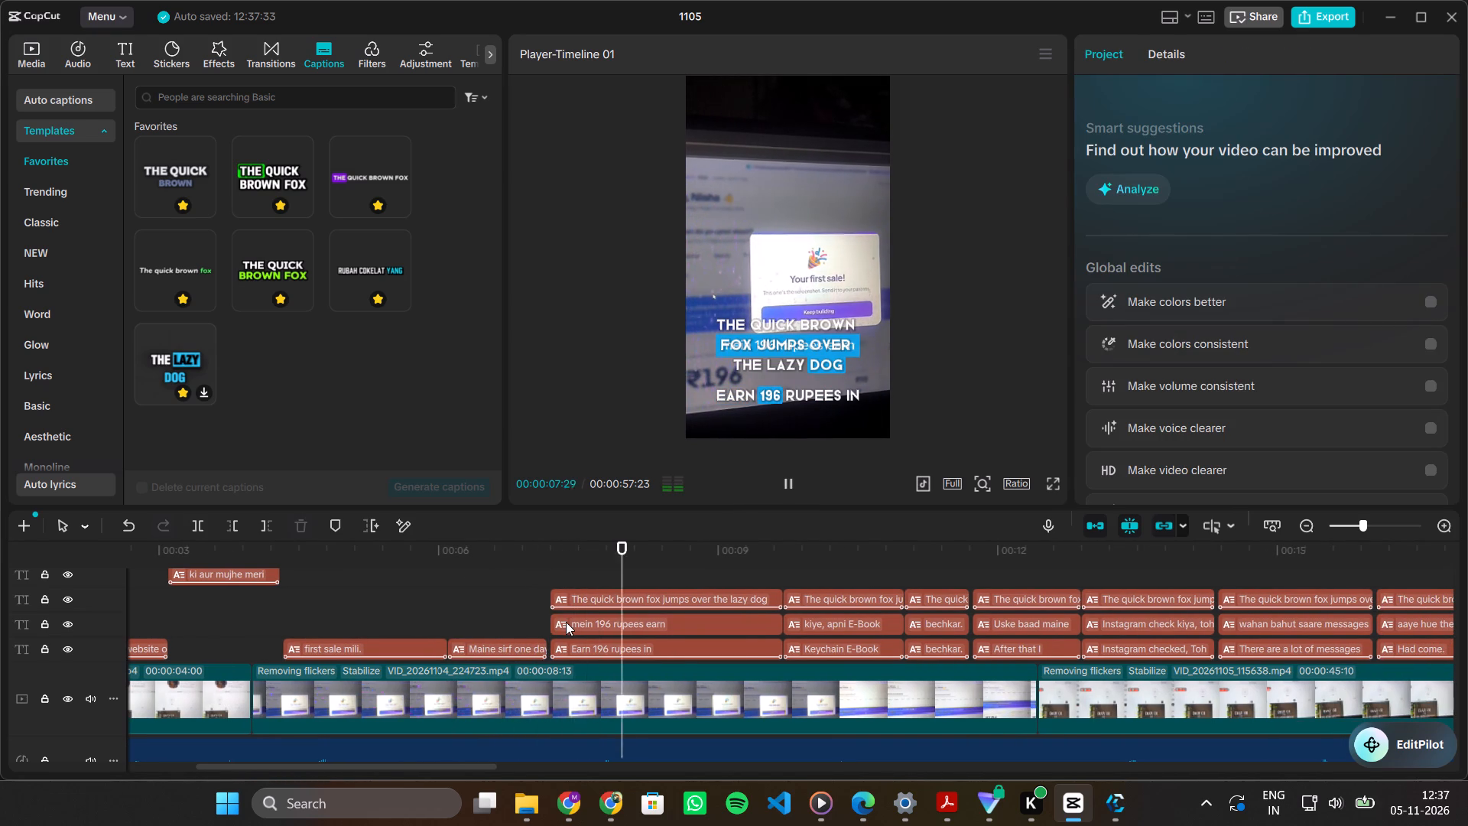
key(space)
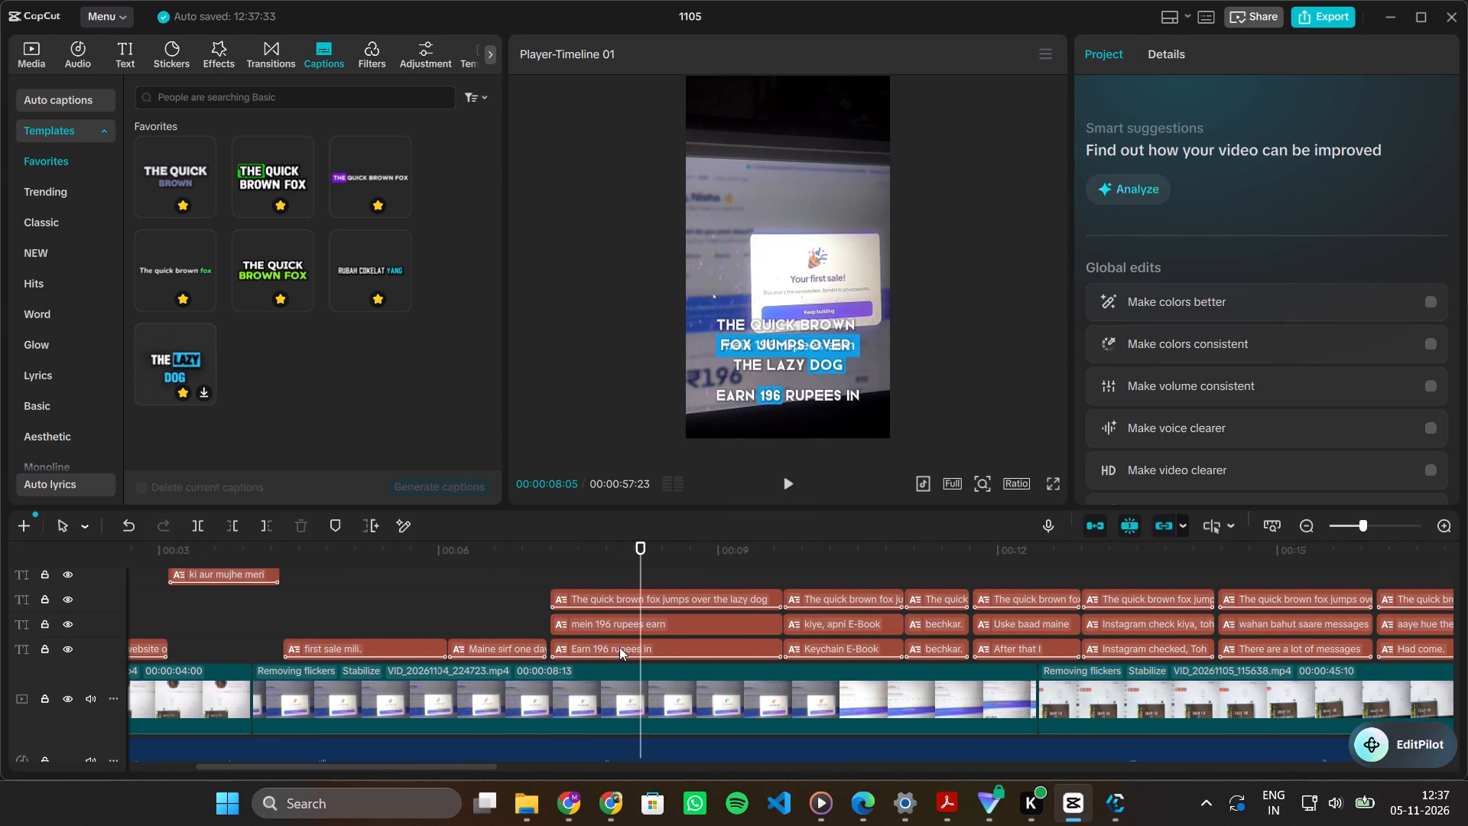
click(619, 647)
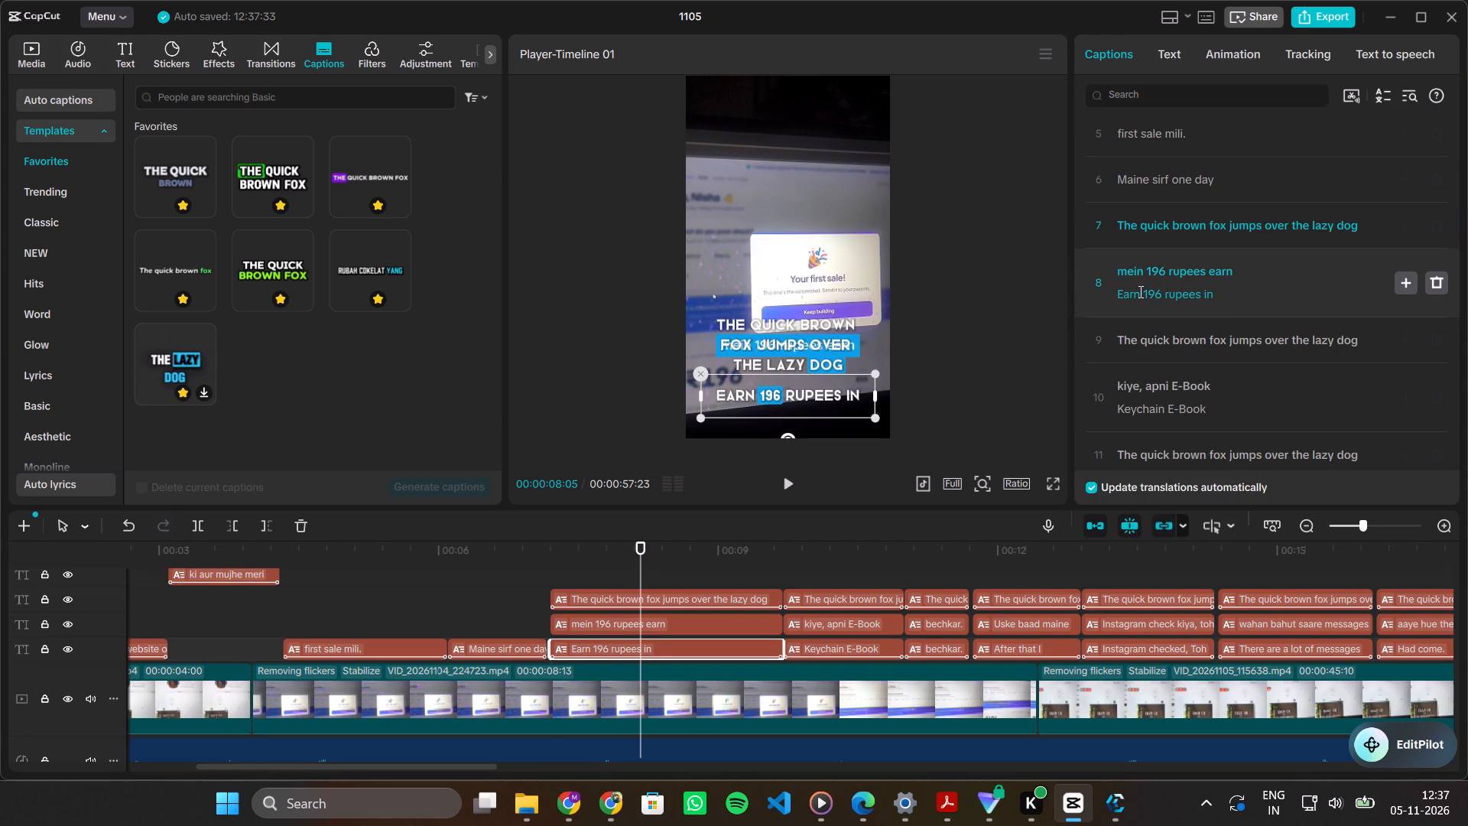
click(1140, 293)
key(BackSpace)
key(BackSpace)
key(BackSpace)
key(BackSpace)
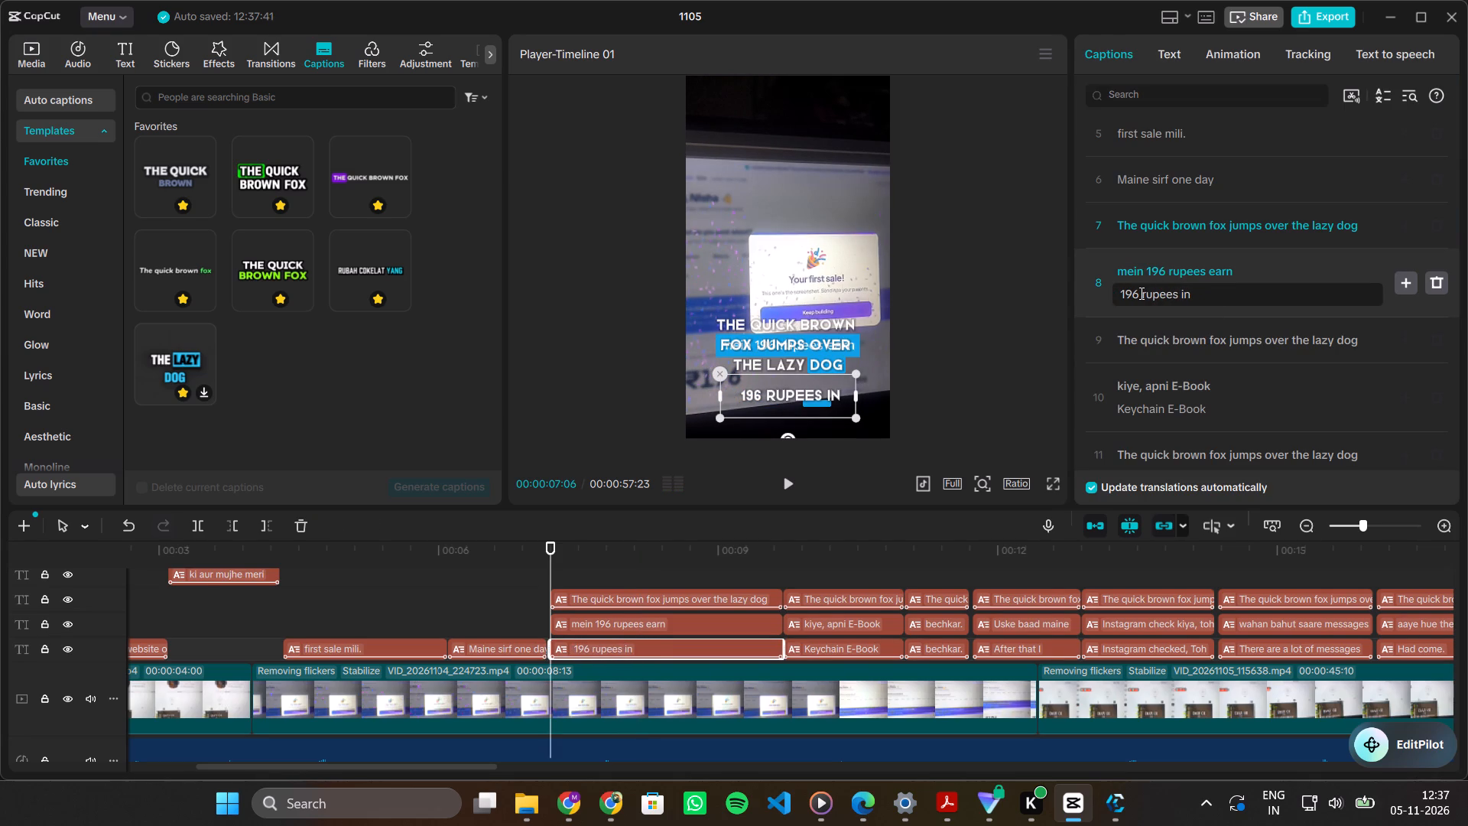
text(meijn)
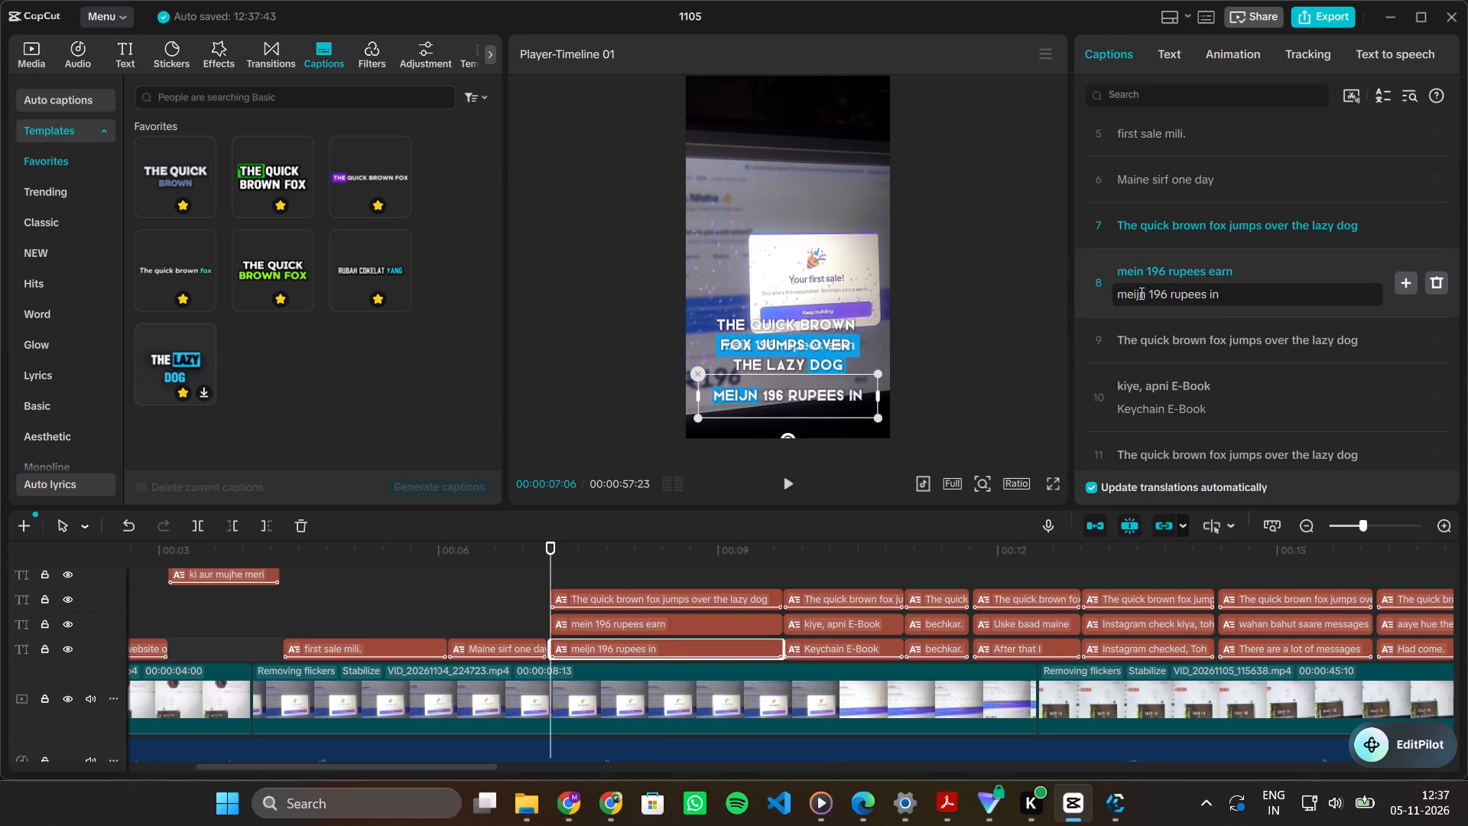
key(BackSpace)
key(BackSpace)
key(n)
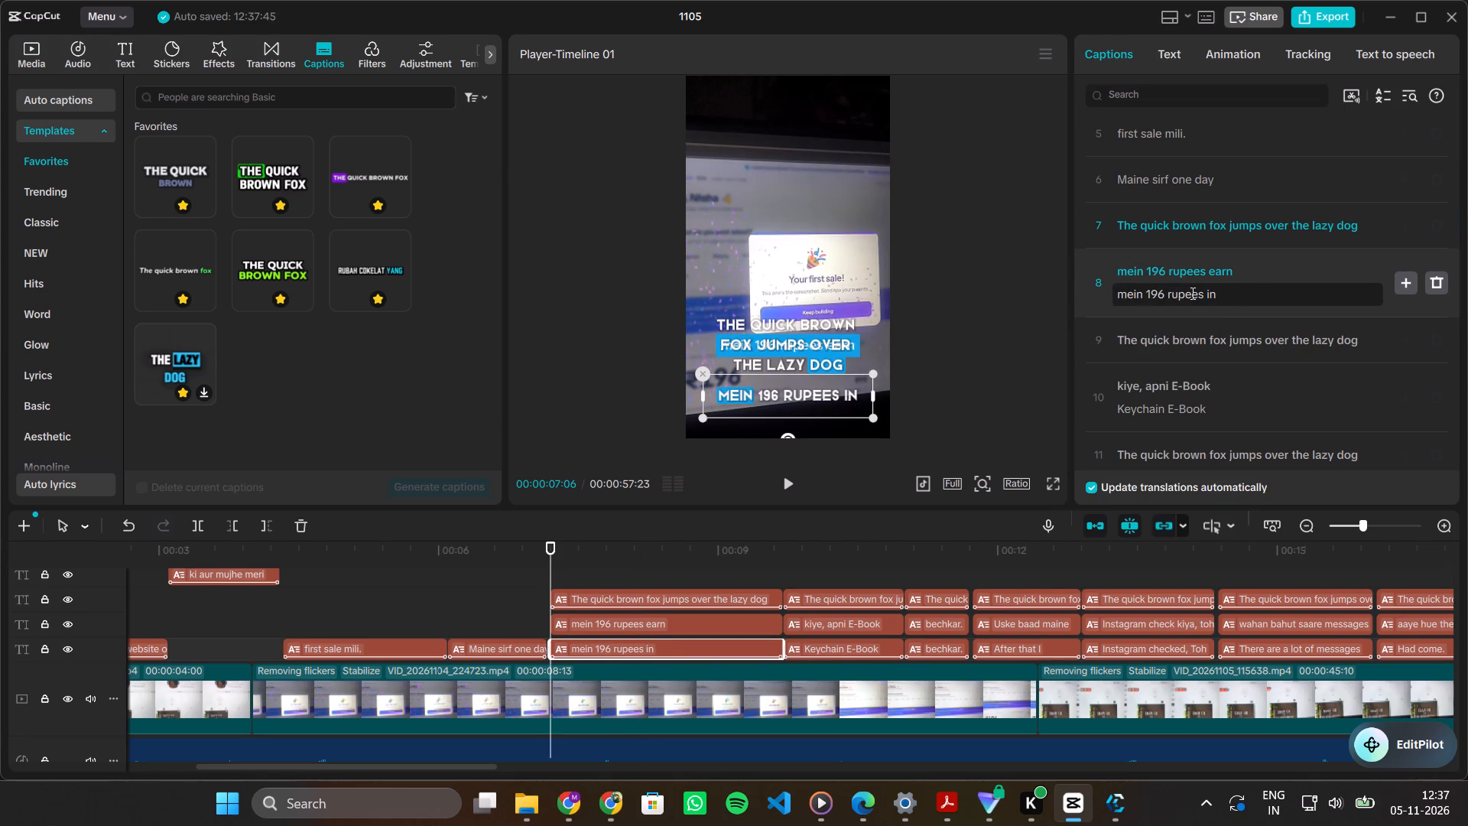
Change the last word of the "mein 196 rupees" translation caption to "earn".
click(1262, 295)
key(BackSpace)
key(BackSpace)
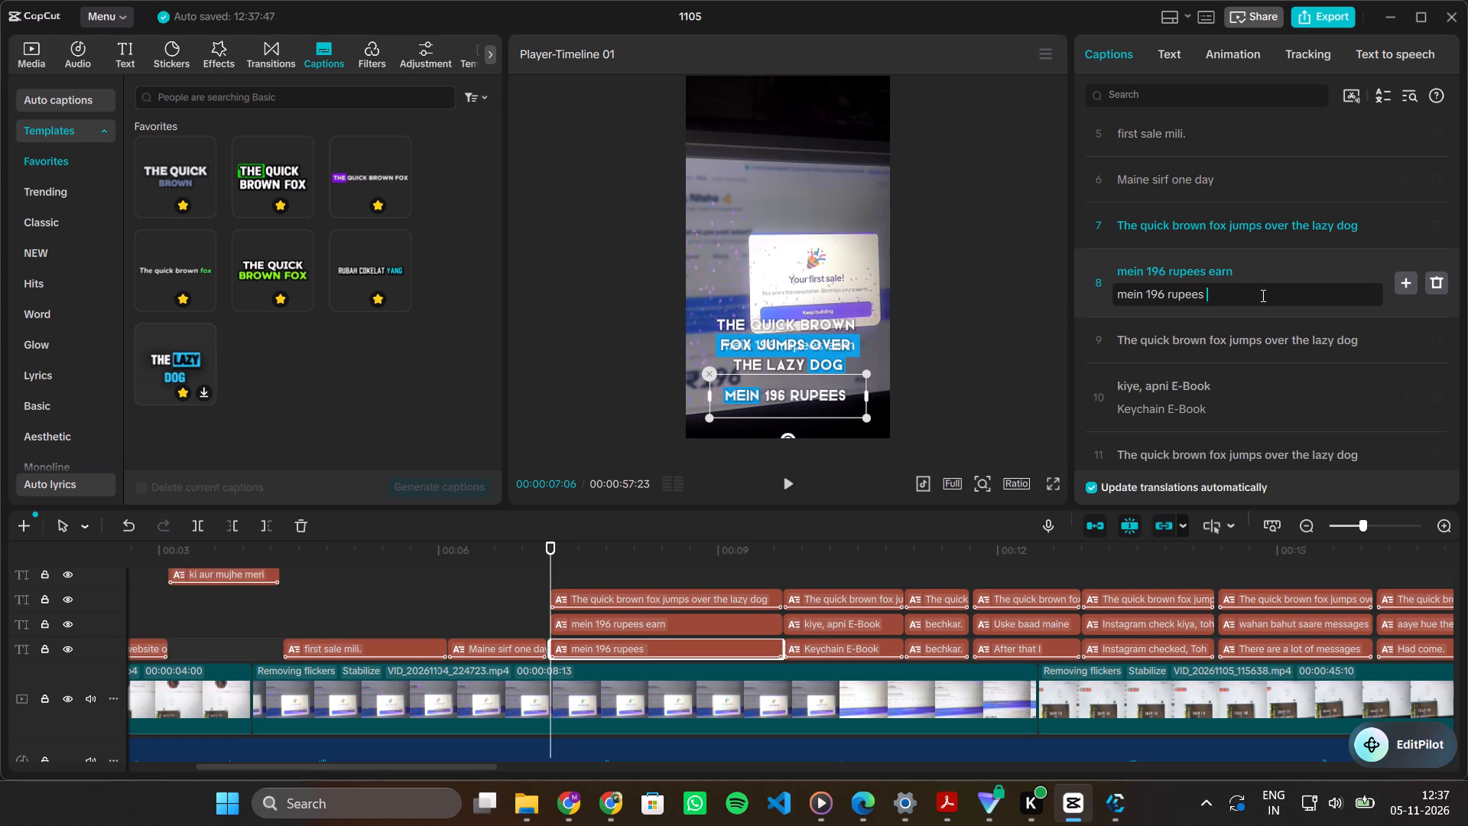
text(ear)
key(n)
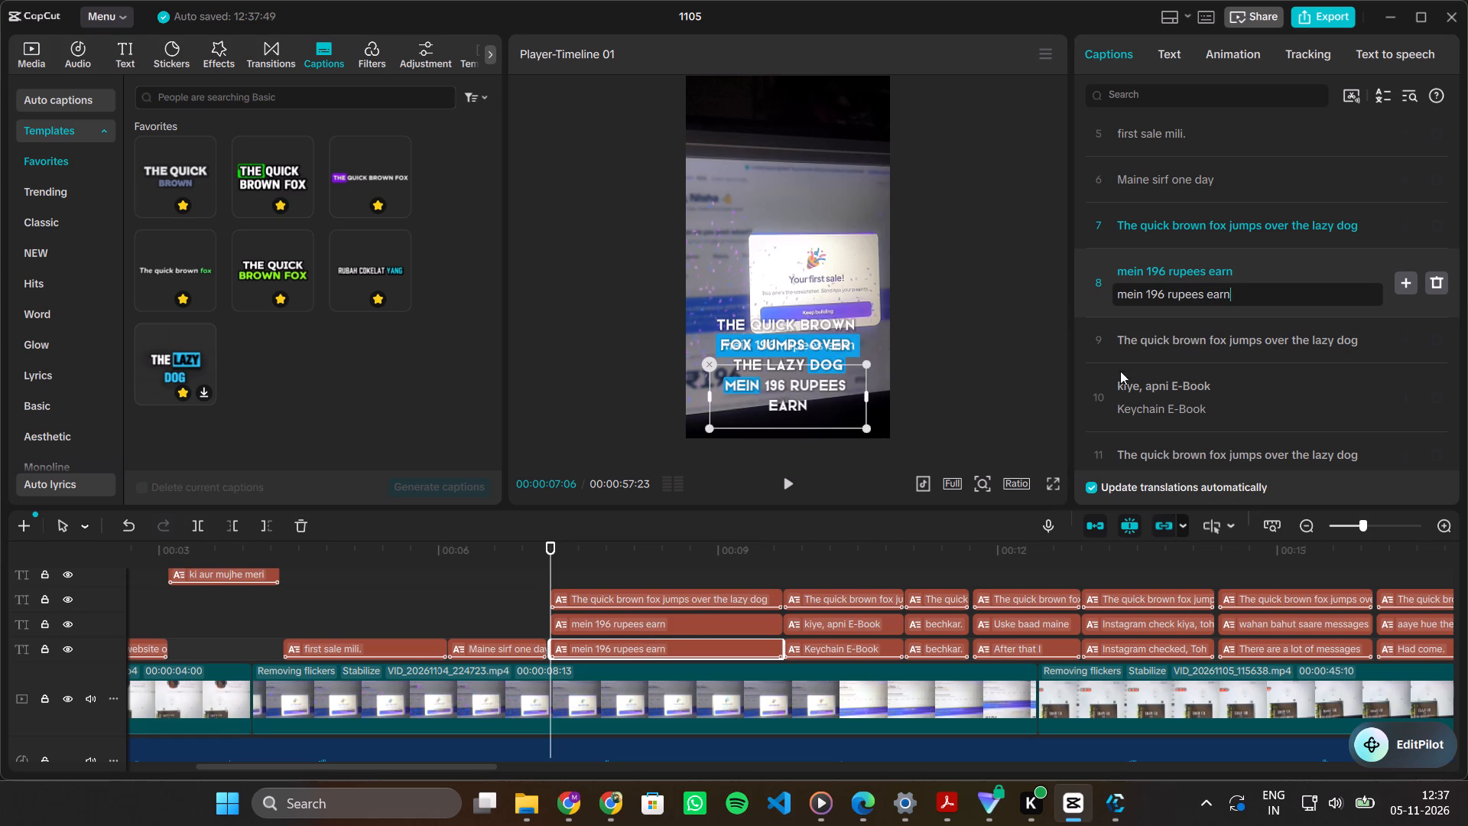
Delete the "The quick brown fox" placeholder and the main "mein 196 rupees earn" caption, keeping the bottom translation caption.
drag(548, 571, 551, 572)
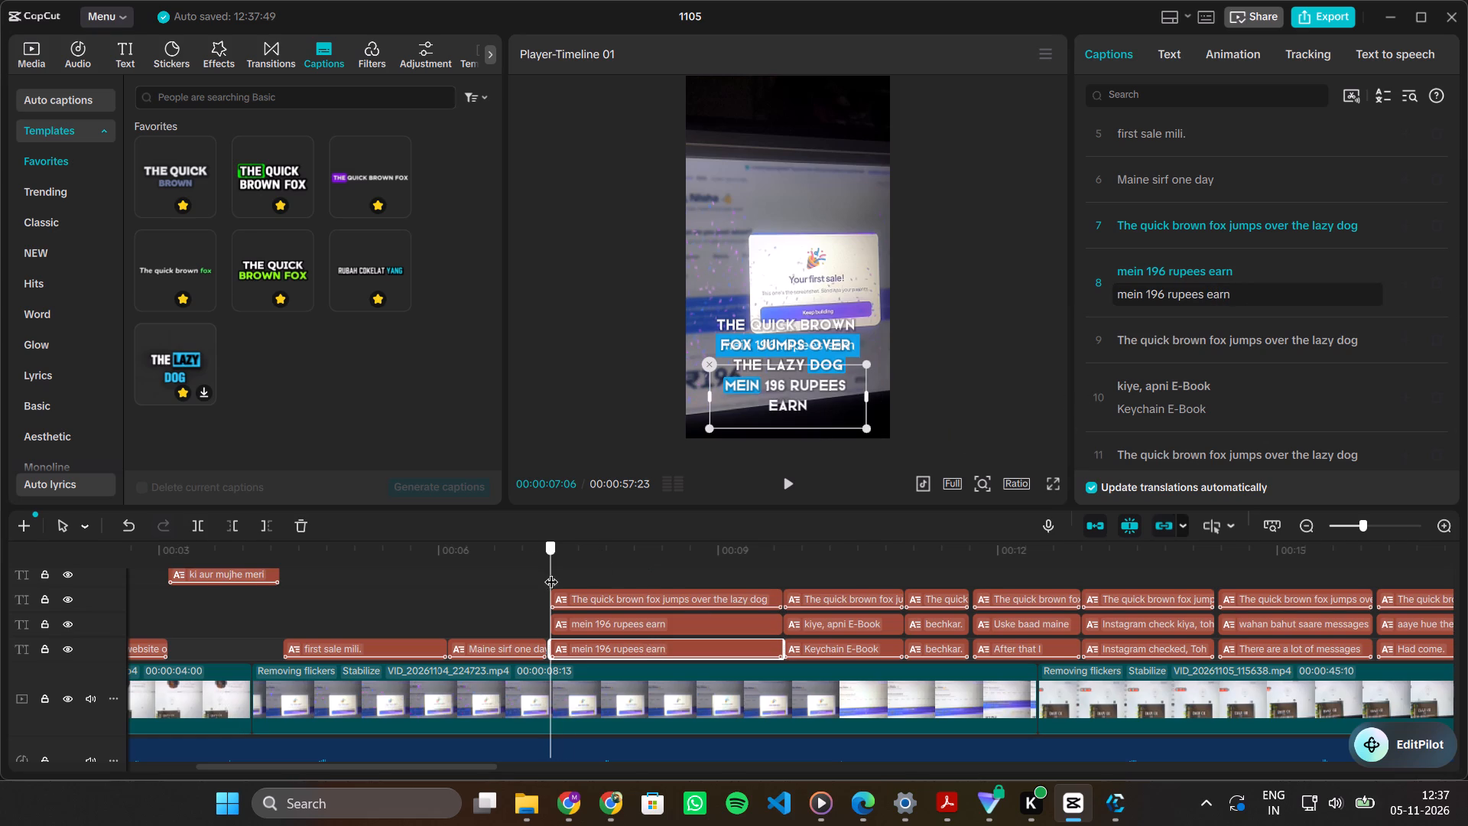
drag(551, 572, 741, 564)
drag(534, 599, 645, 623)
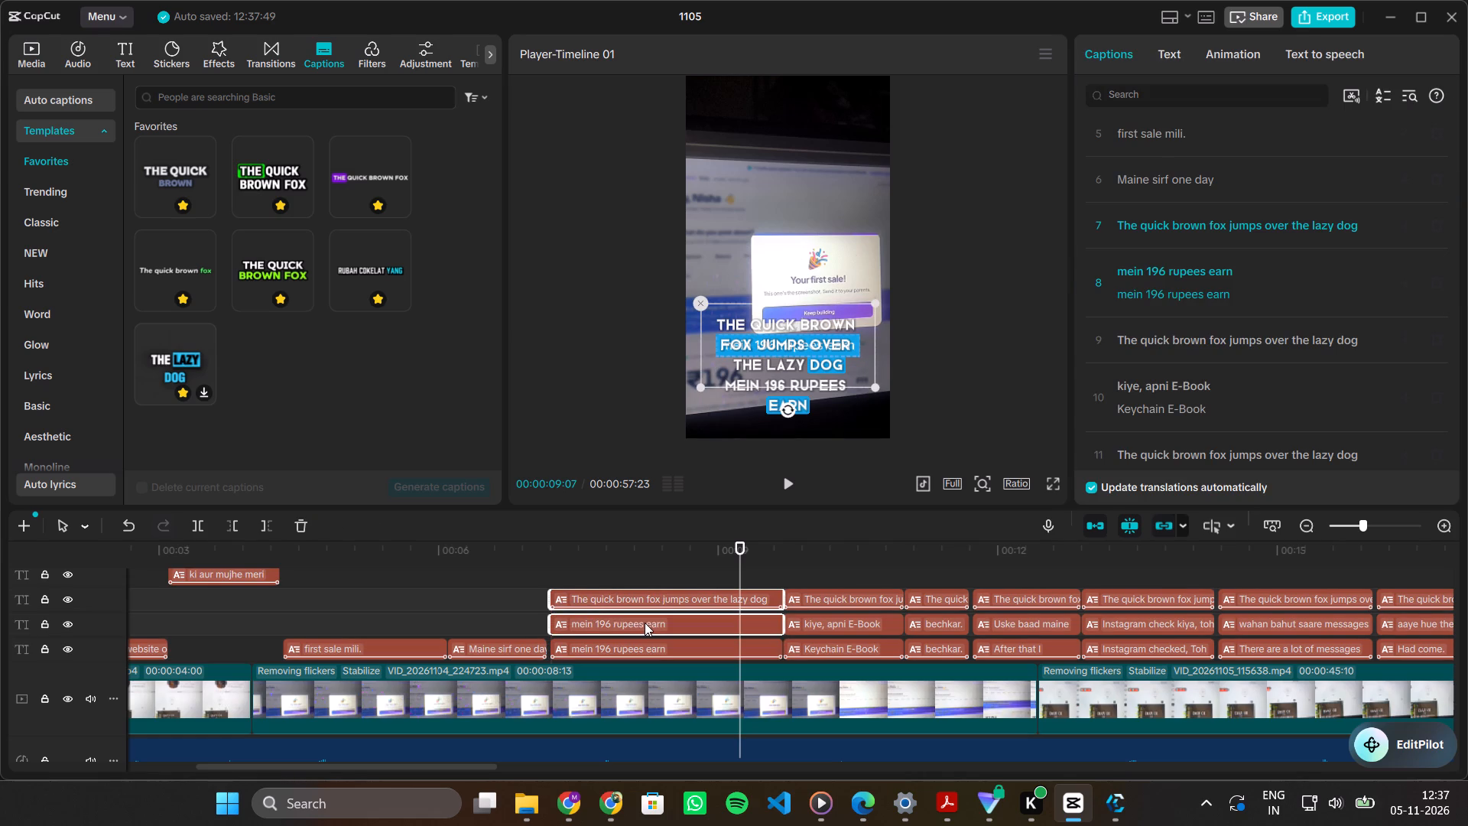
key(Delete)
Replace "Key" with "Kiye, " at the start of the "Keychain E-Book" translation caption.
scroll(645, 623, left, 1)
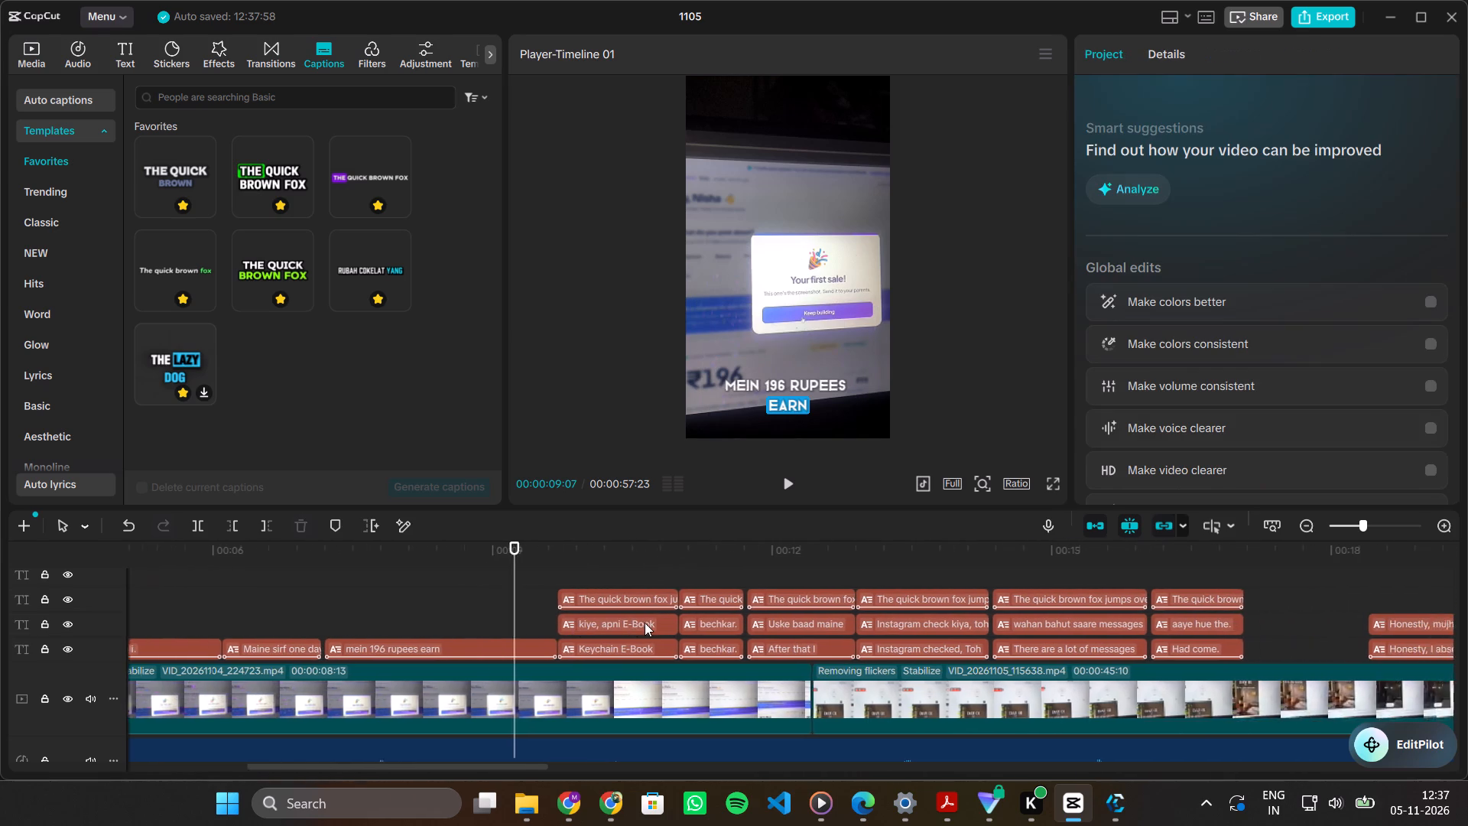
scroll(645, 623, left, 1)
key(space)
key(space)
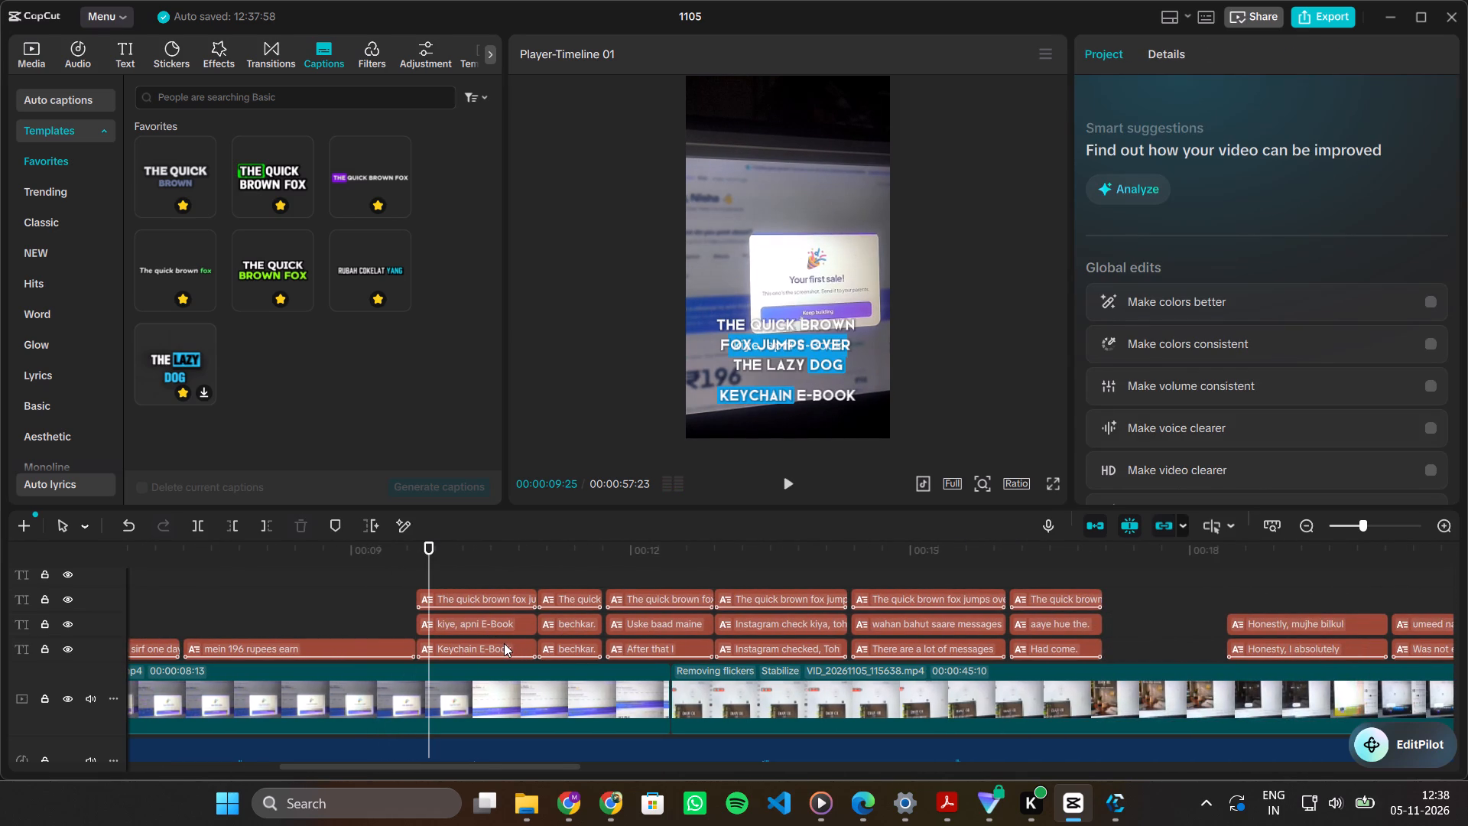
click(504, 643)
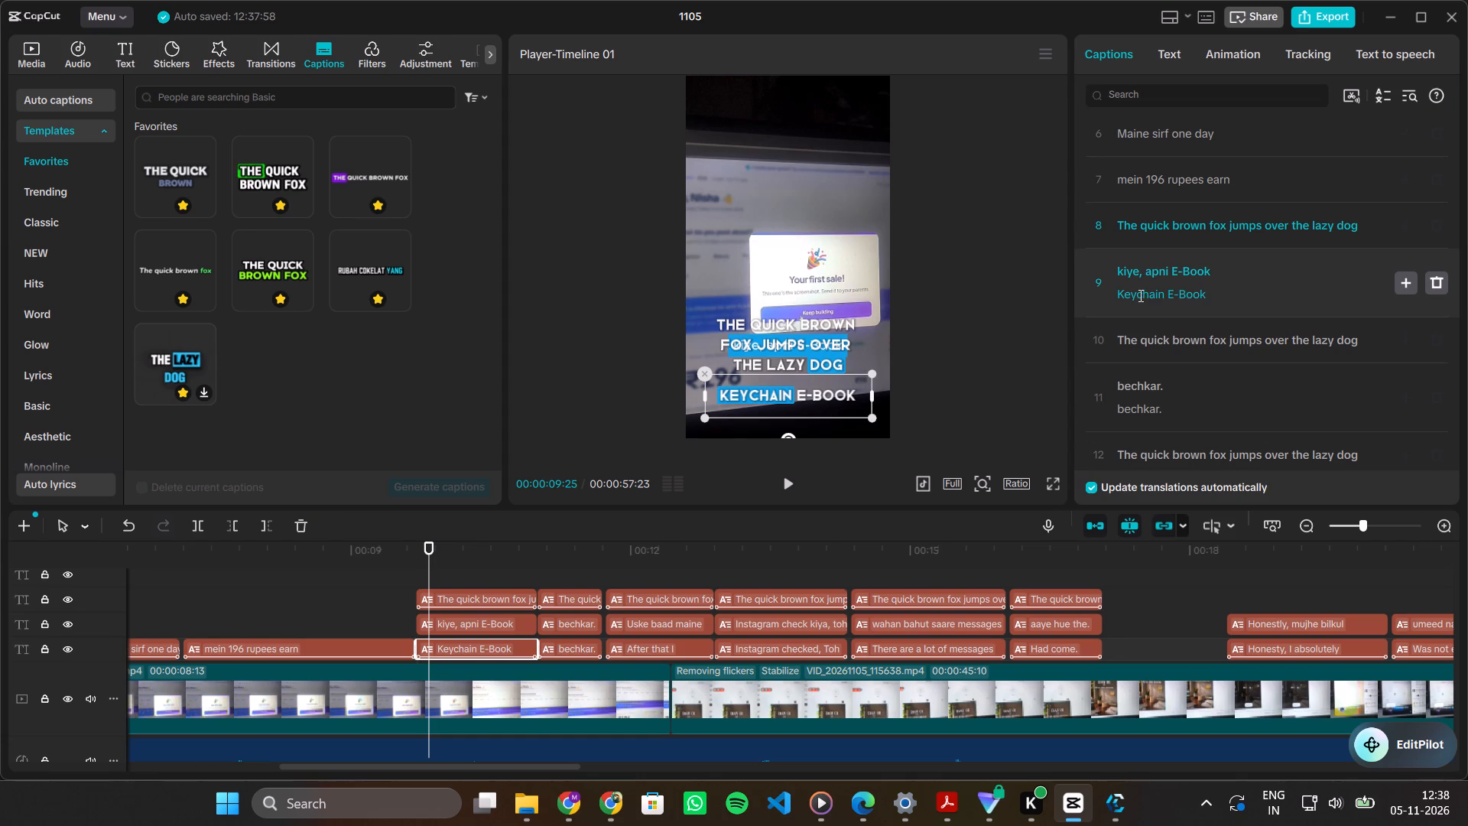
click(1137, 295)
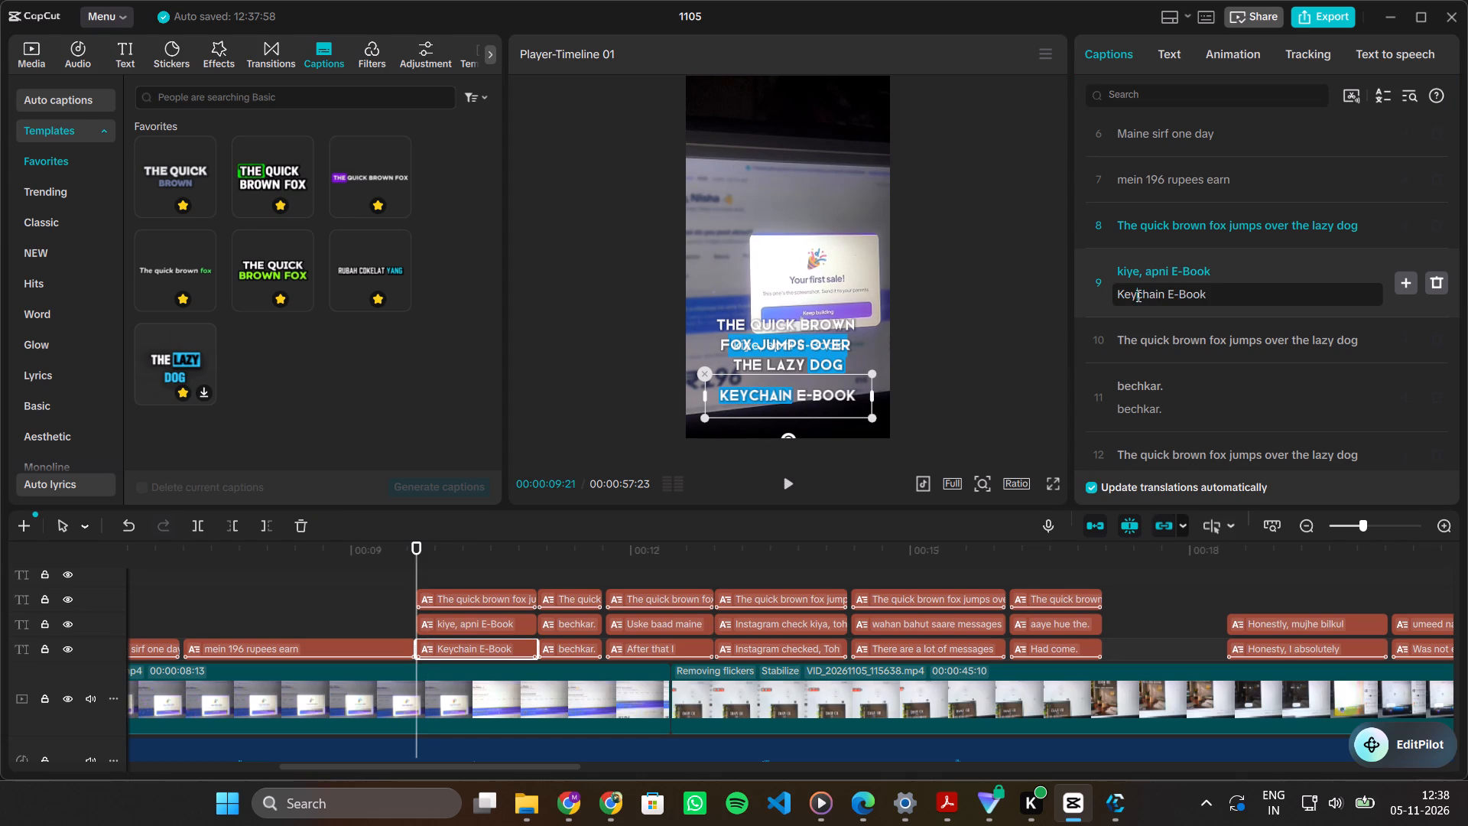
key(BackSpace)
key(BackSpace)
text(iye)
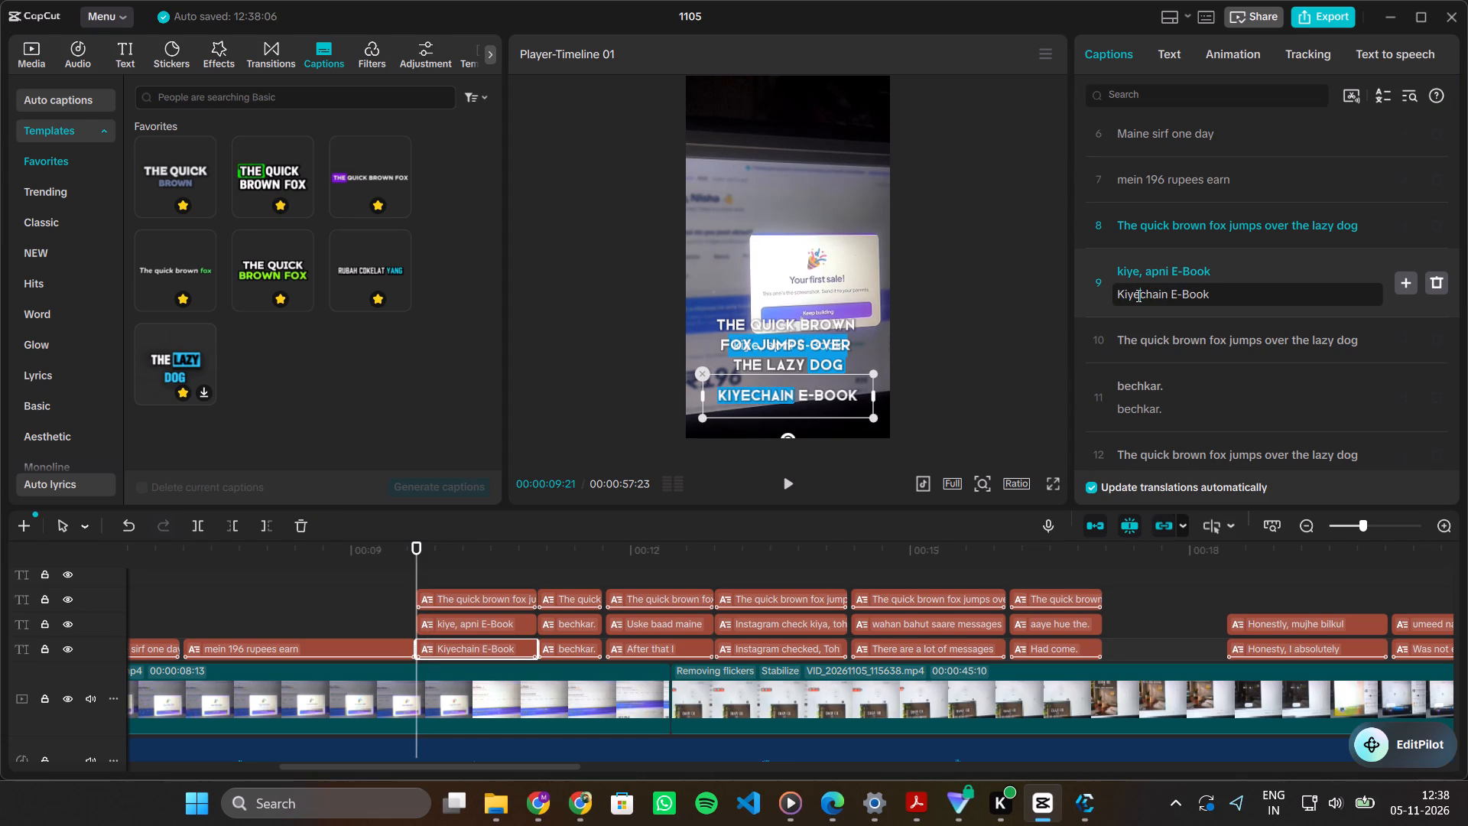
text(,)
key(space)
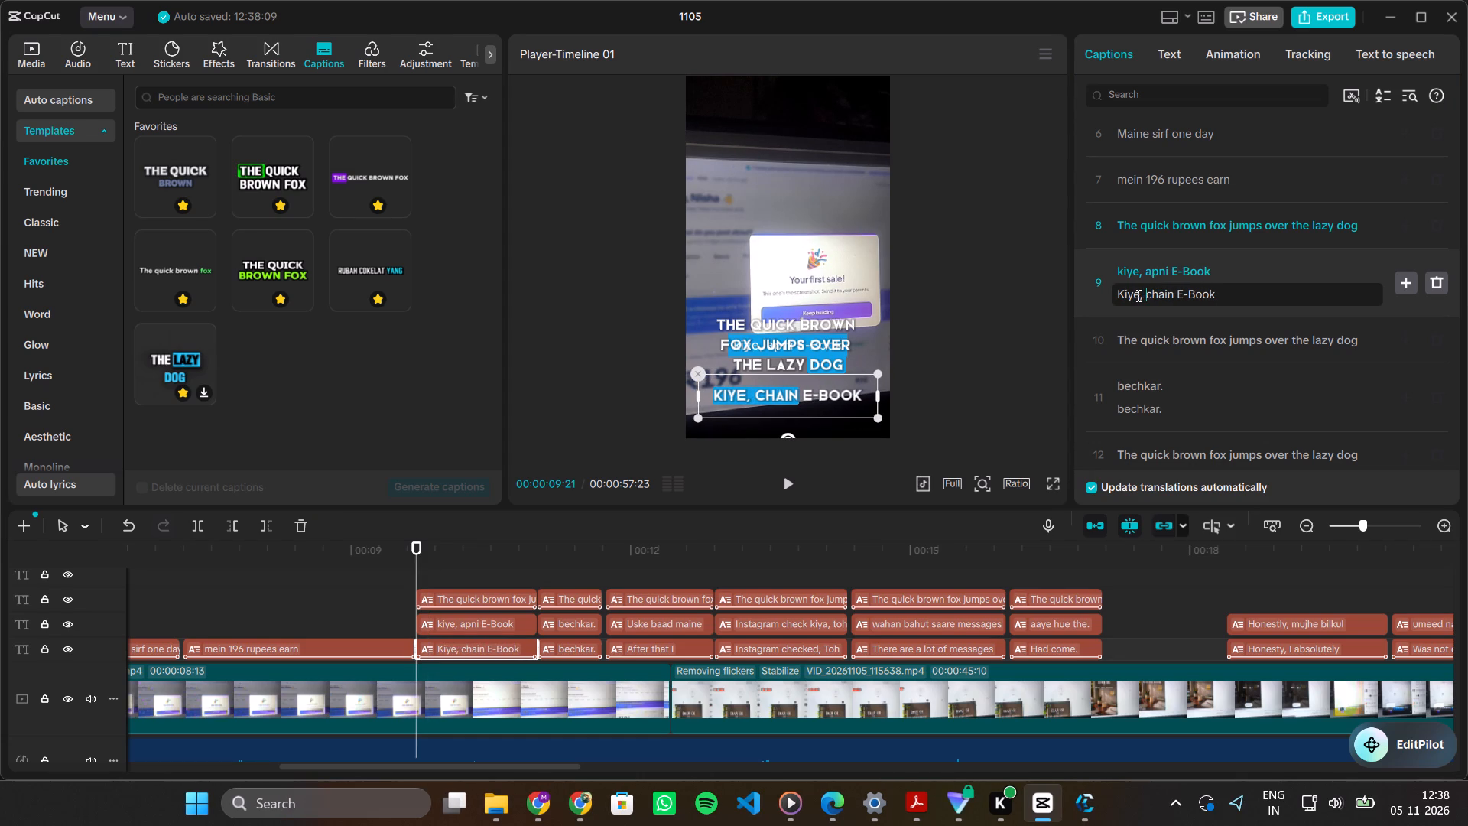
Replace "chain" with "apni" so the translation caption reads "Kiye, apni E-Book".
key(Right)
key(Right)
key(Right)
key(Right)
key(Right)
key(Right)
key(Left)
key(BackSpace)
key(BackSpace)
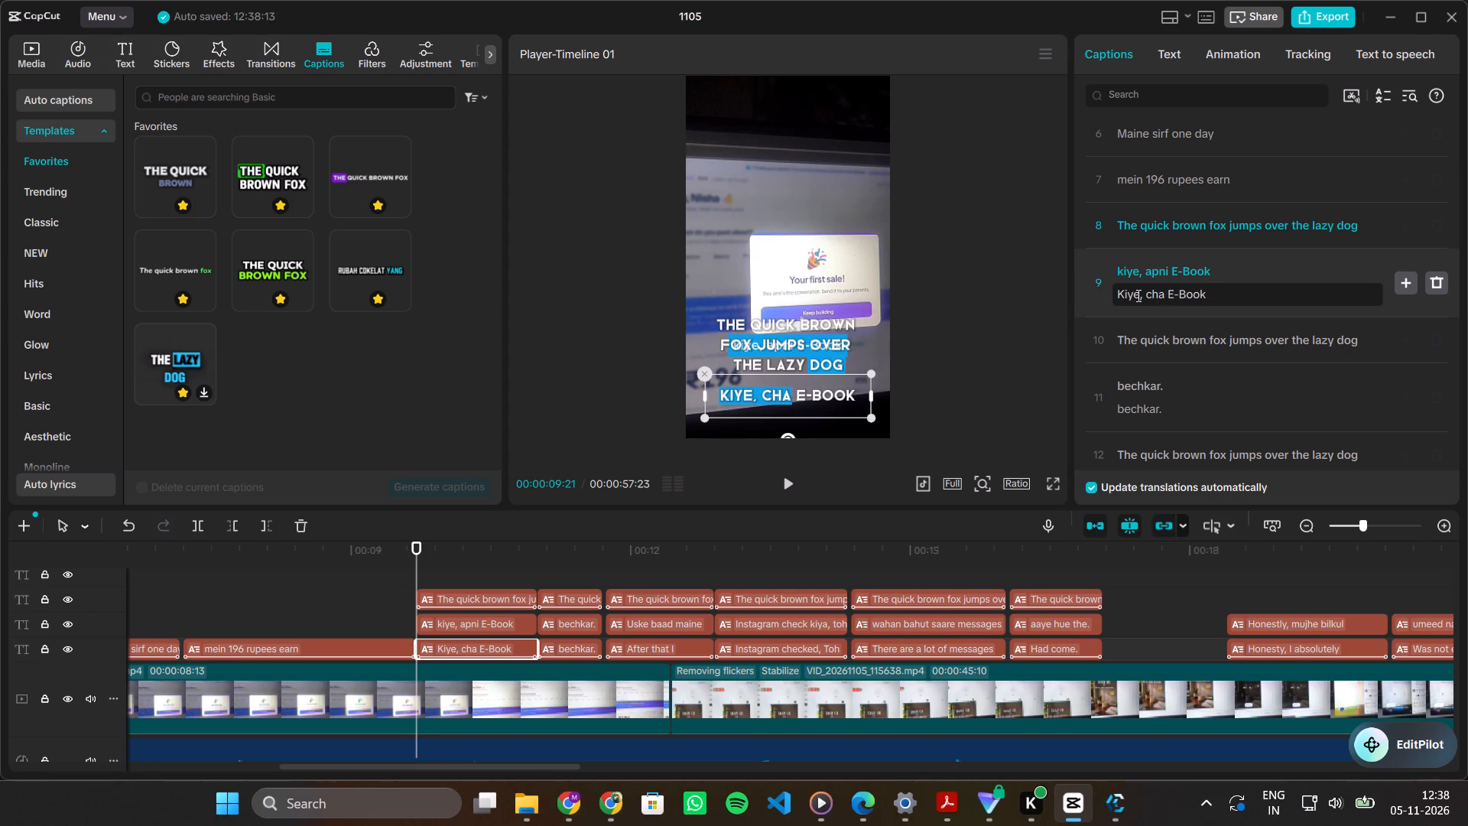
key(BackSpace)
key(BackSpace)
key(BackSpace)
text(apni)
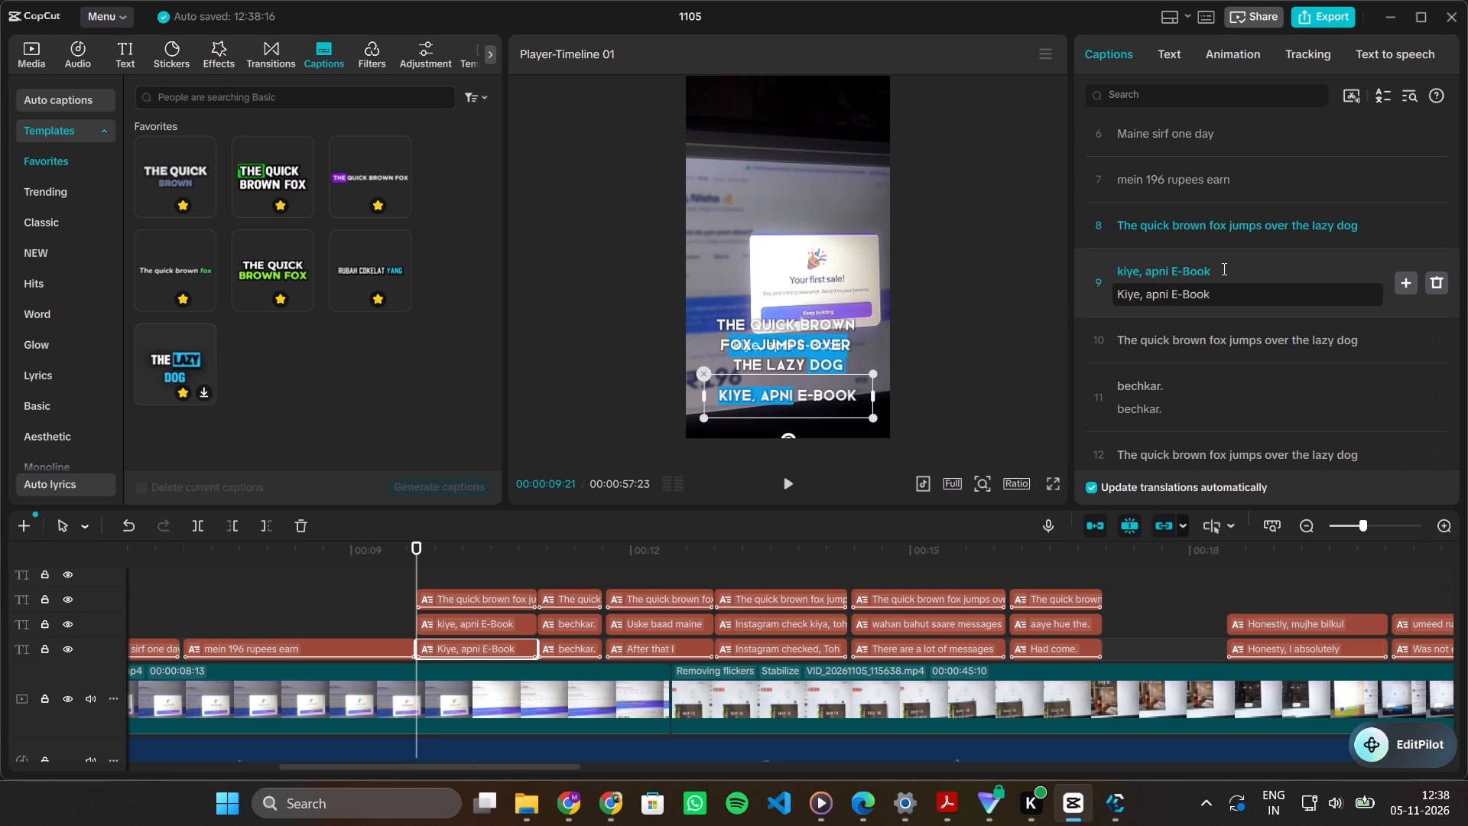
Copy the "Kiye, apni E-Book" translation text over the "The quick brown fox" placeholder caption just above it in the list.
key(ctrl+a)
key(ctrl+c)
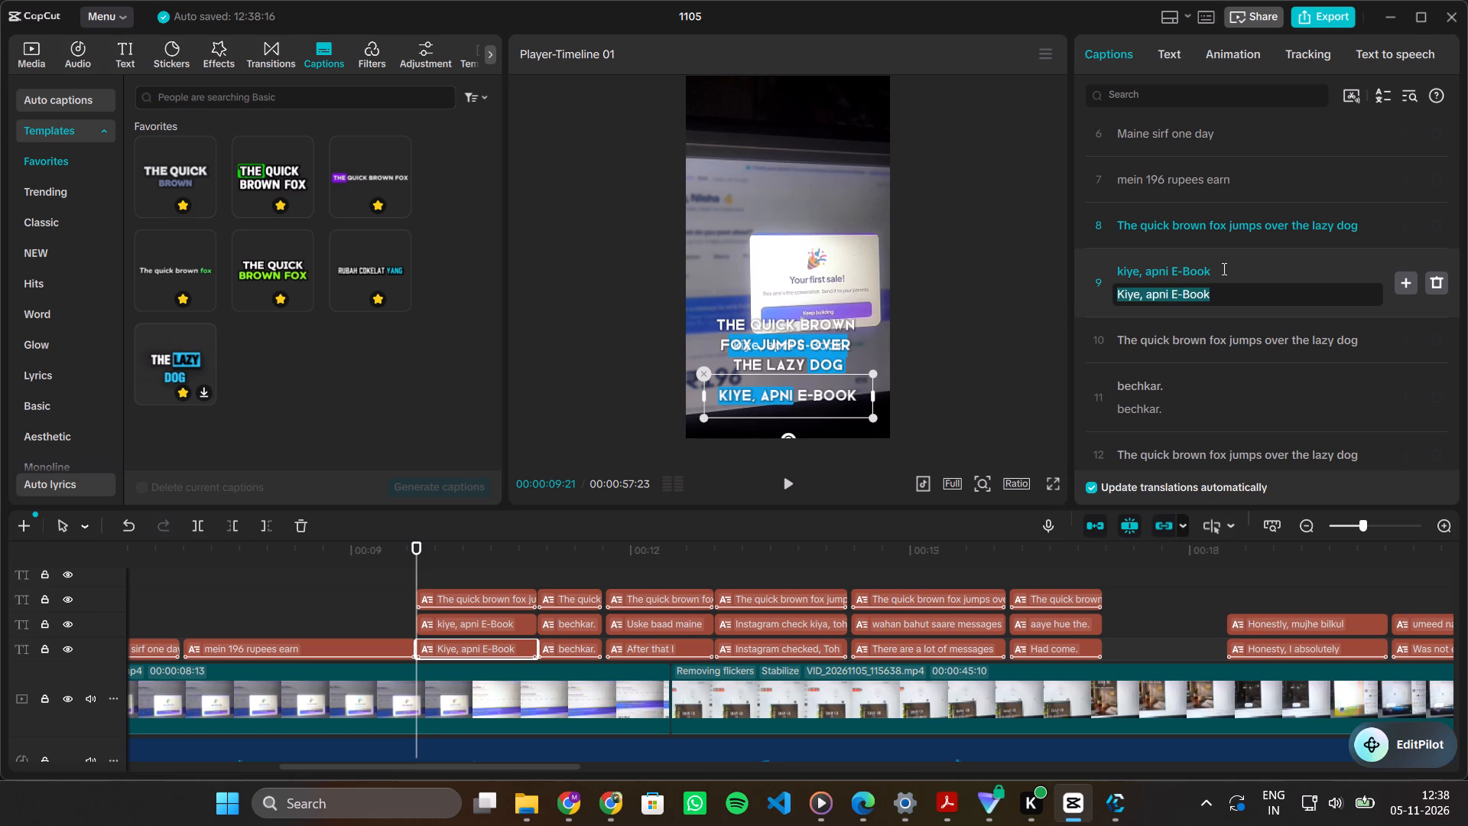
click(1166, 223)
key(ctrl+a)
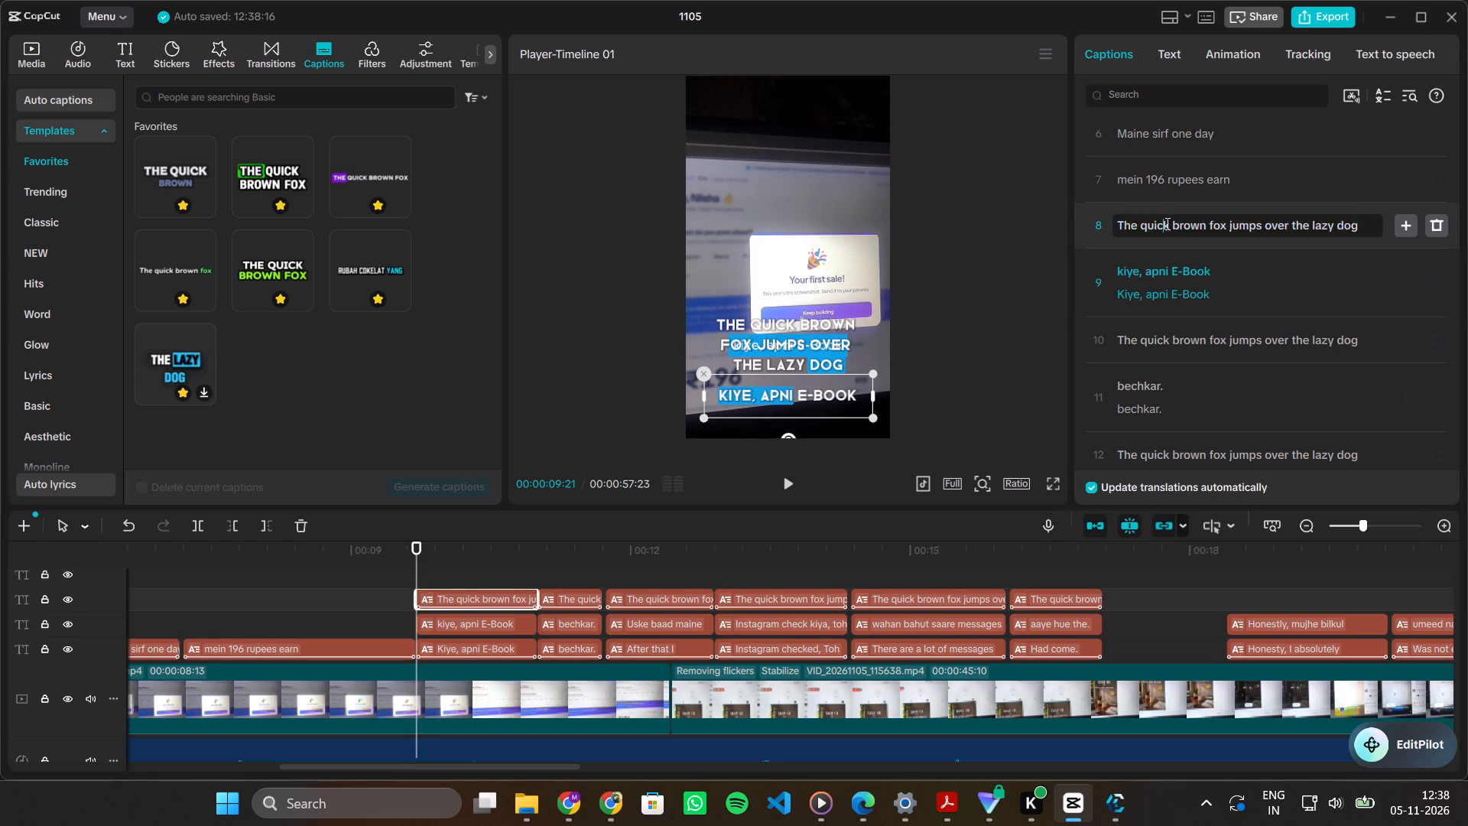
key(ctrl+v)
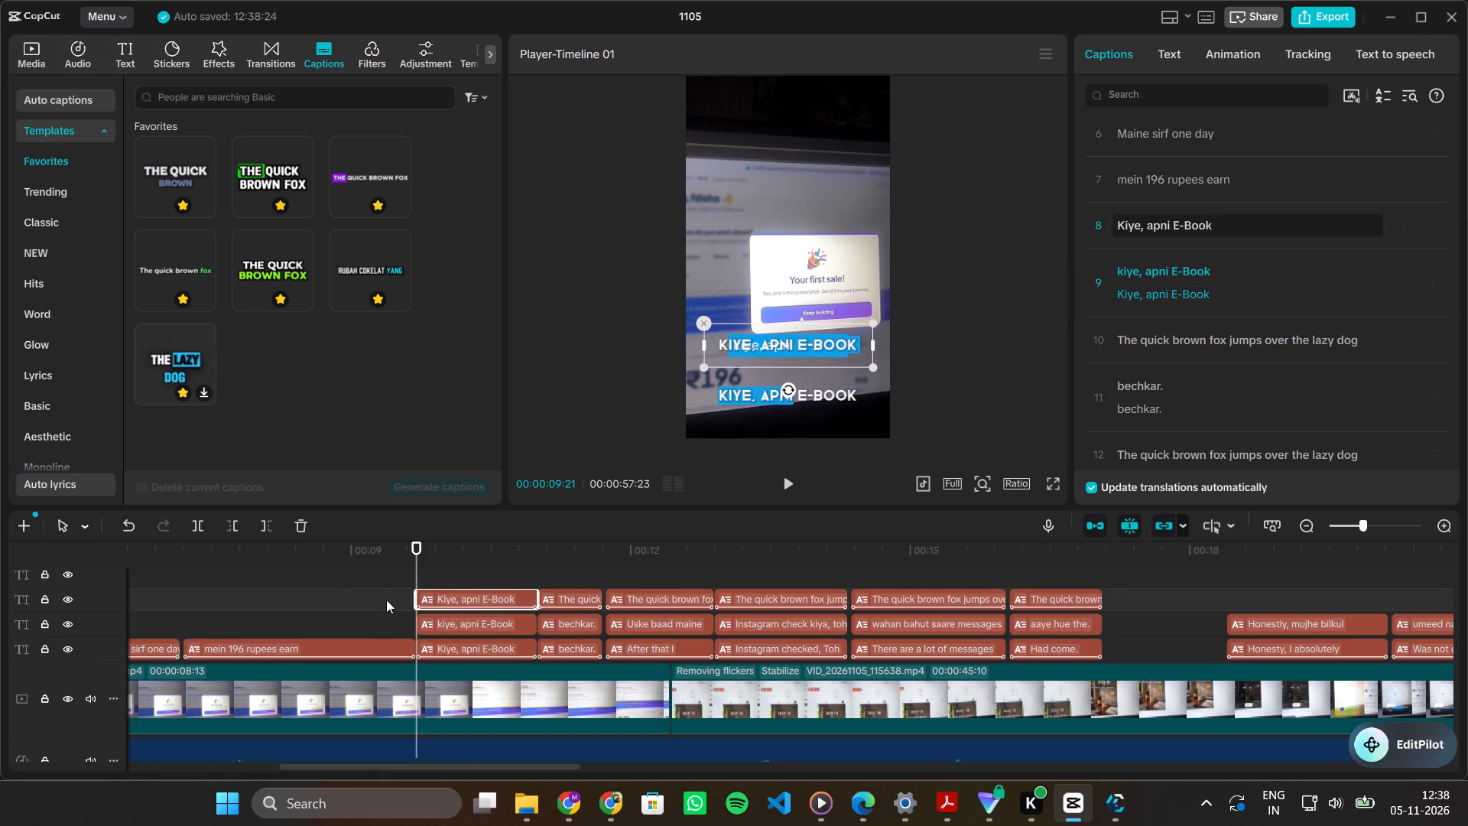
Delete the upper two "Kiye, apni E-Book" captions from the timeline, keeping the bottom translation caption.
click(386, 600)
drag(386, 600, 453, 609)
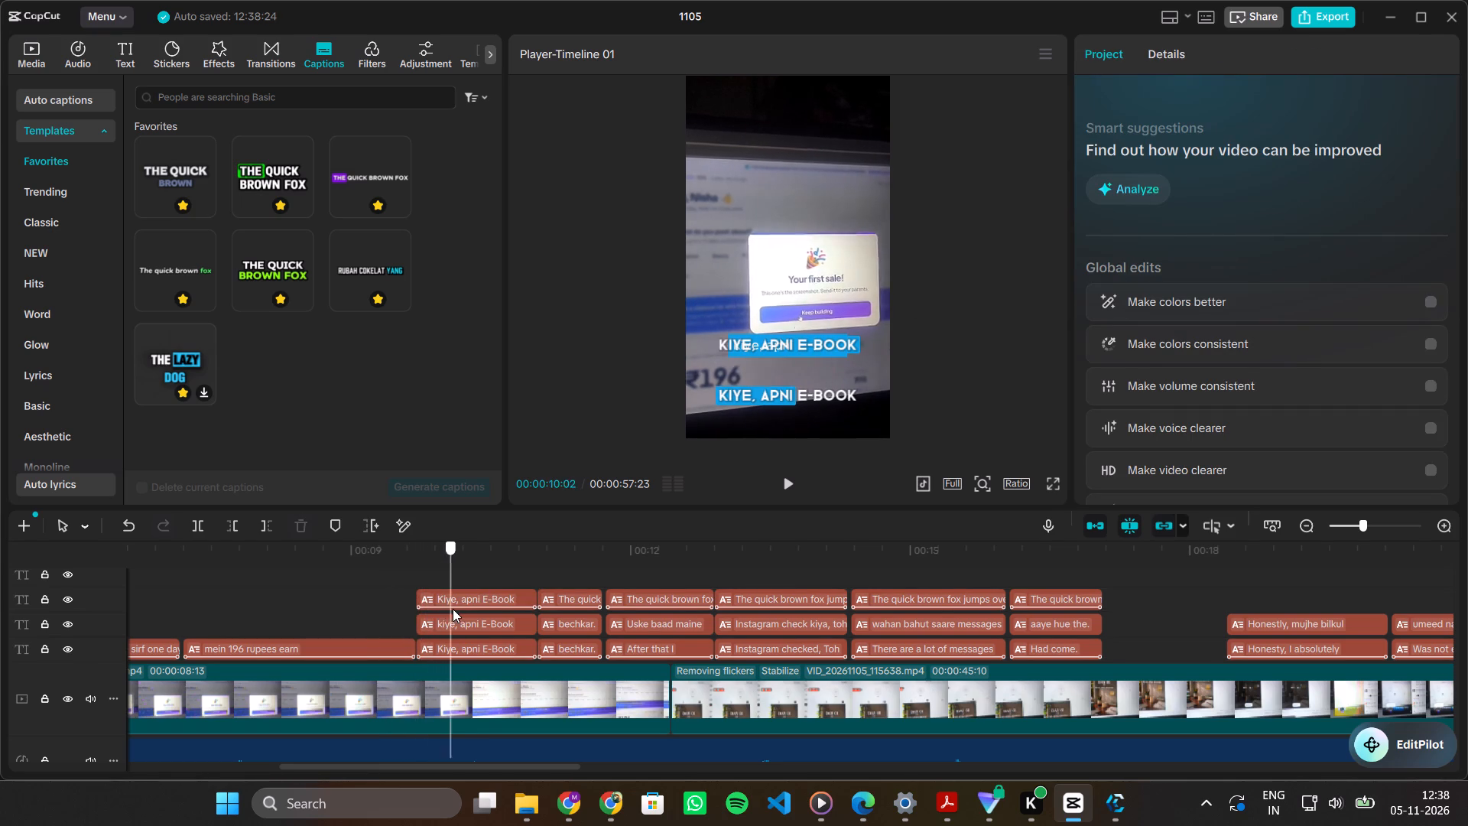
drag(453, 609, 497, 600)
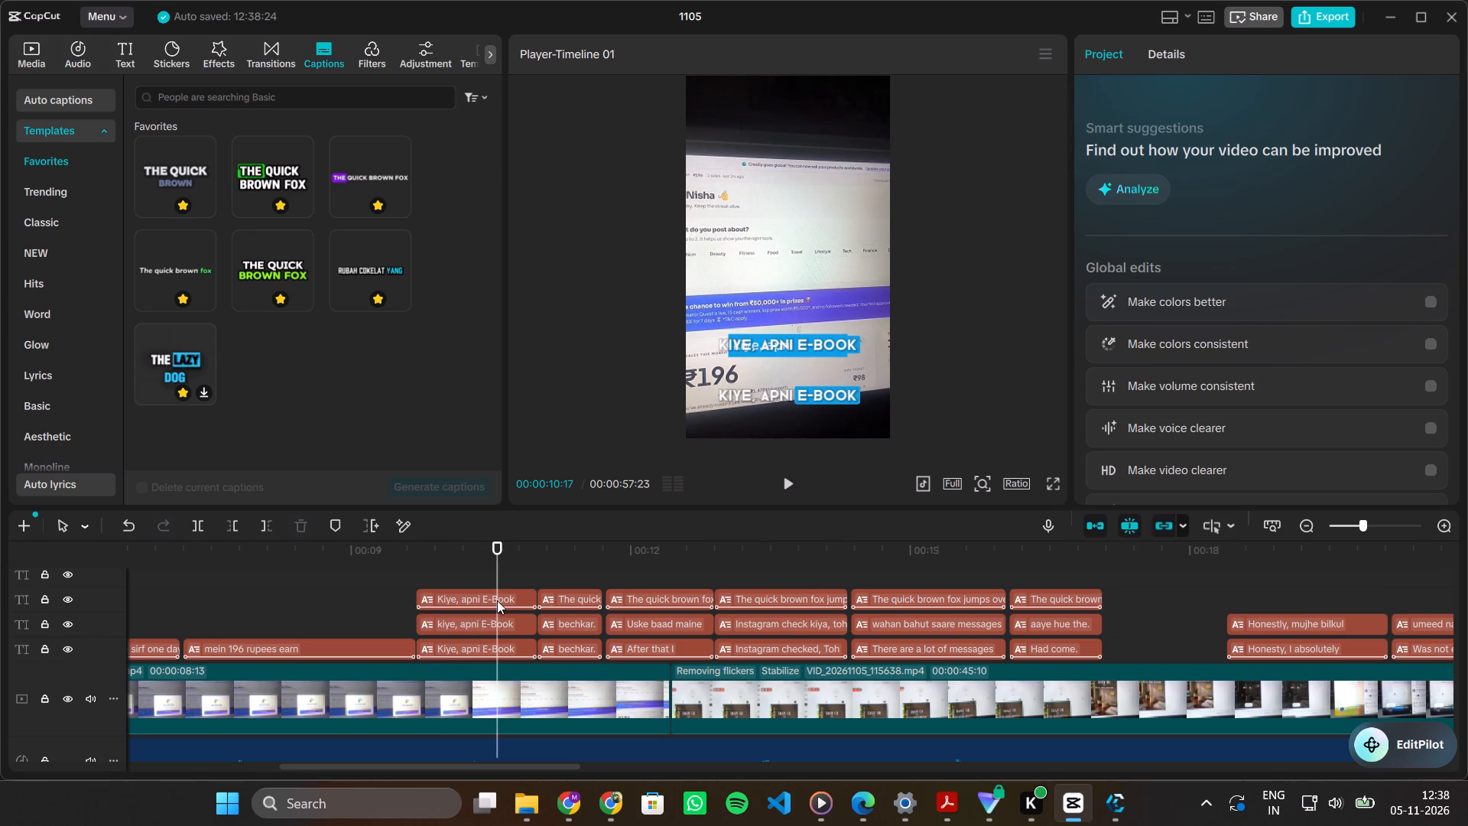
drag(406, 598, 489, 617)
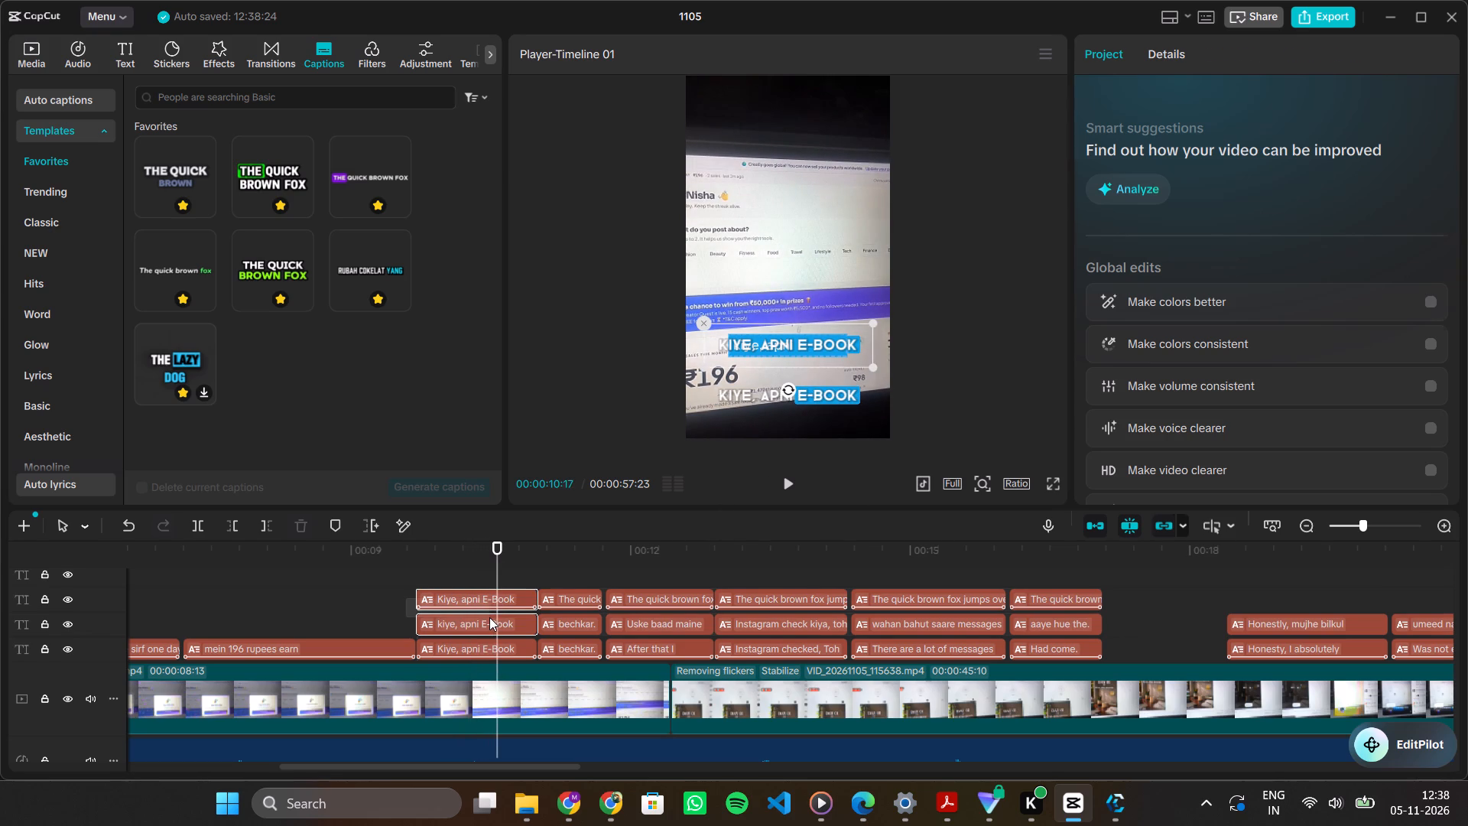
key(Delete)
Delete the placeholder and main captions above "bechkar.", keeping only the bottom translation caption.
scroll(489, 617, left, 1)
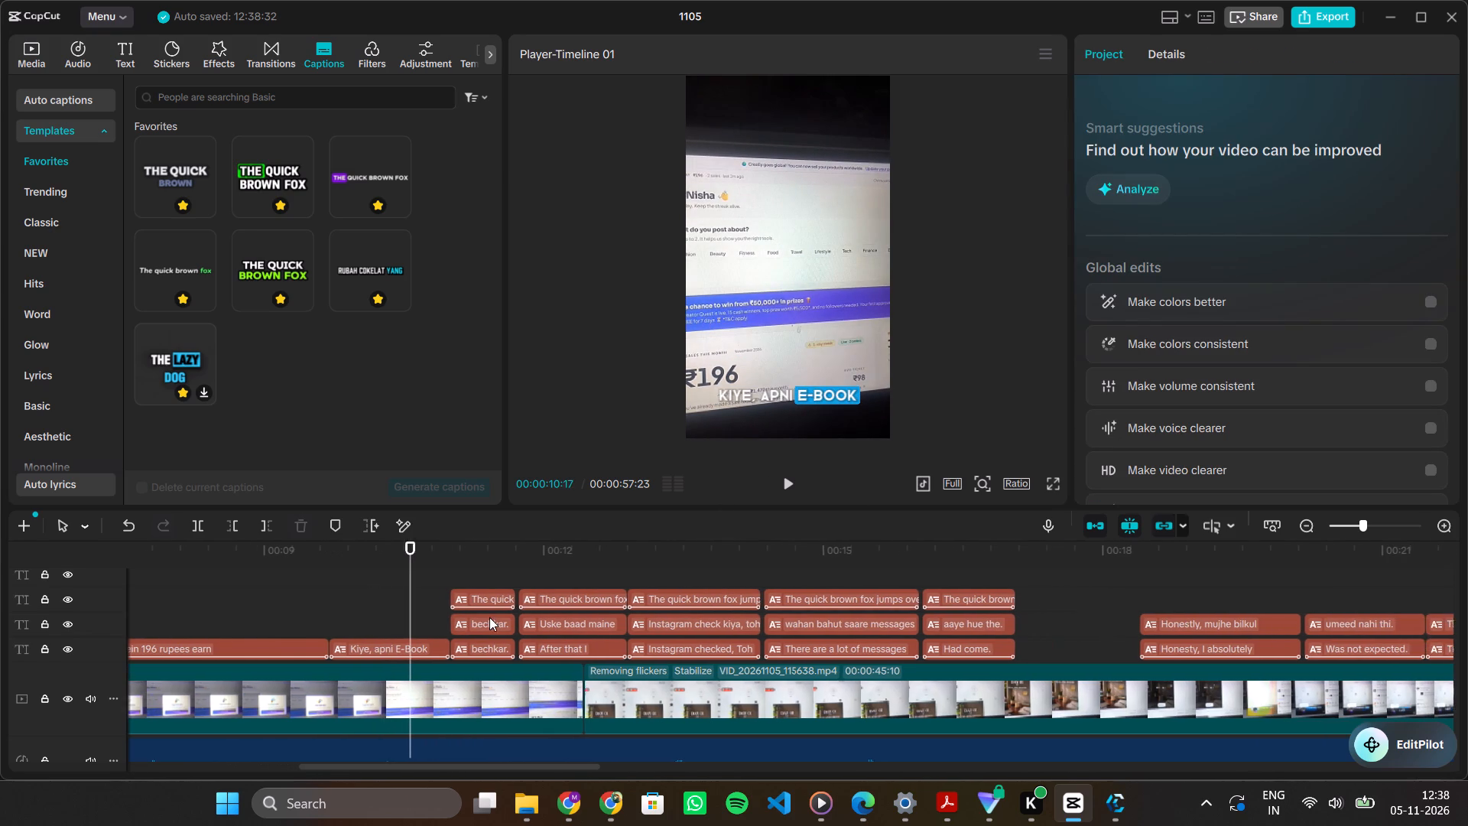
scroll(489, 617, left, 1)
drag(432, 591, 492, 623)
key(Delete)
Move the text "Uske baad maine" from its main caption into the translation line, replacing "After that I".
key(space)
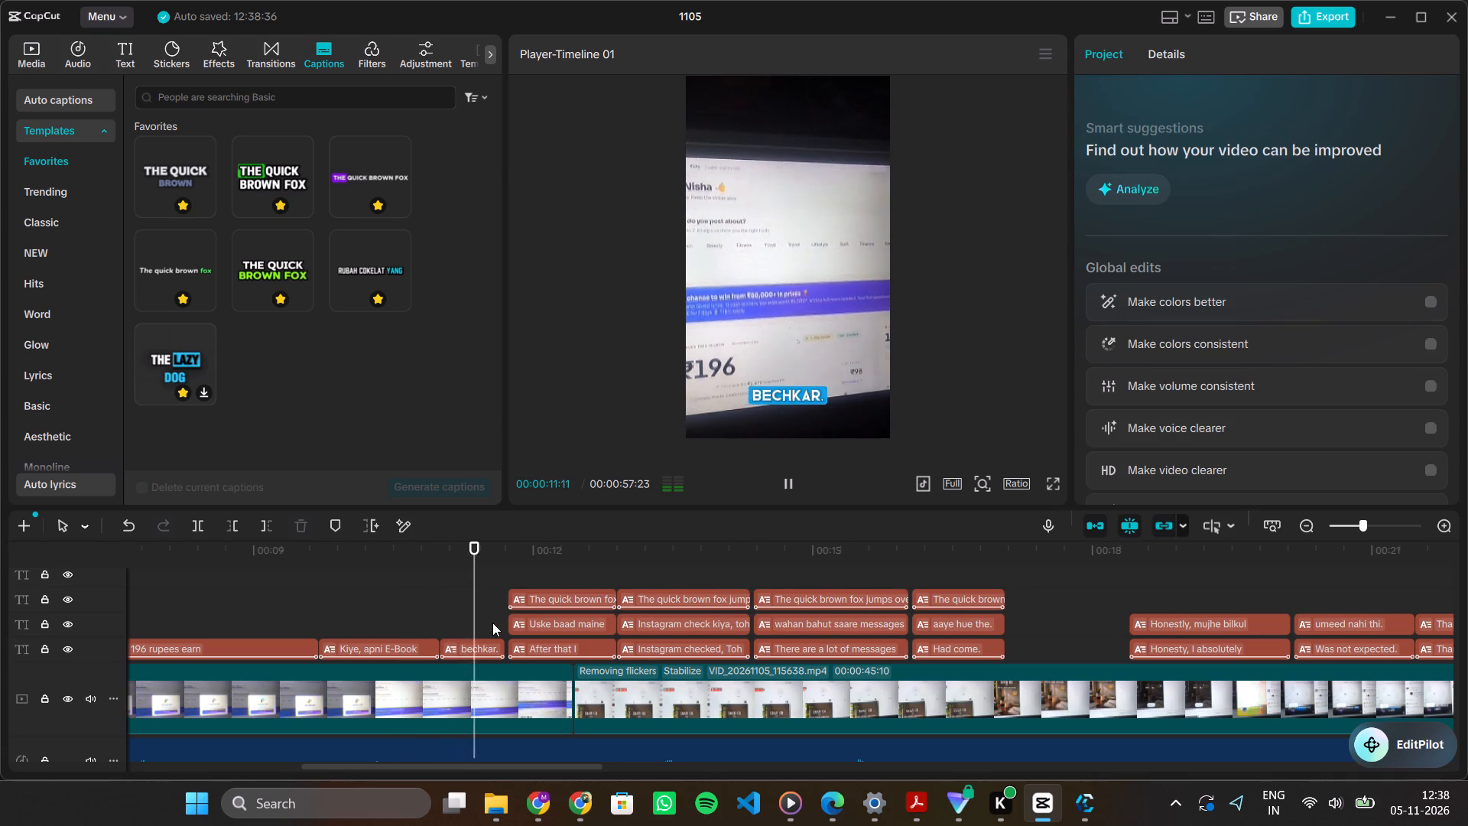
key(space)
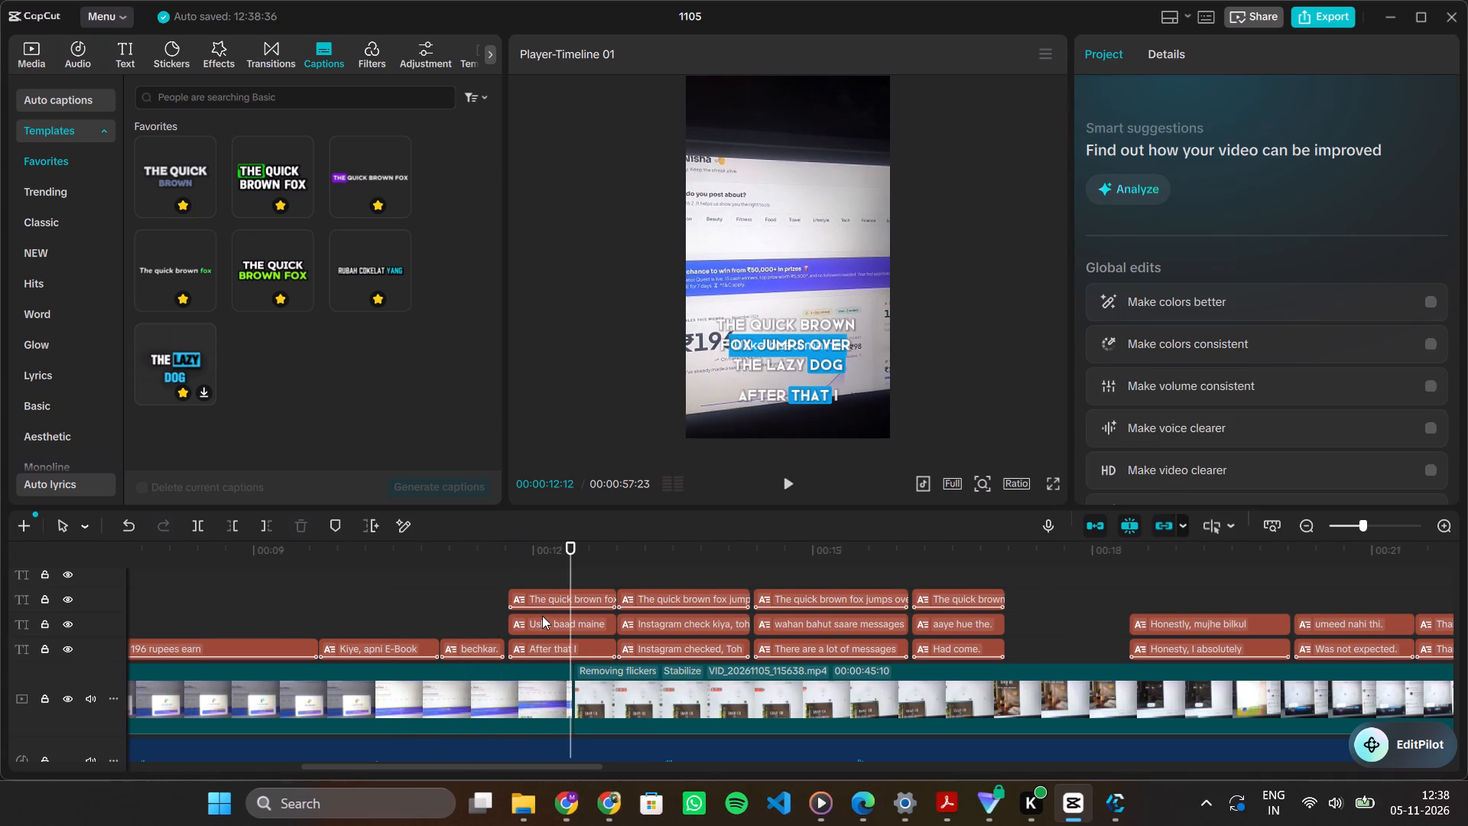
click(543, 617)
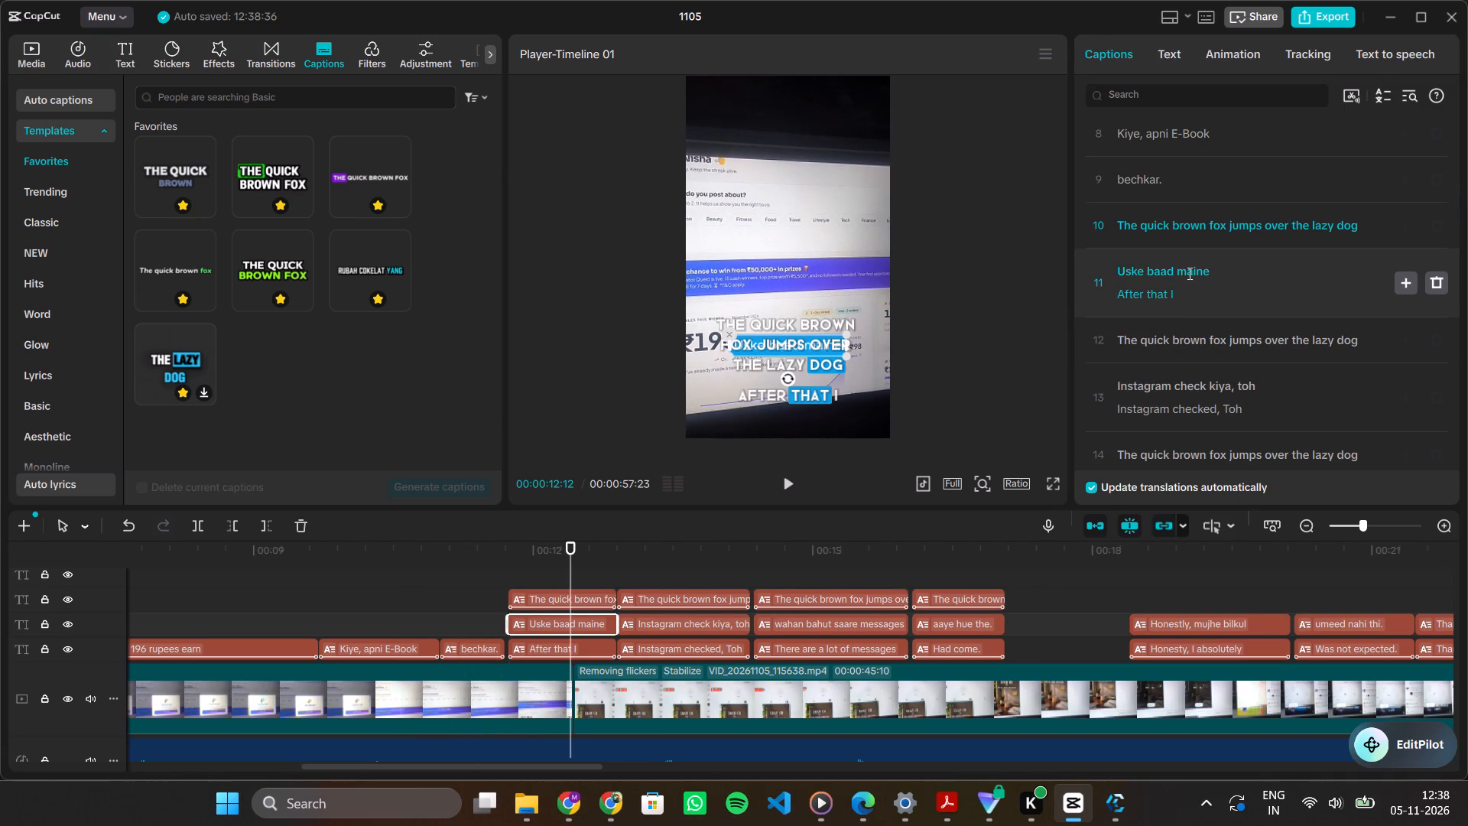
click(1188, 273)
key(ctrl+a)
key(ctrl+c)
key(ctrl+x)
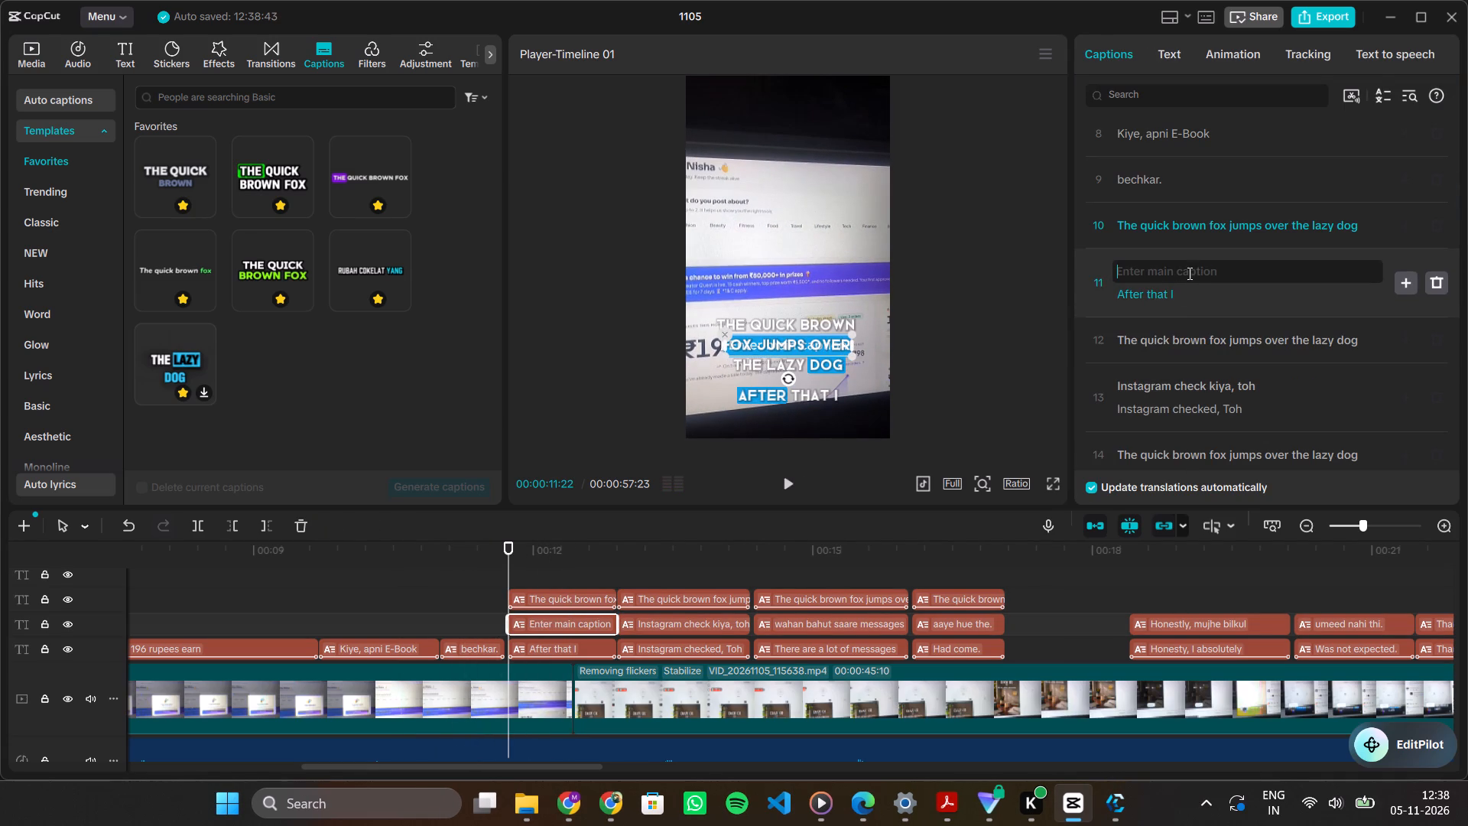
click(1166, 296)
key(ctrl+a)
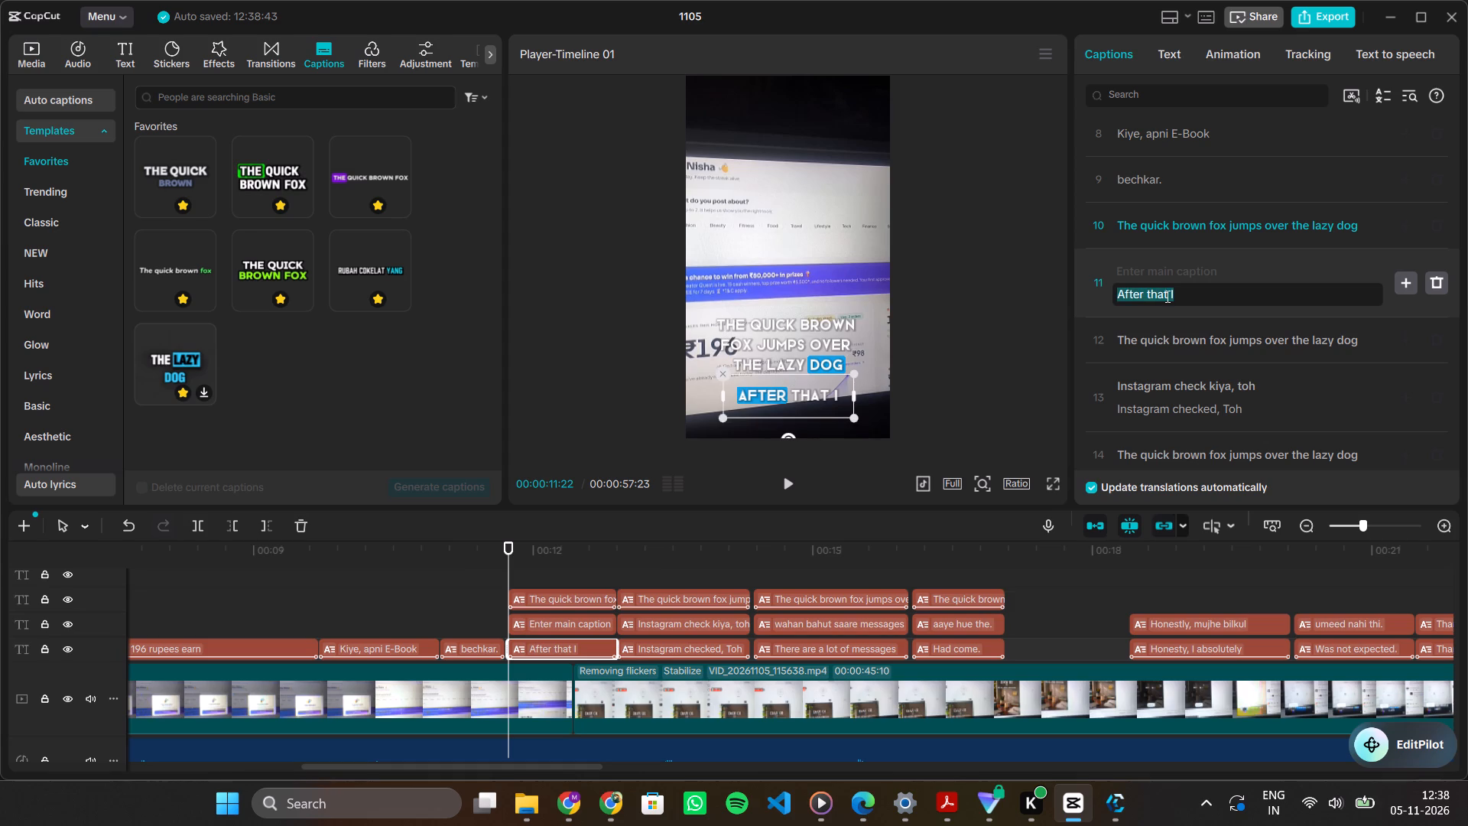
key(ctrl+v)
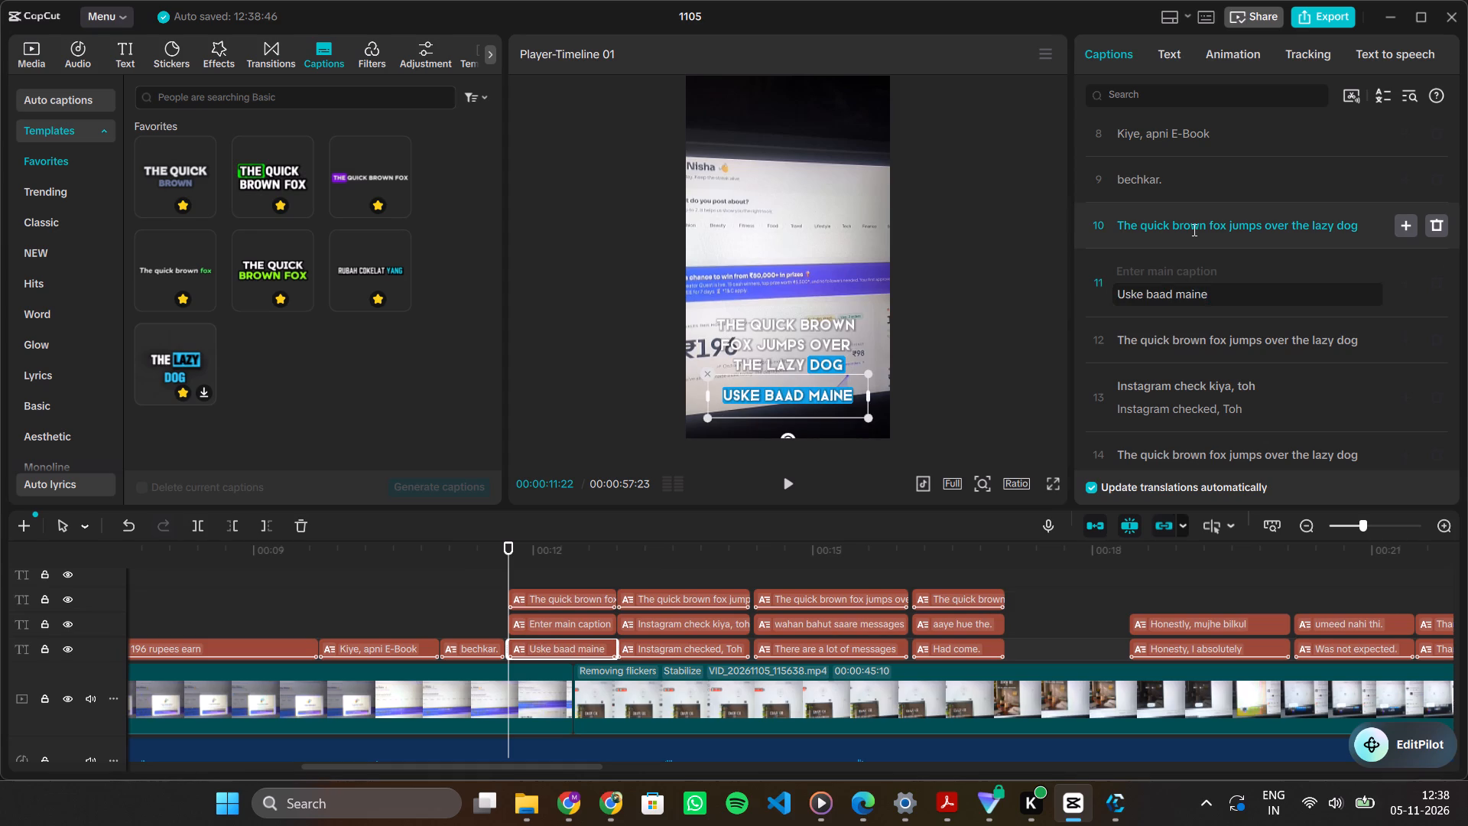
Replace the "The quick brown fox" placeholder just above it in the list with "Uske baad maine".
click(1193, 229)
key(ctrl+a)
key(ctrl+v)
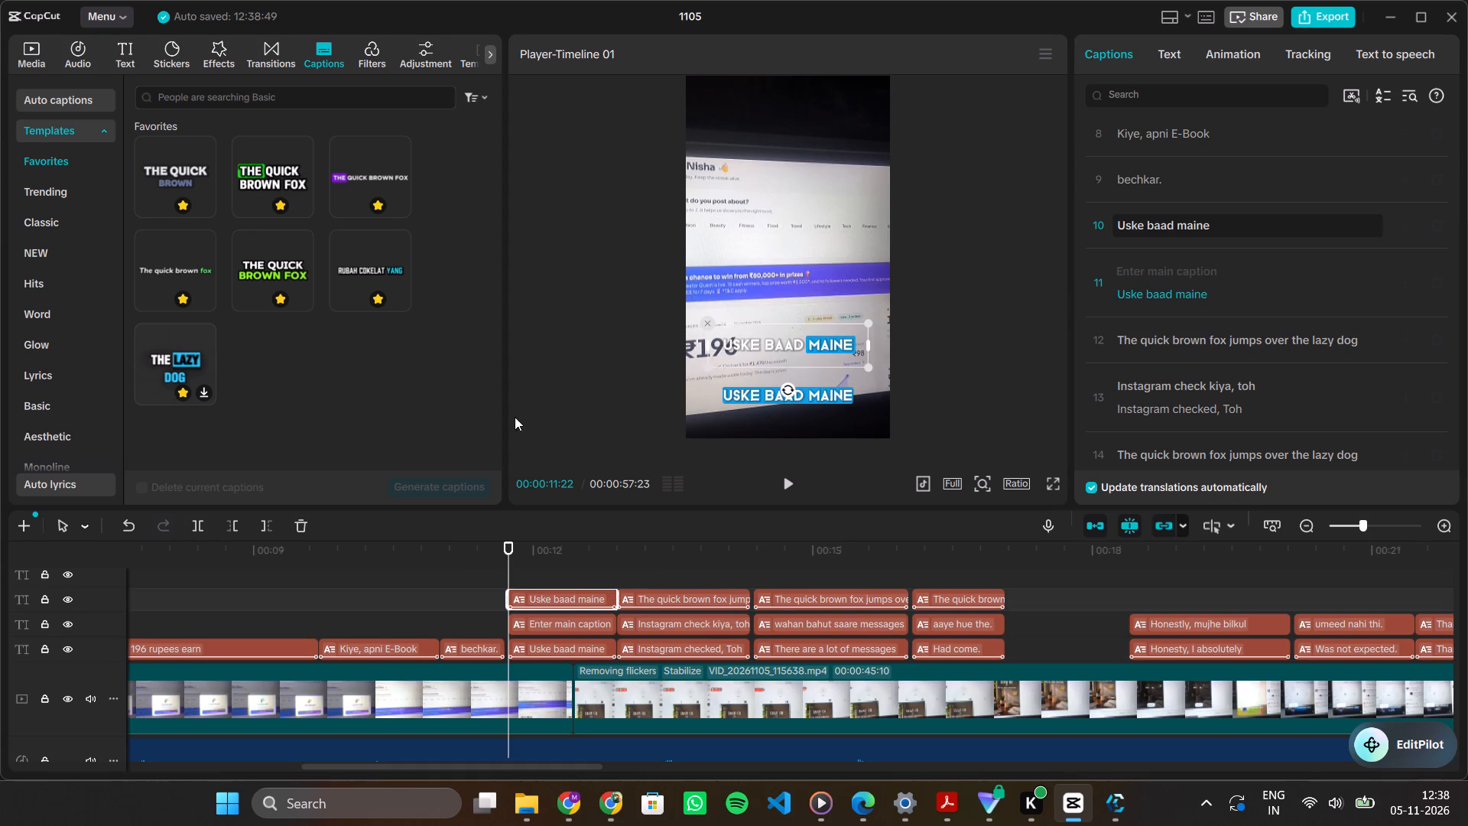
Add the purple word-highlight caption template at the start of the "Uske baad maine" caption and set its text to "Uske baad maine".
drag(510, 571, 518, 580)
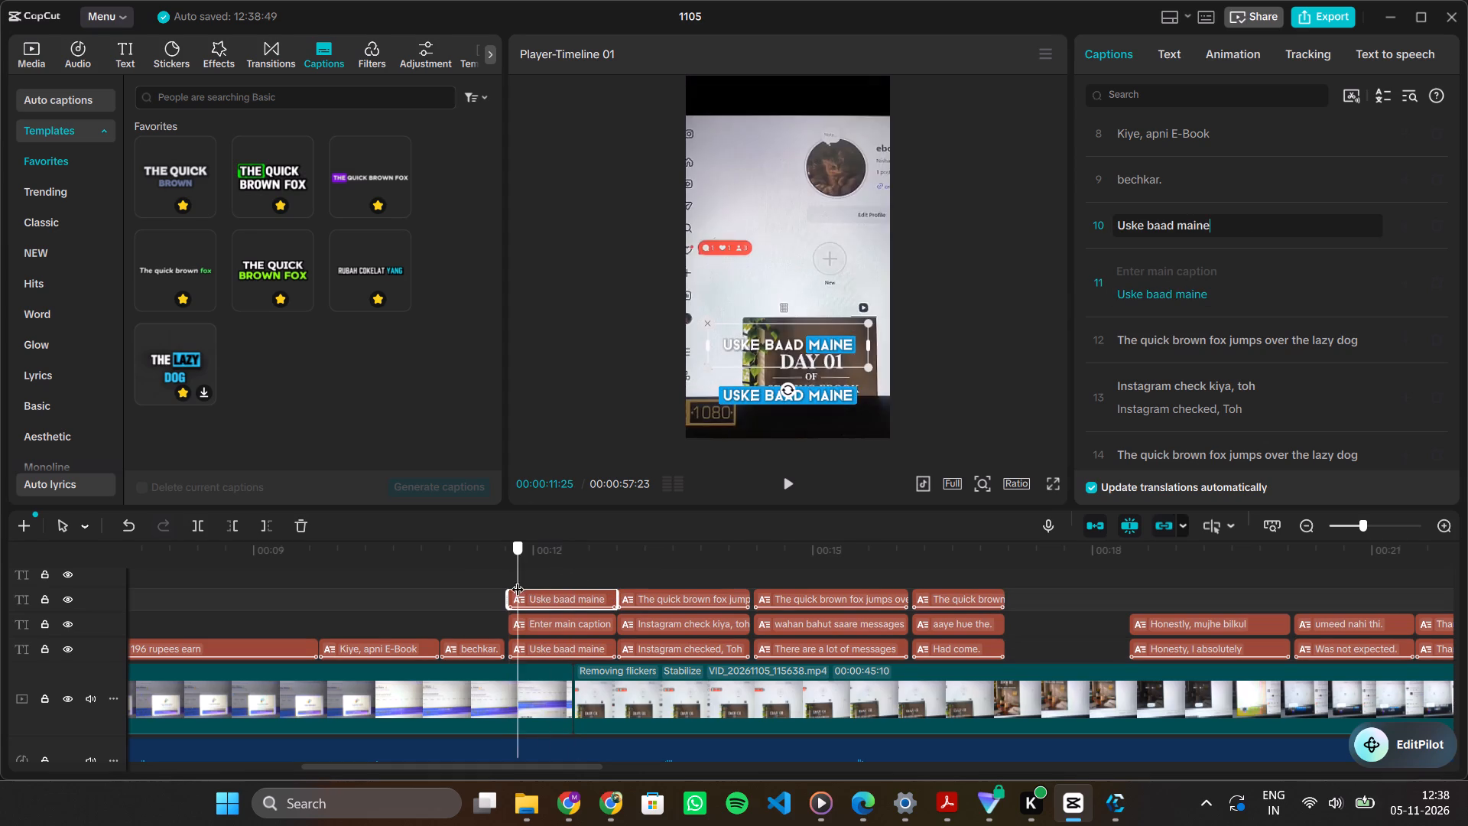
drag(518, 580, 512, 580)
click(399, 198)
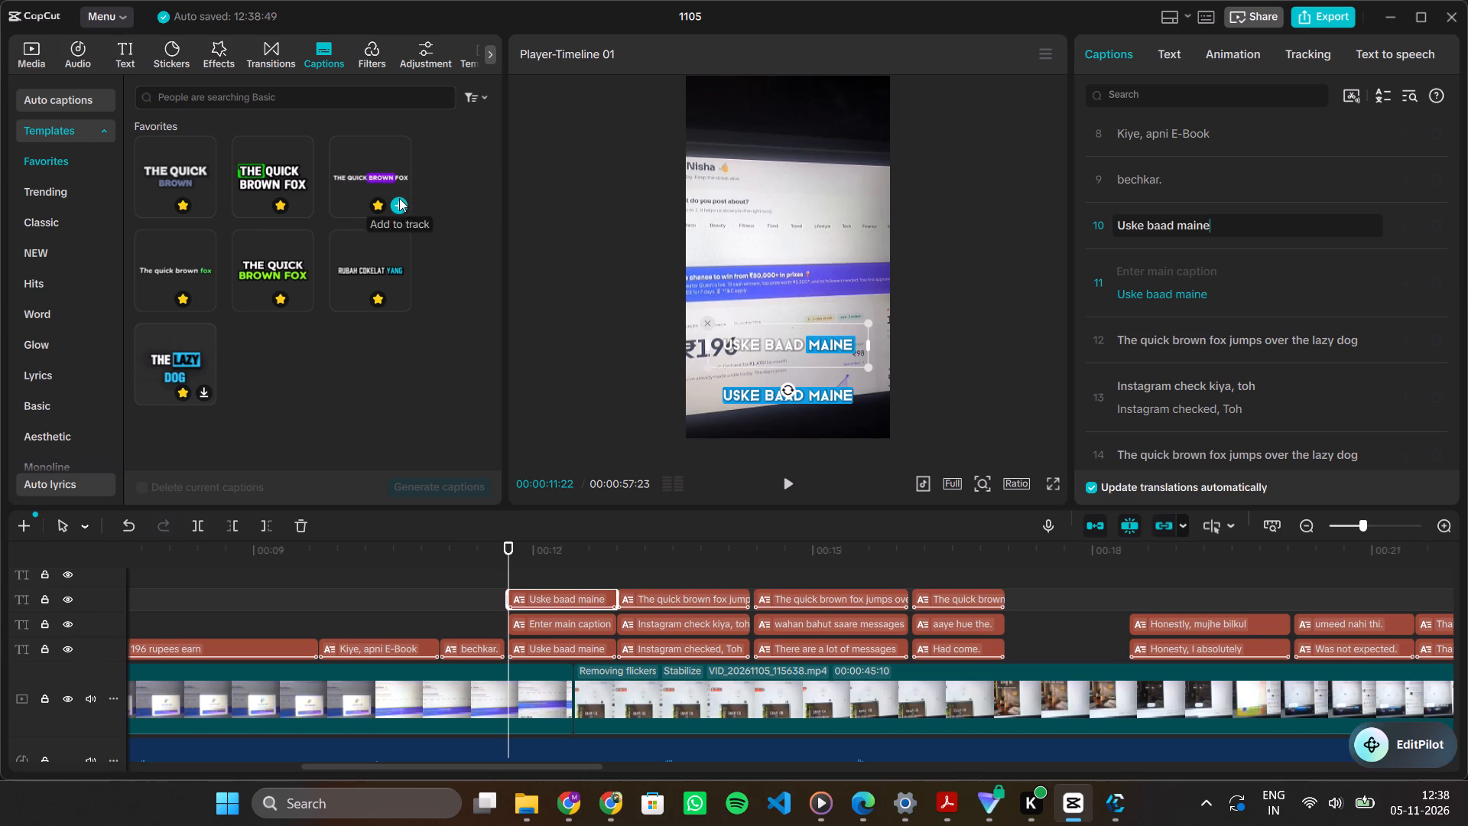
click(1180, 225)
key(ctrl+a)
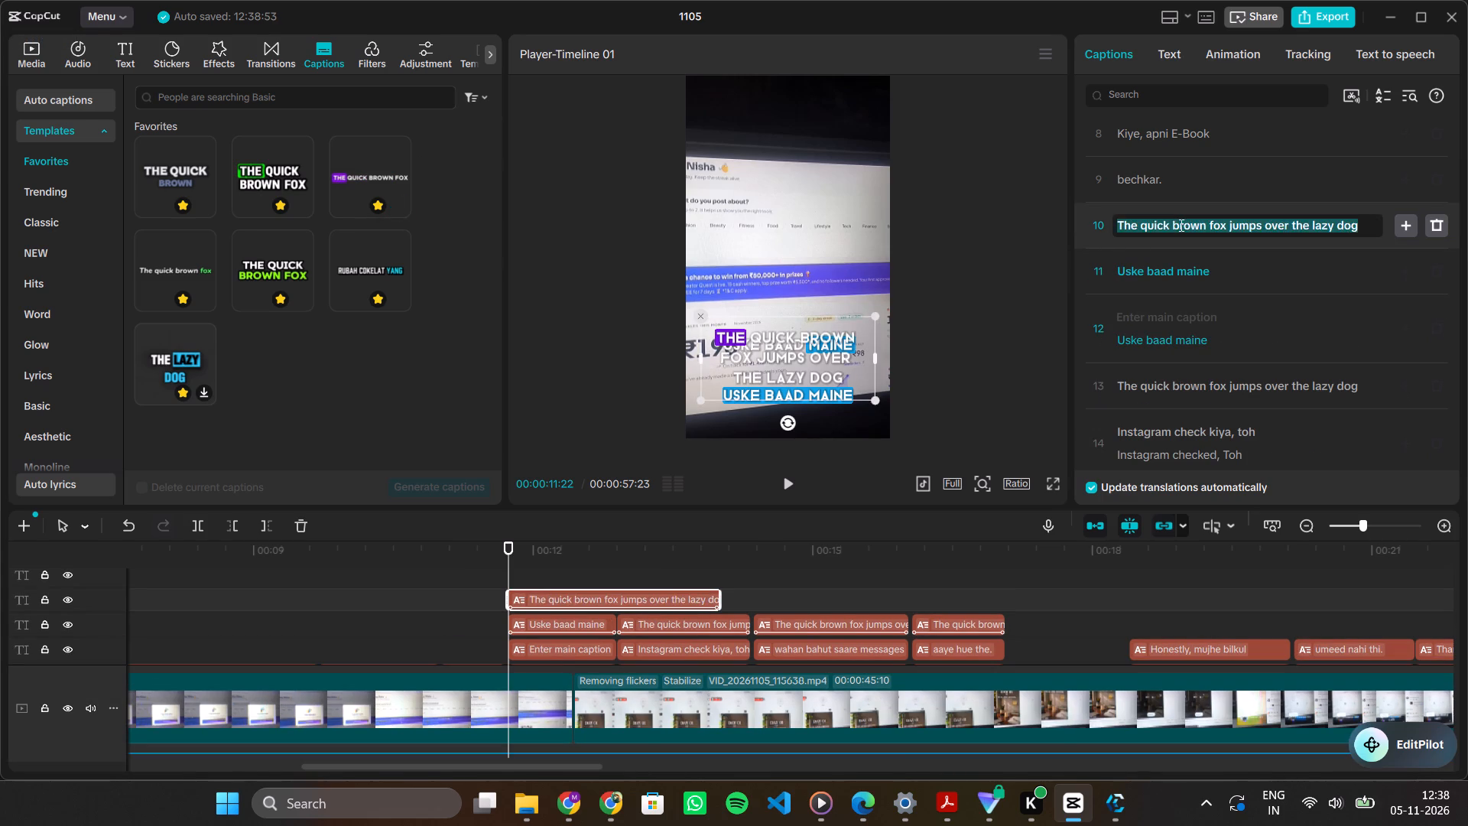
key(ctrl+v)
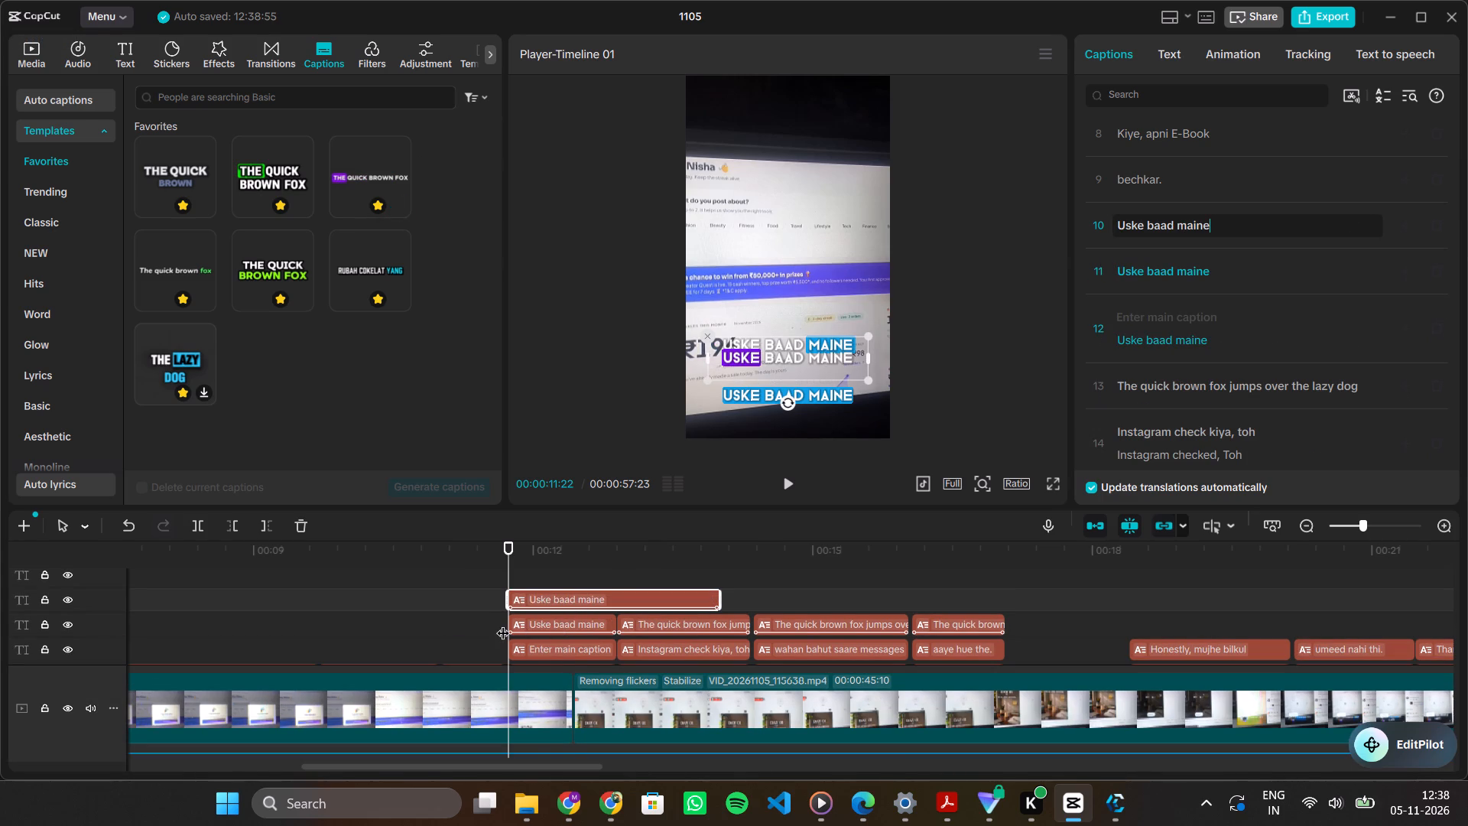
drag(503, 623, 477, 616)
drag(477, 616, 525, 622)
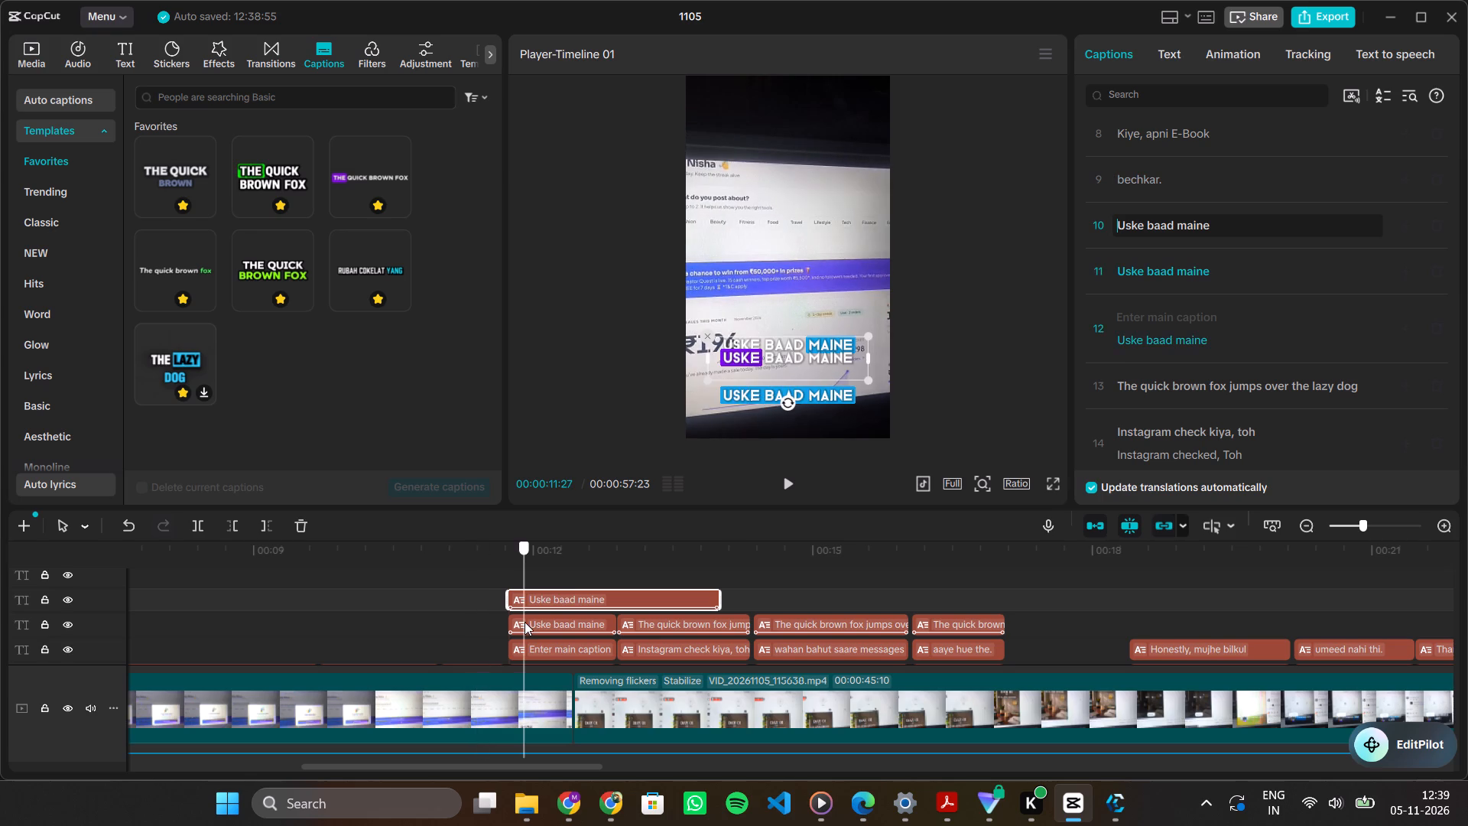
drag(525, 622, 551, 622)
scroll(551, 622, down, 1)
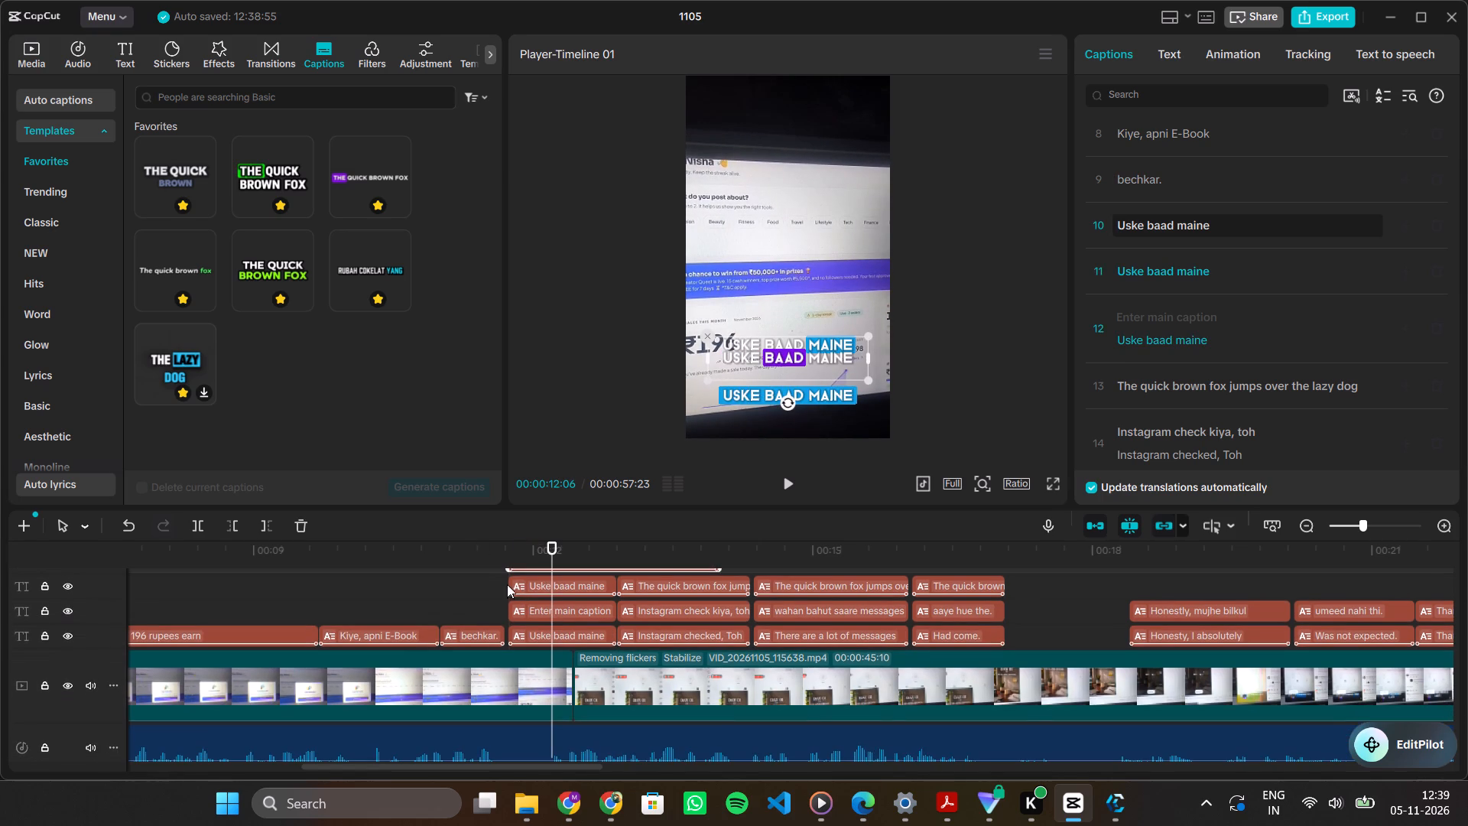
Delete the blue "Uske baad maine" caption and the empty main caption beneath it.
drag(503, 590, 554, 613)
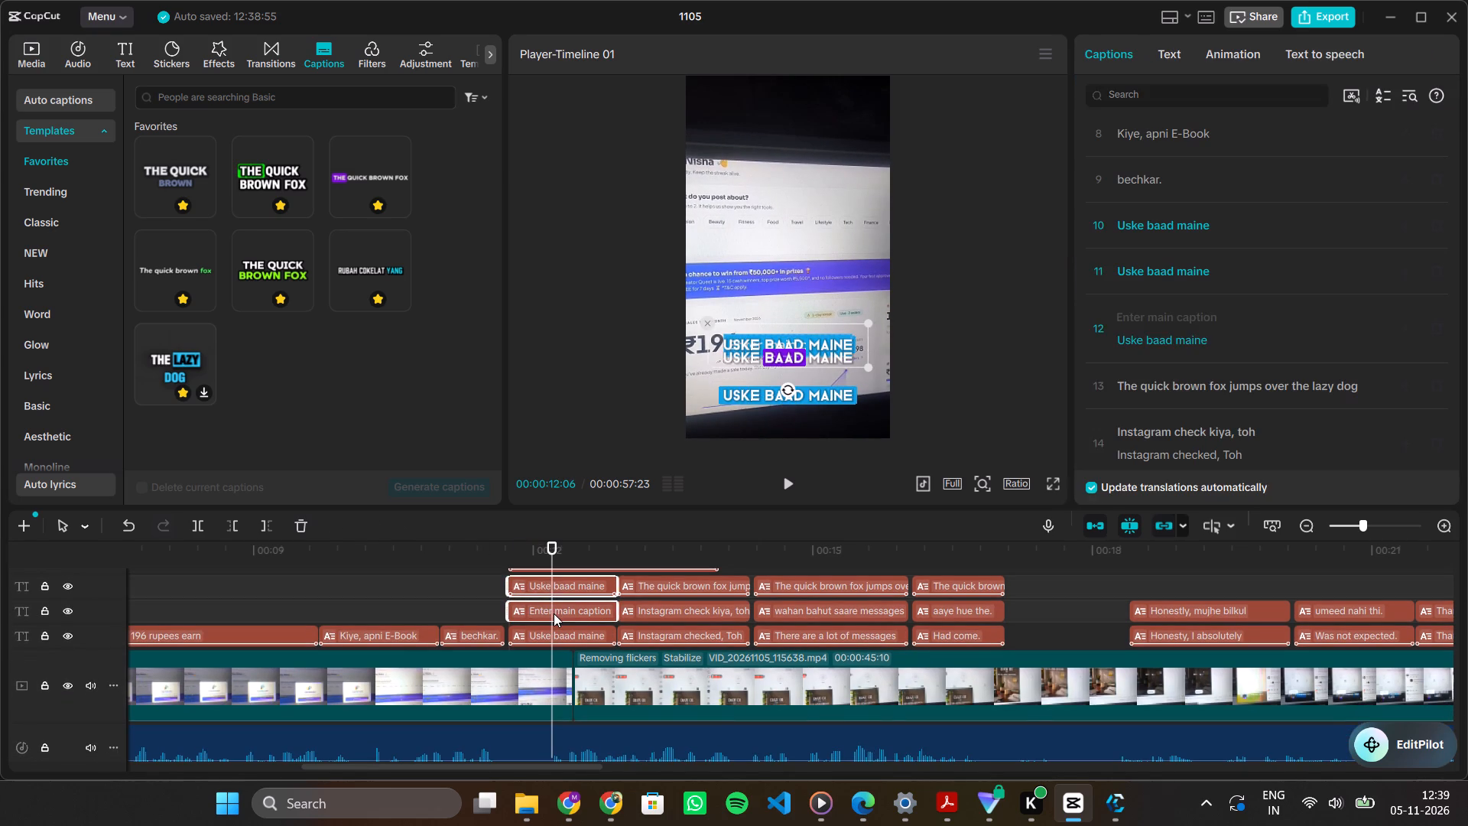
key(Delete)
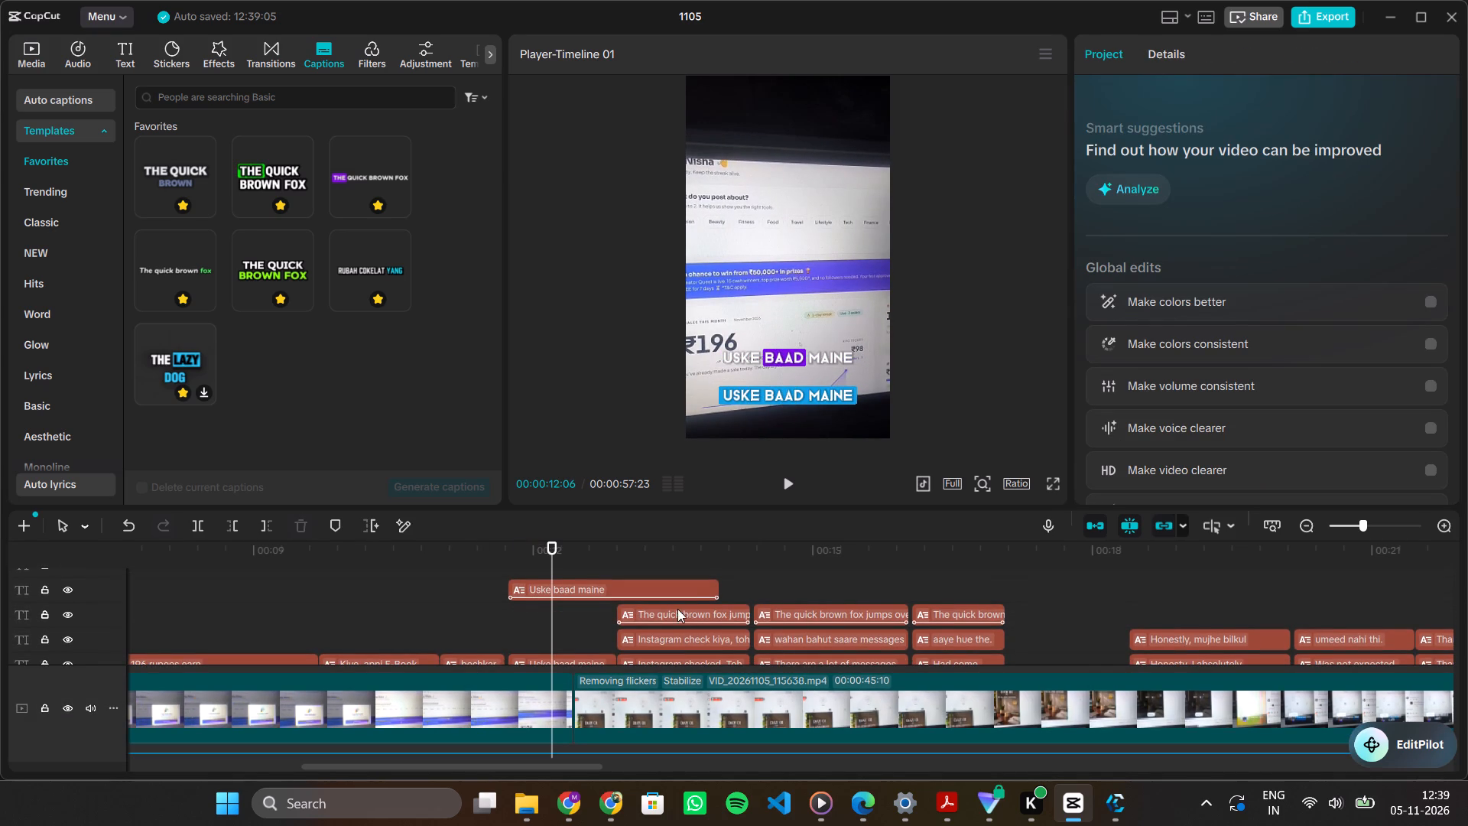
Shorten the purple-highlight "Uske baad maine" caption to end where the "Instagram check kiya, toh" caption starts.
click(697, 590)
drag(723, 592, 646, 594)
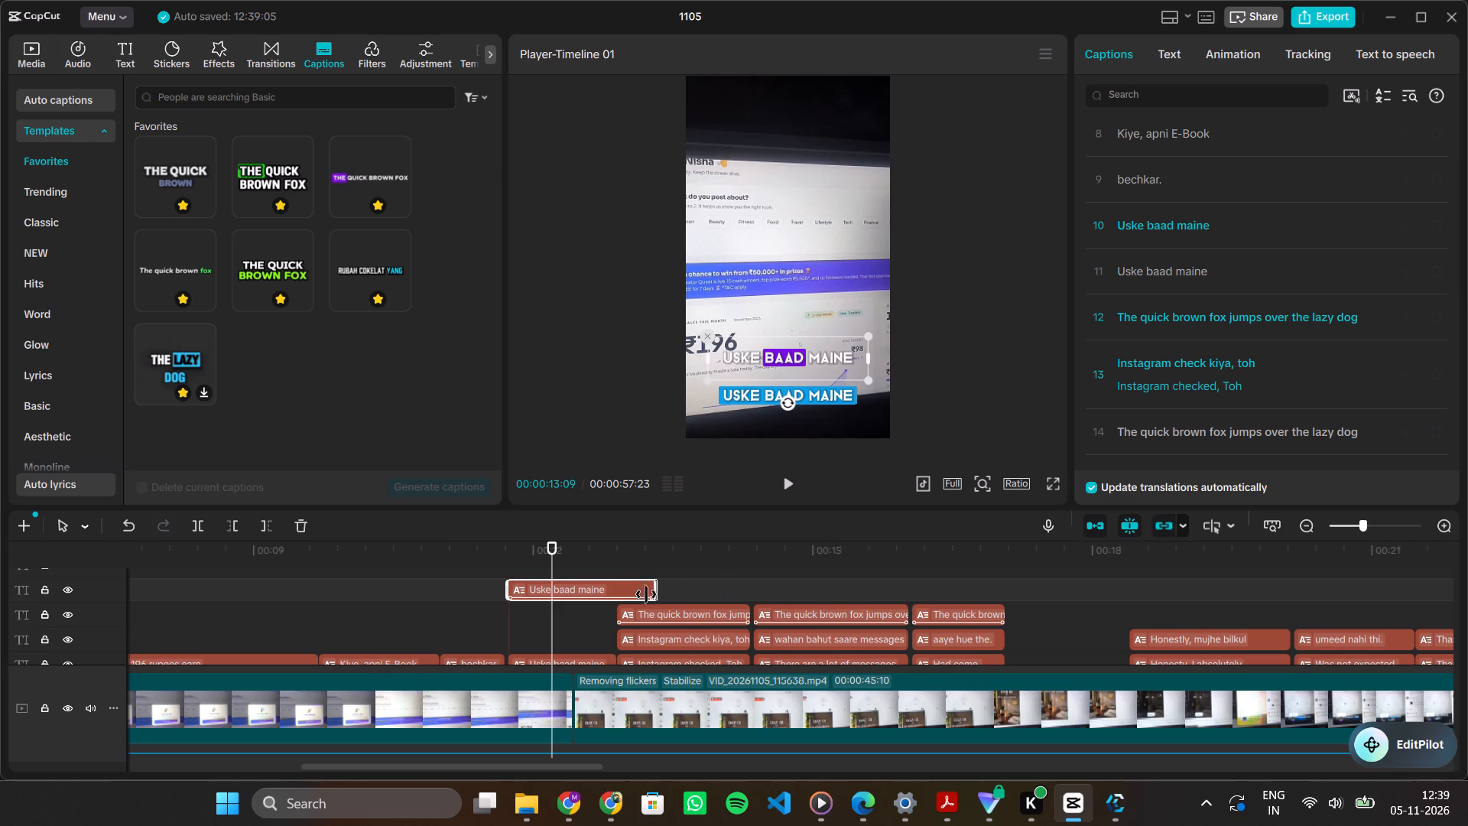
drag(646, 594, 618, 595)
Delete the blue "Uske baad maine" translation caption on the bottom caption track.
scroll(618, 595, down, 1)
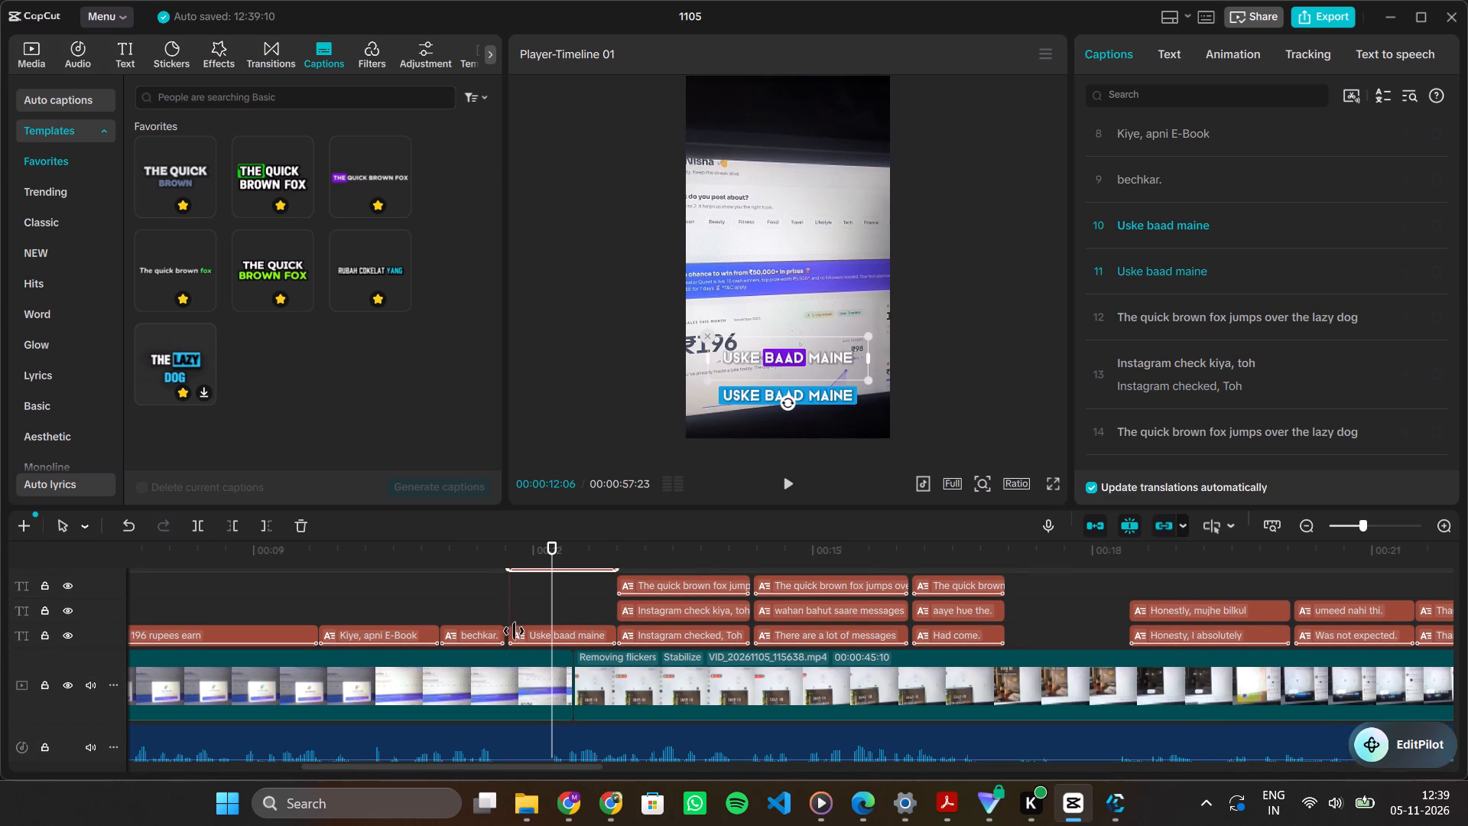
click(520, 633)
key(Delete)
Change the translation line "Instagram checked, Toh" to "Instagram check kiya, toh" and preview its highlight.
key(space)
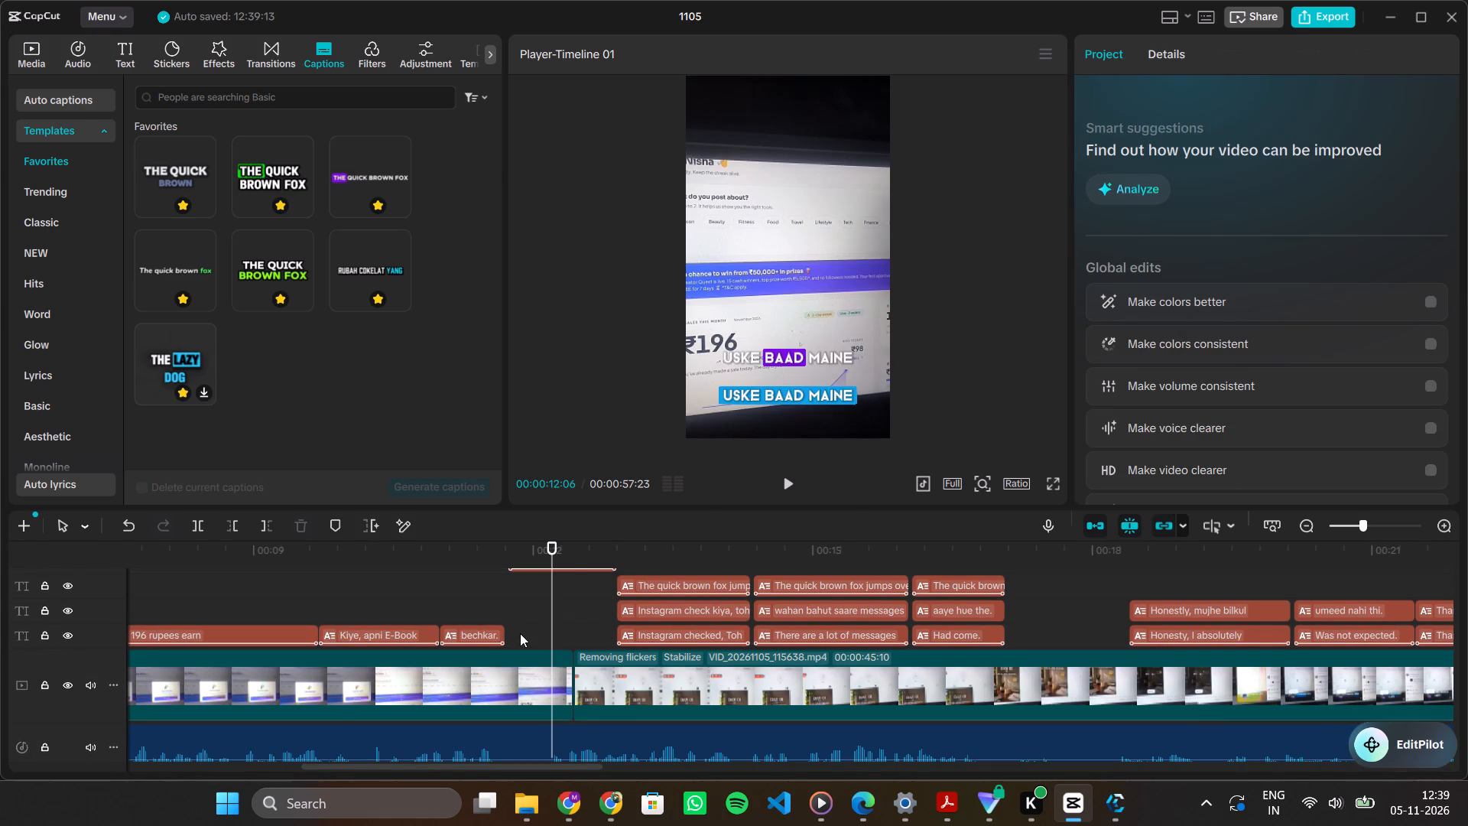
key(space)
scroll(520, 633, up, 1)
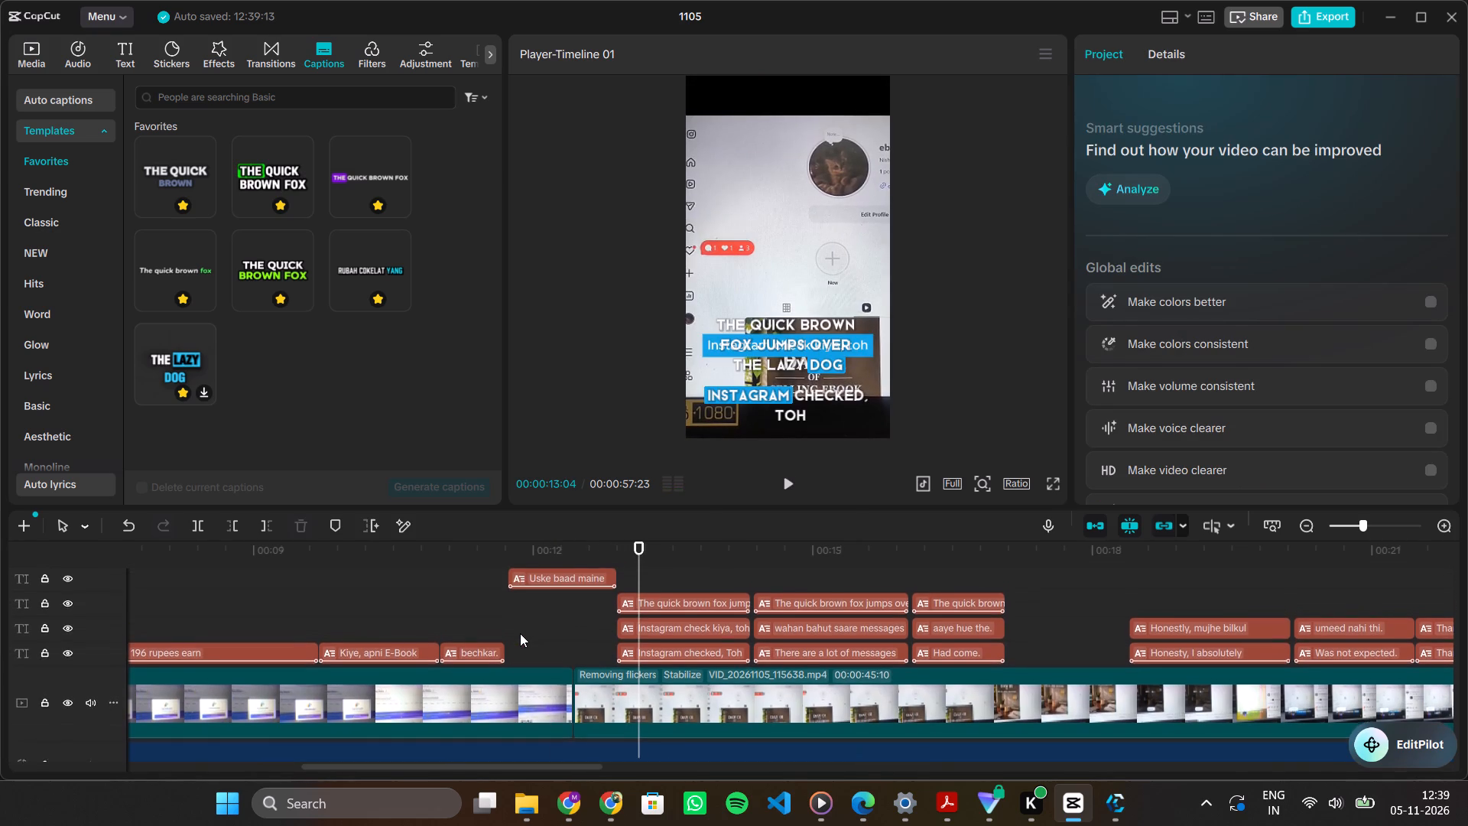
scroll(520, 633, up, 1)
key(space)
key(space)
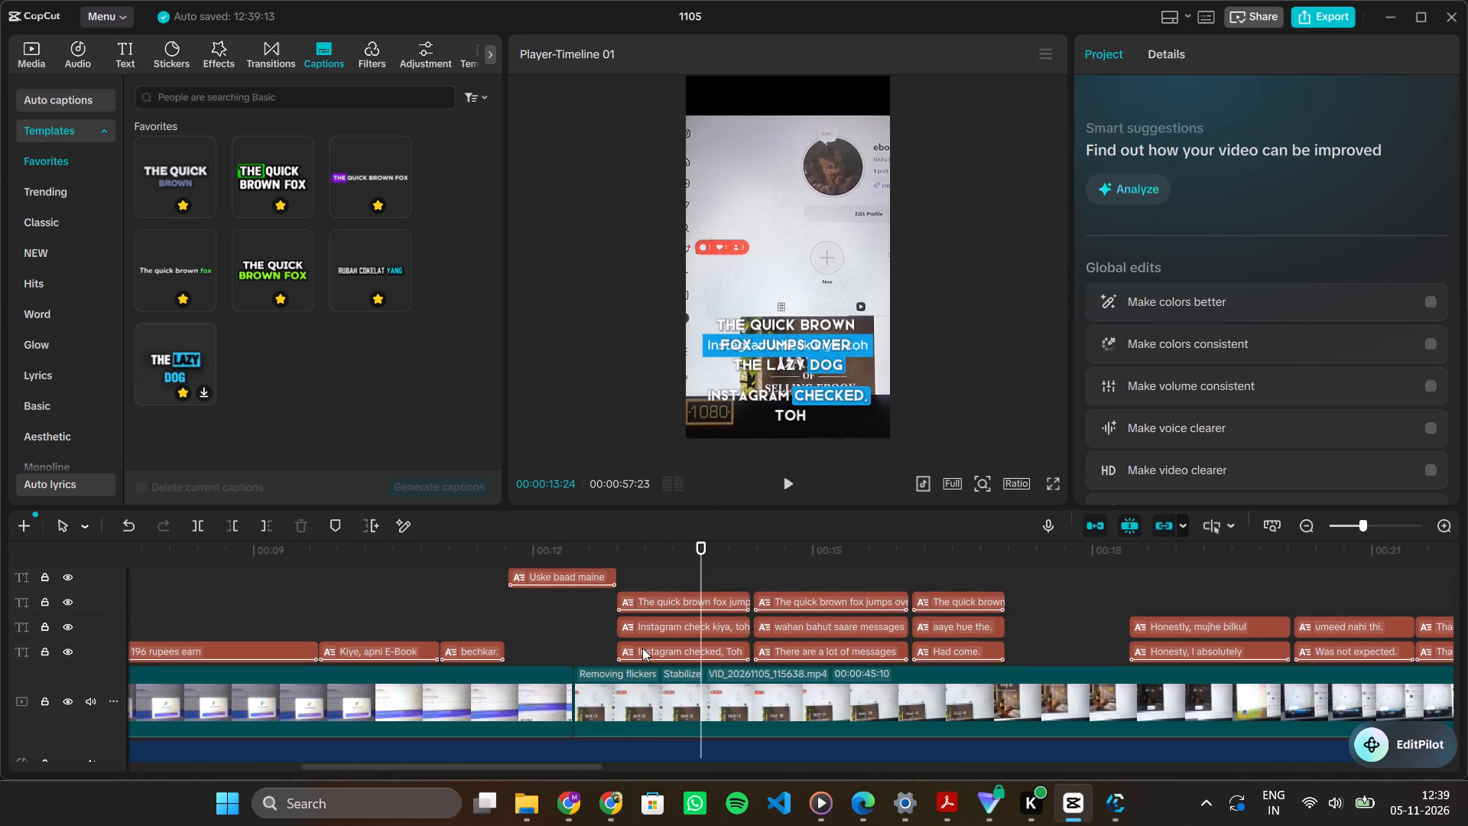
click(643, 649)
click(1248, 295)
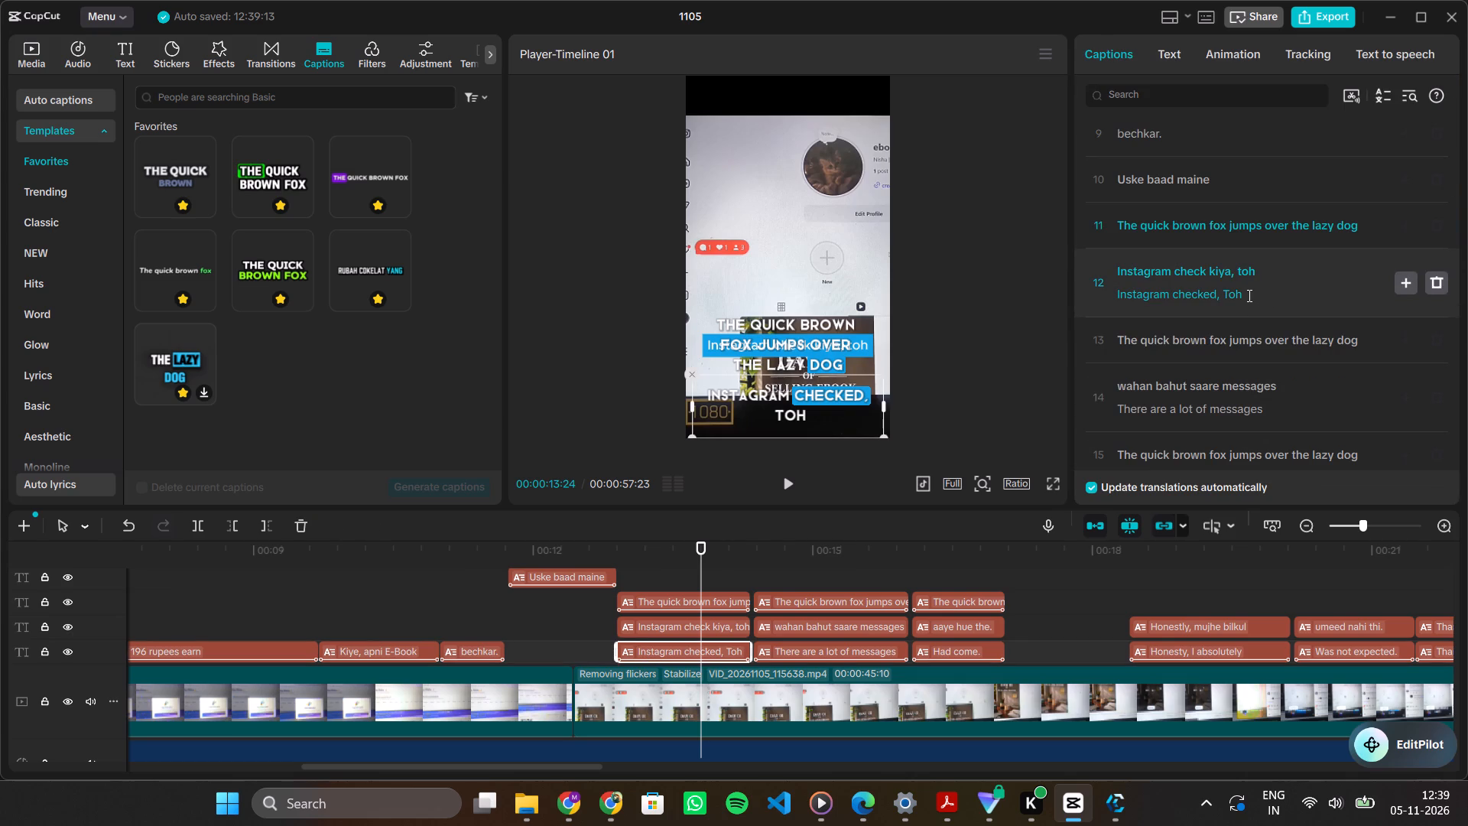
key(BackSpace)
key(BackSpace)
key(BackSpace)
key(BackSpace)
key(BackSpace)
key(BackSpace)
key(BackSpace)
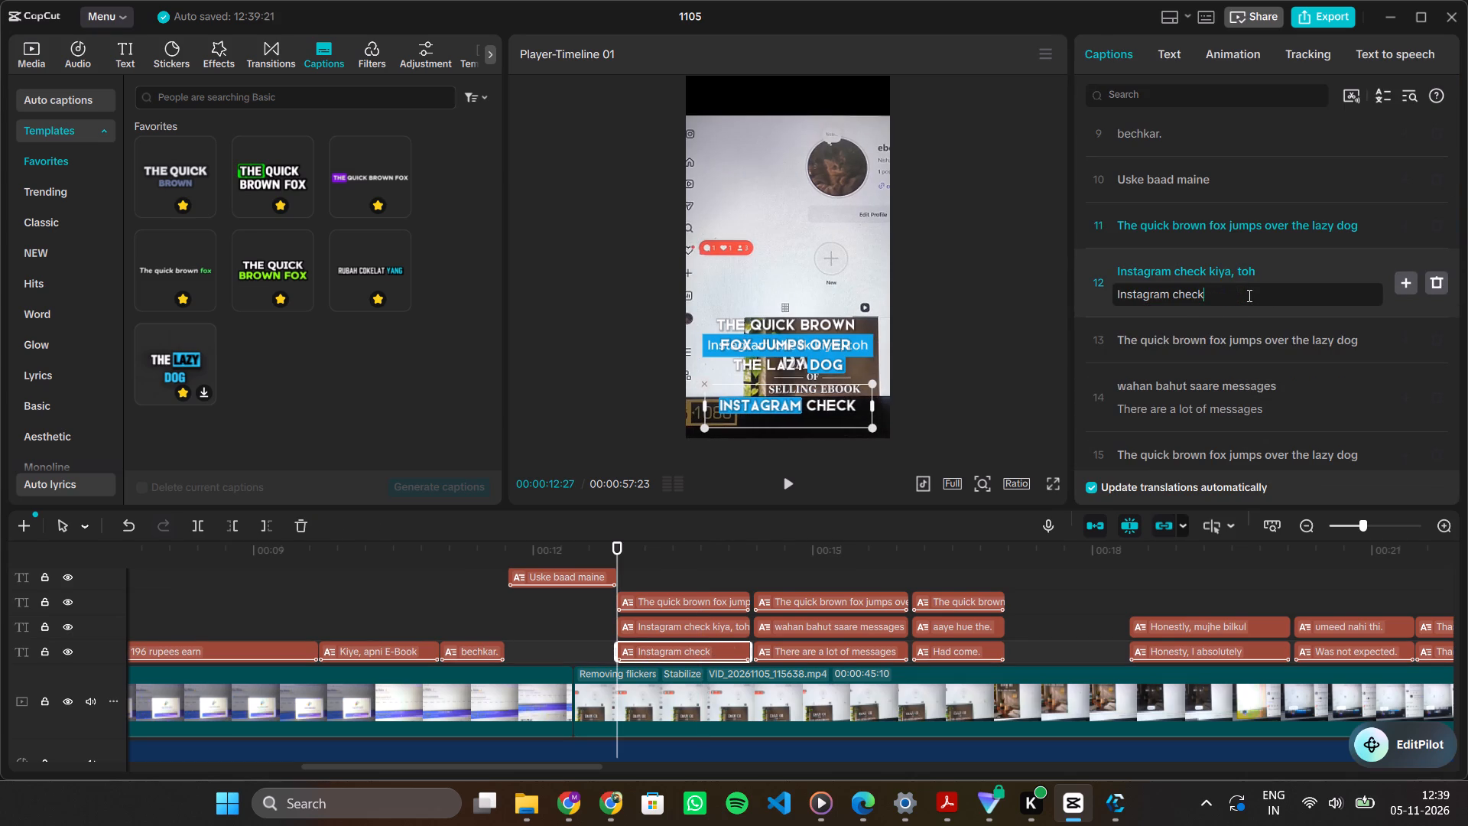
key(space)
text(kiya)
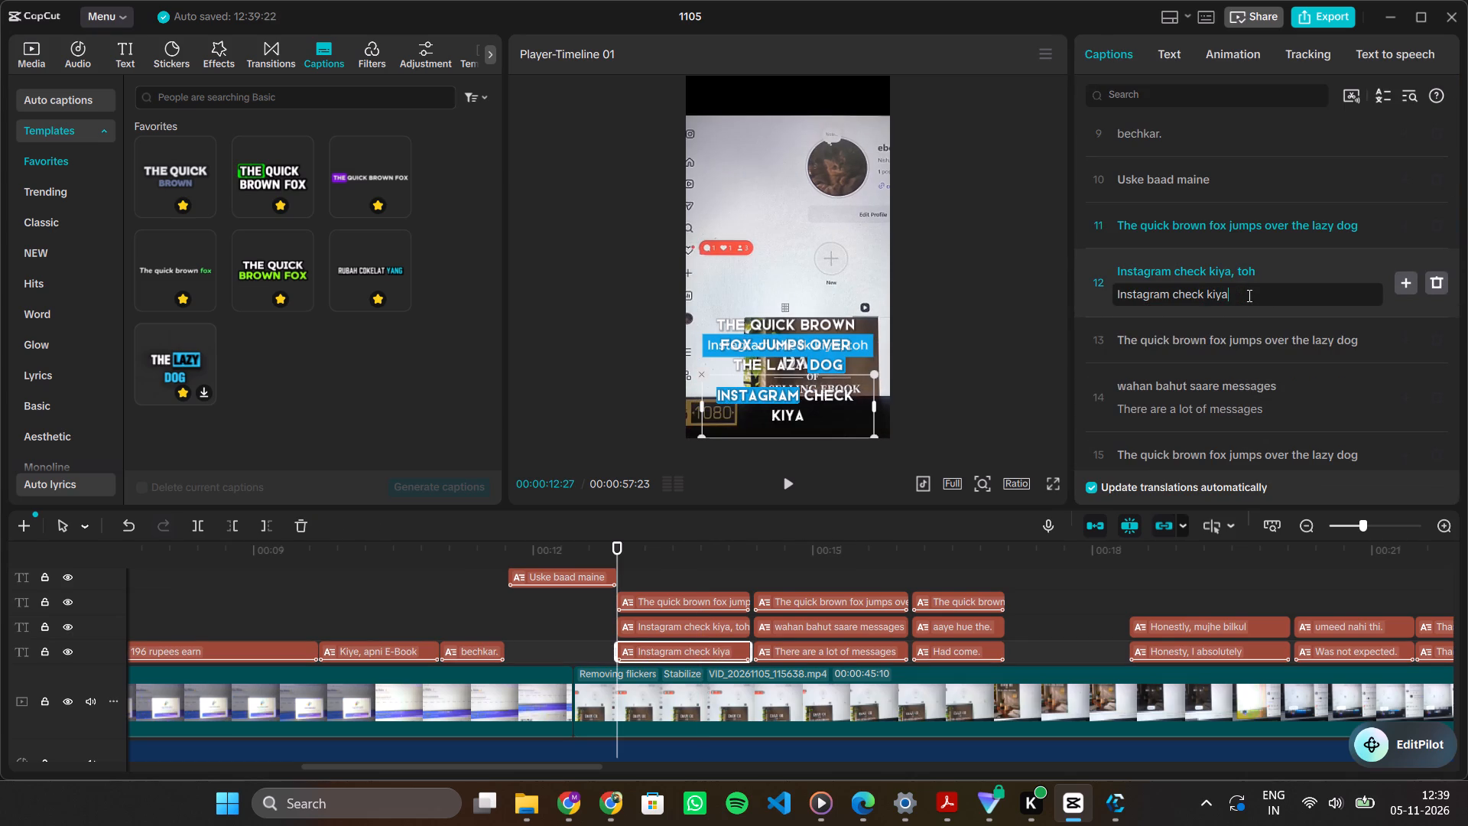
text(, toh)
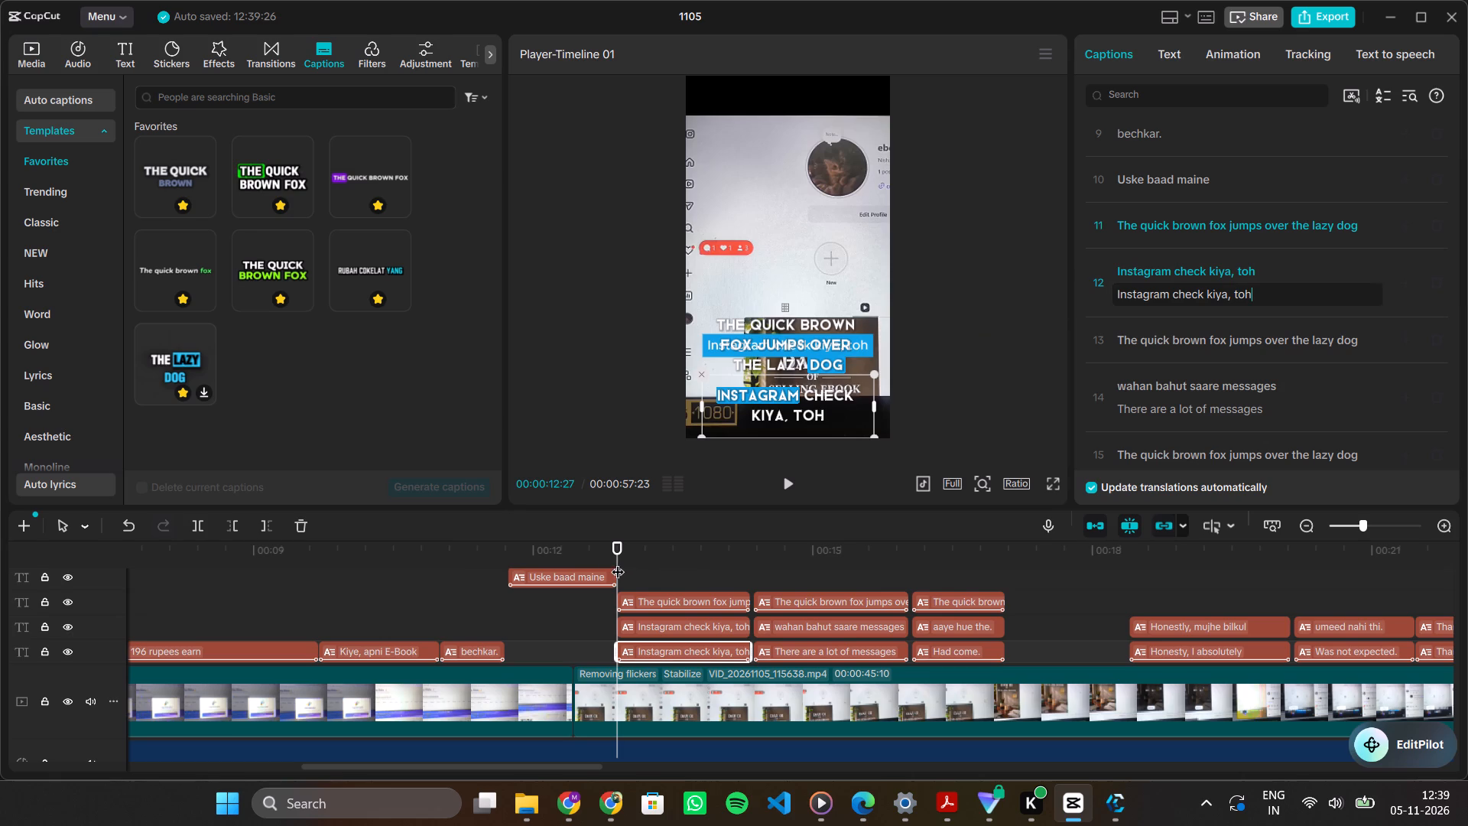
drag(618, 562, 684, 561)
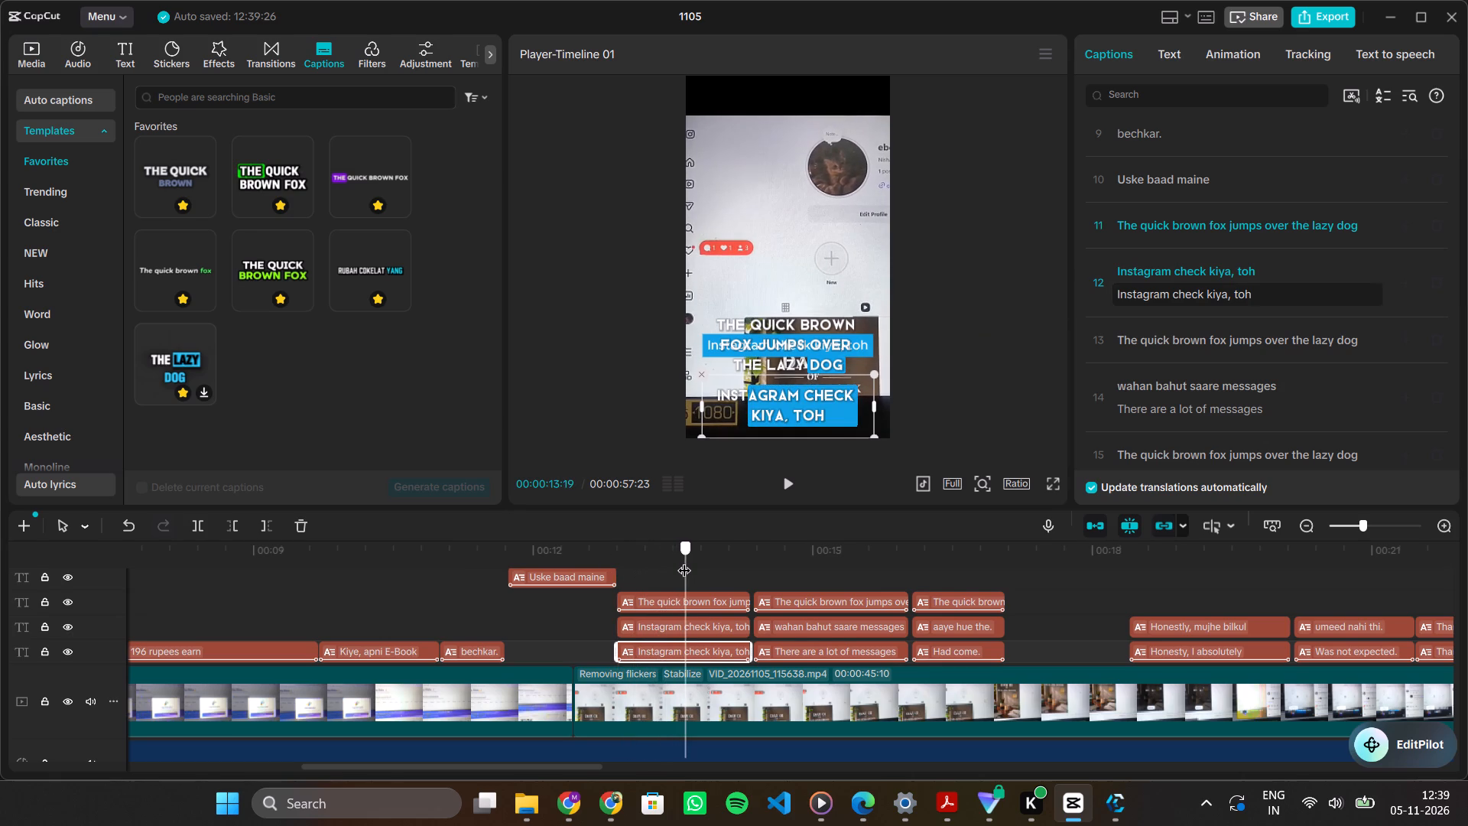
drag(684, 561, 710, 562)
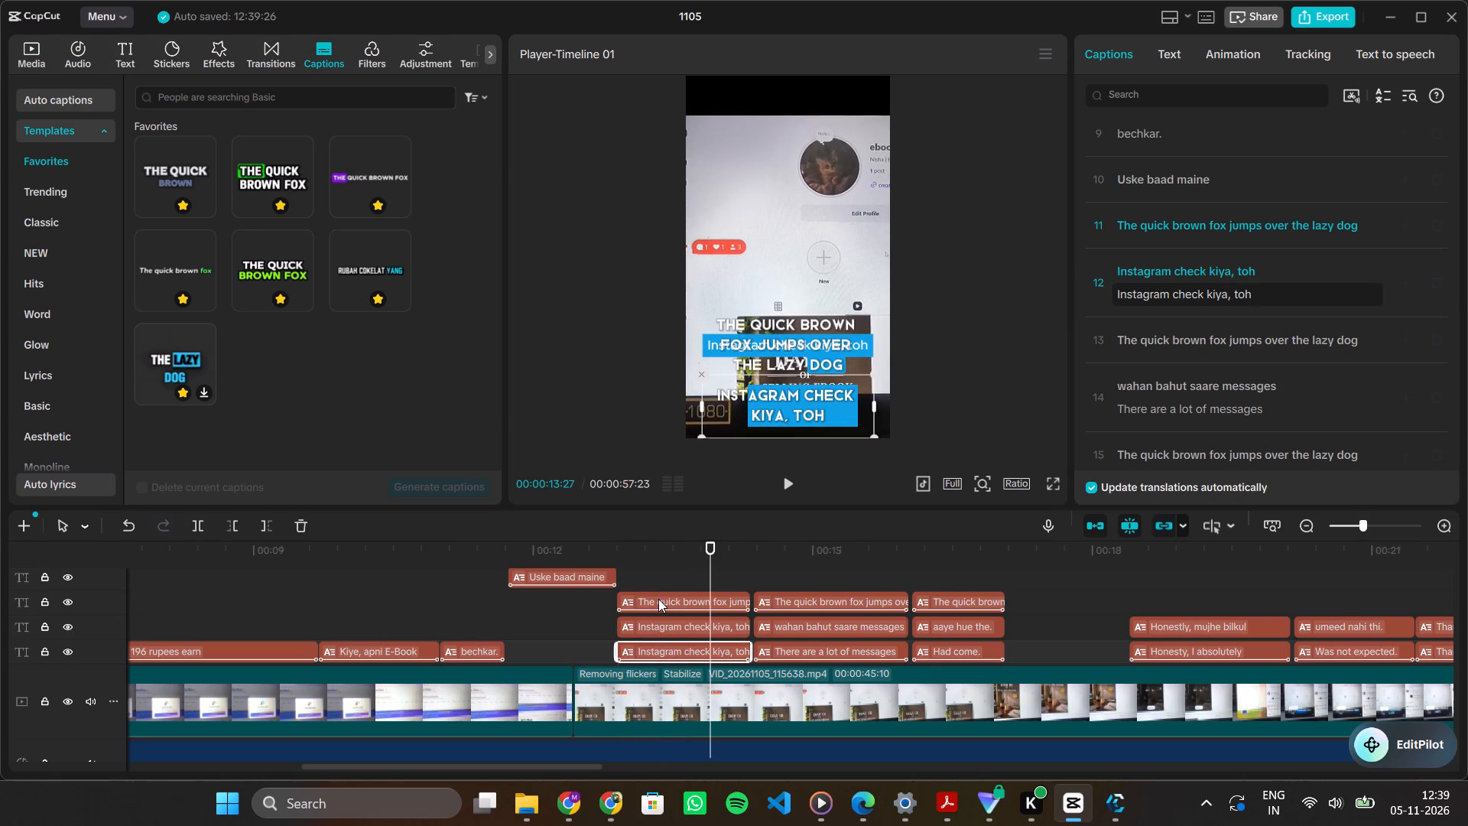
Move the text "Instagram check kiya, toh" from its main caption into the "The quick brown fox" placeholder just above it in the list.
click(658, 599)
click(1229, 275)
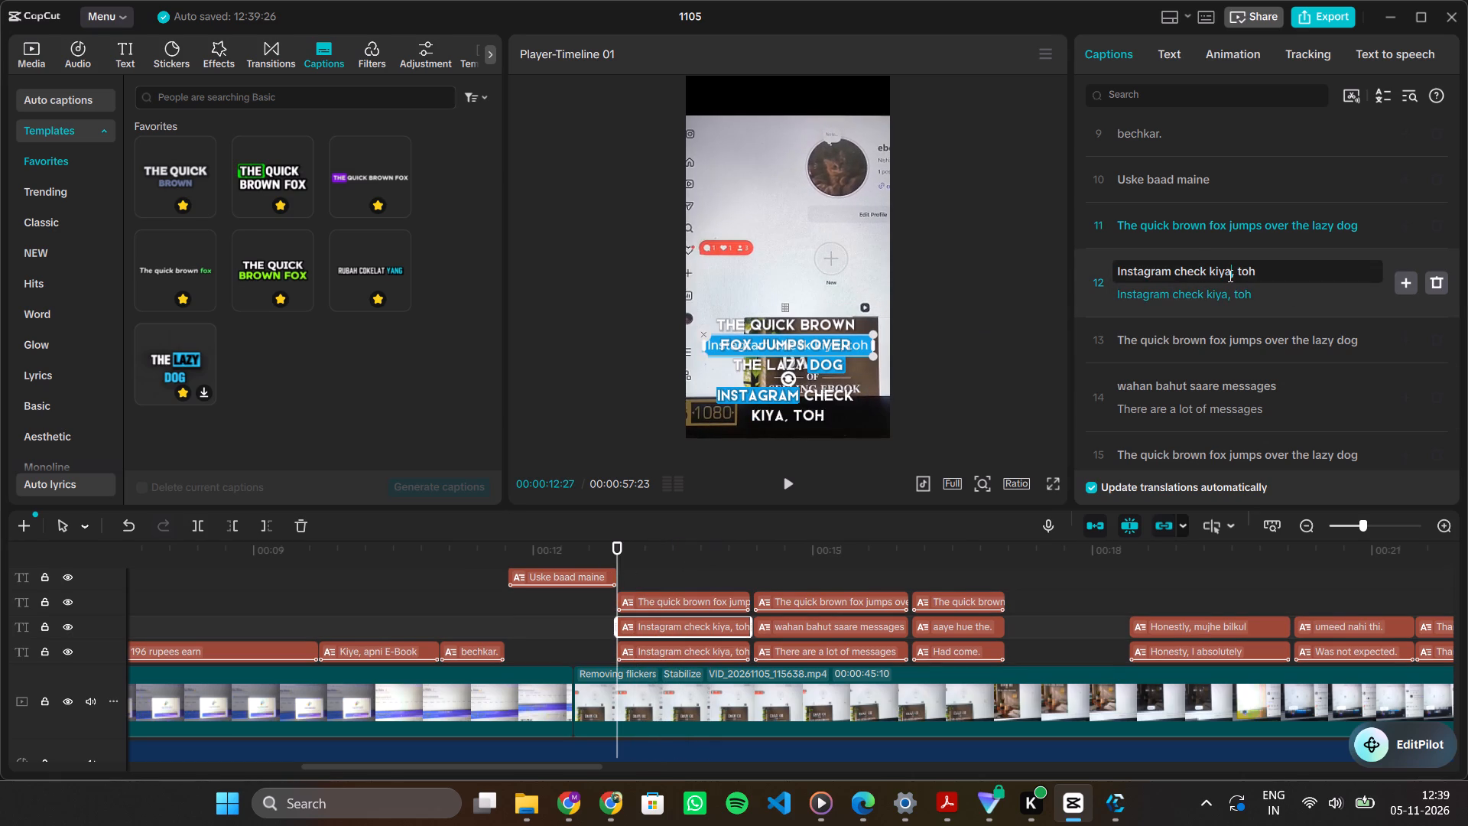
key(ctrl+a)
key(ctrl+x)
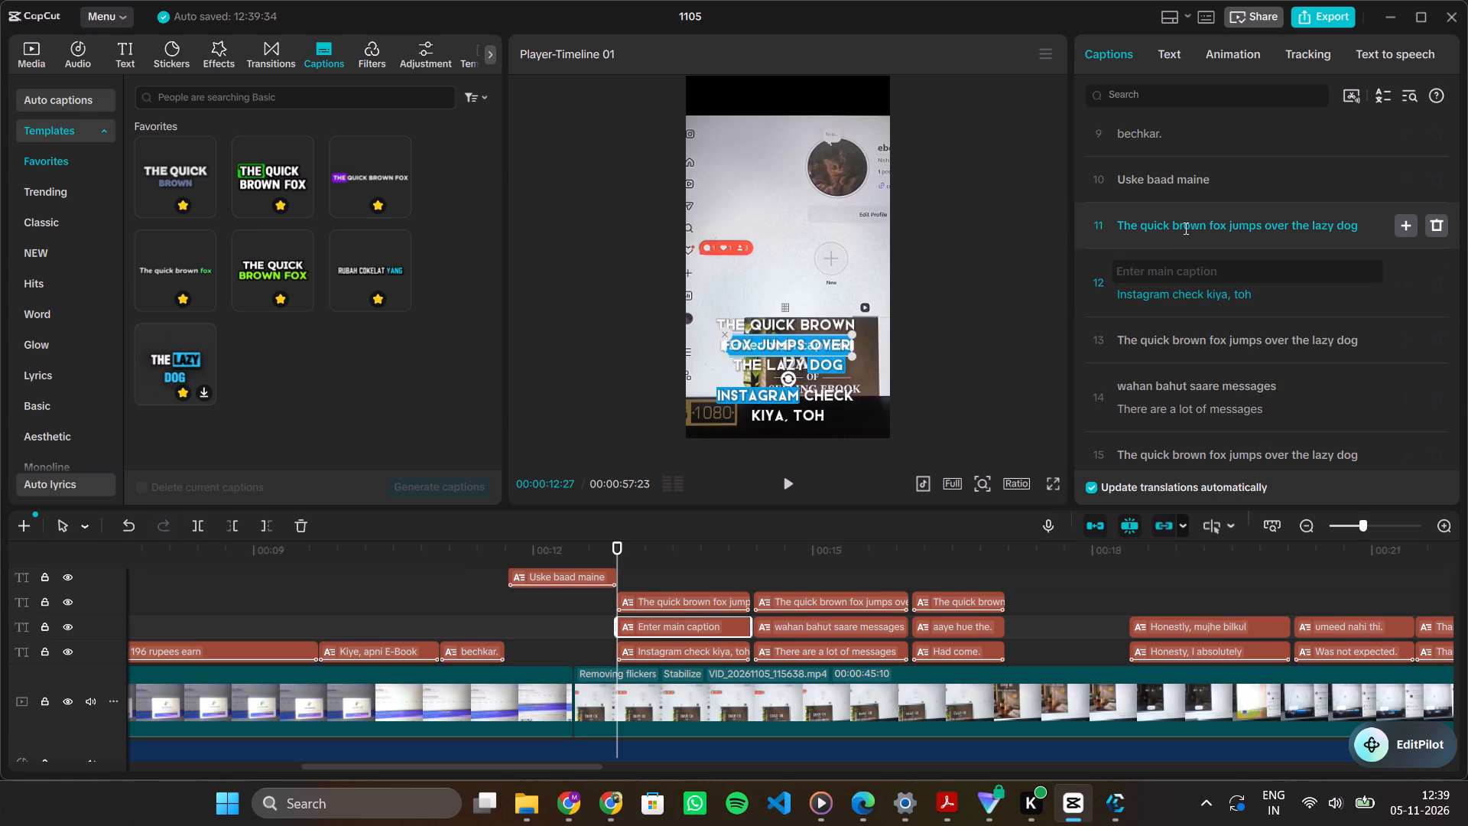
click(1184, 228)
key(ctrl+a)
key(ctrl+v)
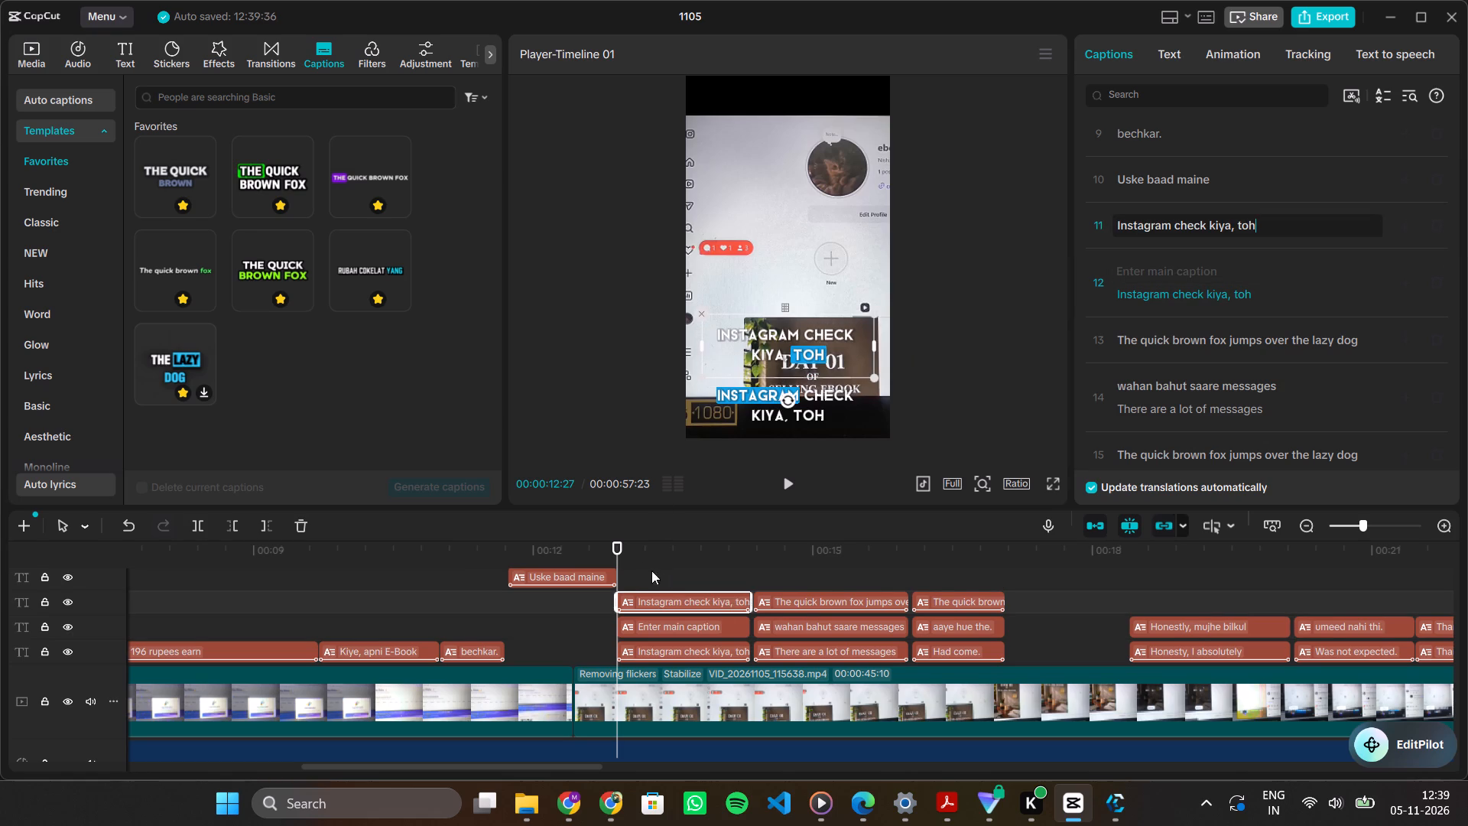
Add the purple word-highlight caption template at the start of that caption and set its text to "Instagram check kiya, toh".
click(399, 202)
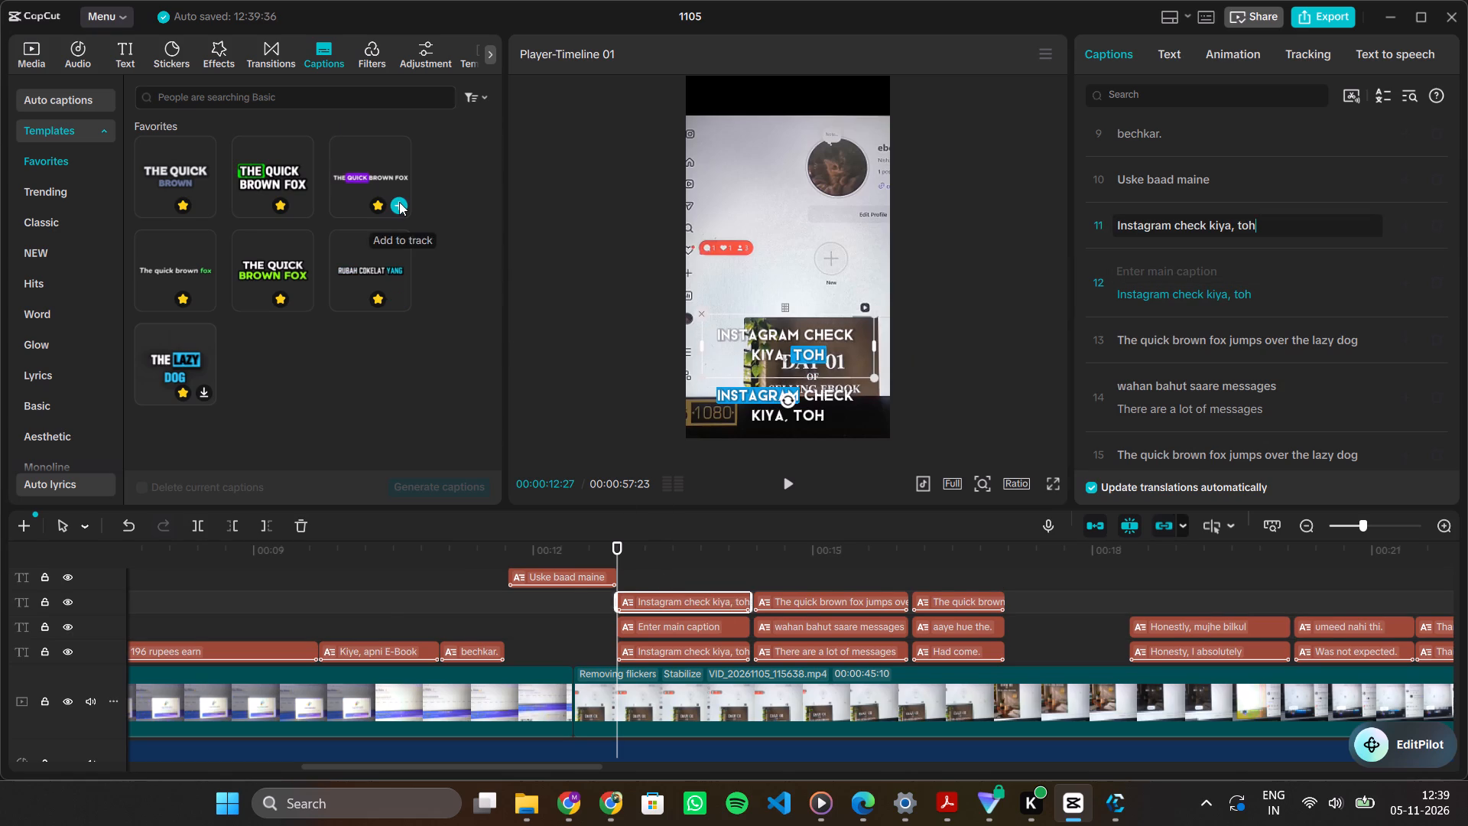
click(1227, 229)
key(ctrl+a)
key(ctrl+v)
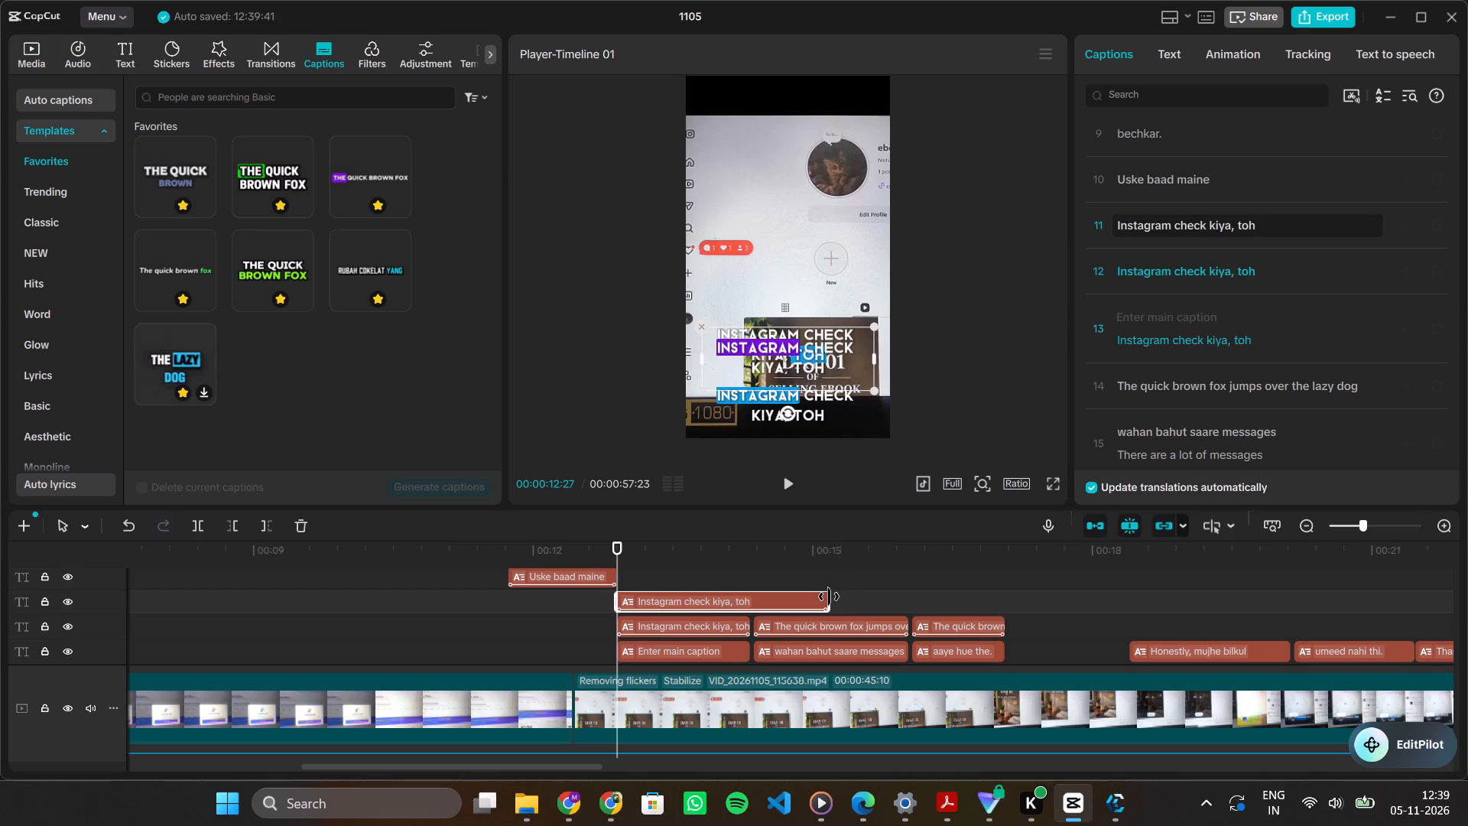
Shorten the purple-highlight "Instagram check kiya, toh" caption to end together with the blue captions beneath it.
drag(827, 597, 749, 615)
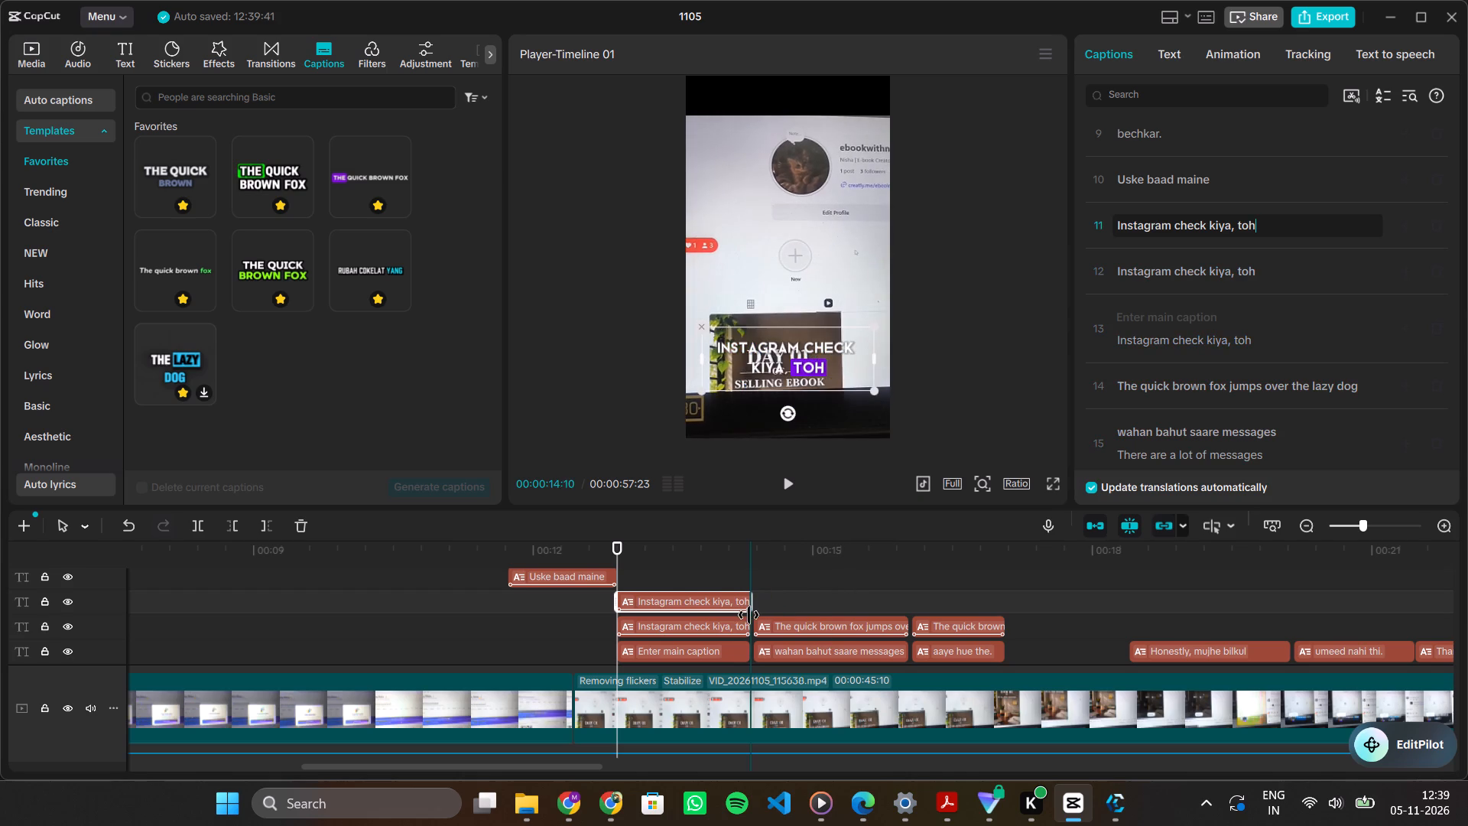
drag(749, 615, 749, 616)
Delete the three blue placeholder, main and translation captions beneath the purple "Instagram check kiya, toh" caption.
scroll(749, 616, down, 1)
drag(600, 593, 690, 642)
key(Delete)
Move the text "wahan bahut saare messages" from its main caption into the translation line, replacing "There are a lot of messages".
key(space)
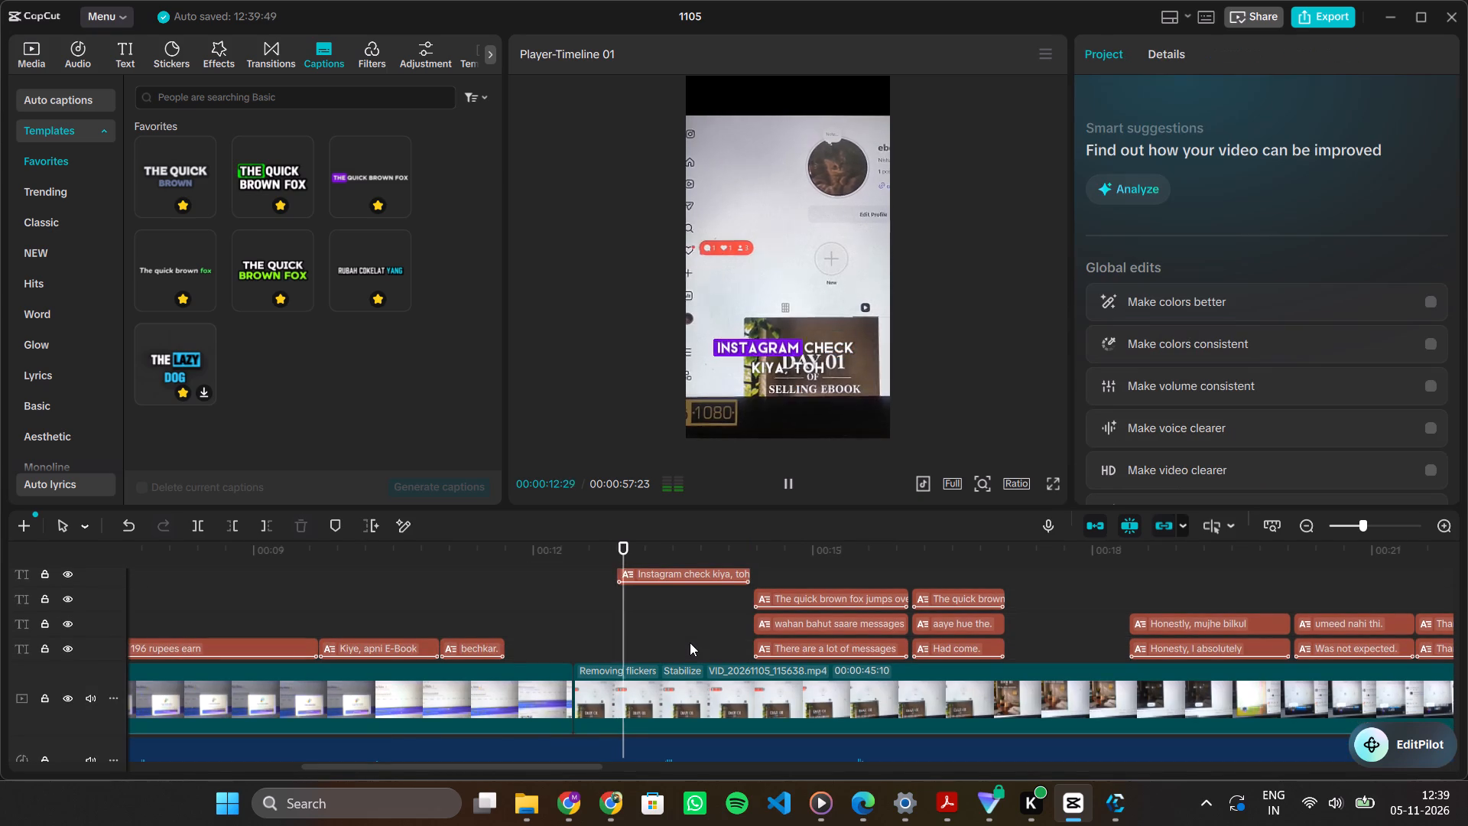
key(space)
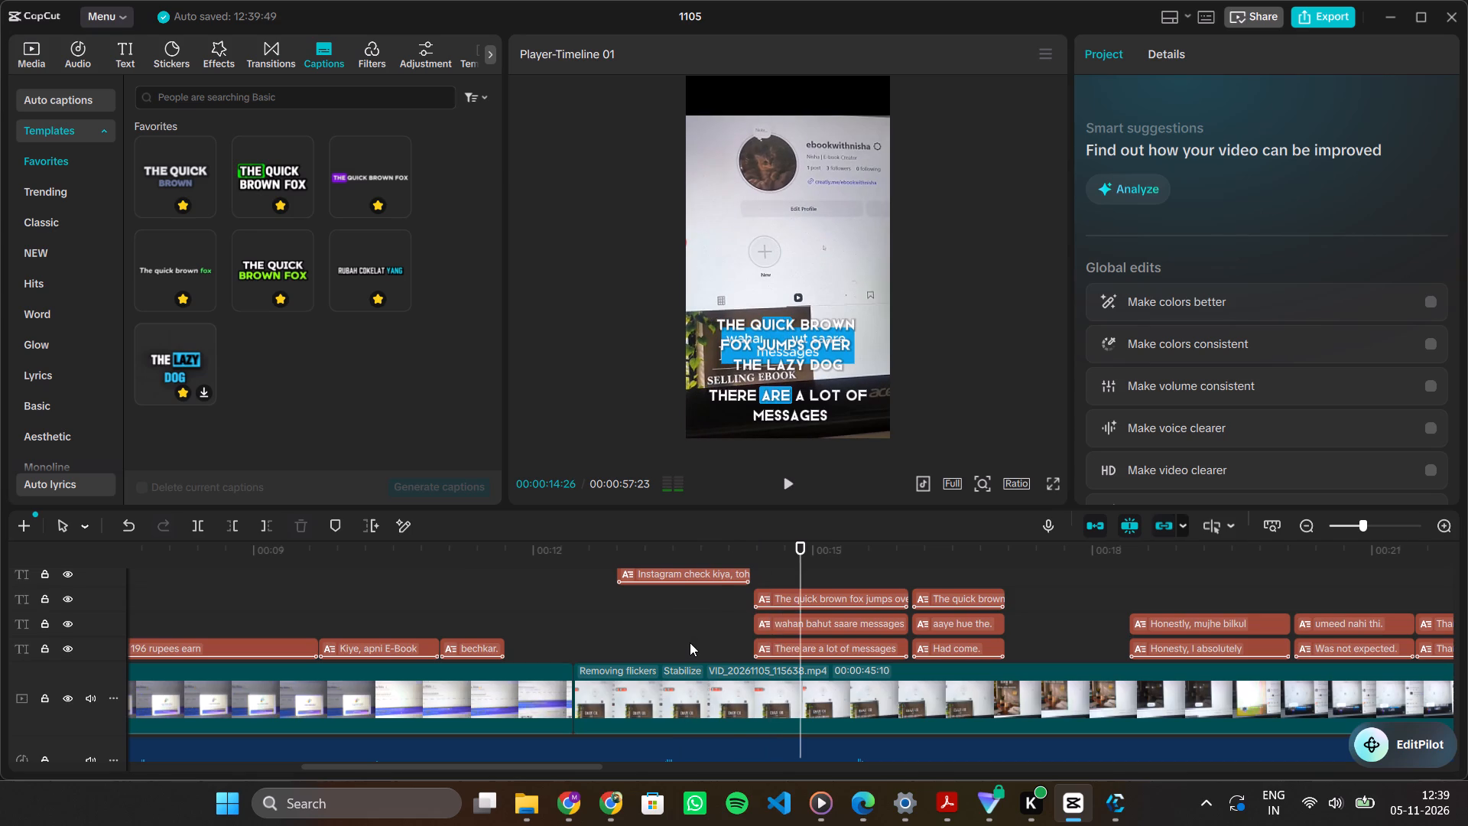
click(829, 616)
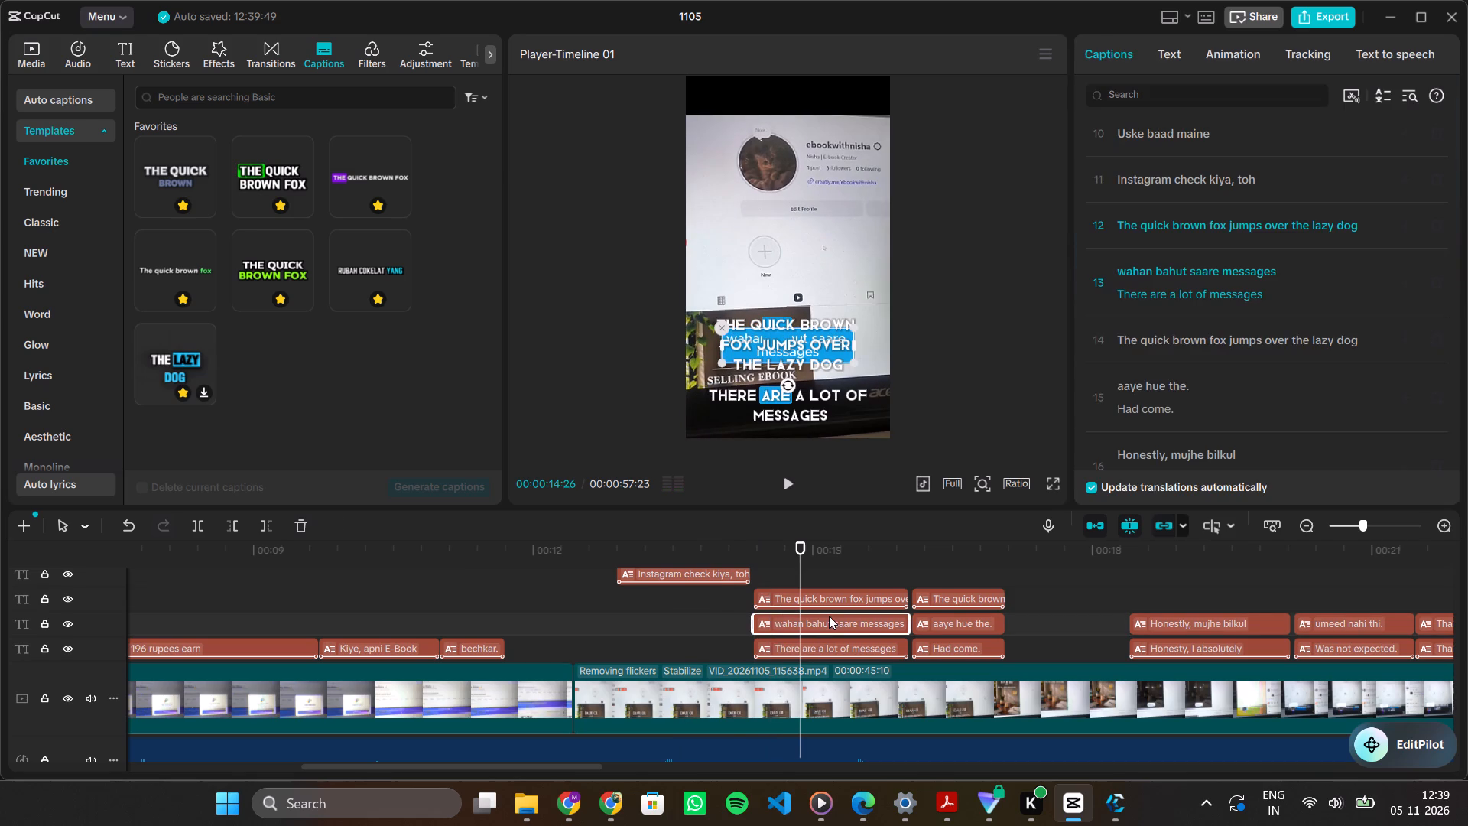
click(1216, 265)
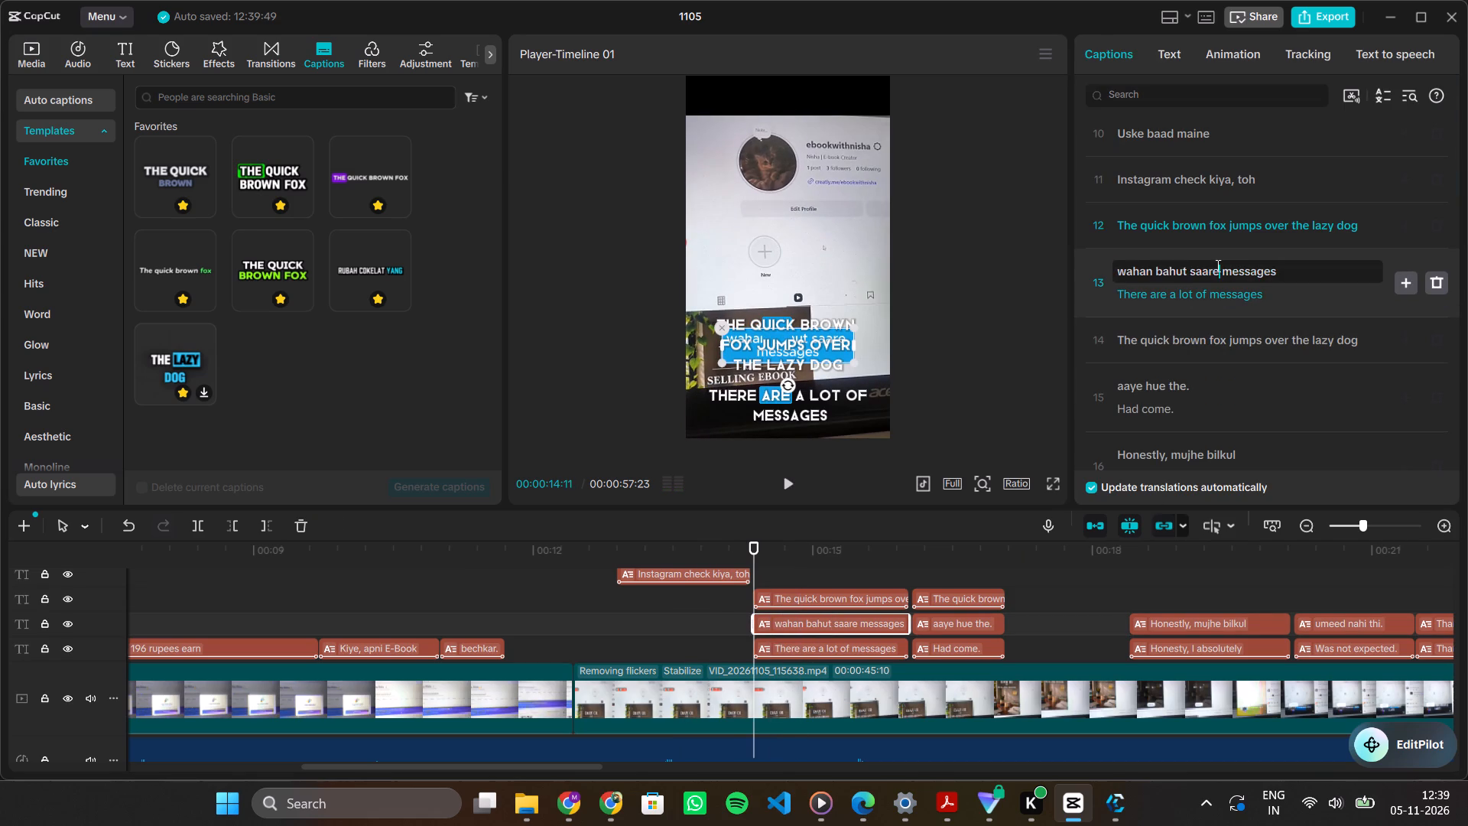
key(ctrl+a)
key(ctrl+x)
click(1160, 297)
key(ctrl+a)
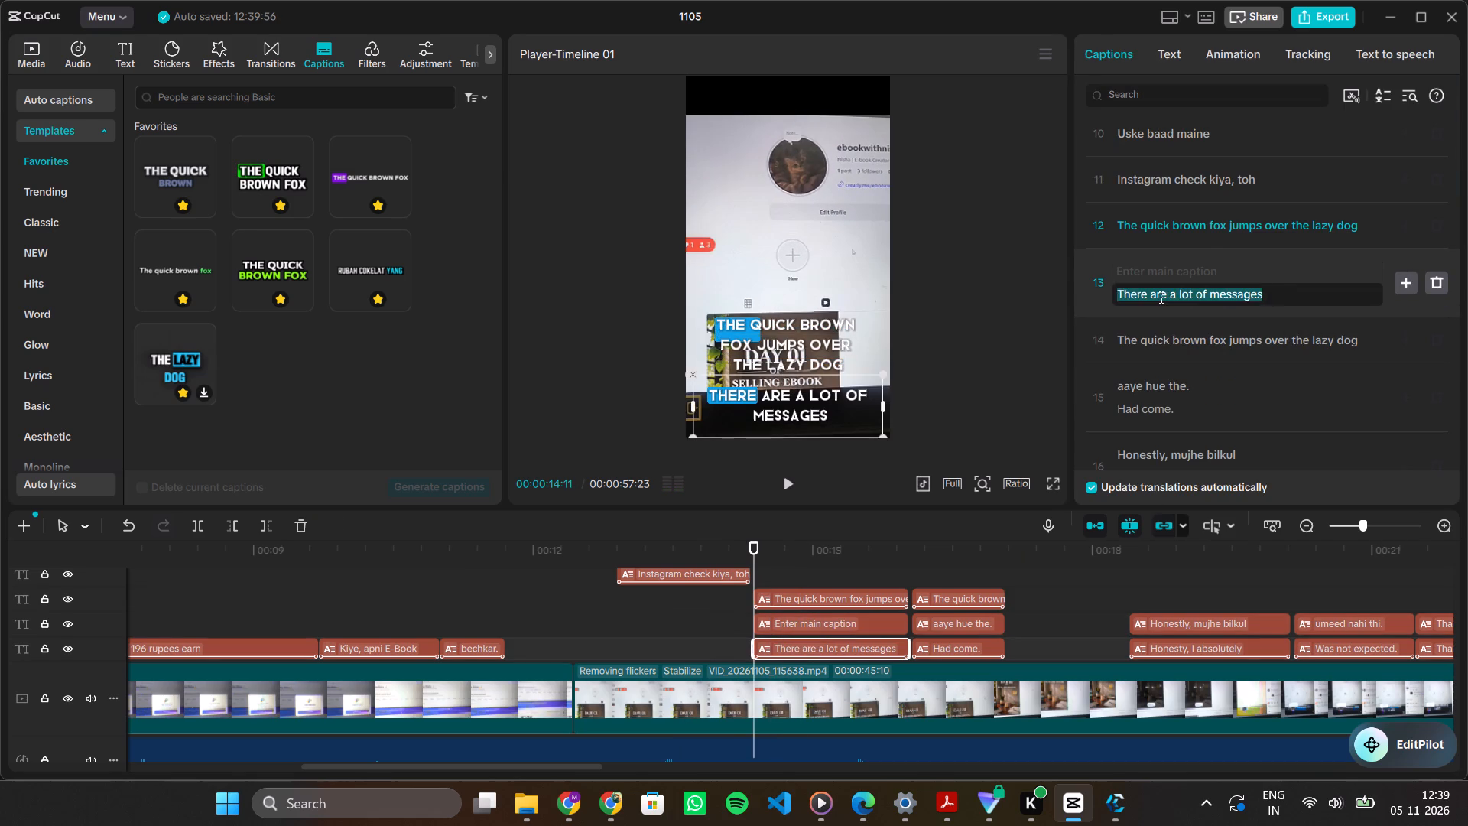
key(ctrl+v)
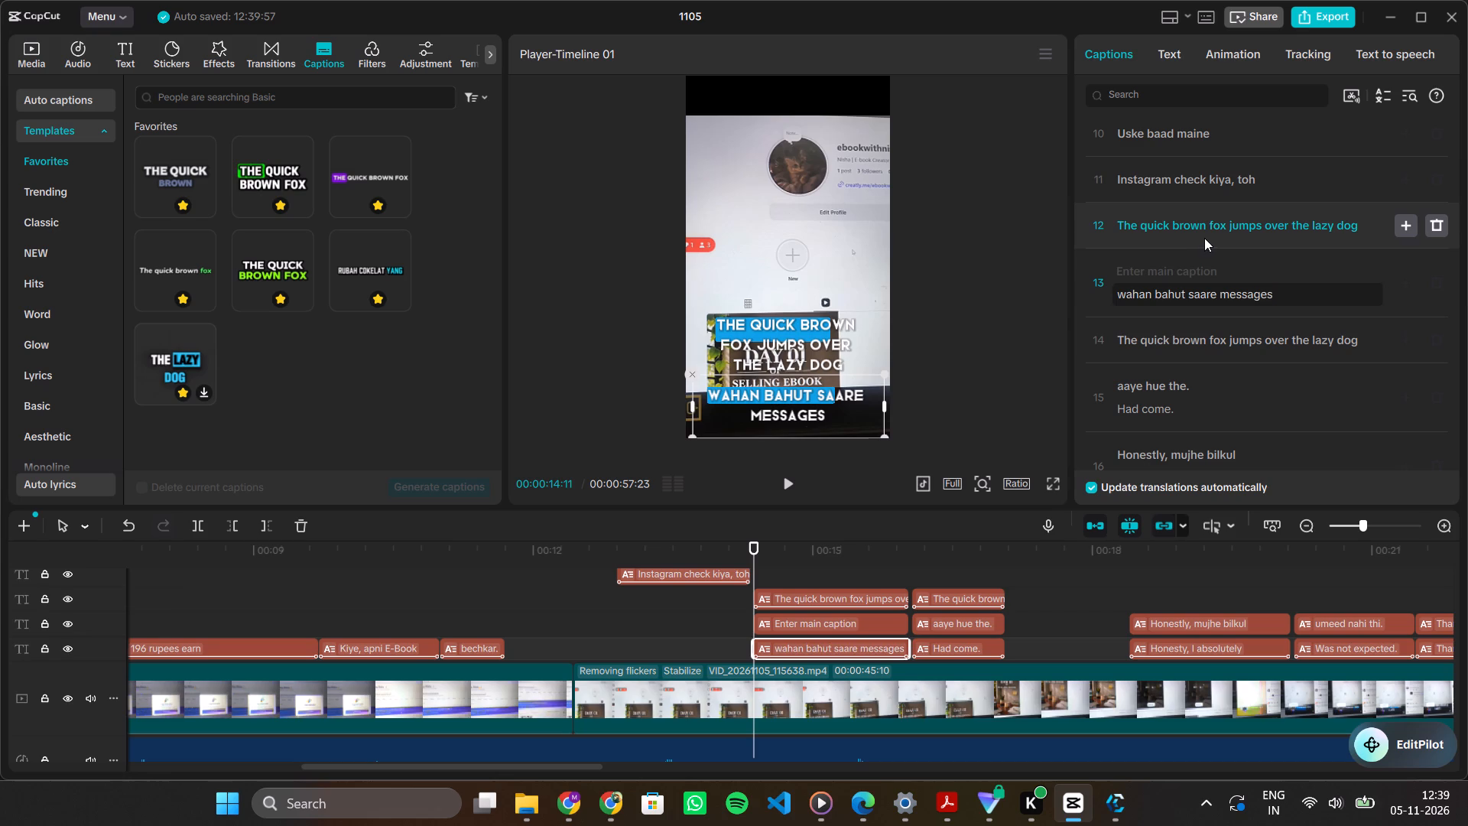
Replace the "The quick brown fox" placeholder just above it in the list with "wahan bahut saare messages" and preview the highlight.
click(1216, 229)
key(ctrl+a)
key(ctrl+v)
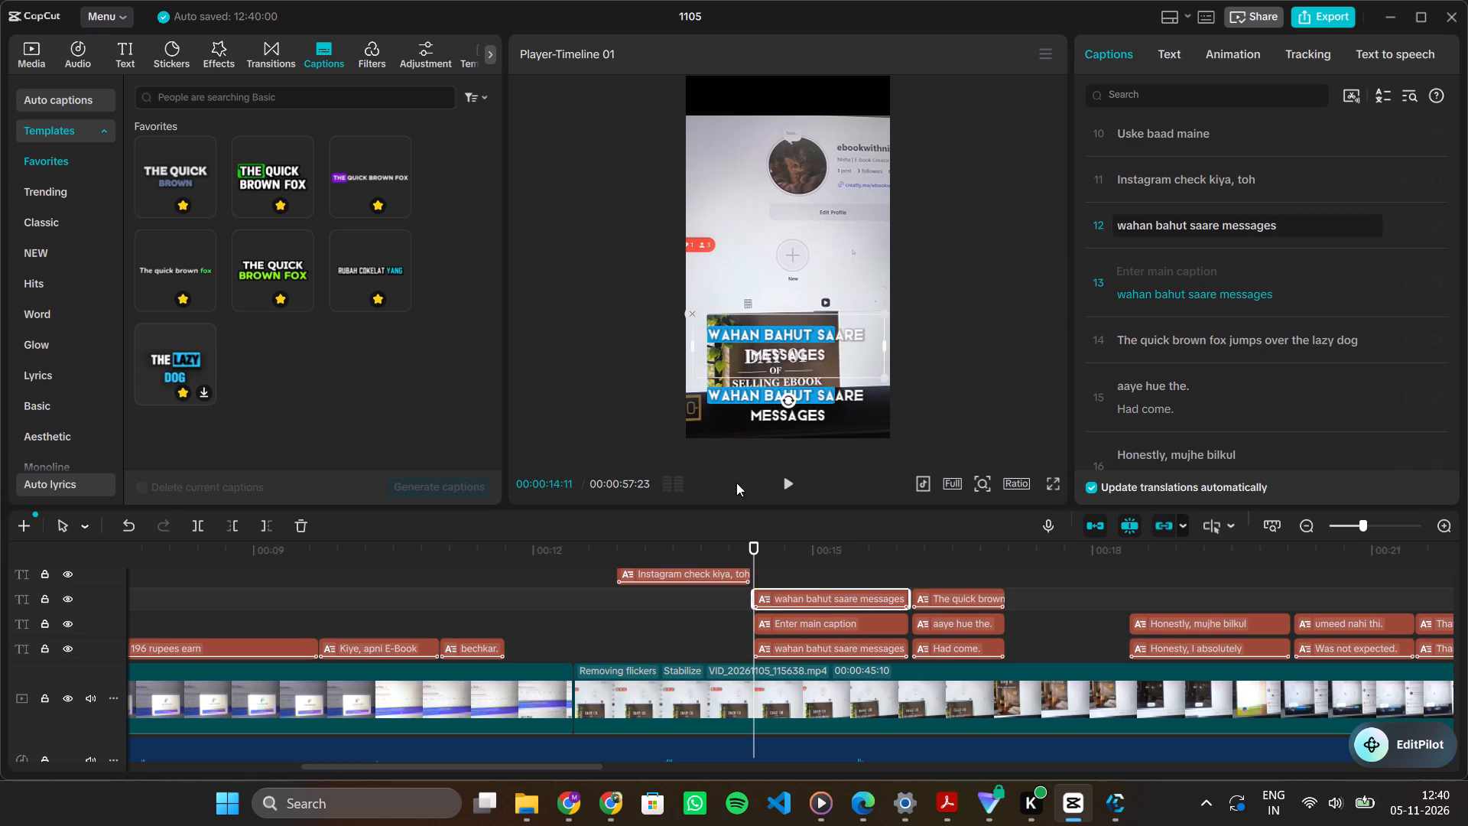
drag(756, 553, 806, 557)
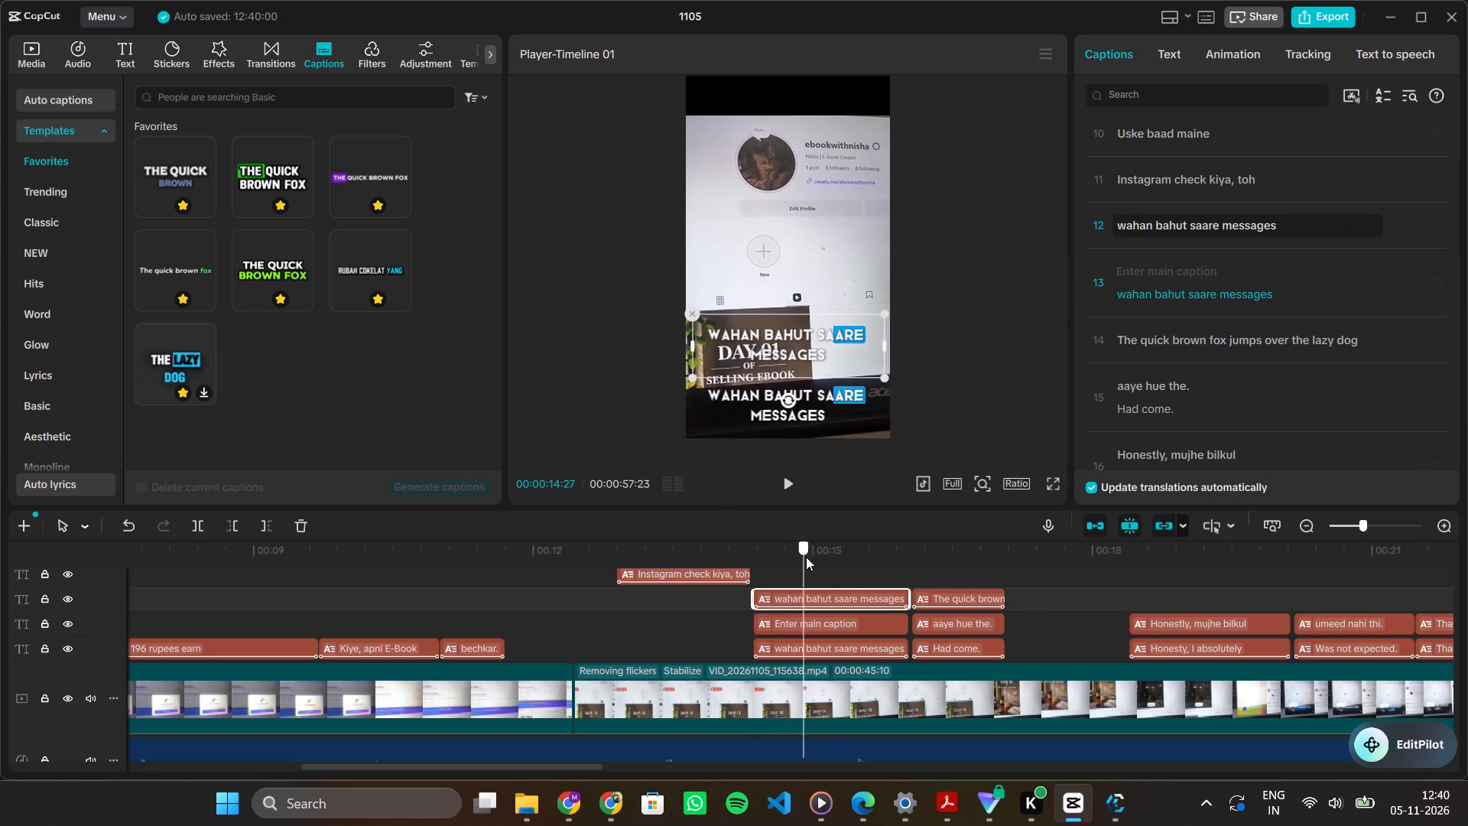
Add a purple word-highlight caption reading "wahan bahut saare messages" at the matching caption's start and trim it to the same end.
drag(806, 557, 837, 554)
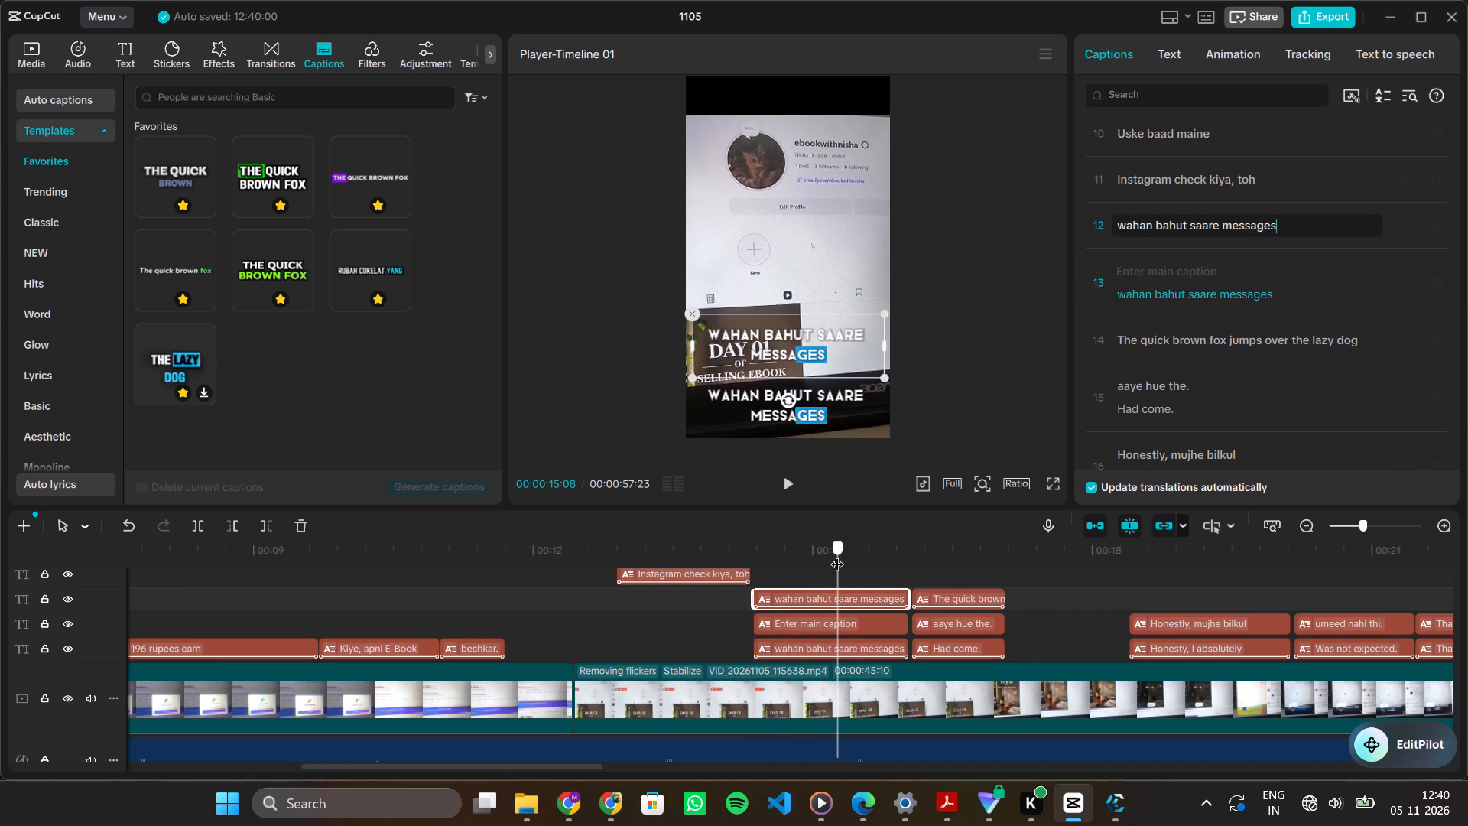
drag(837, 554, 752, 560)
click(401, 210)
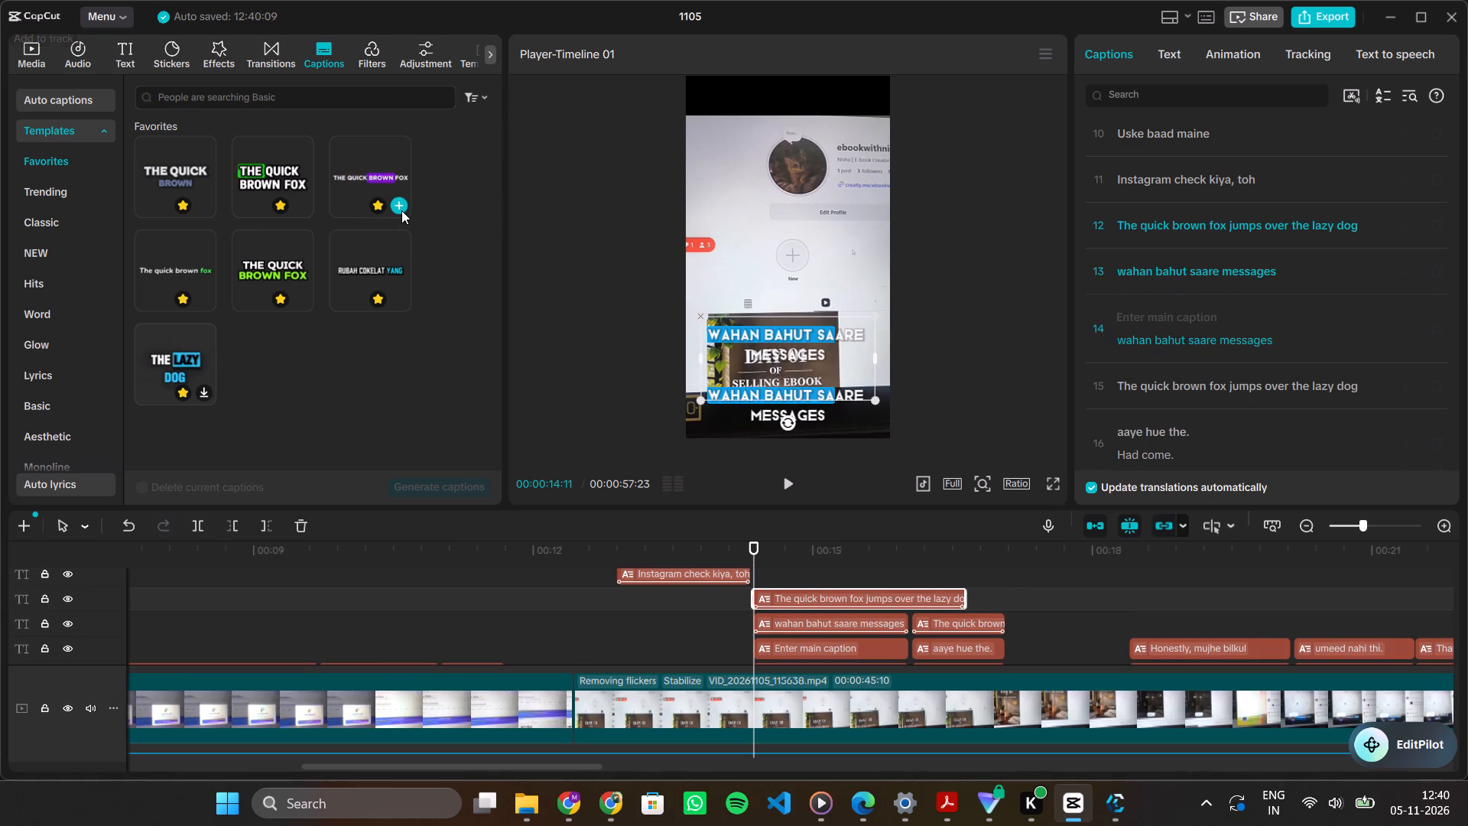
click(1251, 229)
key(ctrl+a)
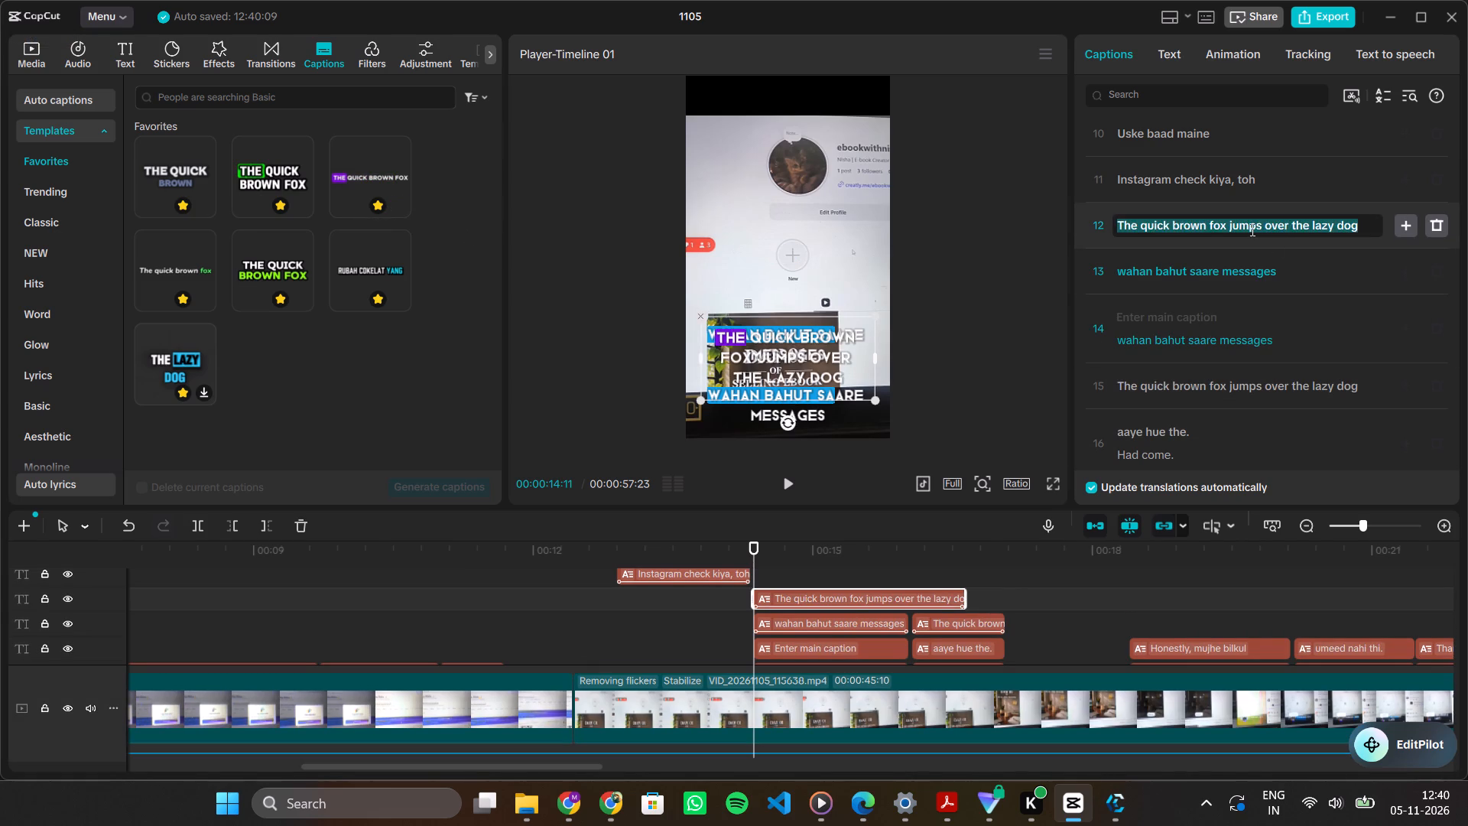
key(ctrl+v)
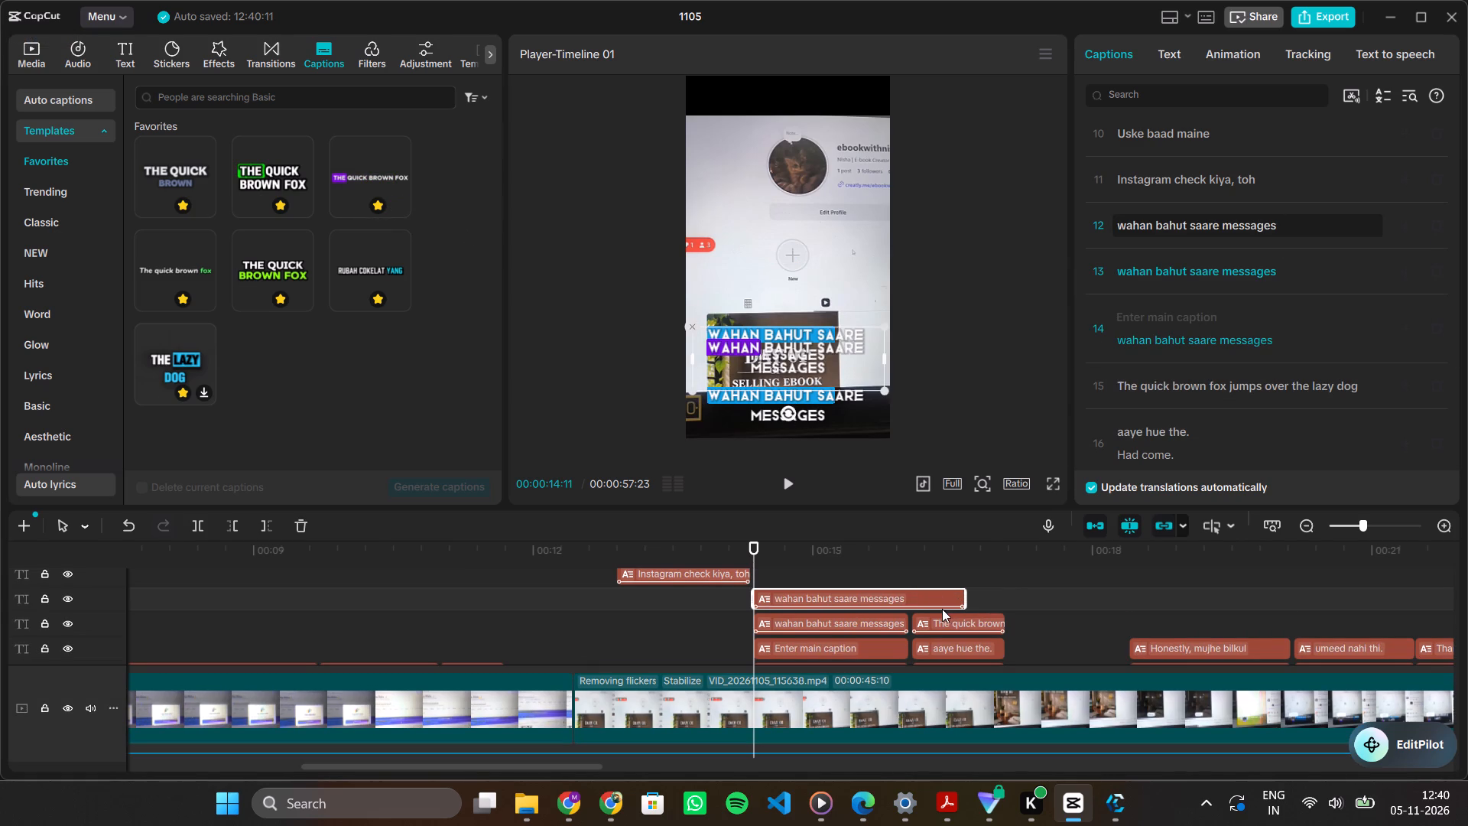
drag(966, 602, 903, 597)
Delete the duplicate blue "wahan bahut saare messages" captions and the empty main caption, keeping the purple one.
drag(736, 621, 830, 667)
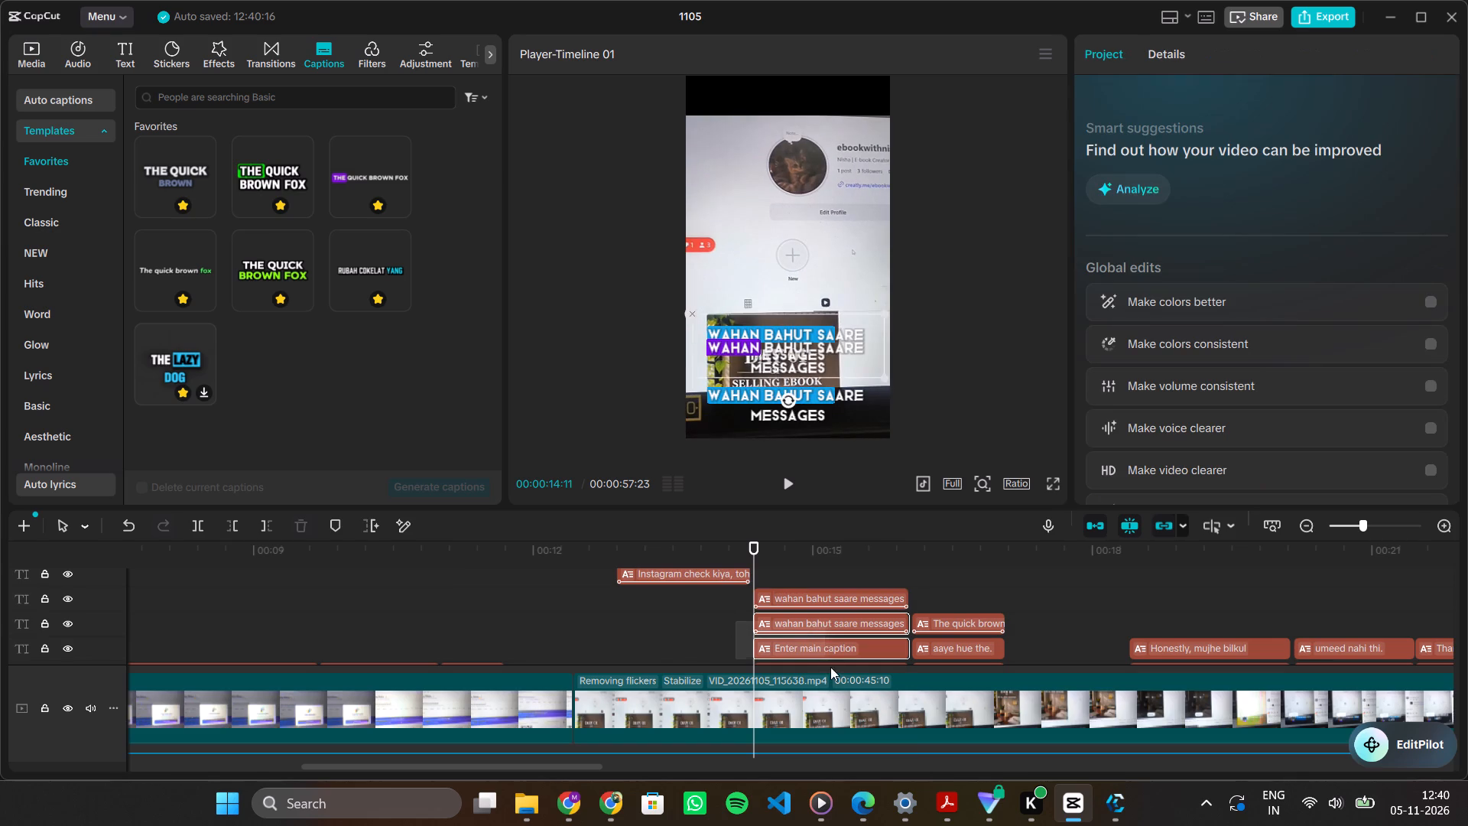
drag(830, 667, 853, 663)
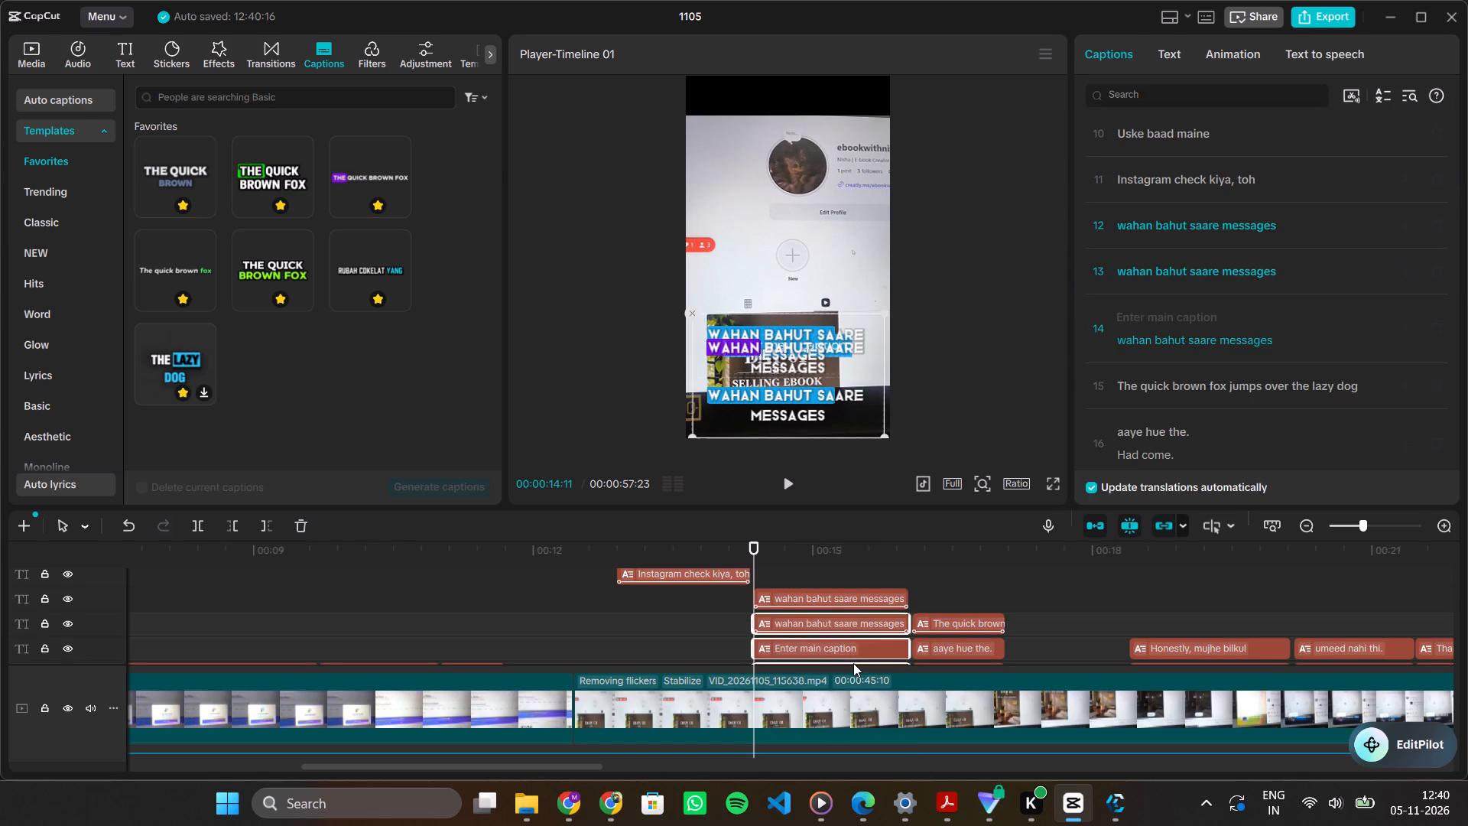
key(Delete)
Move the text "aaye hue the." from its main caption into the translation line, replacing "Had come.".
scroll(853, 663, down, 1)
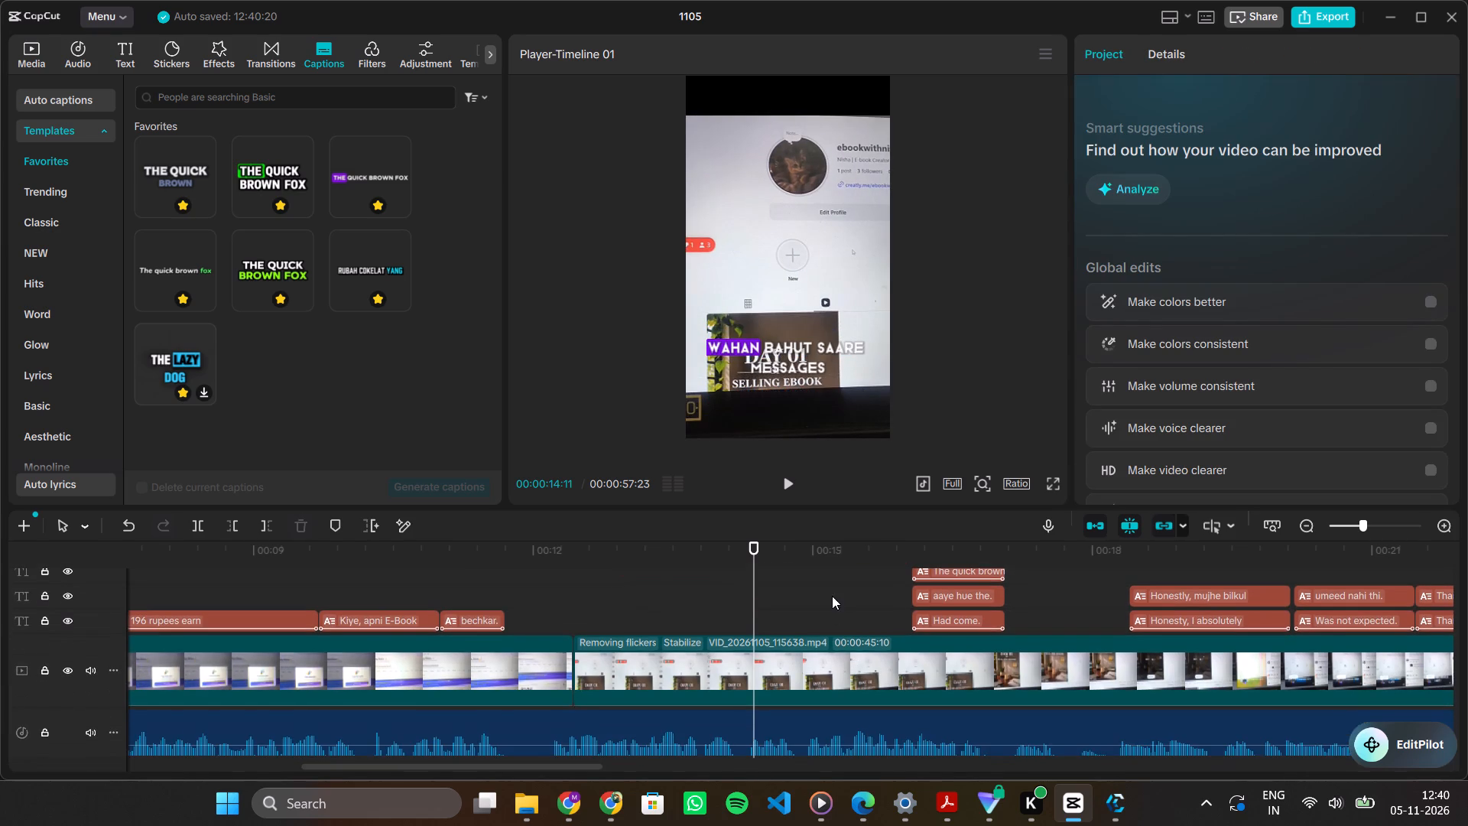
key(space)
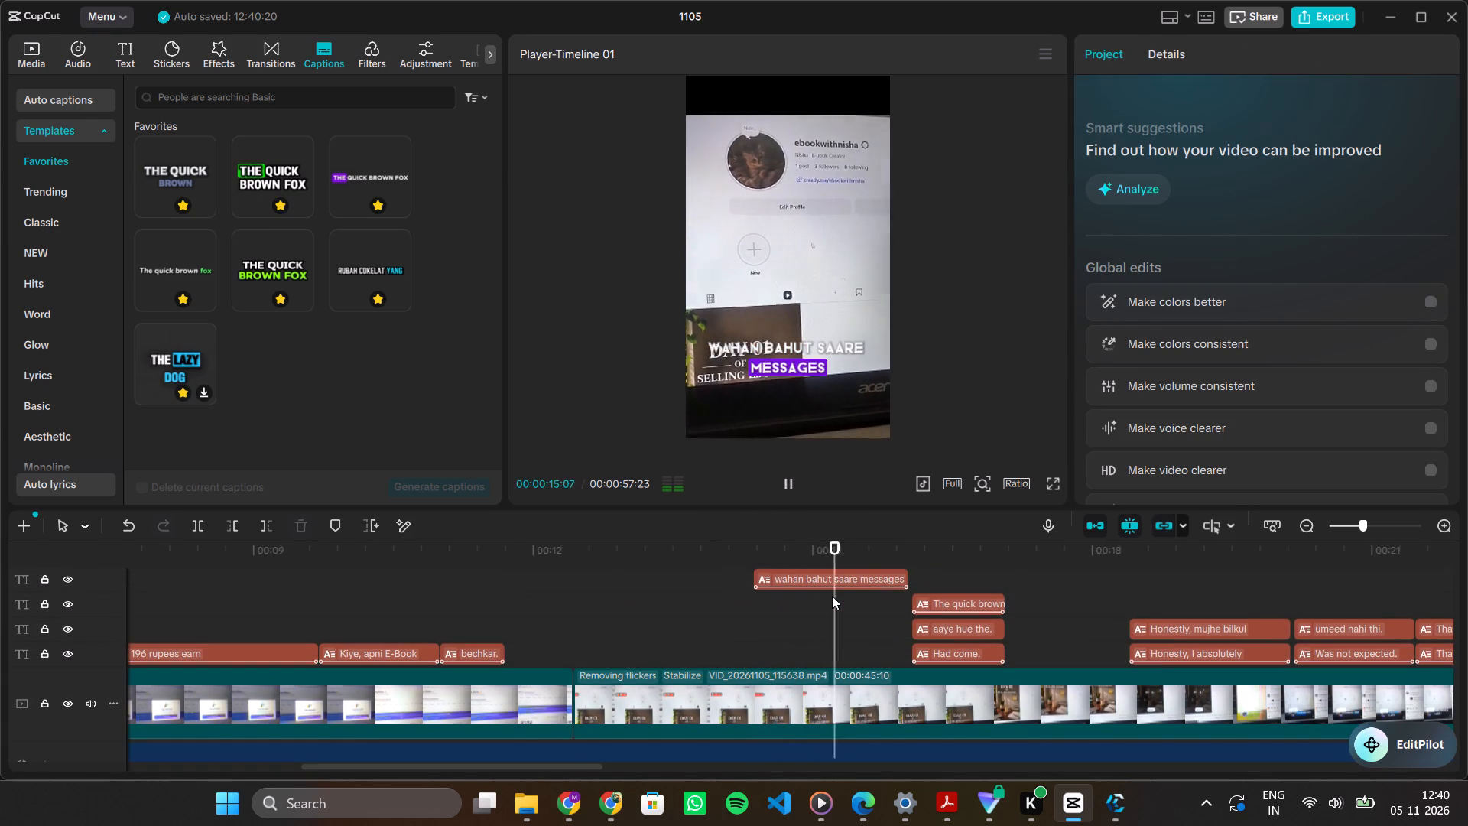
key(space)
scroll(832, 596, left, 1)
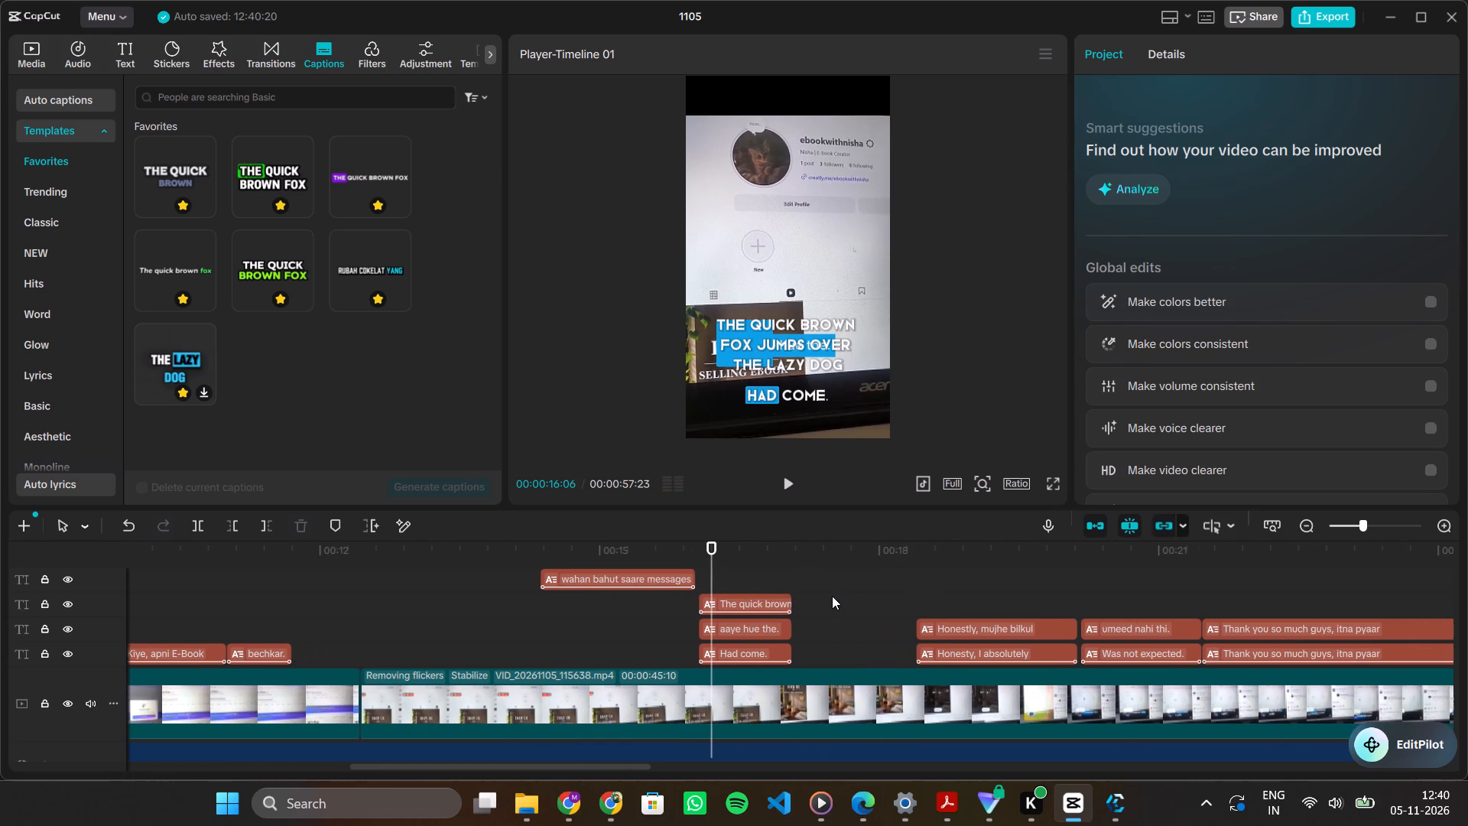
click(739, 619)
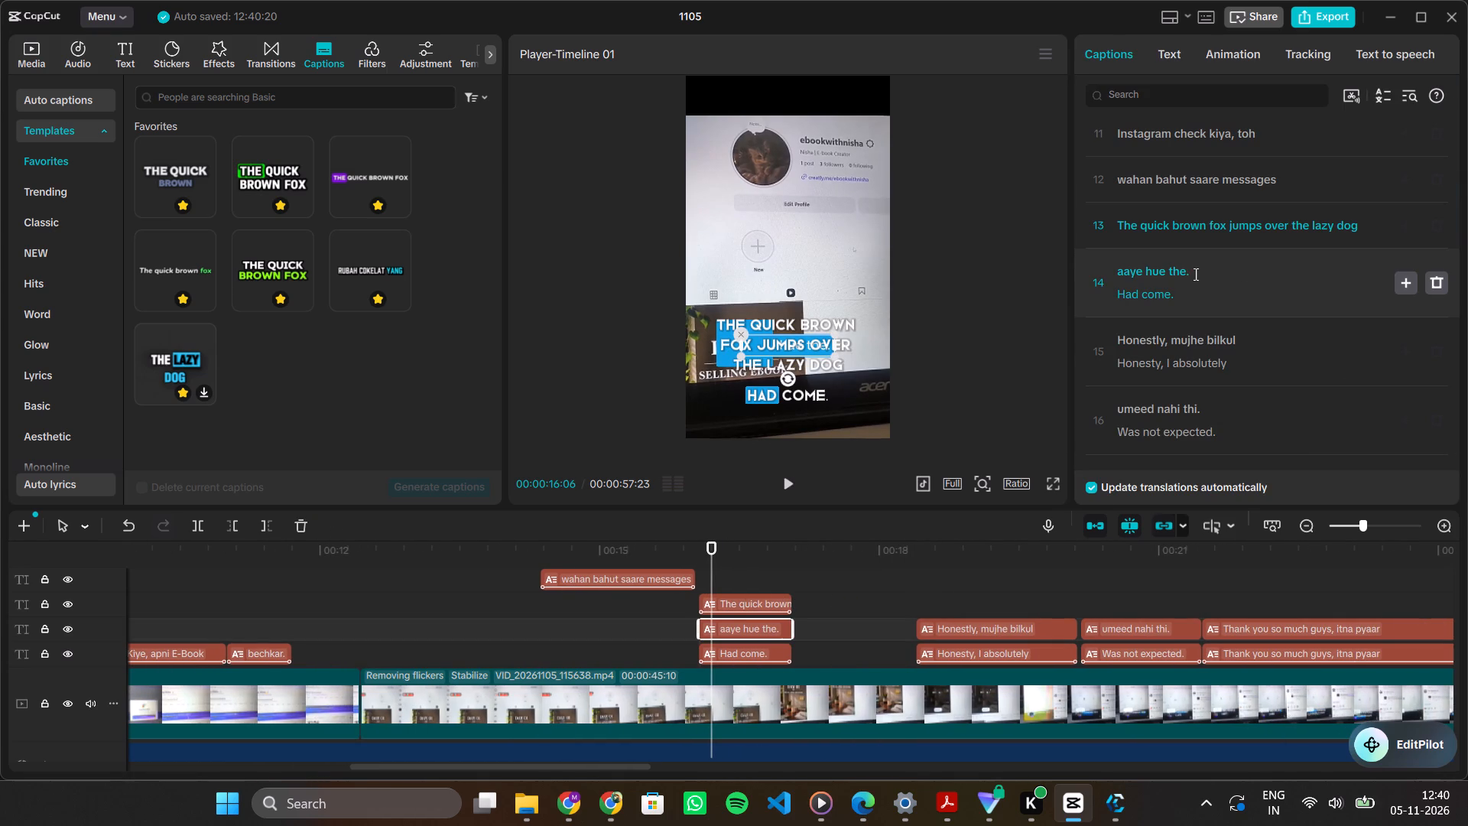
click(1187, 276)
key(ctrl+a)
key(ctrl+x)
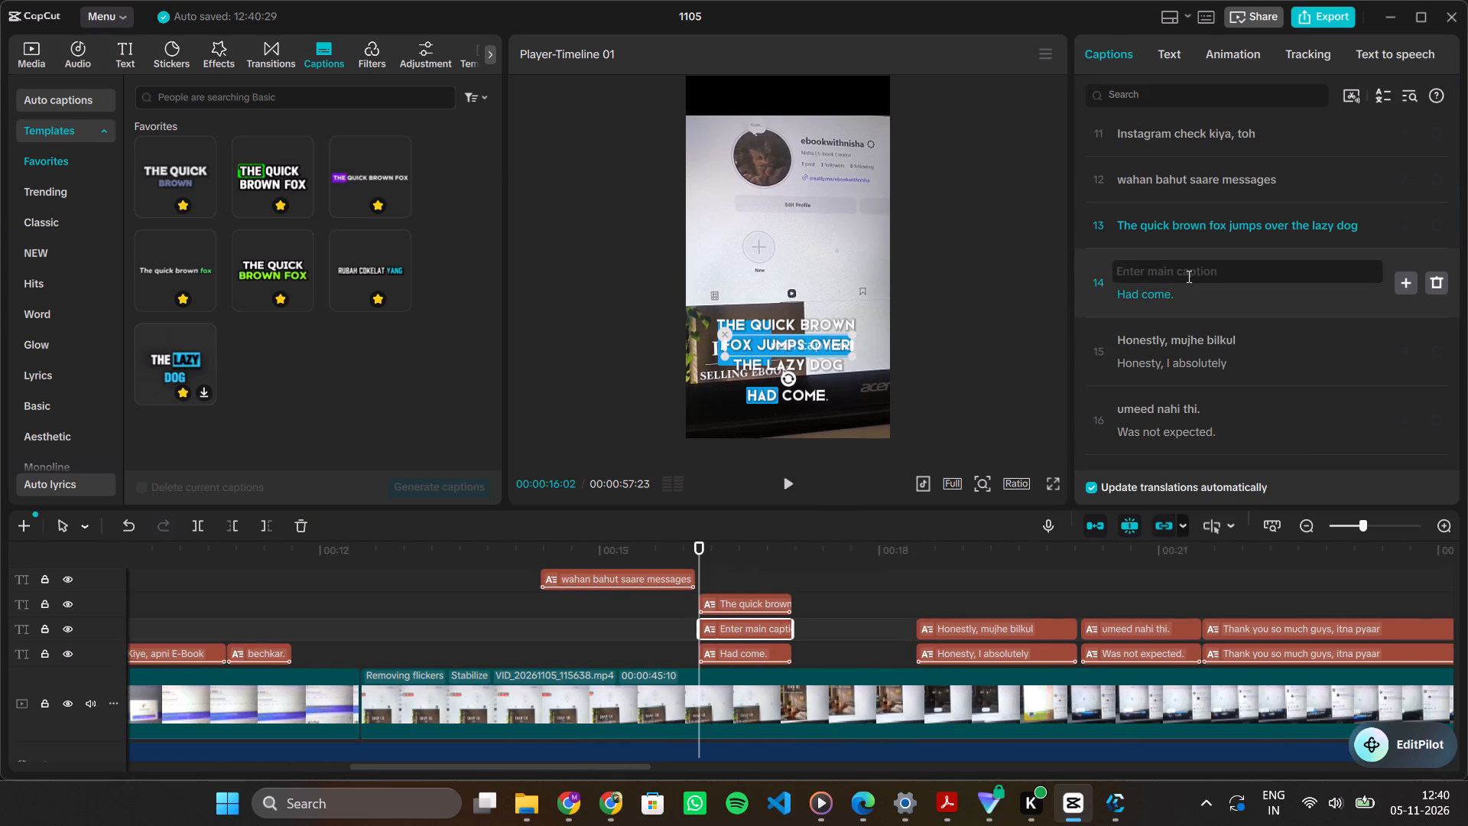
click(1158, 293)
key(ctrl+a)
key(ctrl+v)
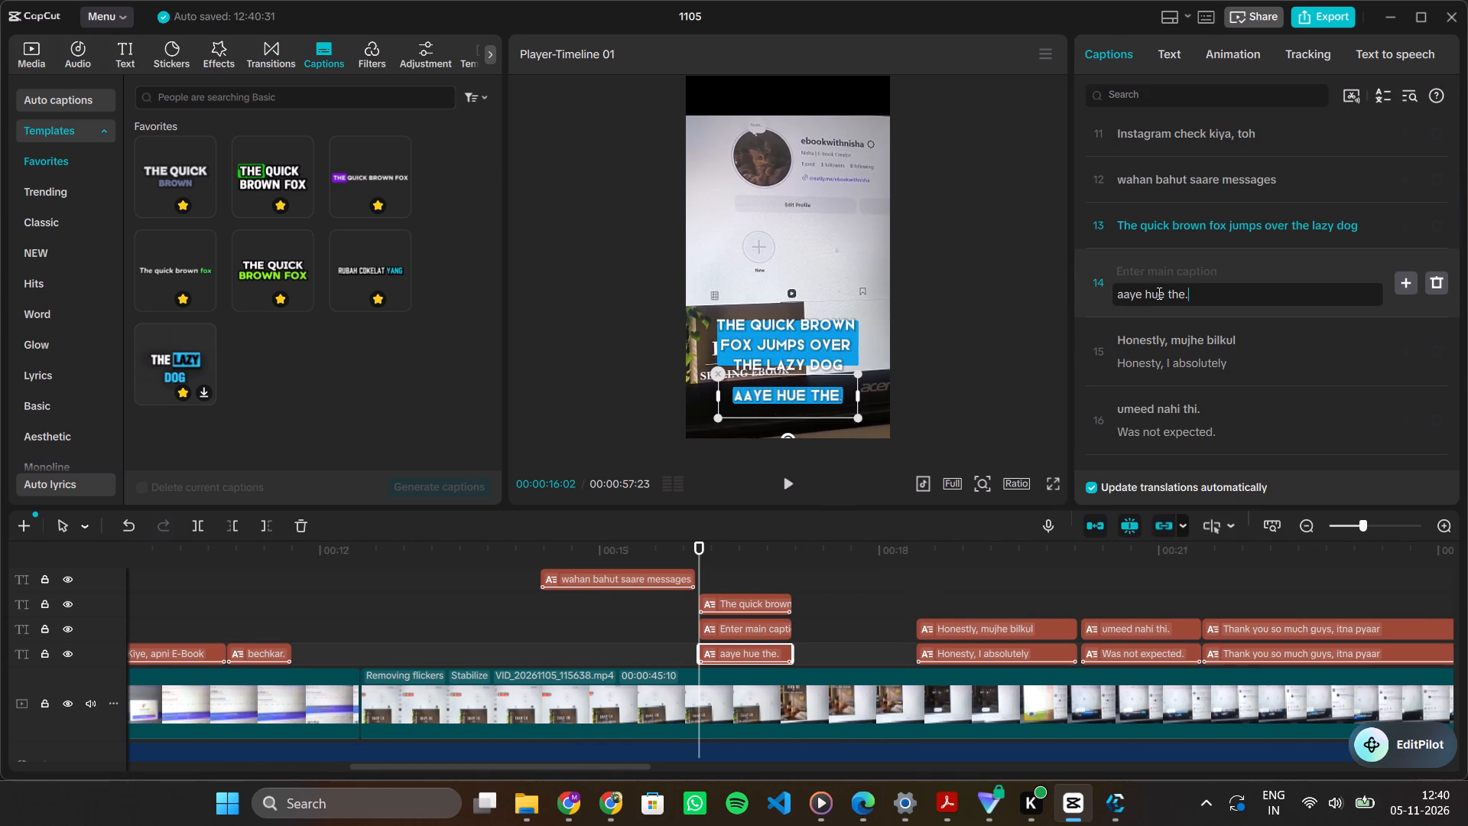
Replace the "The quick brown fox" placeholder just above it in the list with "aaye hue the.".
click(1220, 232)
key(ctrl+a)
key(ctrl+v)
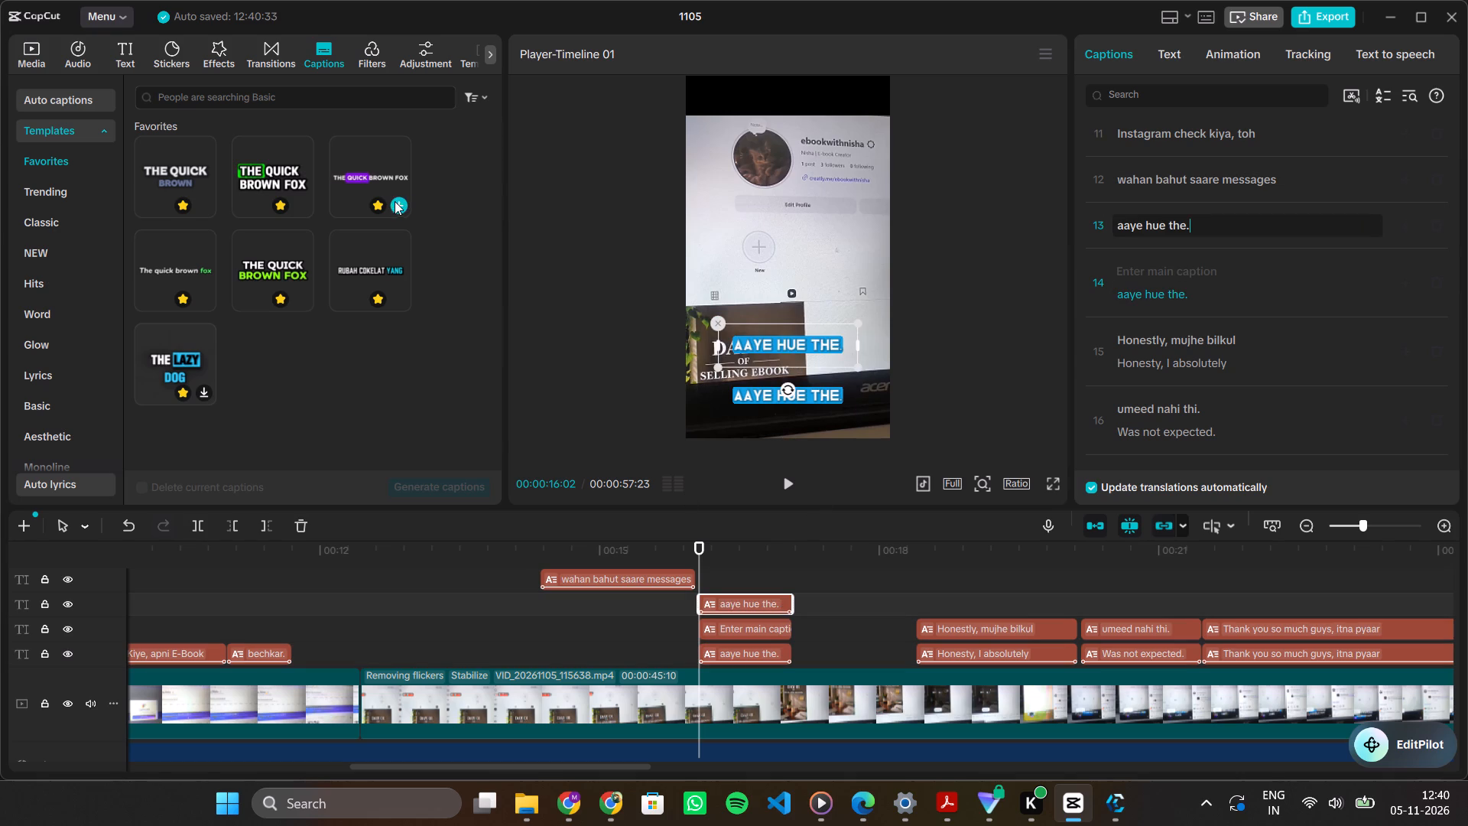
Add a purple word-highlight caption reading "aaye hue the." at the playhead and trim it to the length of the caption below.
click(393, 203)
click(1241, 223)
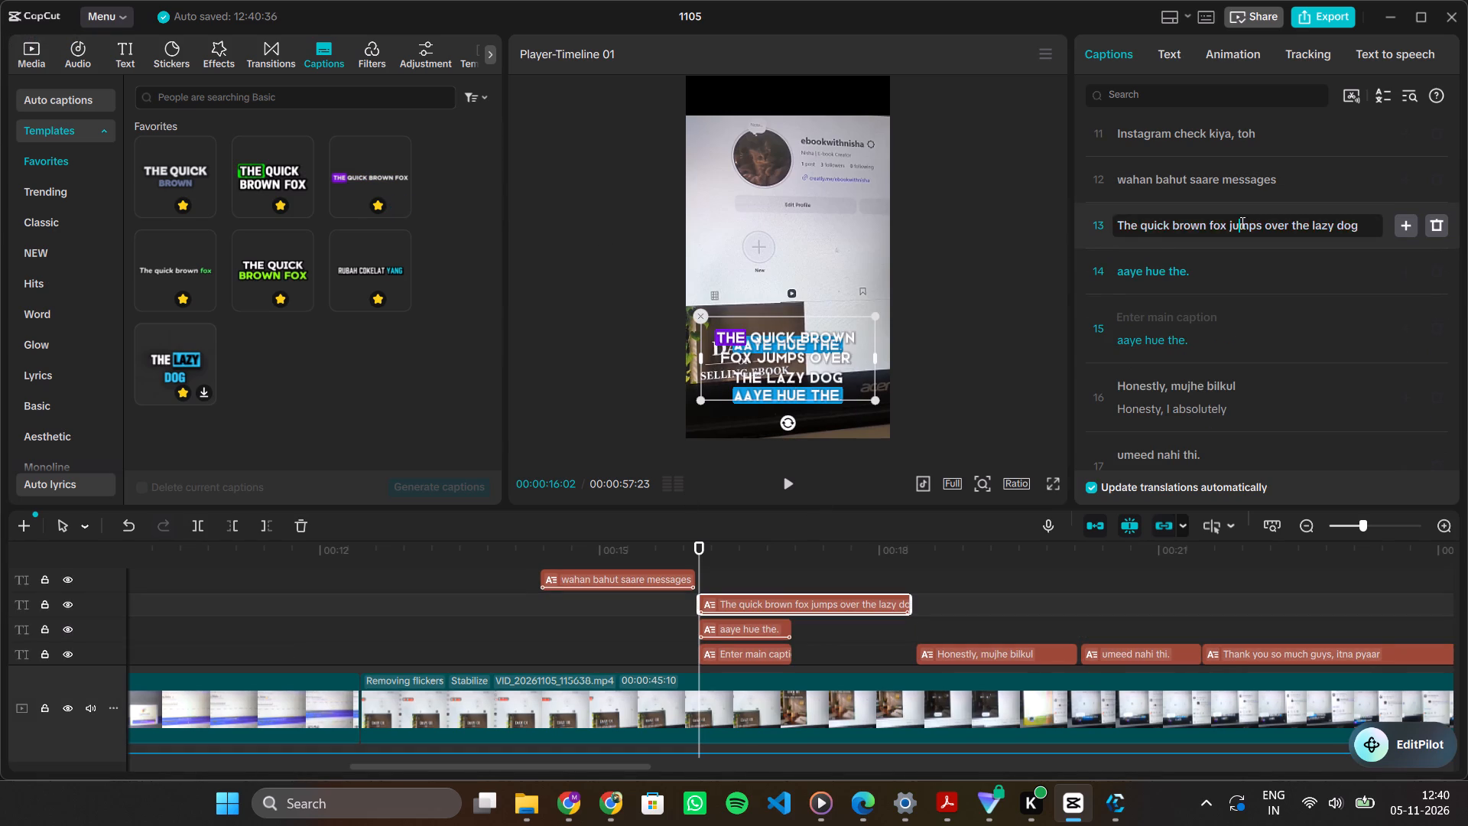
key(ctrl+a)
key(ctrl+v)
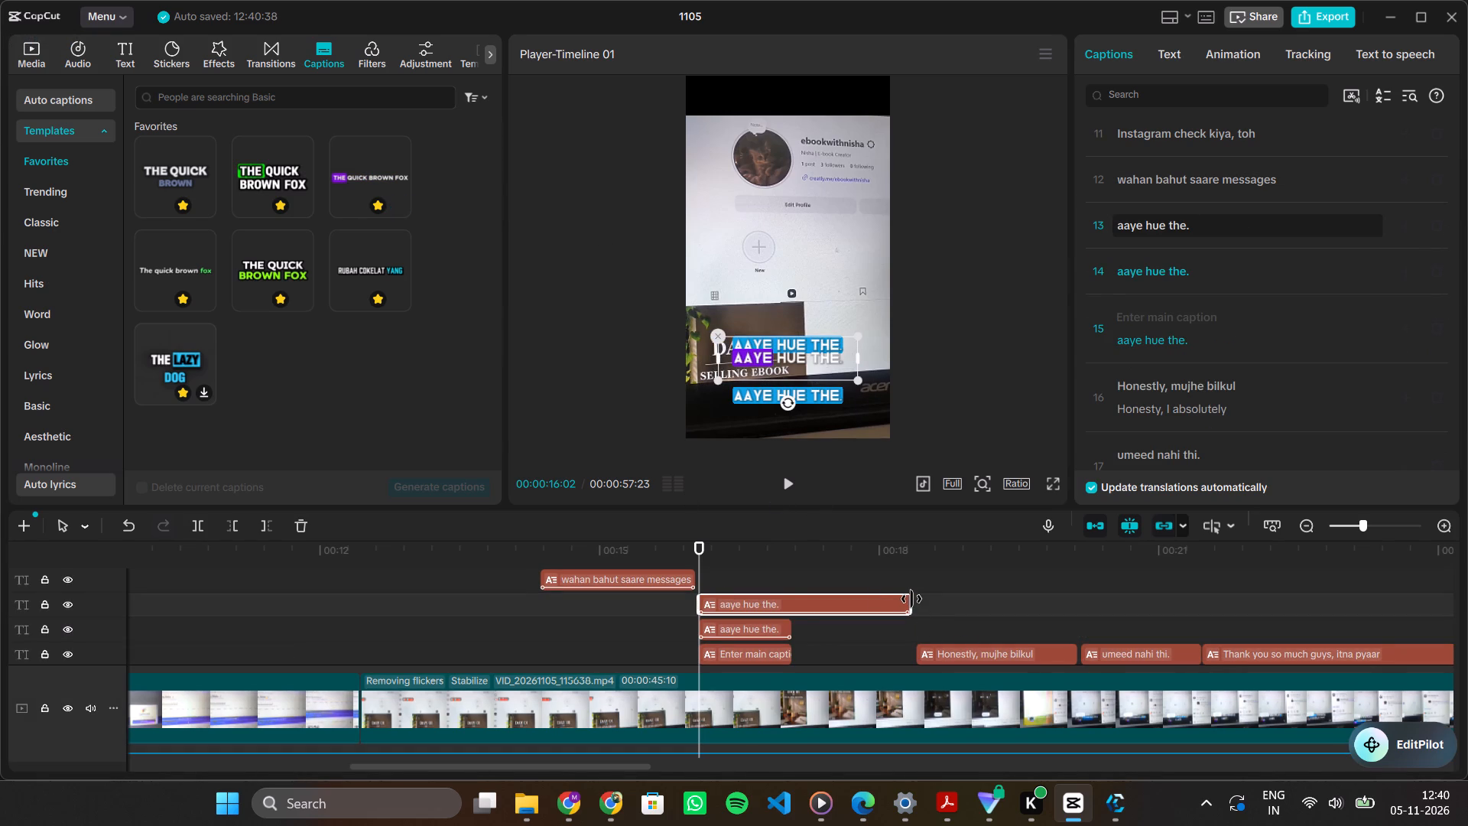
drag(911, 599, 788, 603)
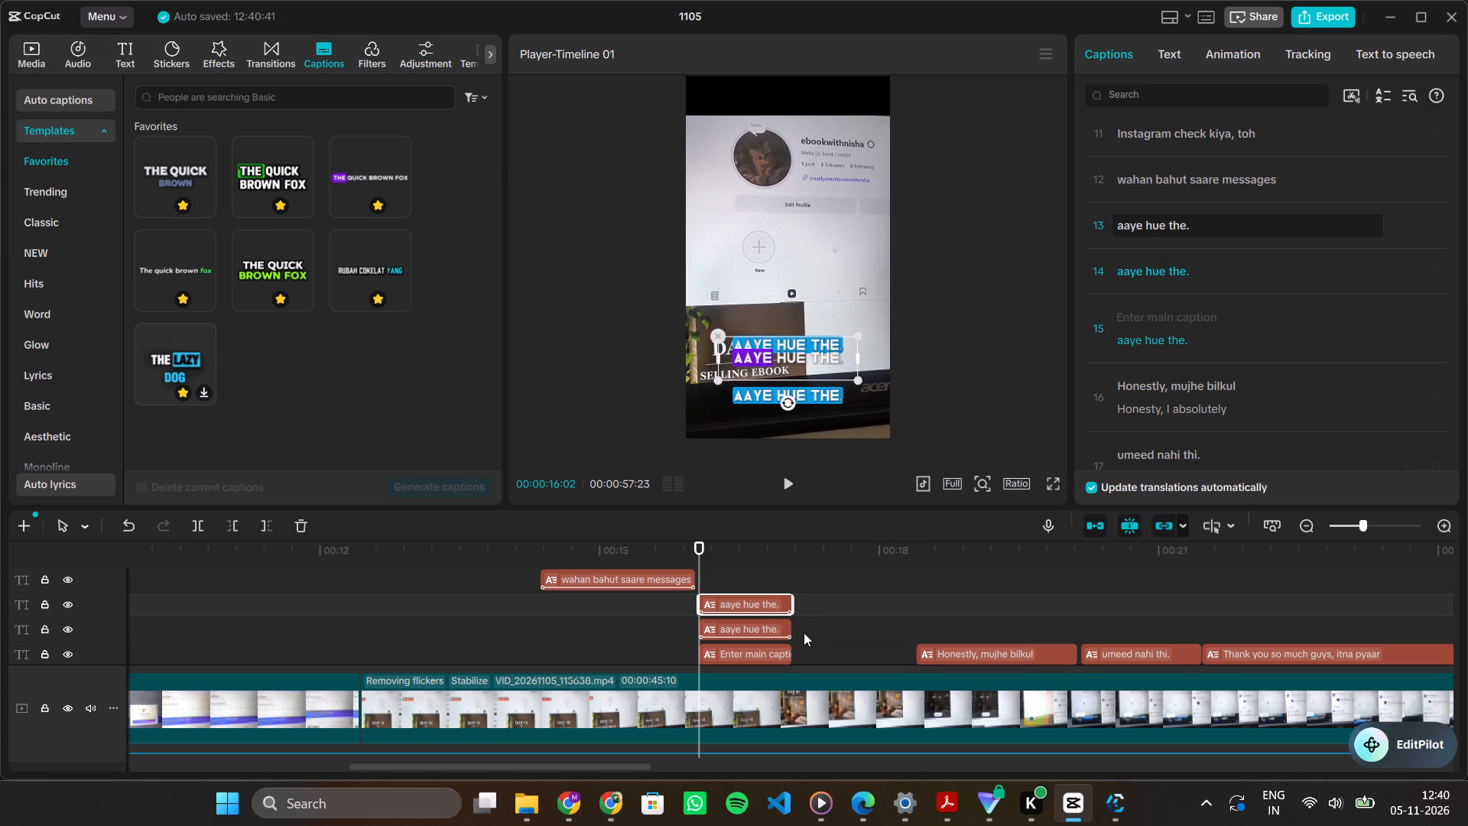
Delete the blue "aaye hue the." duplicate, the empty main caption and its translation, keeping the purple caption.
drag(804, 617, 750, 651)
key(Delete)
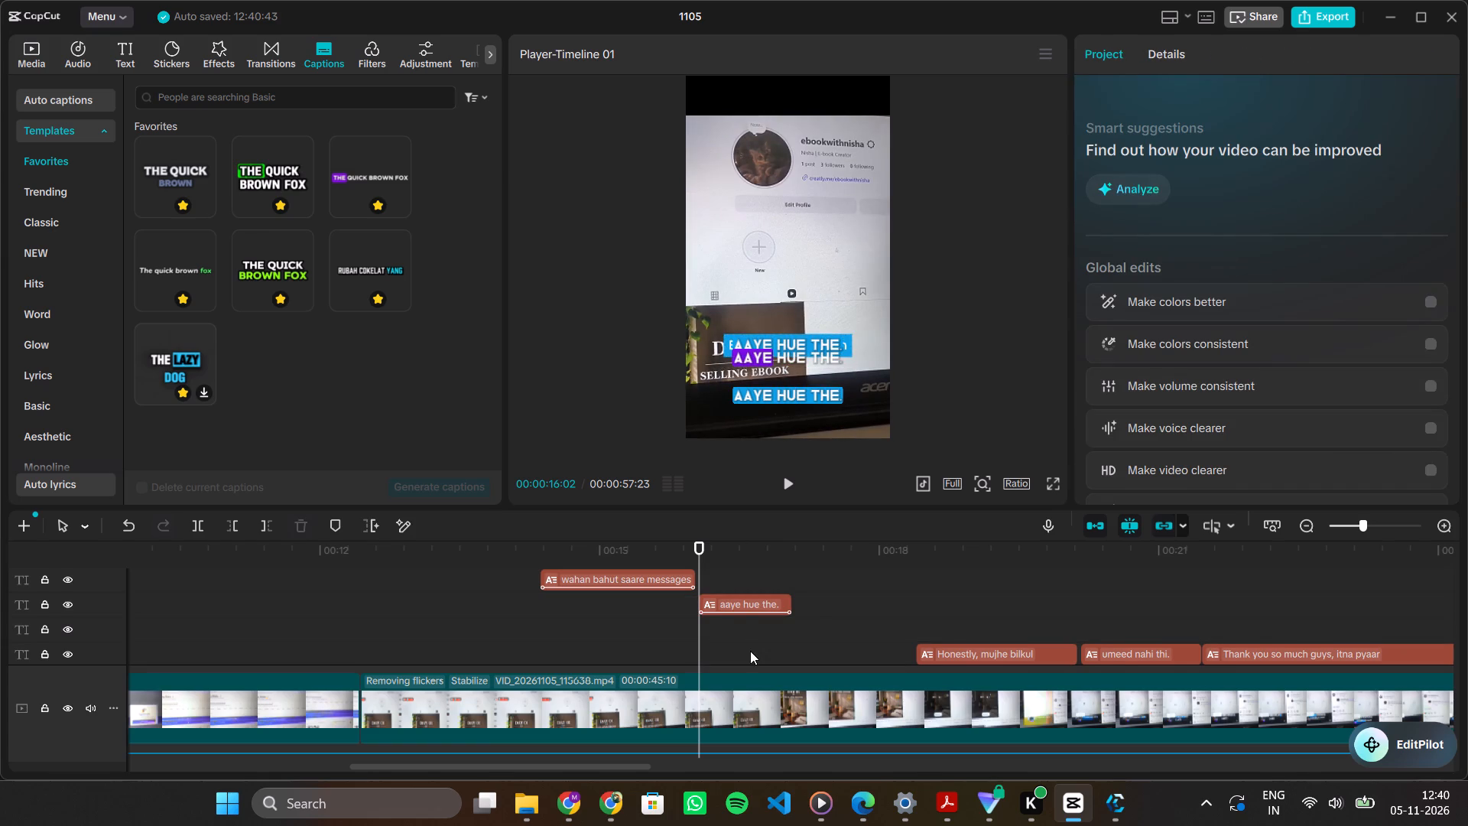
scroll(750, 651, down, 1)
click(774, 618)
key(Delete)
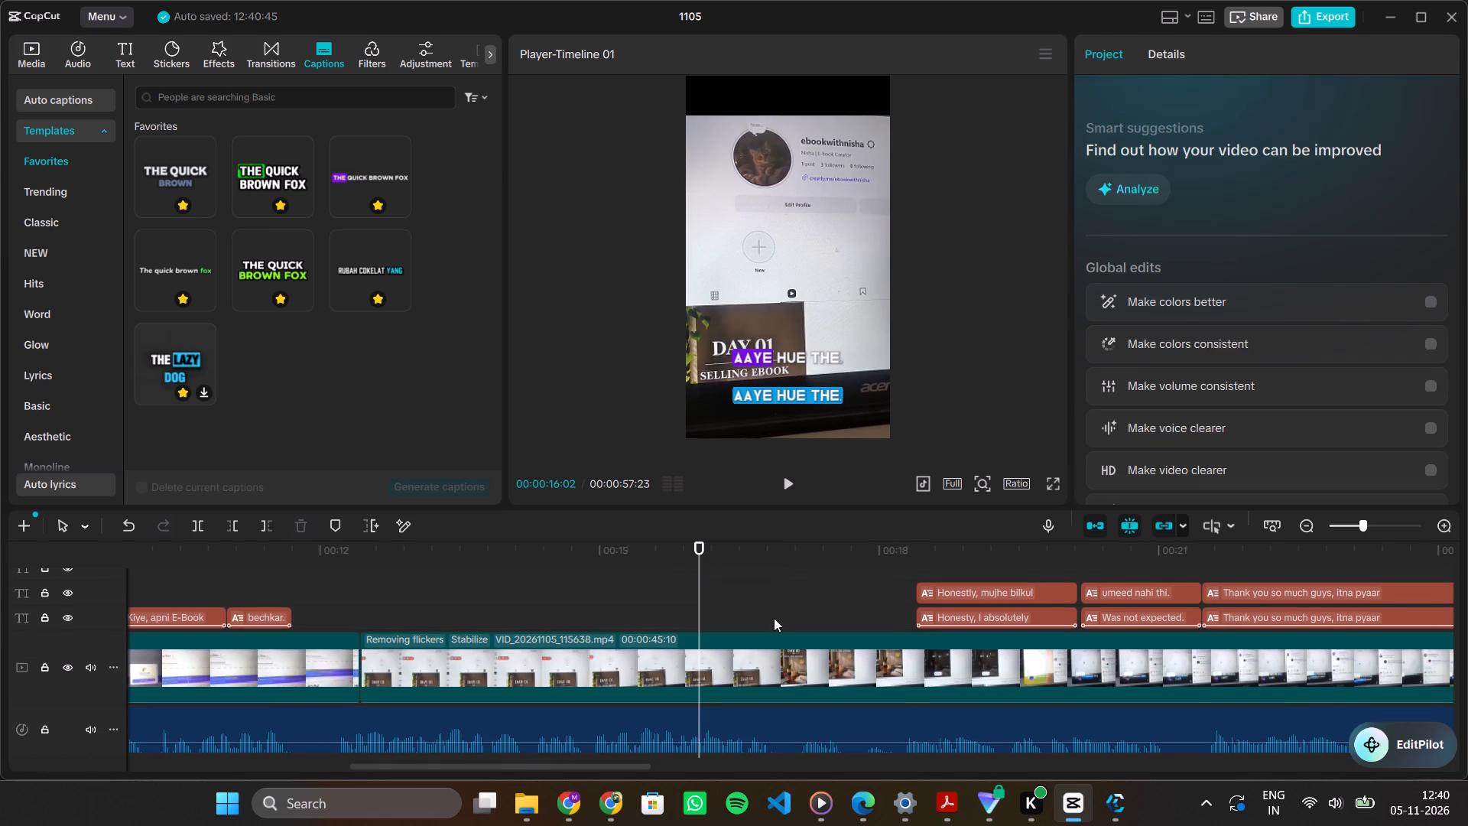
Copy "mujhe bilkul" from the main caption "Honestly, mujhe bilkul" and undo its removal from that caption.
scroll(774, 618, left, 1)
ctrl+scroll(774, 618, down, 5)
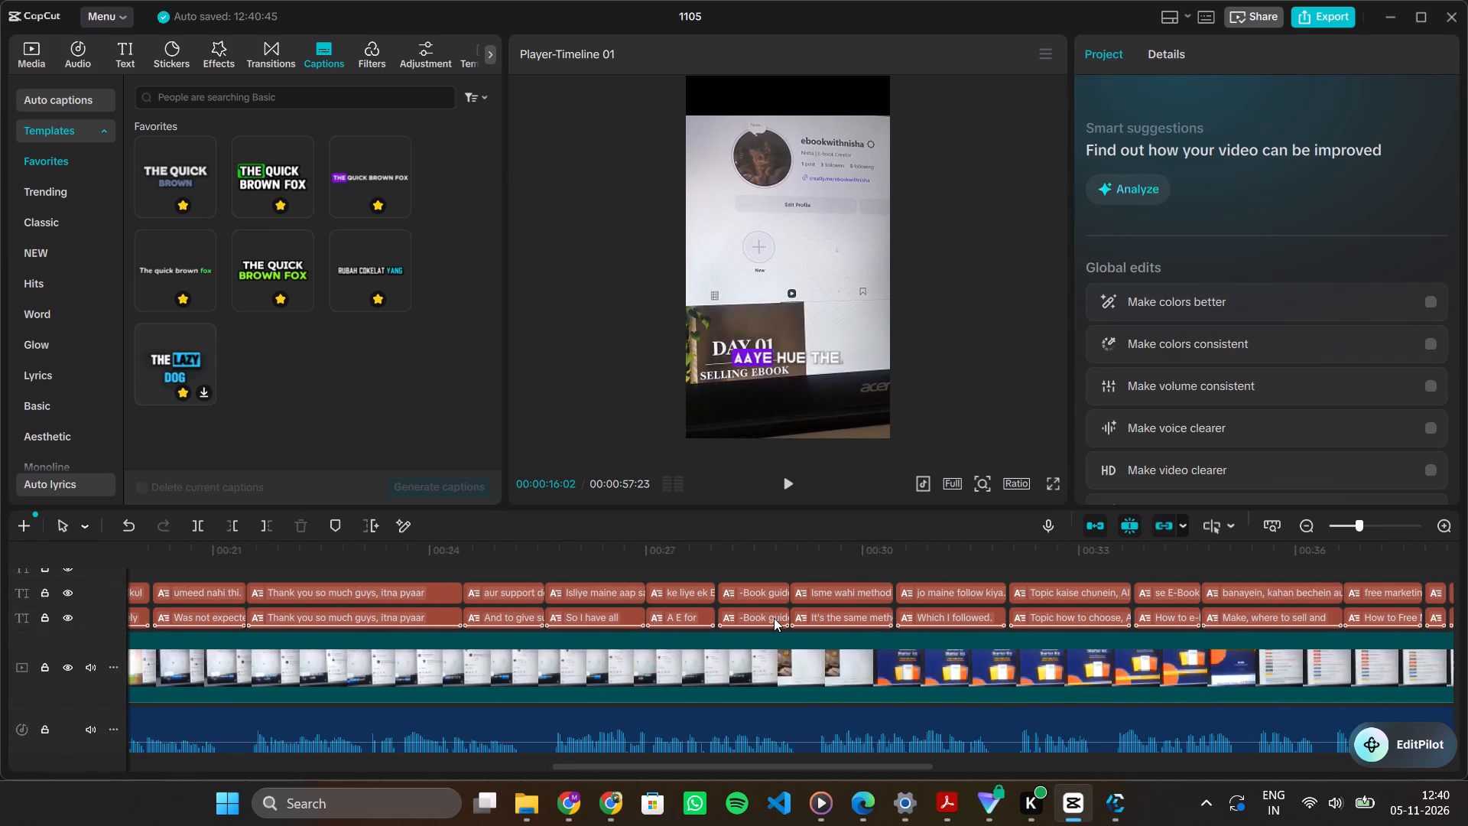
ctrl+scroll(774, 618, down, 3)
scroll(774, 618, right, 1)
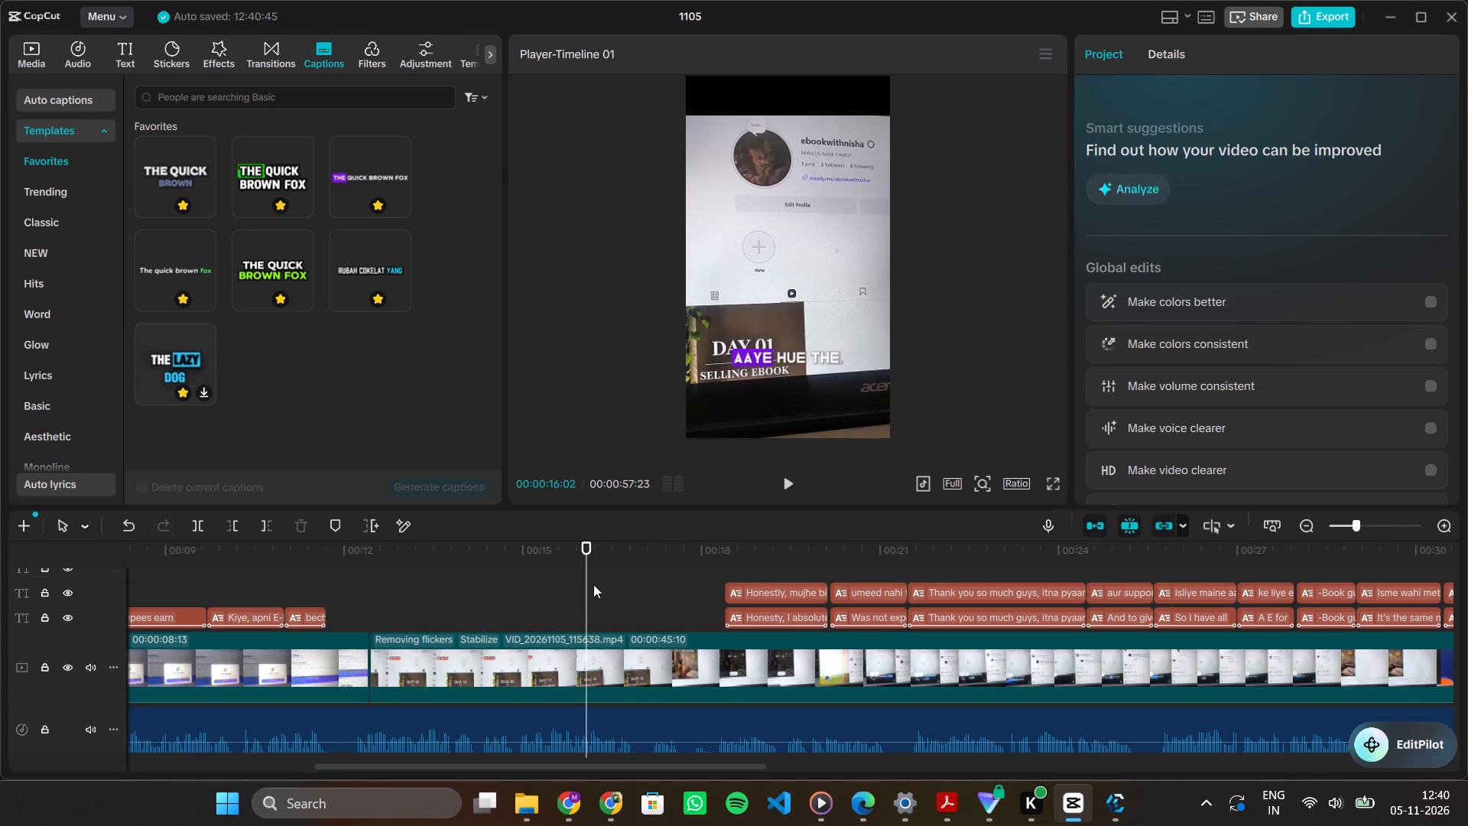
drag(585, 584, 710, 585)
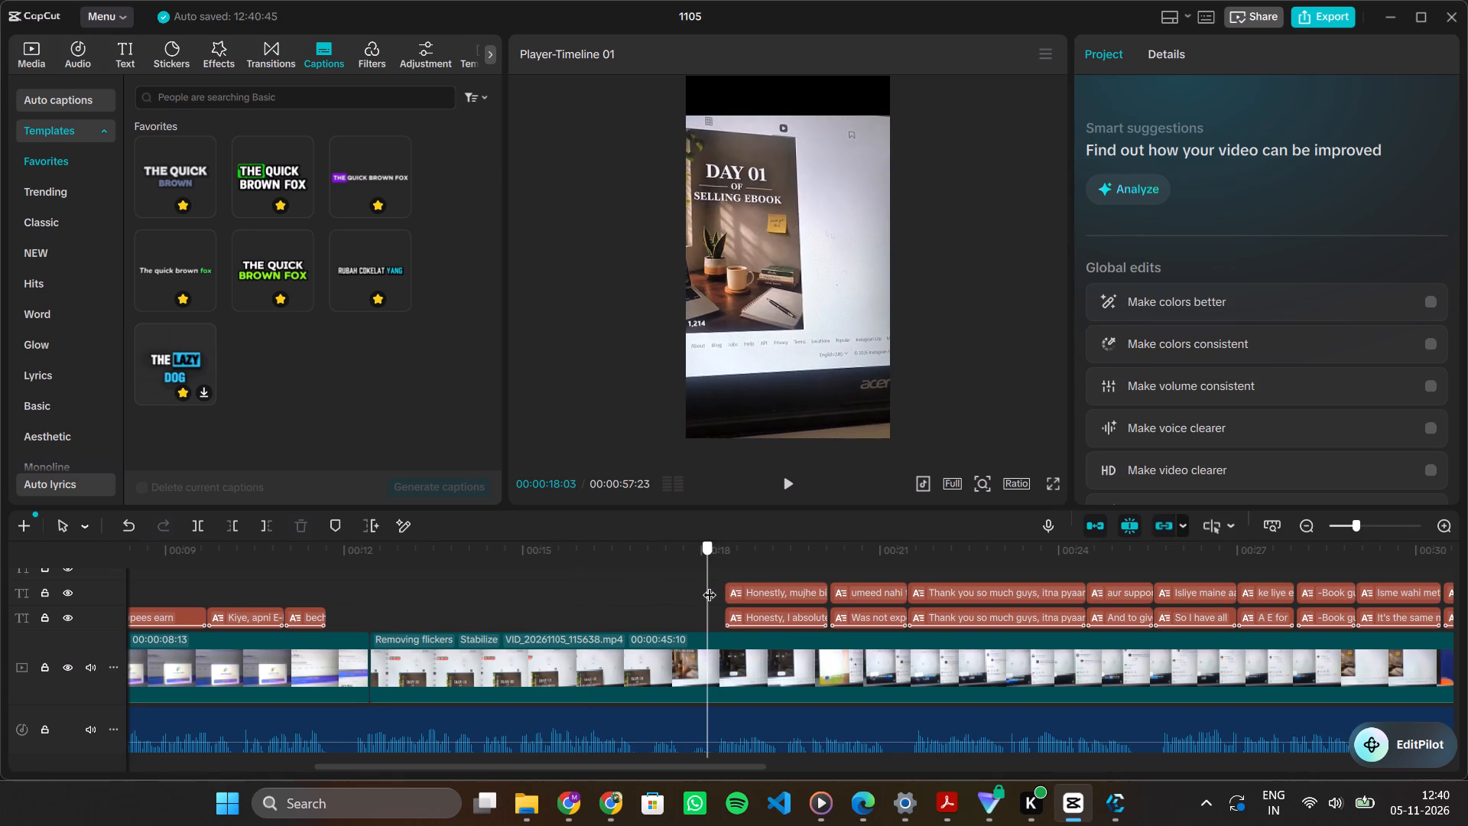
drag(710, 585, 722, 581)
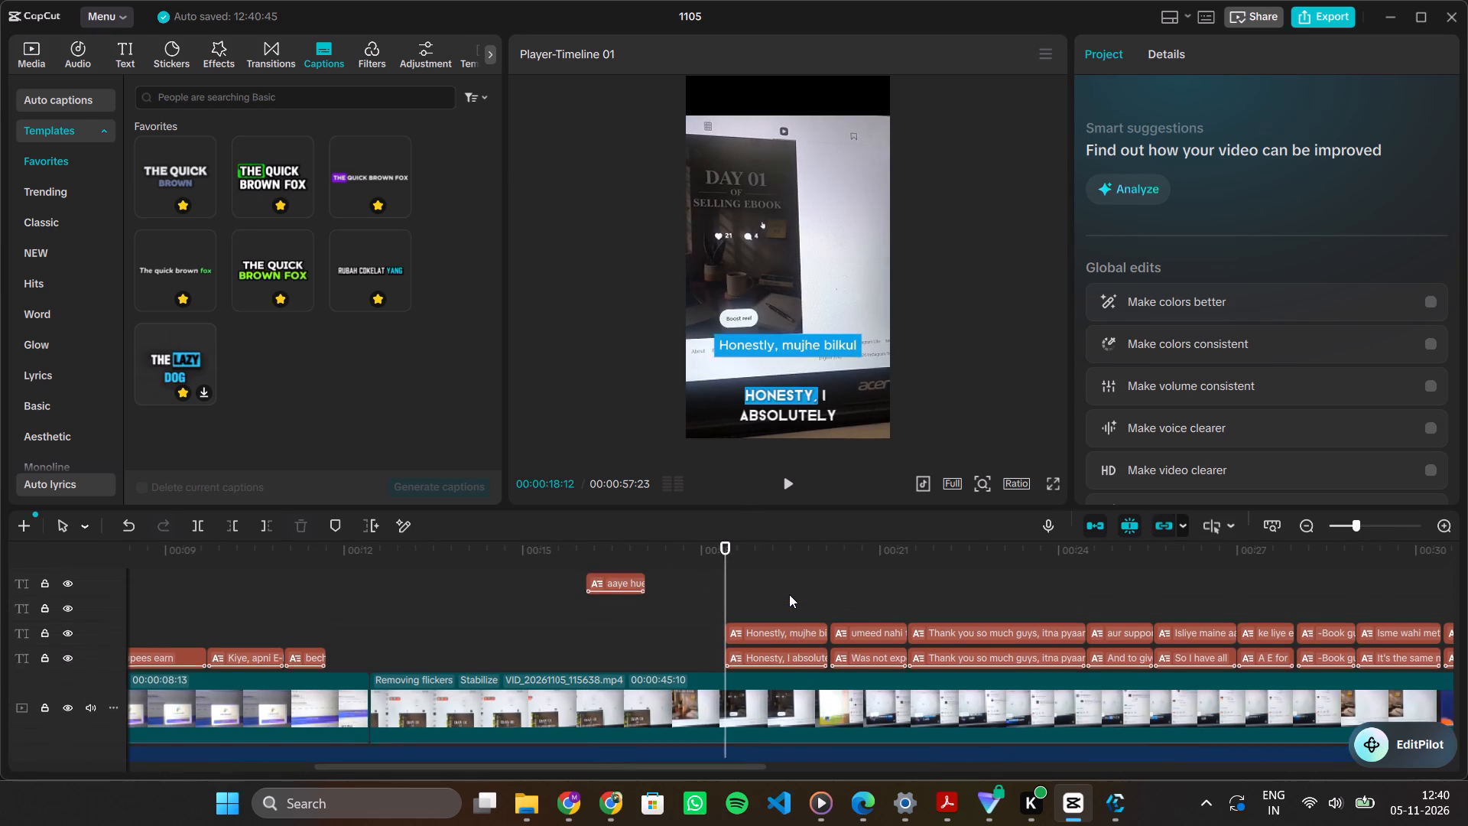
key(space)
key(space)
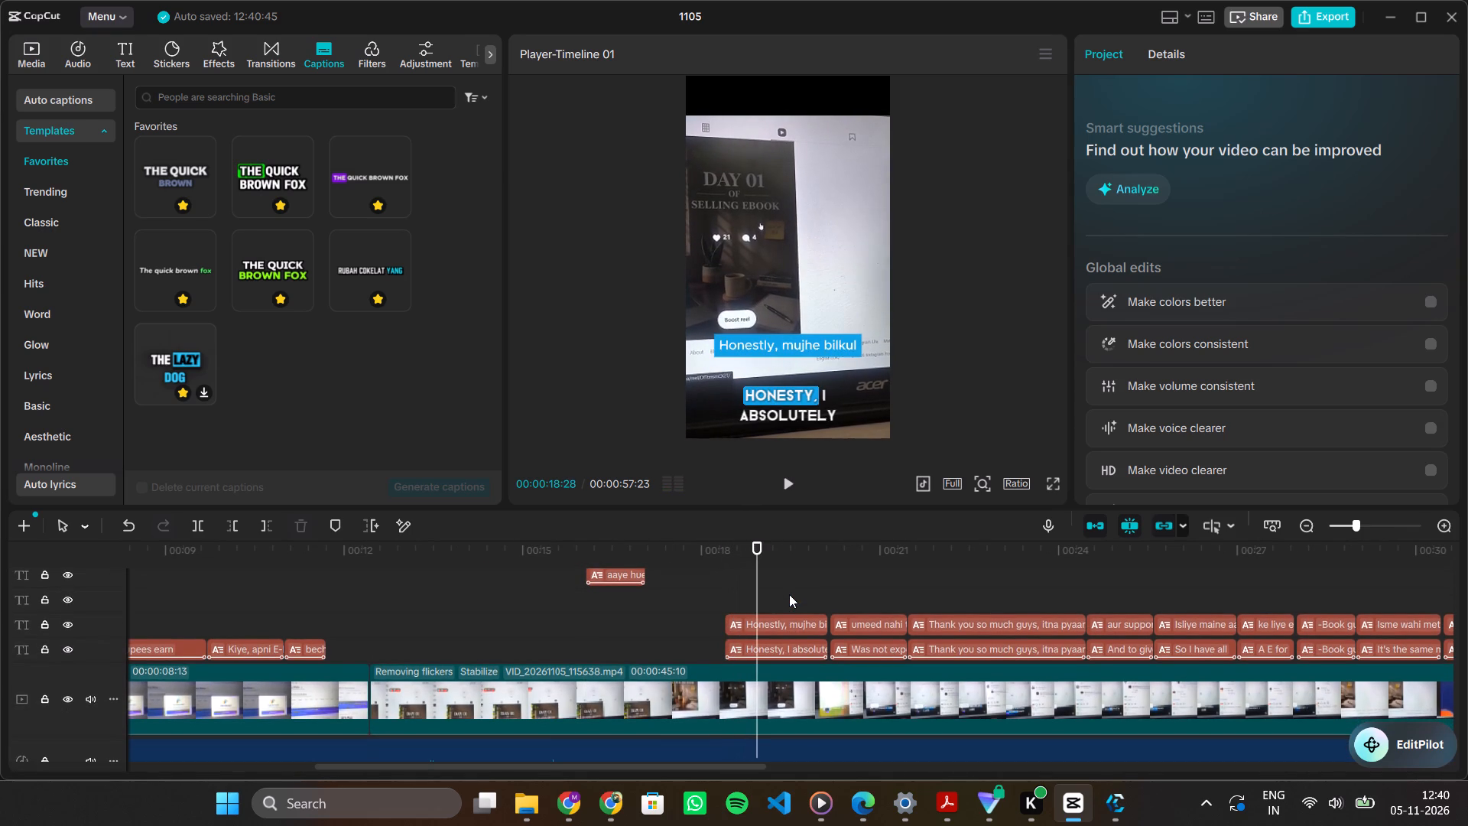
click(796, 616)
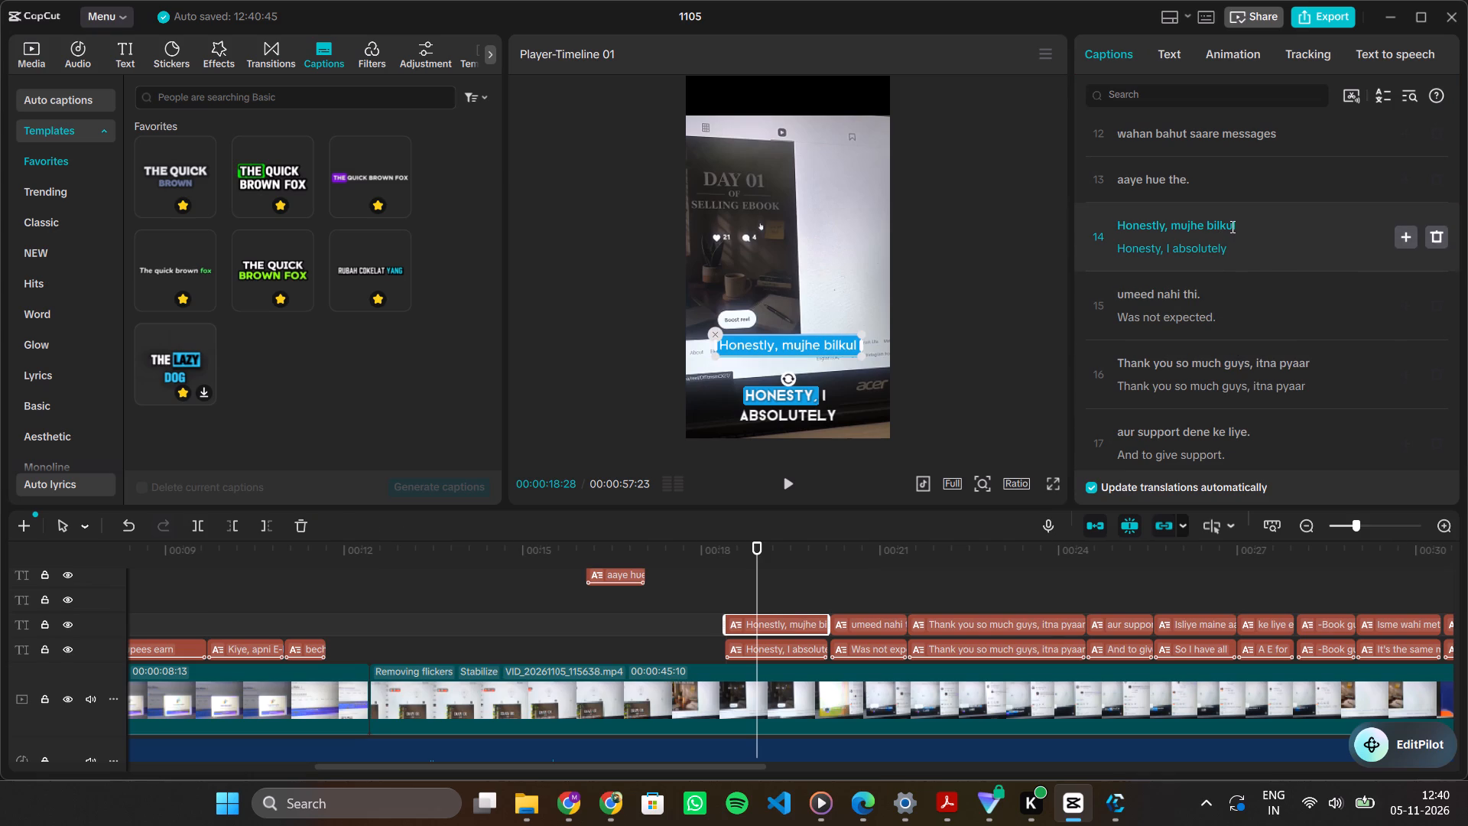
drag(1236, 225, 1171, 228)
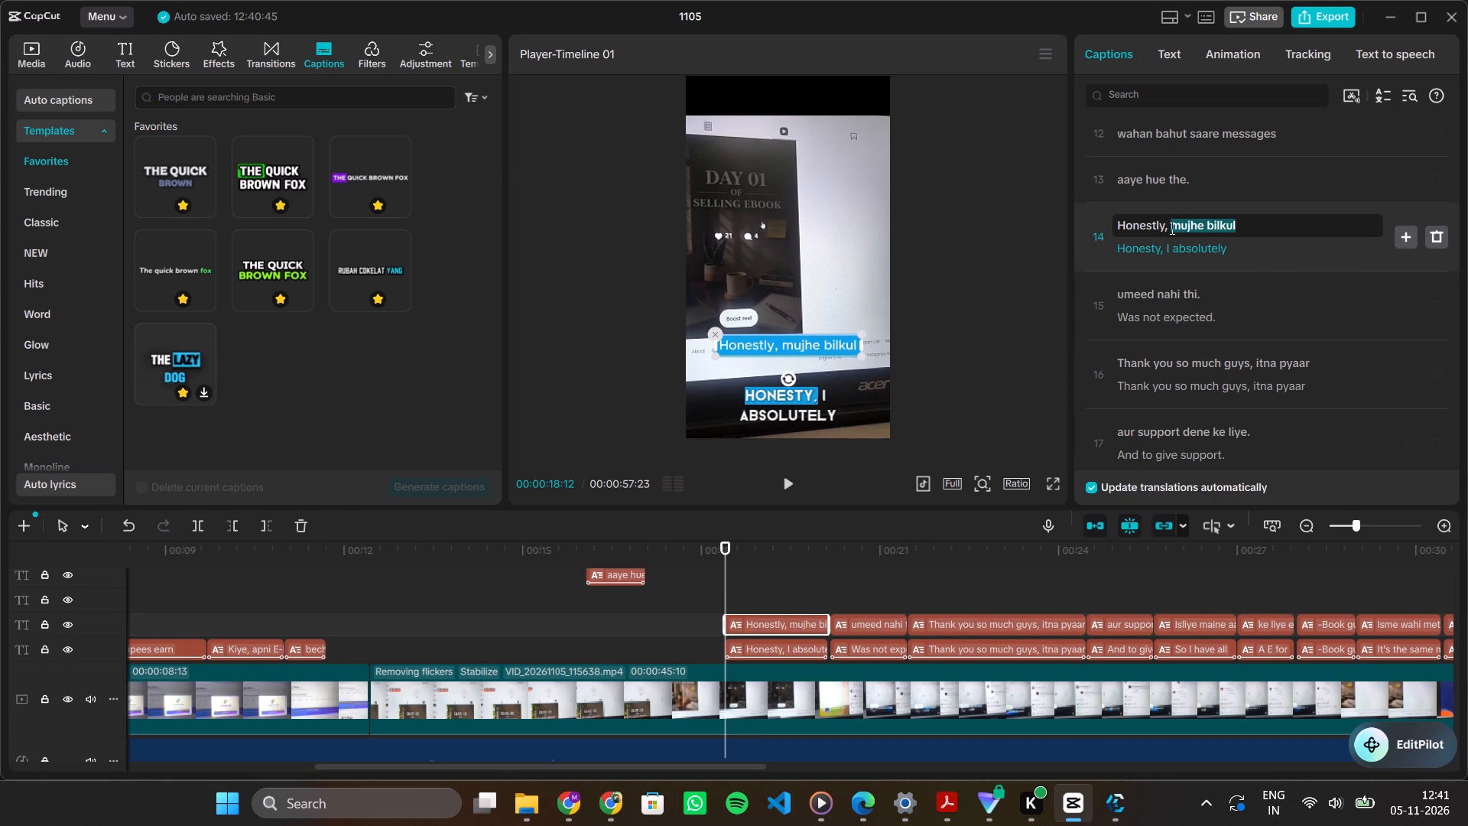
key(ctrl+c)
key(ctrl+x)
drag(1233, 248, 1213, 248)
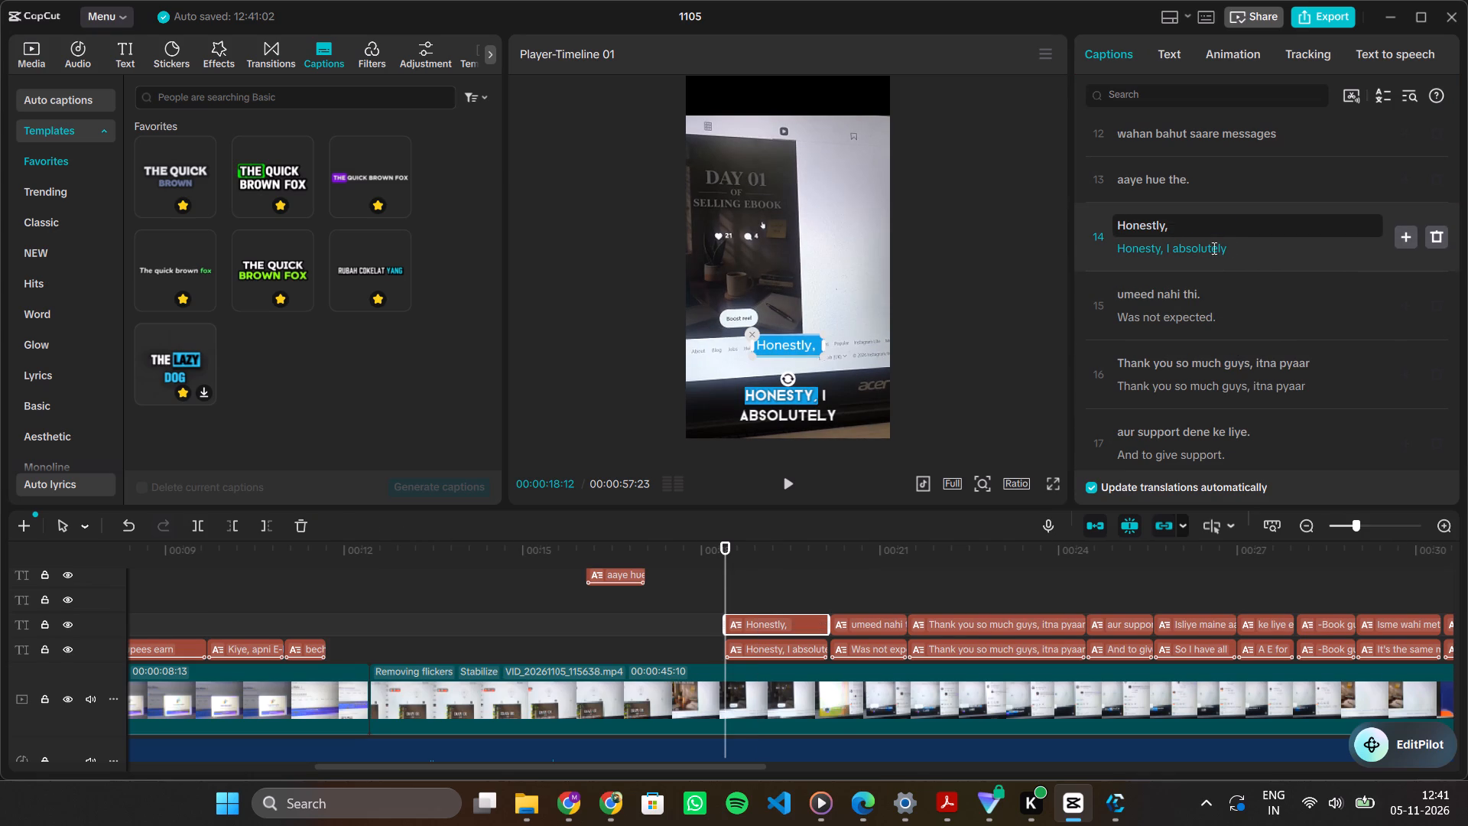
drag(1213, 248, 1176, 247)
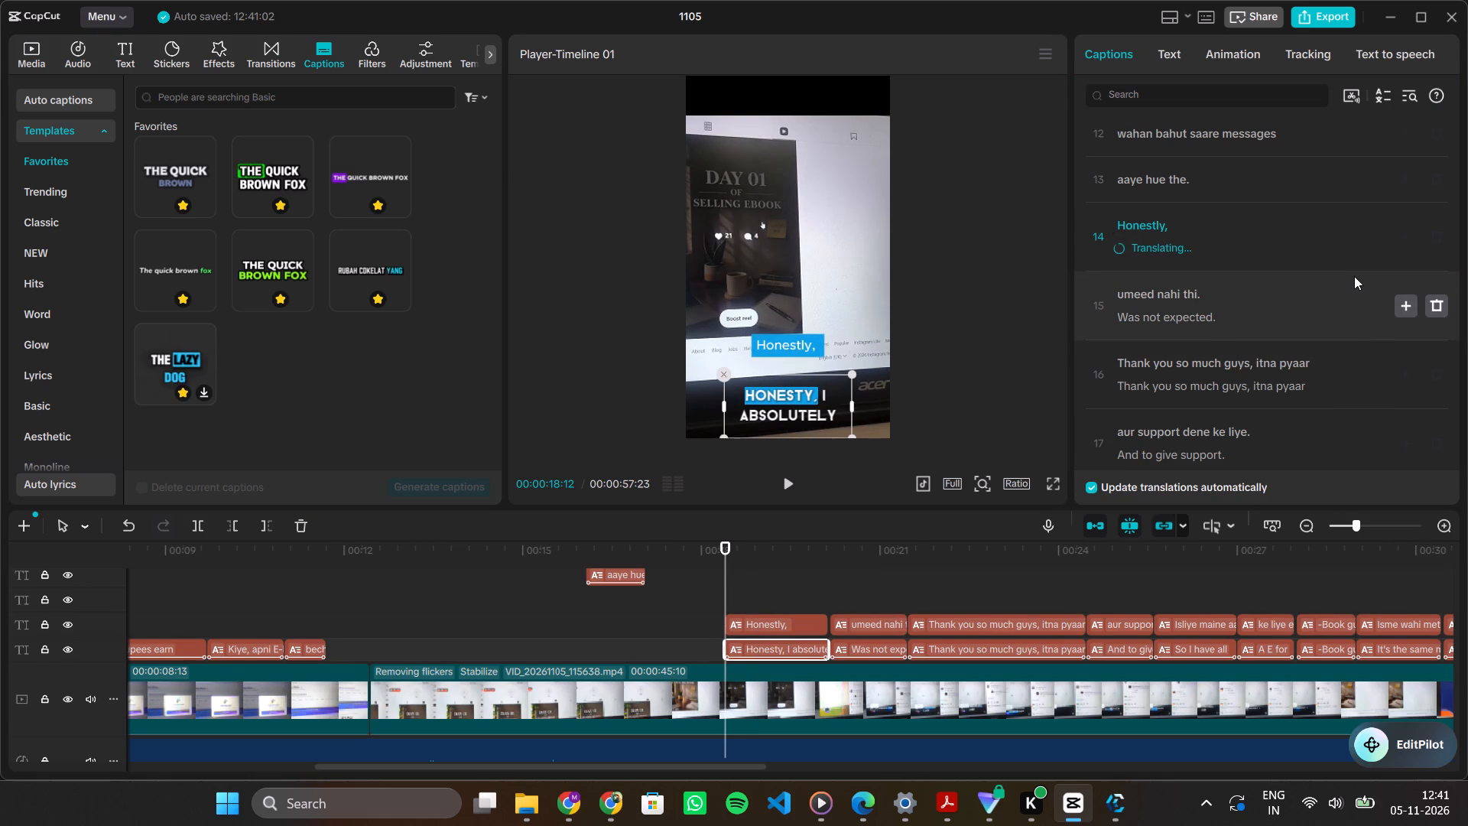
click(1194, 222)
key(ctrl+z)
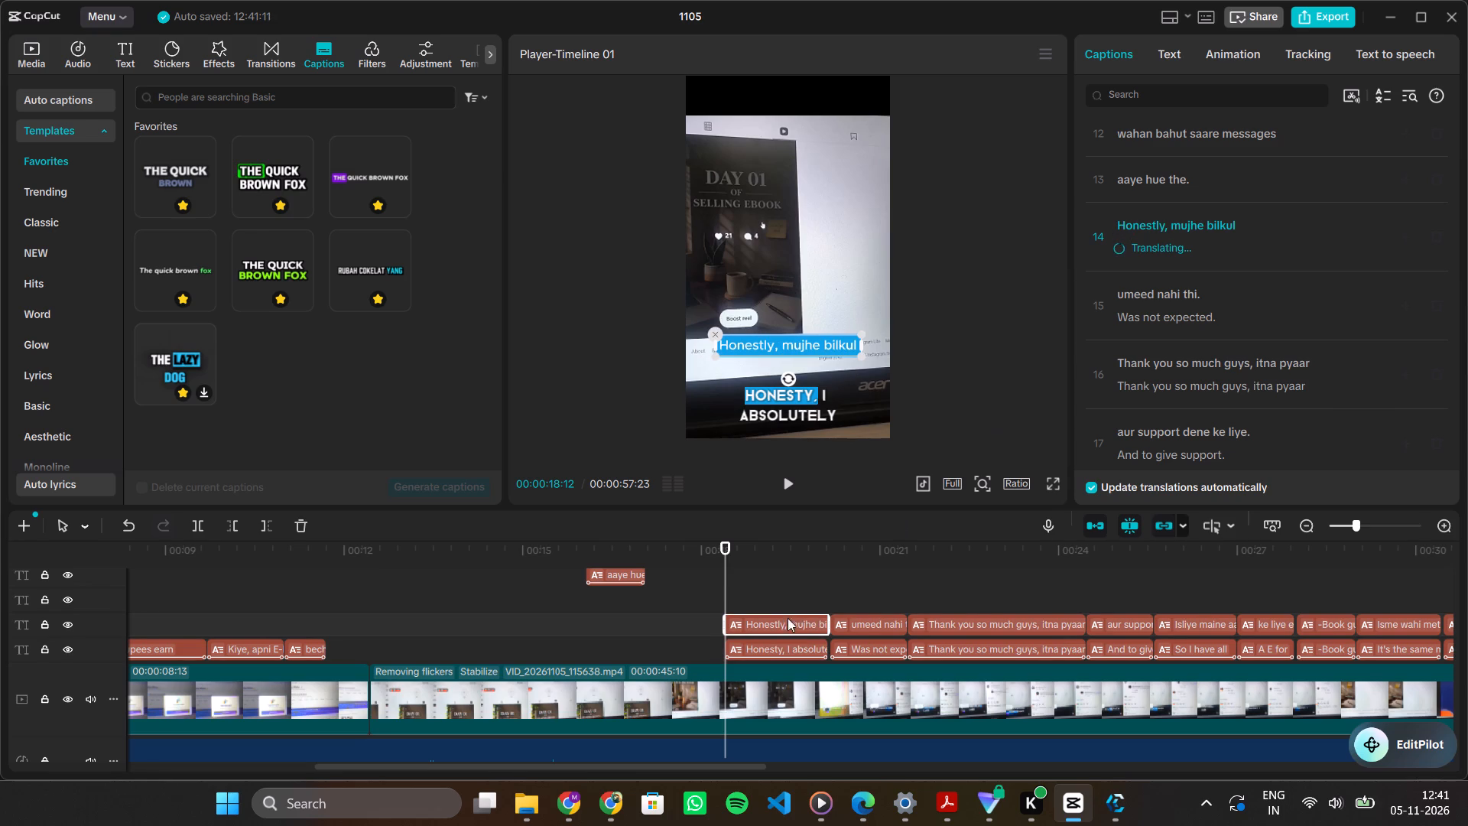
Replace "I absolutely" with "mujhe bilkul" in the translation line under "Honestly, mujhe bilkul".
click(768, 646)
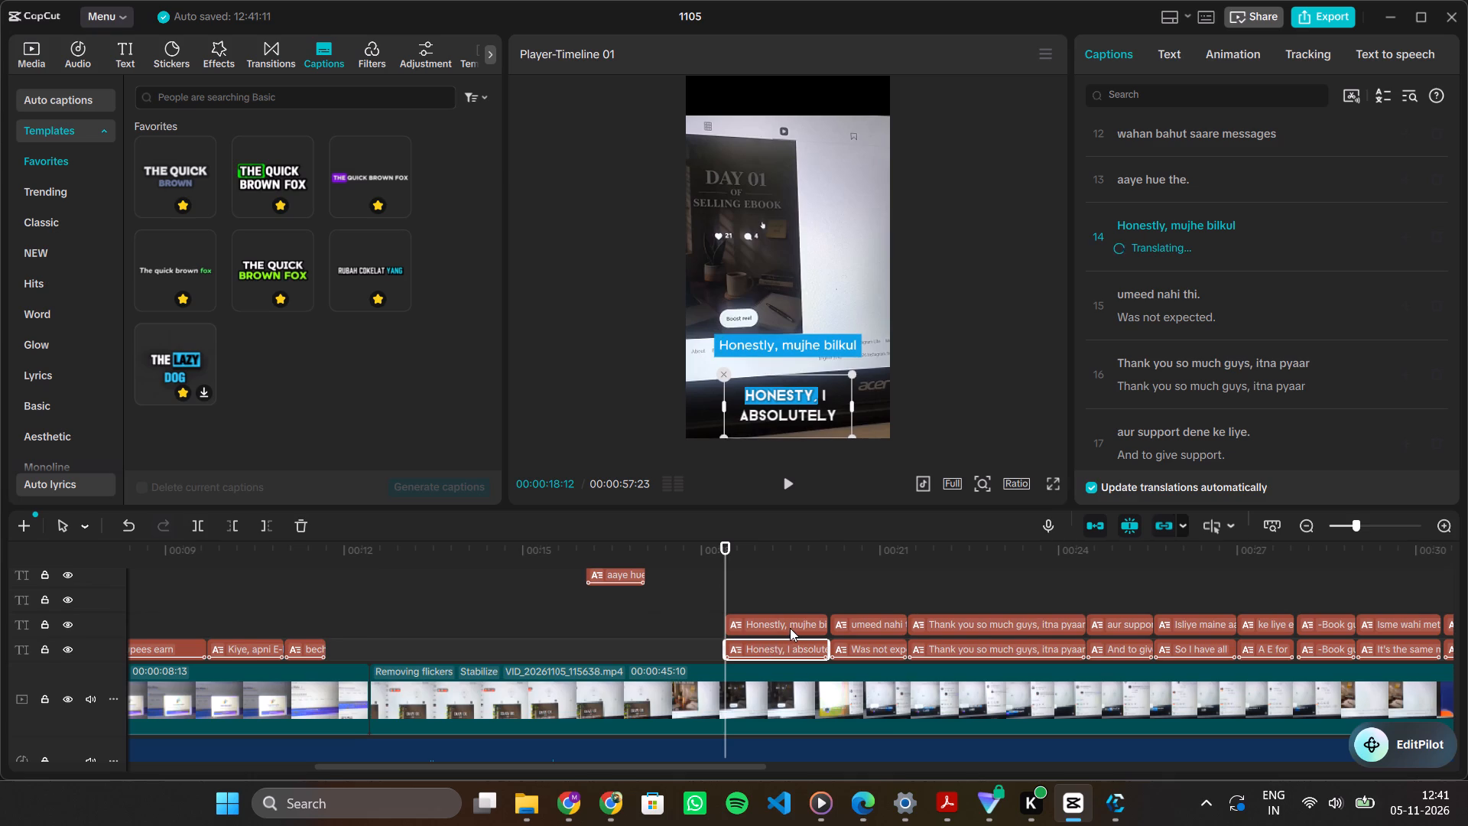
click(790, 628)
key(space)
key(space)
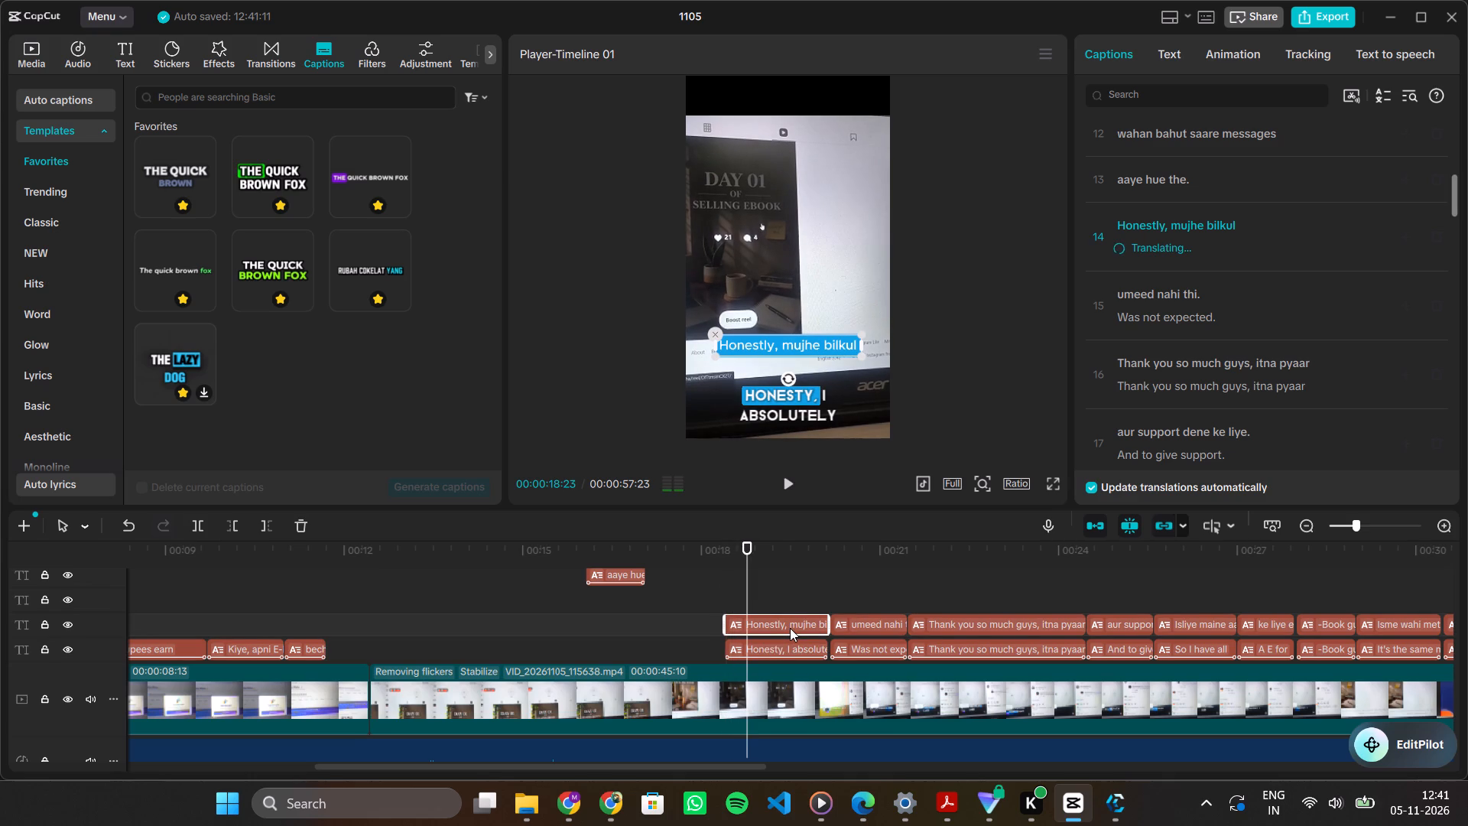
drag(744, 589, 723, 588)
click(1231, 250)
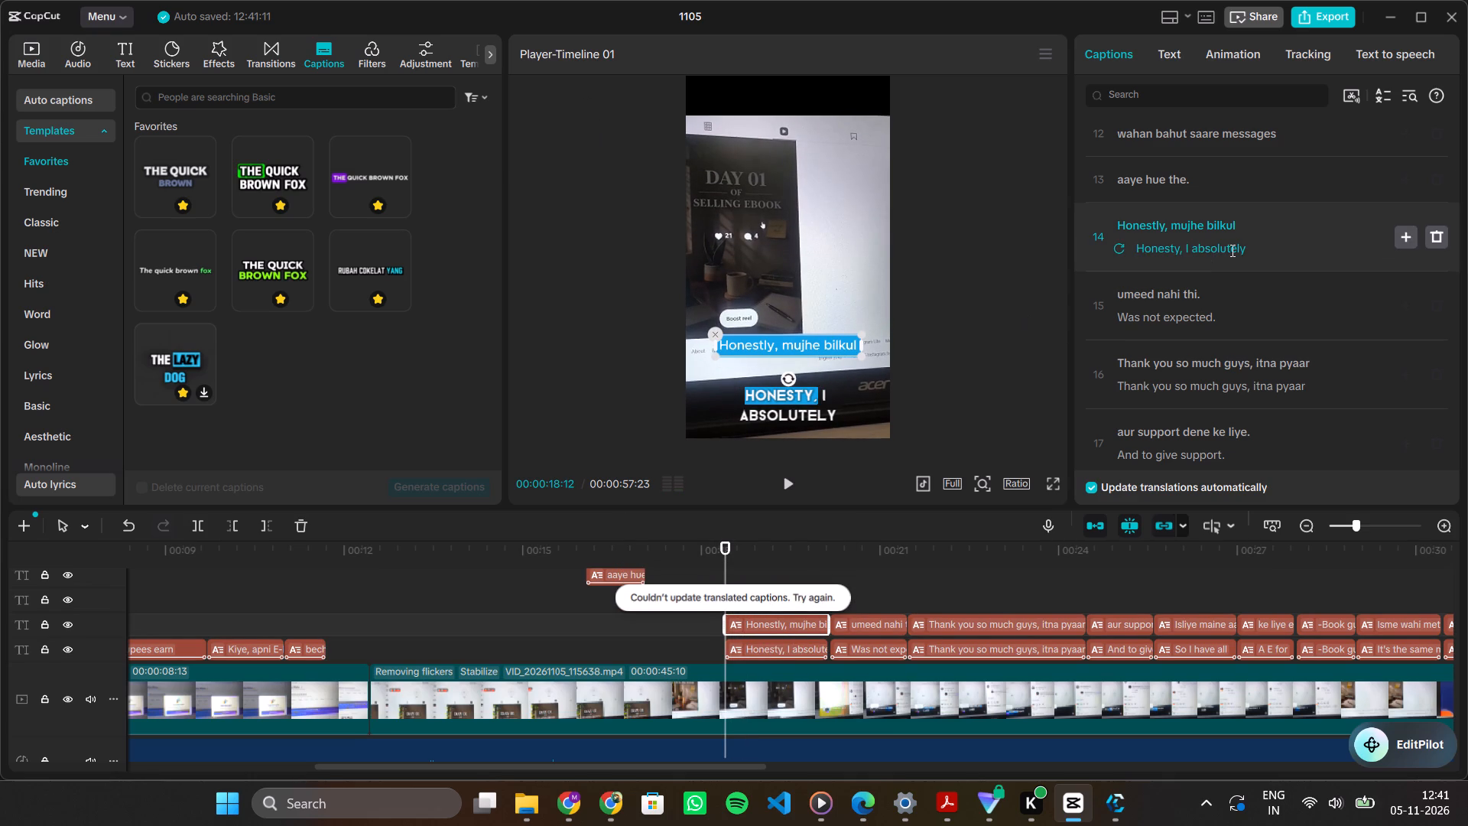
click(1249, 246)
key(BackSpace)
key(BackSpace)
key(BackSpace)
key(BackSpace)
key(BackSpace)
key(BackSpace)
key(BackSpace)
key(BackSpace)
key(BackSpace)
key(BackSpace)
key(BackSpace)
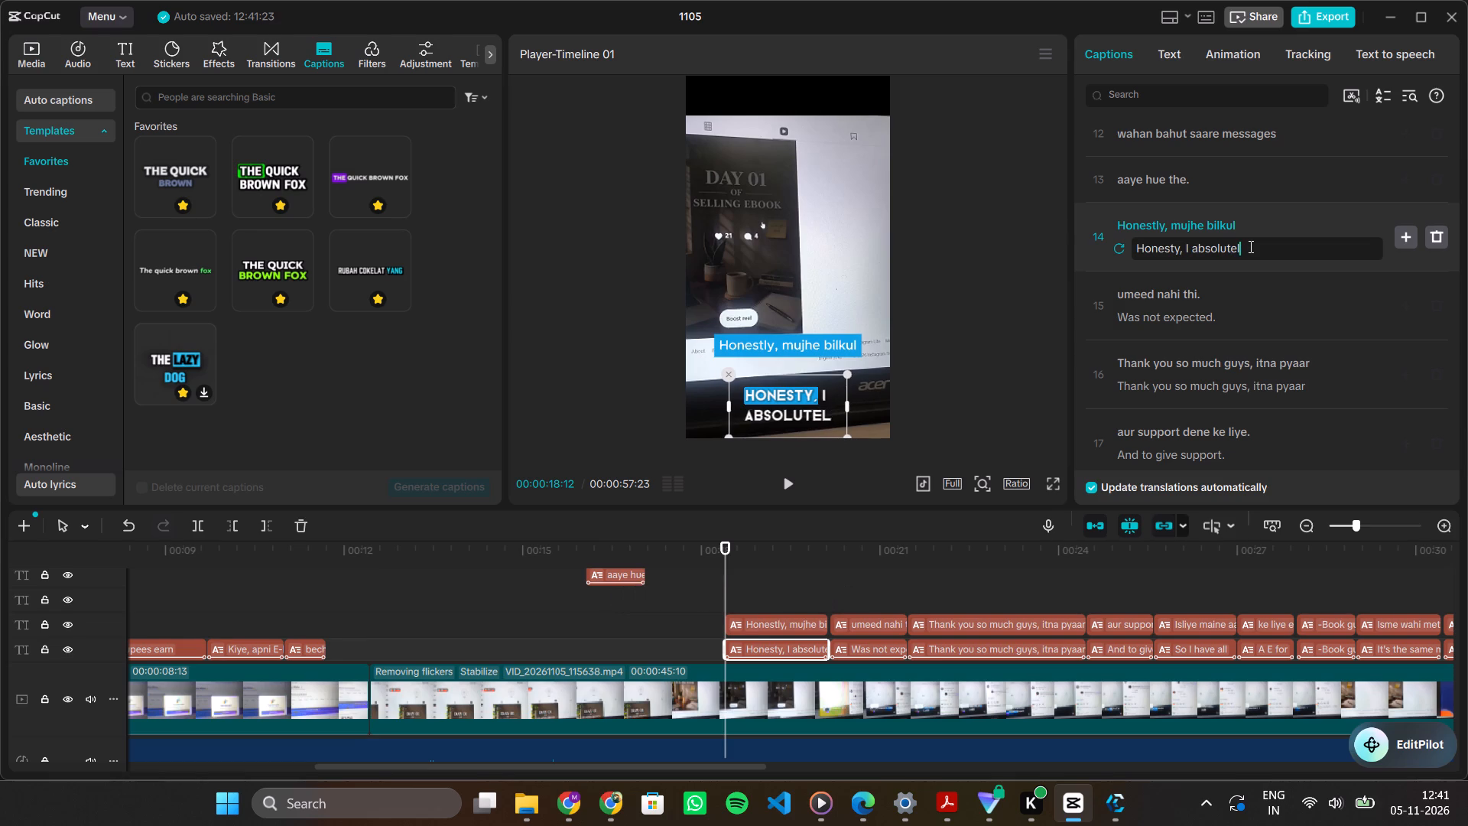
key(BackSpace)
key(BackSpace)
key(BackSpace)
key(ctrl+v)
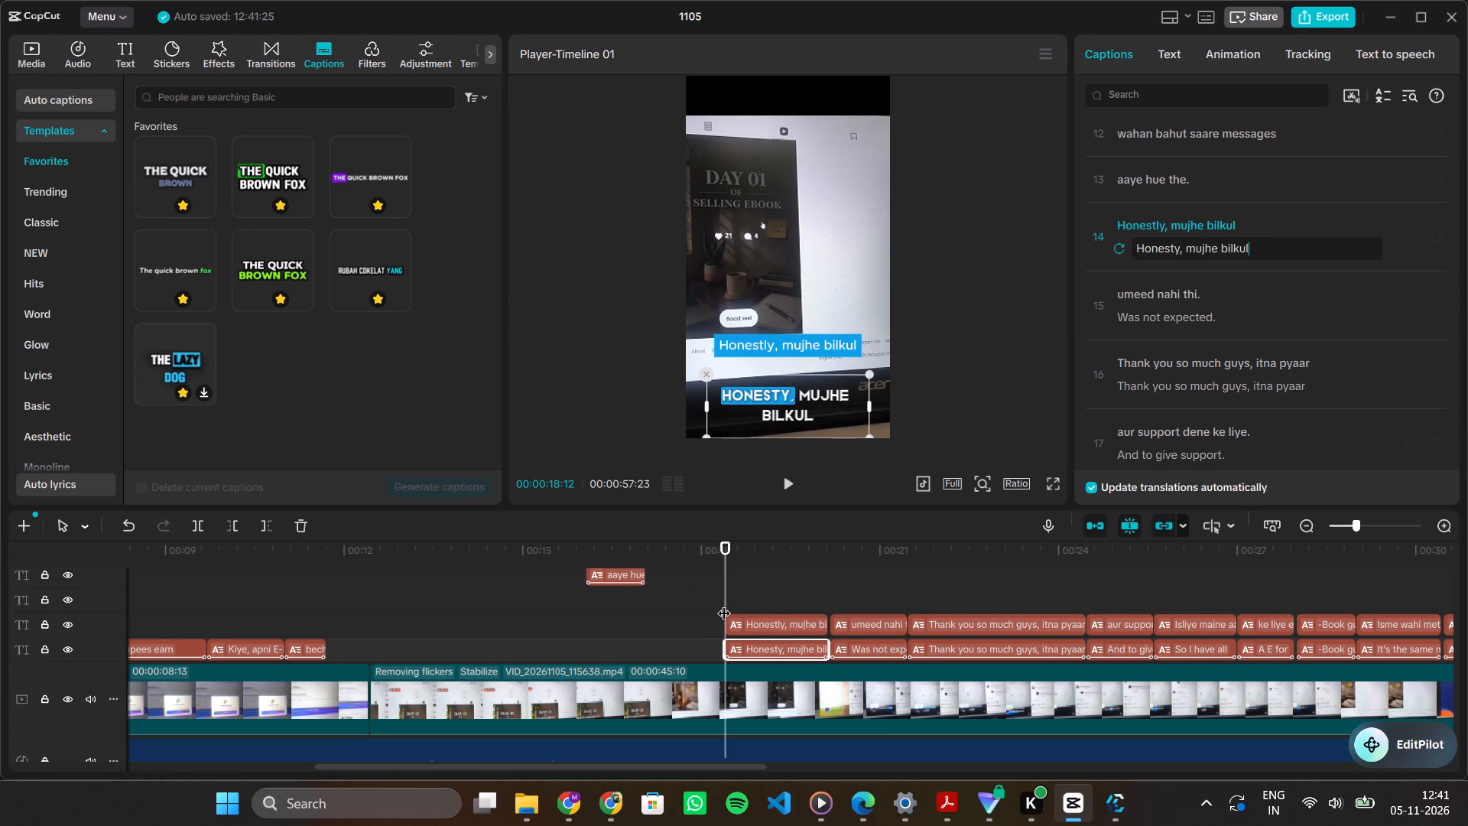
Delete the main "Honestly, mujhe bilkul" caption, keeping the blue word-highlight one, and play that section.
click(766, 615)
key(Delete)
key(space)
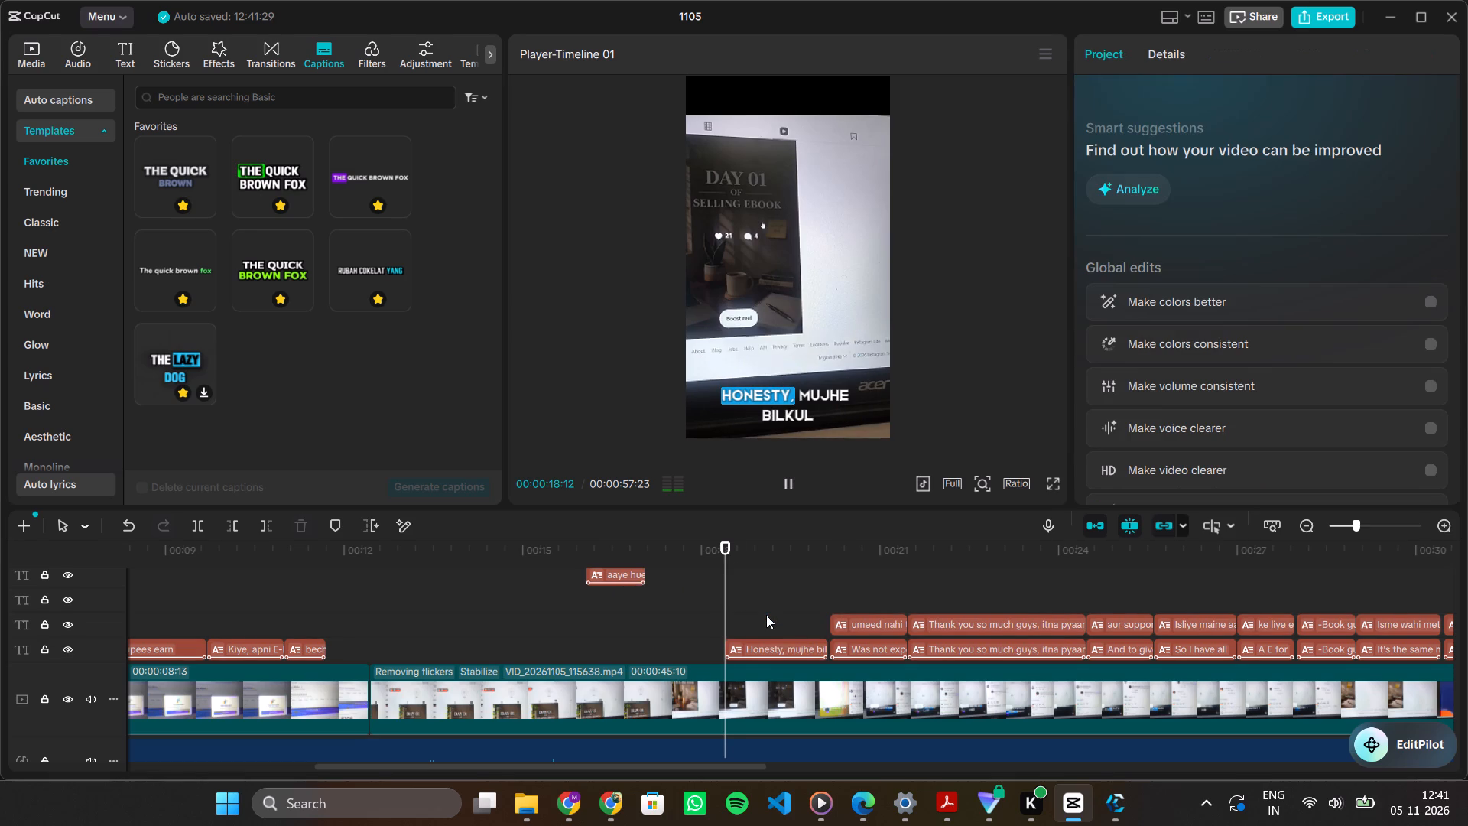
key(space)
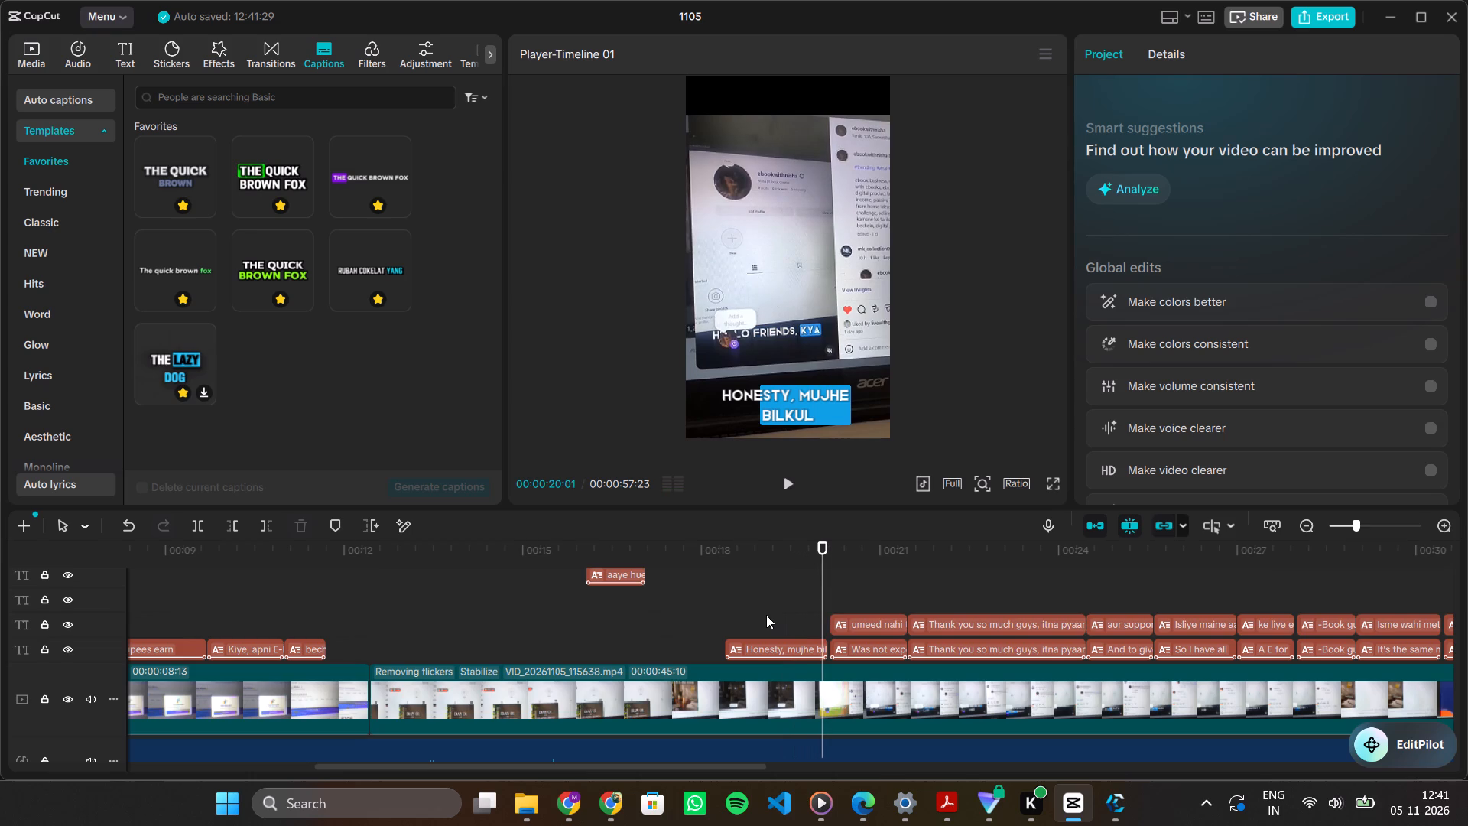
Add a purple word-highlight caption at 00:00:18:12 and trim it to the length of the "Honesty, mujhe bilkul" caption.
drag(826, 590, 753, 598)
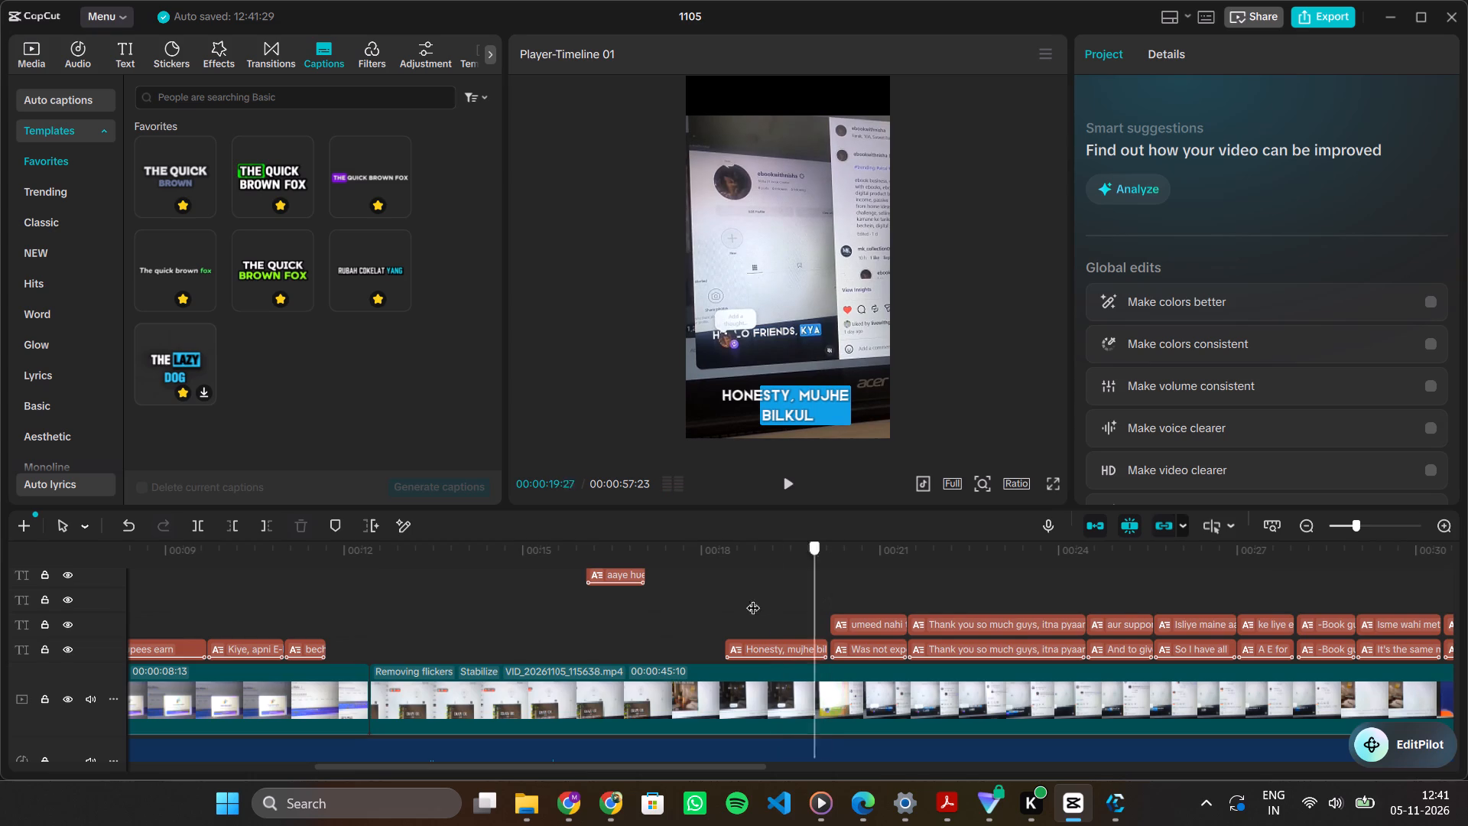
drag(753, 598, 723, 606)
click(395, 202)
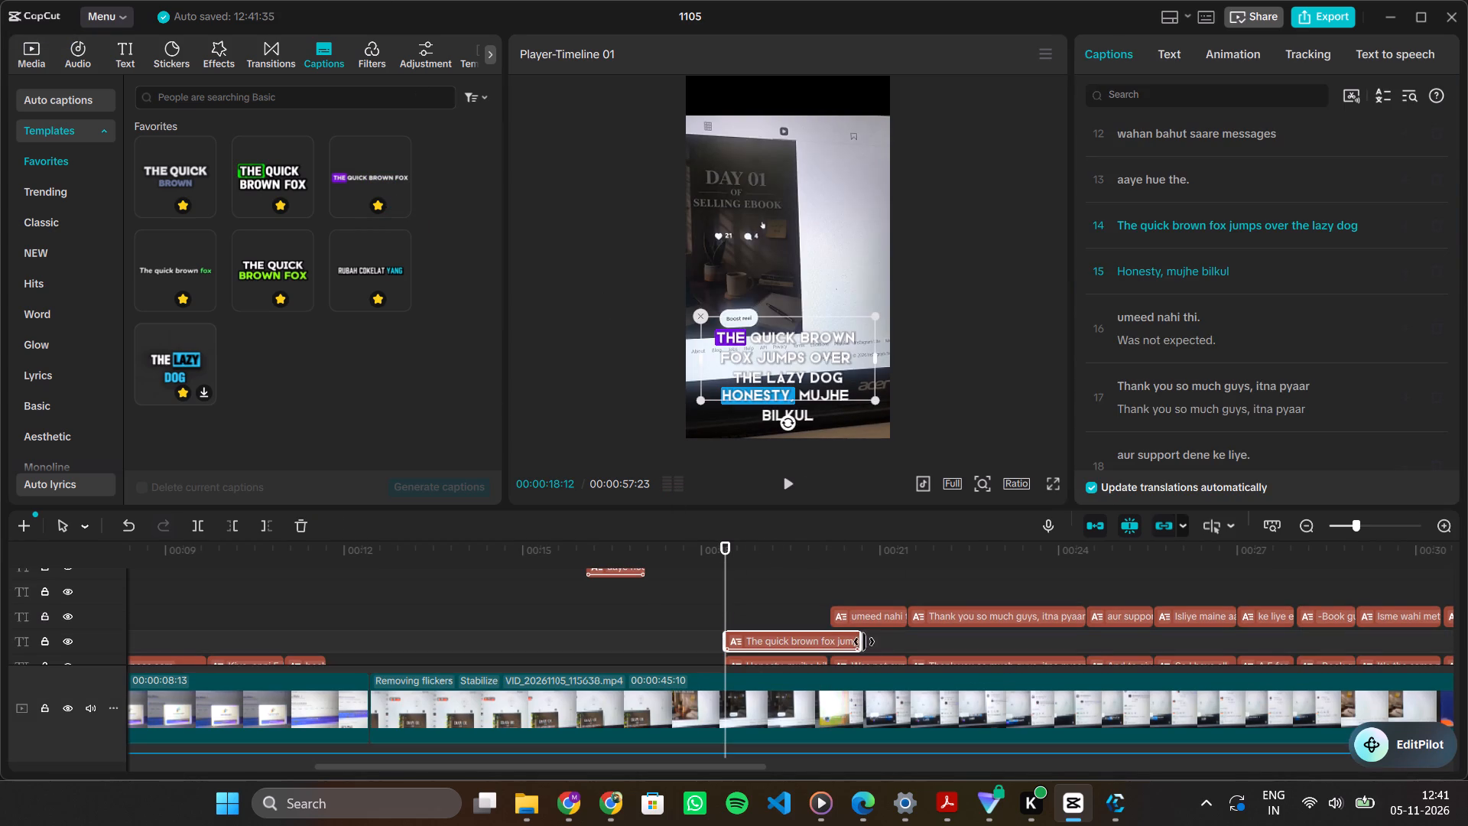
drag(862, 641, 820, 642)
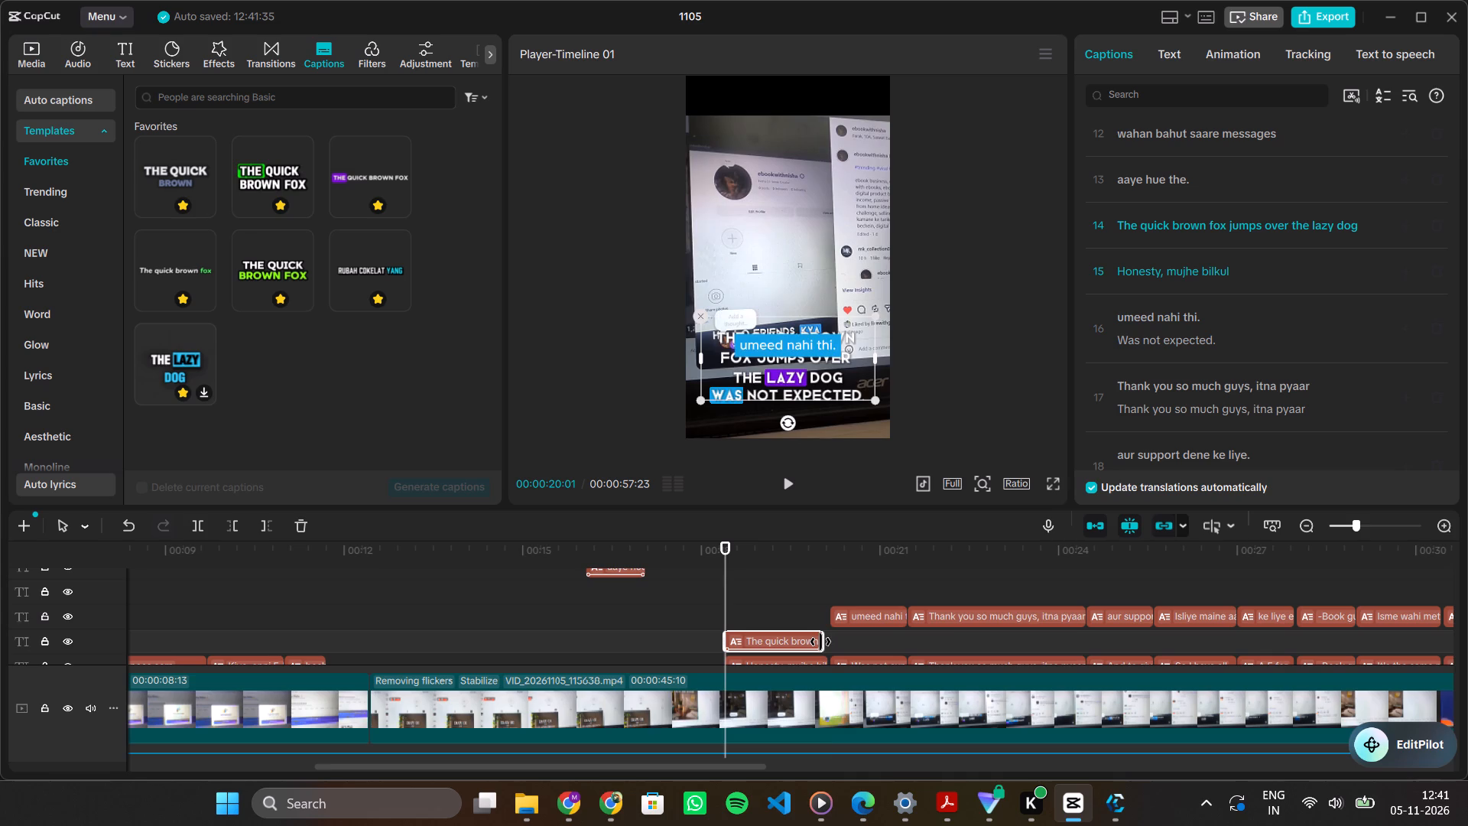
drag(820, 642, 824, 641)
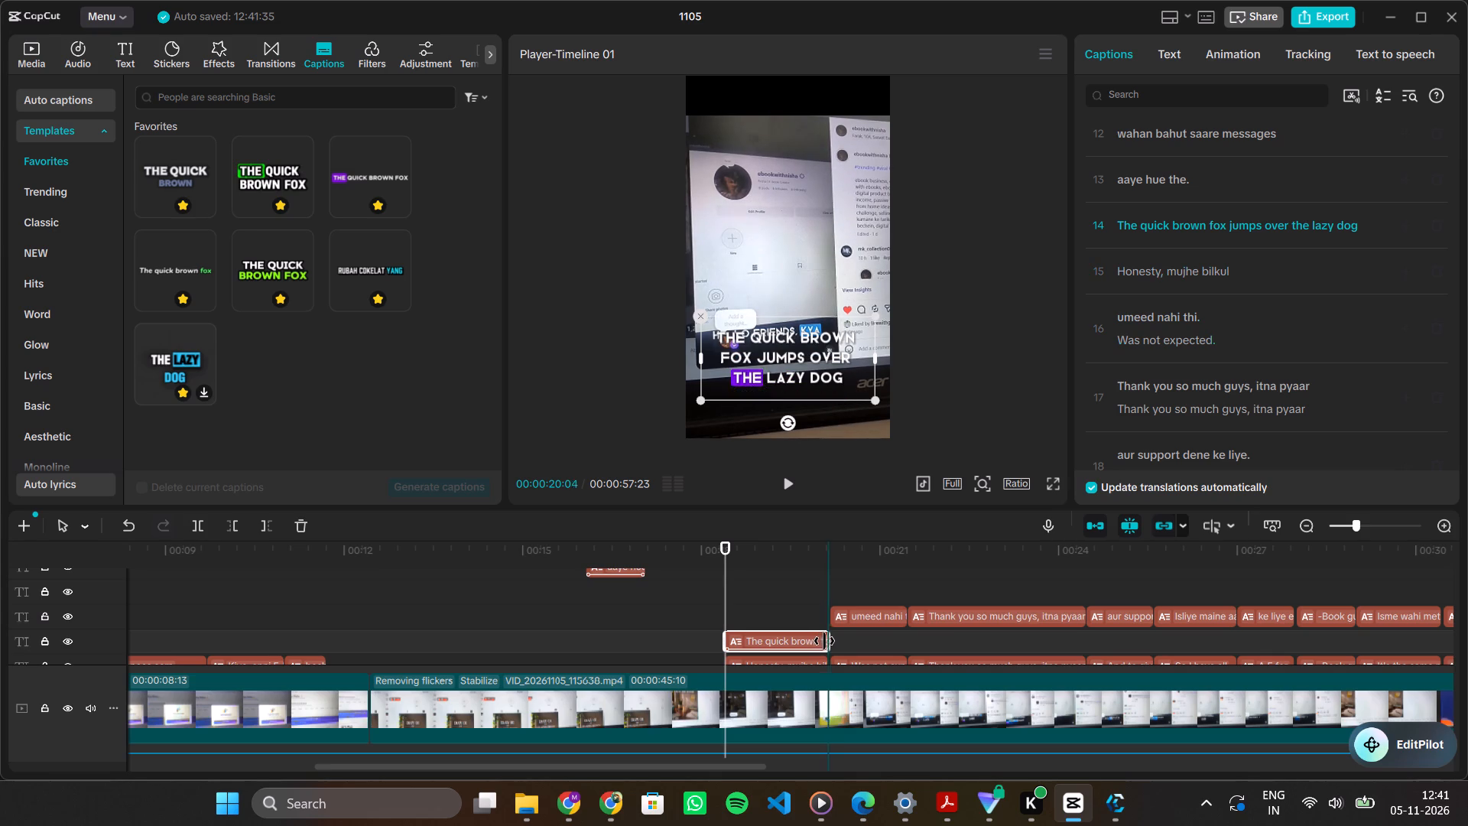
drag(824, 641, 823, 641)
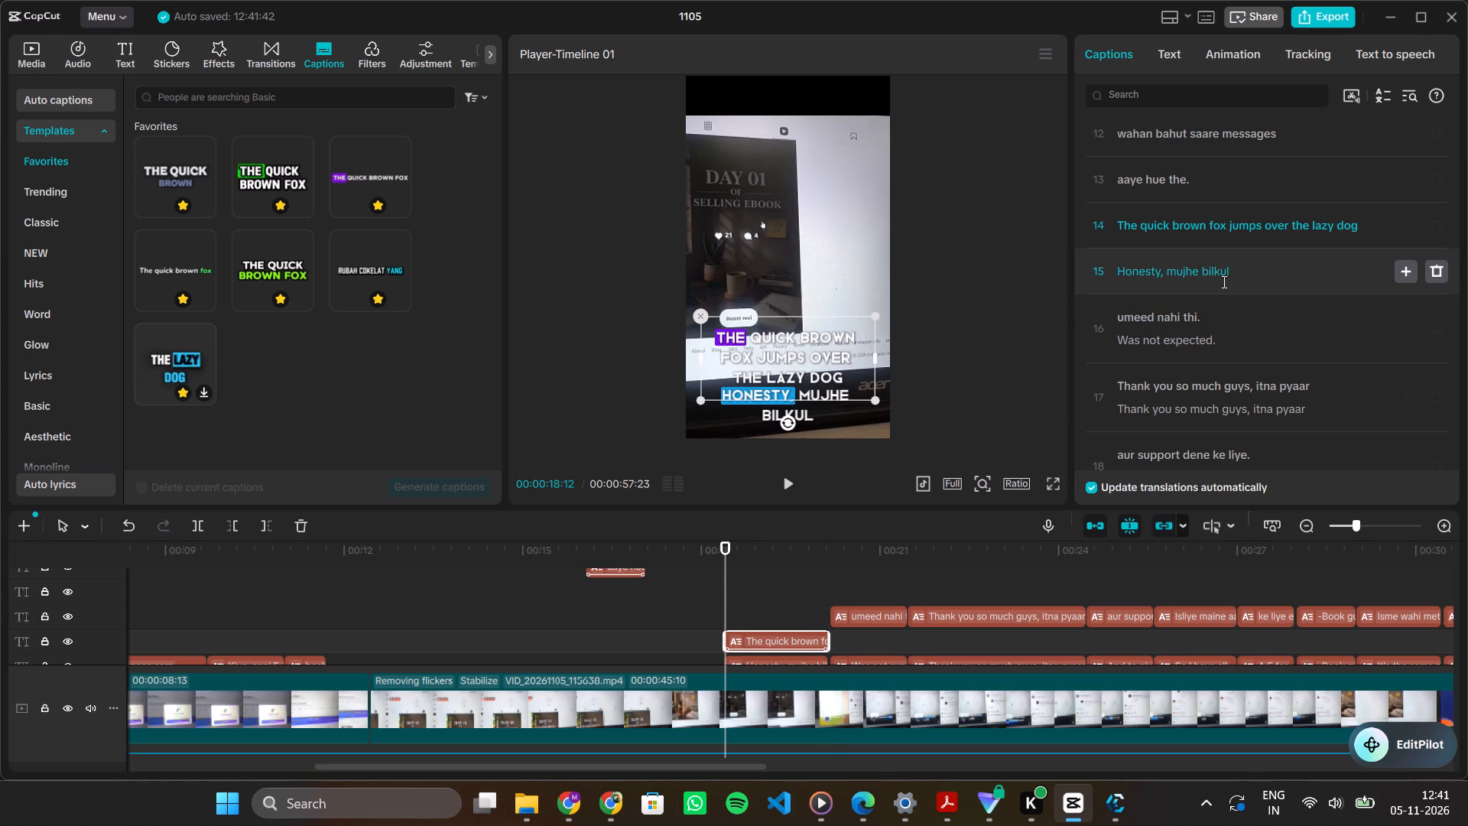
Move the text "Honesty, mujhe bilkul" from the blue caption into the purple one, replacing the quick brown fox placeholder.
click(1207, 273)
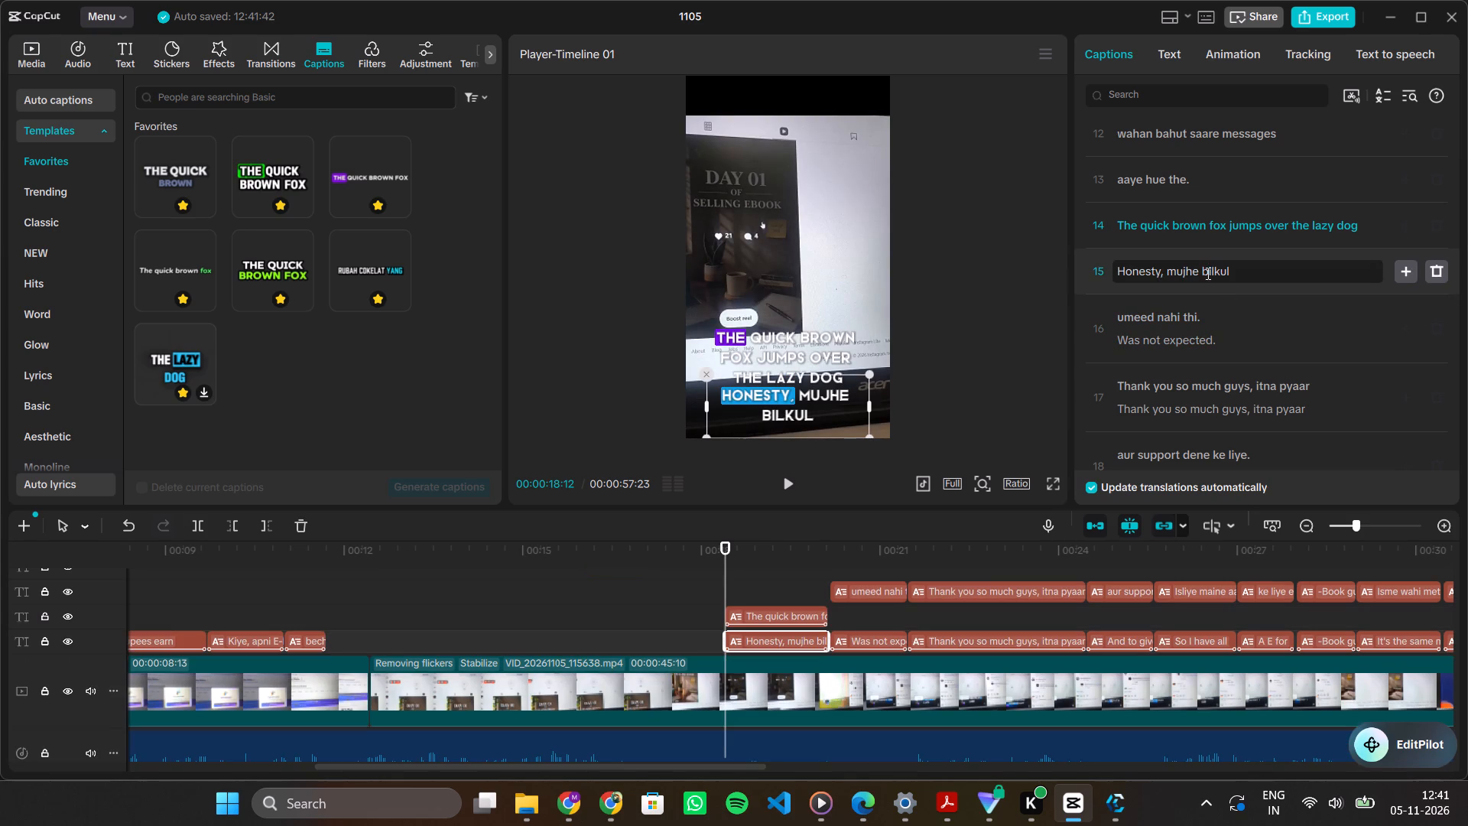
key(ctrl+a)
key(ctrl+x)
click(1176, 224)
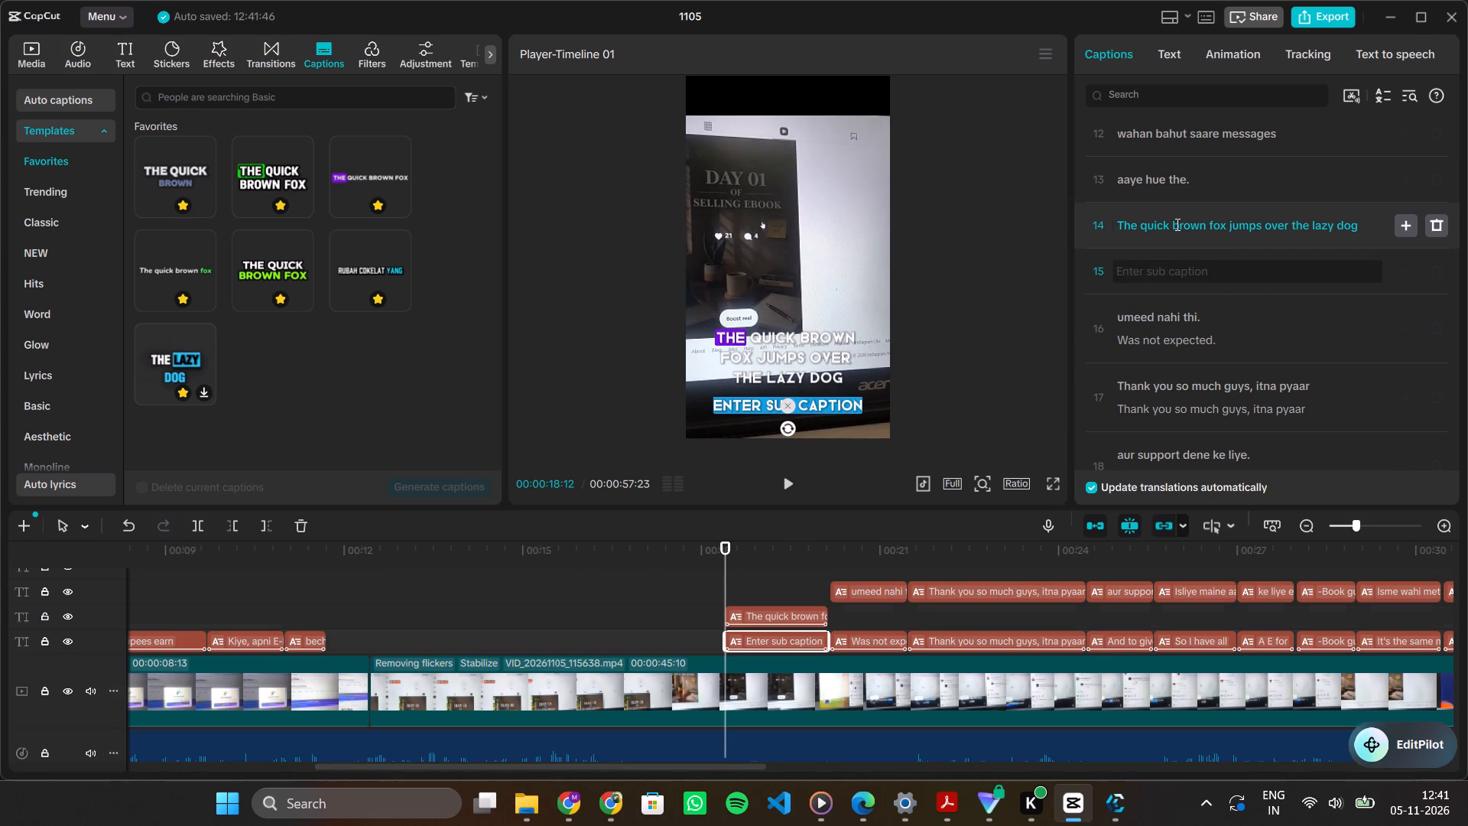
key(ctrl+a)
key(ctrl+v)
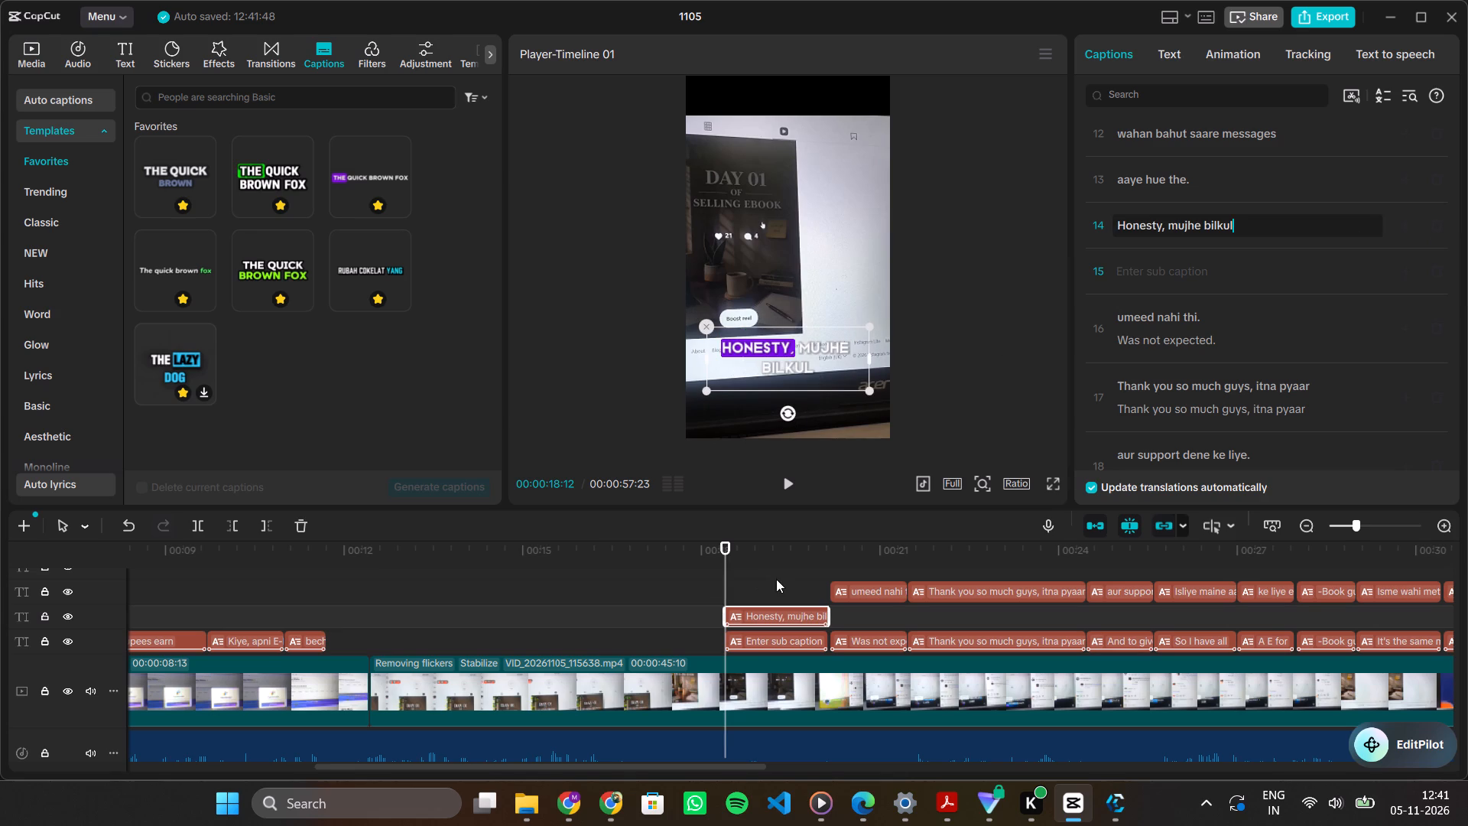
Delete the emptied blue sub caption beneath the purple "Honesty, mujhe bilkul" caption.
click(781, 636)
key(Delete)
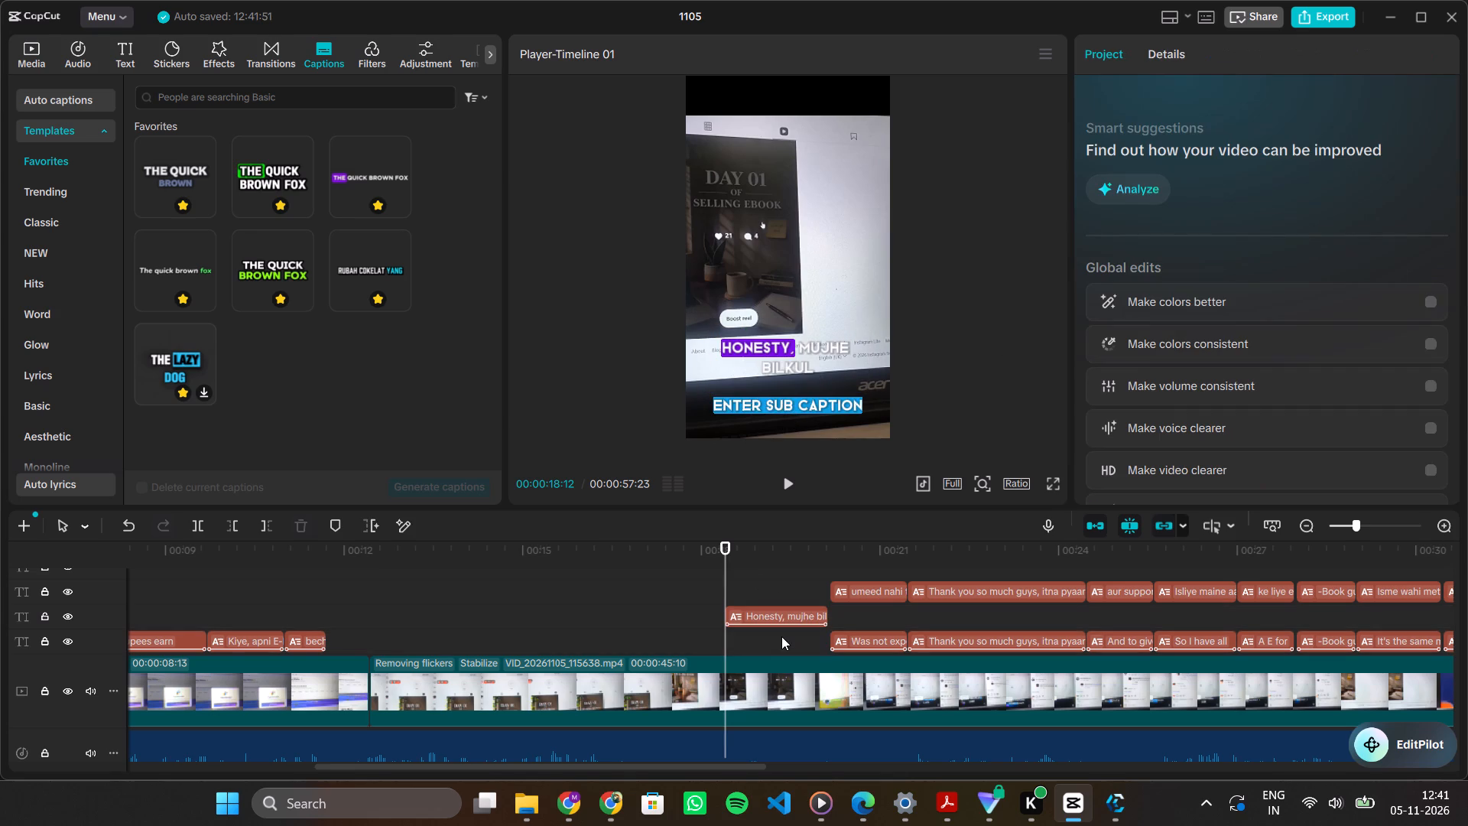
Move the text "umeed nahi thi." from its main caption into the translation line, replacing "Was not expected.".
scroll(781, 636, up, 1)
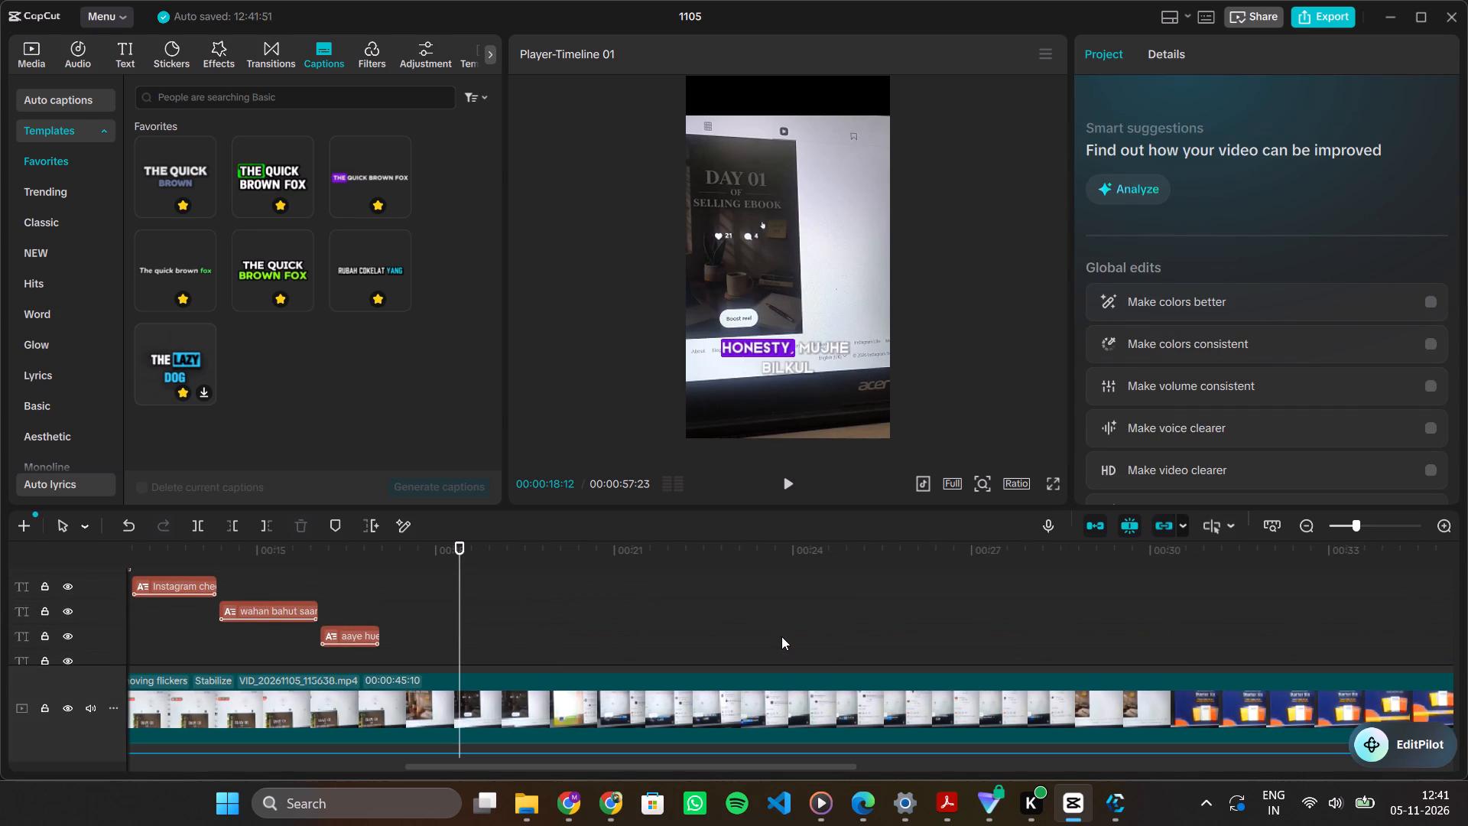
scroll(781, 636, down, 1)
scroll(781, 636, up, 1)
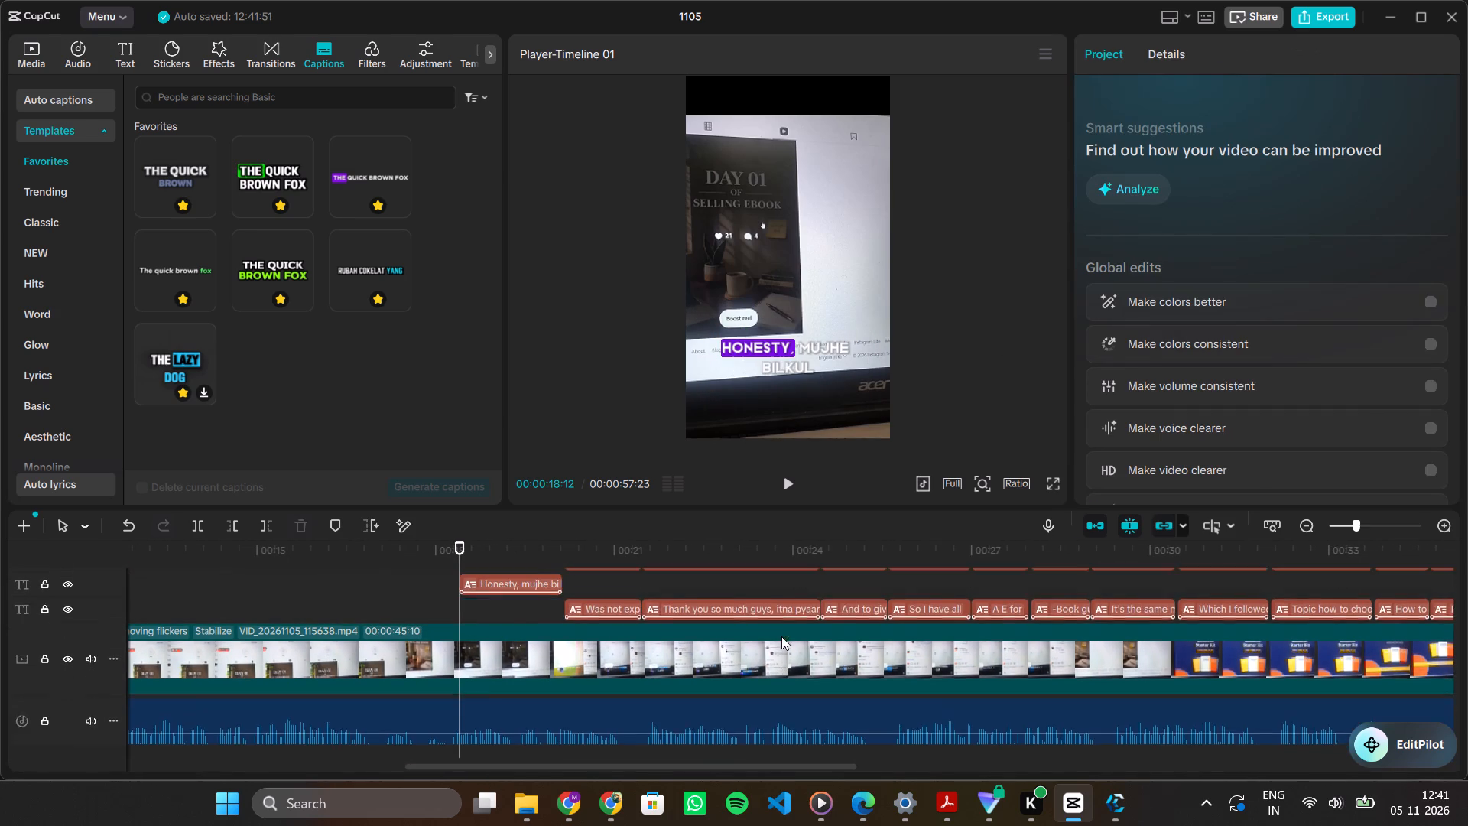
scroll(781, 636, up, 1)
key(space)
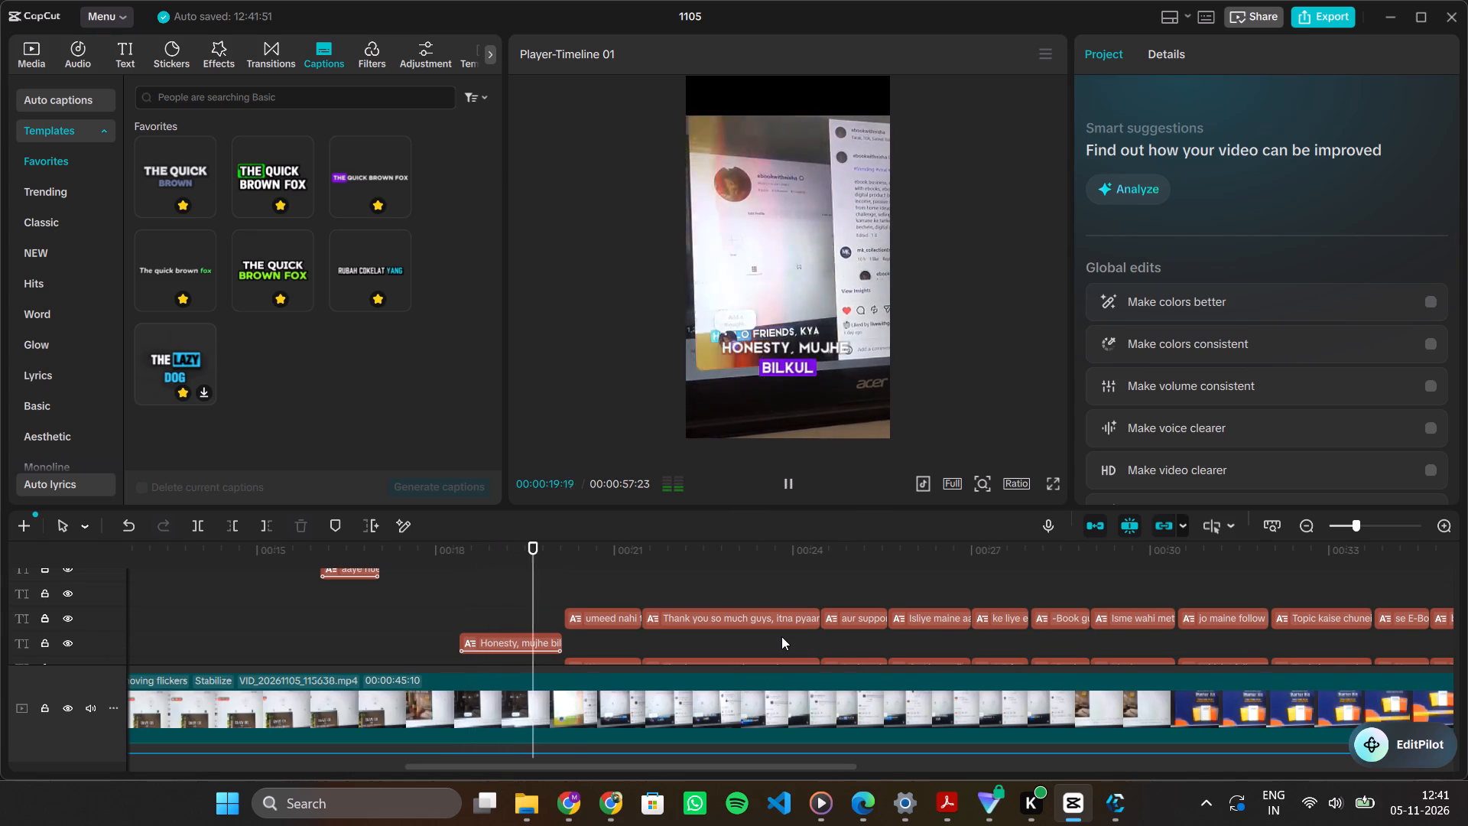
key(space)
scroll(781, 636, down, 1)
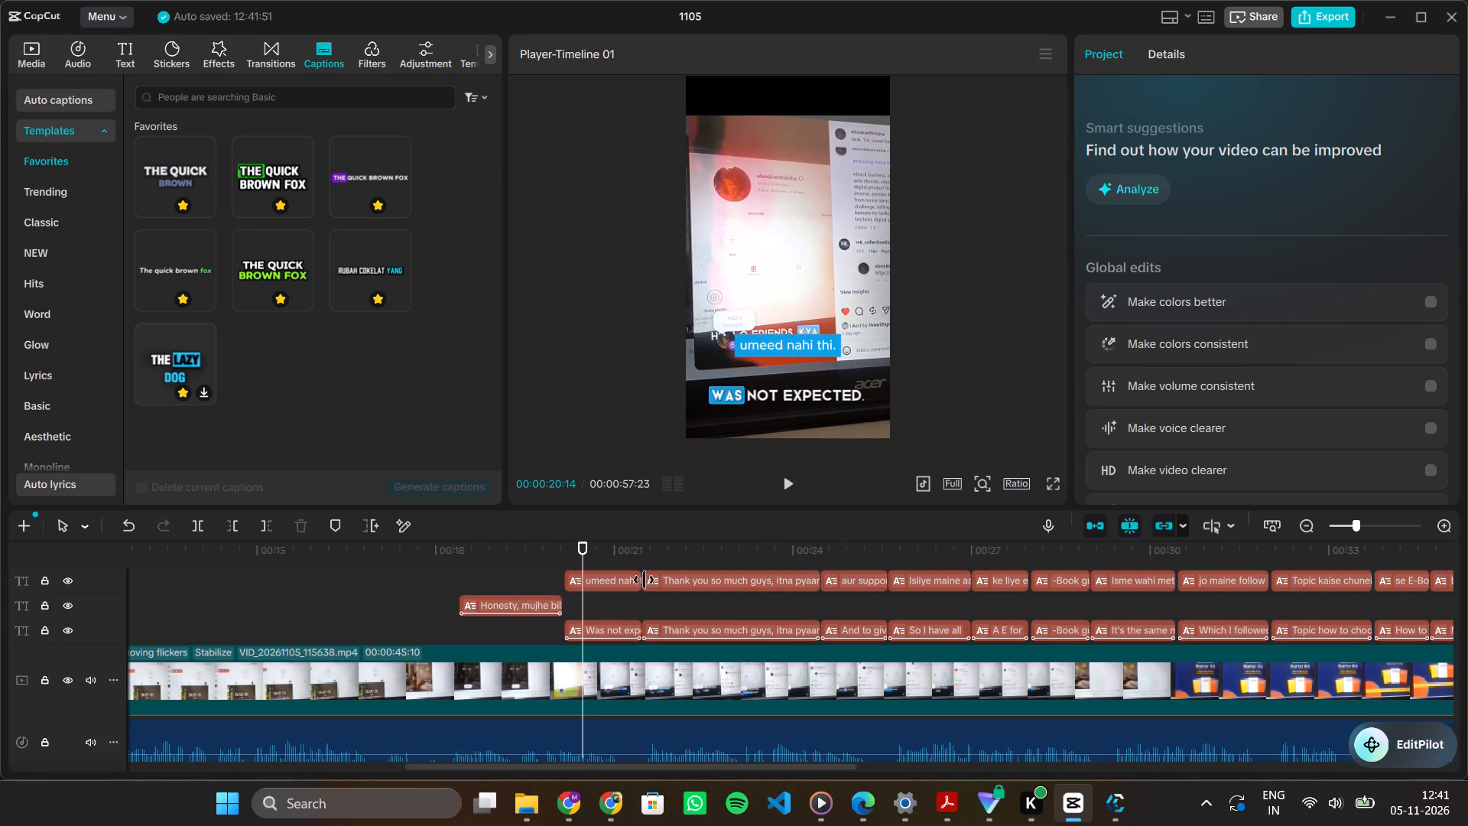
click(622, 576)
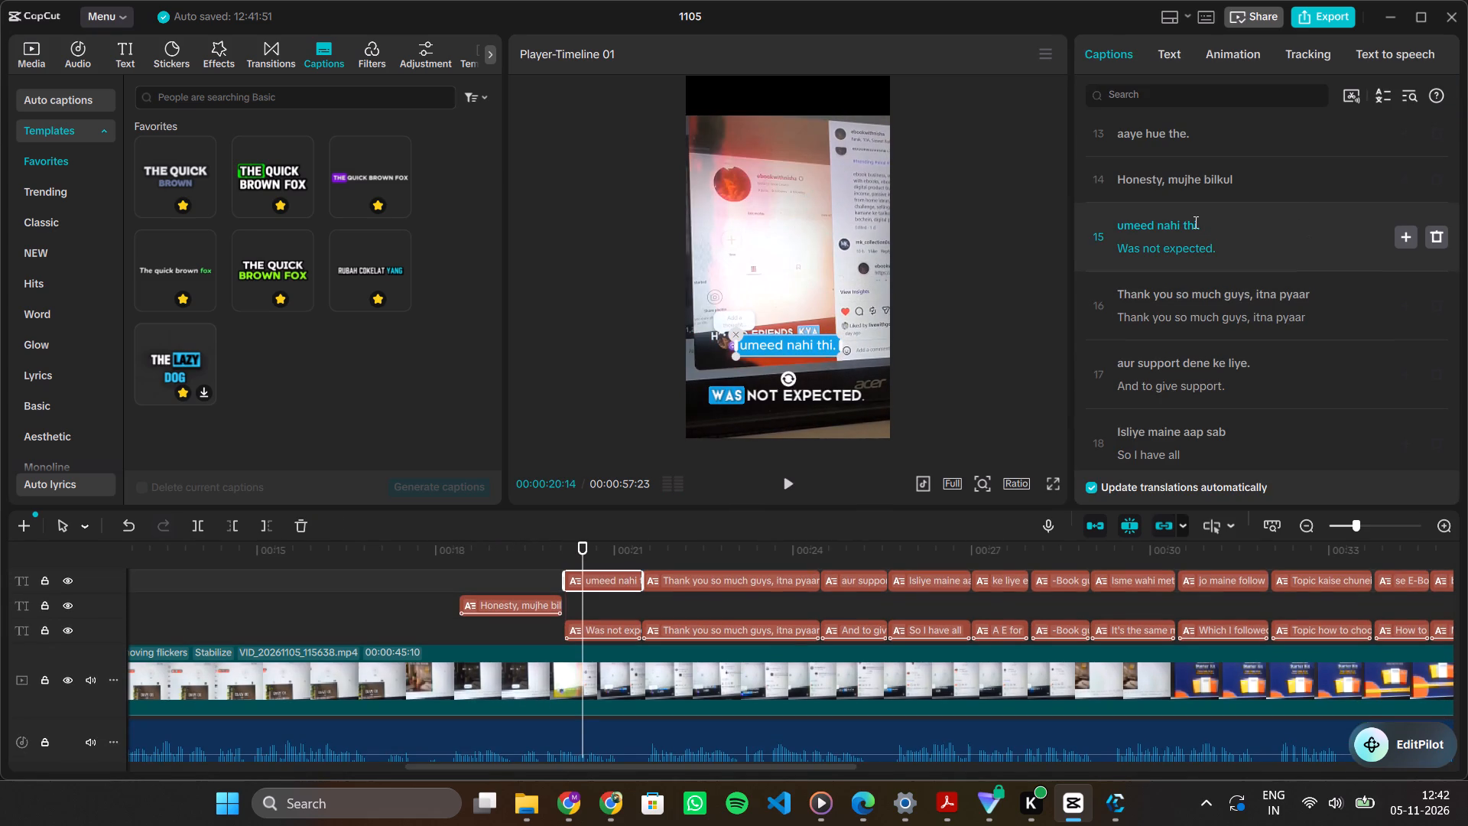
click(1194, 222)
key(ctrl+a)
key(ctrl+x)
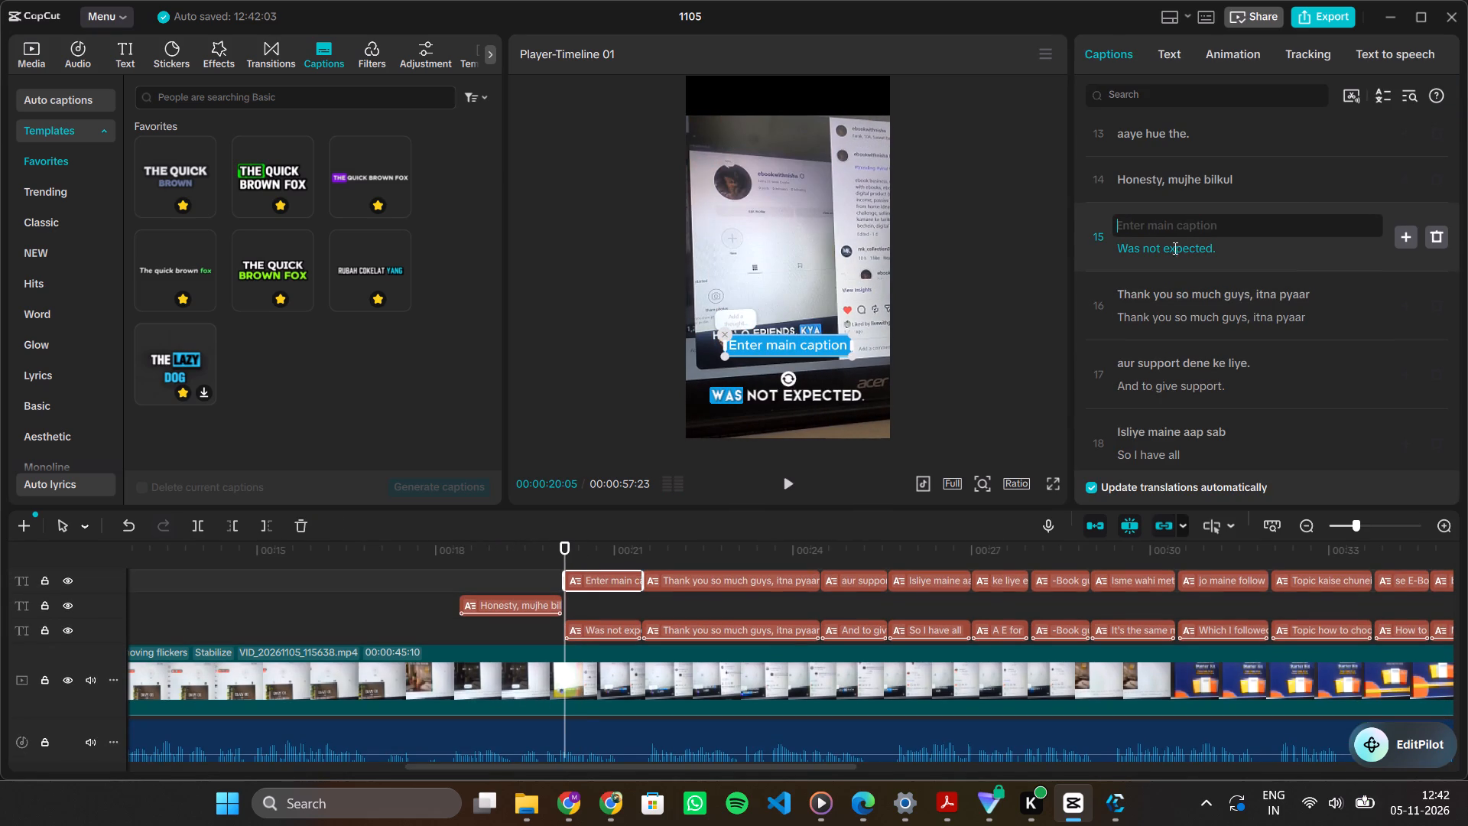
click(1171, 247)
key(ctrl+a)
key(ctrl+v)
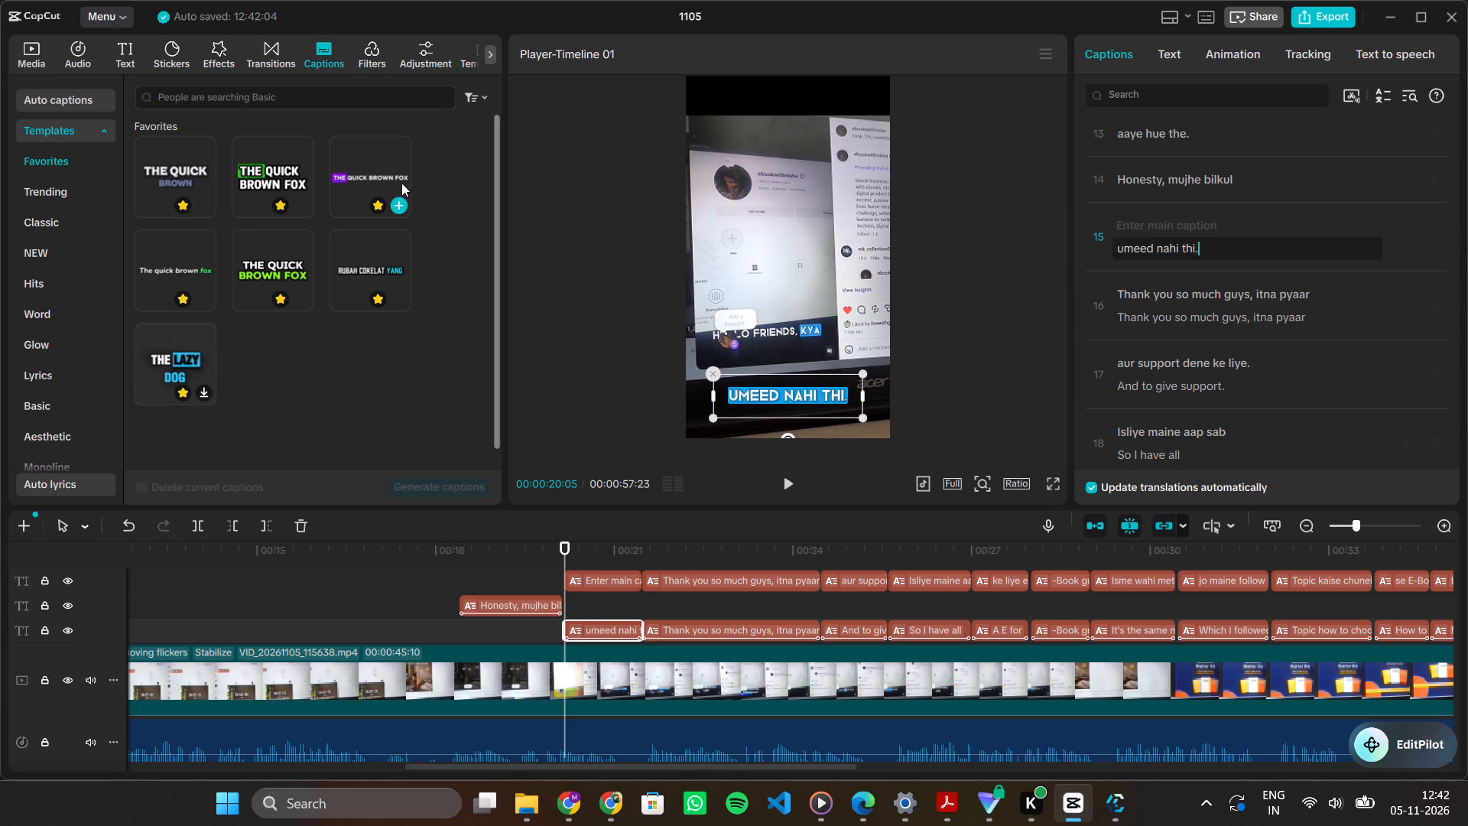
Add a purple word-highlight caption at 00:00:20:05 and trim it to the length of the "umeed nahi thi." caption.
click(401, 204)
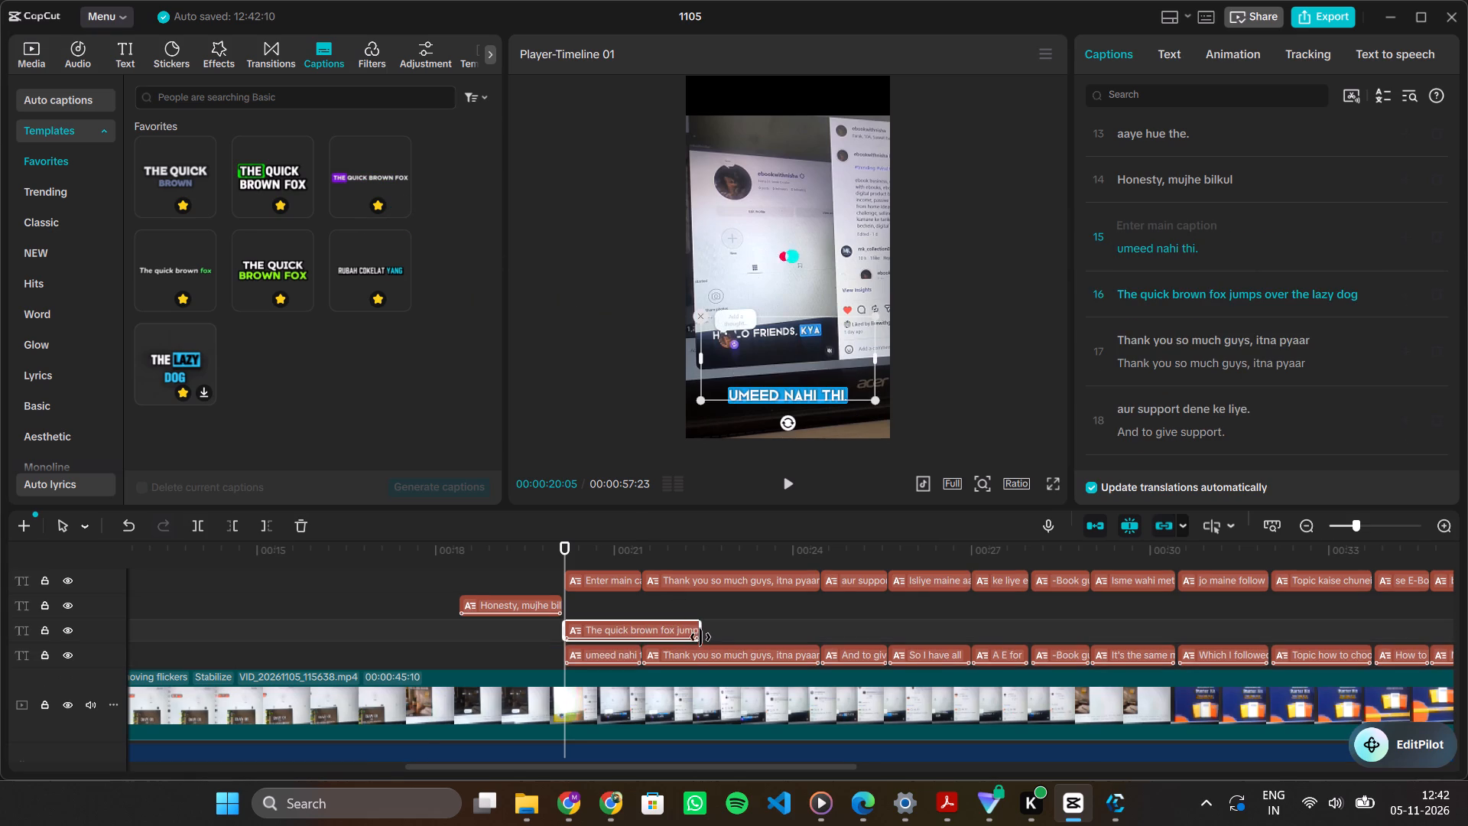
drag(700, 635, 641, 631)
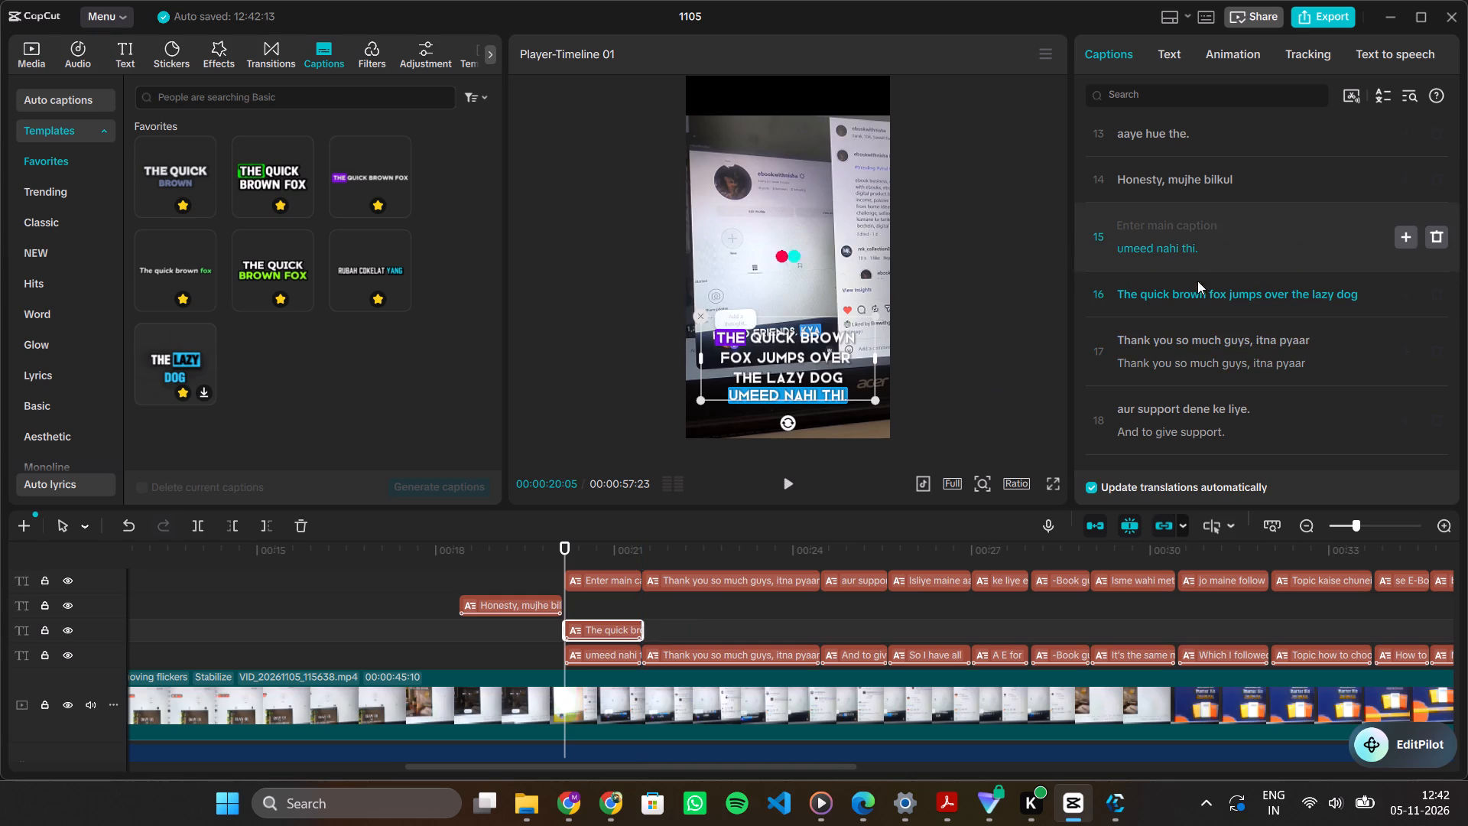
Replace the quick brown fox placeholder in the purple caption with "umeed nahi thi.".
click(1179, 301)
key(ctrl+a)
key(ctrl+v)
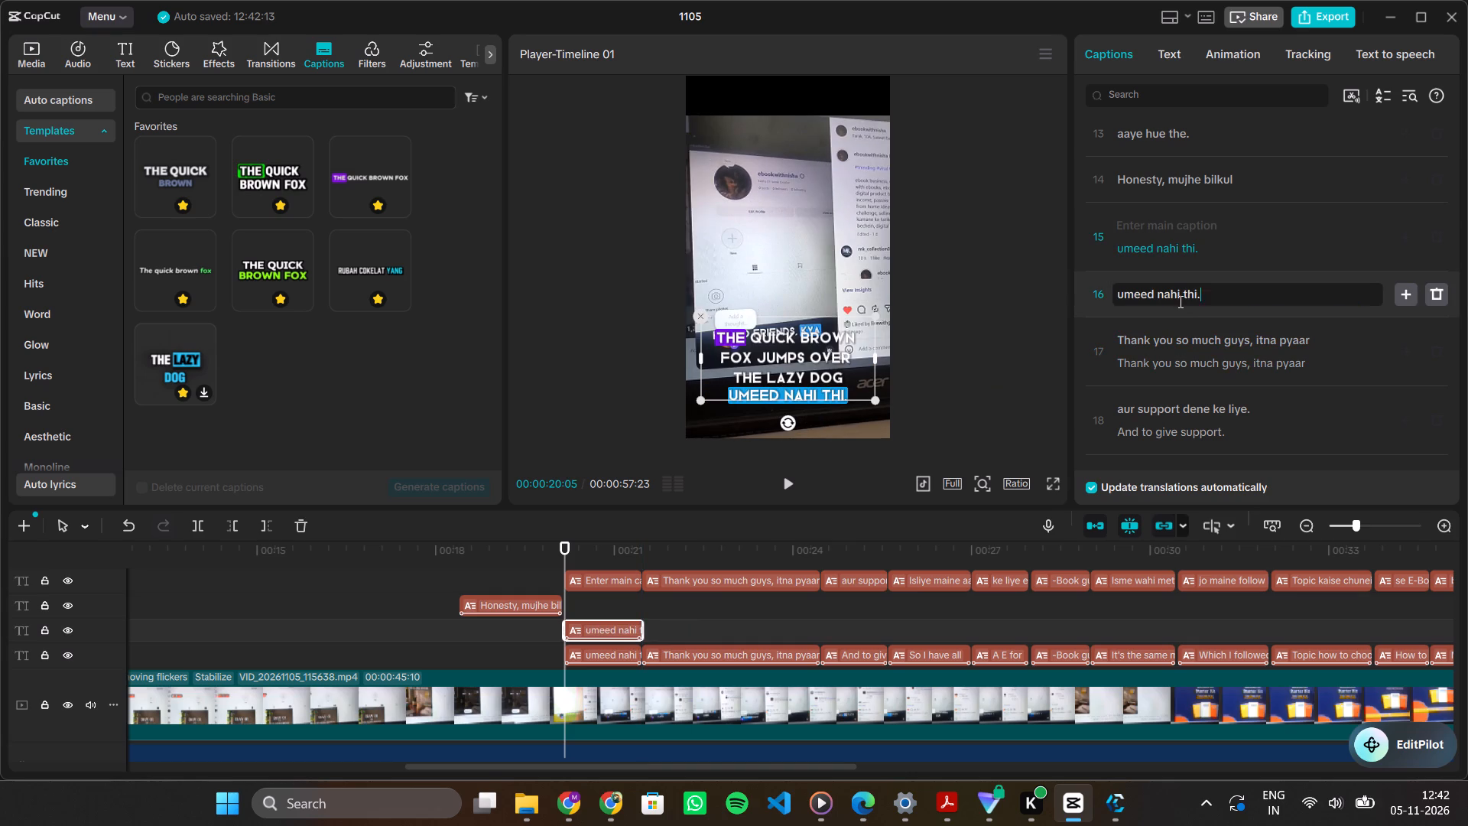
Delete the emptied main caption and the blue sub caption that overlap the purple "umeed nahi thi." caption.
click(618, 573)
key(Delete)
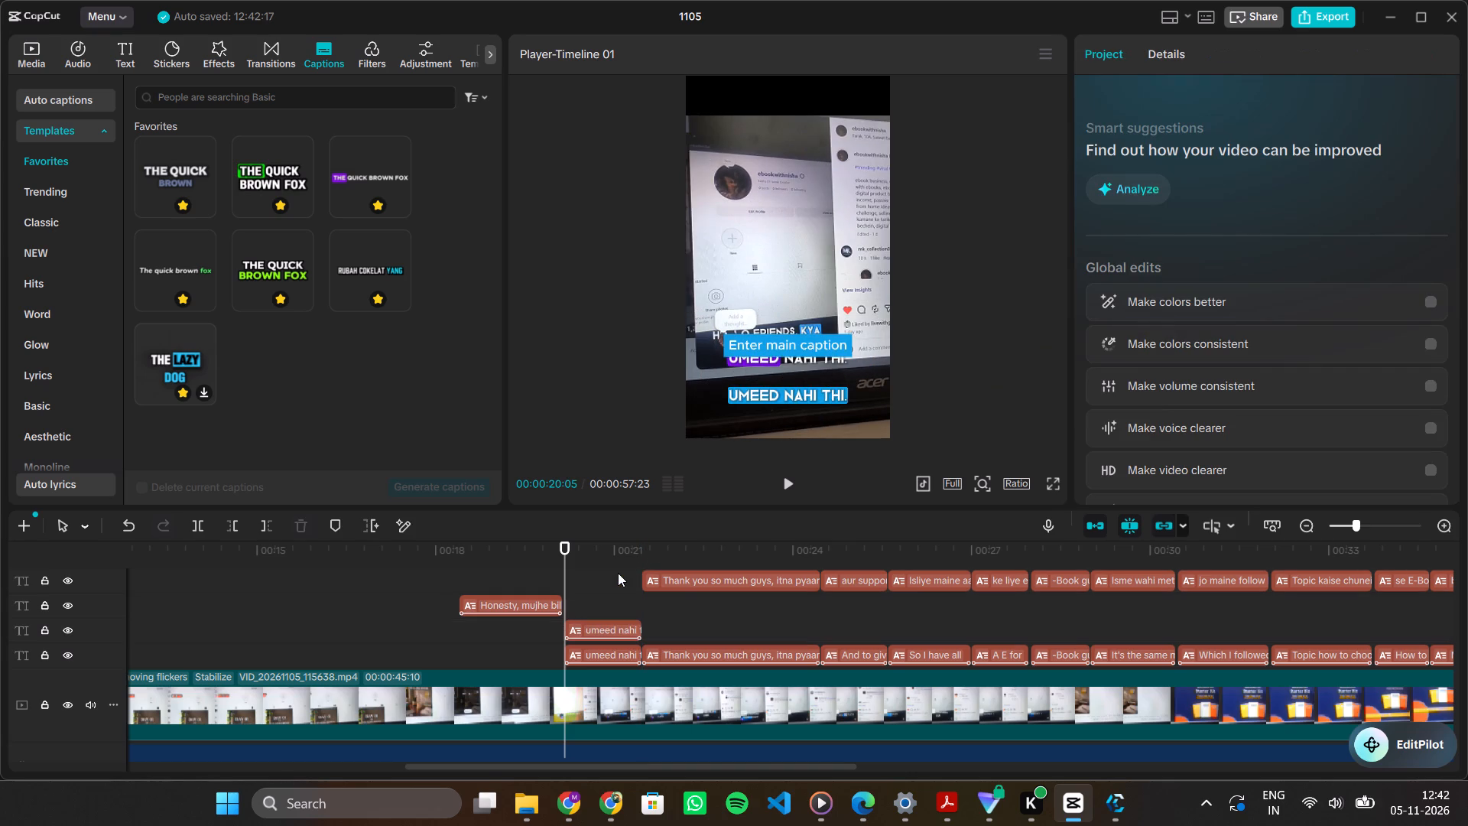
click(604, 650)
key(Delete)
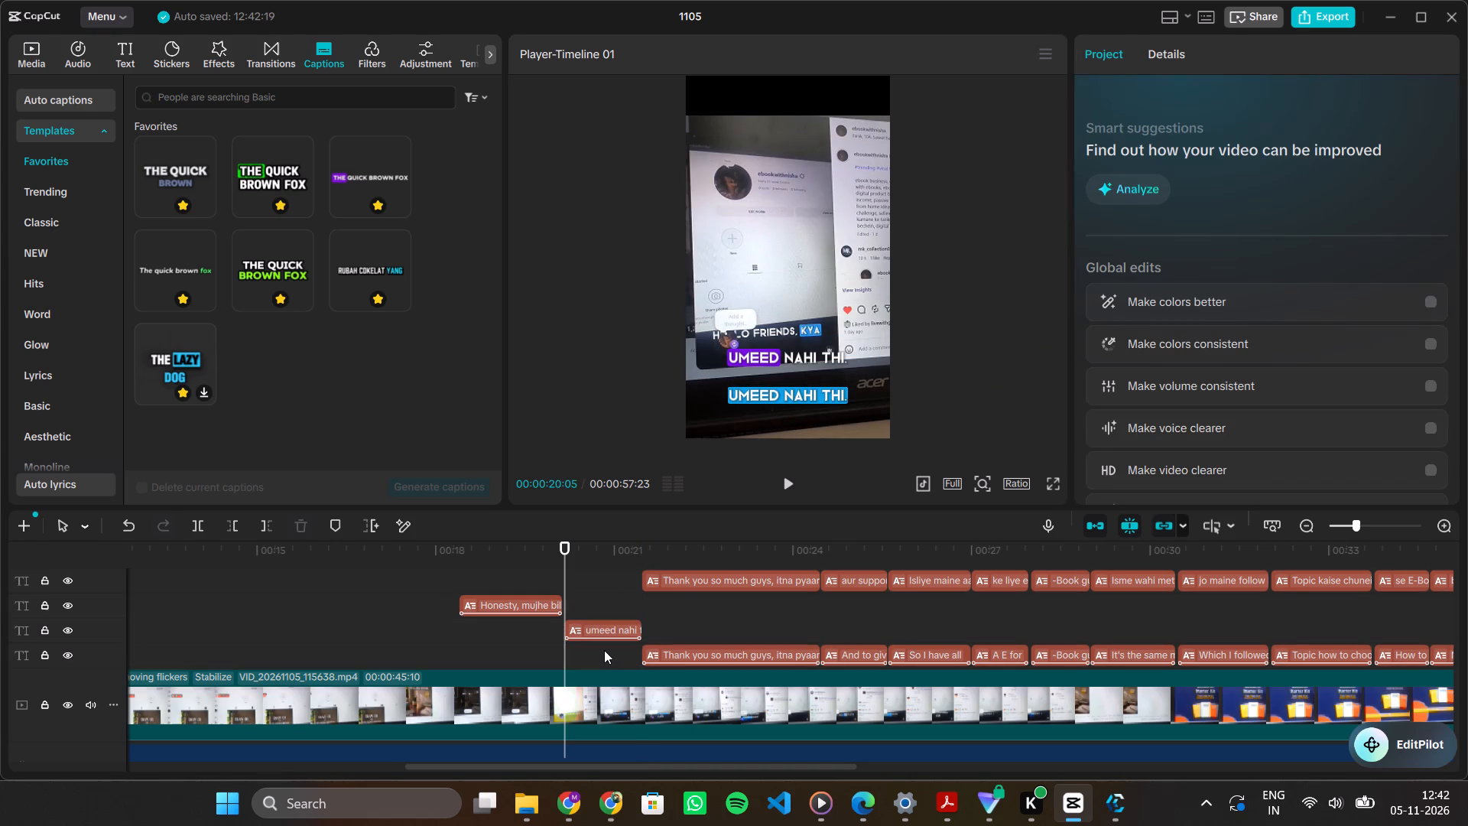
Delete the duplicate plain main caption "Thank you so much guys, itna pyaar", keeping its word-highlight version.
key(space)
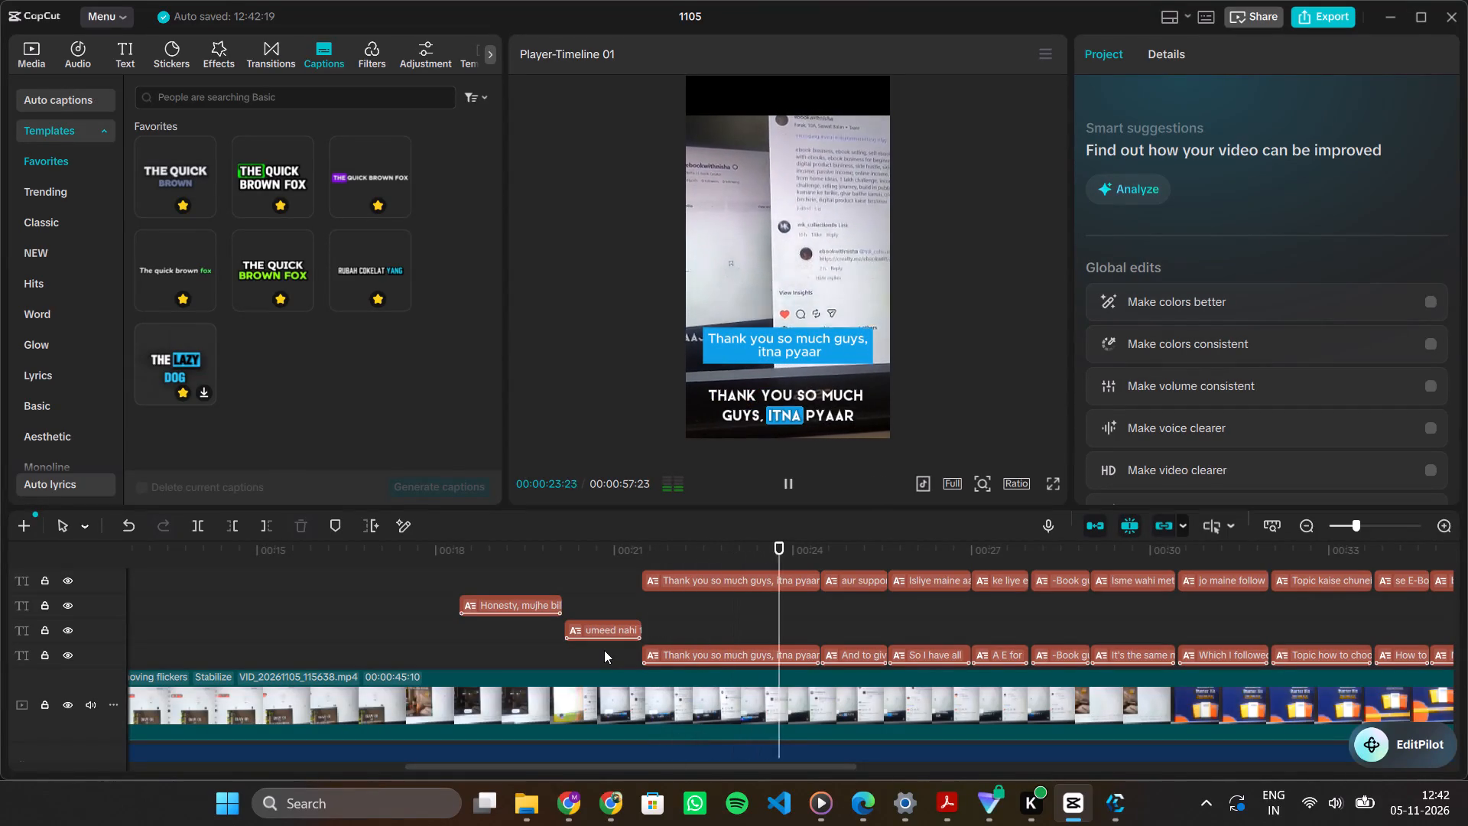
key(space)
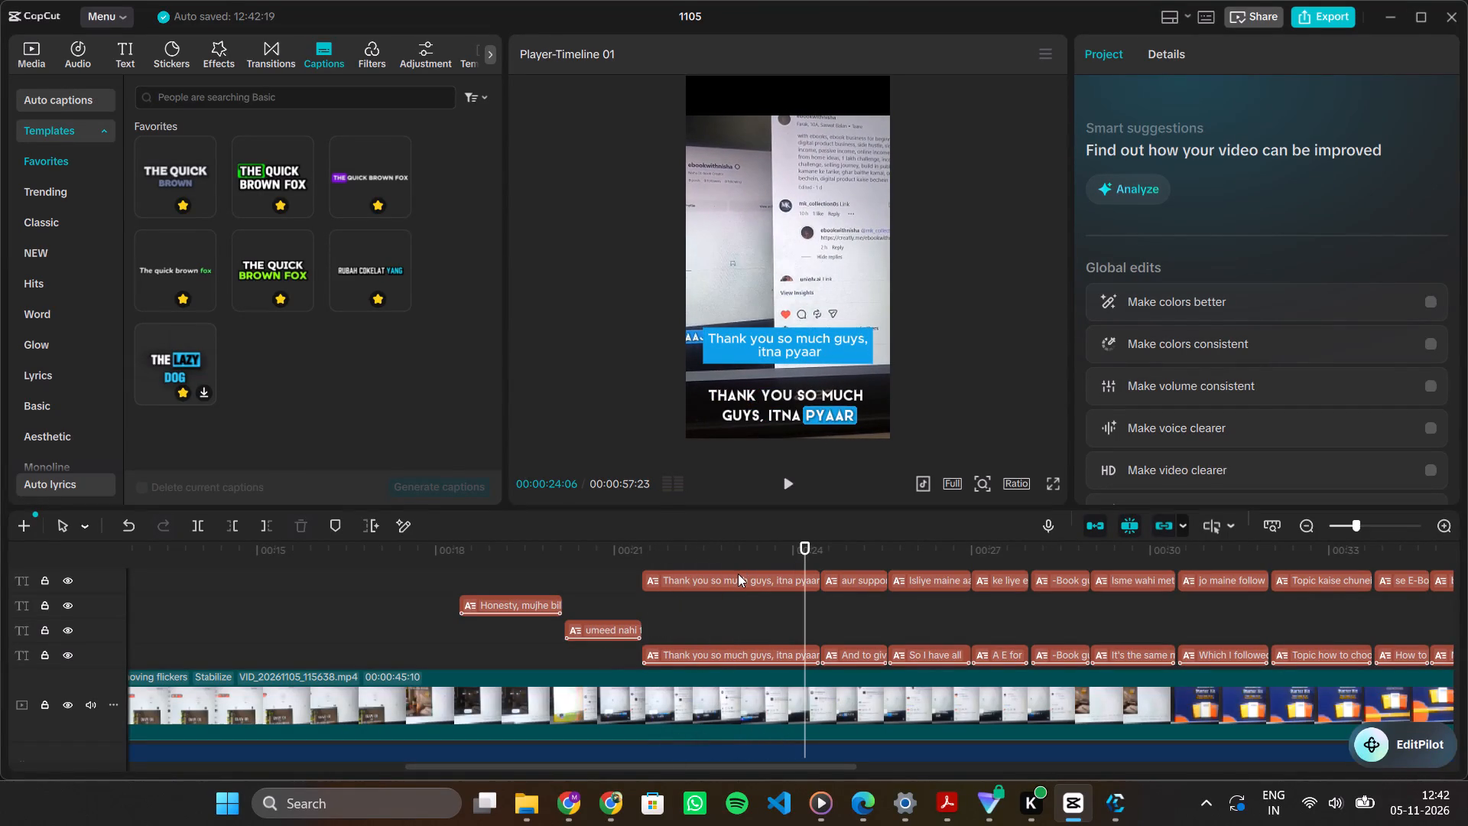
click(738, 574)
key(Delete)
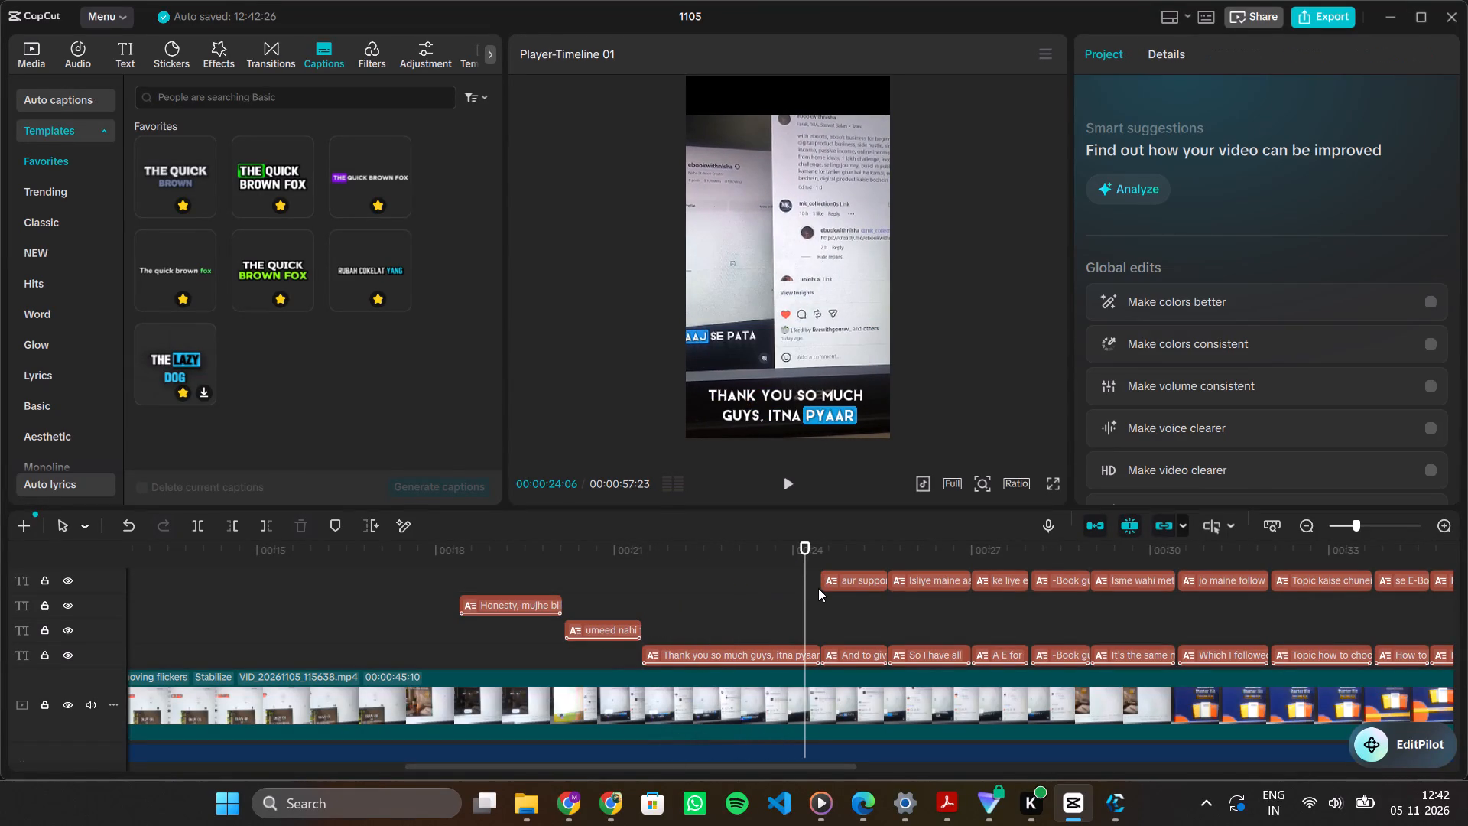
Move the text "aur support dene ke liye." from its main caption into the translation line, replacing "And to give support.".
key(space)
key(space)
click(846, 588)
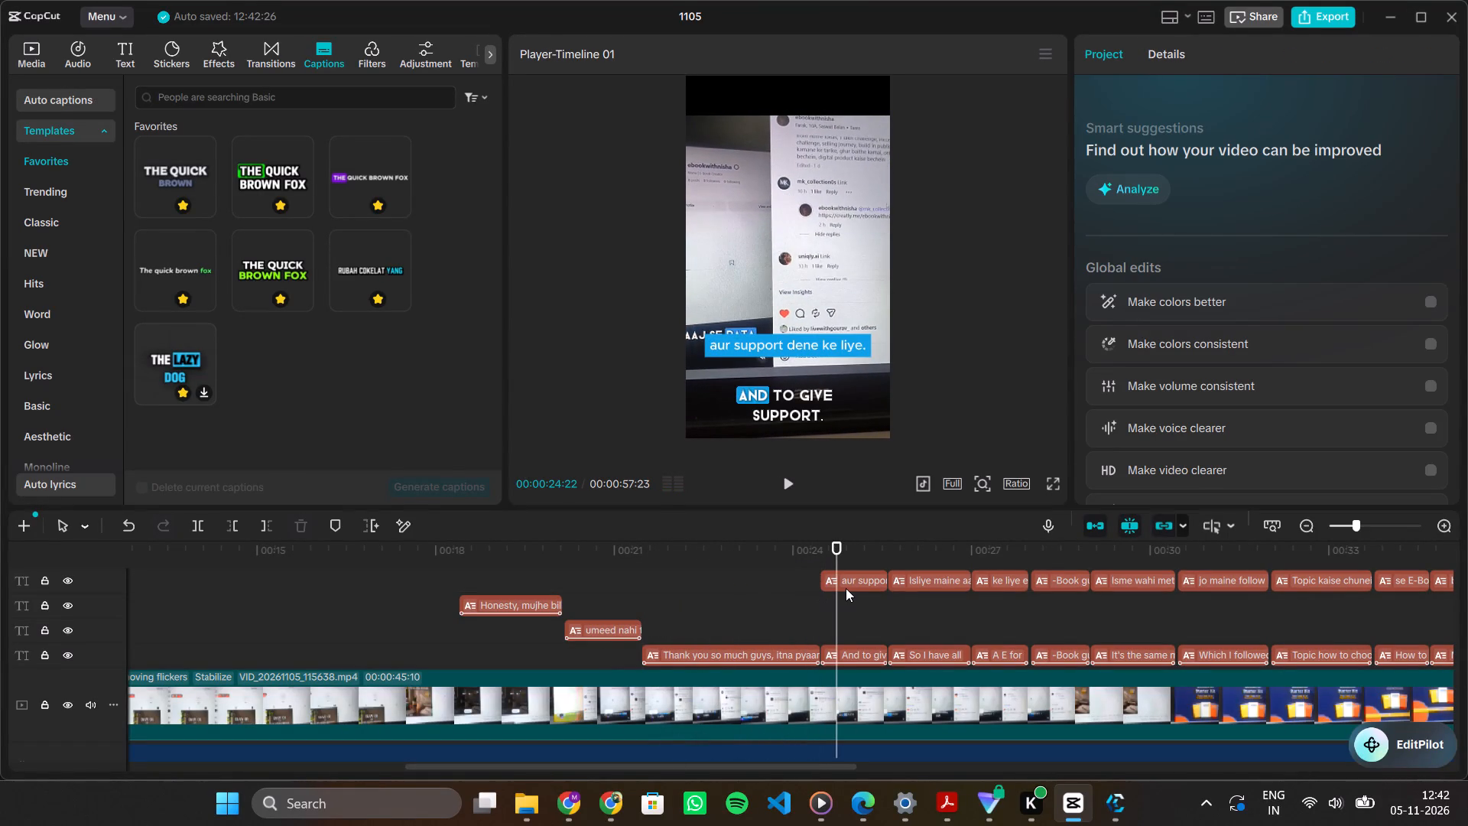
scroll(846, 588, left, 1)
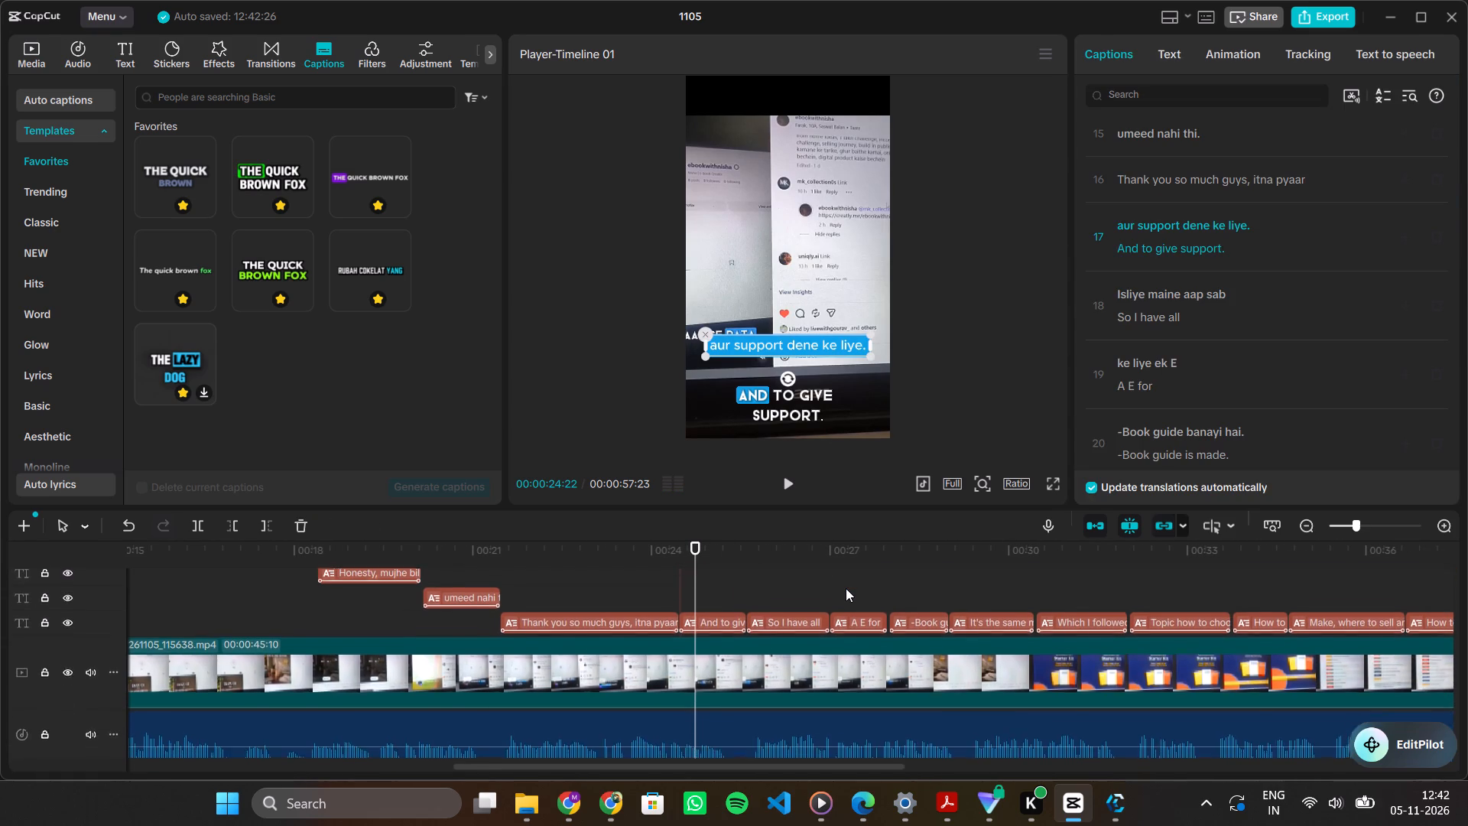
scroll(846, 588, up, 1)
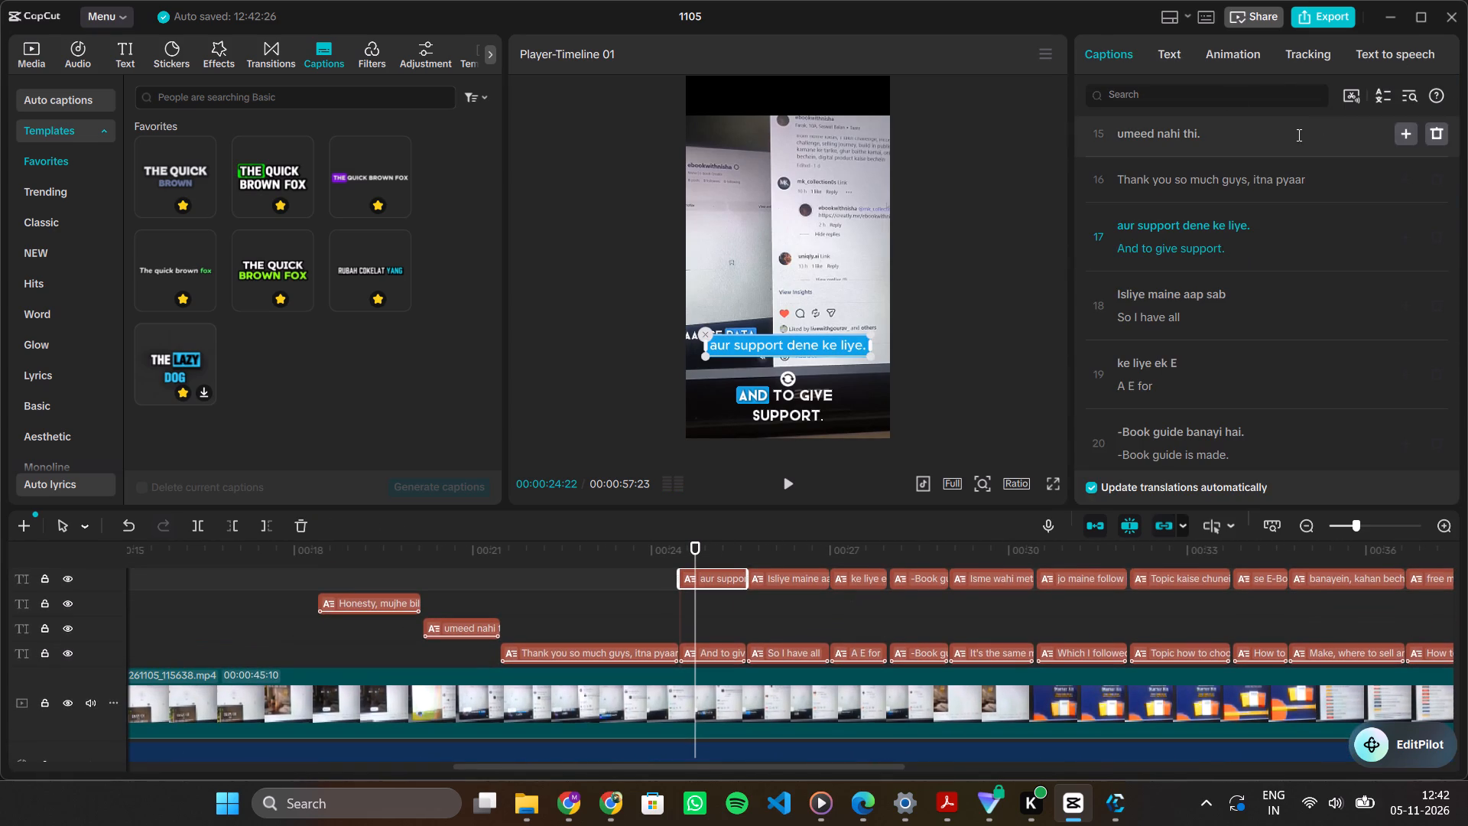
click(1169, 61)
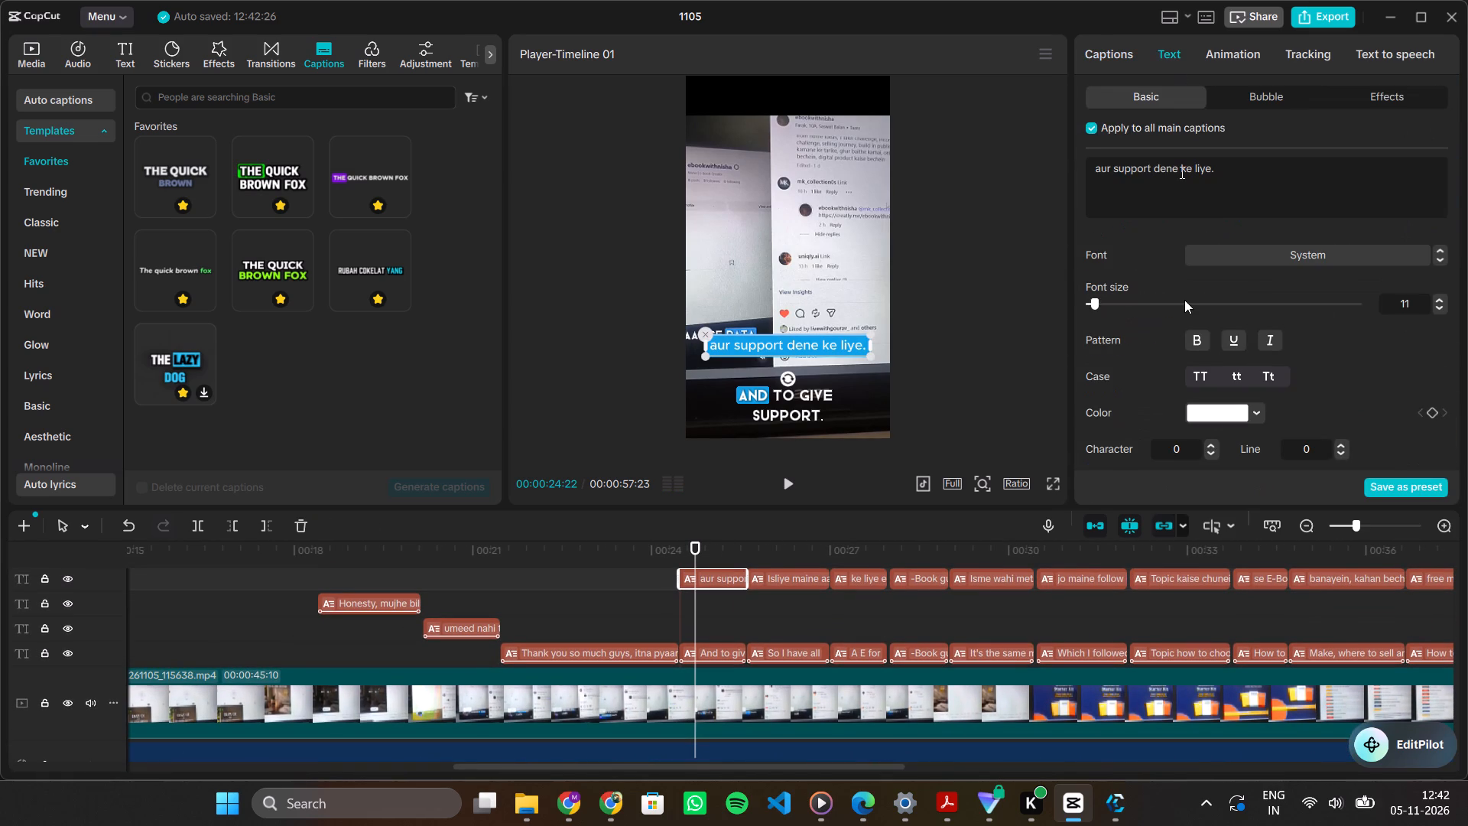
scroll(1184, 300, down, 3)
scroll(1184, 300, up, 2)
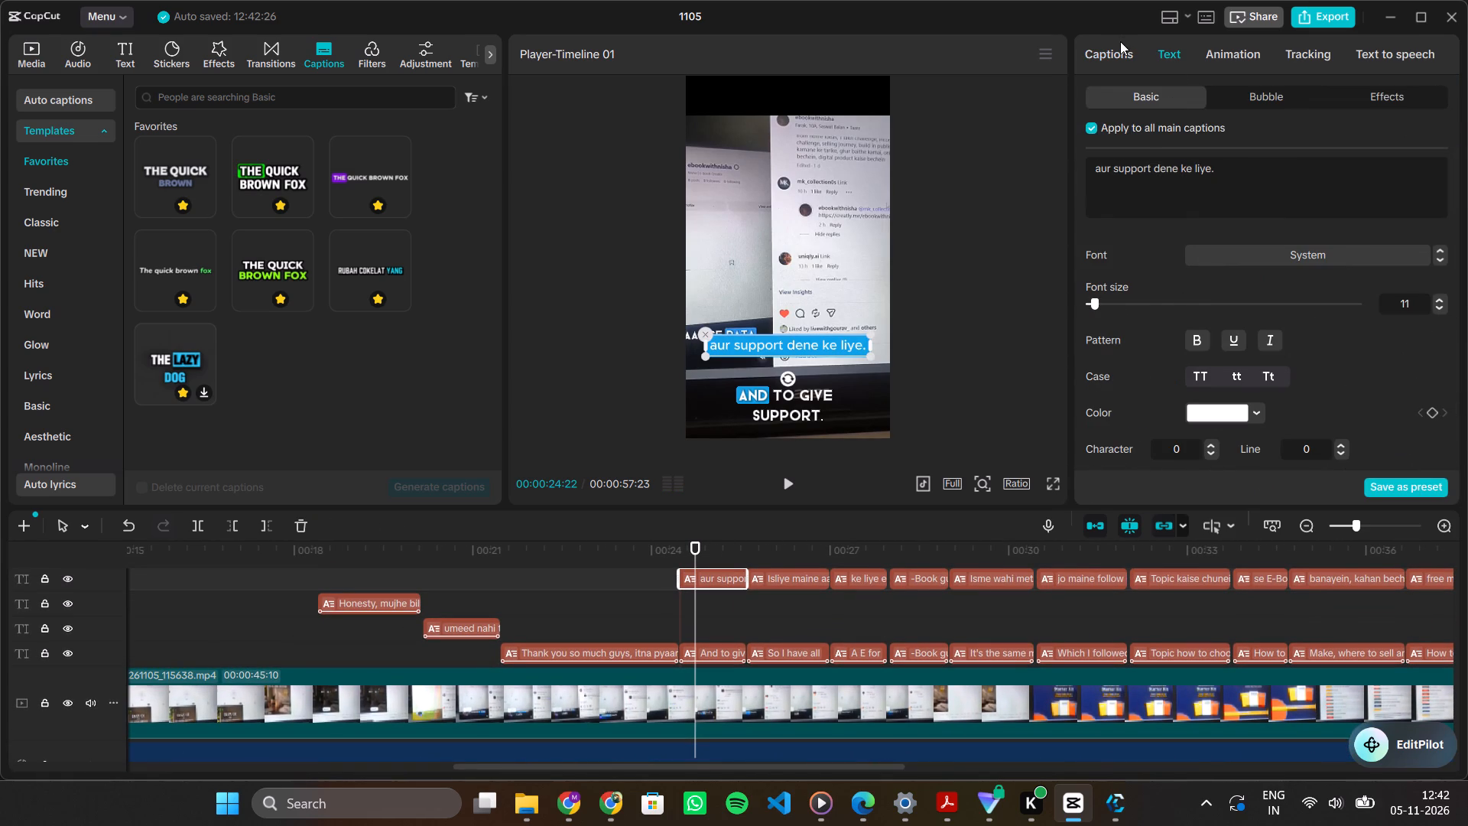
click(1120, 41)
click(1182, 230)
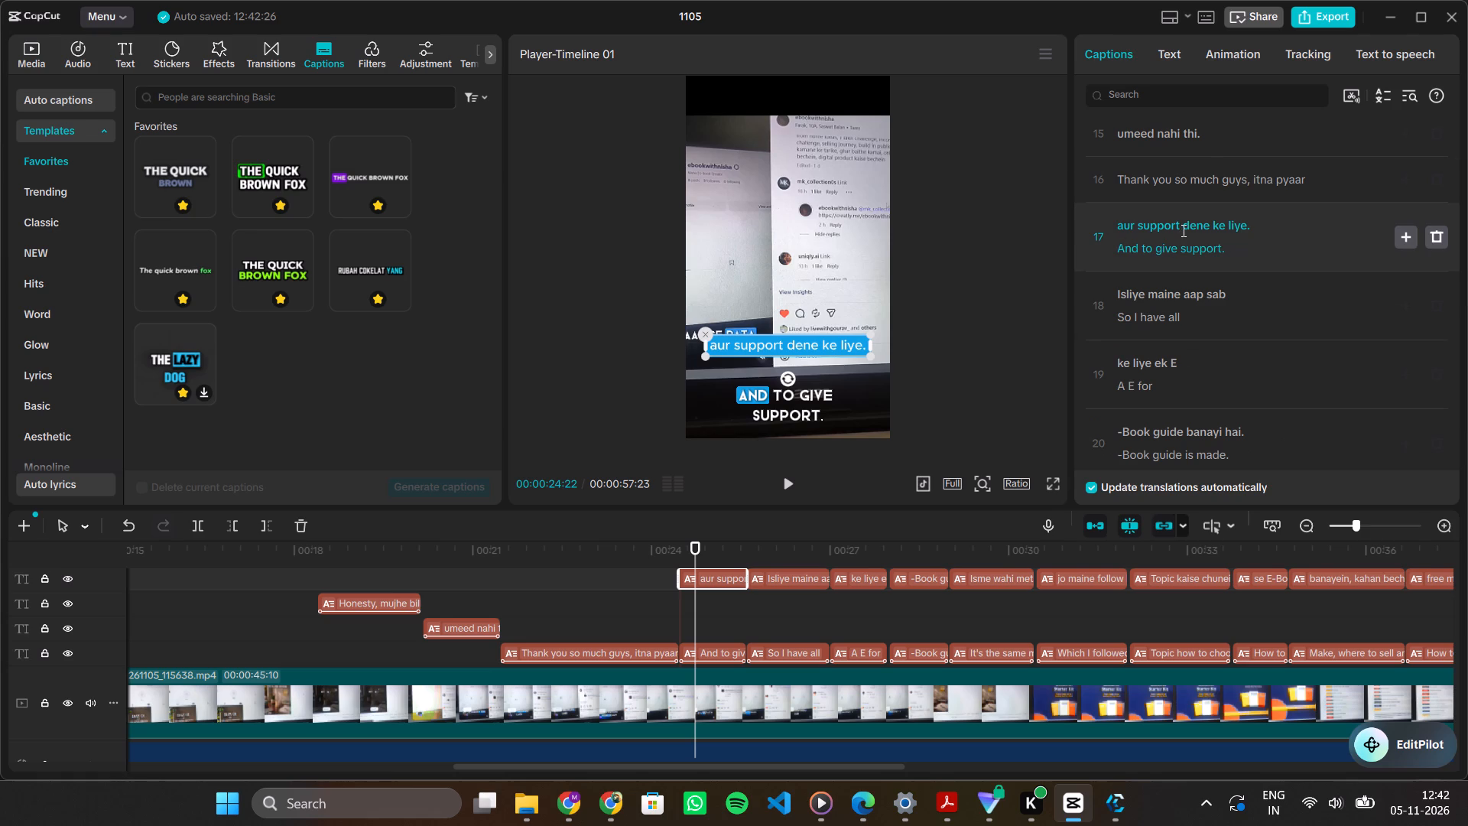
key(ctrl+a)
key(ctrl+x)
click(1154, 252)
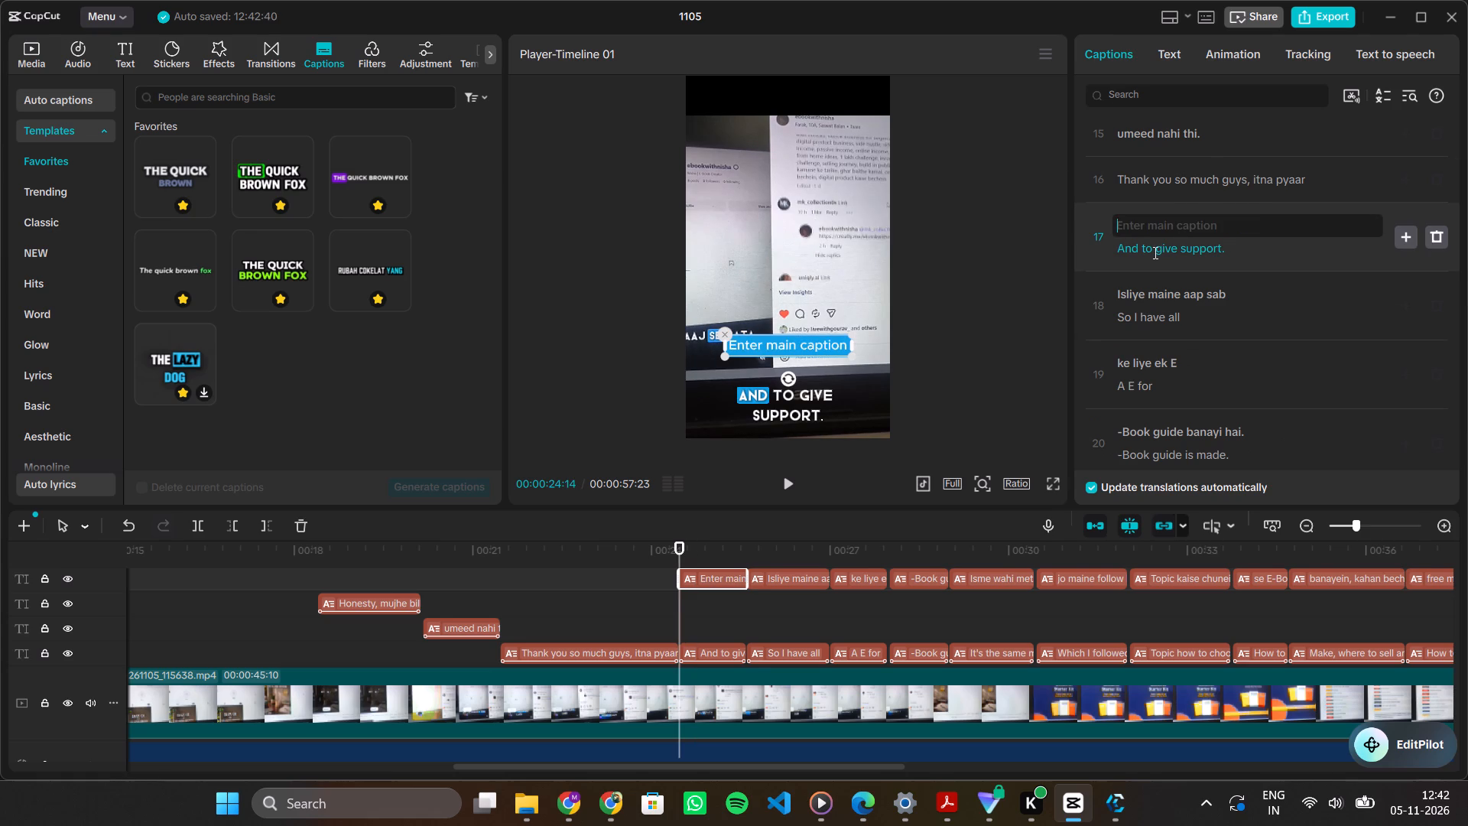
key(ctrl+a)
key(ctrl+v)
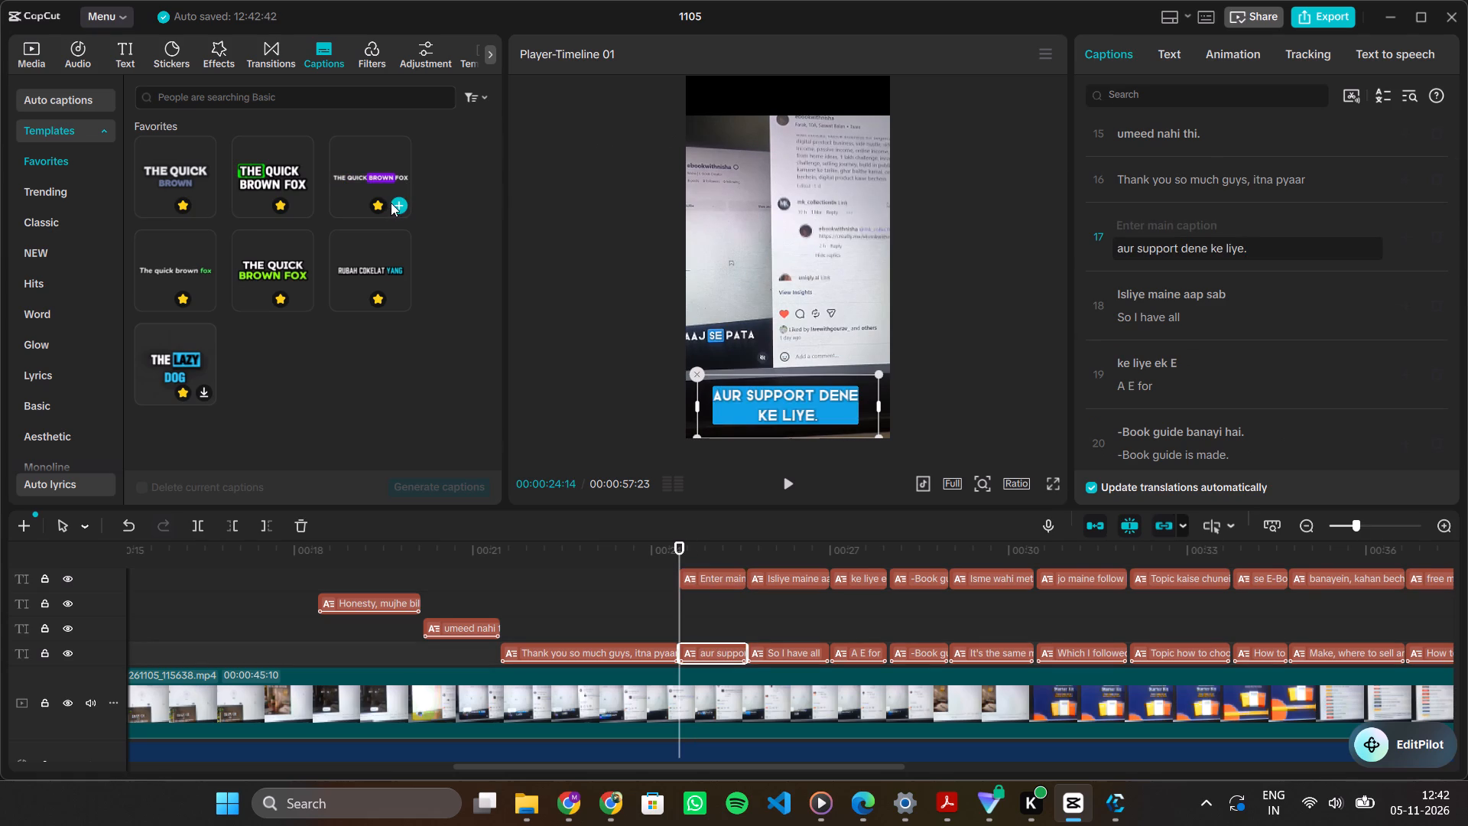
Add a purple word-highlight caption reading "aur support dene ke liye." at 00:00:24:14, trimmed to the length of the matching blue caption.
click(398, 202)
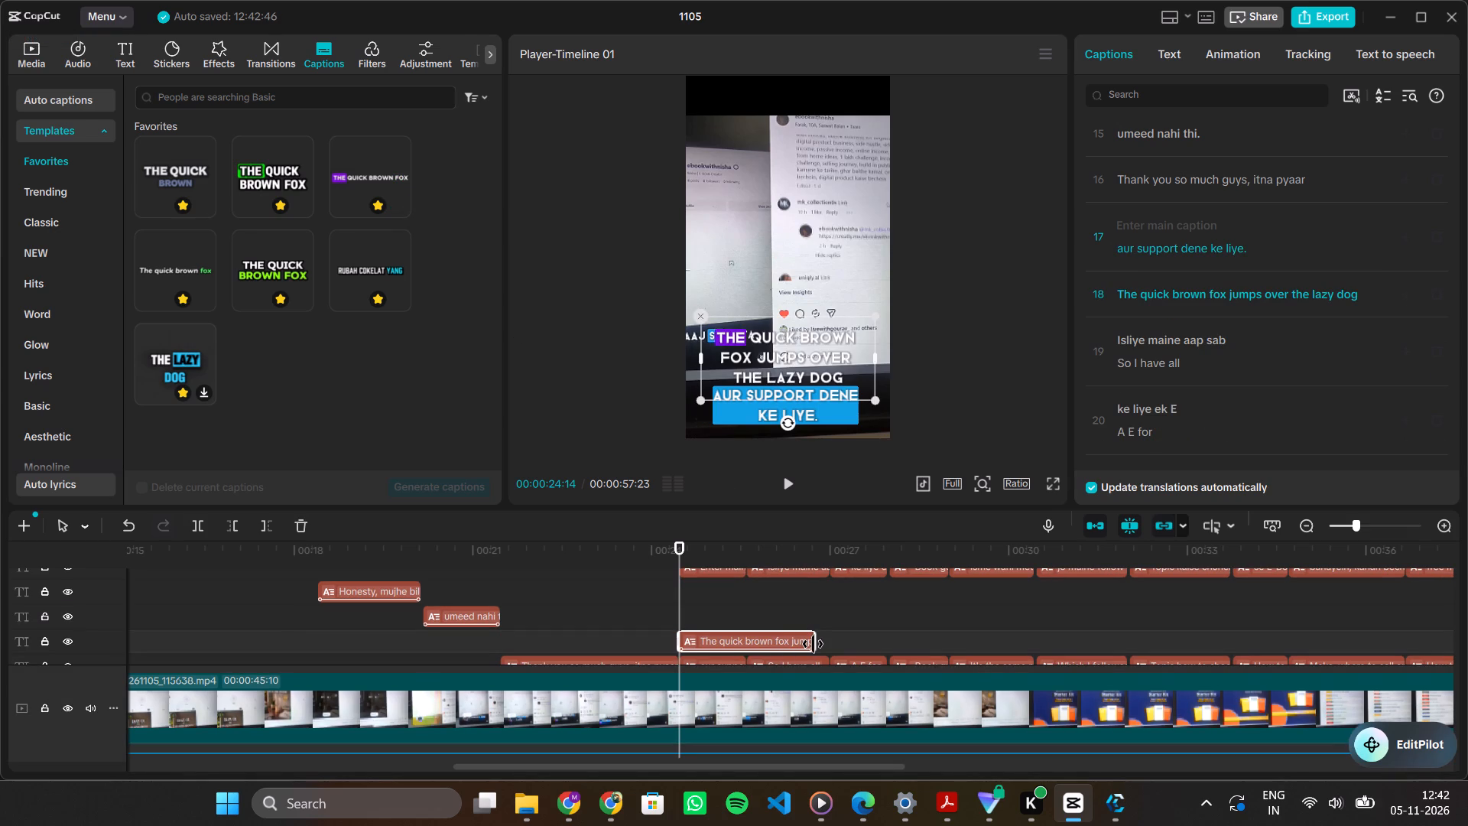
drag(813, 644, 742, 649)
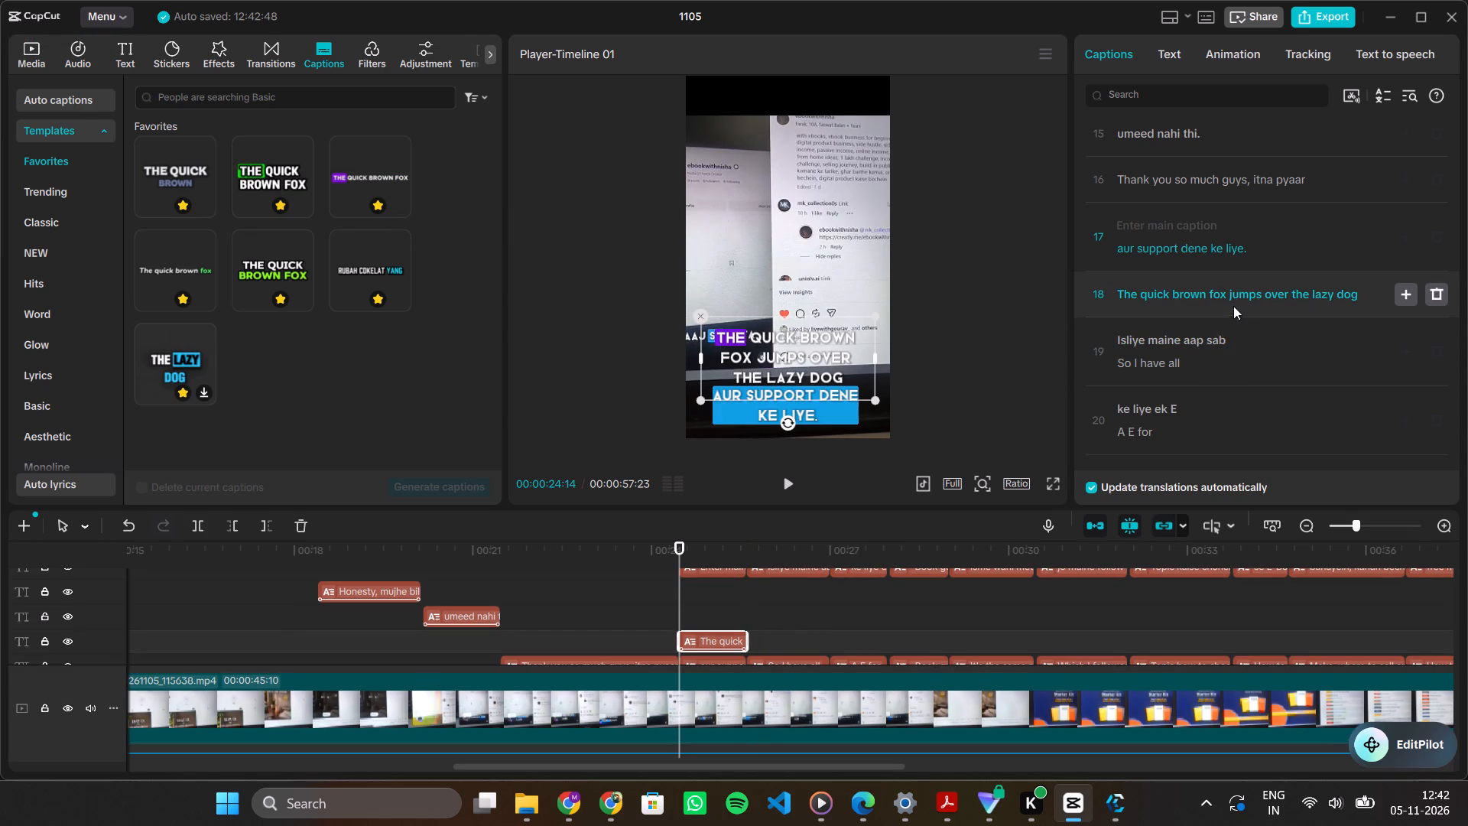
click(1229, 296)
key(ctrl+a)
key(ctrl+v)
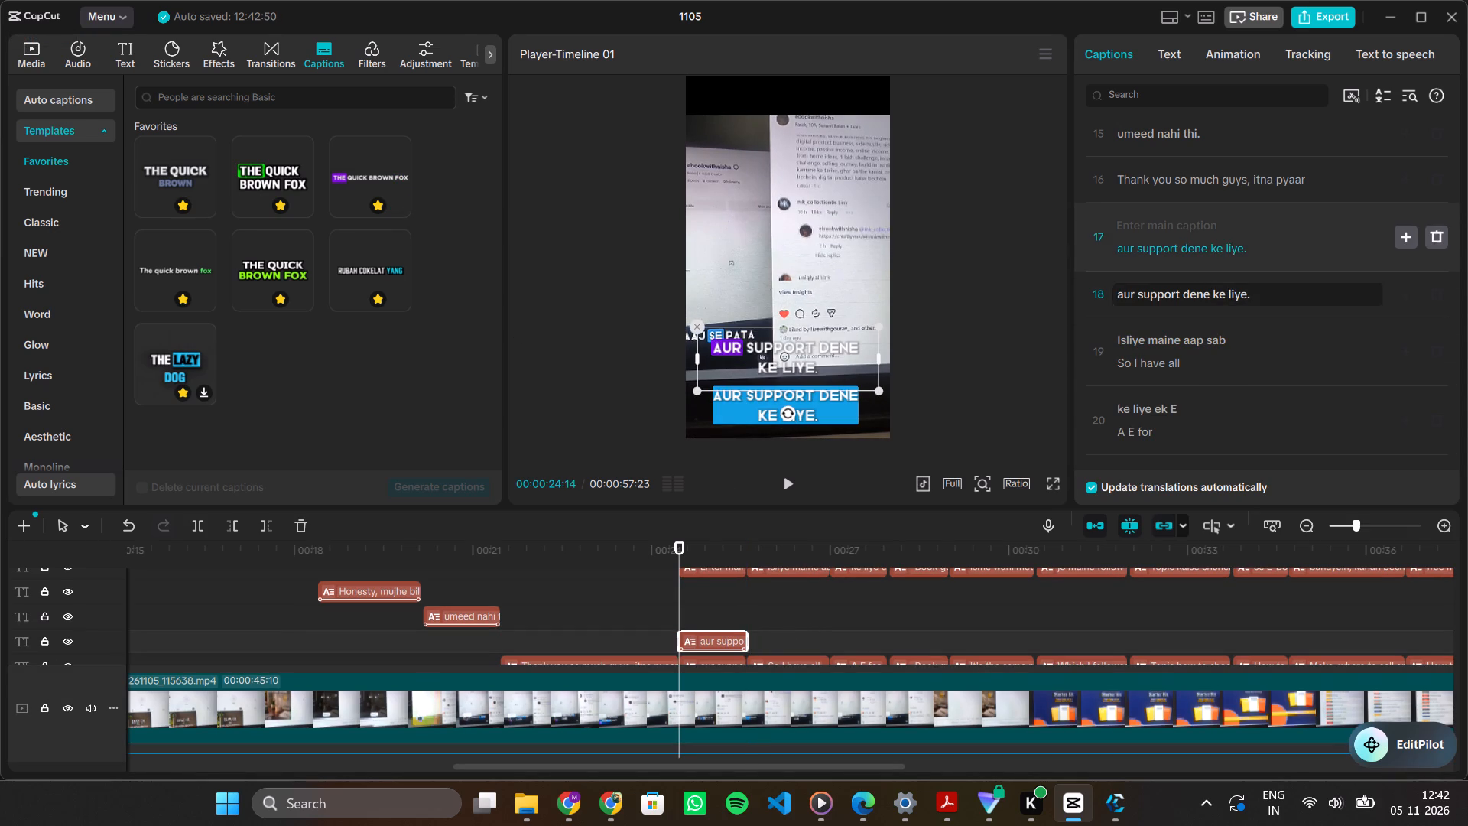
Delete the emptied main caption together with its blue "aur support dene ke liye." sub caption.
click(1435, 242)
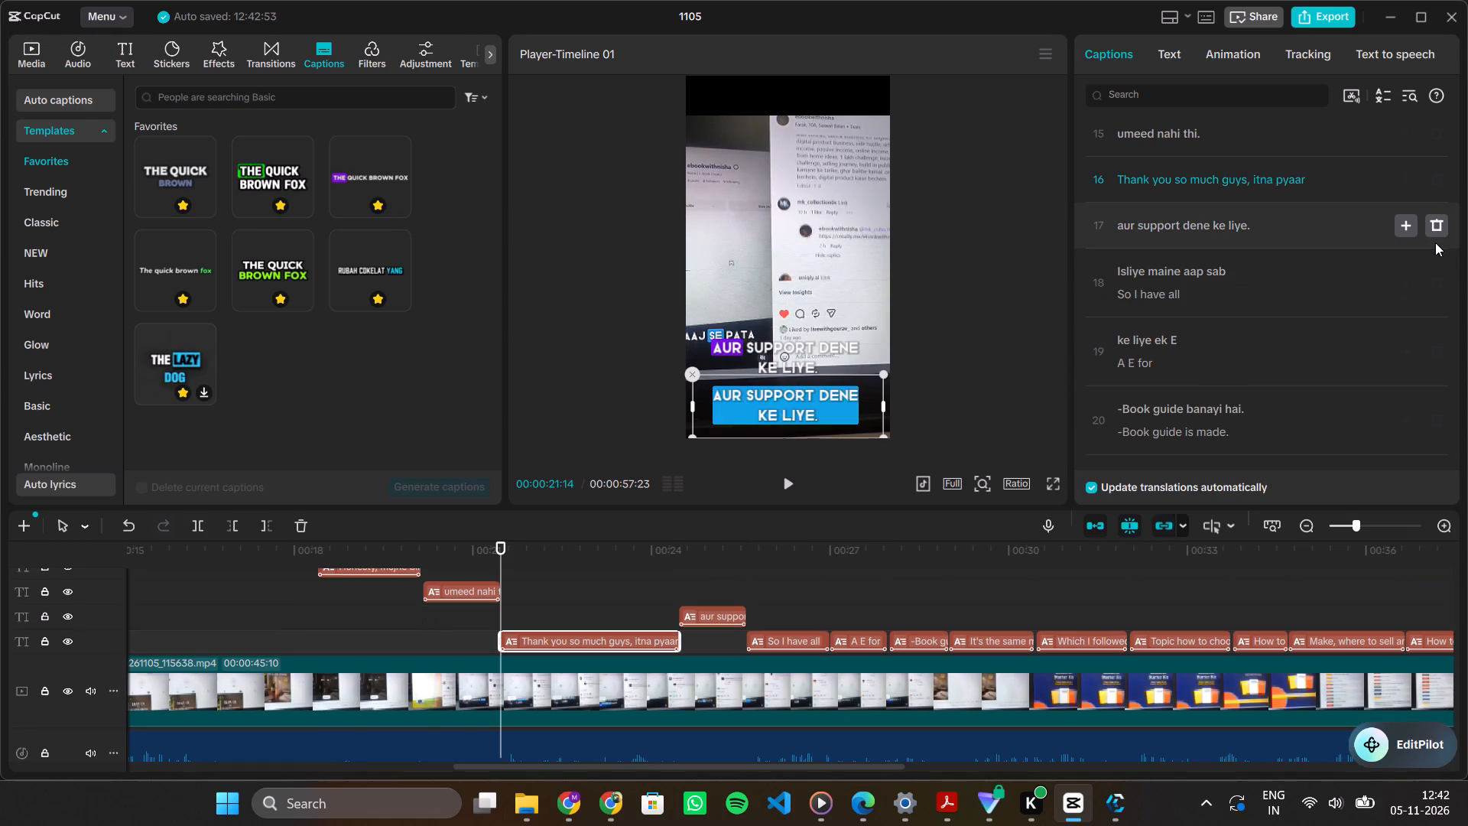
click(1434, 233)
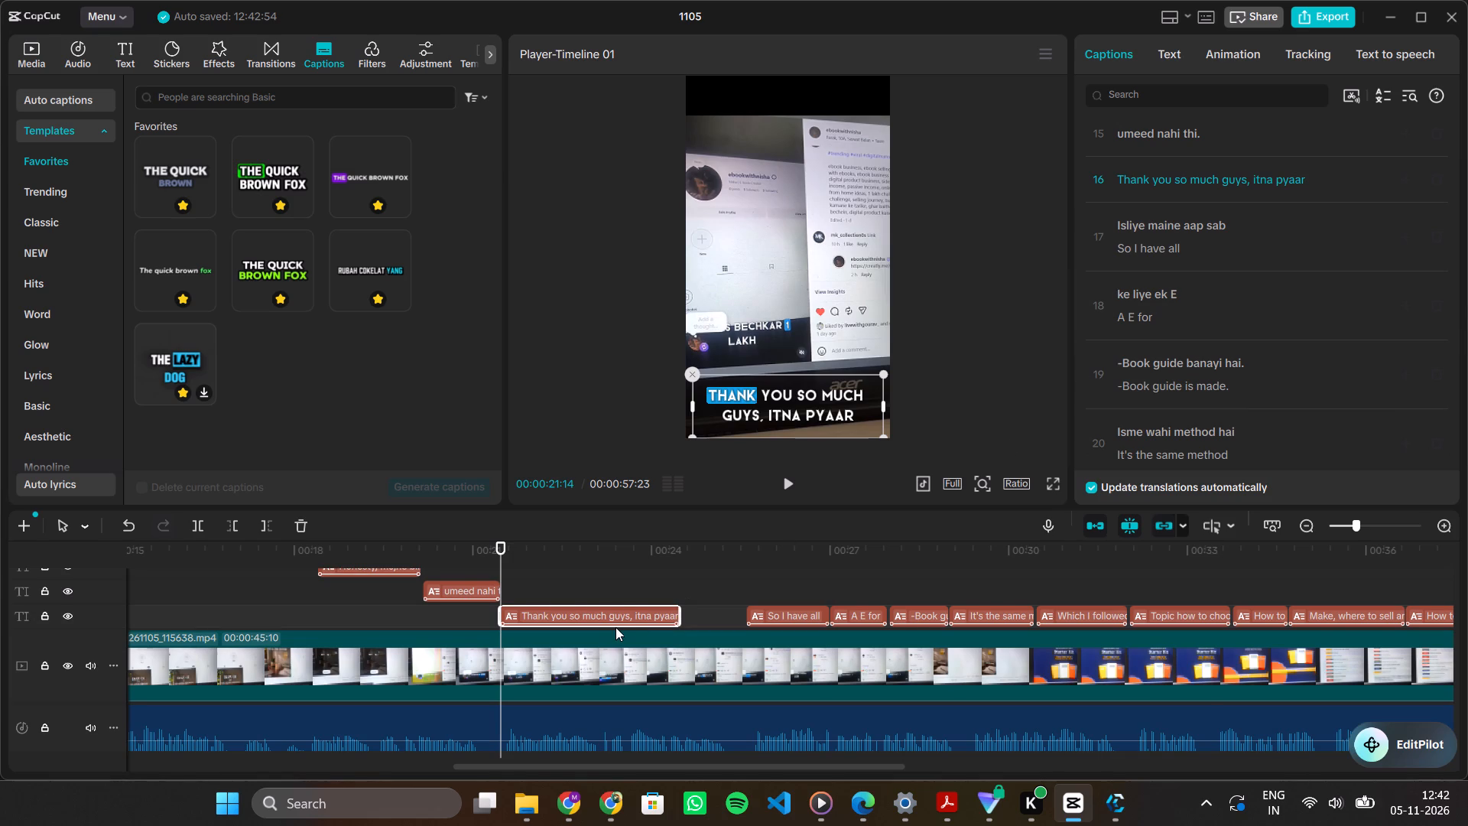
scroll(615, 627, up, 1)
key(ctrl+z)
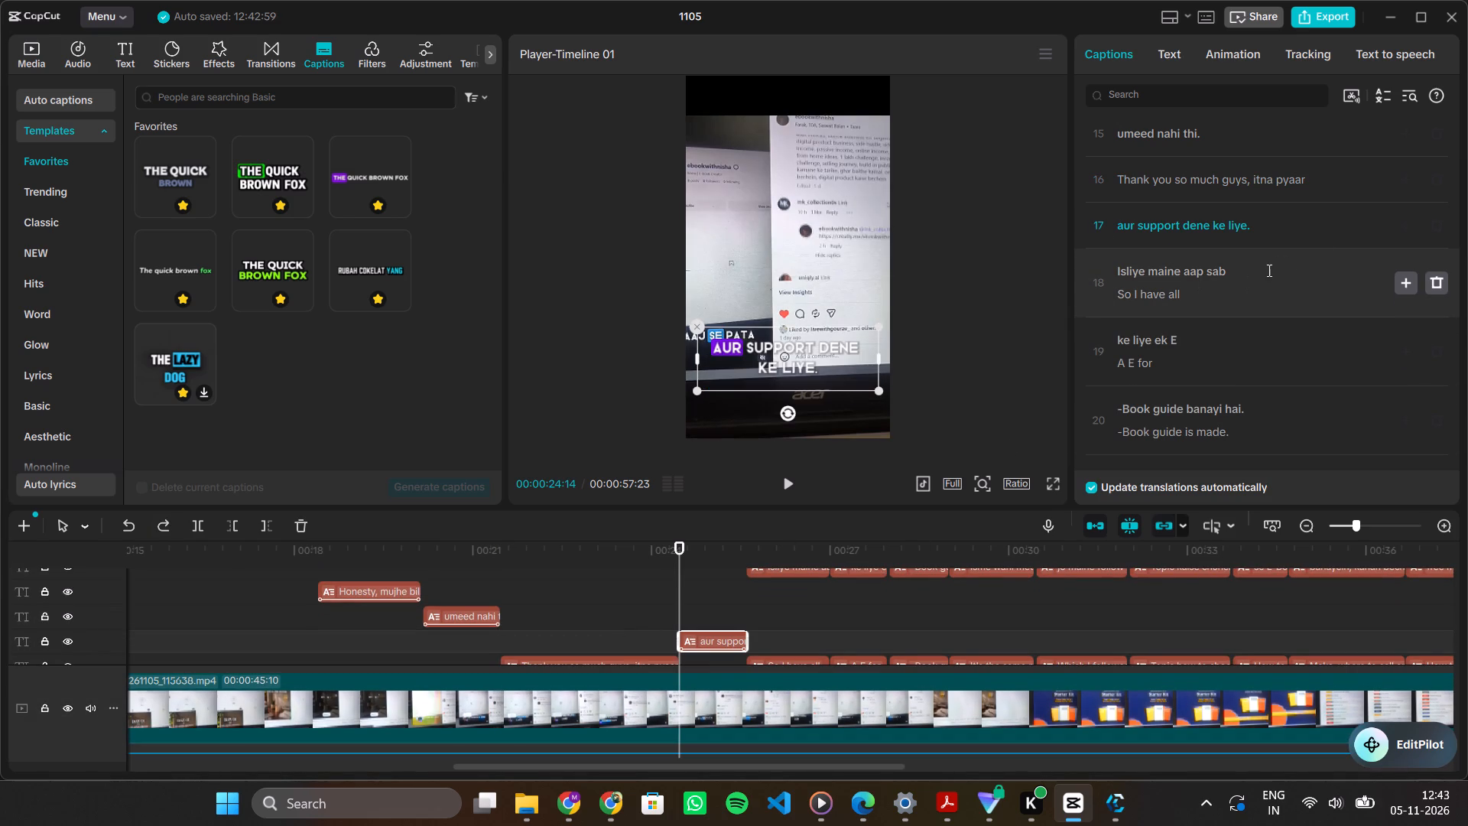
Add a purple word-highlight caption at 00:00:25:18 and trim it to the length of the "Isliye maine aap sab" caption.
key(space)
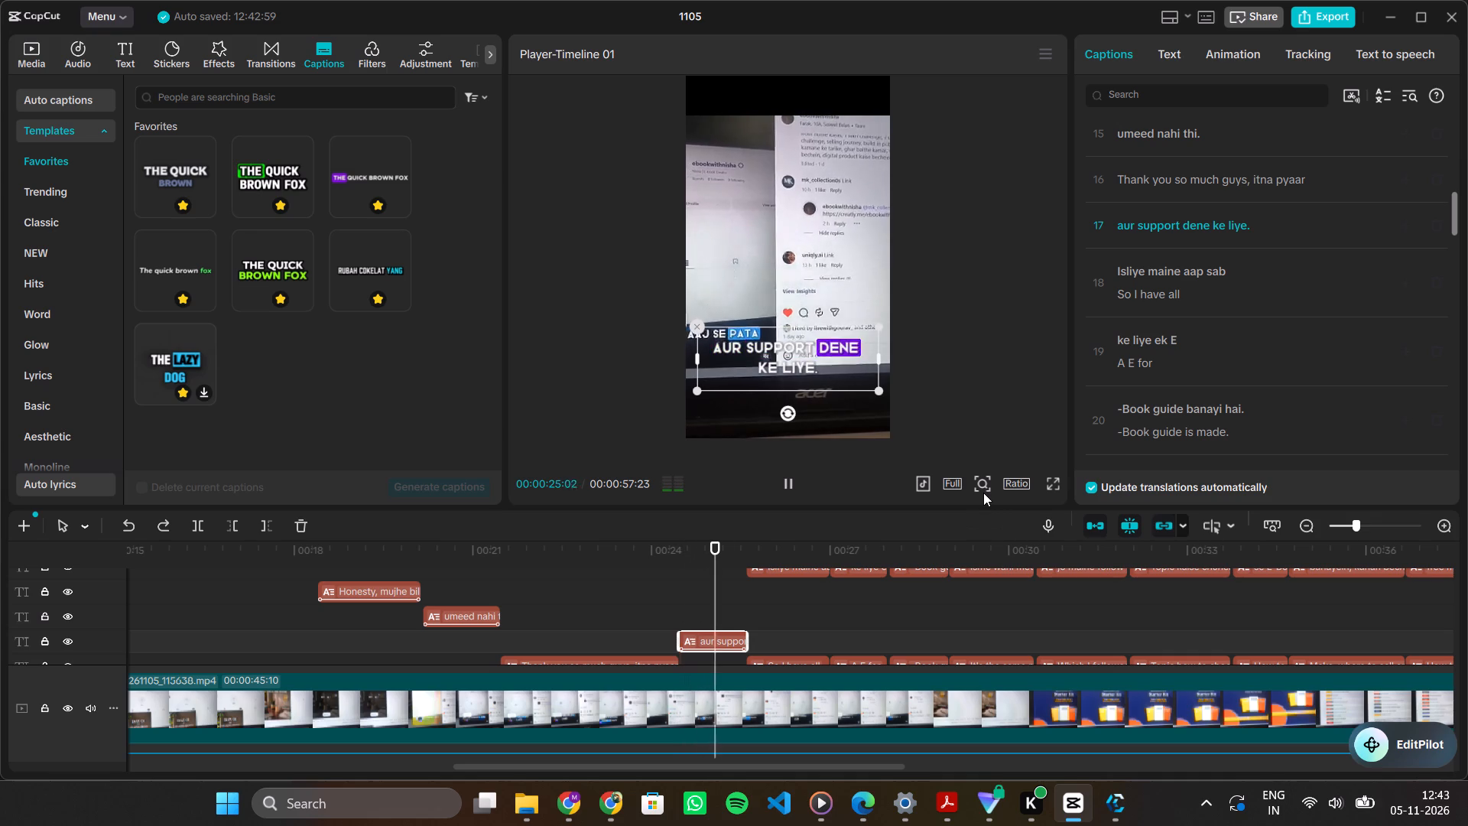
key(space)
scroll(983, 493, down, 1)
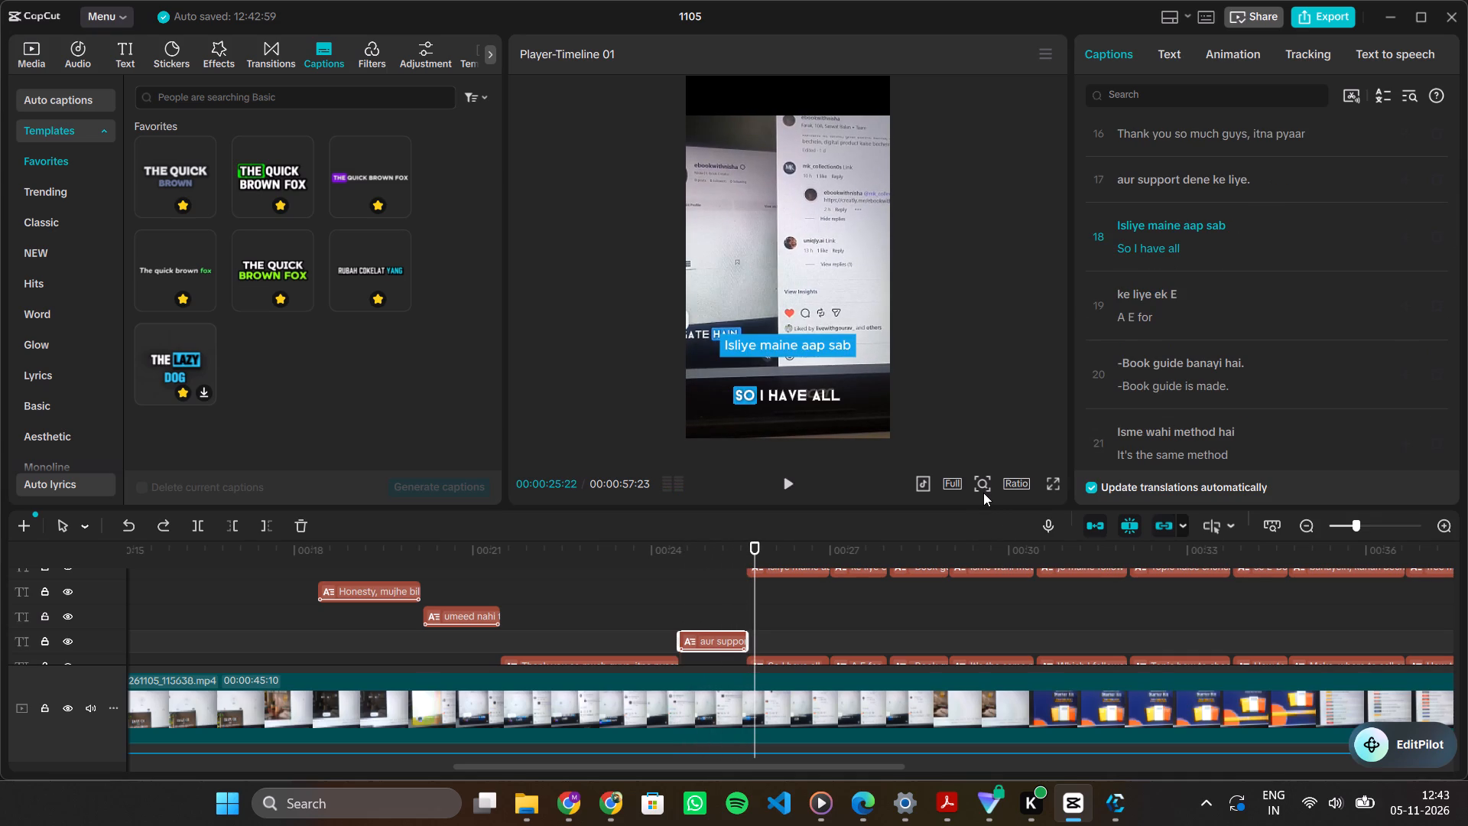
scroll(794, 630, right, 1)
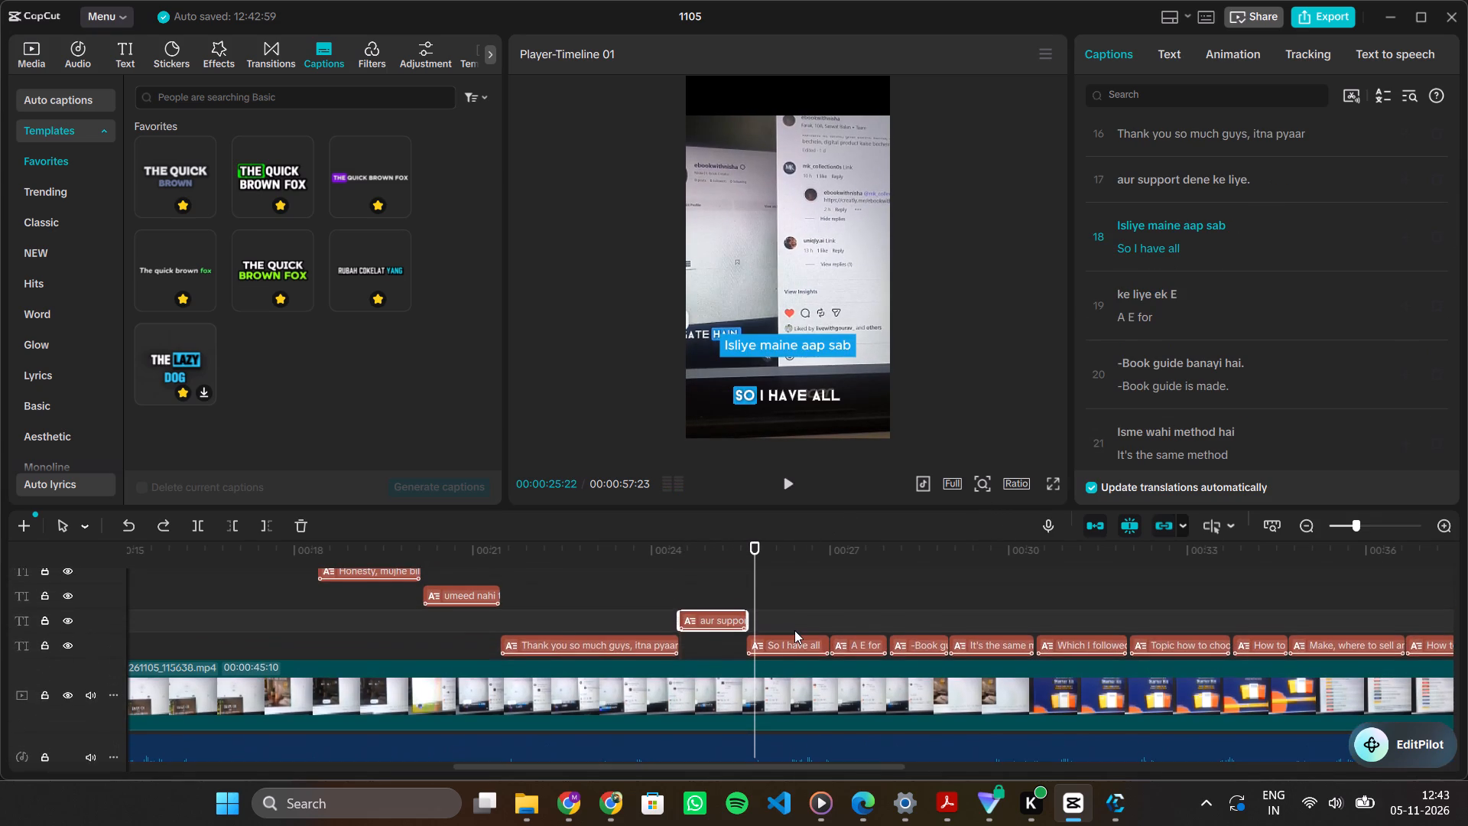
scroll(794, 630, up, 1)
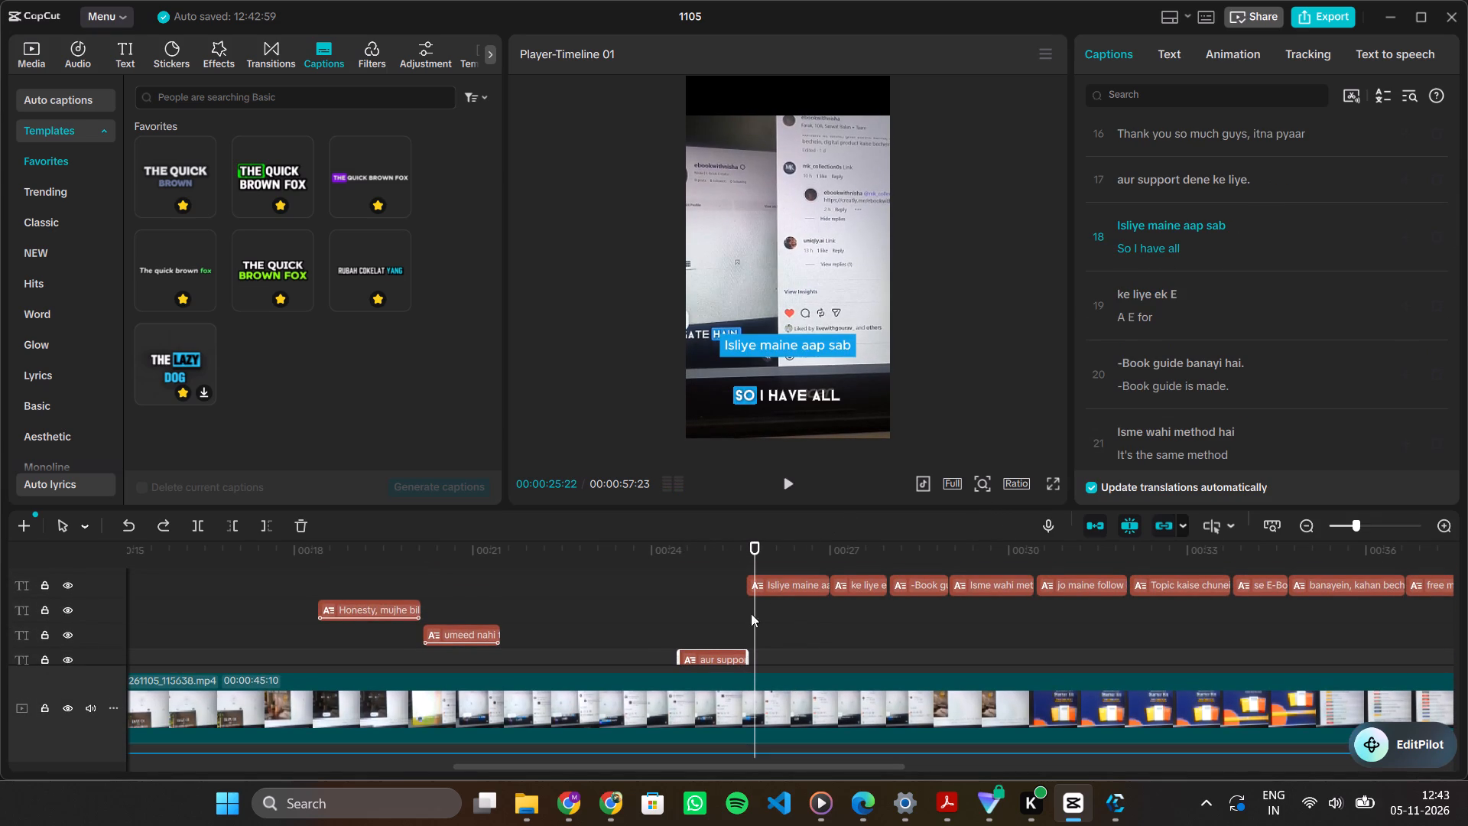
click(753, 561)
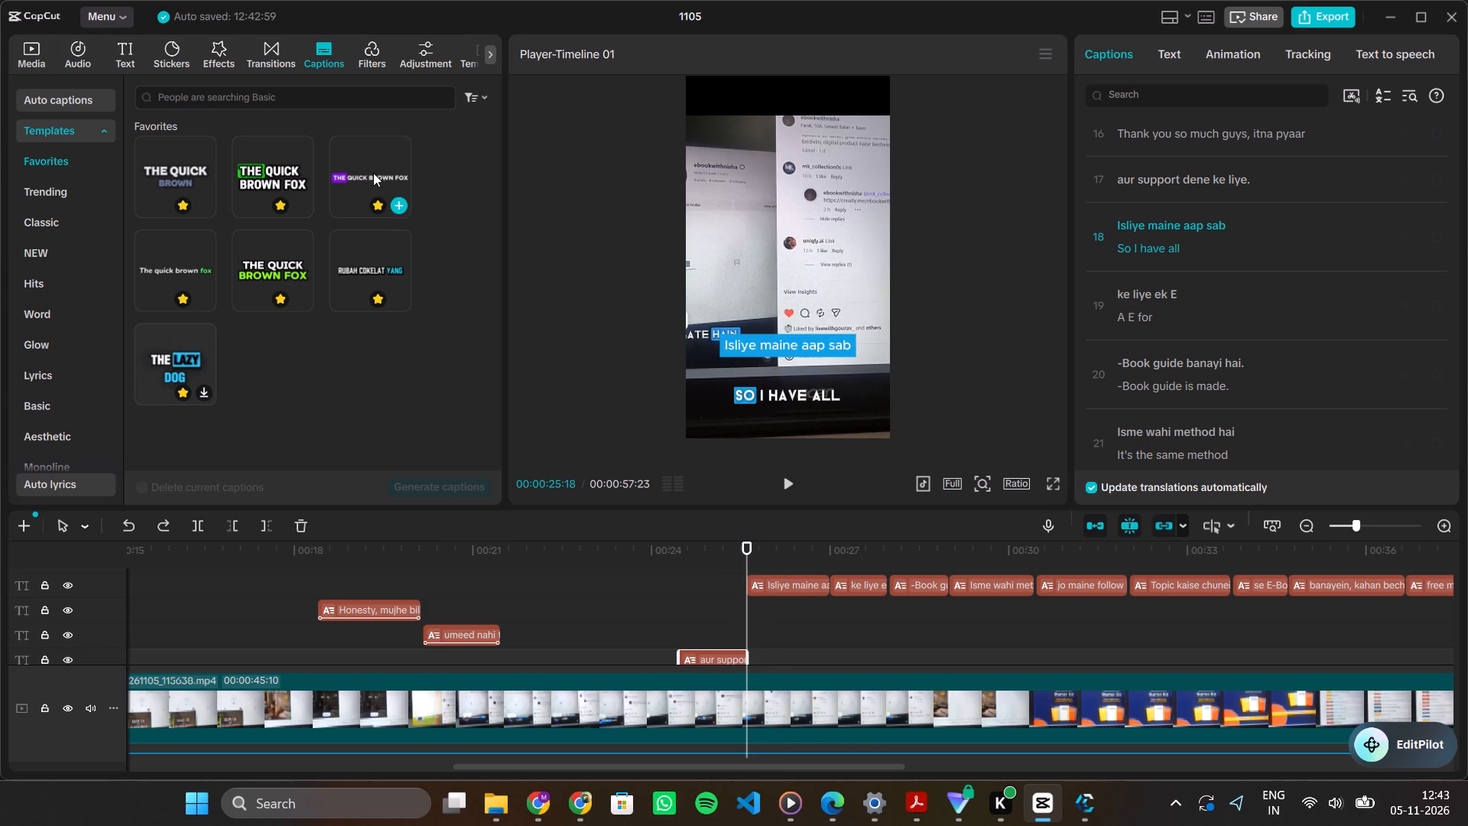
click(395, 197)
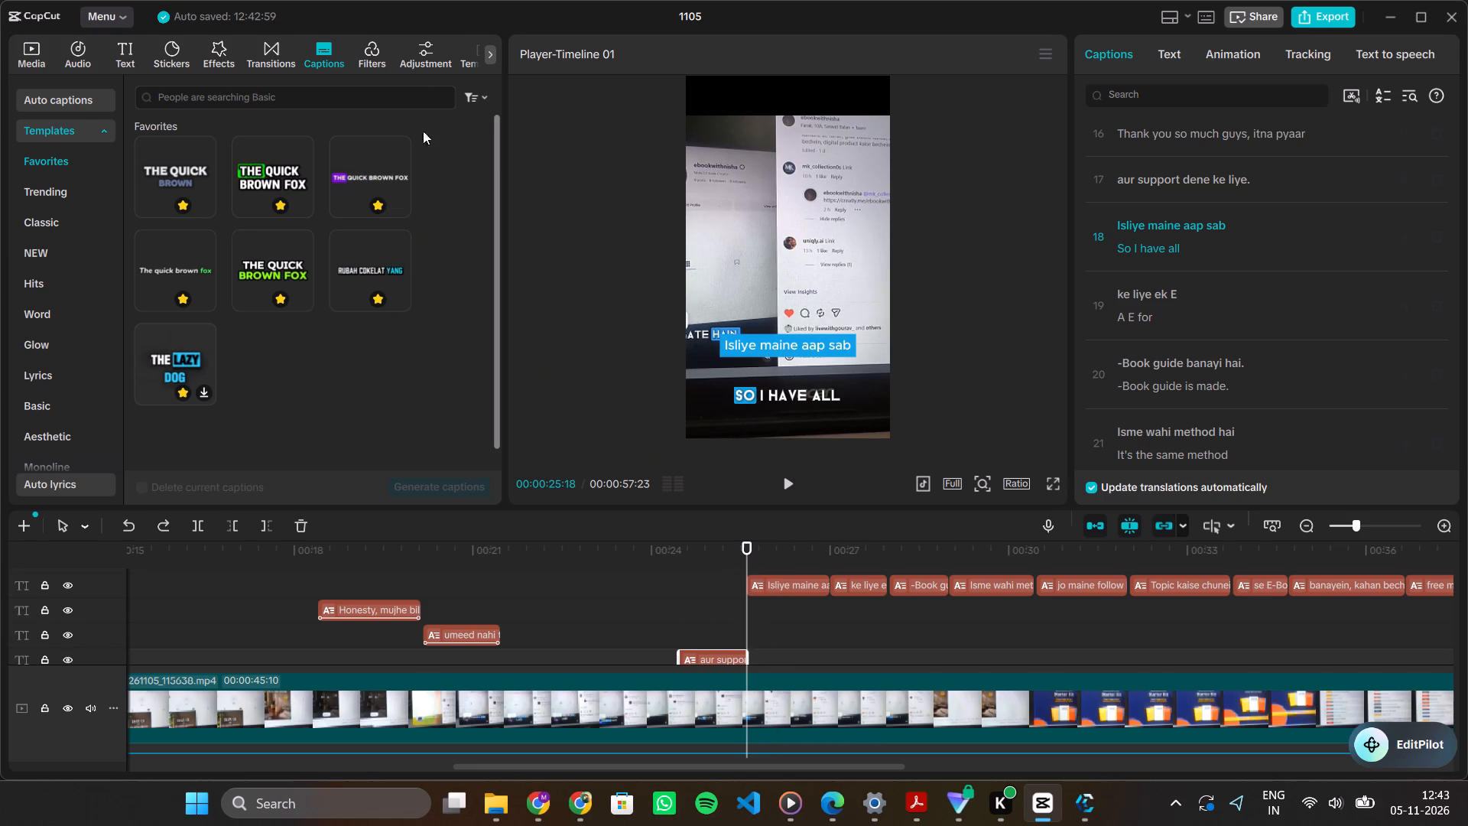
click(395, 201)
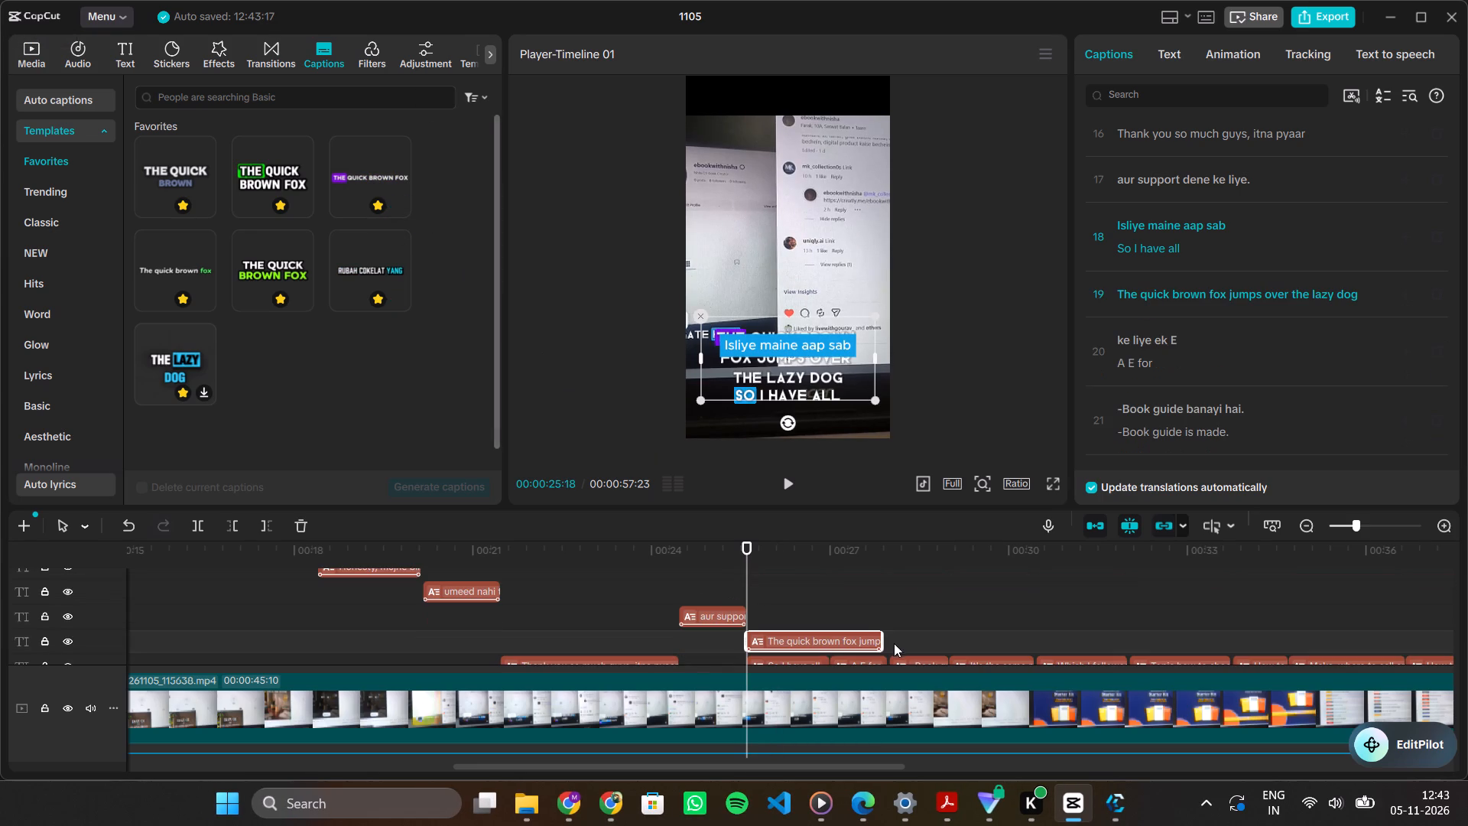
drag(880, 634, 825, 640)
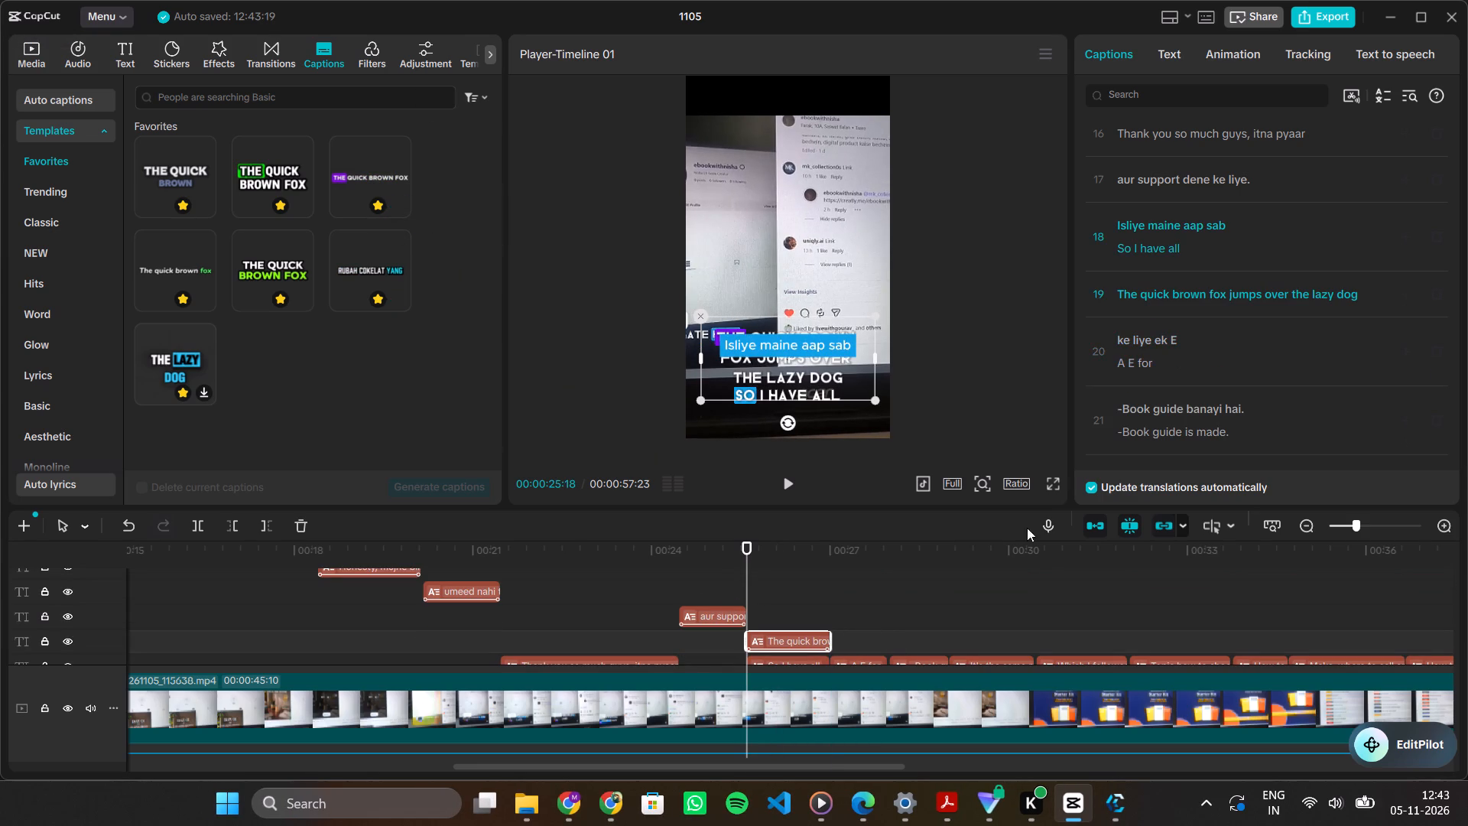
Move the text "Isliye maine aap sab" from its main caption into the purple one, replacing the quick brown fox placeholder.
click(1188, 226)
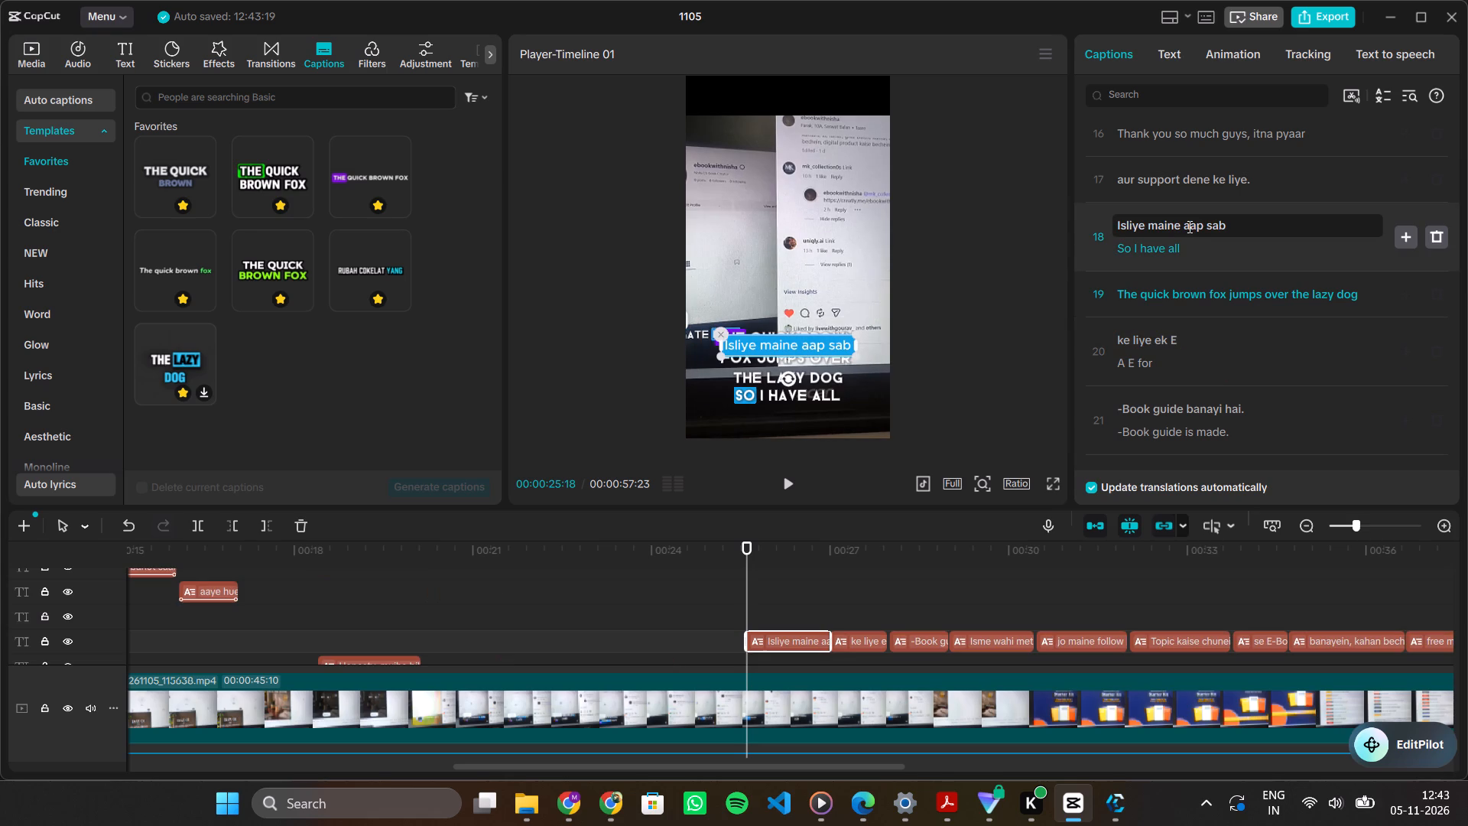
key(ctrl+a)
key(ctrl+x)
click(1200, 288)
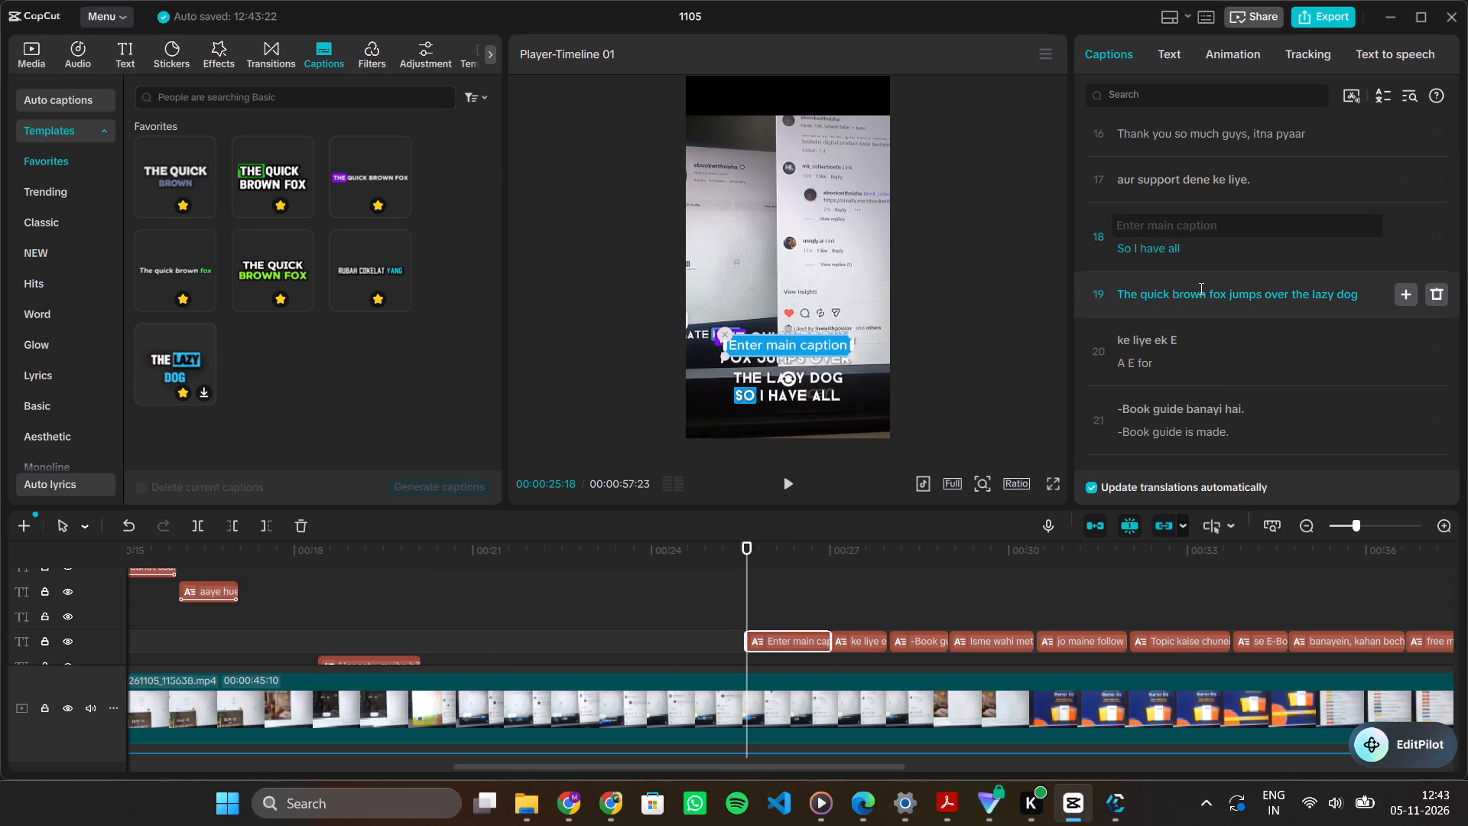
key(ctrl+a)
key(ctrl+v)
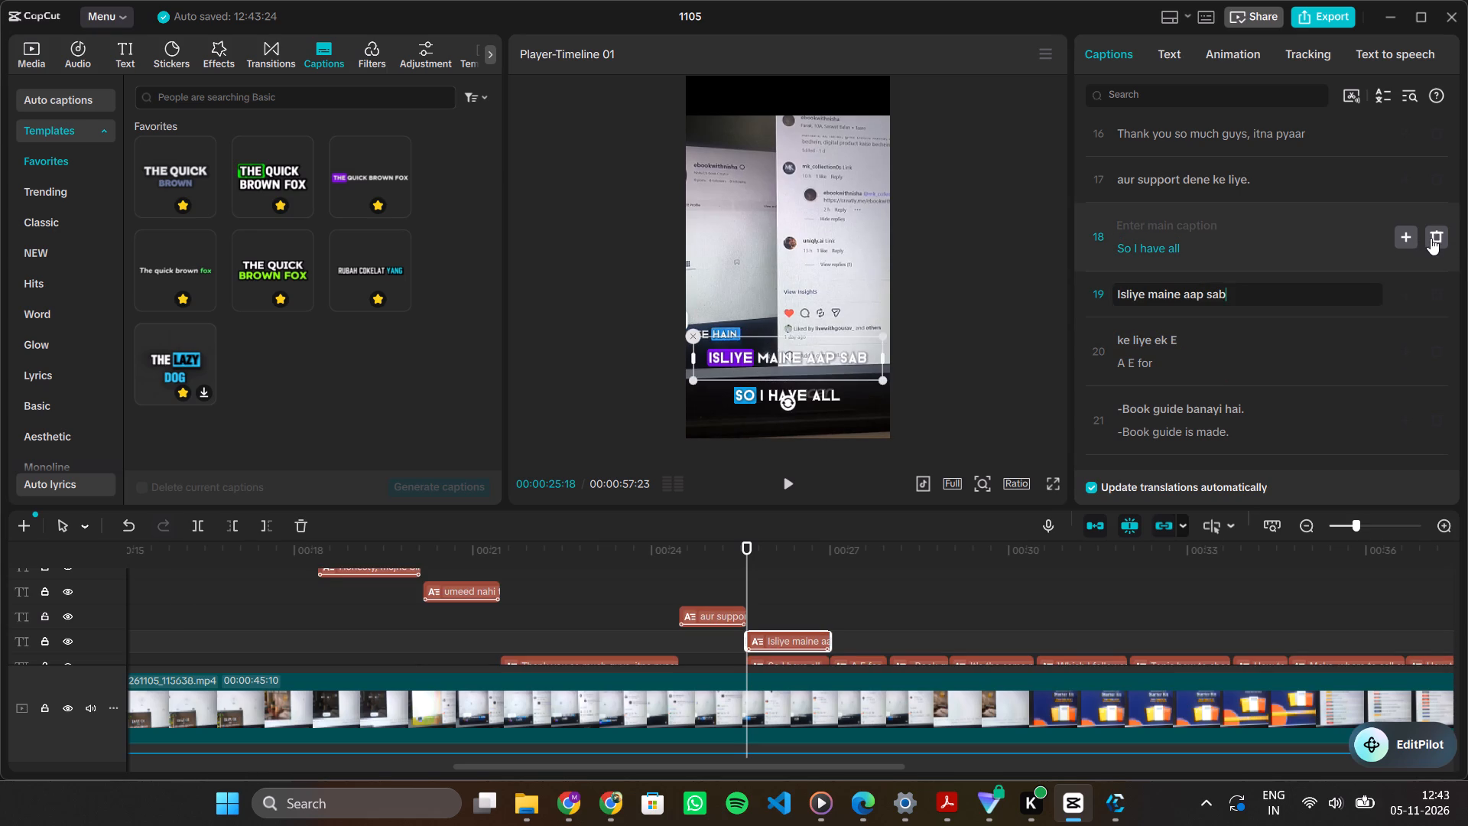
Delete the emptied main caption together with its English "So I have all" sub caption.
click(1434, 238)
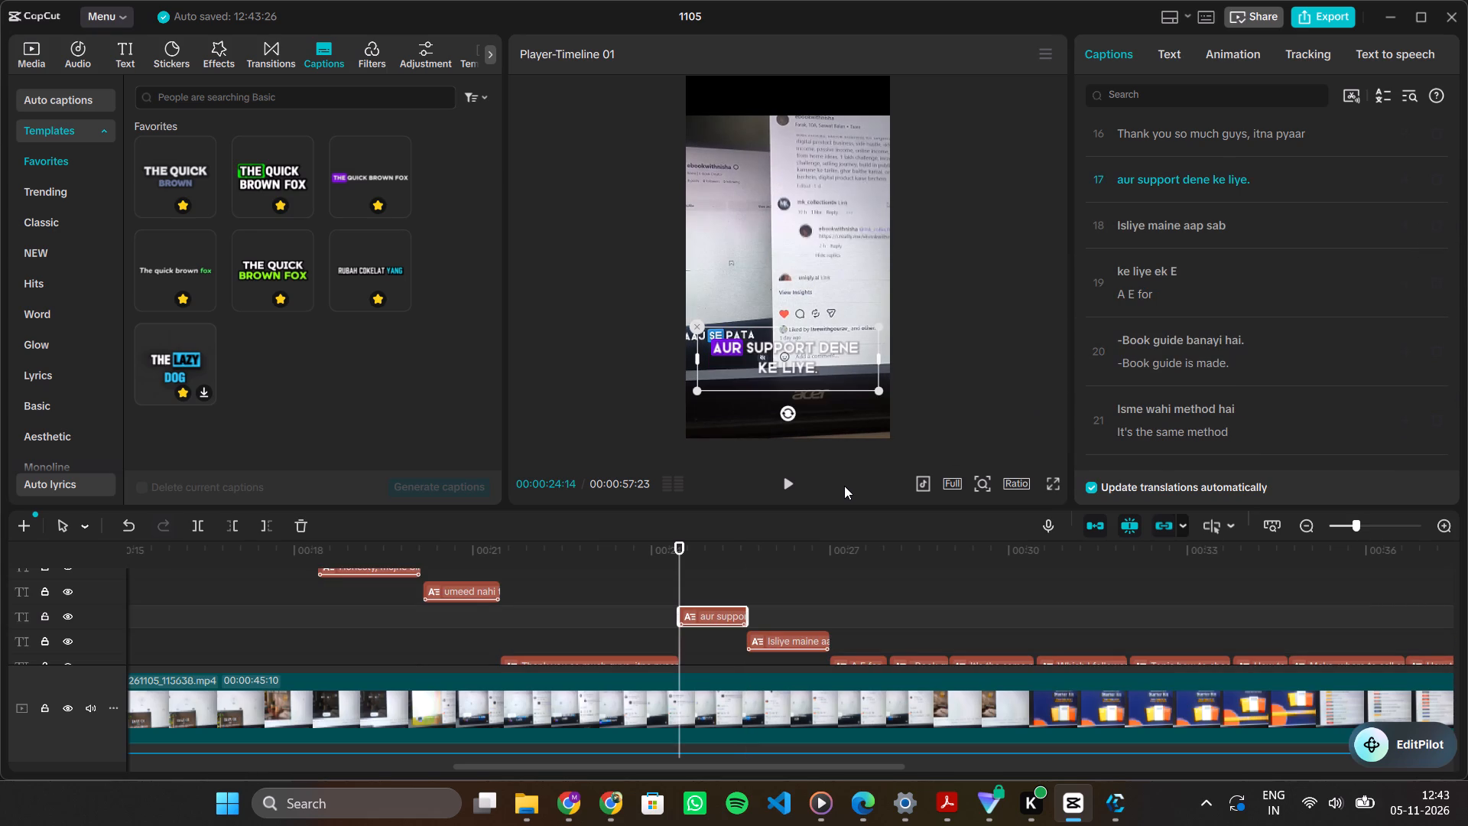
Add a purple word-highlight caption at 00:00:27:00 and trim it to the length of the "ke liye ek E" caption.
scroll(844, 486, down, 1)
key(space)
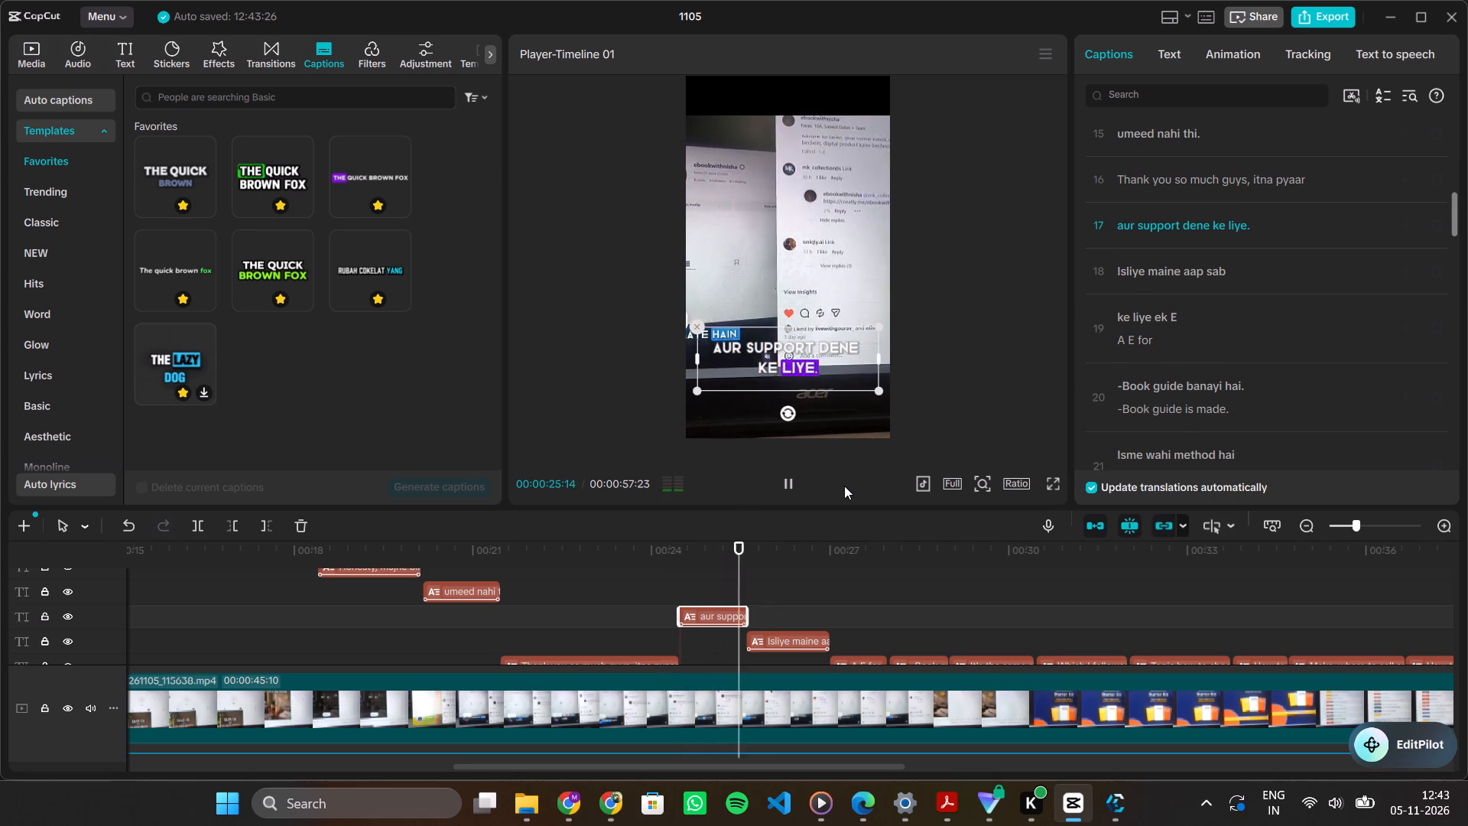
key(space)
scroll(844, 486, down, 1)
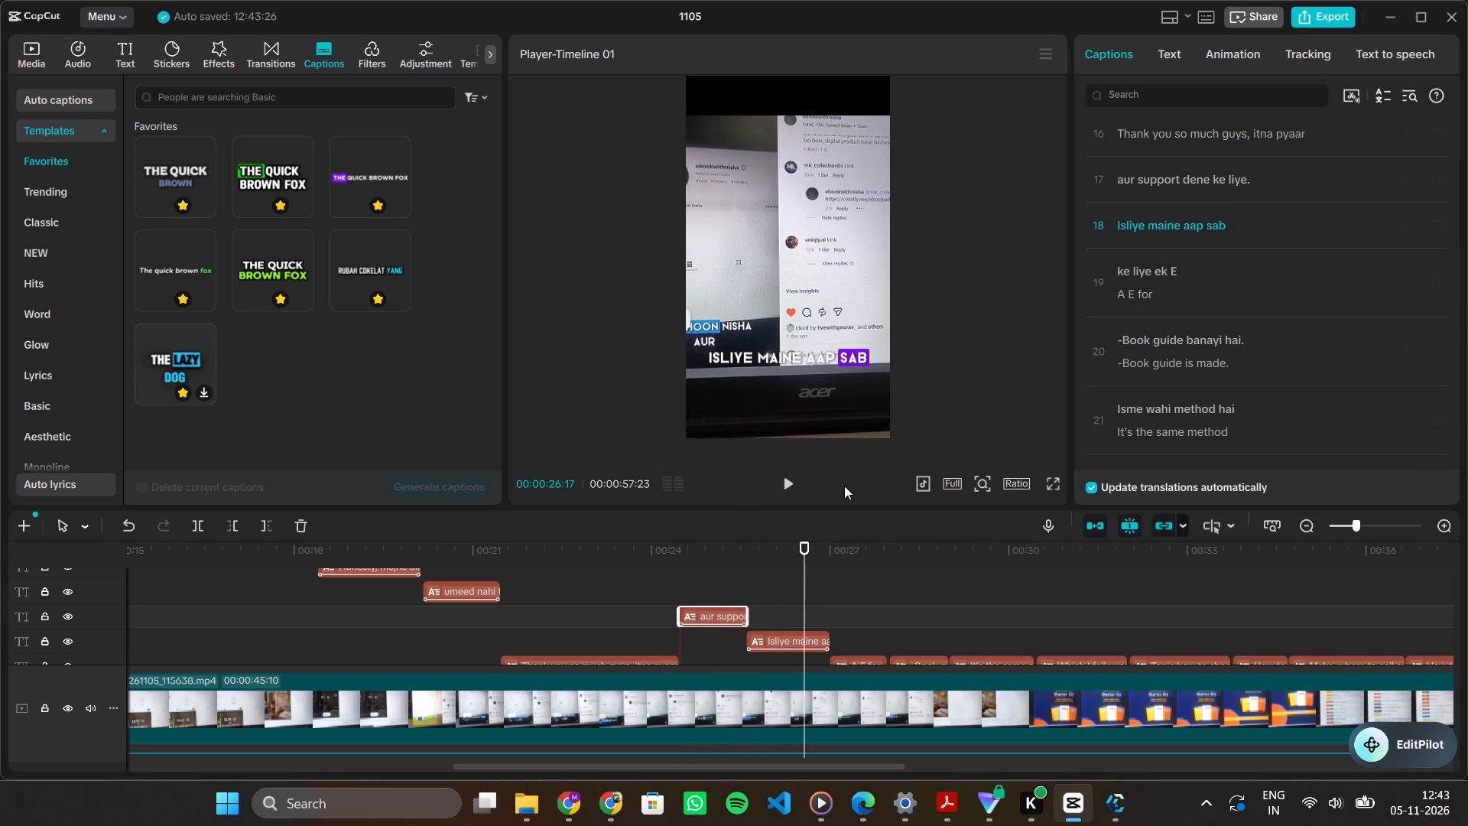
scroll(840, 636, down, 1)
key(space)
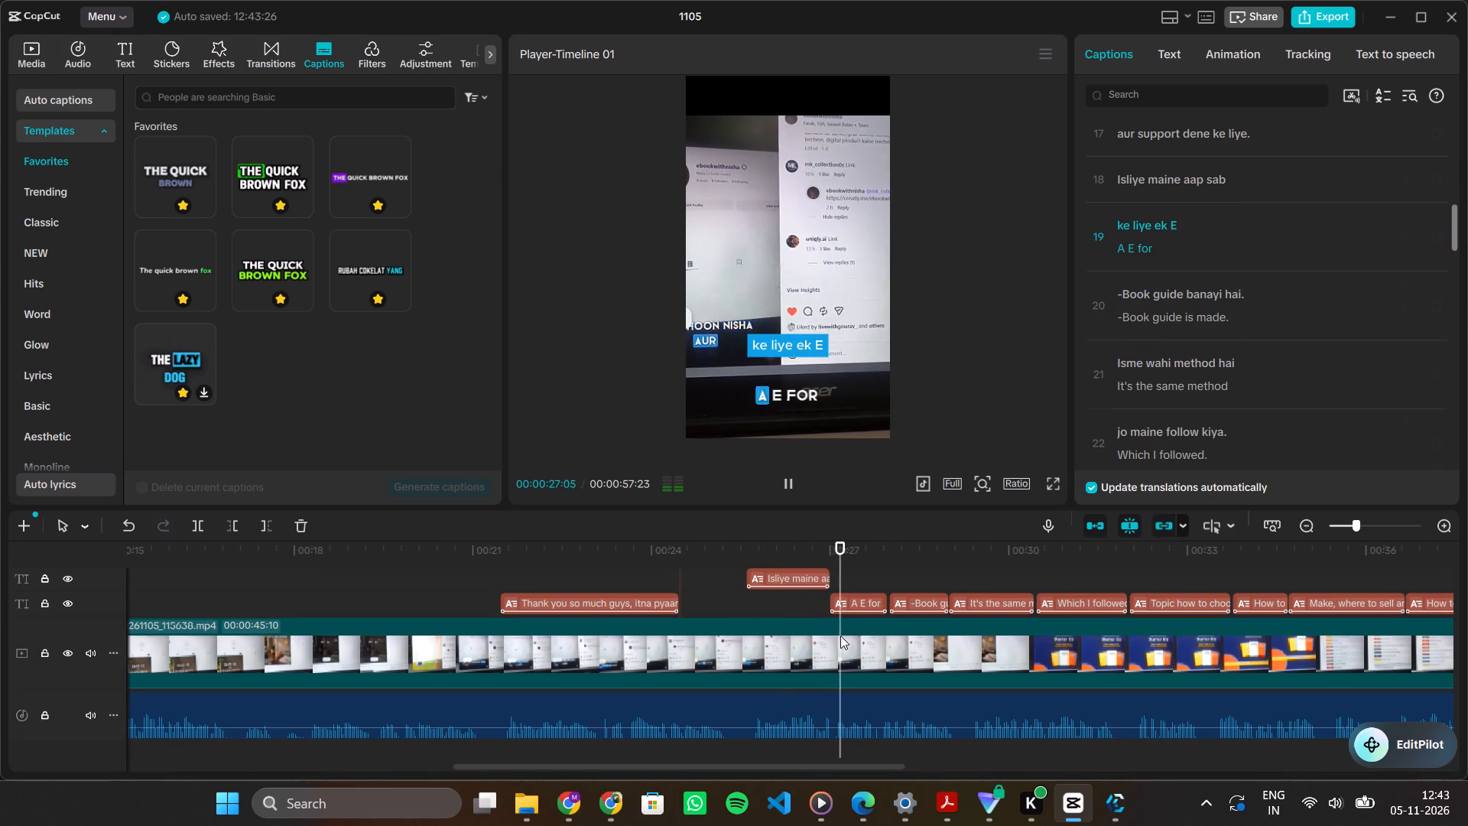
key(space)
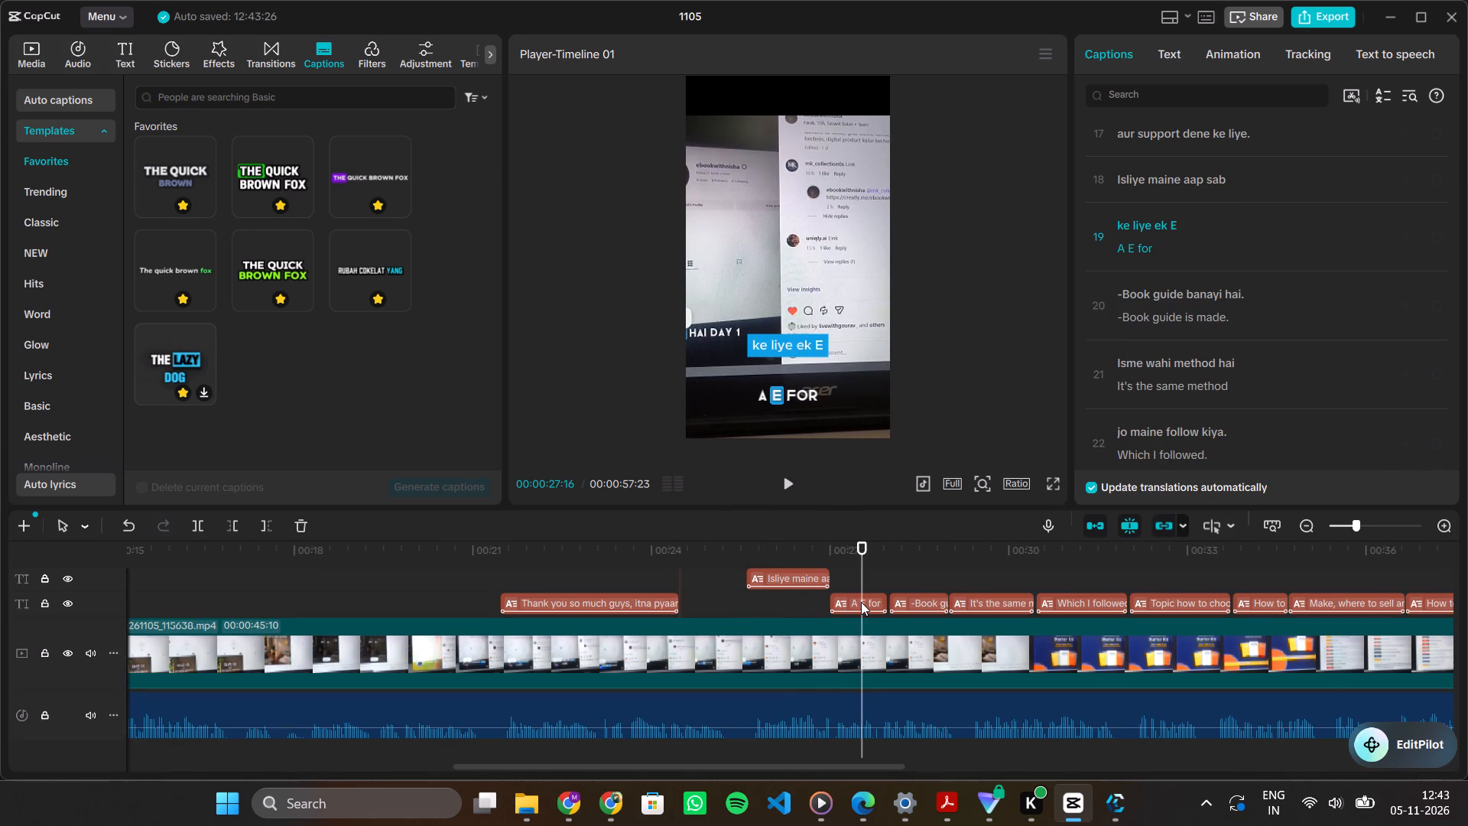
drag(862, 565, 833, 564)
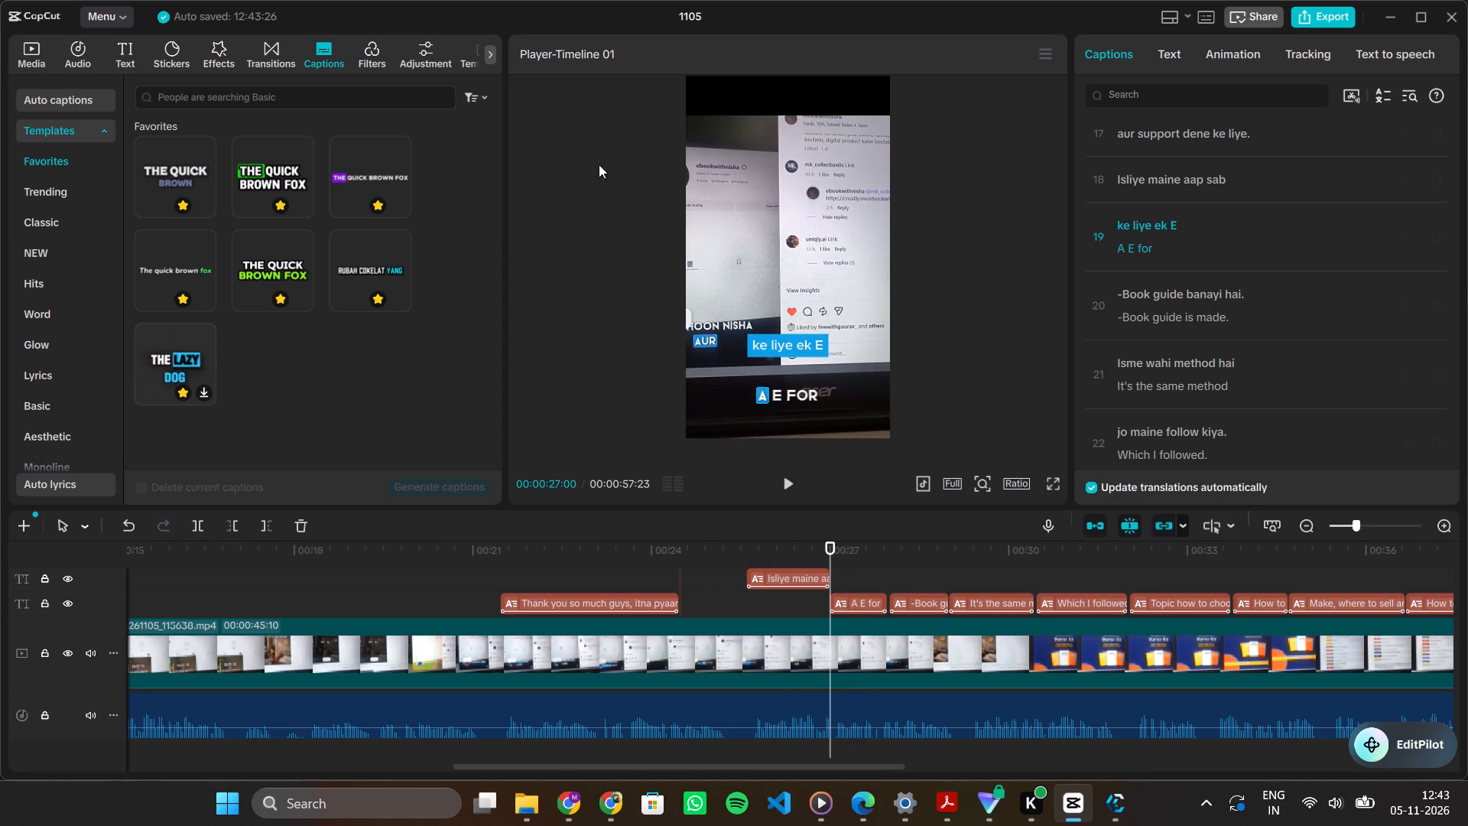
click(396, 199)
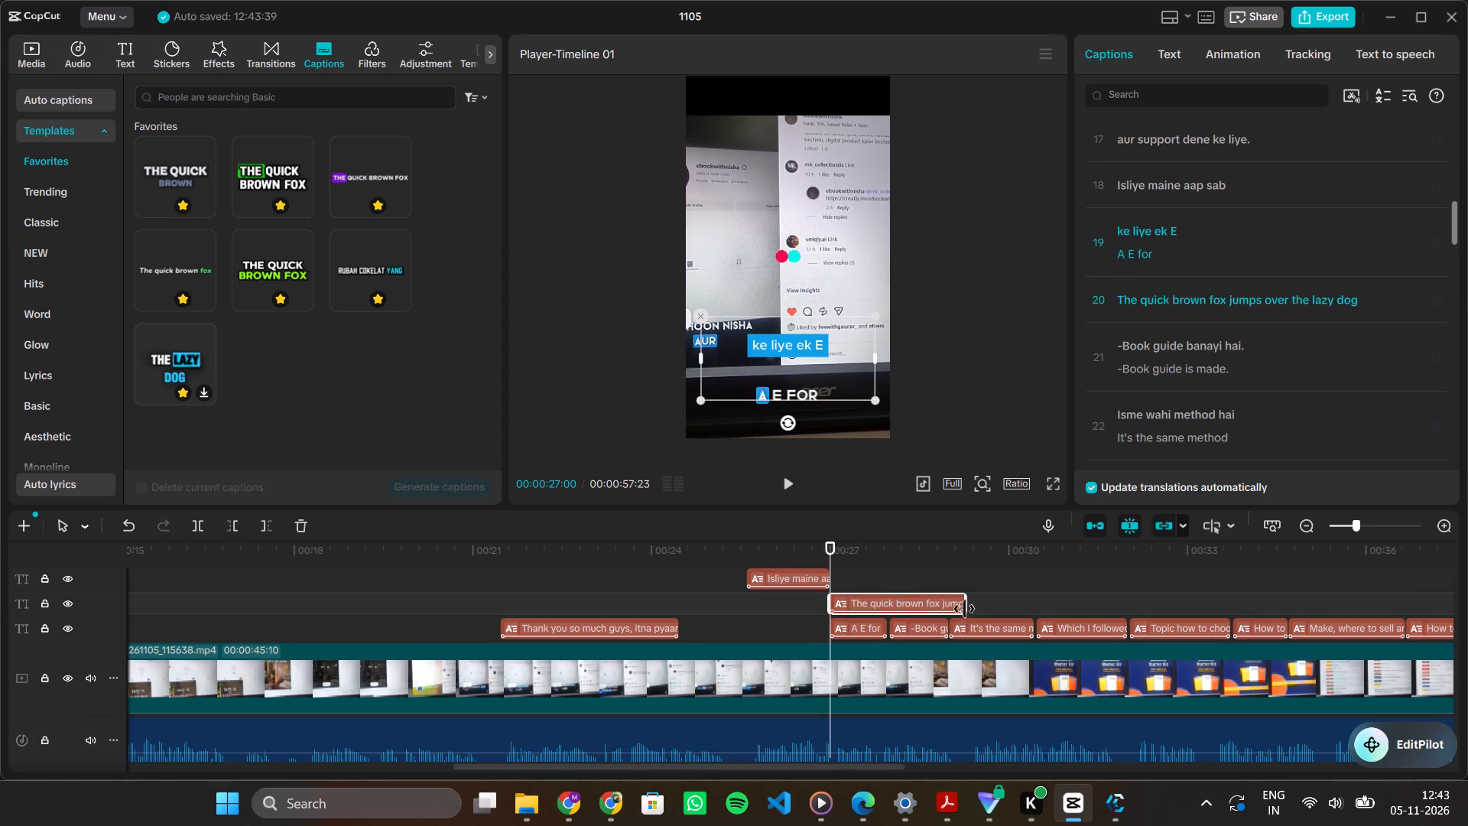
drag(968, 600, 882, 613)
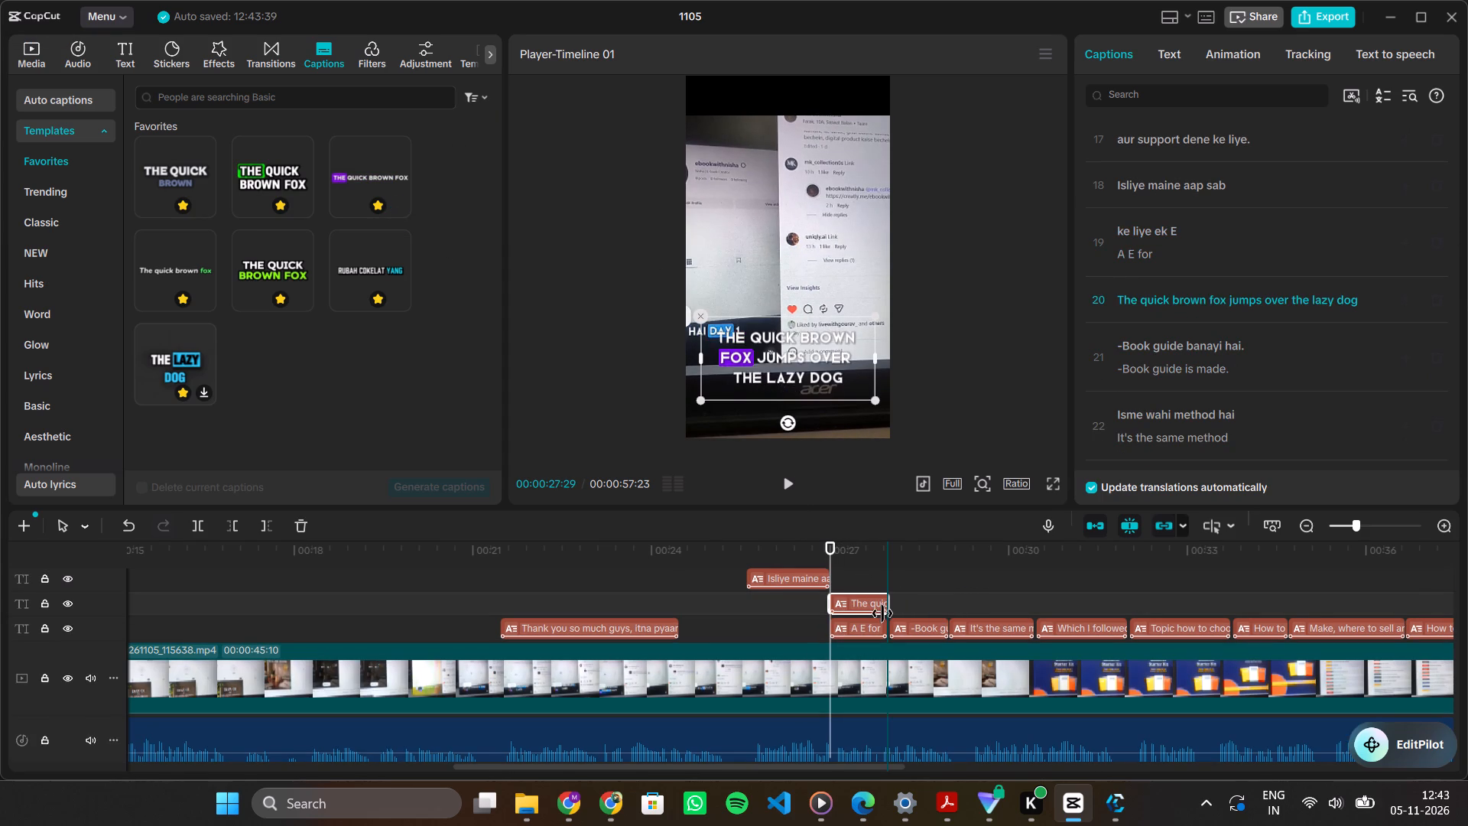
drag(882, 613, 884, 615)
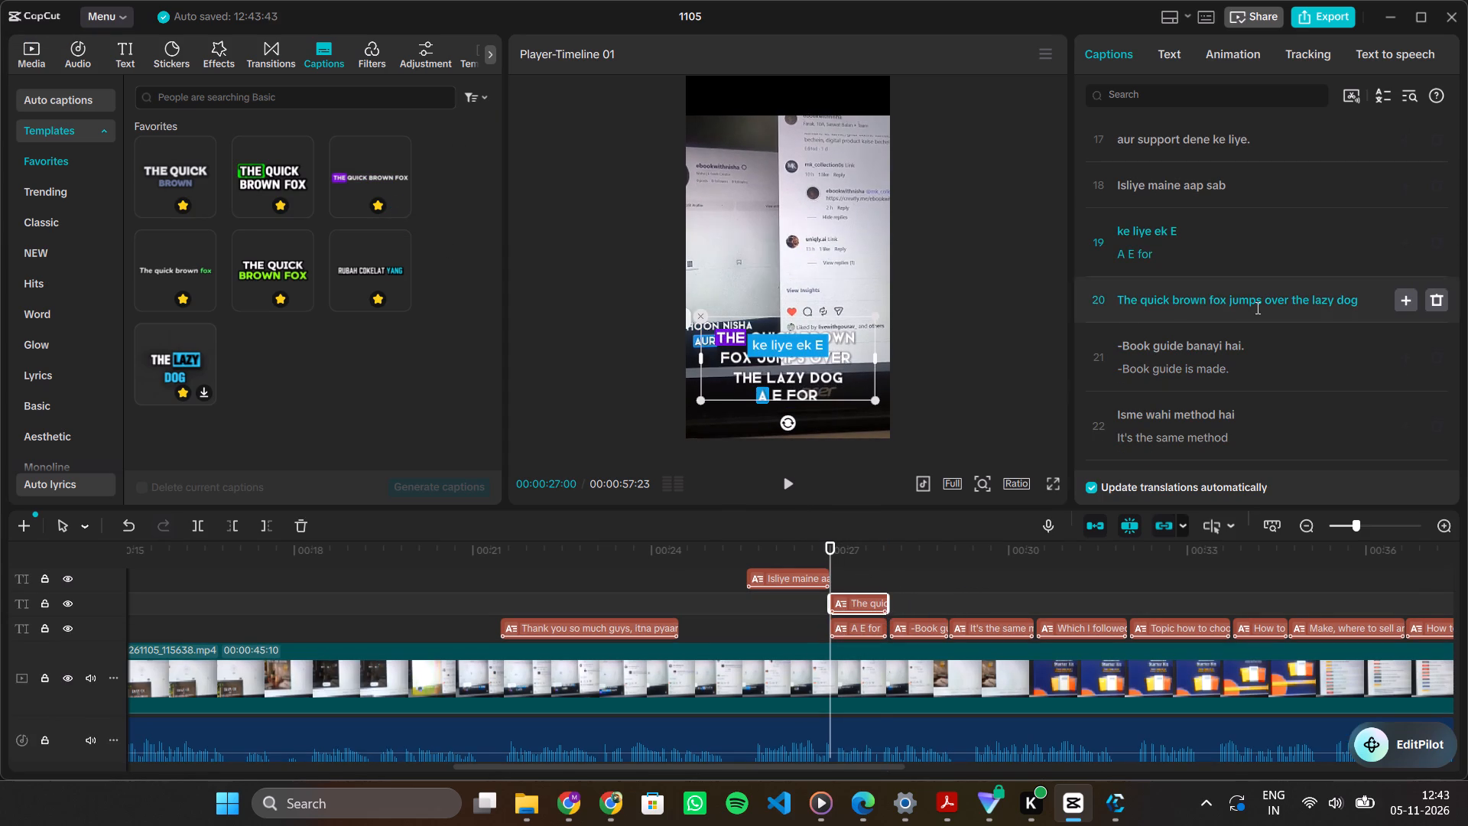
Move the text from the "ke liye ek E" main caption into the purple one, replacing the placeholder and shortening it to "ke liye ek".
click(1158, 228)
key(ctrl+a)
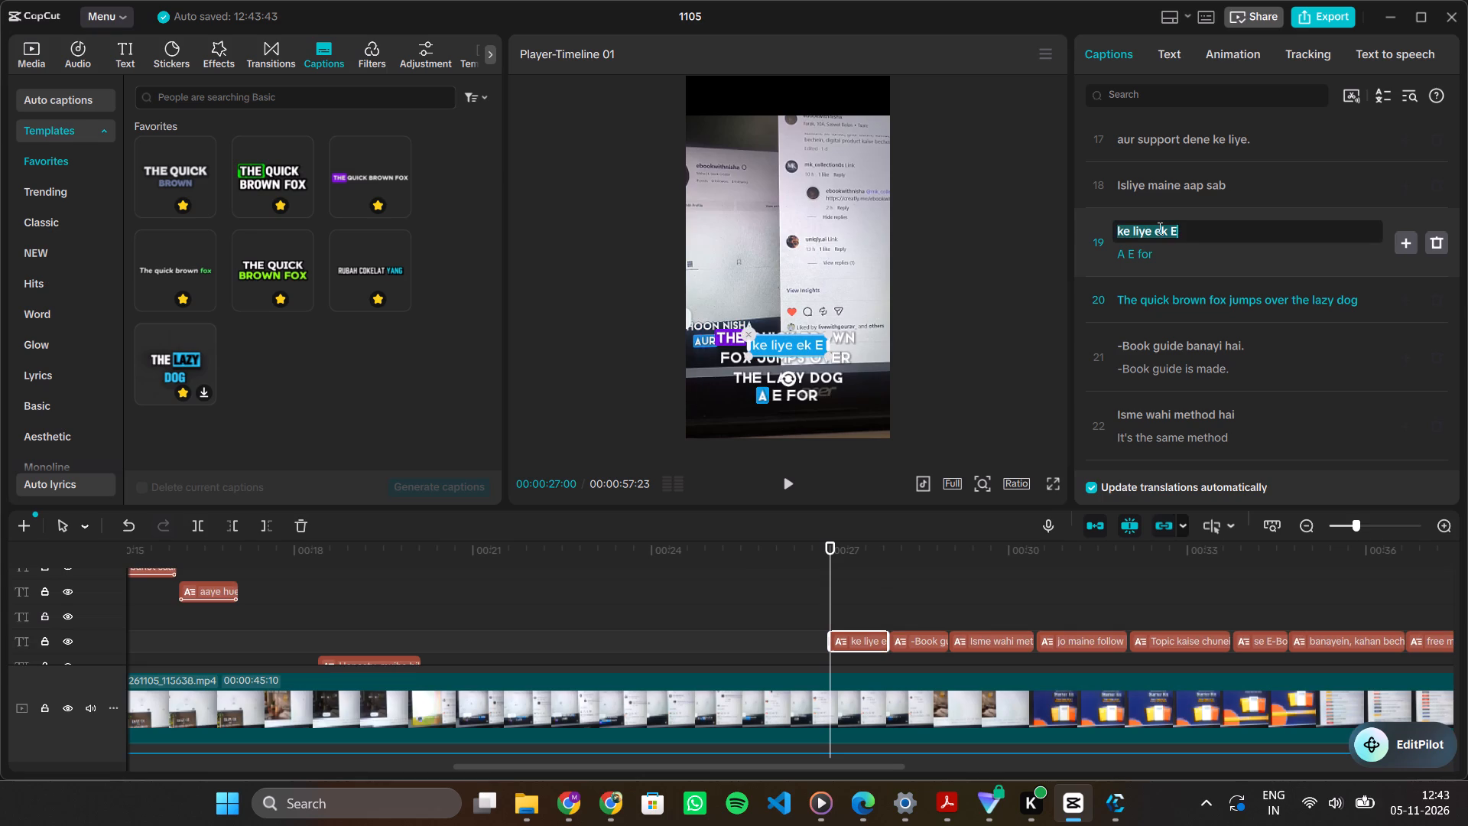
key(ctrl+x)
click(1159, 298)
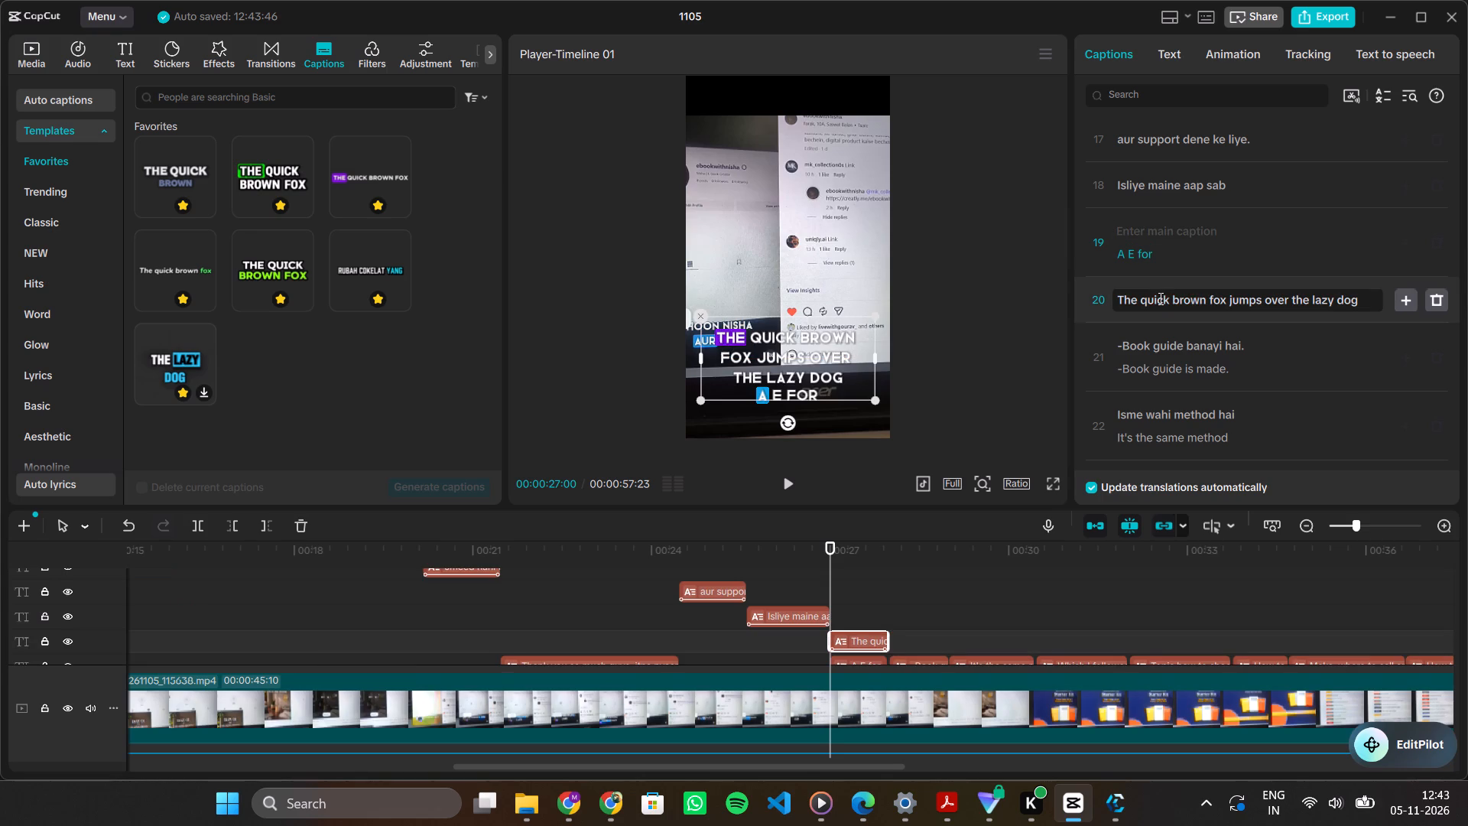
key(ctrl+a)
key(ctrl+v)
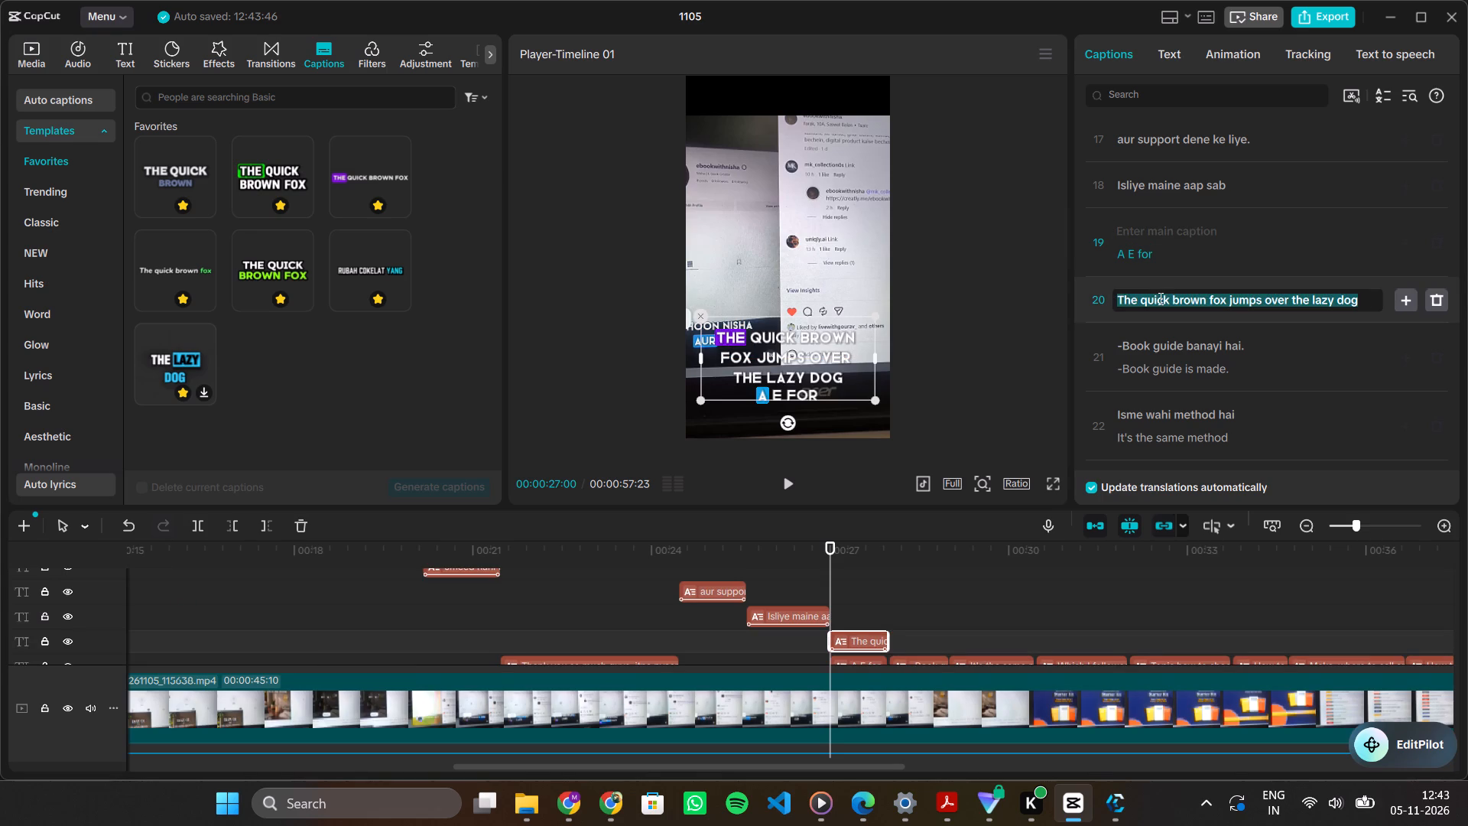
key(BackSpace)
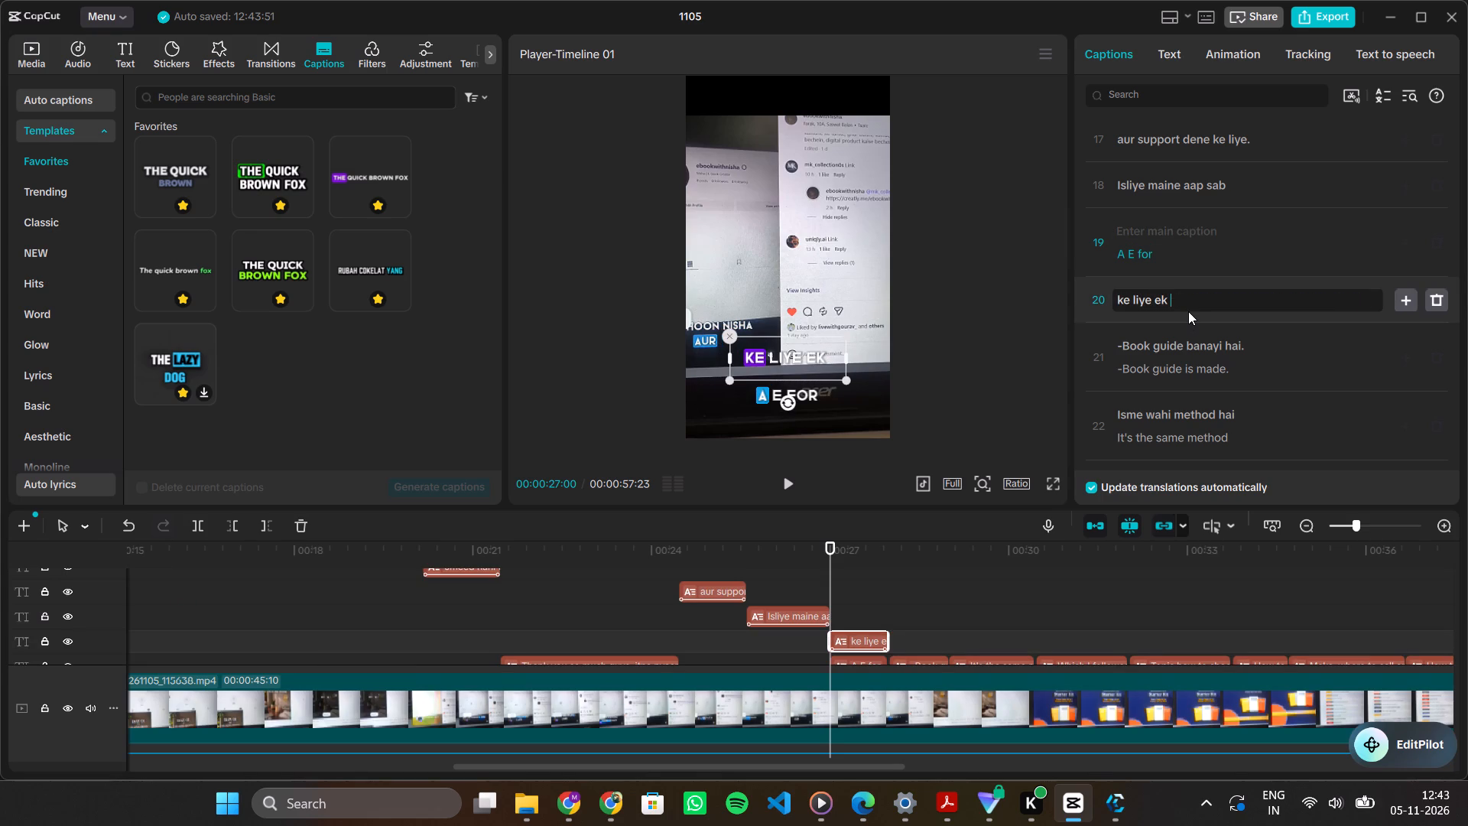
Correct the main caption "-Book guide banayi hai." to read "E-Book guide banayi hai.".
click(1119, 343)
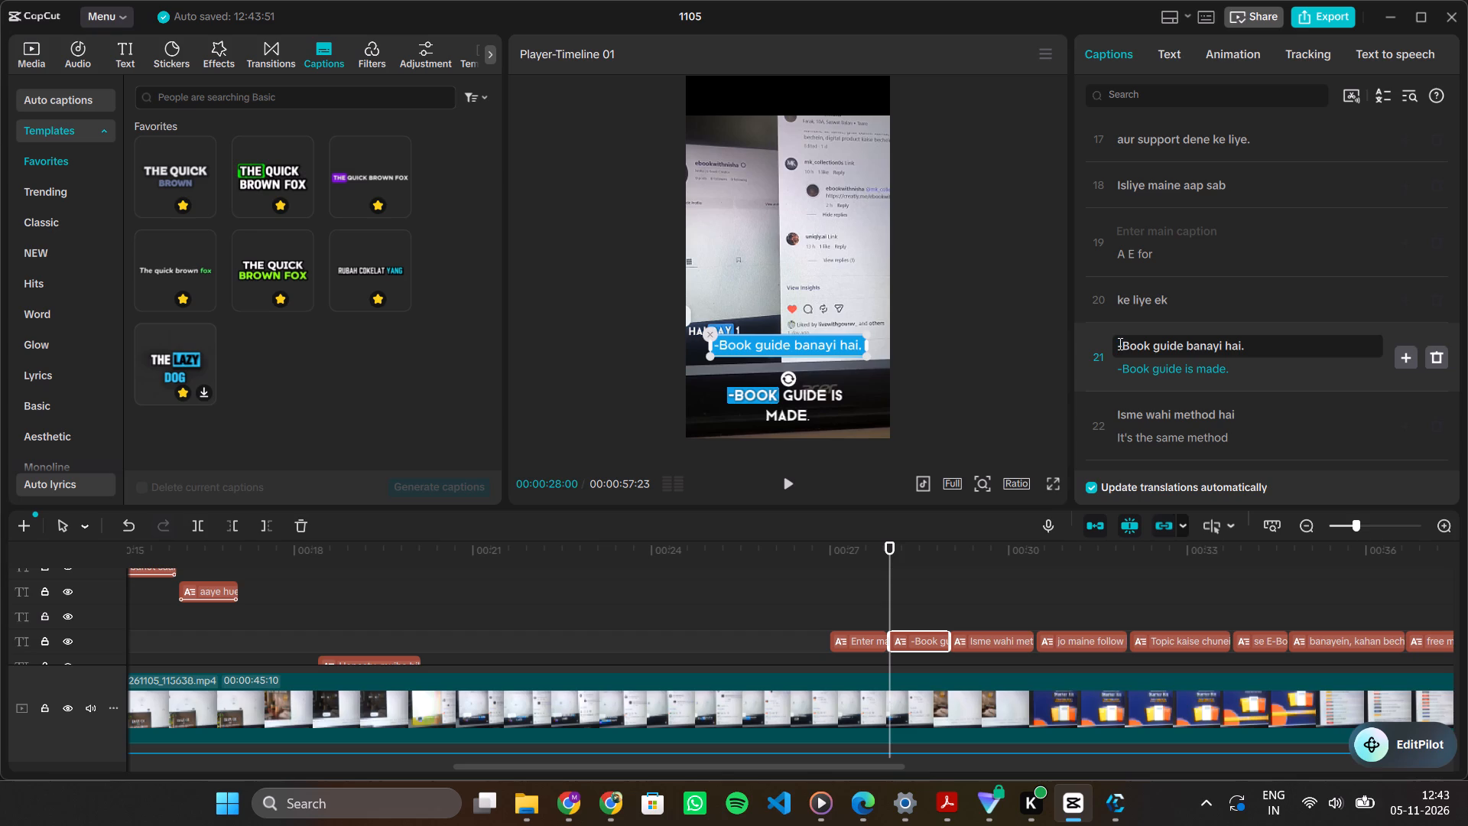
key(shift+e)
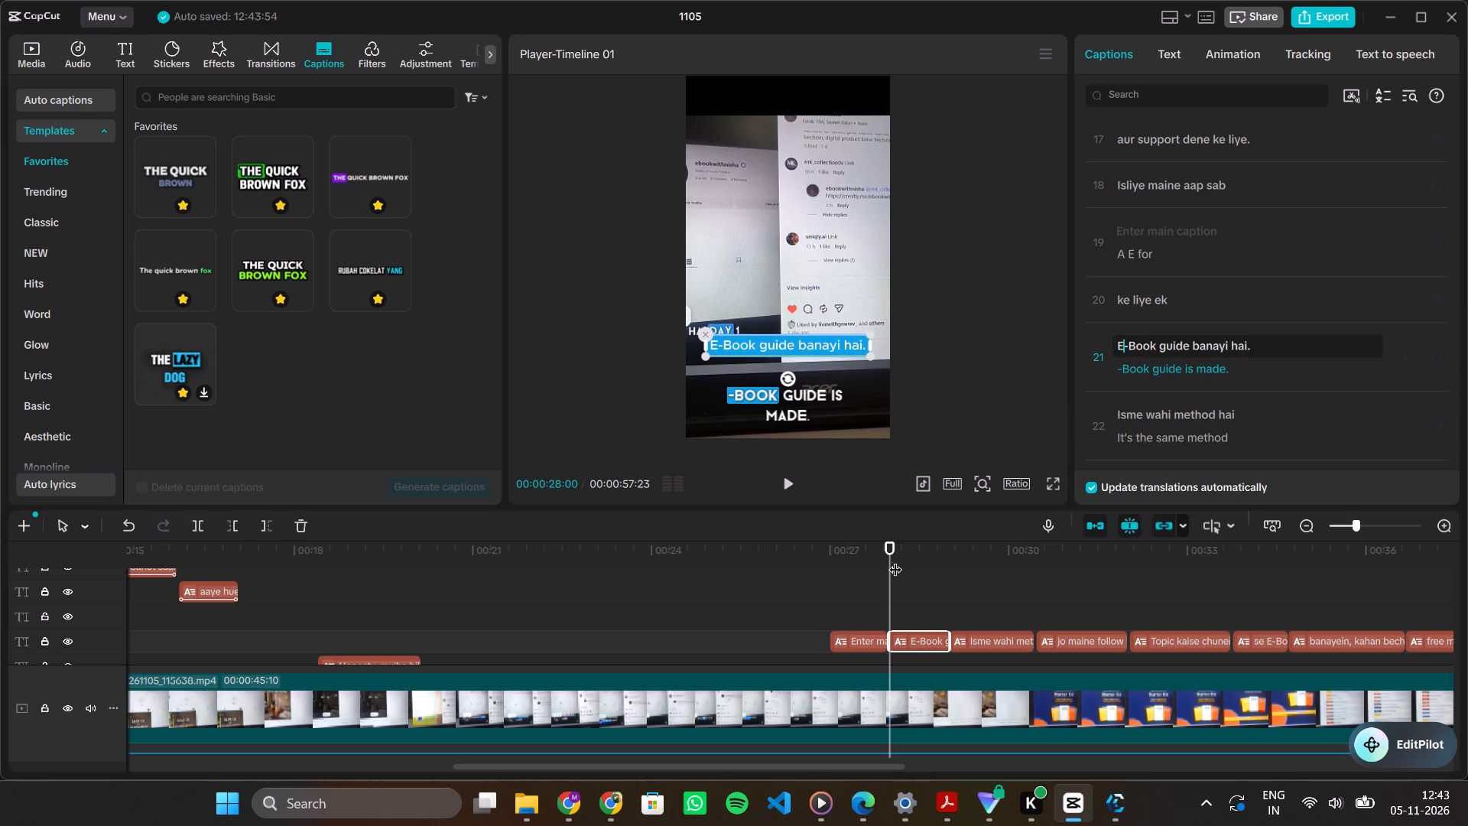
click(1116, 368)
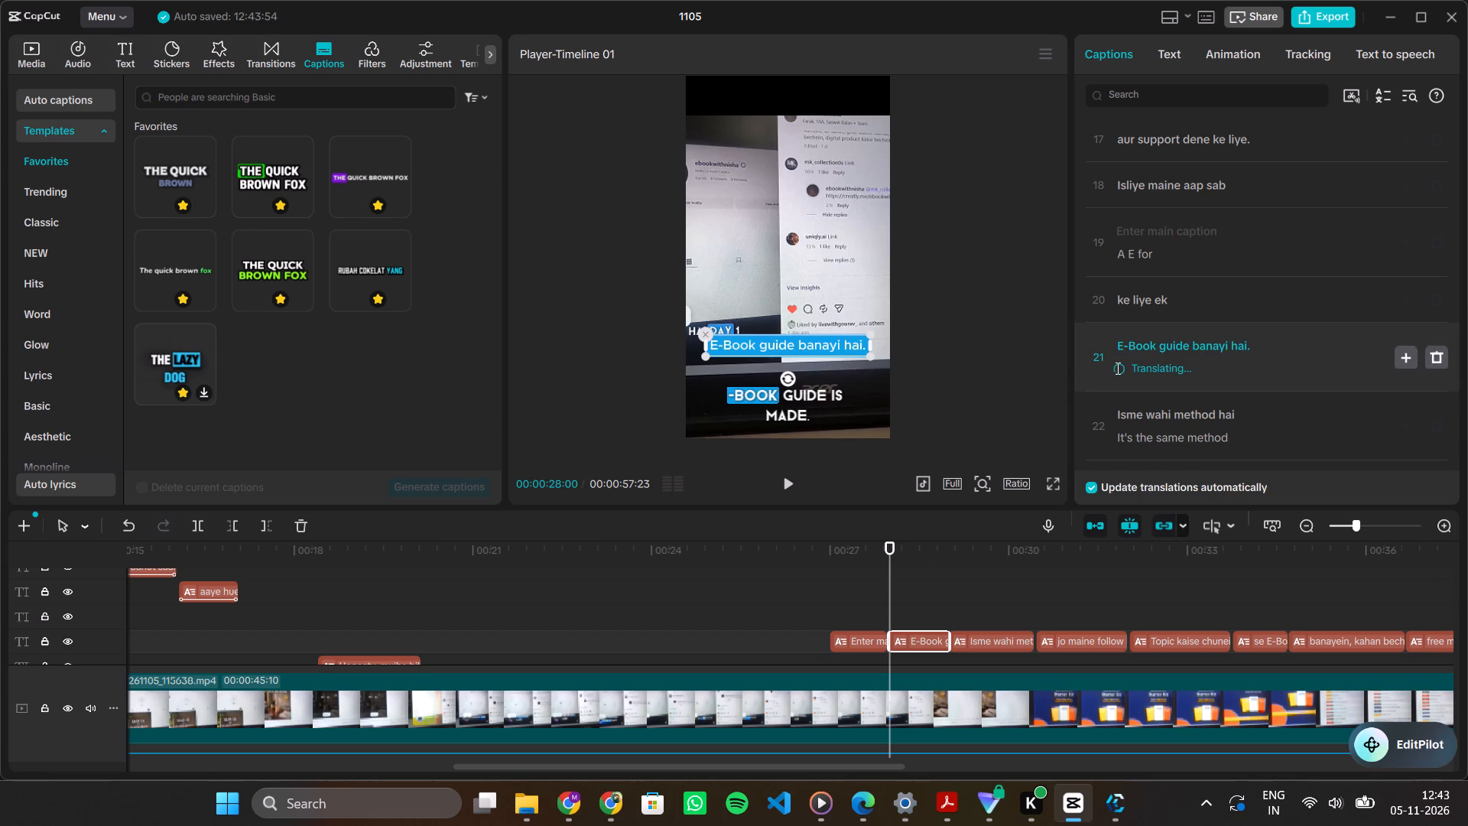
Move "E-Book guide banayi hai." from its main caption into a new purple word-highlight caption at 00:00:28:00, trimmed to the original caption's length.
click(1184, 346)
key(ctrl+a)
key(ctrl+x)
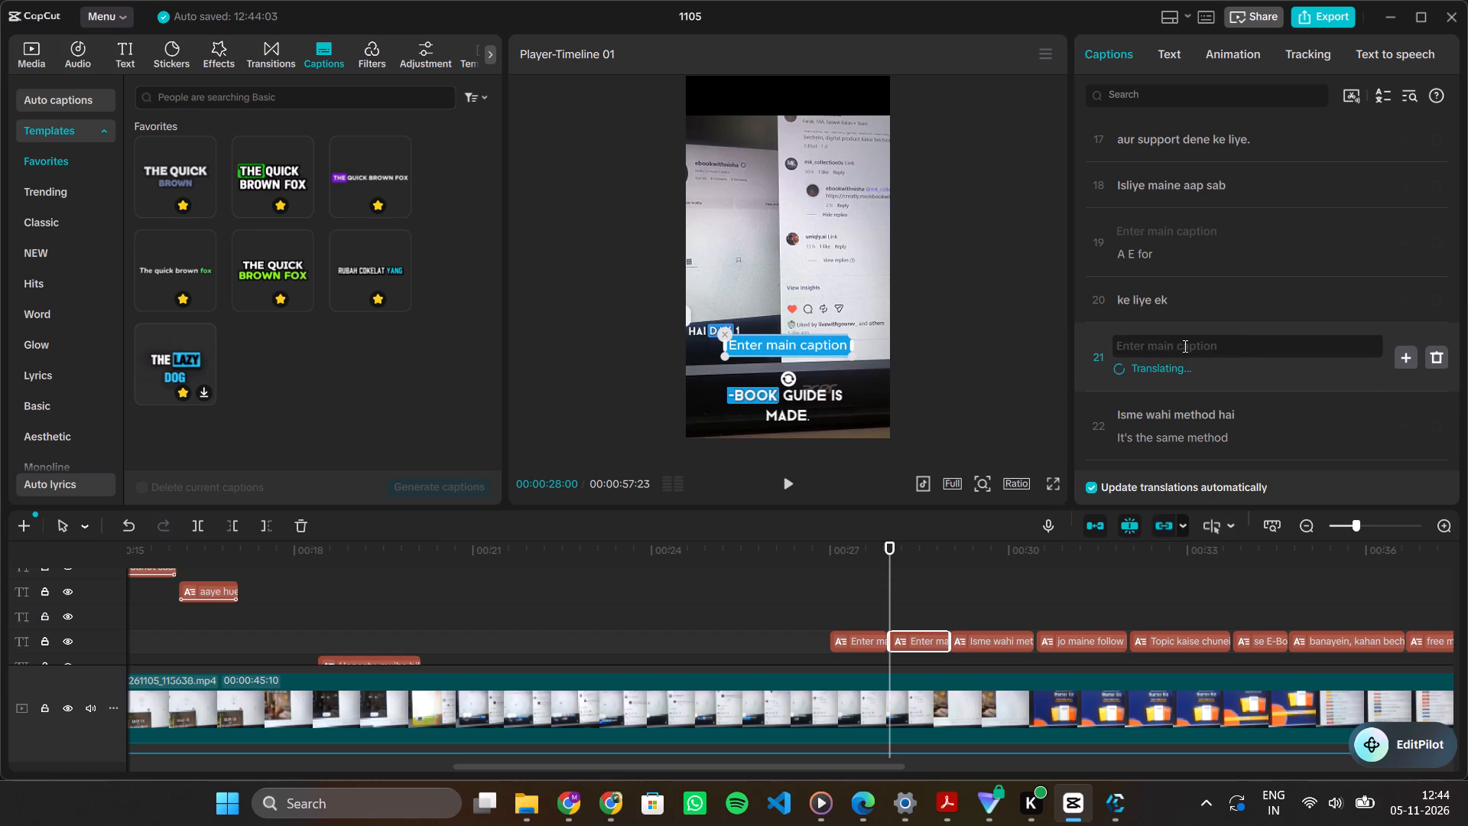
click(395, 199)
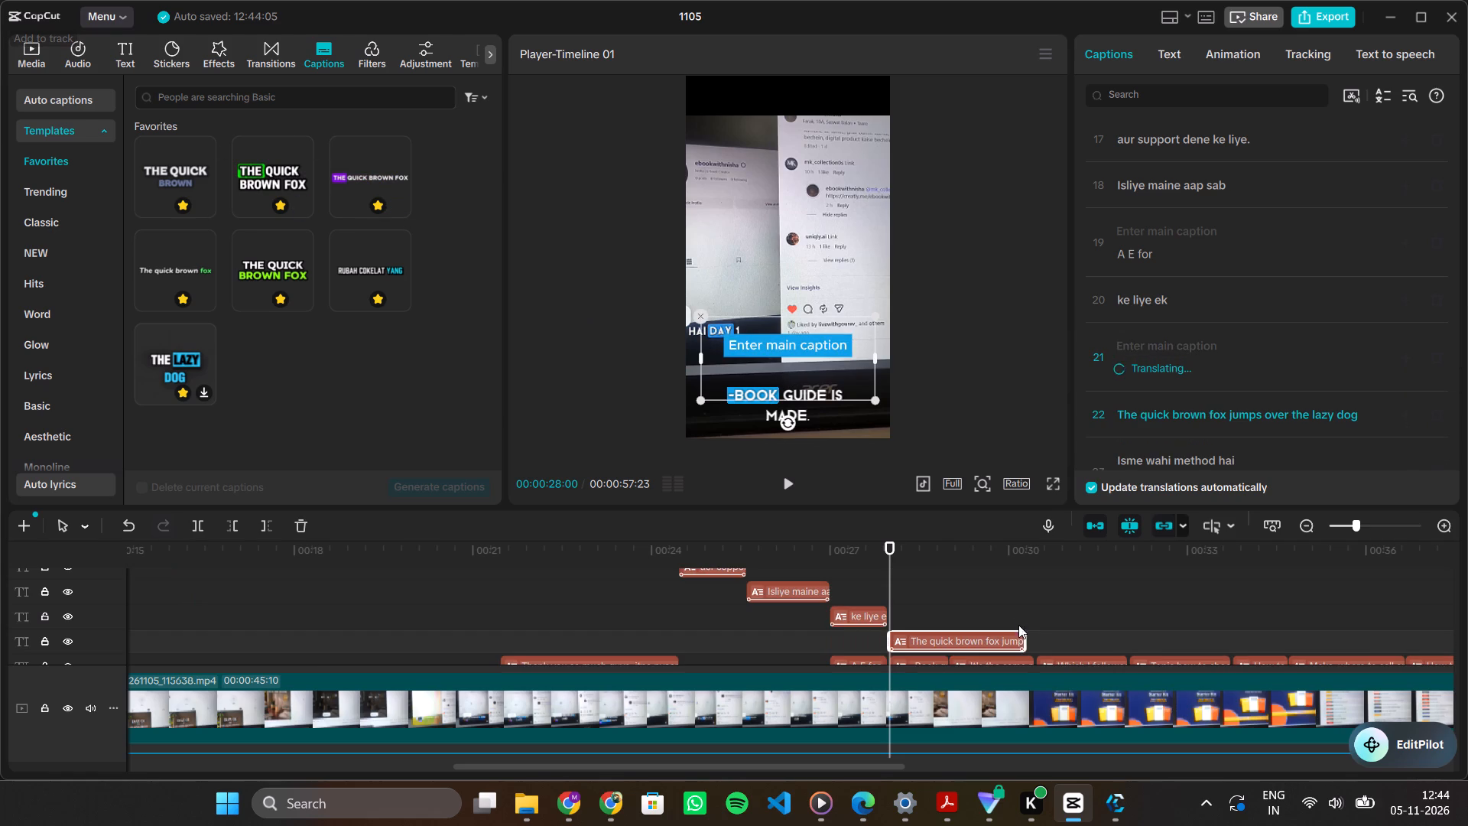
drag(1023, 644, 950, 646)
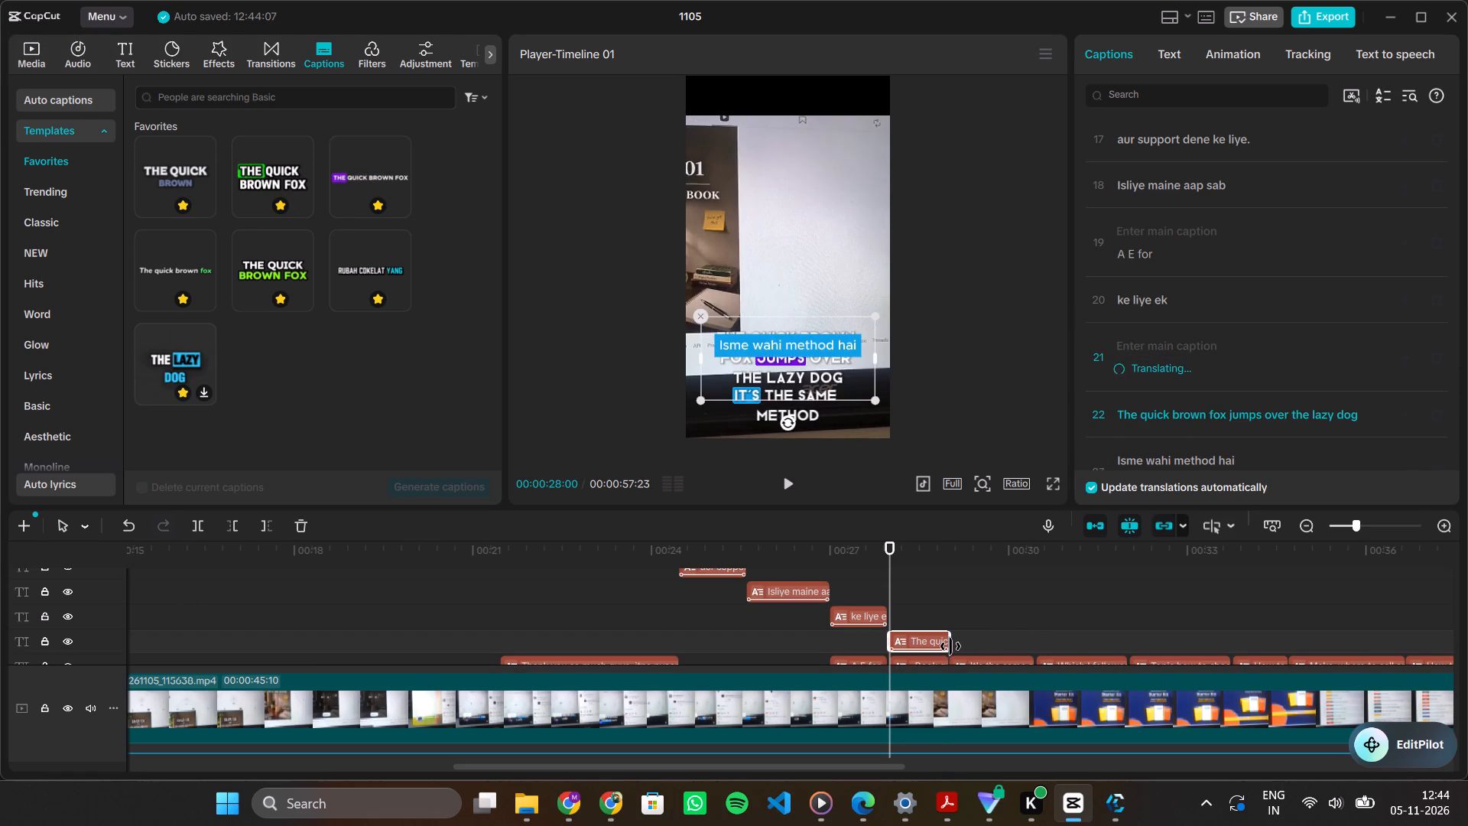
click(1251, 418)
key(ctrl+a)
key(ctrl+v)
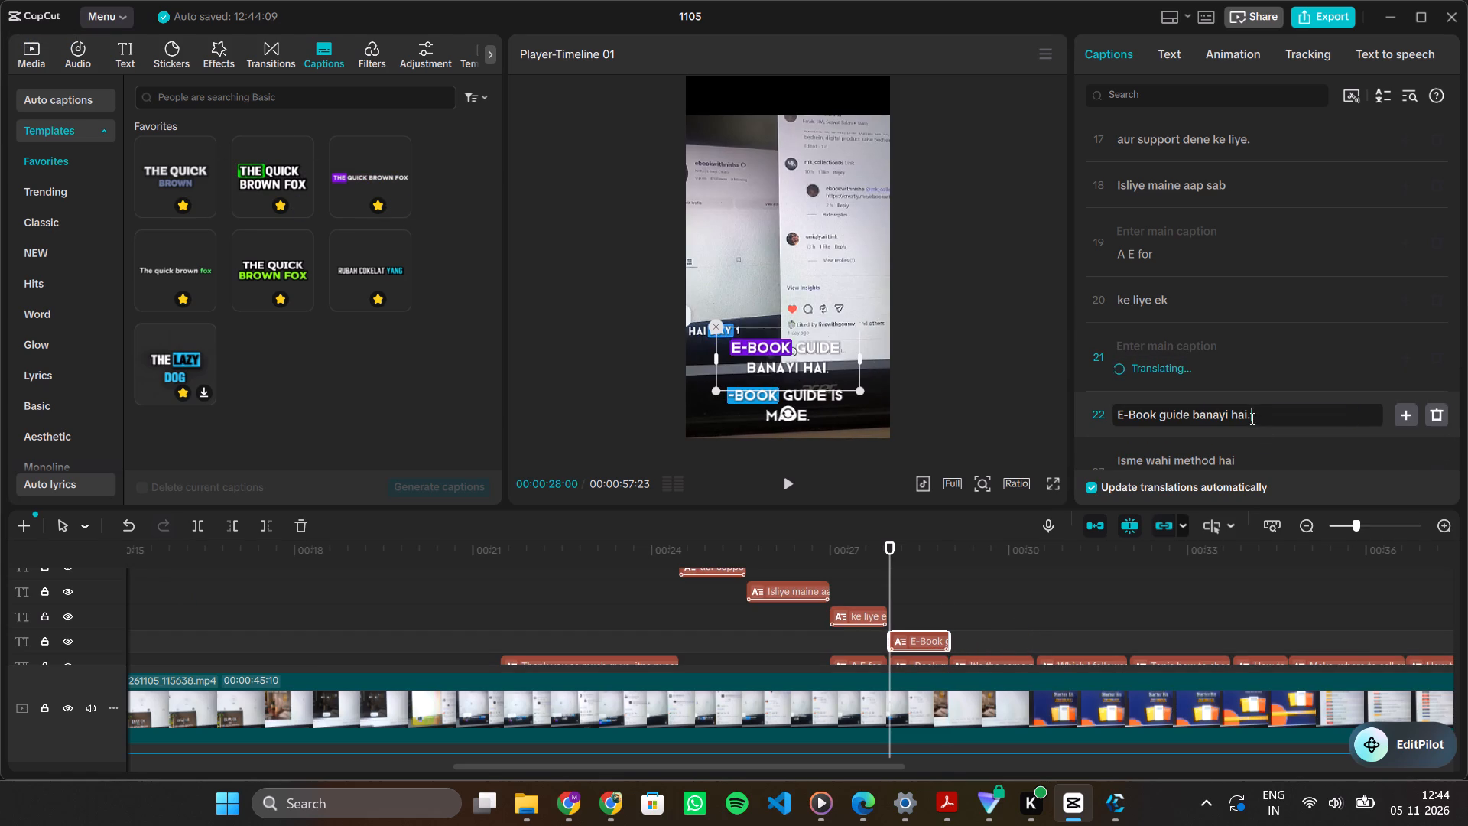
Delete the emptied main caption at 00:00:28:00 together with its English "-Book guide is made." sub caption.
click(1432, 356)
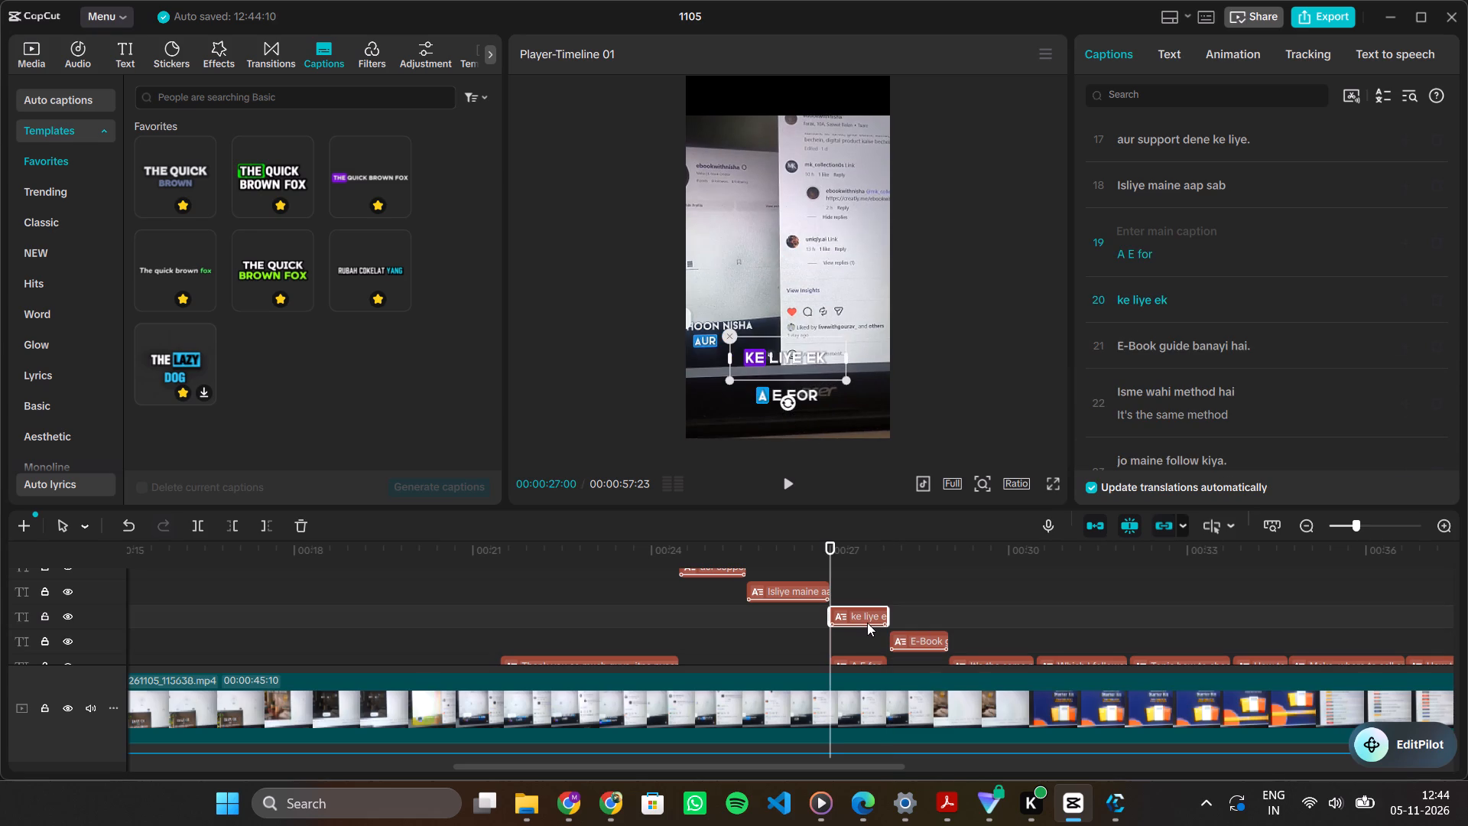
Play the video from 00:00:27:00 to about 00:00:32:24 to check the purple captions and the ones still to replace.
key(space)
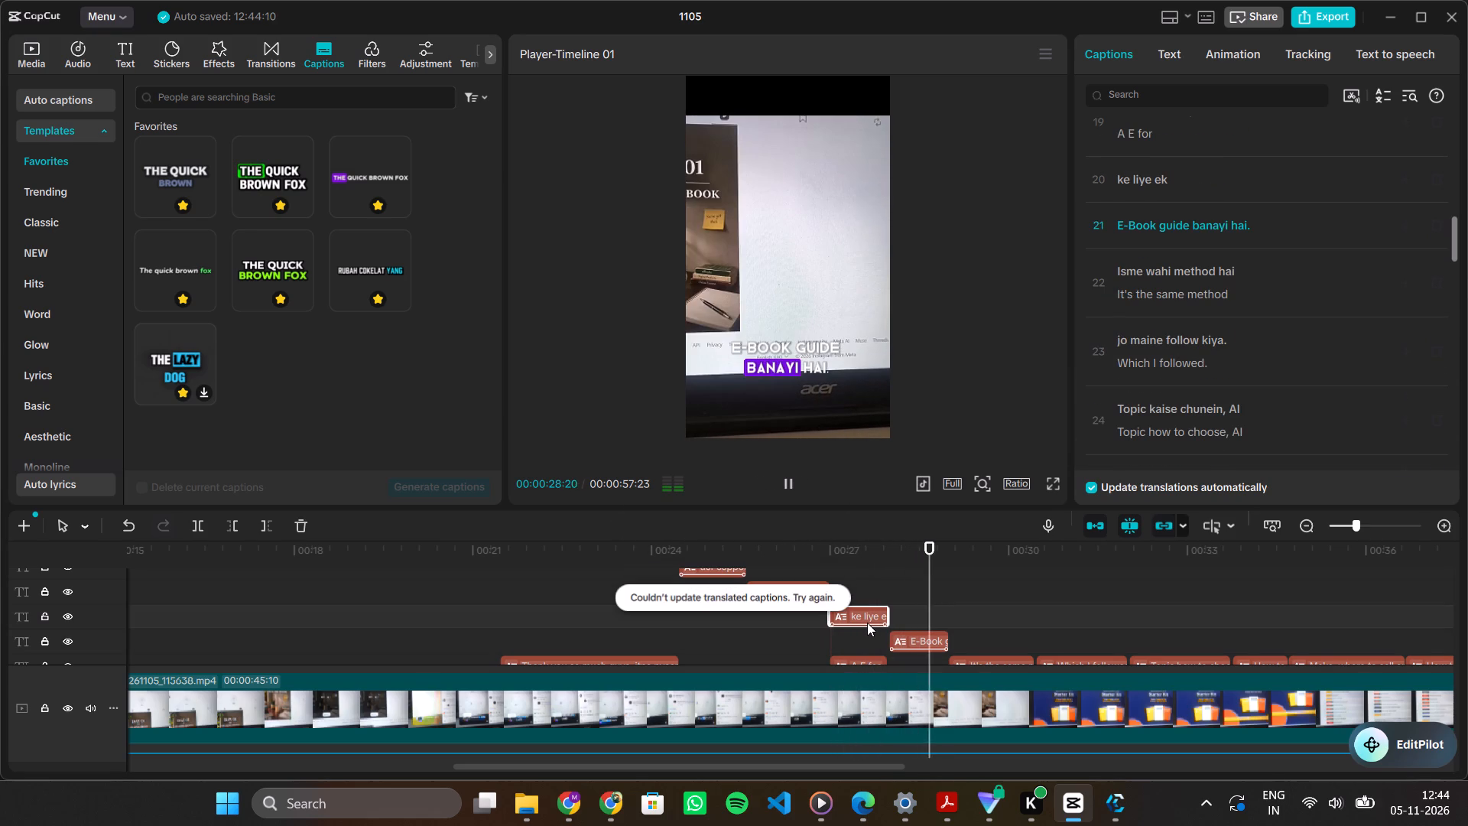
key(space)
scroll(867, 623, left, 1)
key(space)
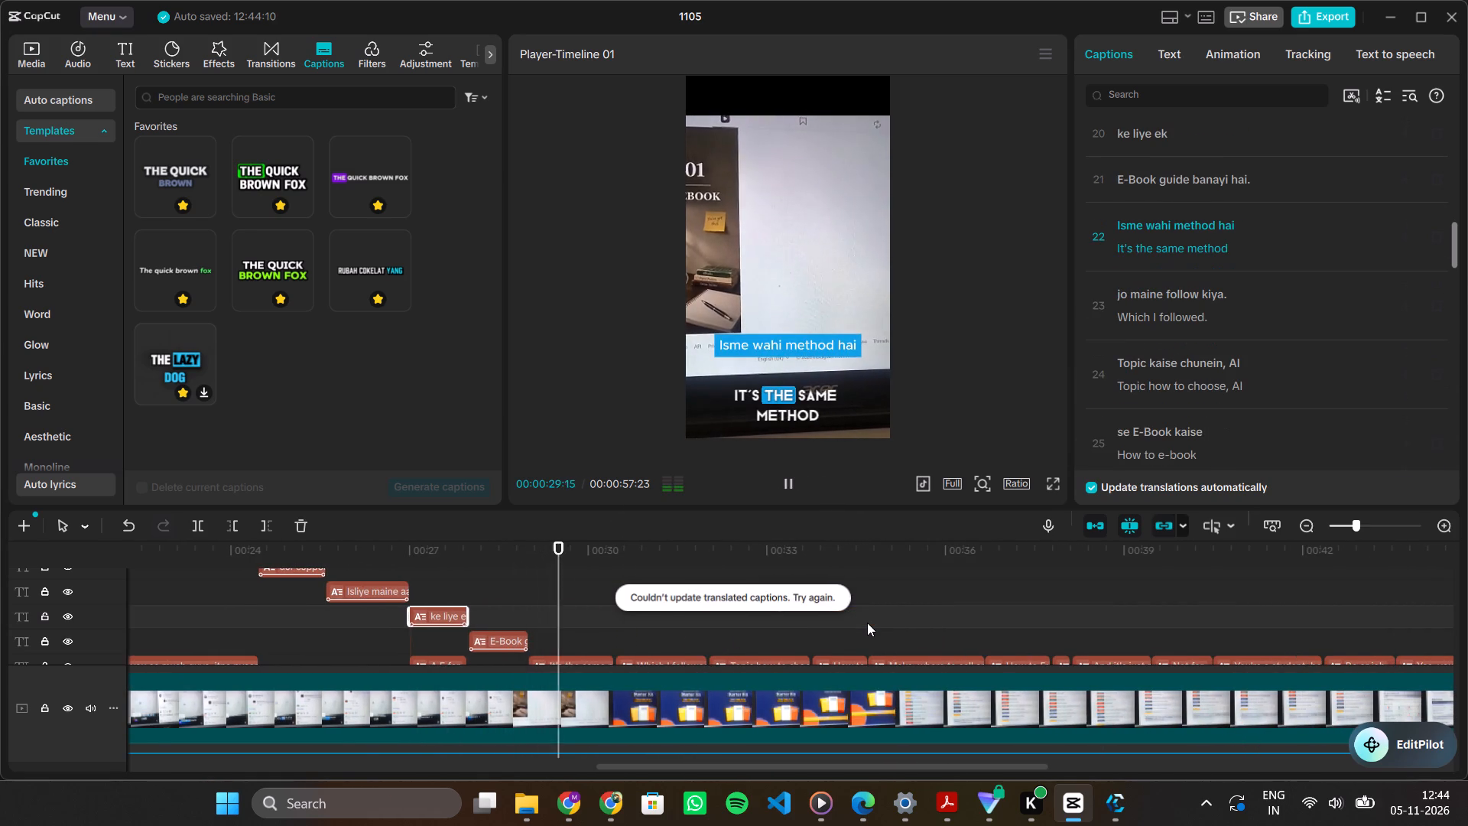
key(space)
key(space)
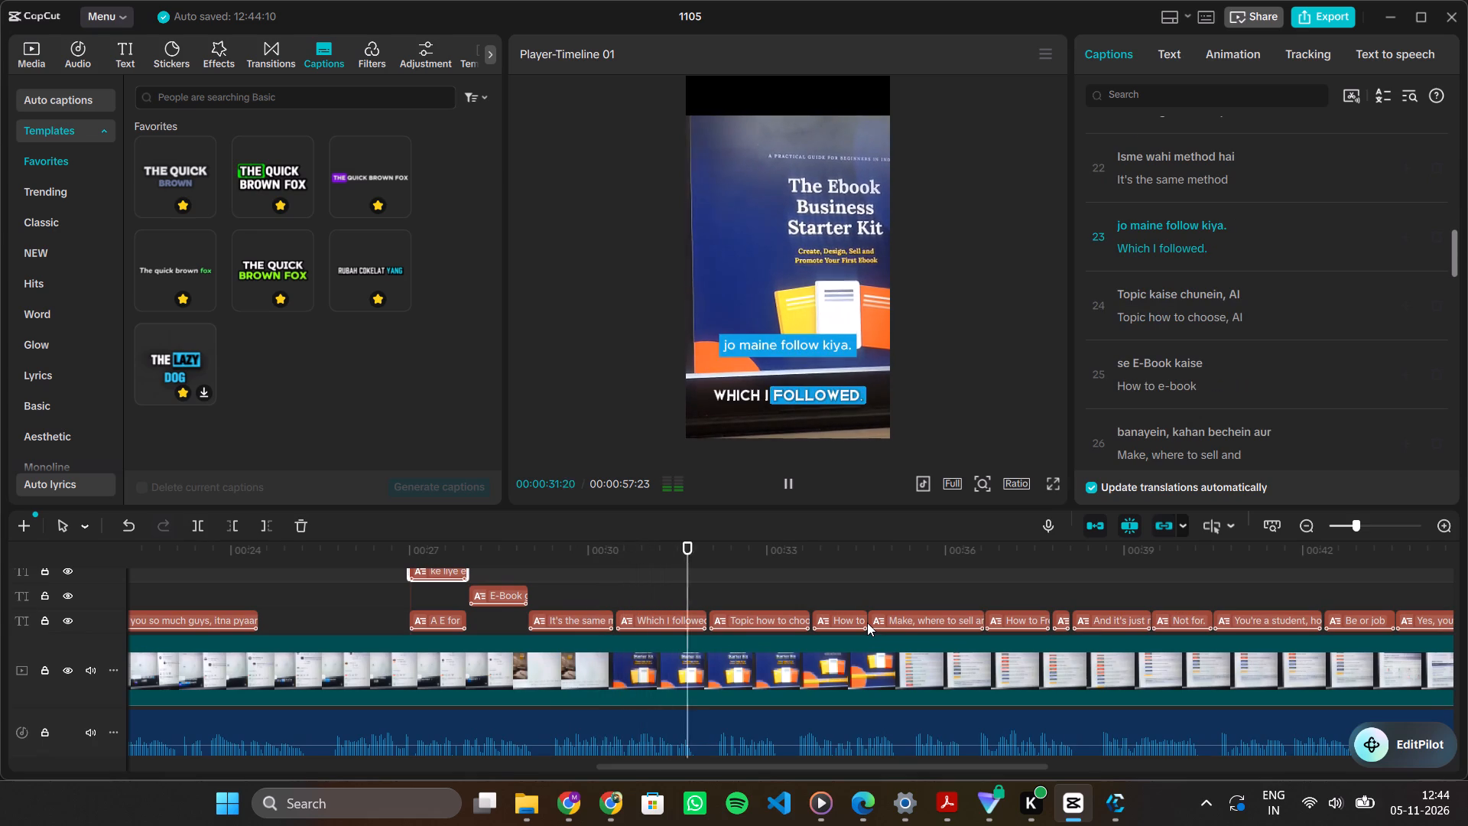
key(space)
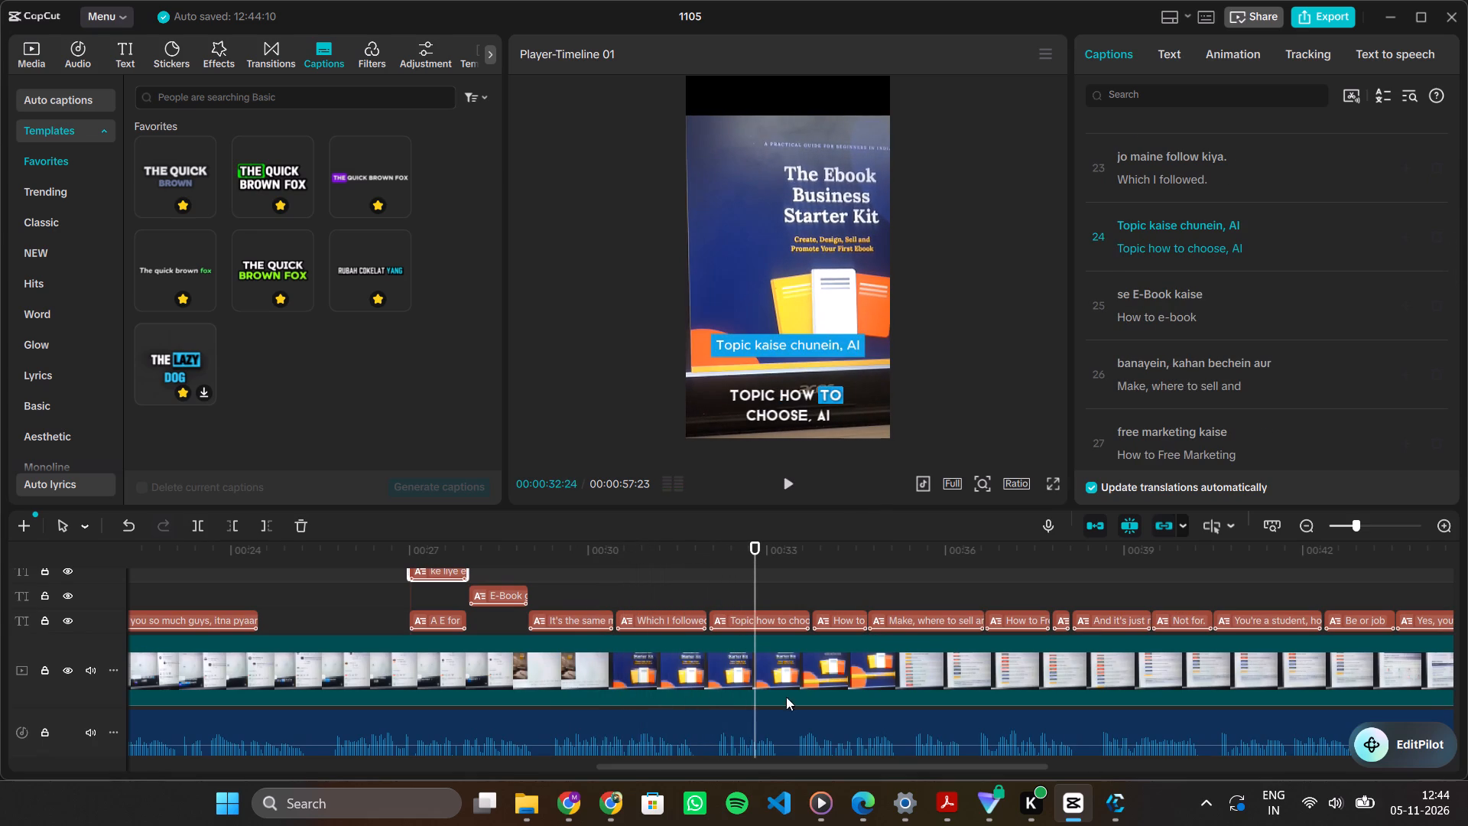
Inspect the text settings of the "jo maine follow kiya." main caption and look over the timeline's caption tracks.
scroll(693, 609, up, 3)
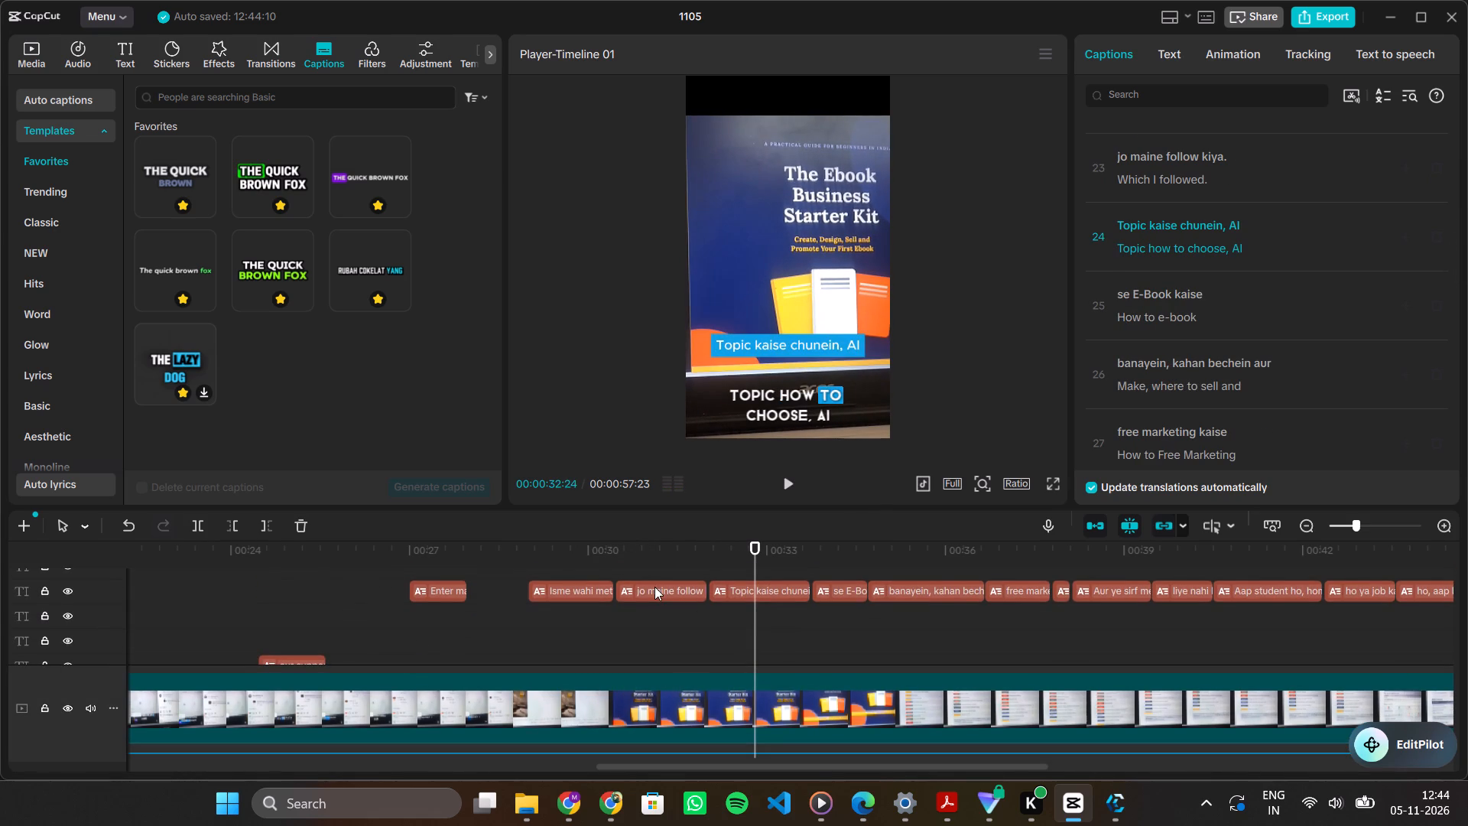
click(654, 587)
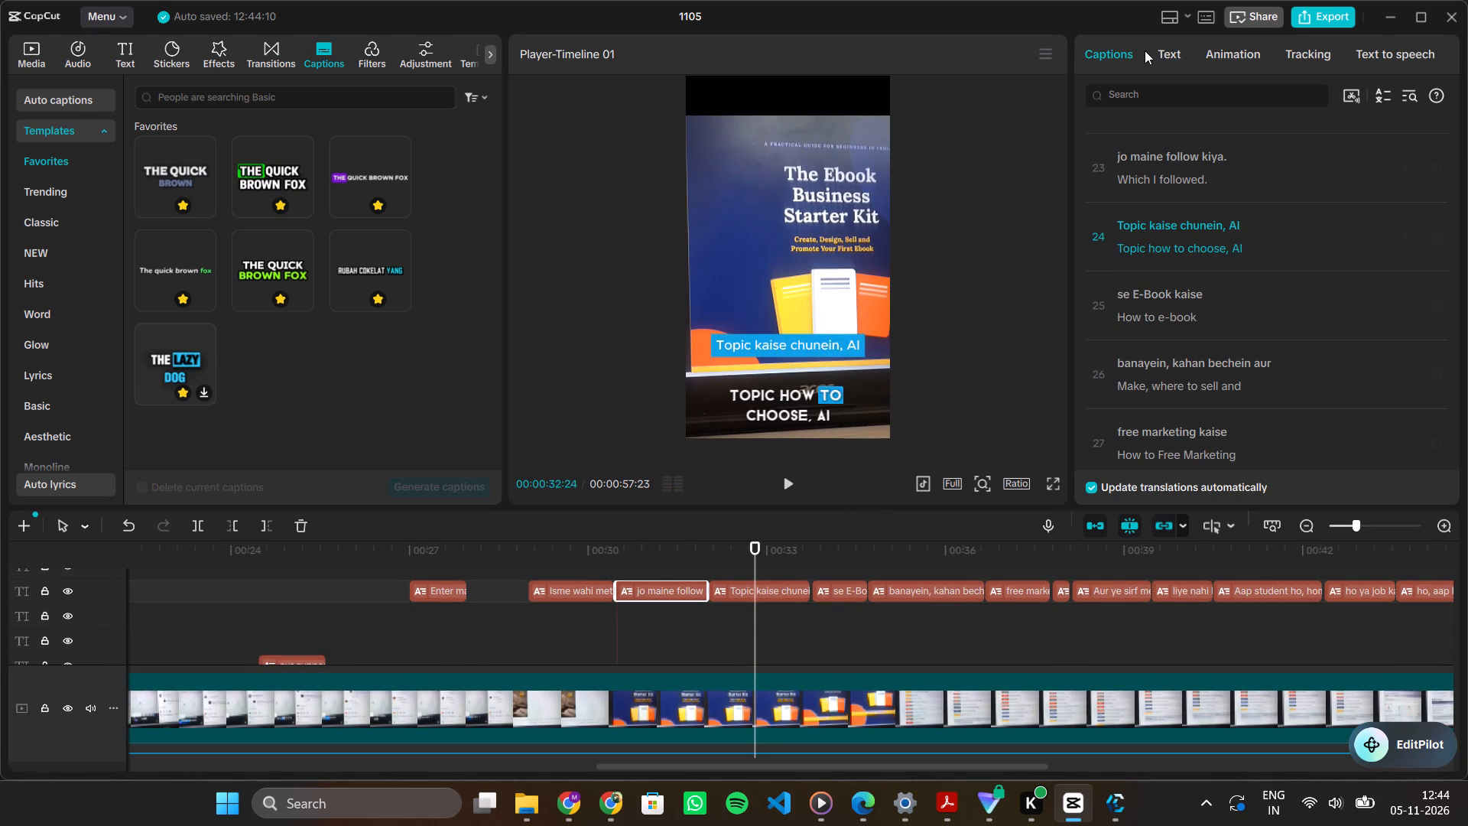
click(1145, 50)
click(1158, 52)
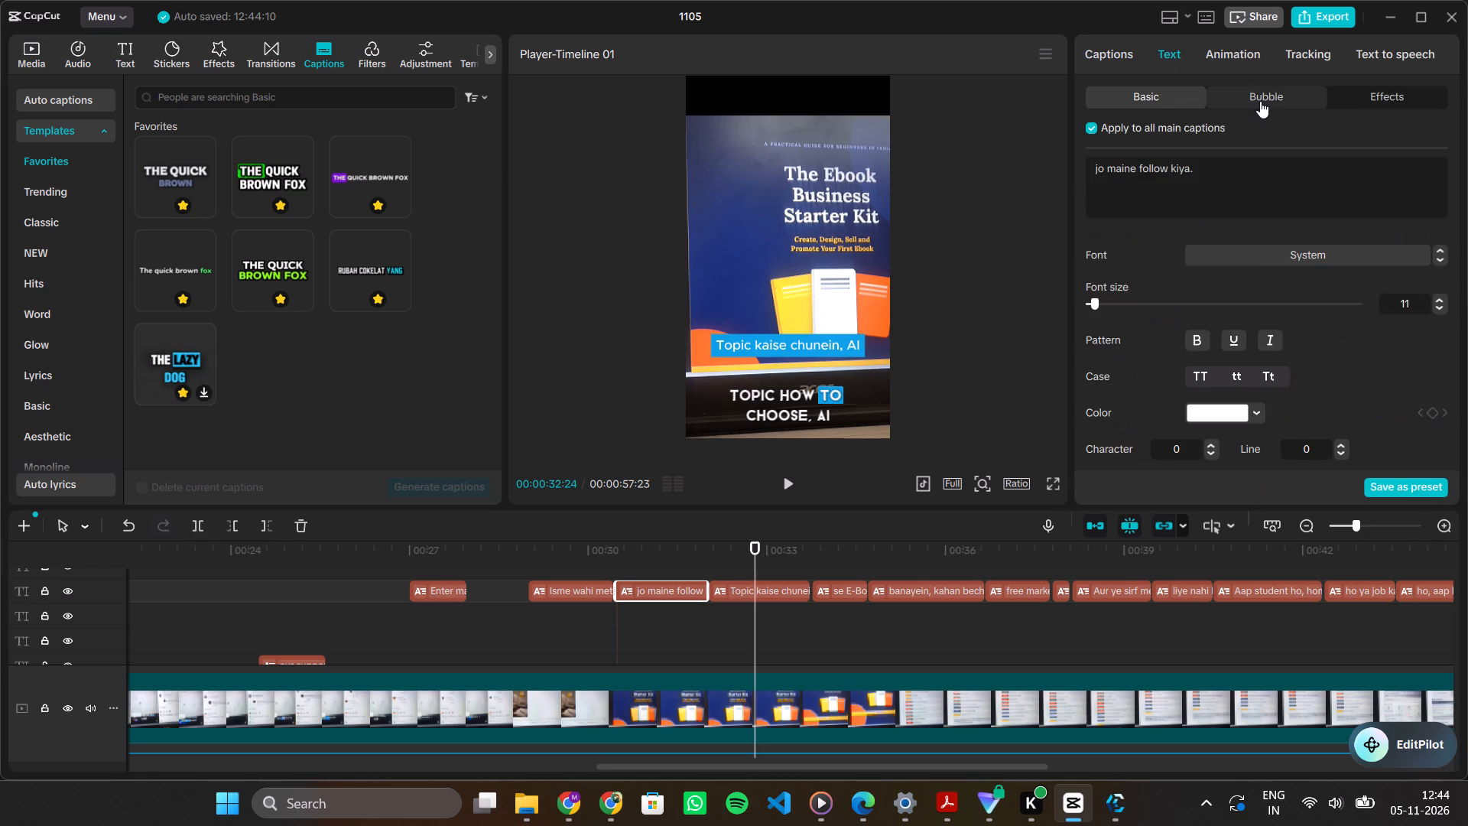
scroll(661, 652, down, 1)
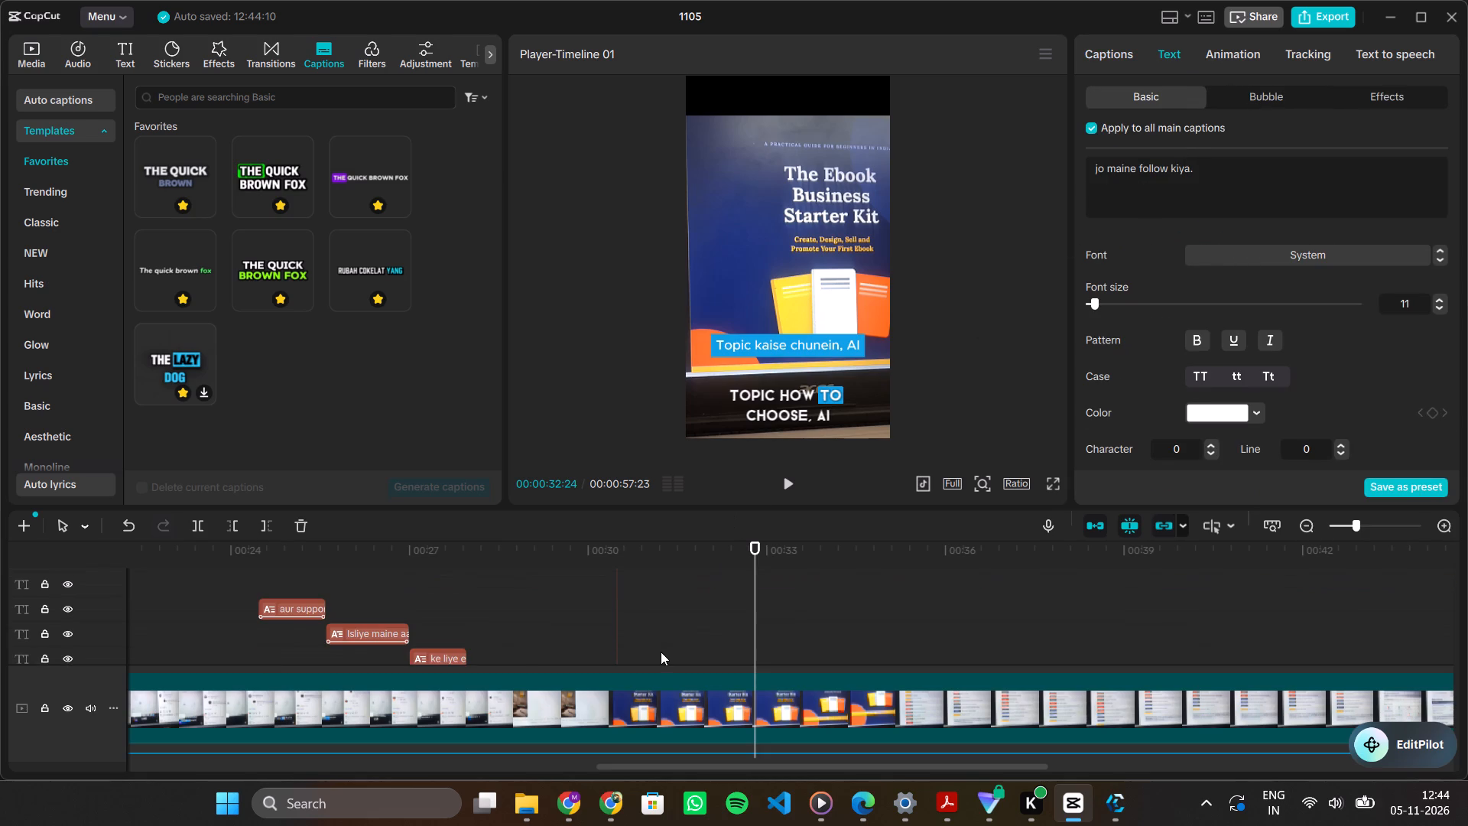
scroll(661, 652, down, 1)
scroll(695, 517, up, 2)
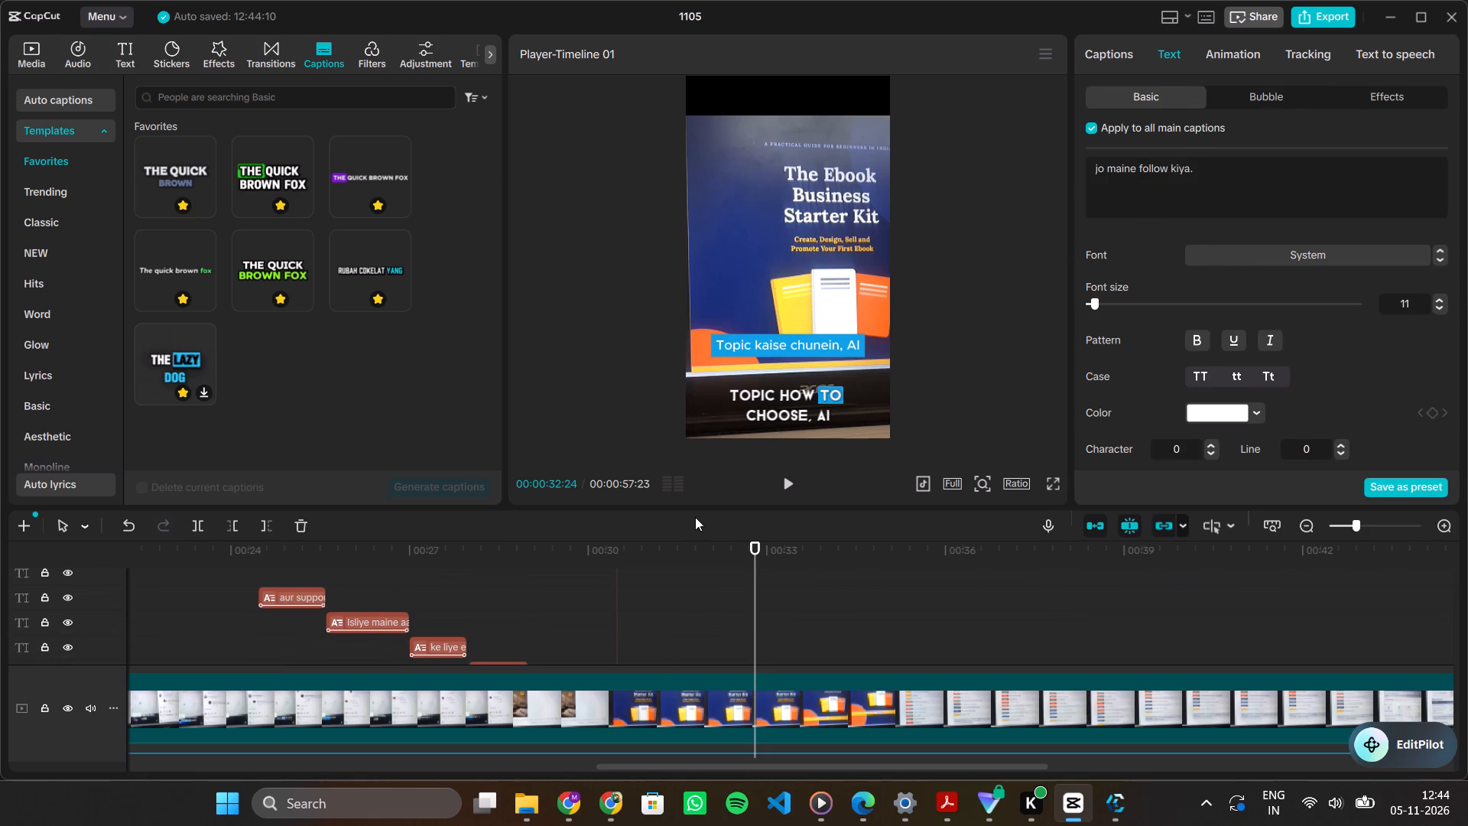
scroll(695, 517, up, 1)
scroll(718, 587, down, 1)
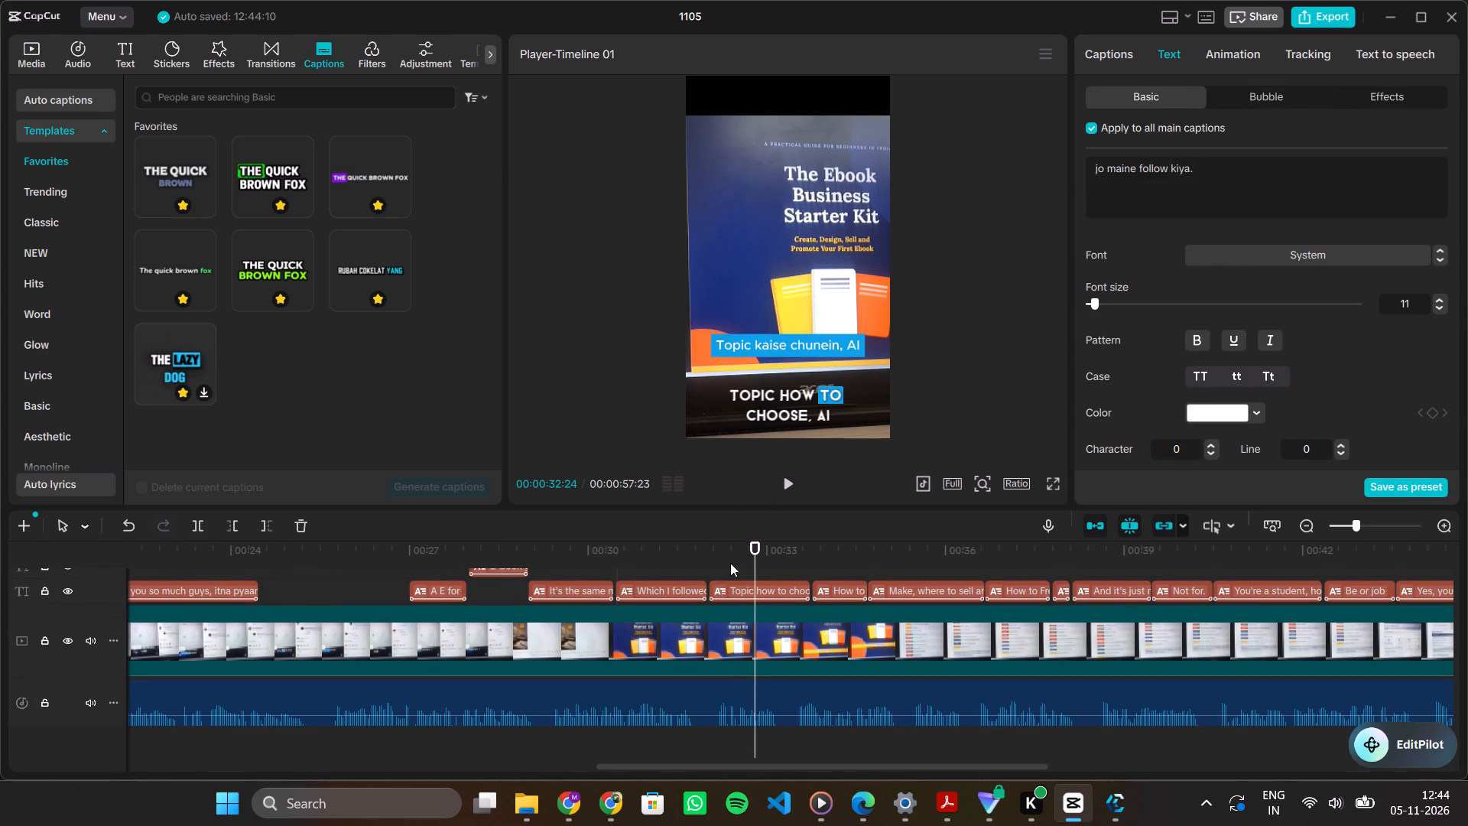
Move "Isme wahi method hai" from the main caption at 00:00:29:00 into its sub caption, replacing the English text, and preview it.
drag(758, 558, 533, 590)
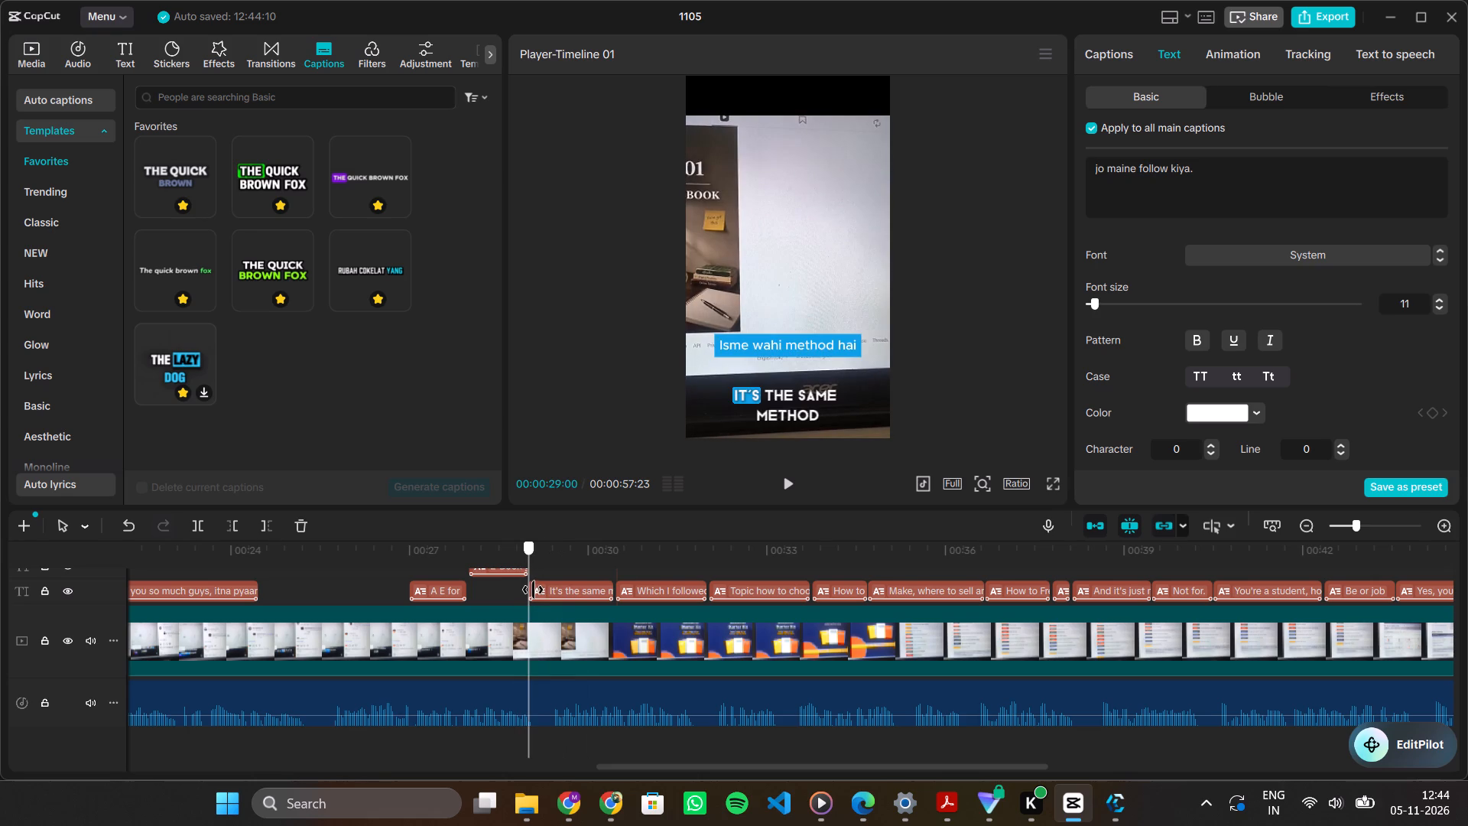
drag(533, 590, 533, 589)
click(1135, 56)
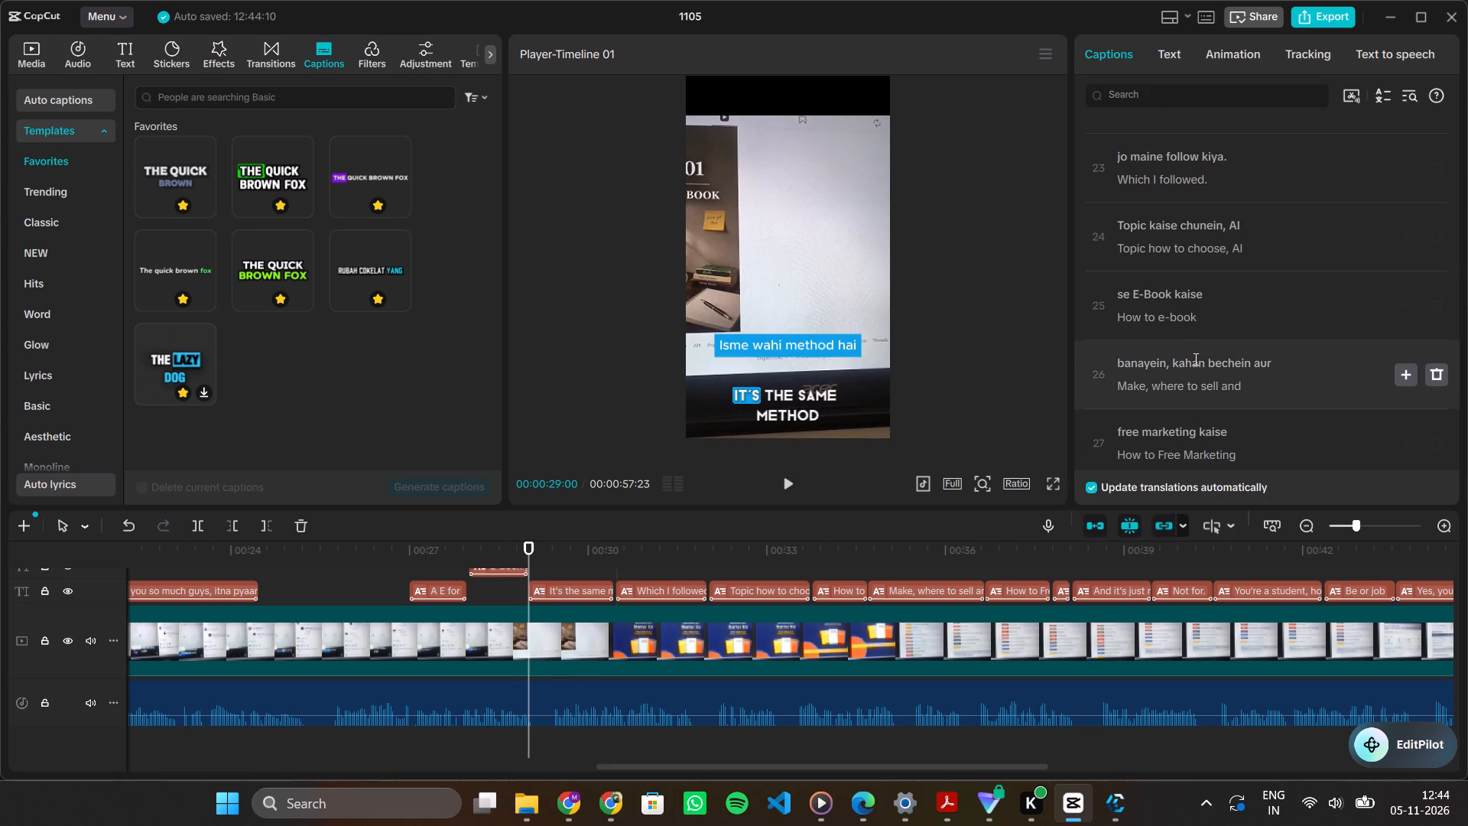
scroll(1194, 359, up, 3)
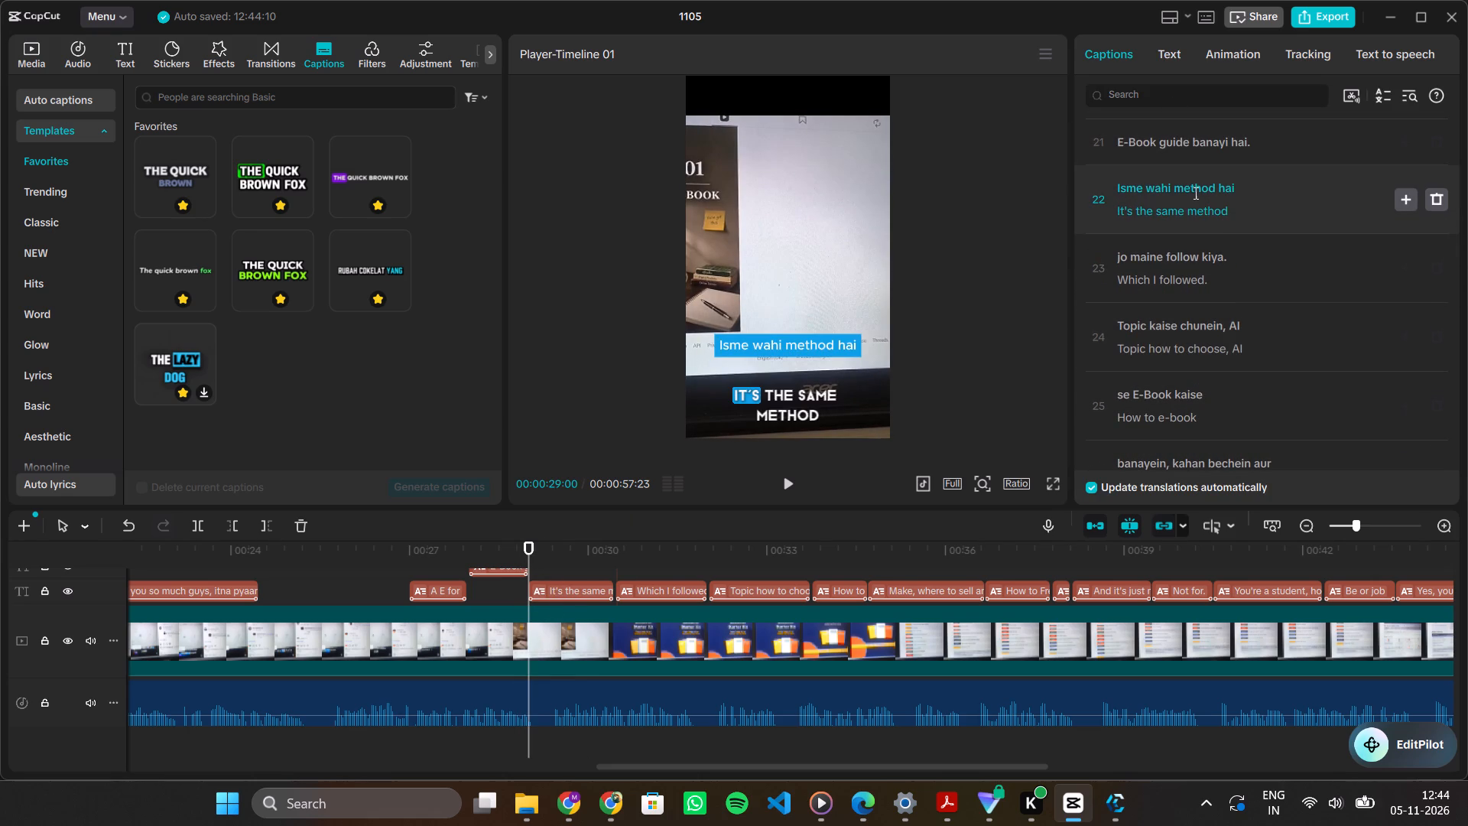
click(1194, 192)
key(ctrl+a)
key(ctrl+x)
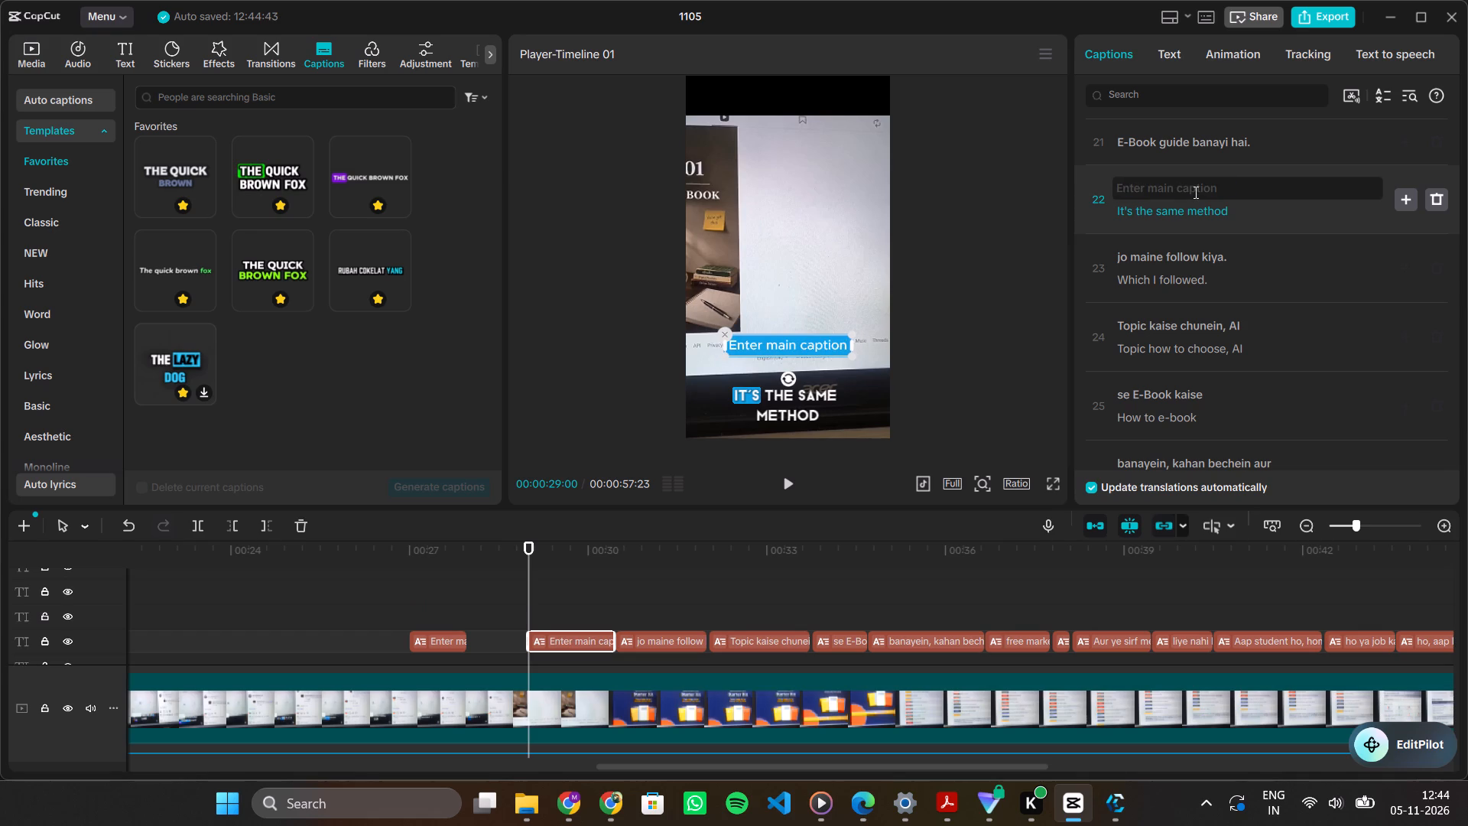
click(1161, 212)
key(ctrl+a)
key(ctrl+v)
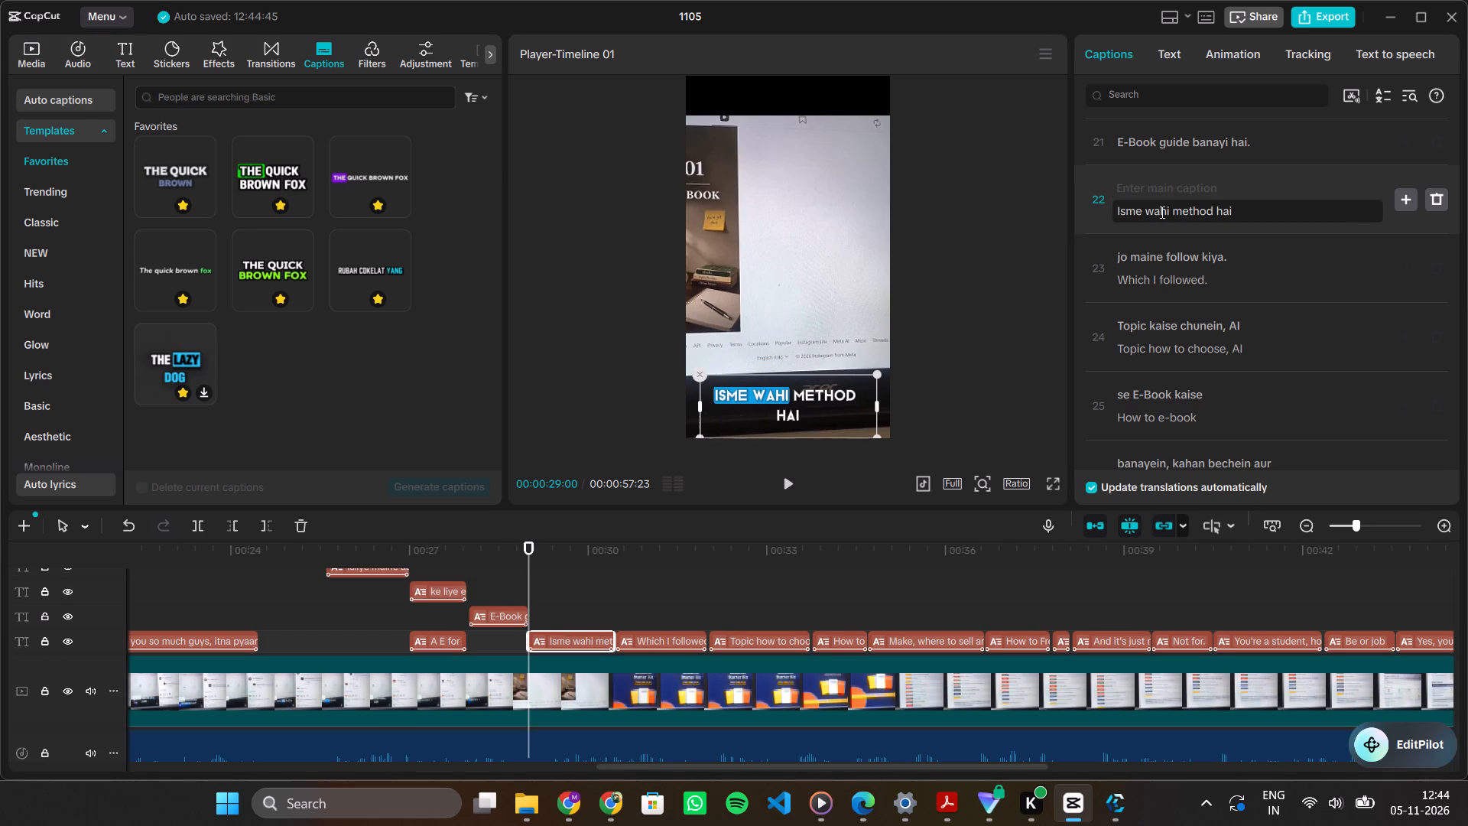
key(space)
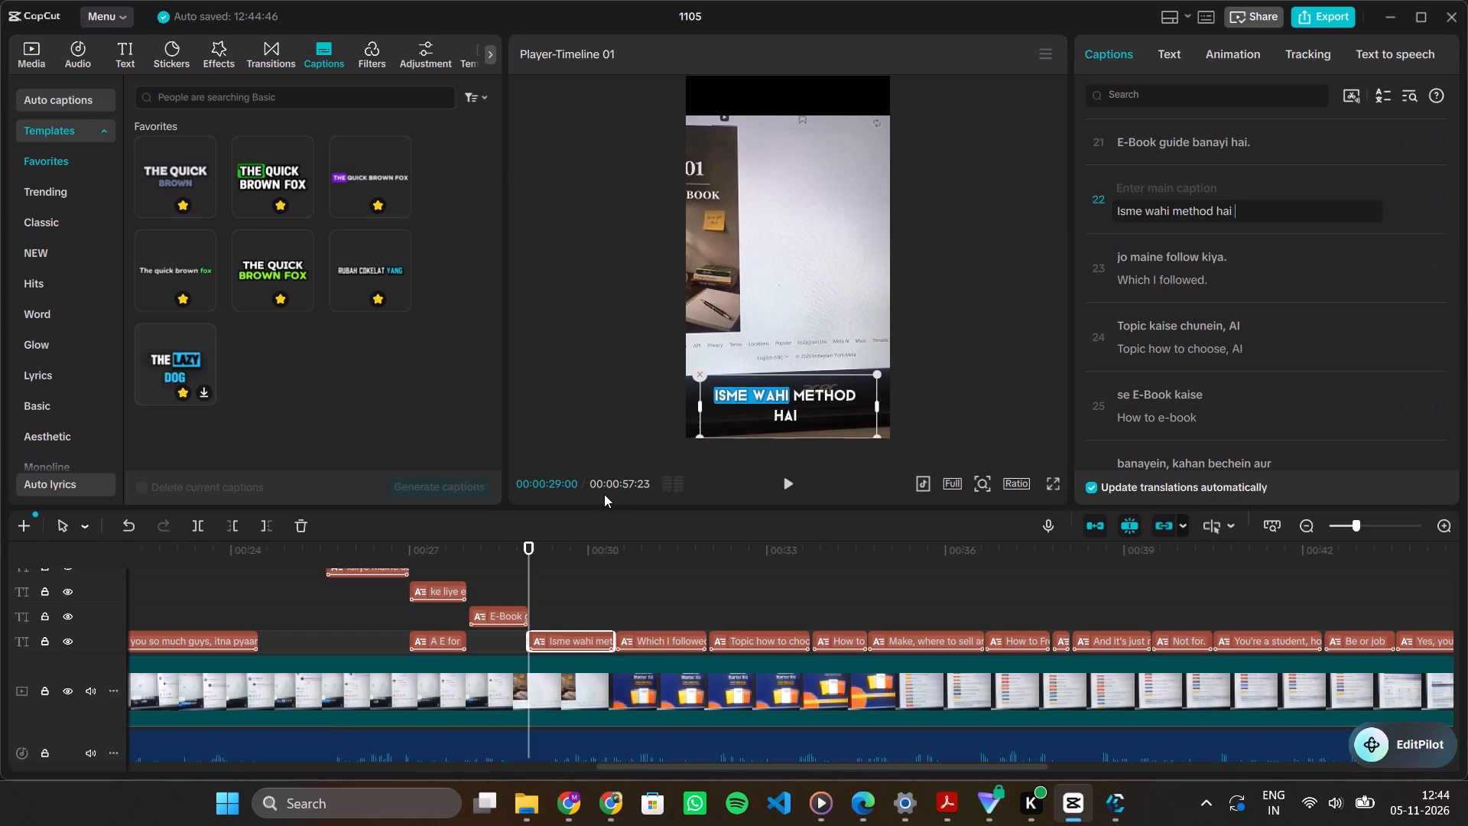
click(515, 582)
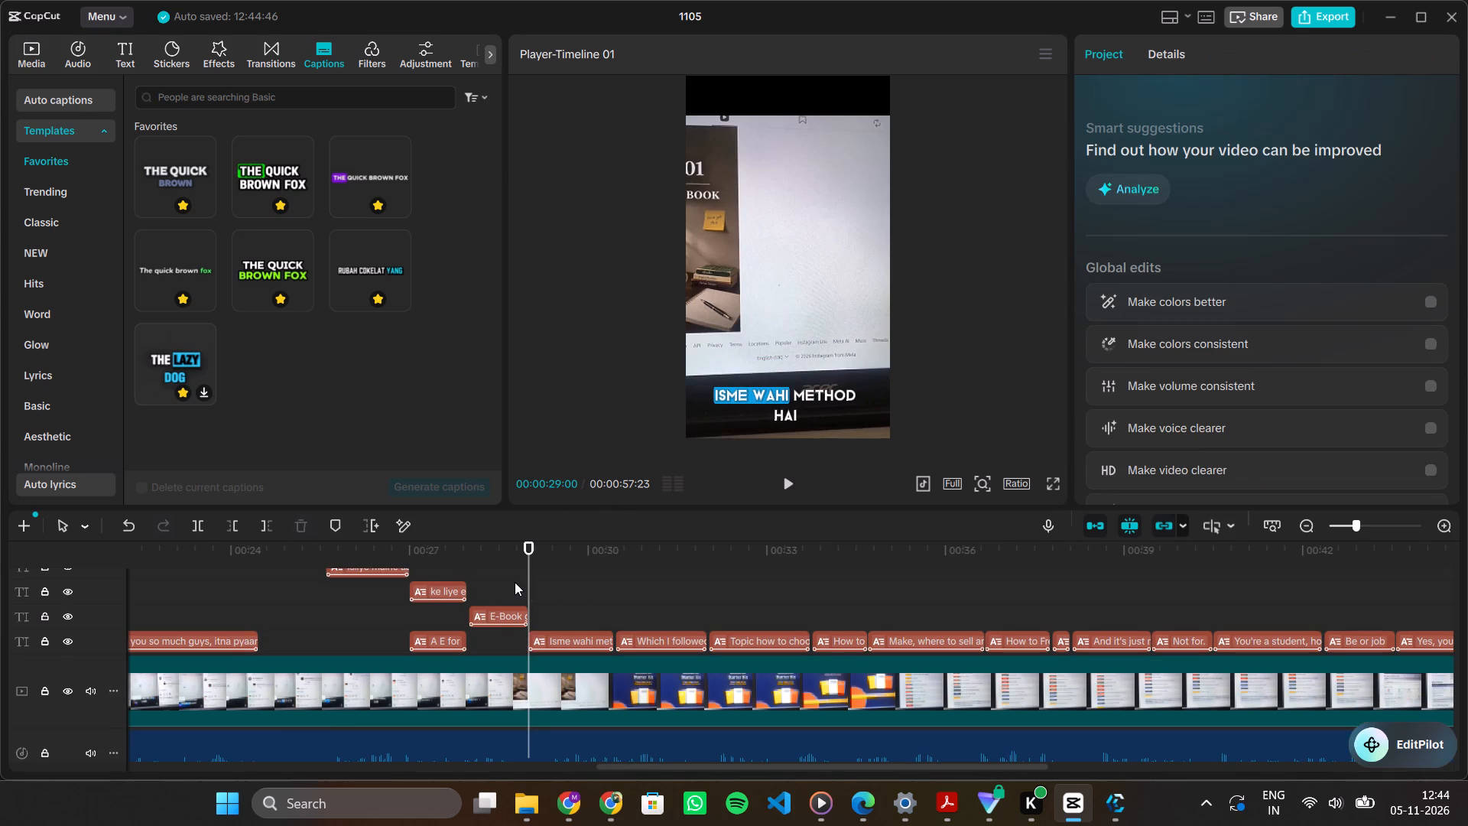
key(space)
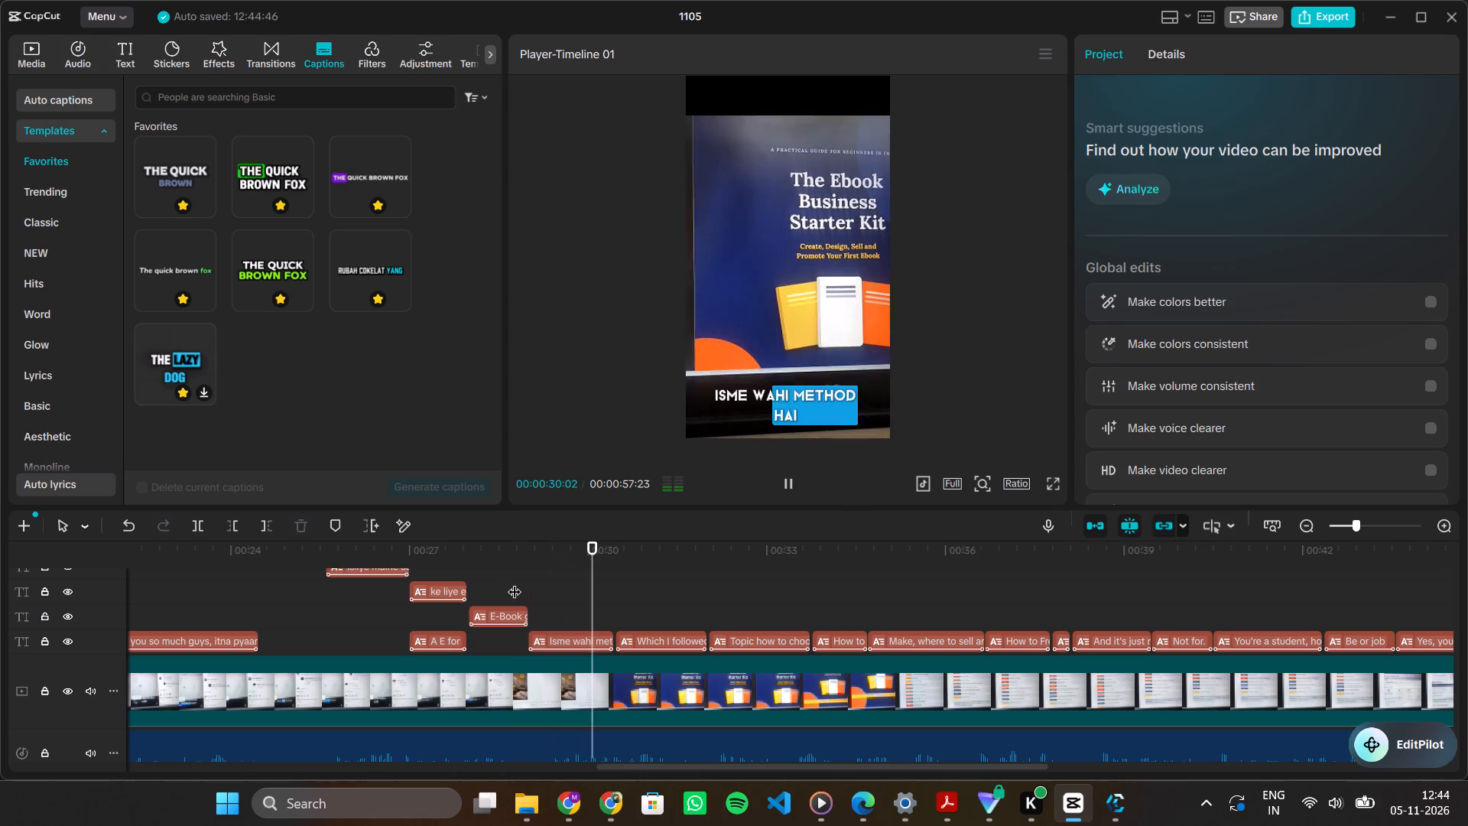
key(space)
Add a purple word-highlight caption at 00:00:29:00 and trim it to the length of the "Isme wahi method hai" caption.
scroll(515, 582, down, 1)
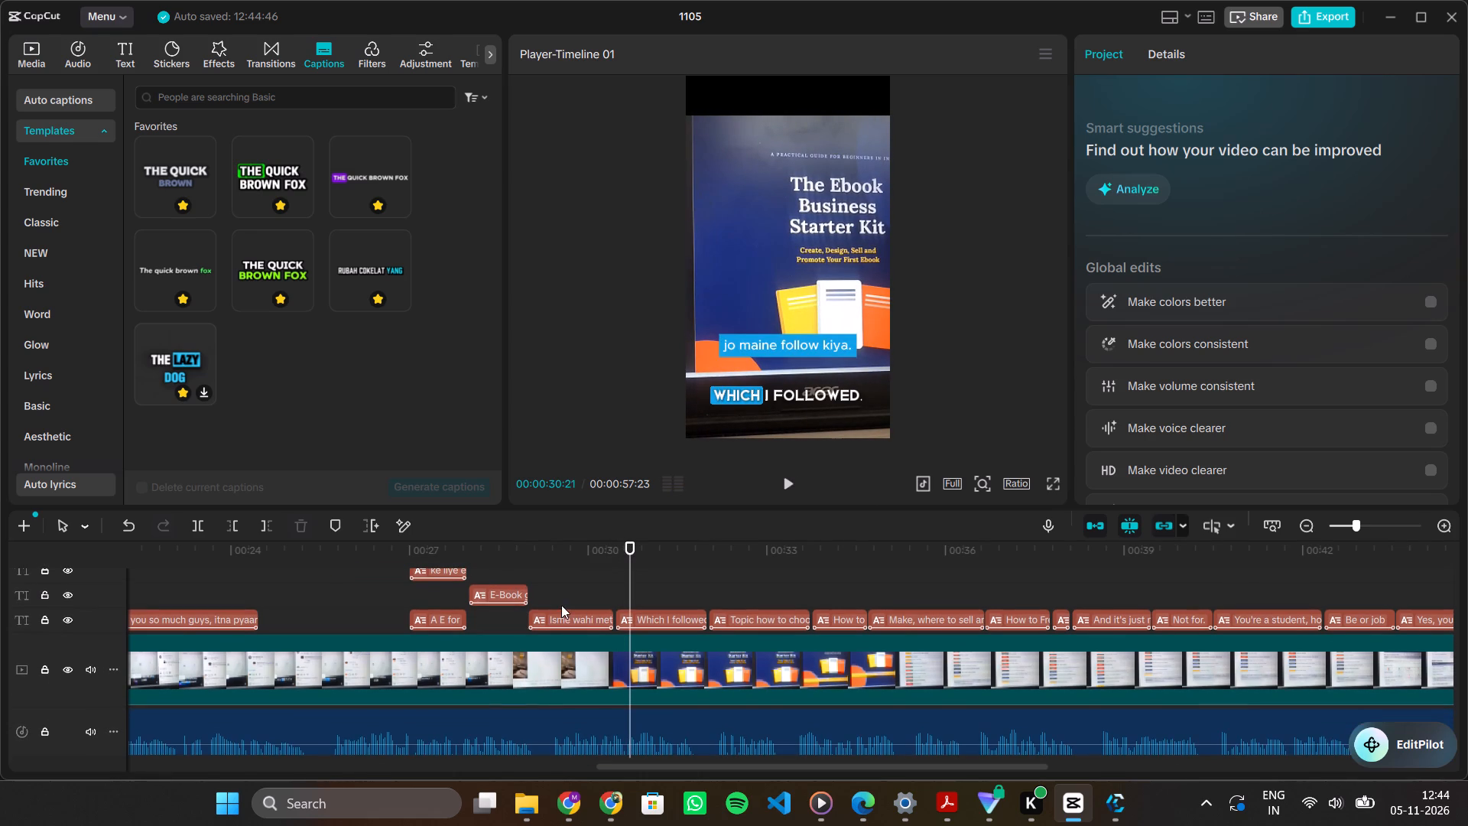
click(565, 611)
drag(634, 593, 591, 595)
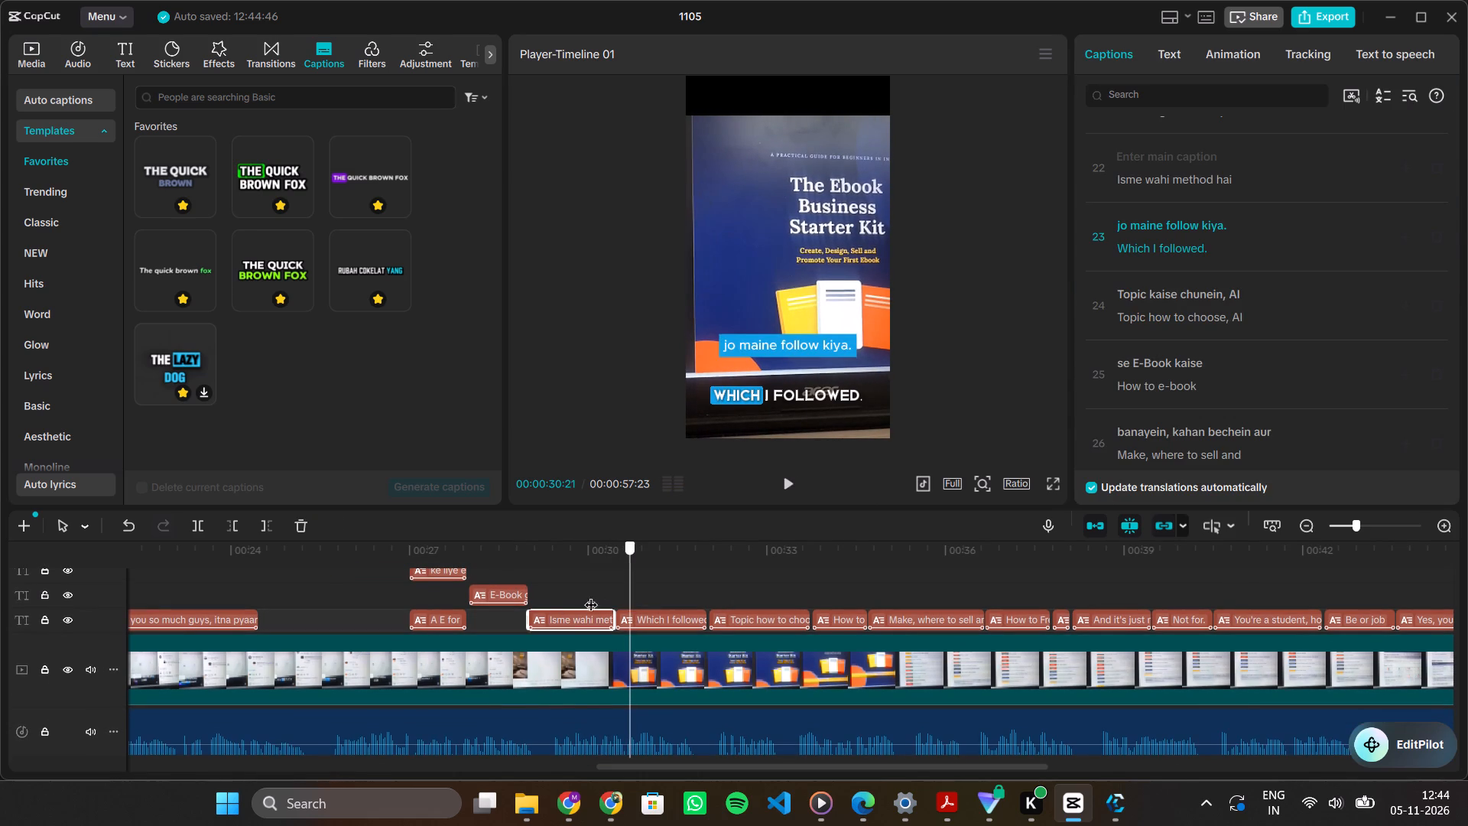
drag(591, 595, 533, 597)
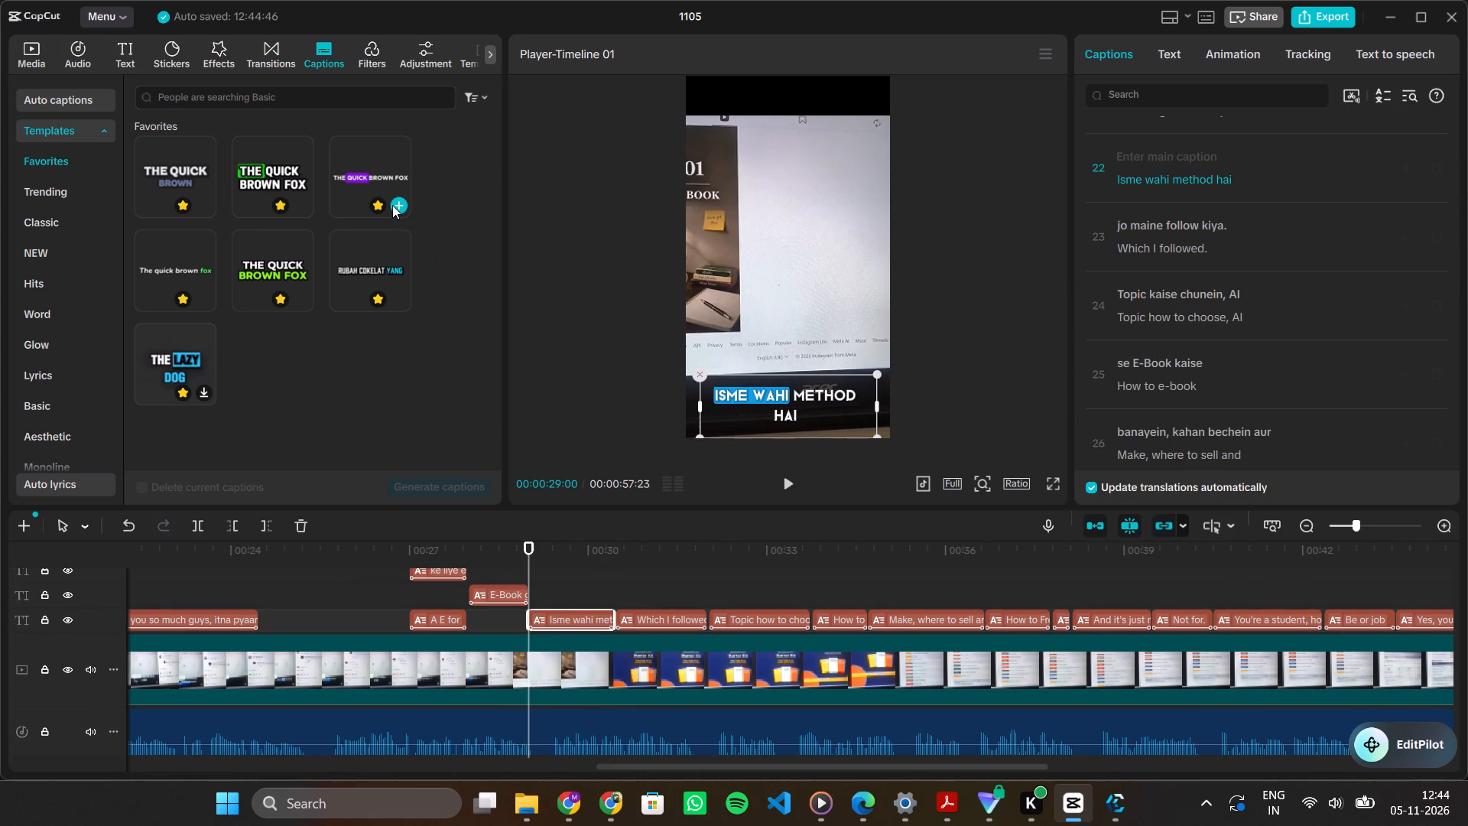
right_click(368, 162)
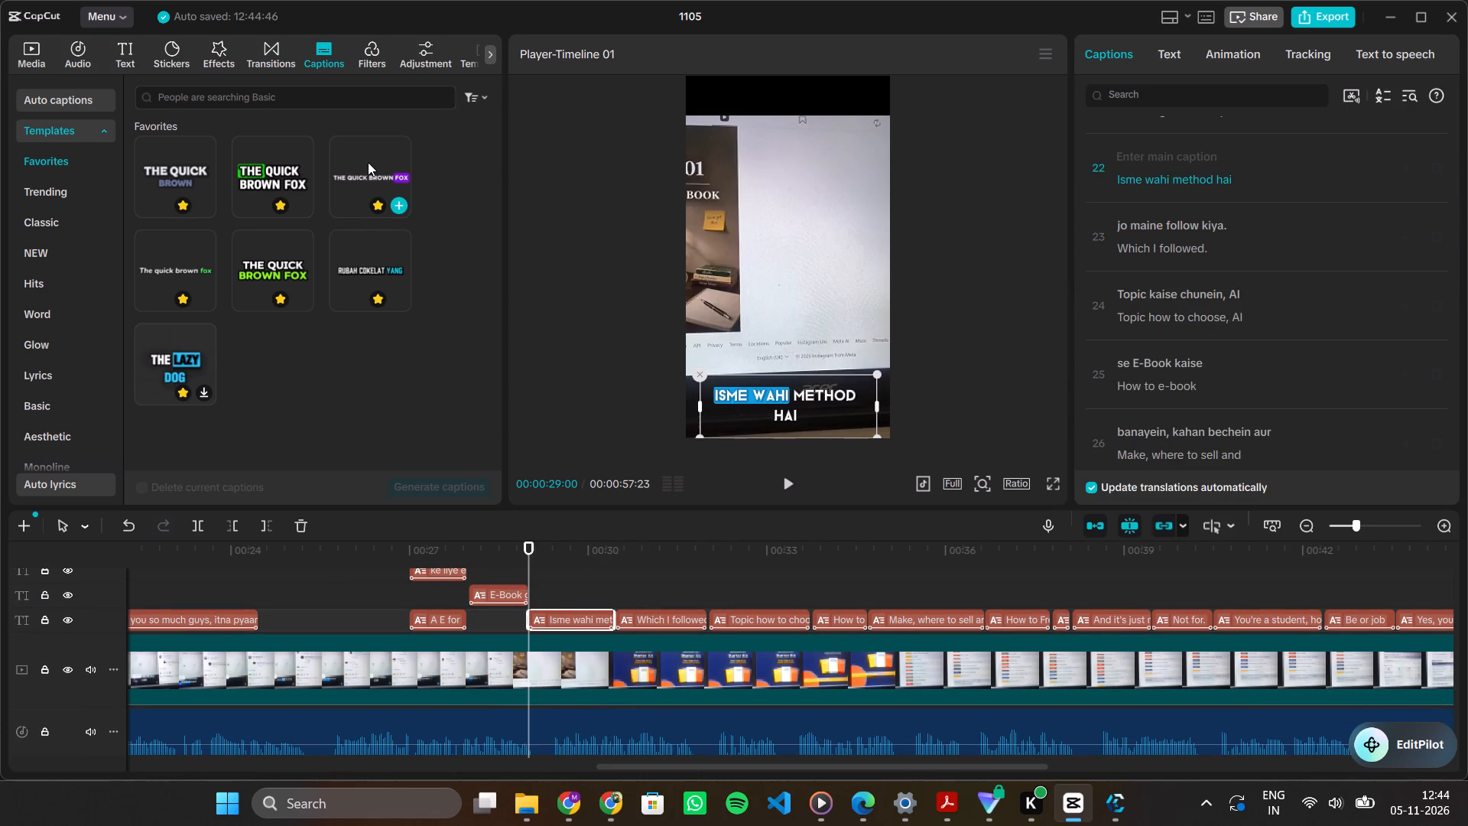
right_click(368, 162)
click(395, 206)
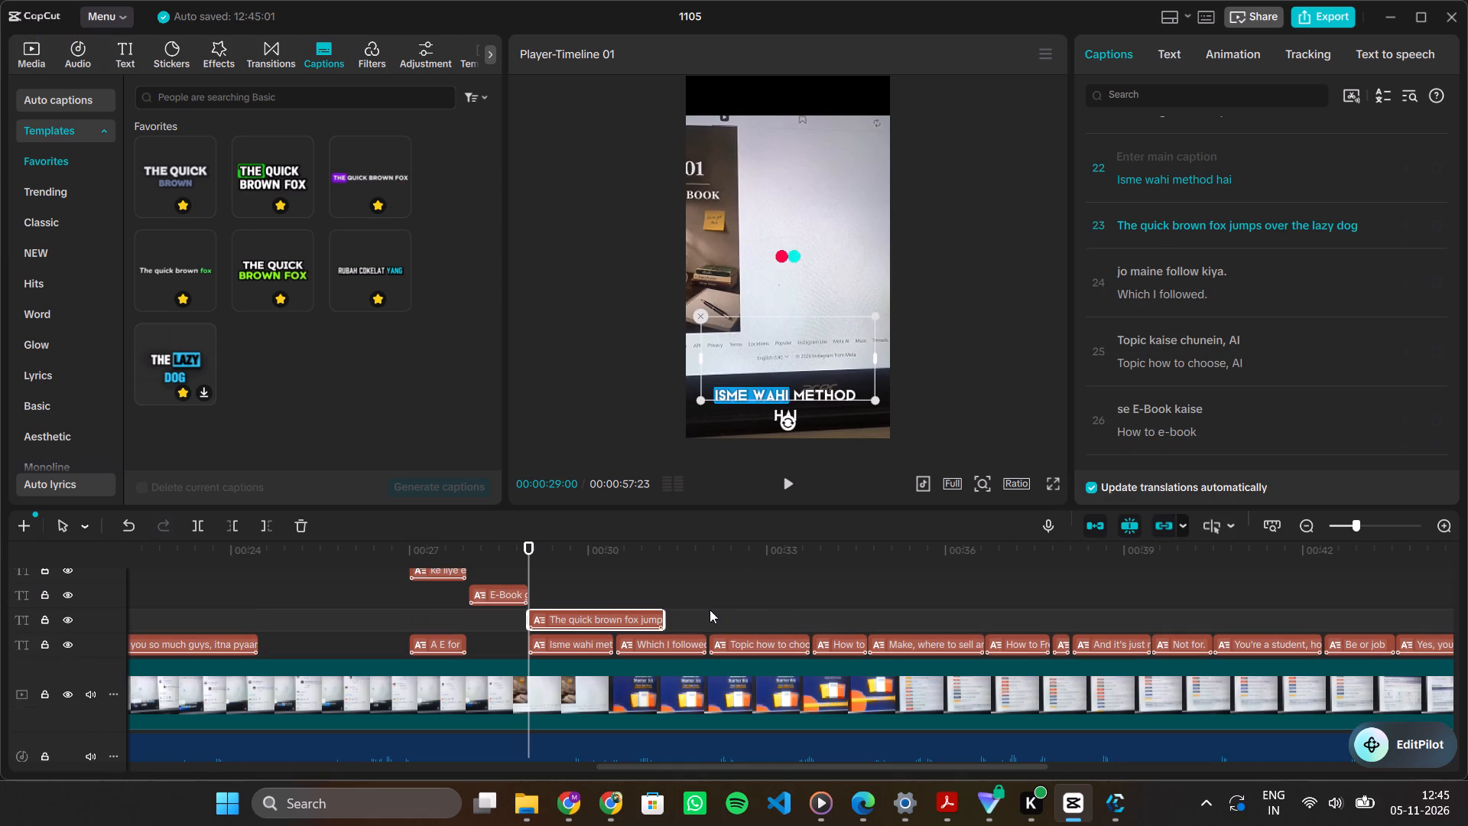
drag(667, 617, 609, 609)
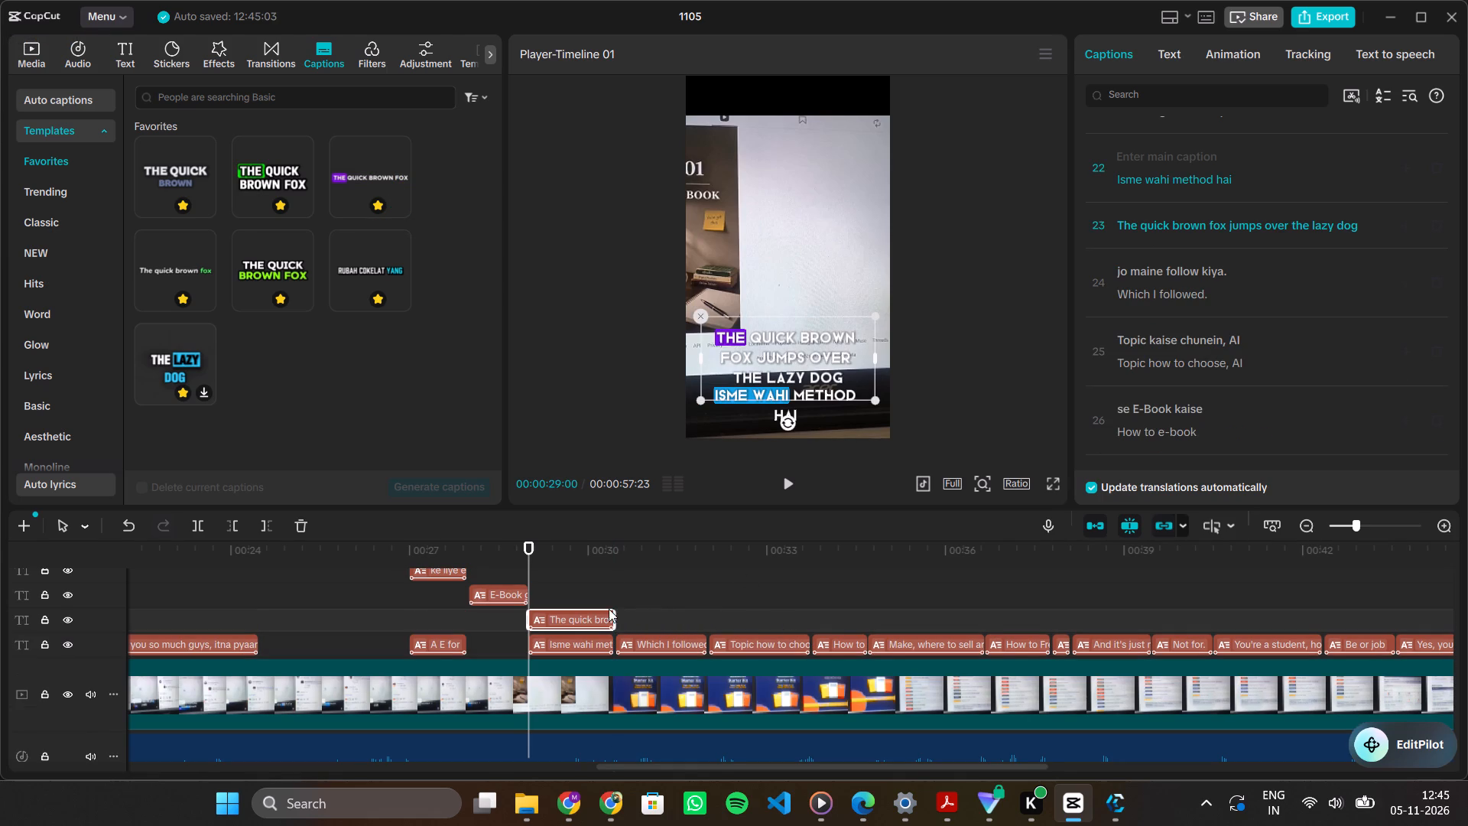
Move "Isme wahi method hai" into the purple placeholder caption at 00:00:29:00, deleting the emptied original caption.
click(1168, 177)
key(ctrl+a)
key(ctrl+x)
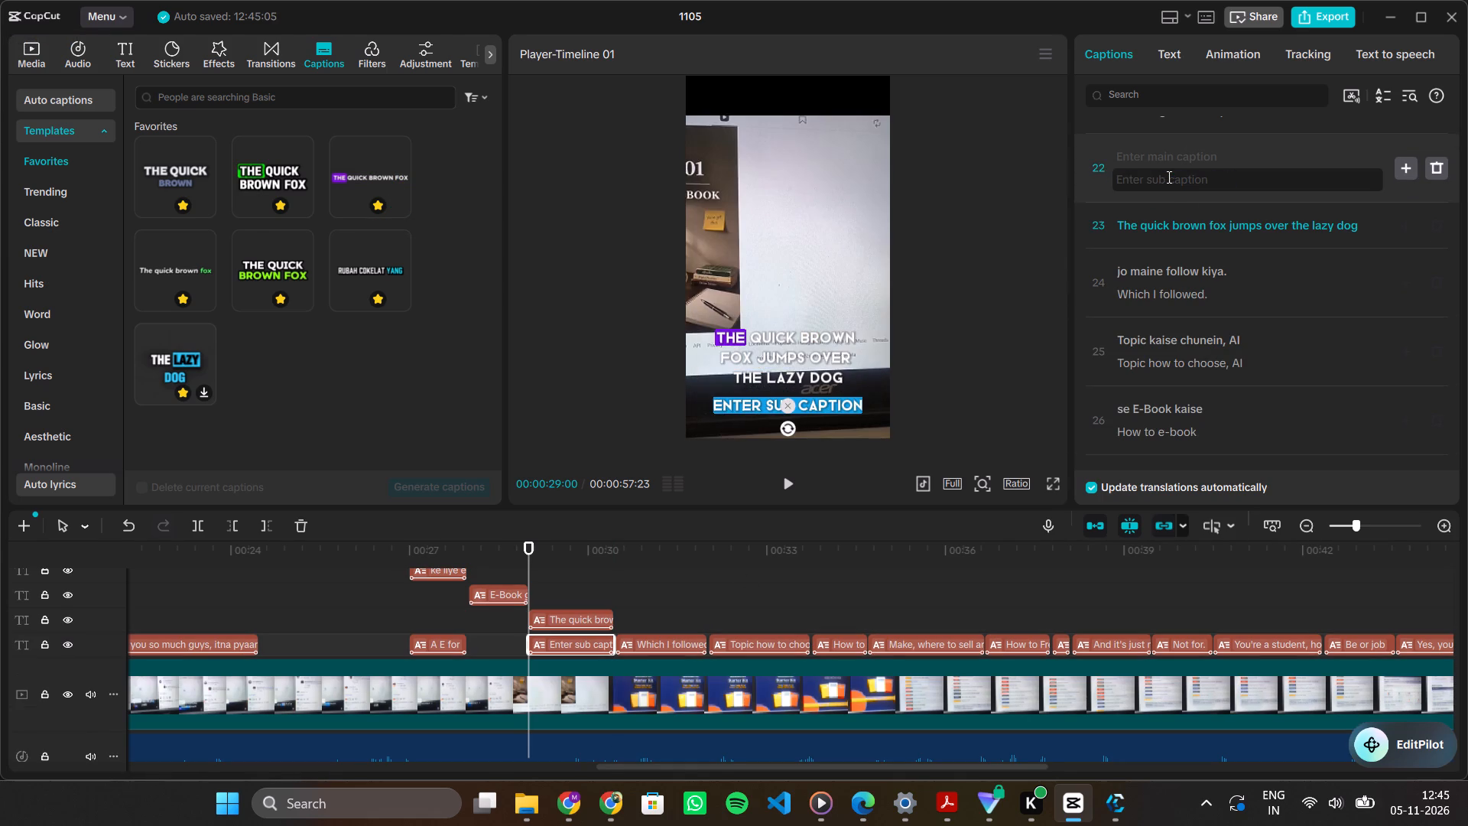
click(1439, 168)
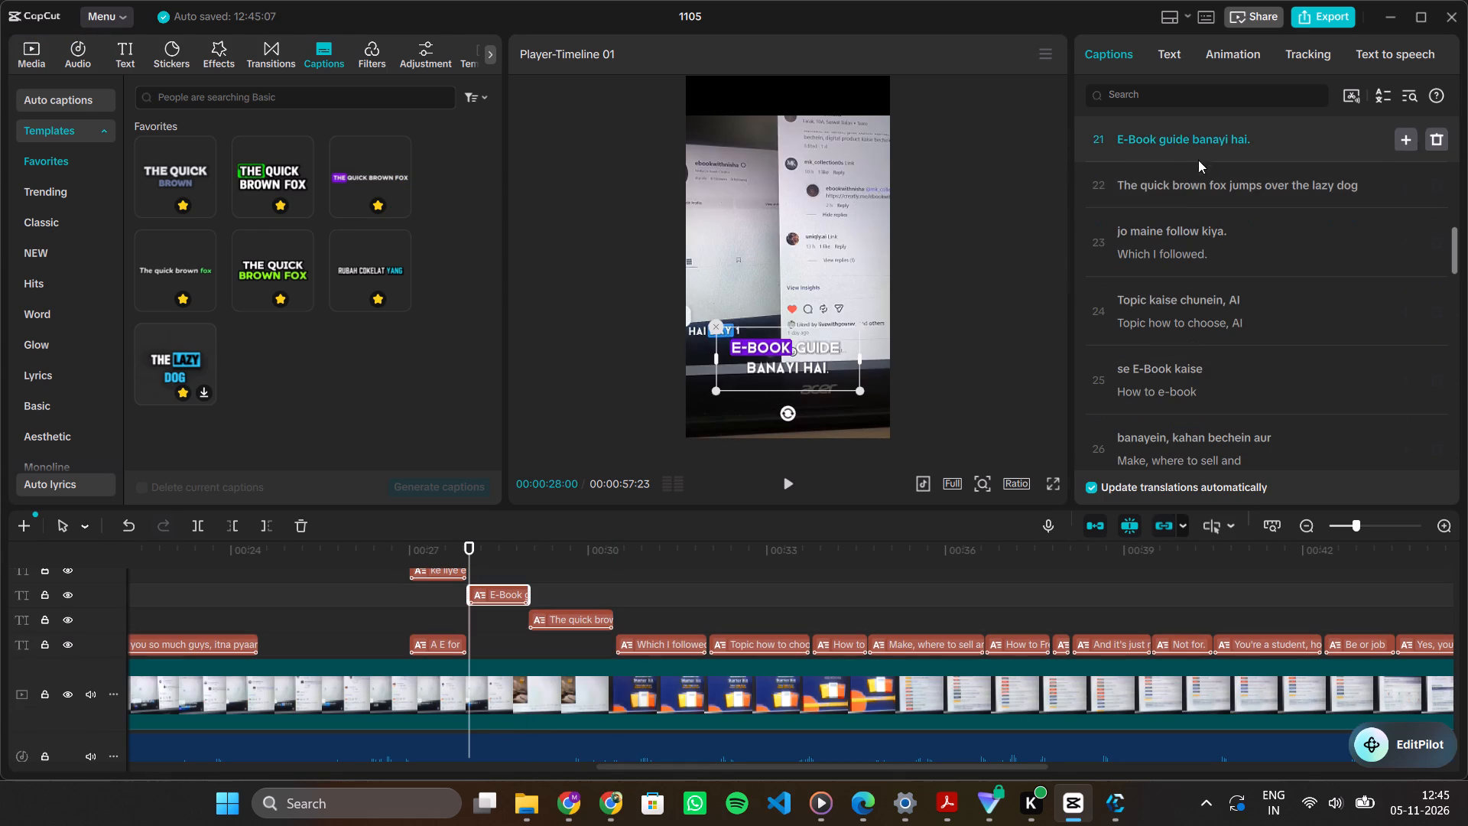
click(1177, 182)
key(ctrl+a)
key(ctrl+v)
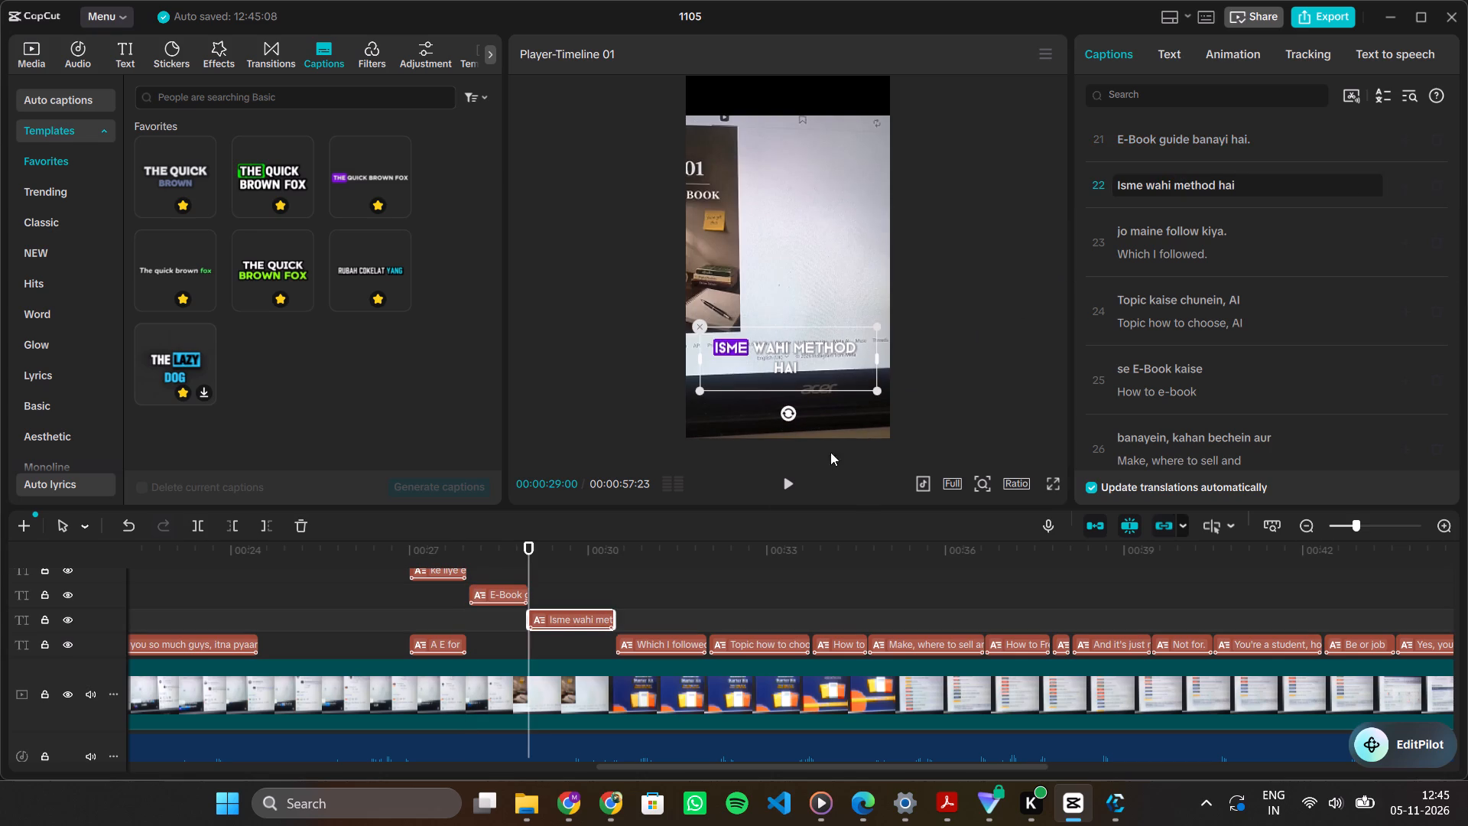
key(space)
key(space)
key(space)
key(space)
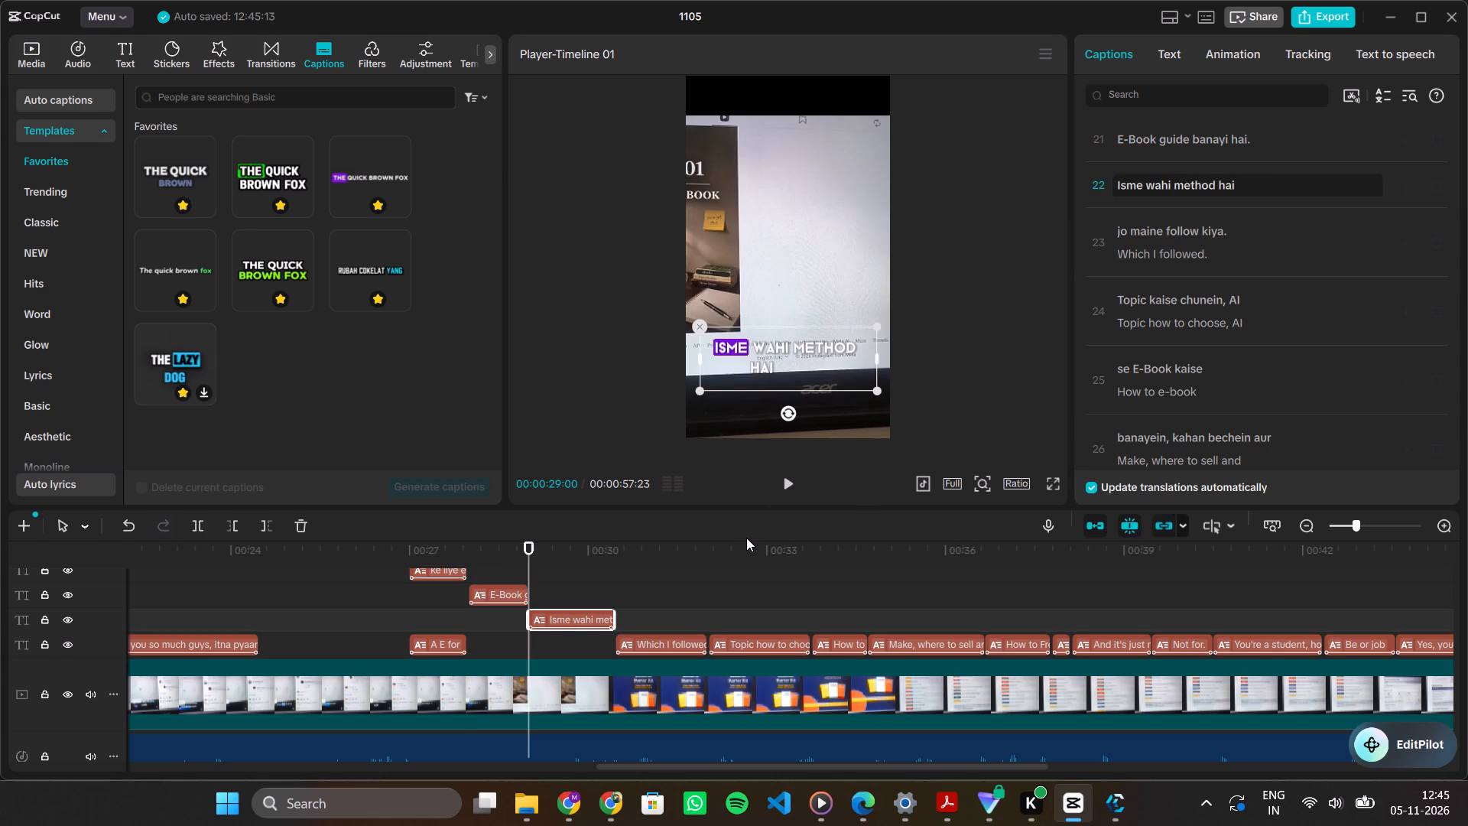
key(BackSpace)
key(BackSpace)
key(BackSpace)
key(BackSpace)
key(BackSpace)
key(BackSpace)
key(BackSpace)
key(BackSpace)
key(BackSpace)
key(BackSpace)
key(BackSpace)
Play the video from 00:00:29:00 to about 00:00:31:11 to check the purple "Isme wahi method hai" caption and the one following it.
click(544, 584)
key(space)
key(space)
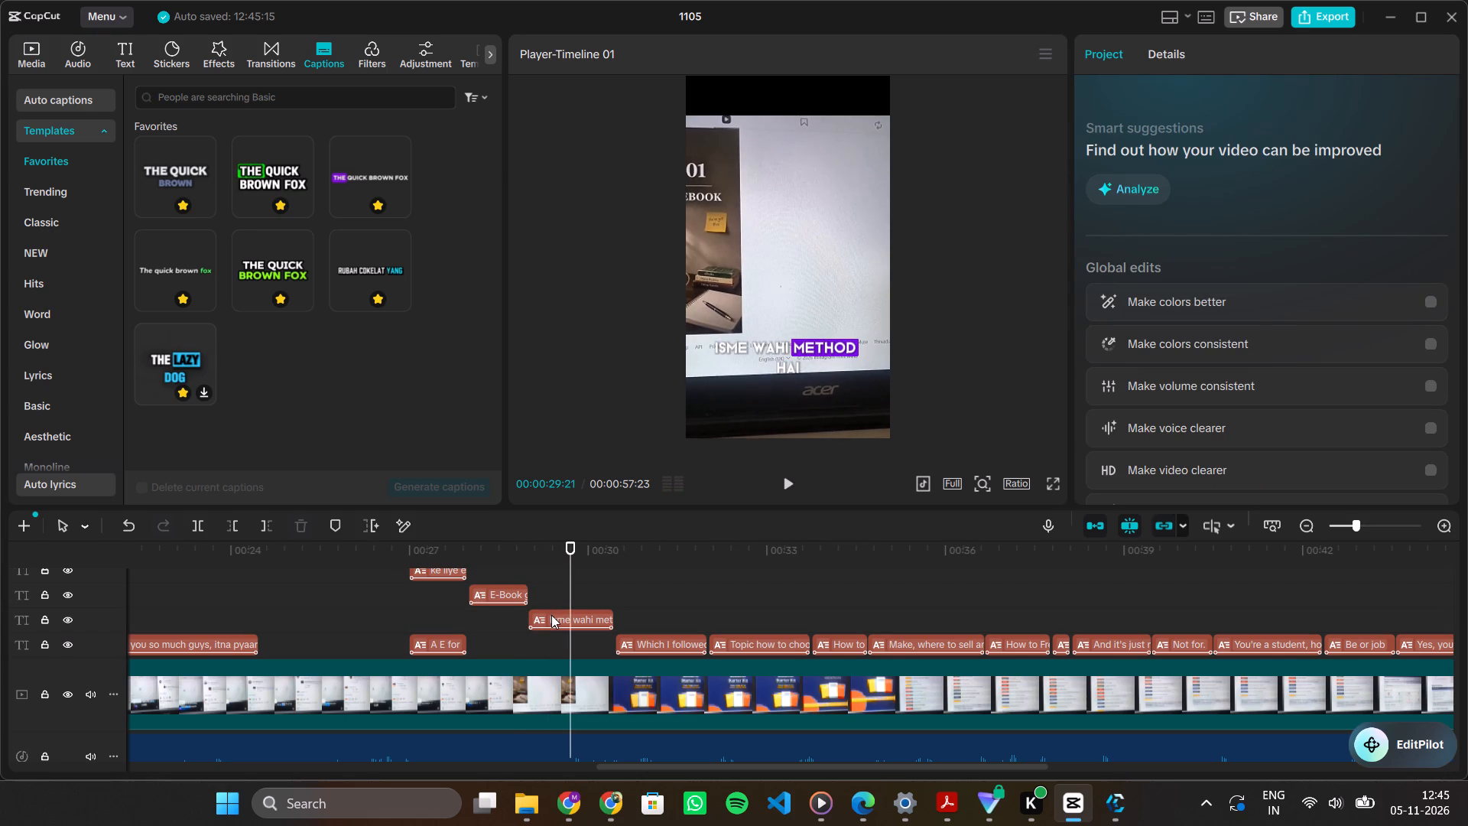
click(564, 615)
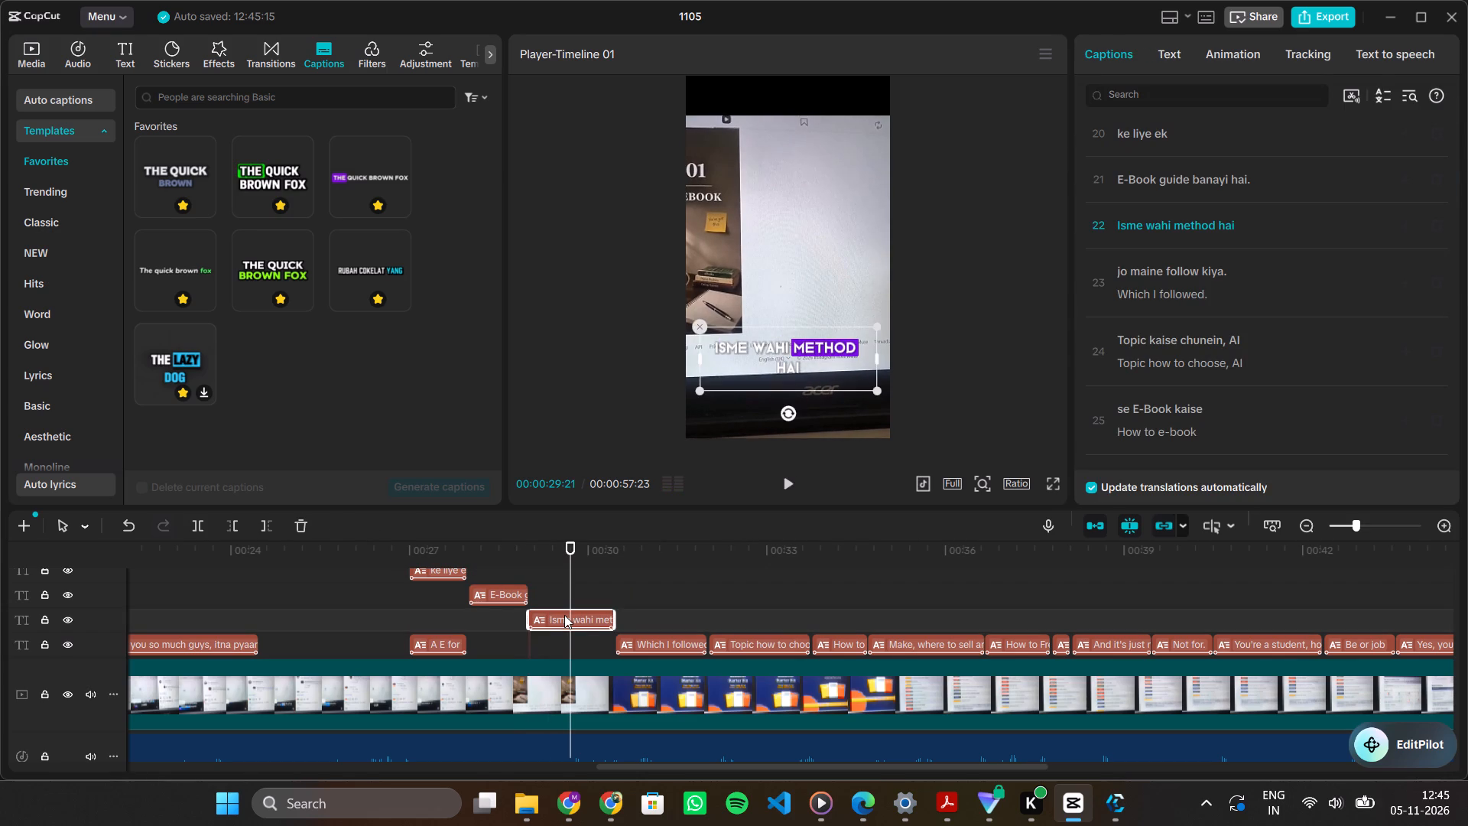
key(space)
key(space)
key(space)
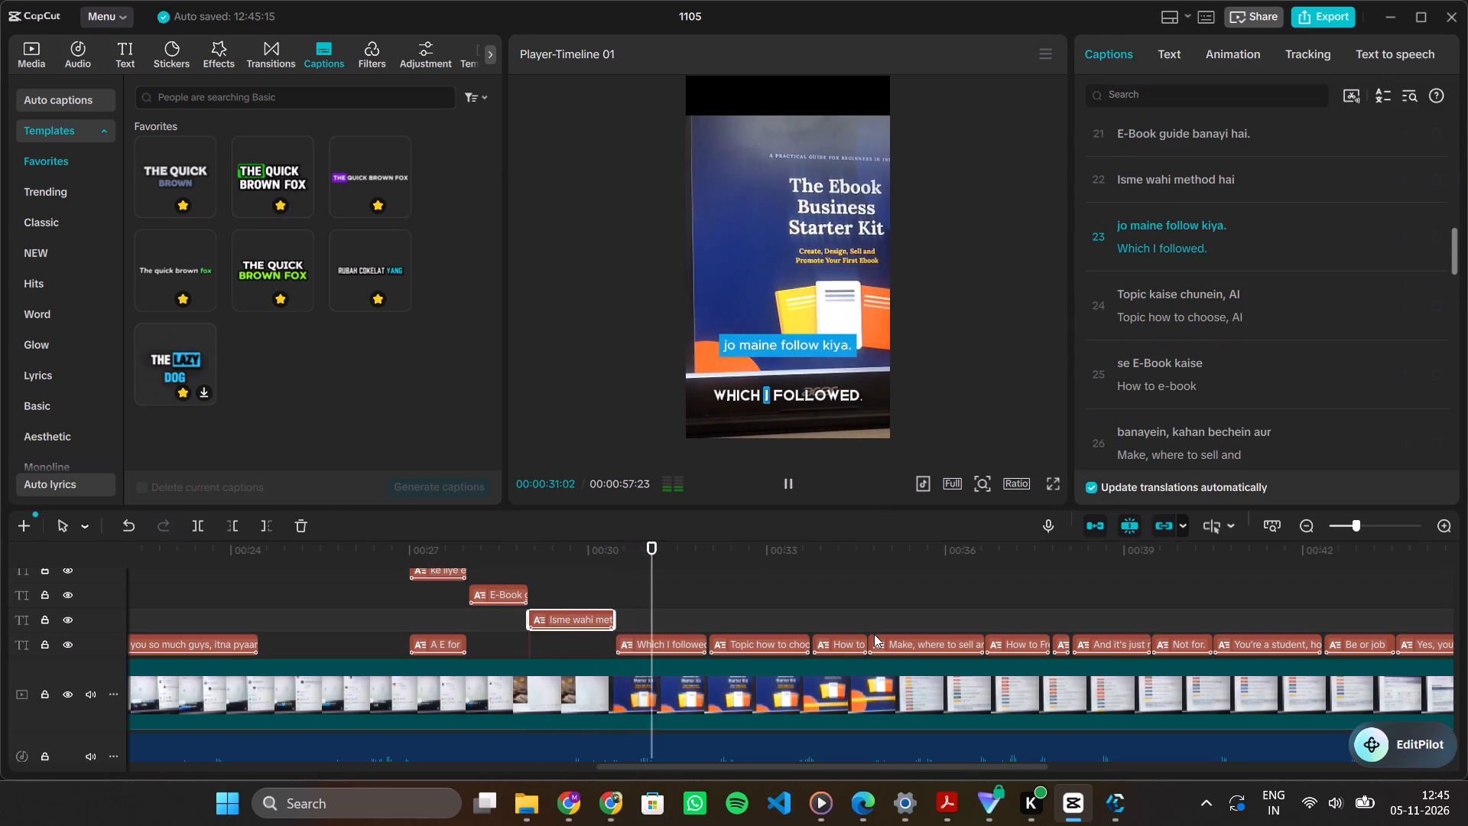
key(space)
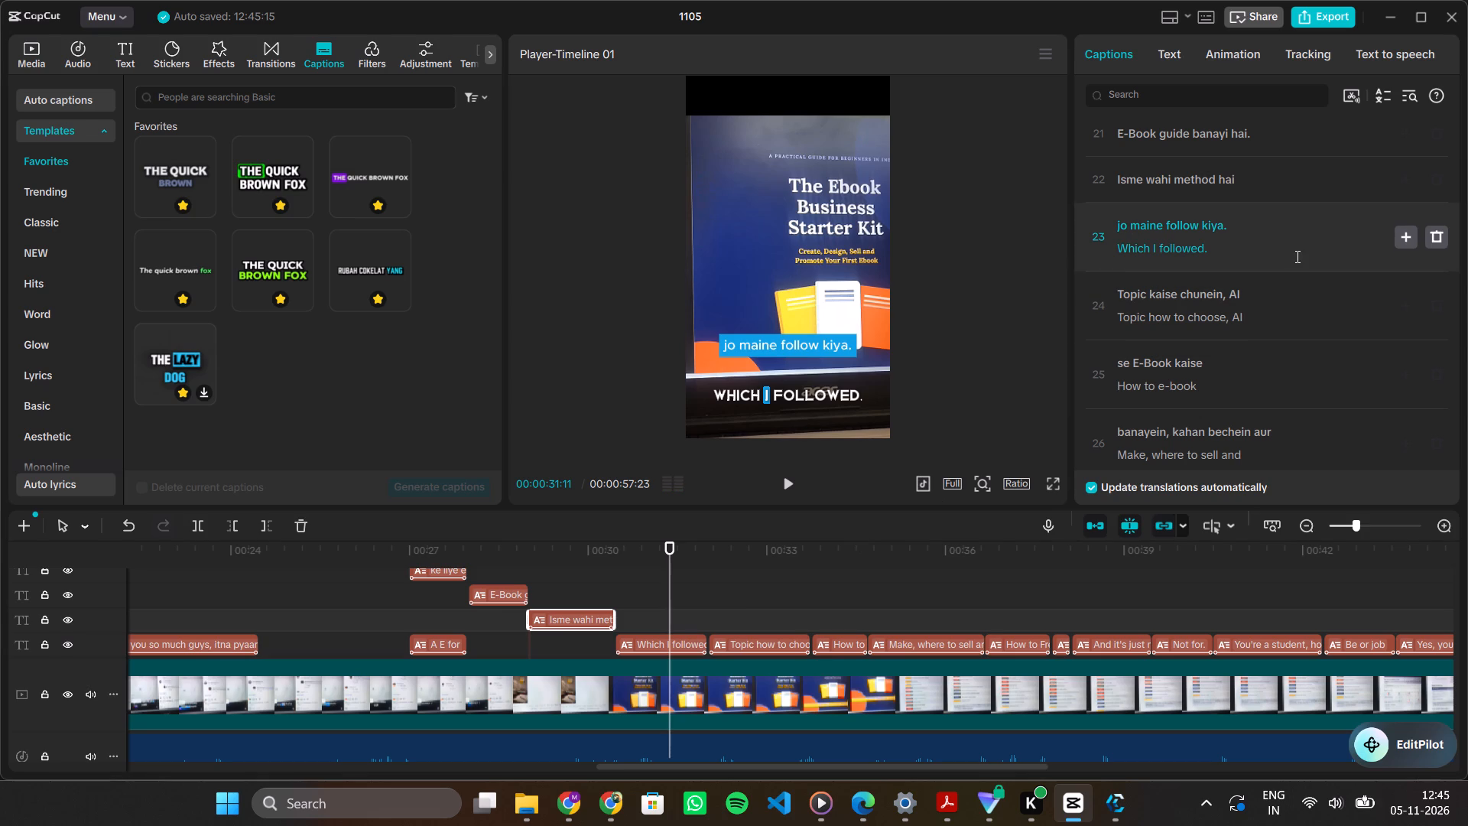
Add a new default caption at 00:00:30:14 and move "jo maine follow kiya." into it from the original main caption.
click(1397, 239)
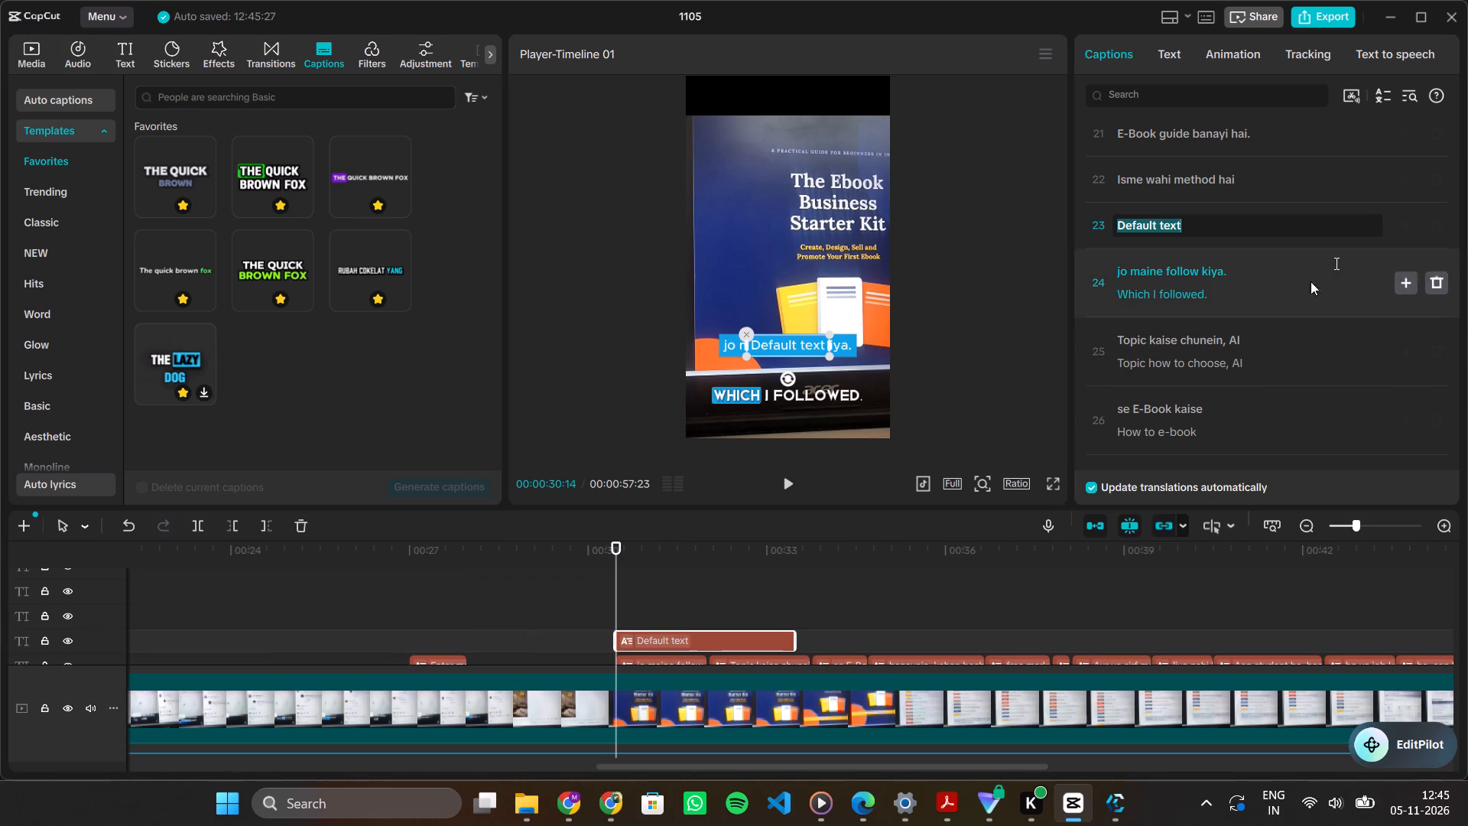
click(1214, 274)
key(ctrl+a)
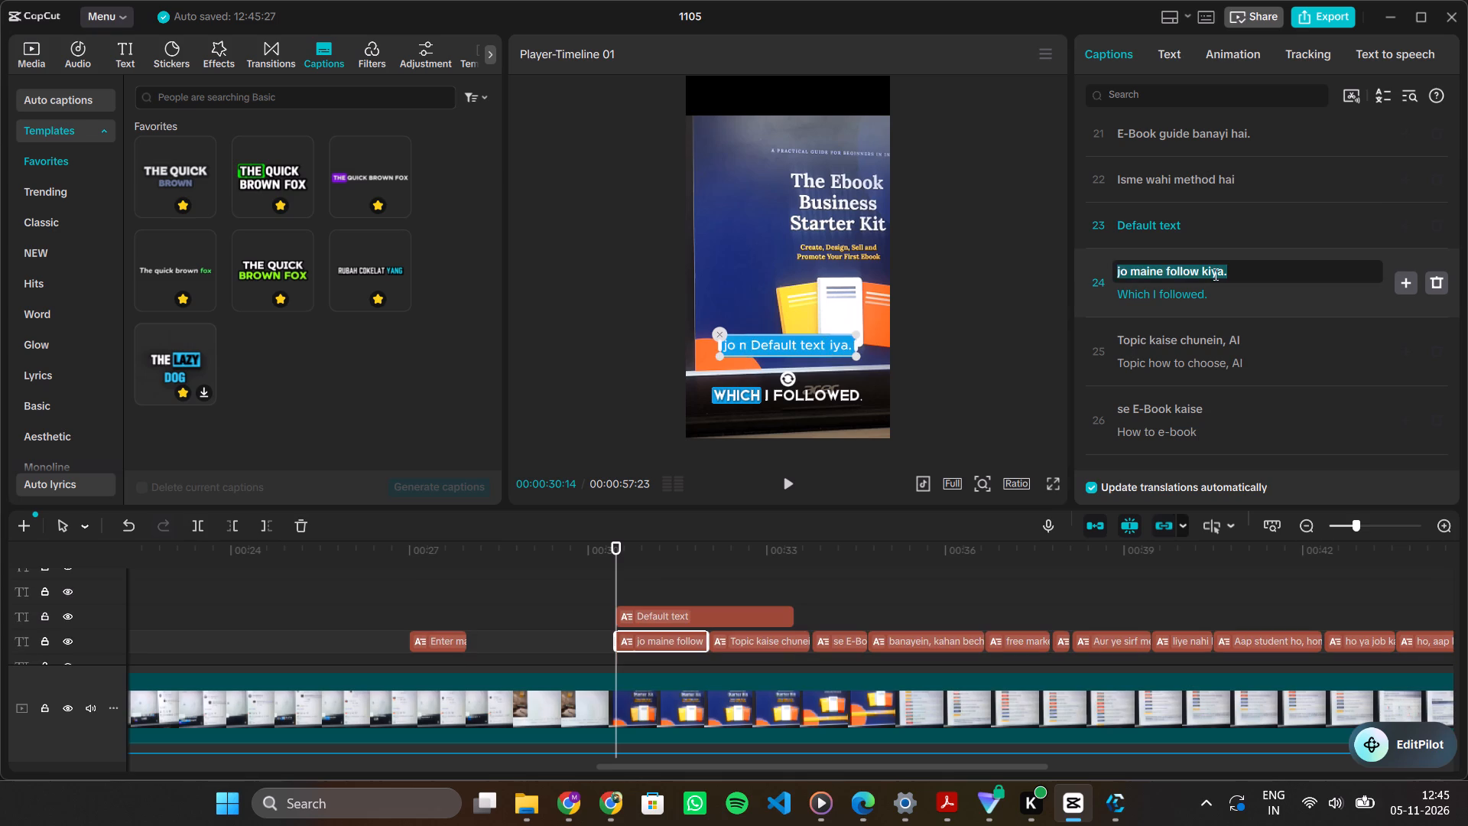
key(ctrl+x)
click(1154, 218)
key(ctrl+a)
key(ctrl+v)
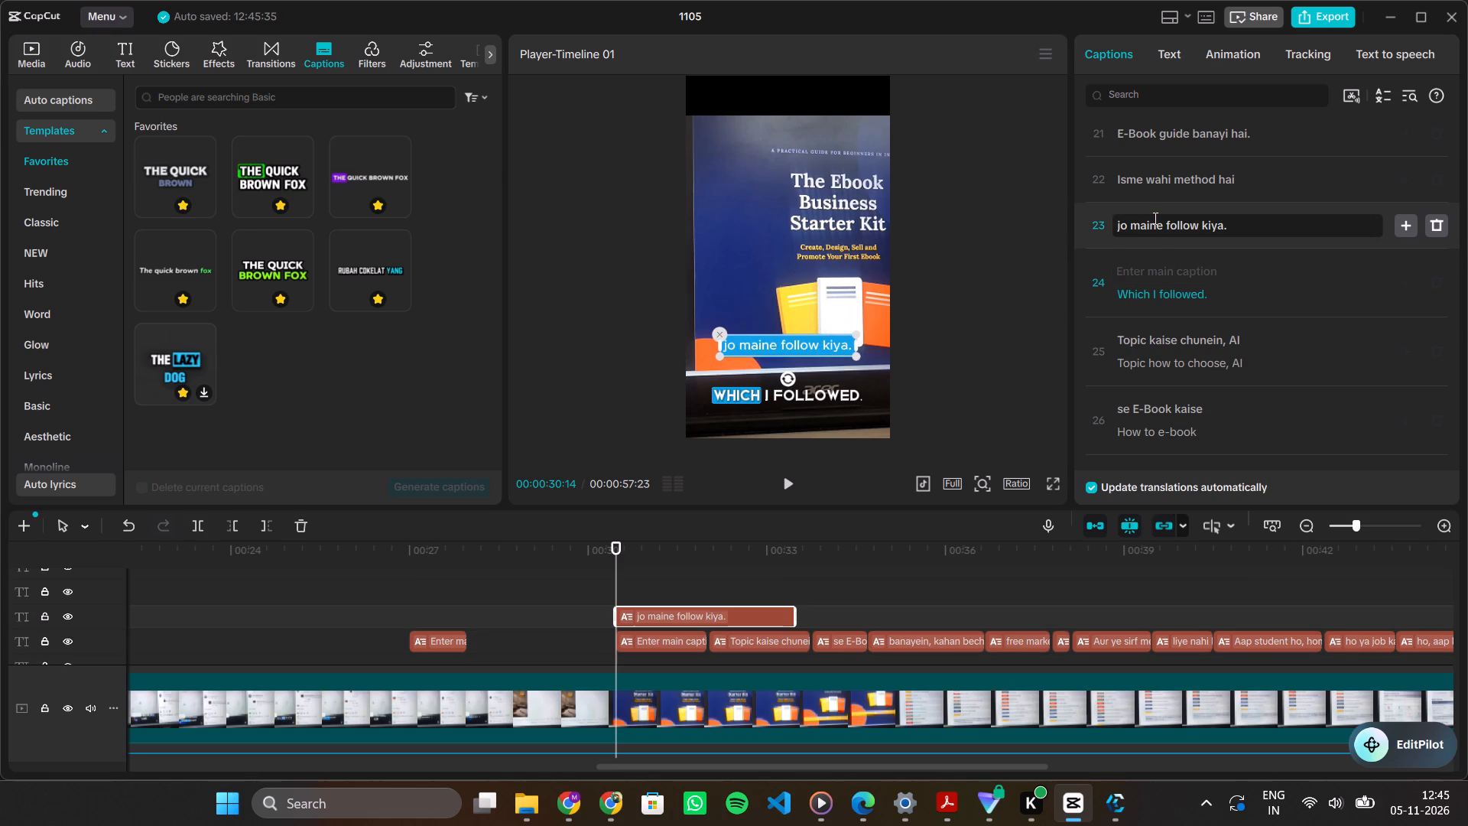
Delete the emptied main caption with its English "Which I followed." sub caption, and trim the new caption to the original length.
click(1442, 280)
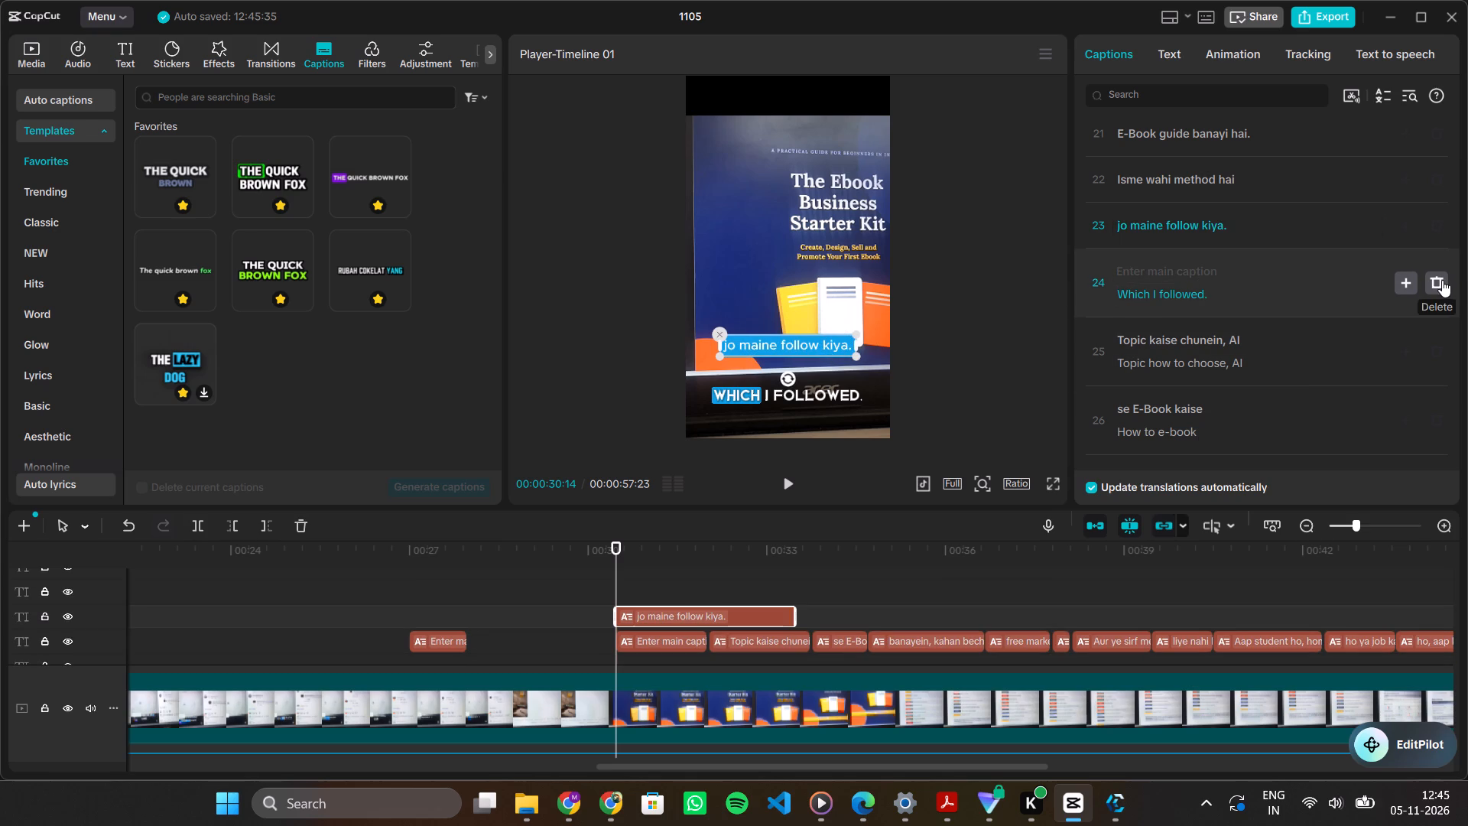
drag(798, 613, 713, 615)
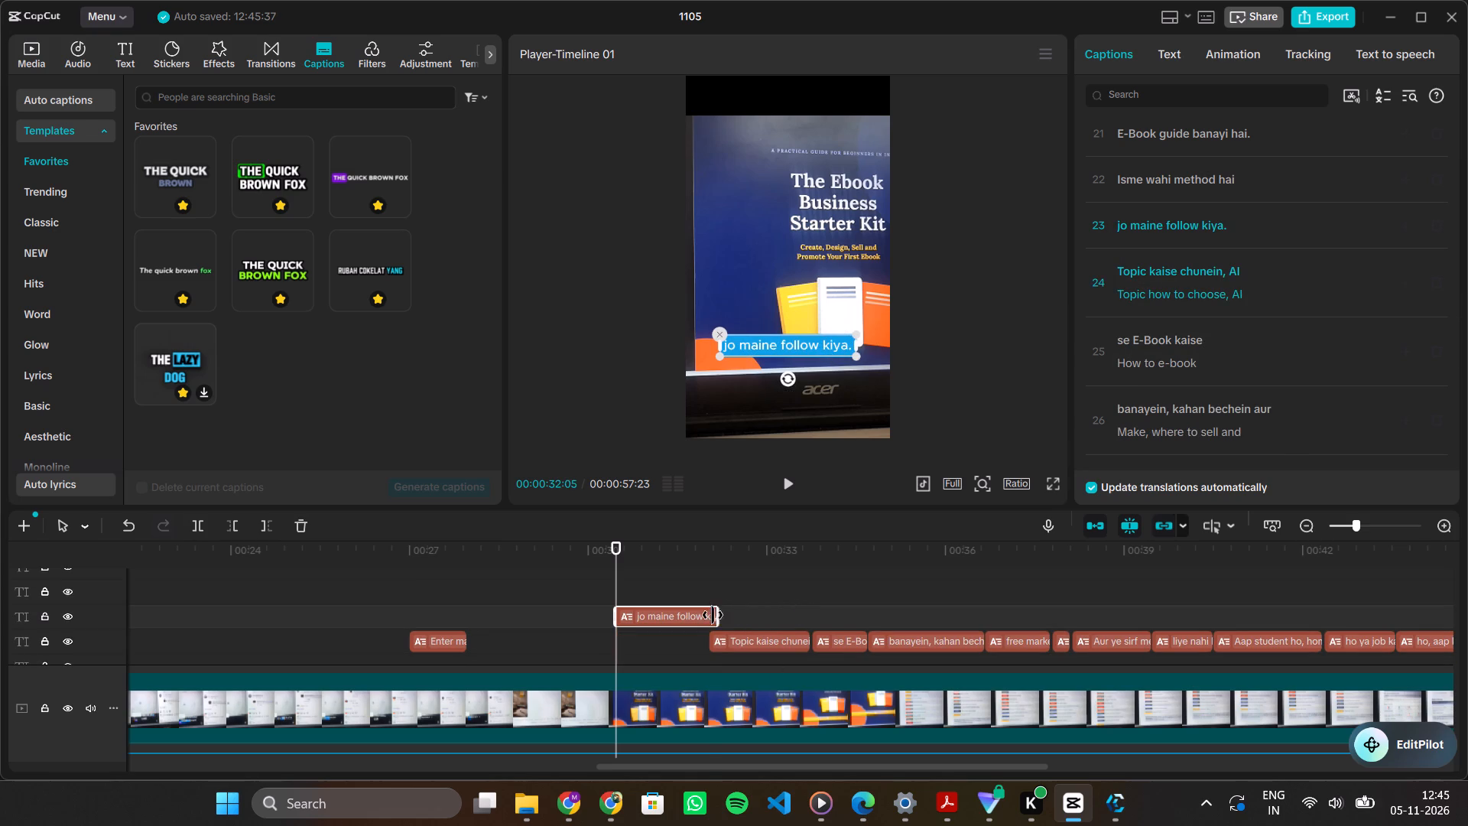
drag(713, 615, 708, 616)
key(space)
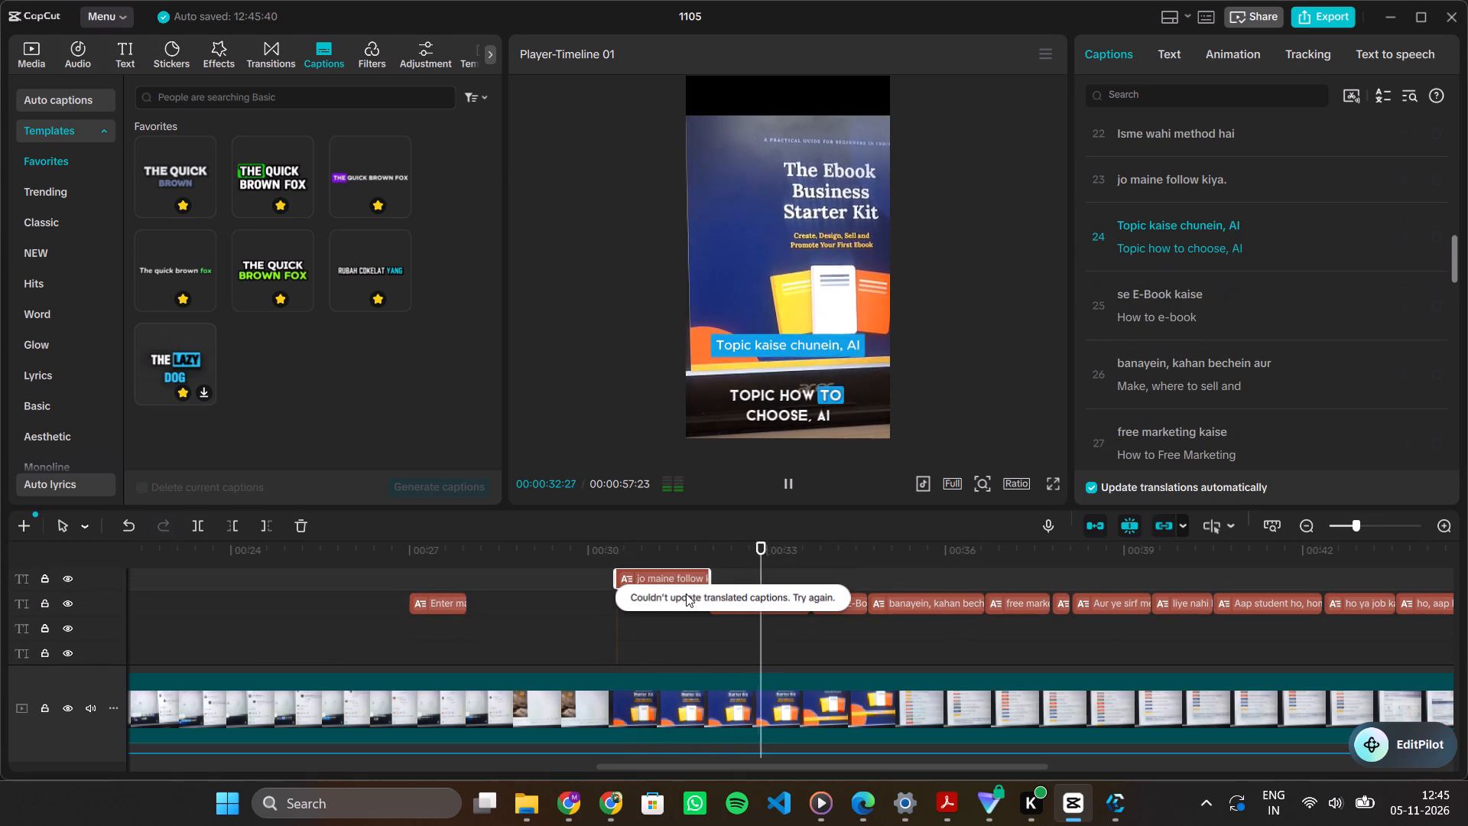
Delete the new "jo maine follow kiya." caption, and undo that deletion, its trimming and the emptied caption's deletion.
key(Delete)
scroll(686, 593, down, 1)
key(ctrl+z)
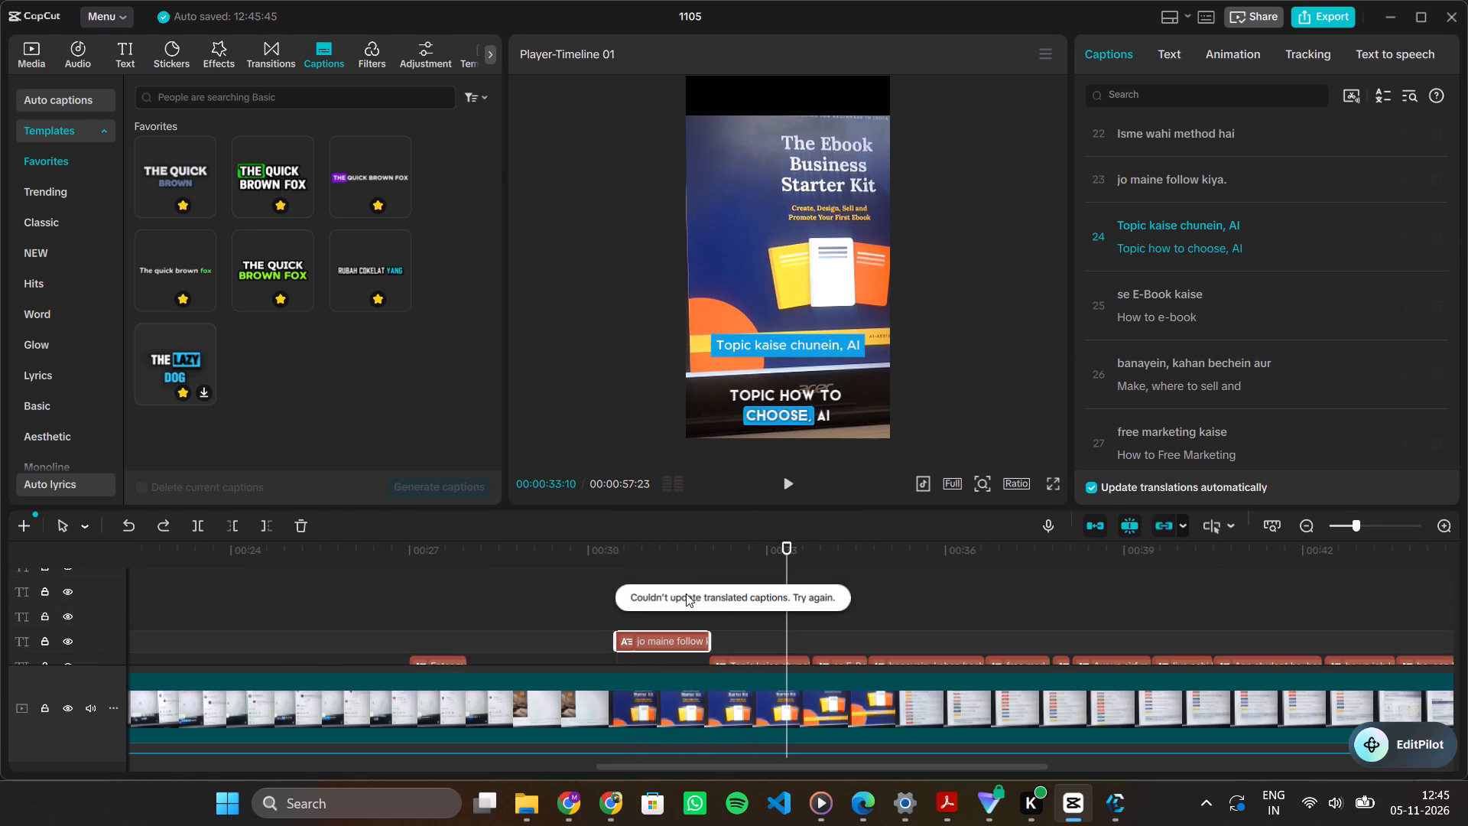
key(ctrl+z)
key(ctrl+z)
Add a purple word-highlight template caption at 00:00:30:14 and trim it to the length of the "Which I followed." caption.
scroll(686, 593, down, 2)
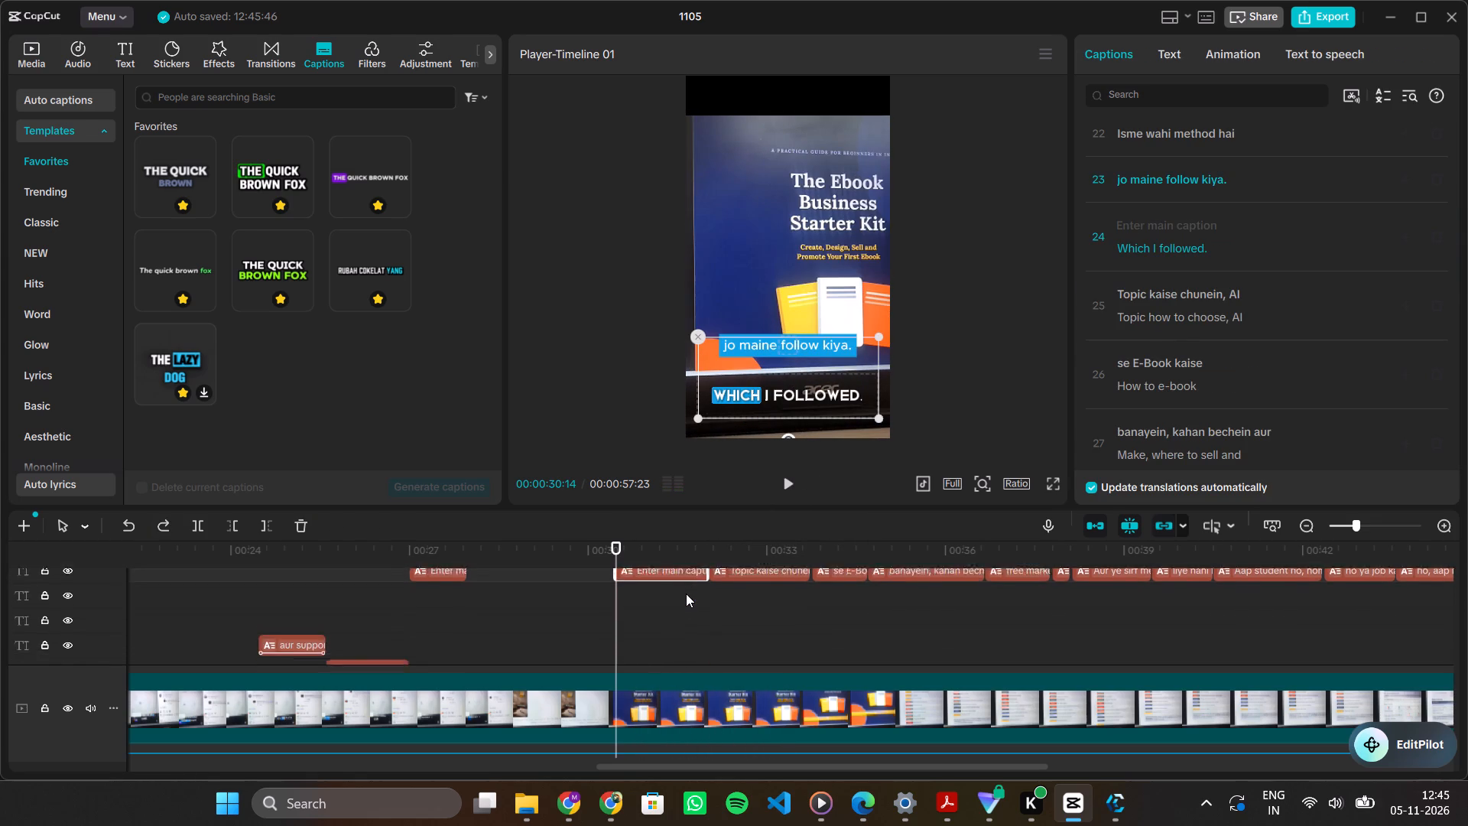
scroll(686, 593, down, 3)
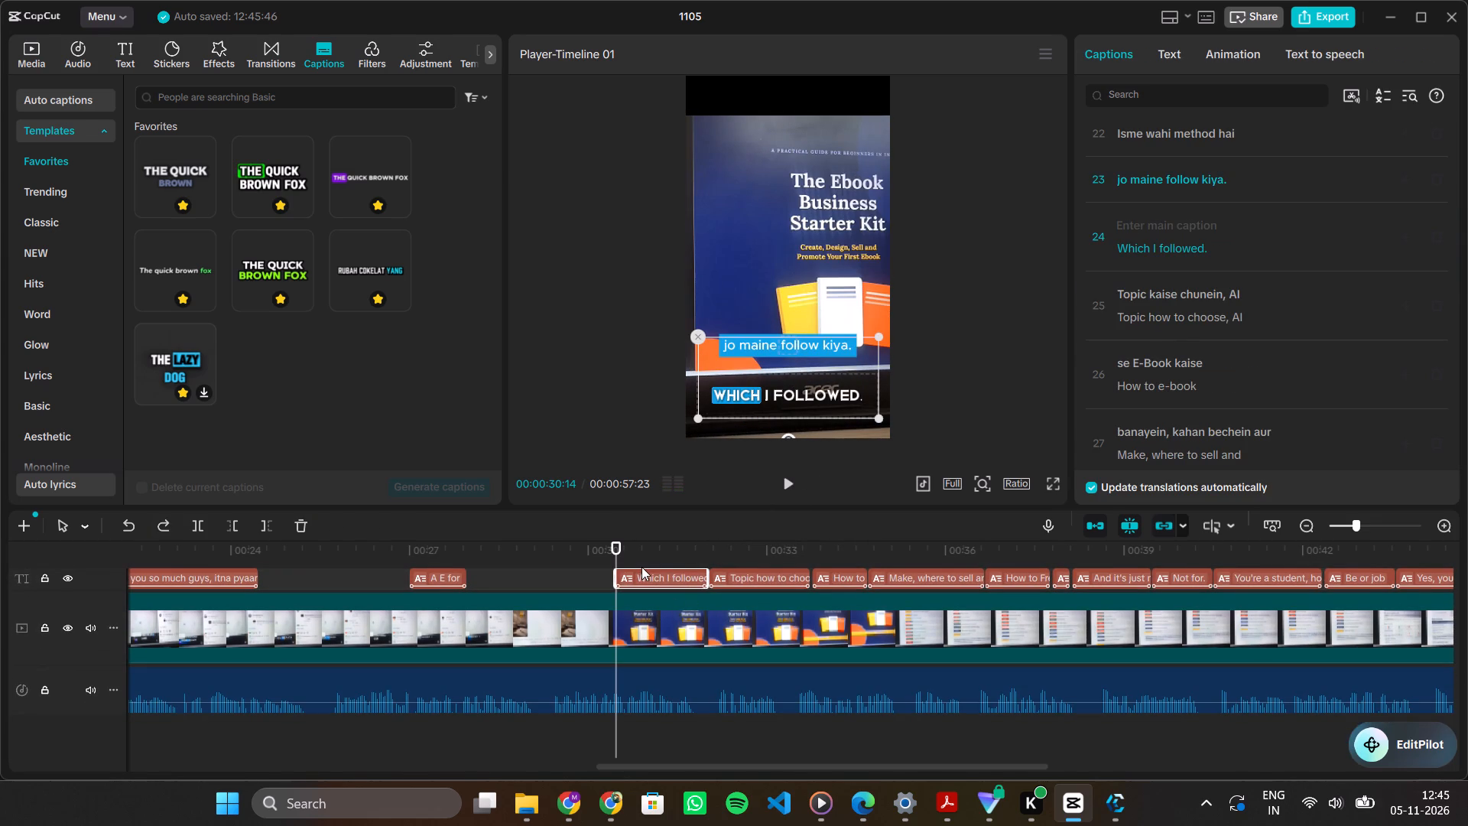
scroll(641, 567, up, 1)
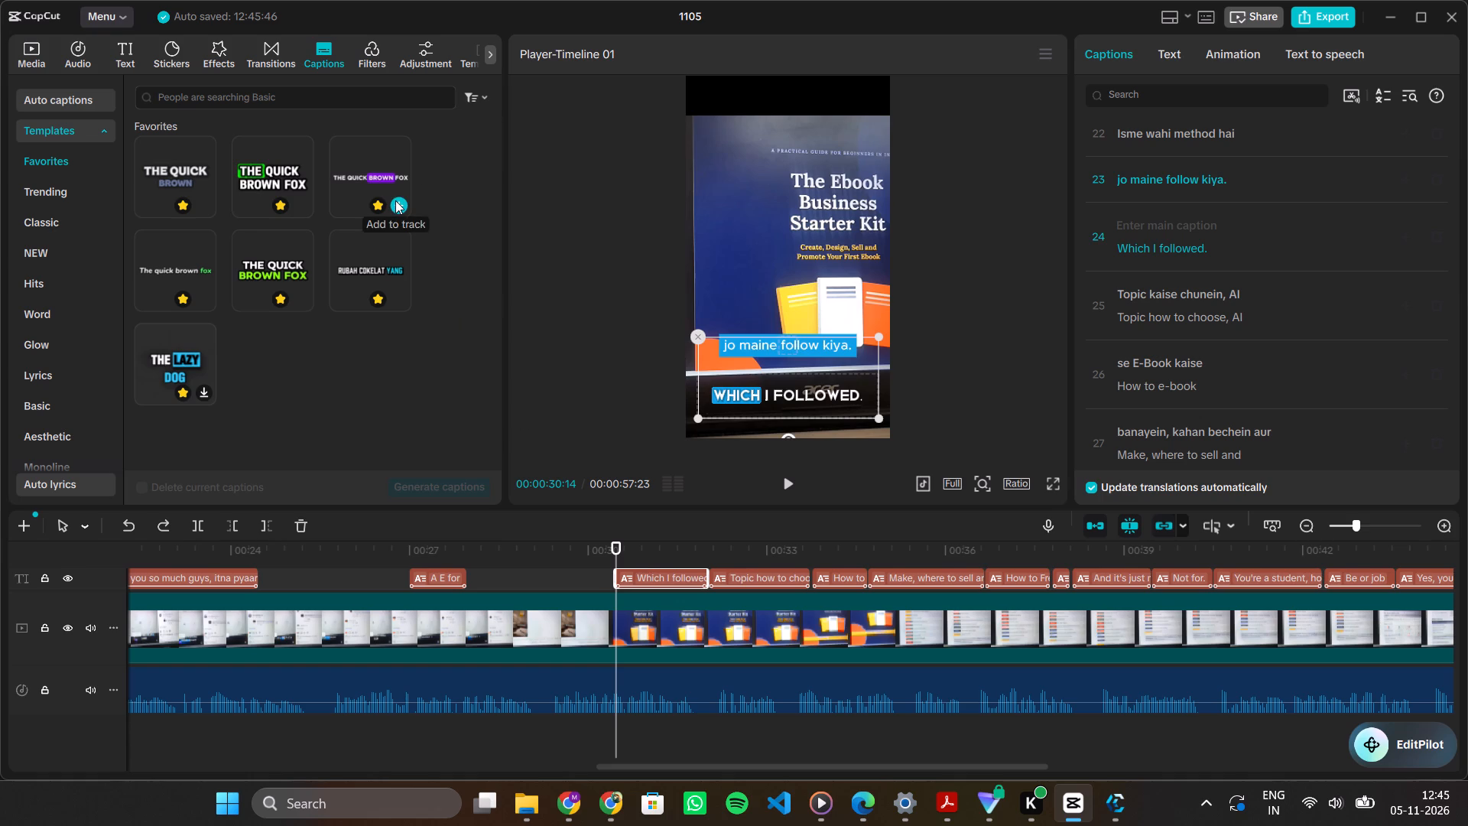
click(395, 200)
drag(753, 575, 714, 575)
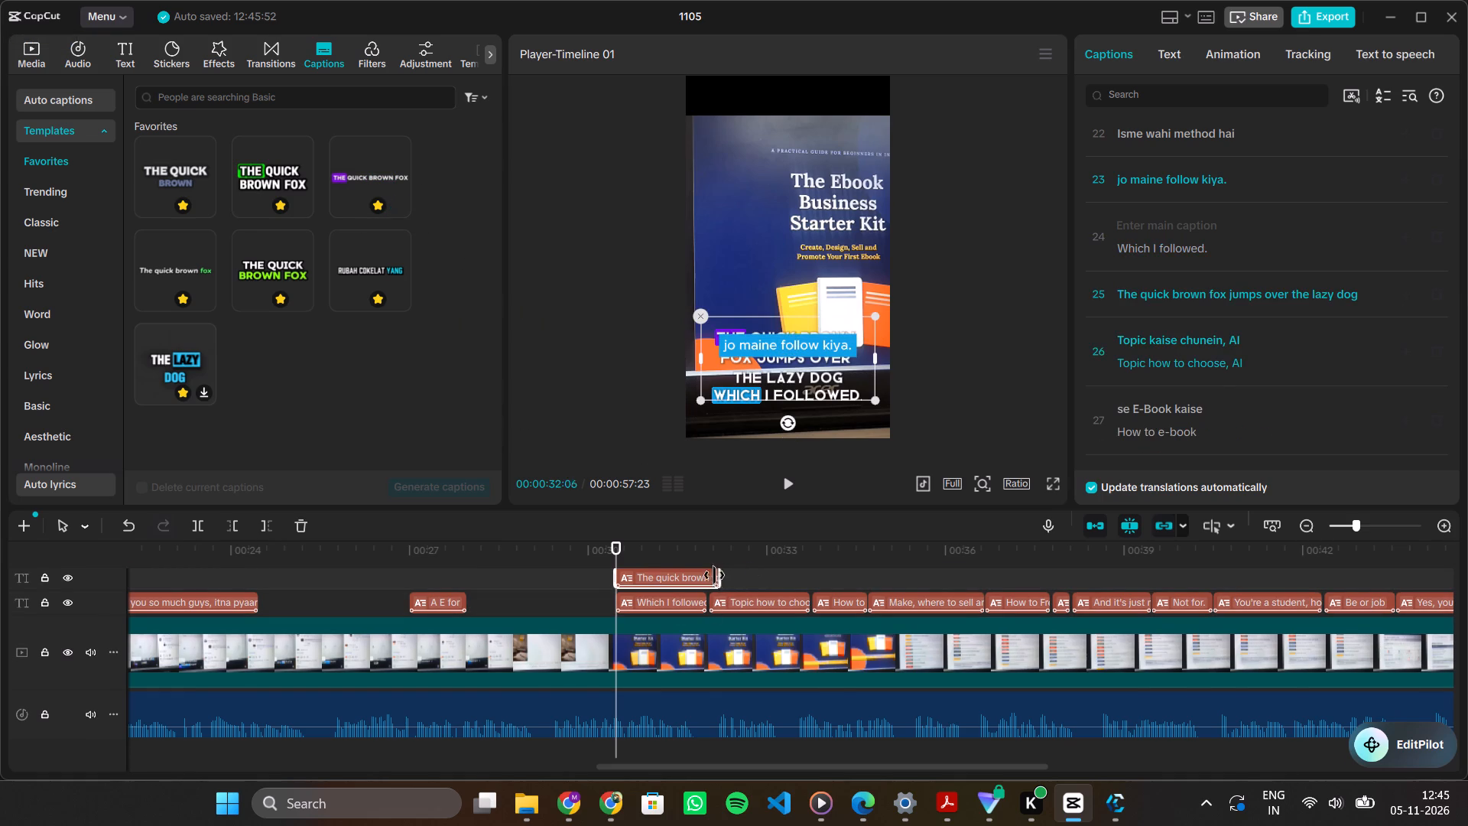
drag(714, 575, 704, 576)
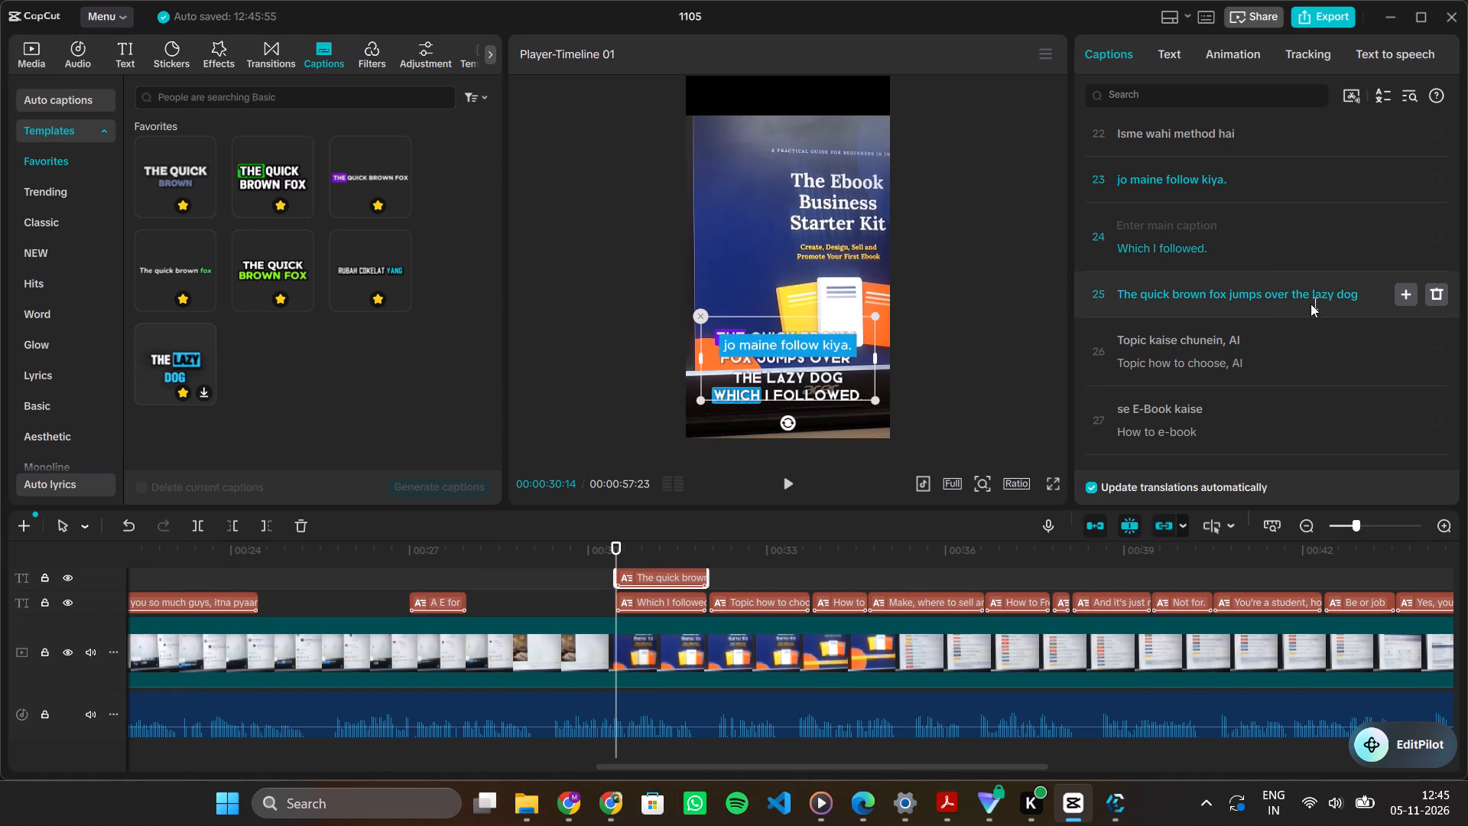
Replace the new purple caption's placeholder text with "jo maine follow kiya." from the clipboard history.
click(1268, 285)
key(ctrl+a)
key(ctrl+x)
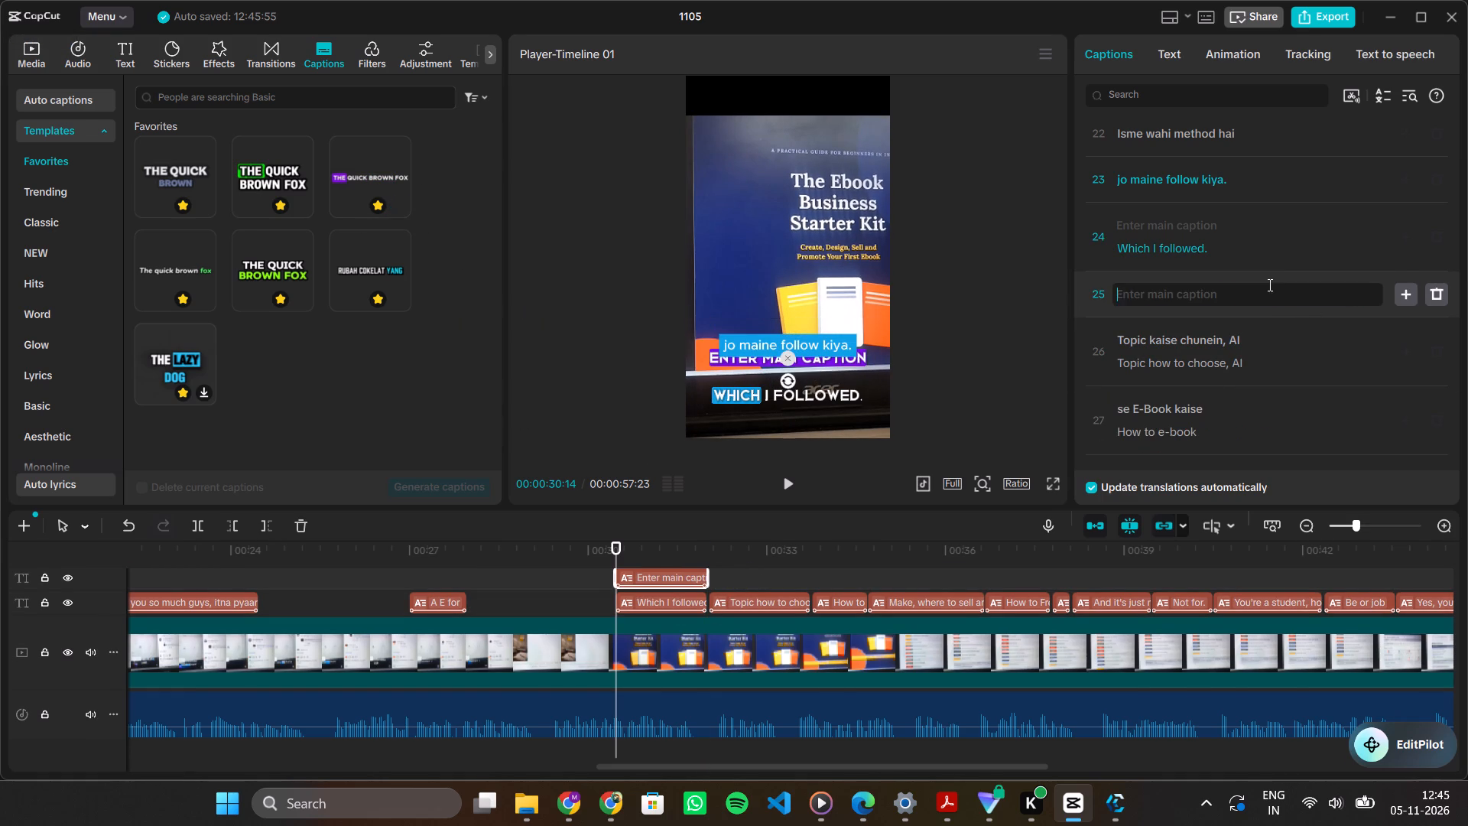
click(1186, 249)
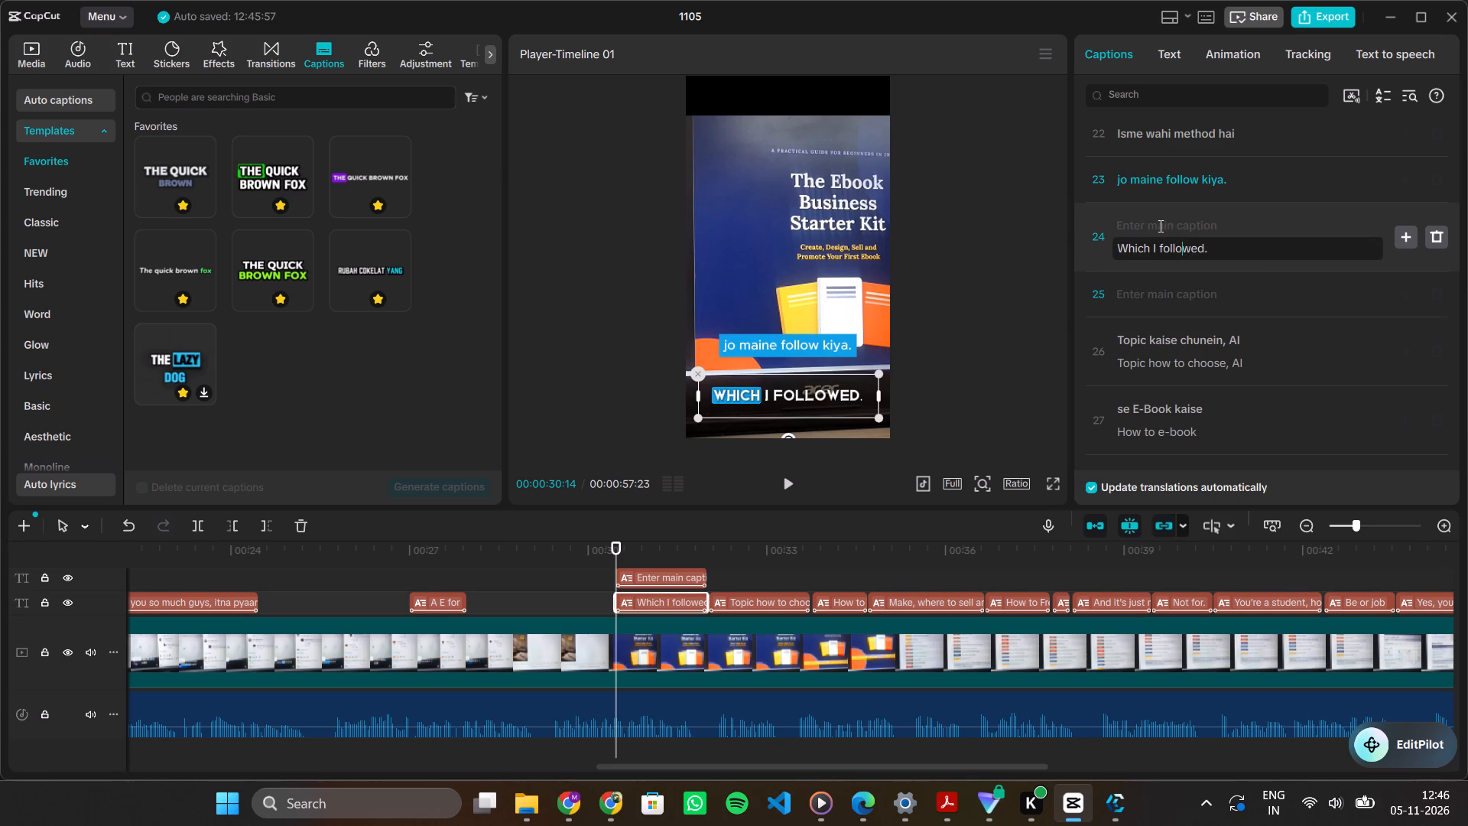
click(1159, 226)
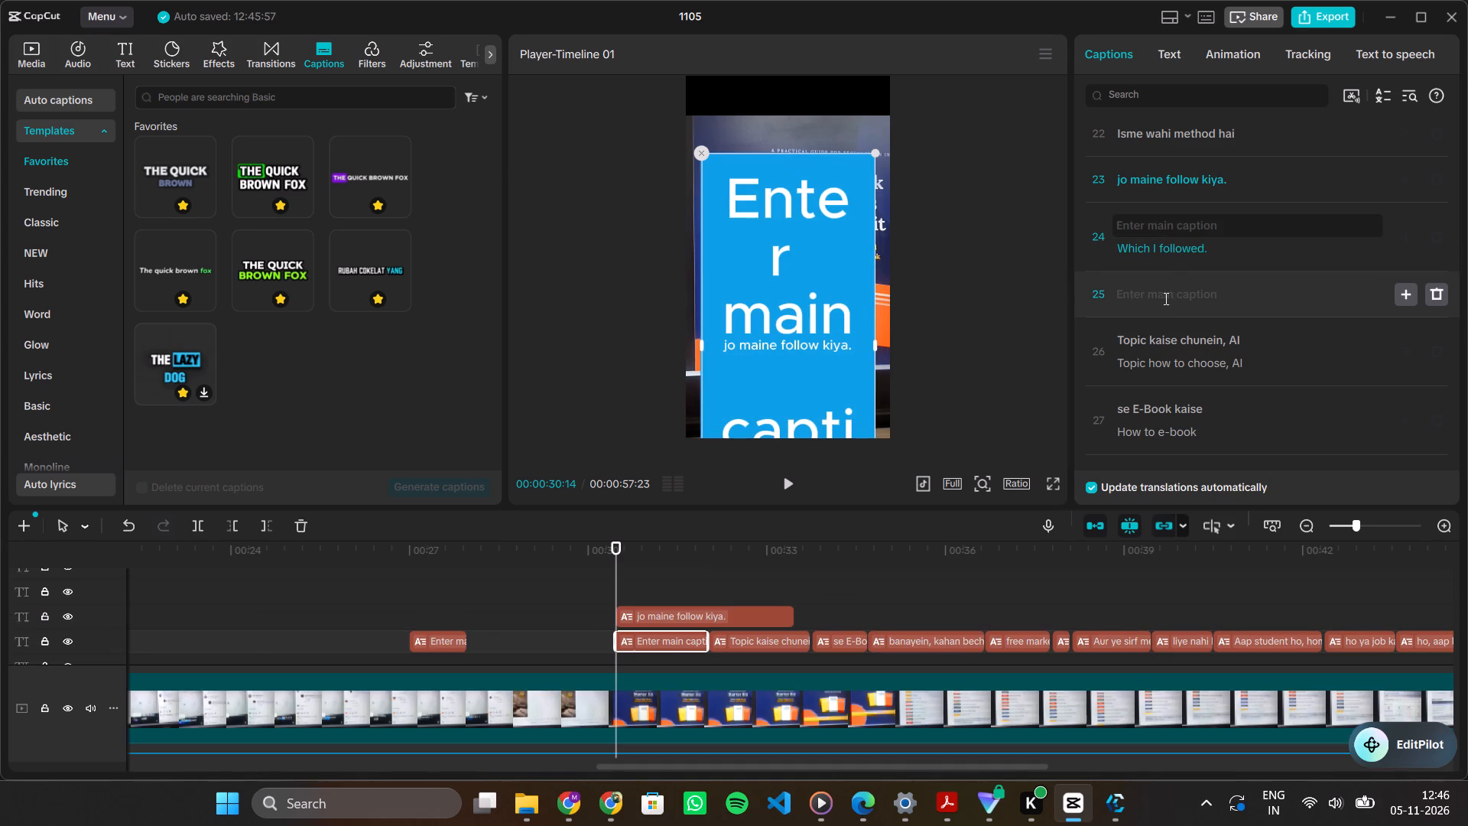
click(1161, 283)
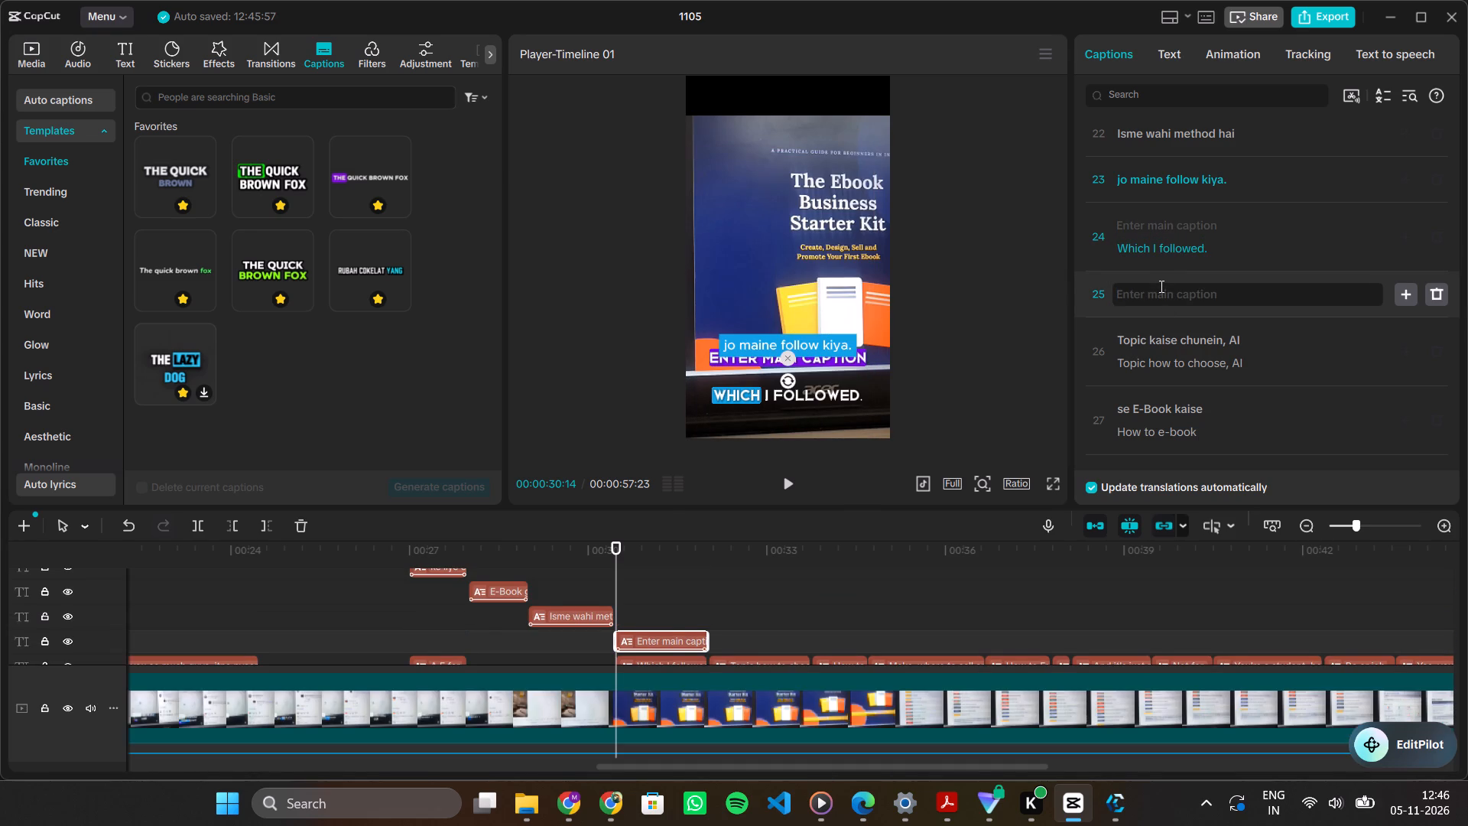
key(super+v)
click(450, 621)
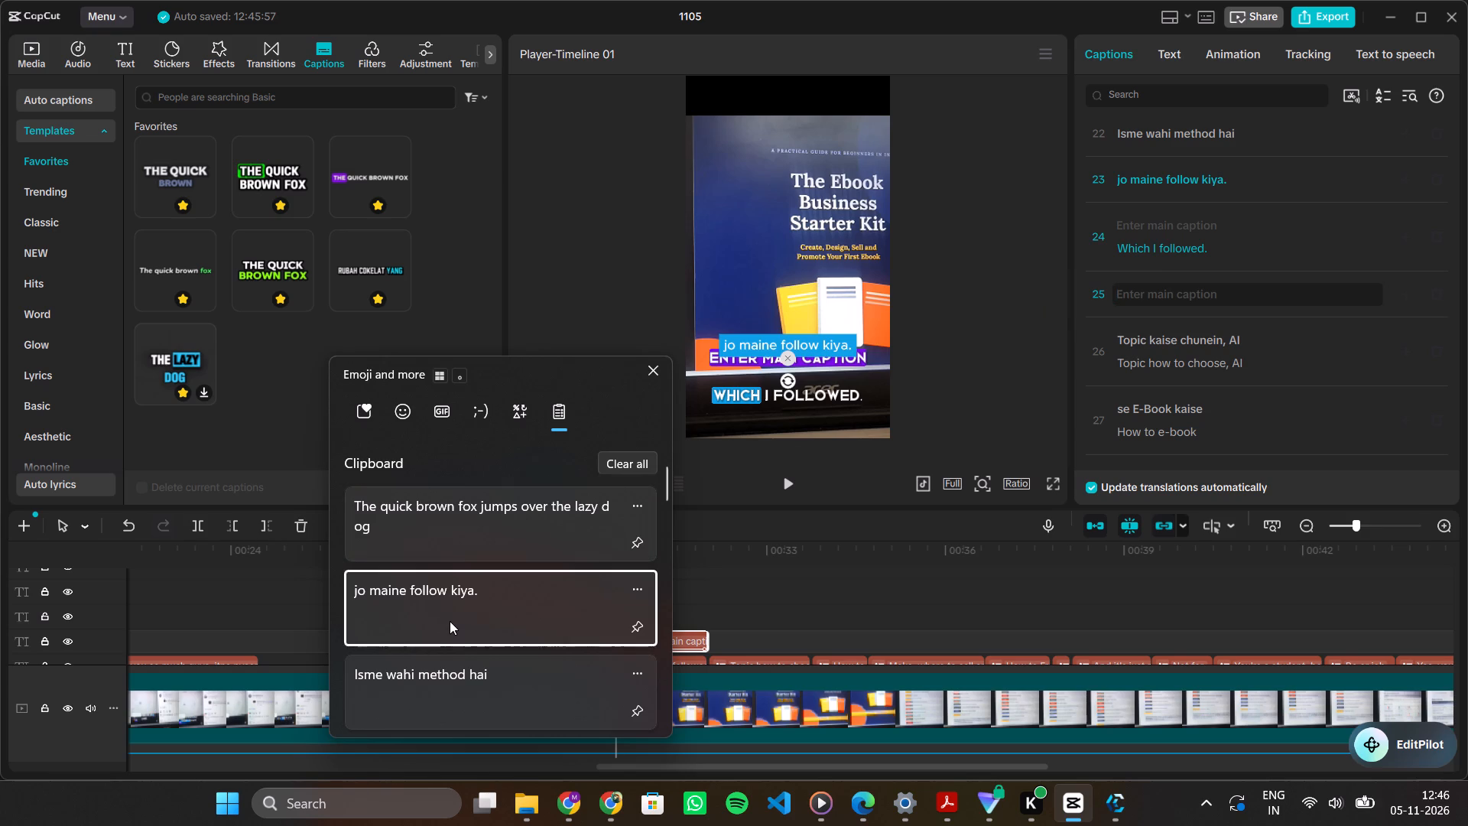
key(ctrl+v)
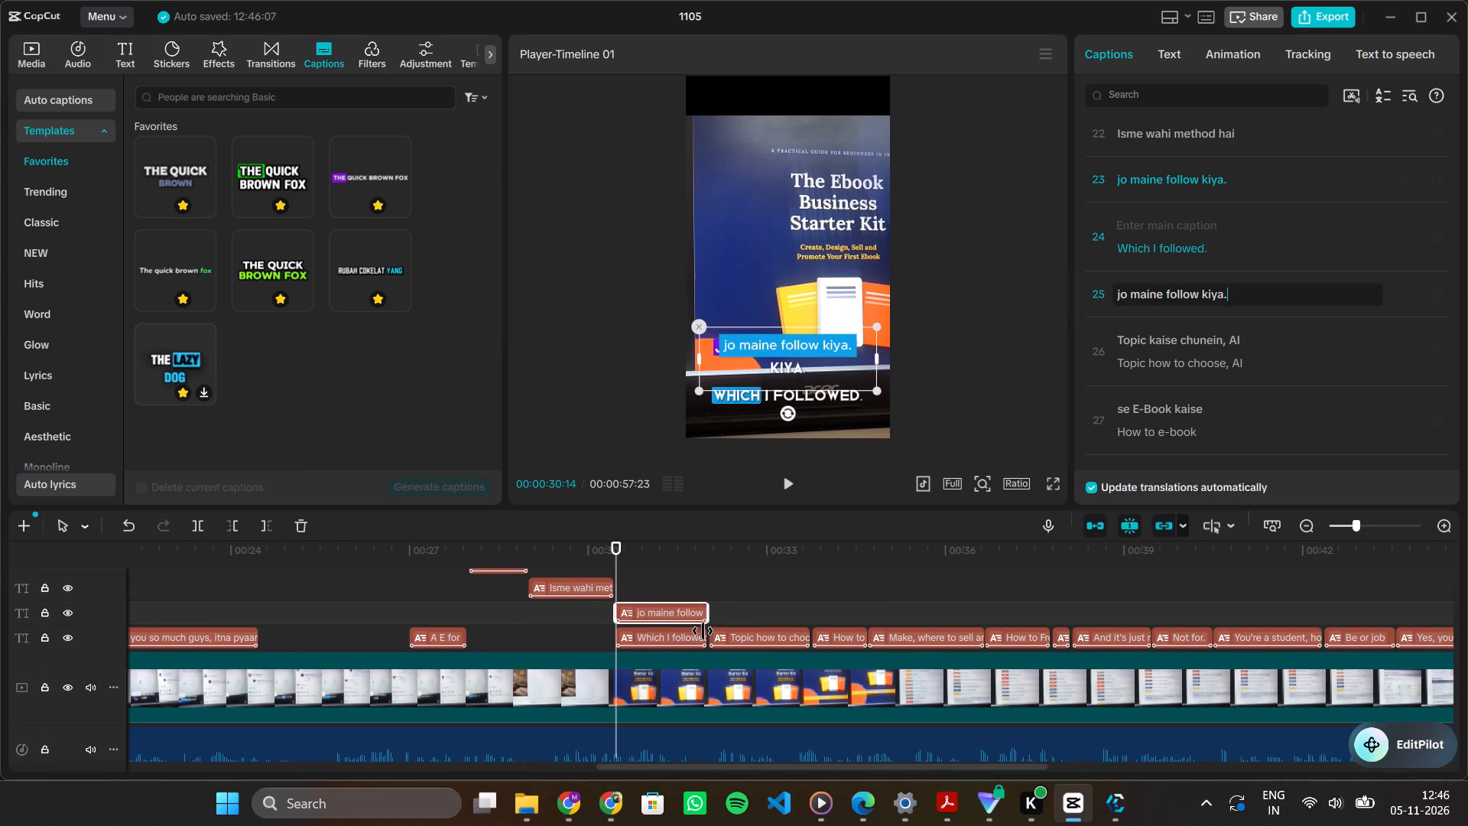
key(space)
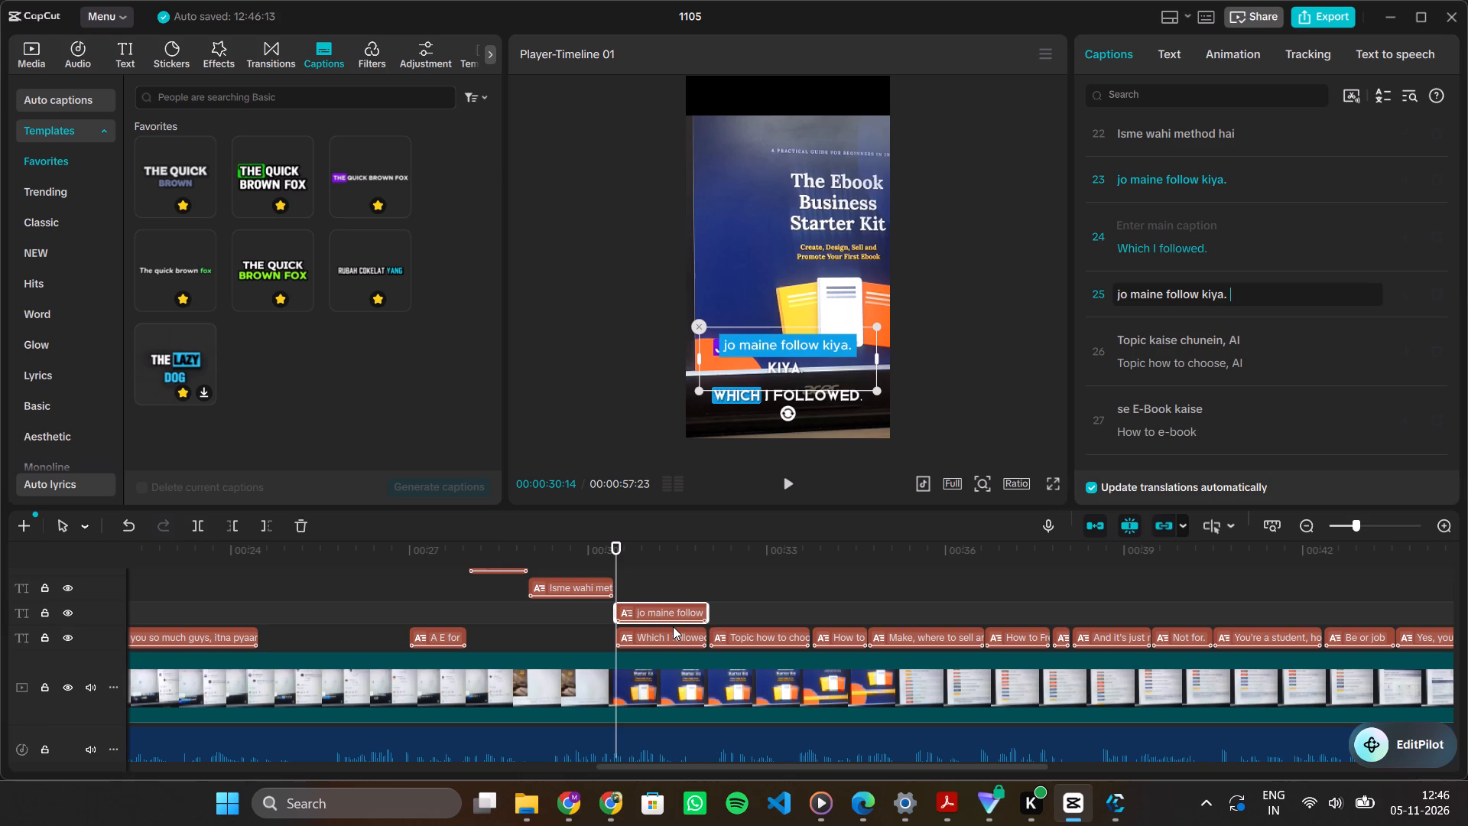
Delete the purple caption merged with "Topic kaise chunein, AI", the default "jo maine follow kiya." caption and the emptied main caption at 00:00:30:14.
key(Delete)
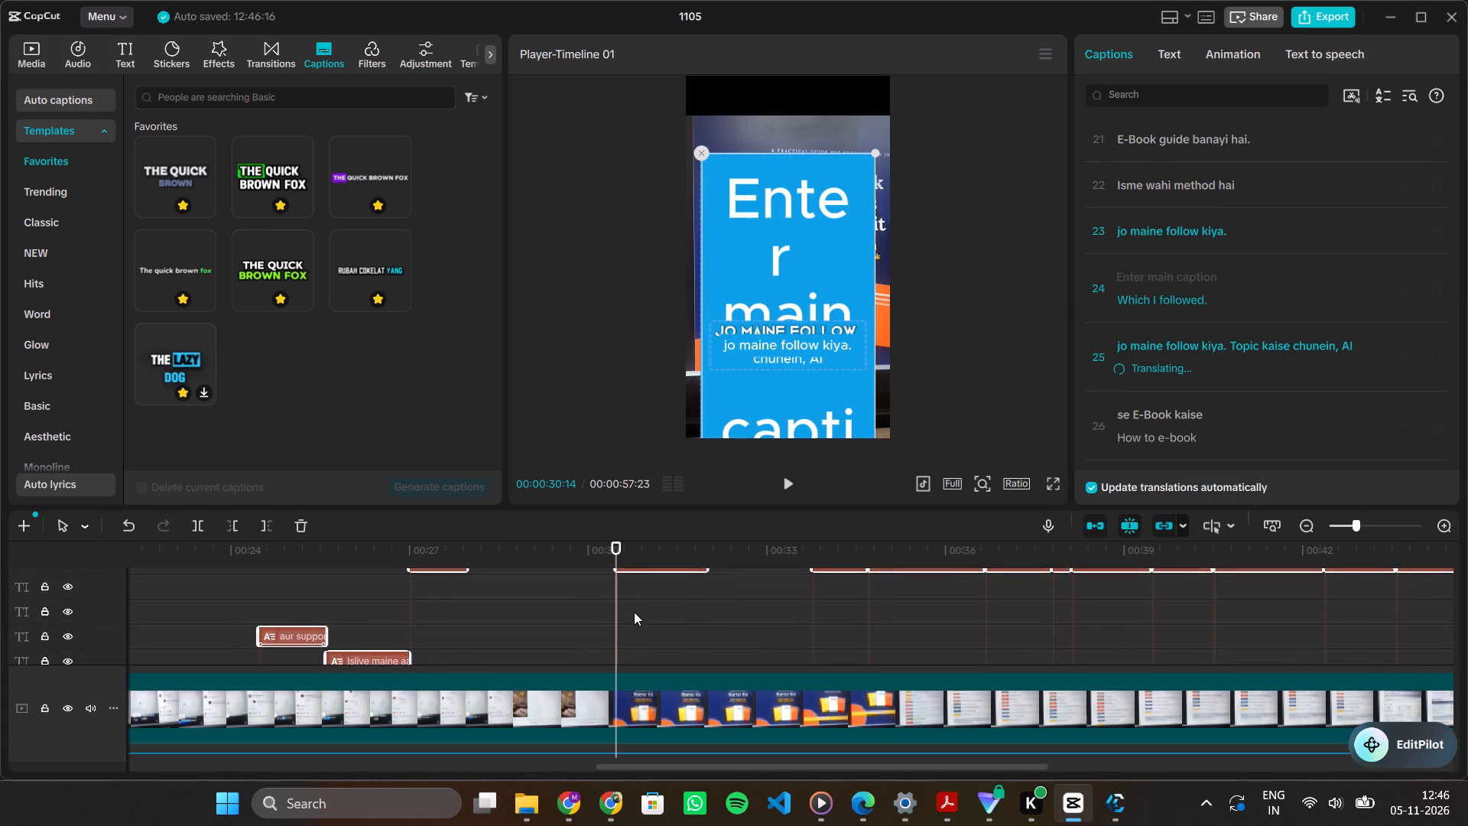
drag(843, 630, 675, 603)
key(Delete)
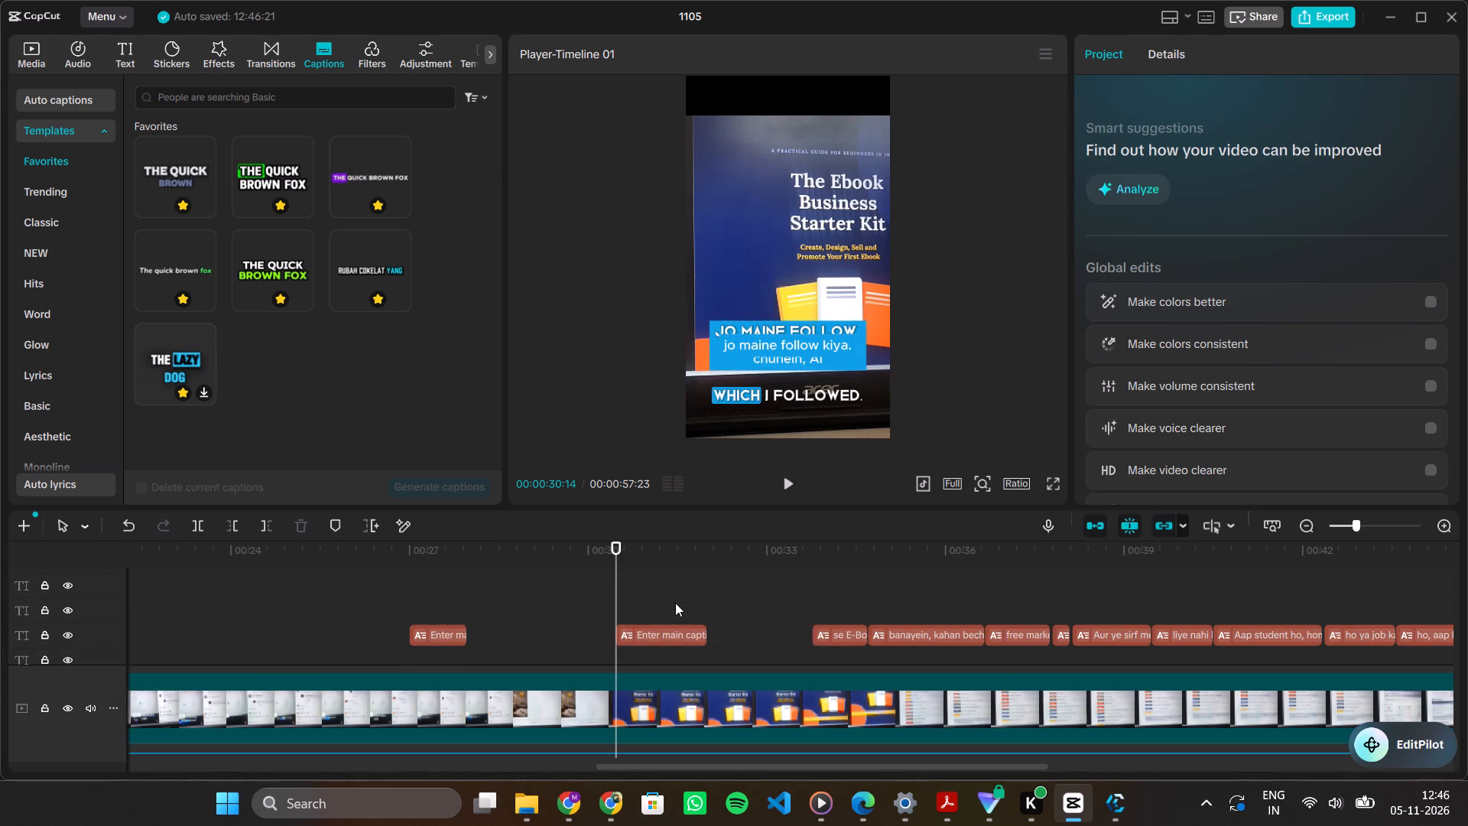
scroll(675, 603, down, 3)
scroll(675, 603, up, 2)
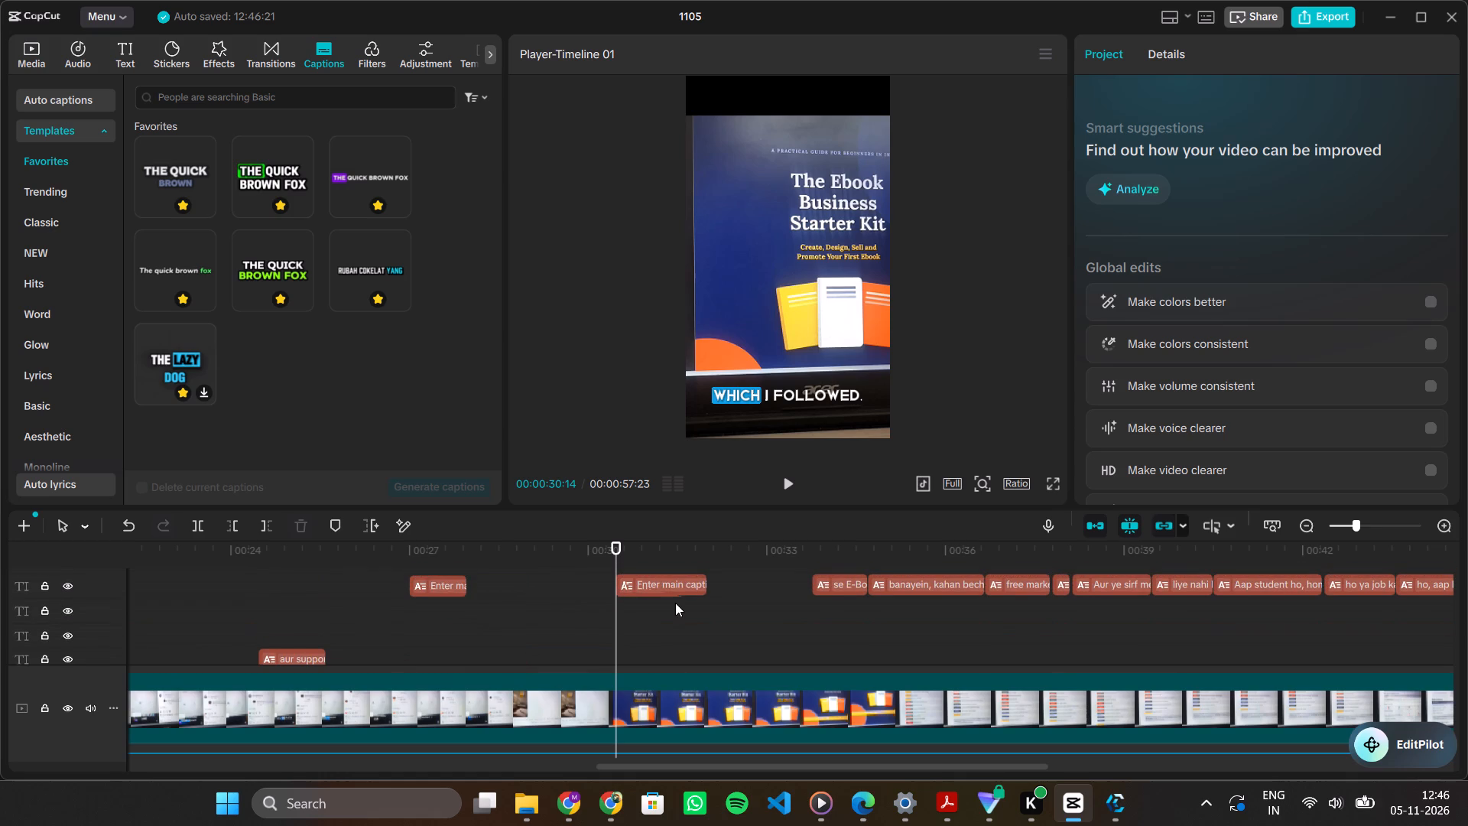
click(675, 584)
key(Delete)
Add a purple word-highlight caption at 00:00:30:14 reading "jo maine follow kiya." and trim it to the "Which I followed." caption's length.
scroll(675, 584, down, 1)
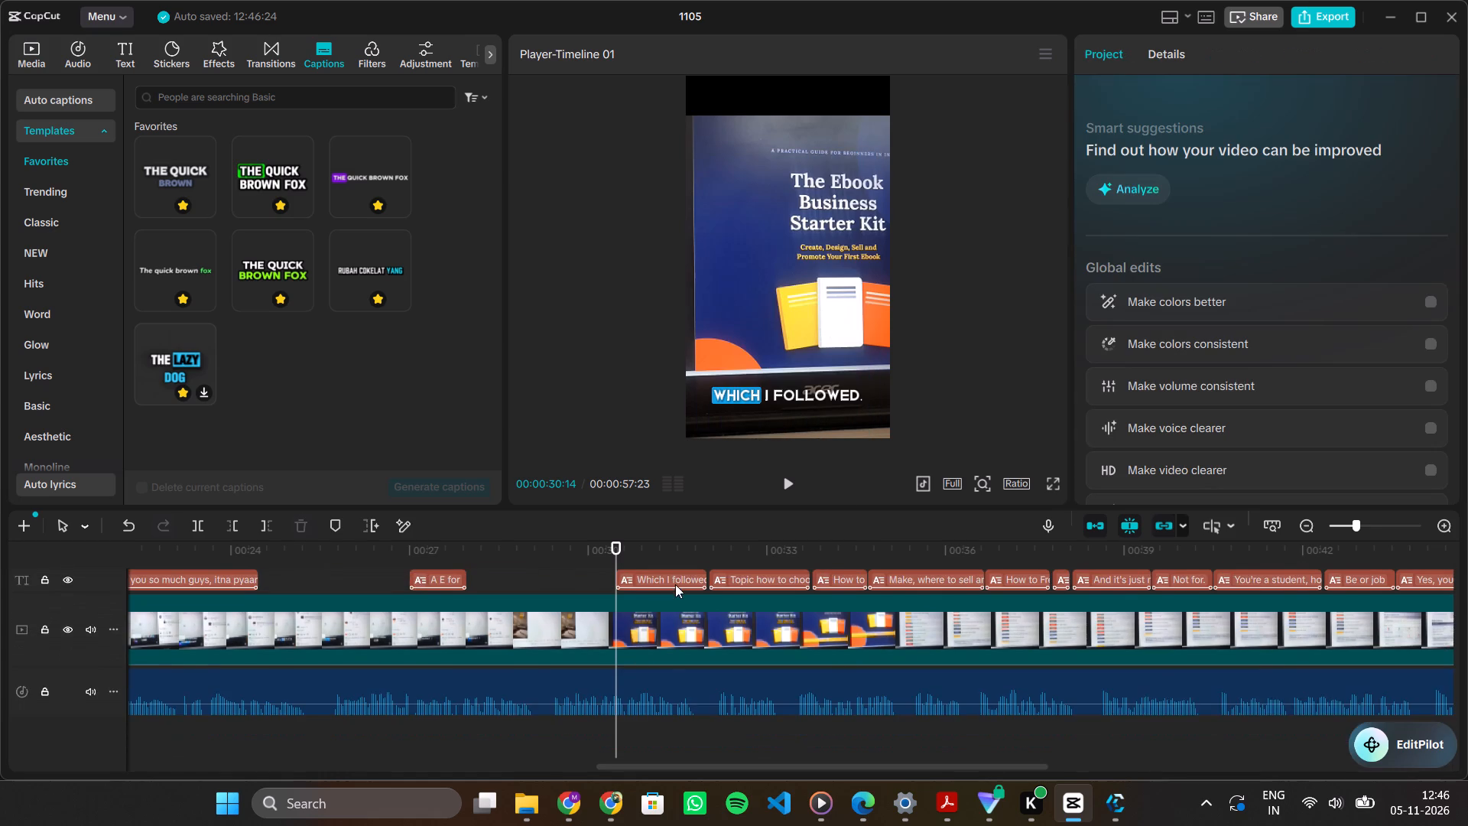
scroll(675, 584, down, 1)
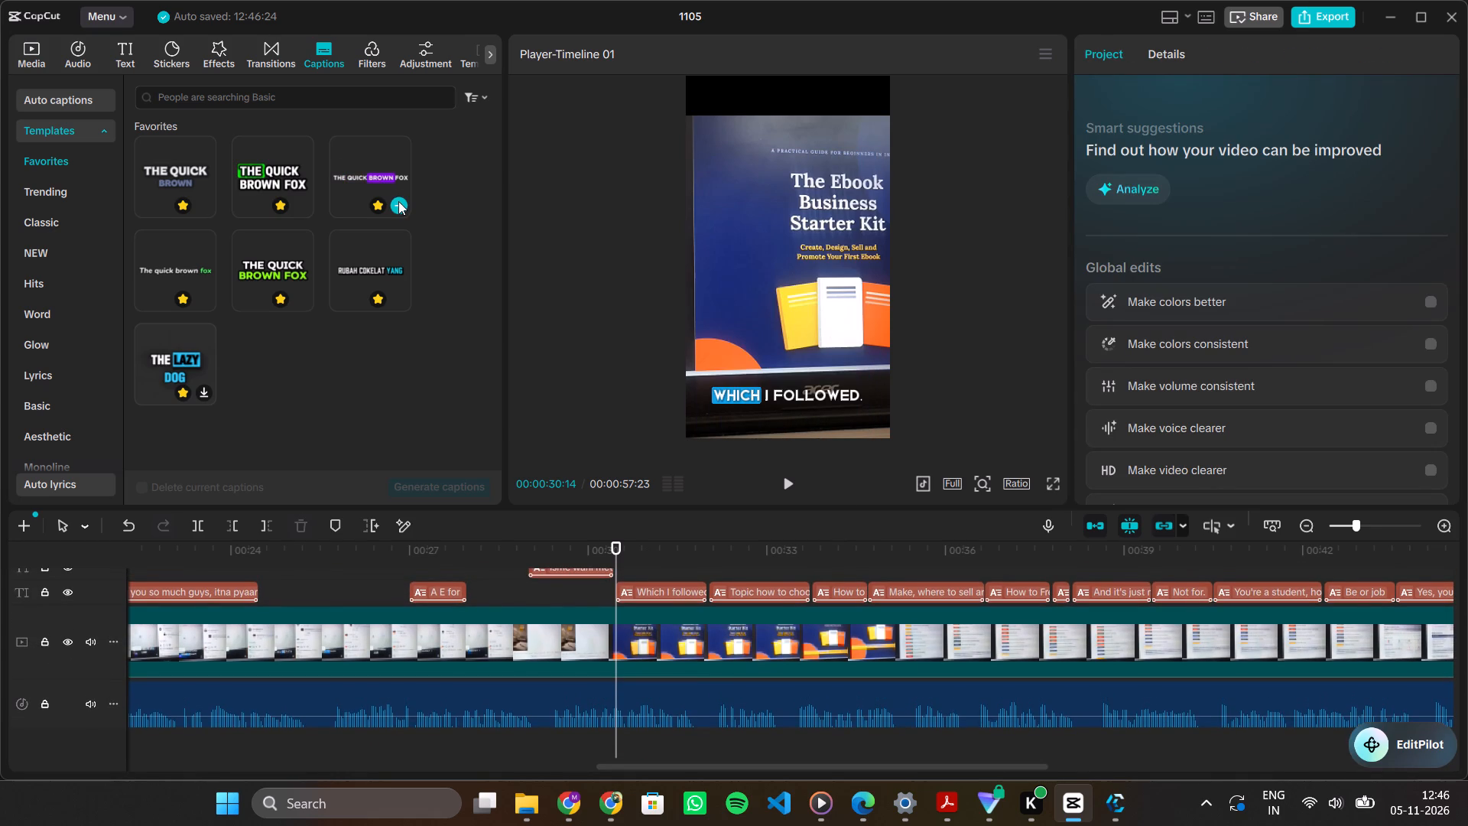
click(398, 201)
click(1221, 233)
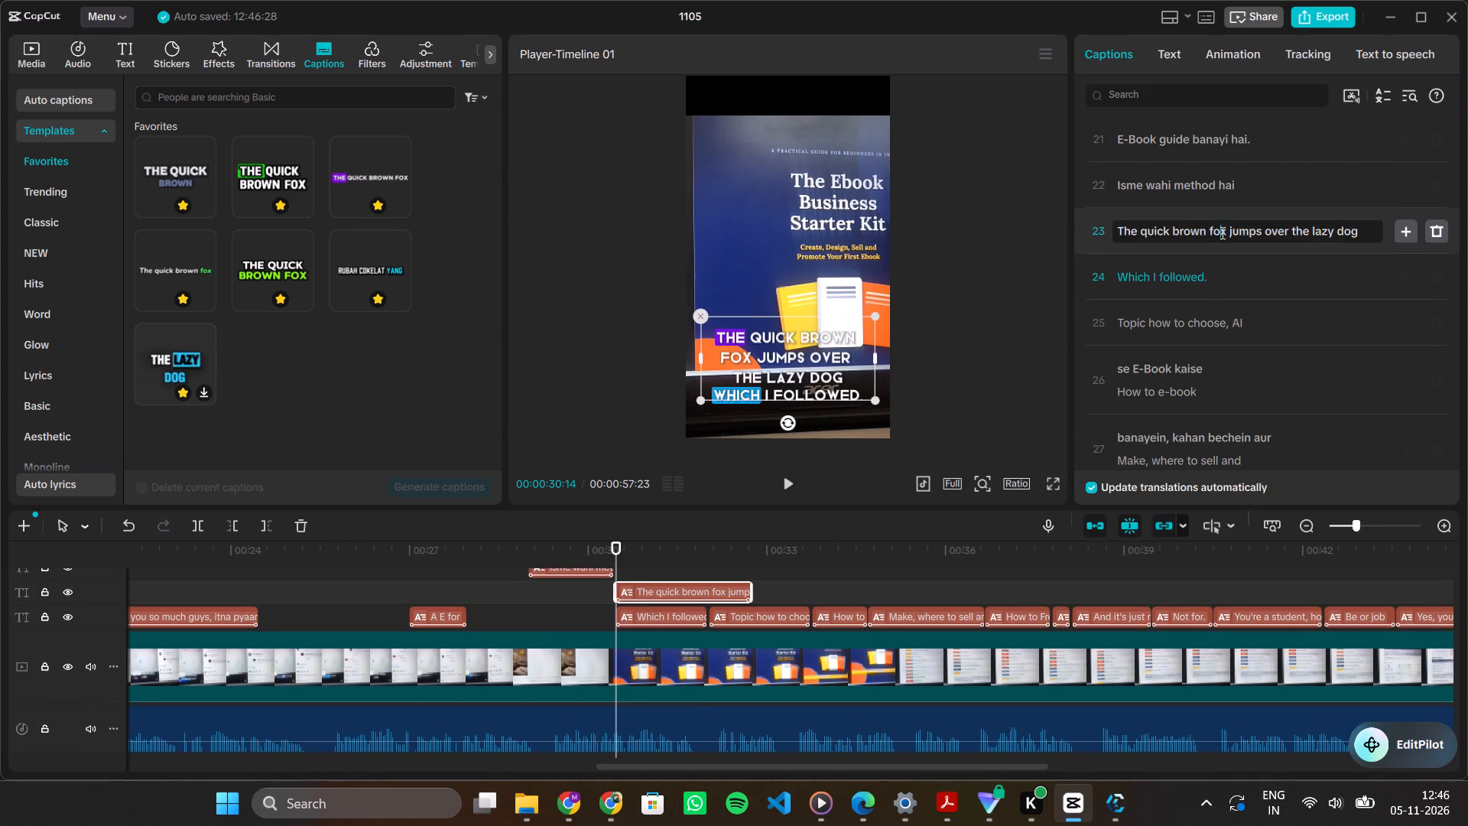
key(ctrl+a)
key(ctrl+v)
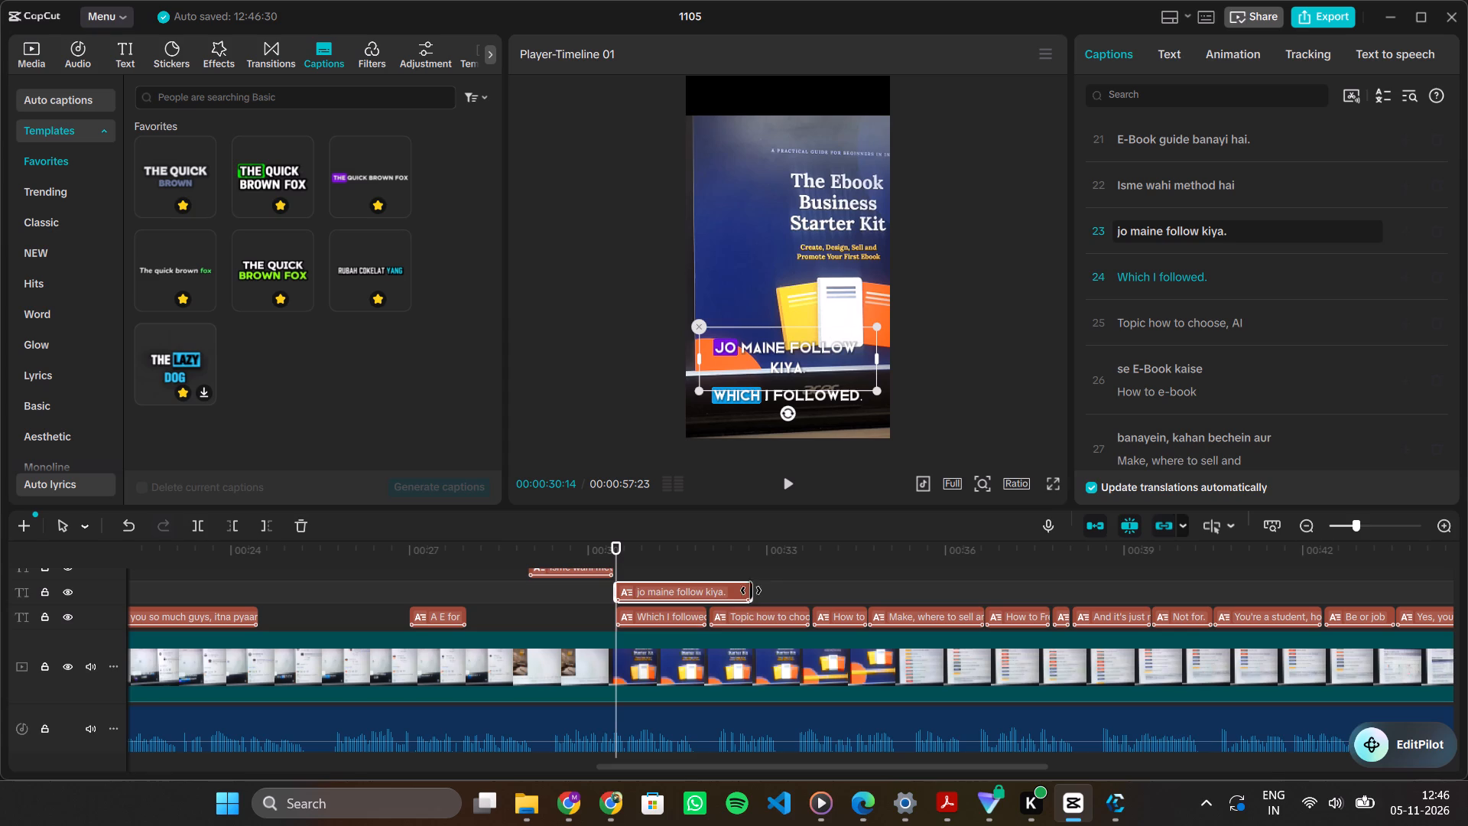
drag(755, 590, 702, 590)
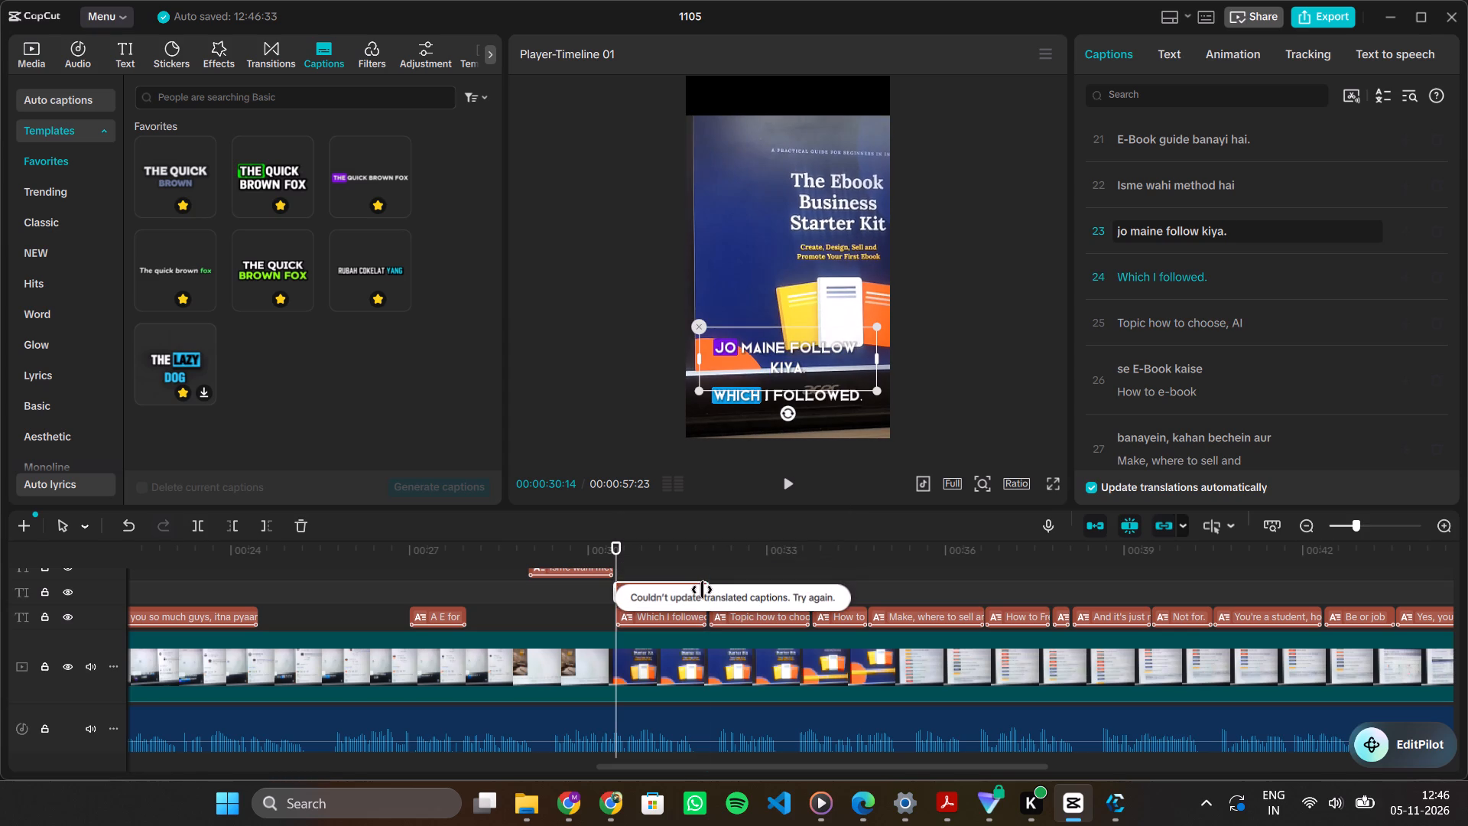
Delete the English "Which I followed." caption below the purple one.
click(677, 616)
key(Delete)
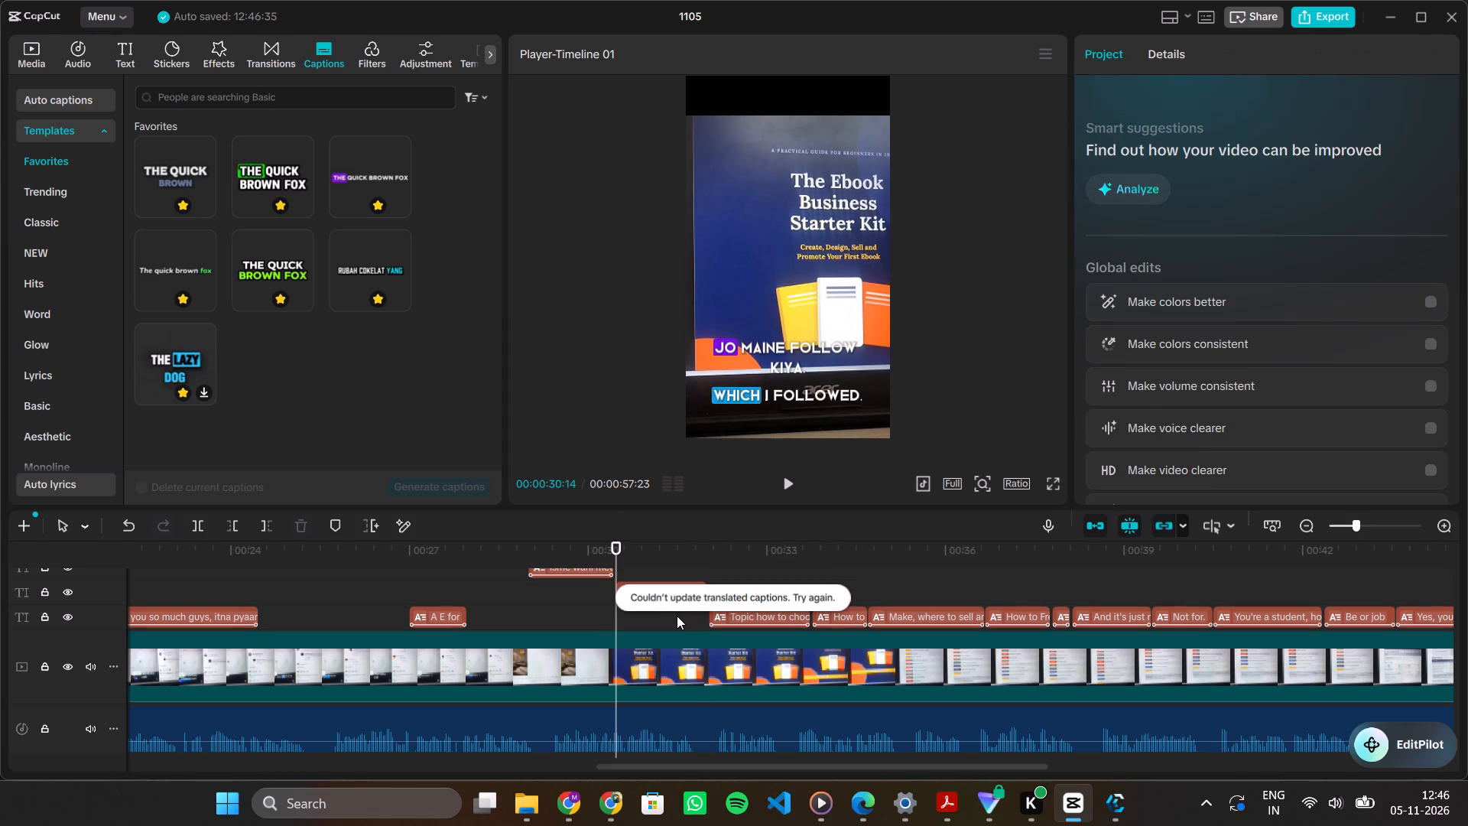
Play the video from 00:00:30:14 to about 00:00:33:00 to check the purple "jo maine follow kiya." caption and the one following it.
key(space)
key(space)
key(space)
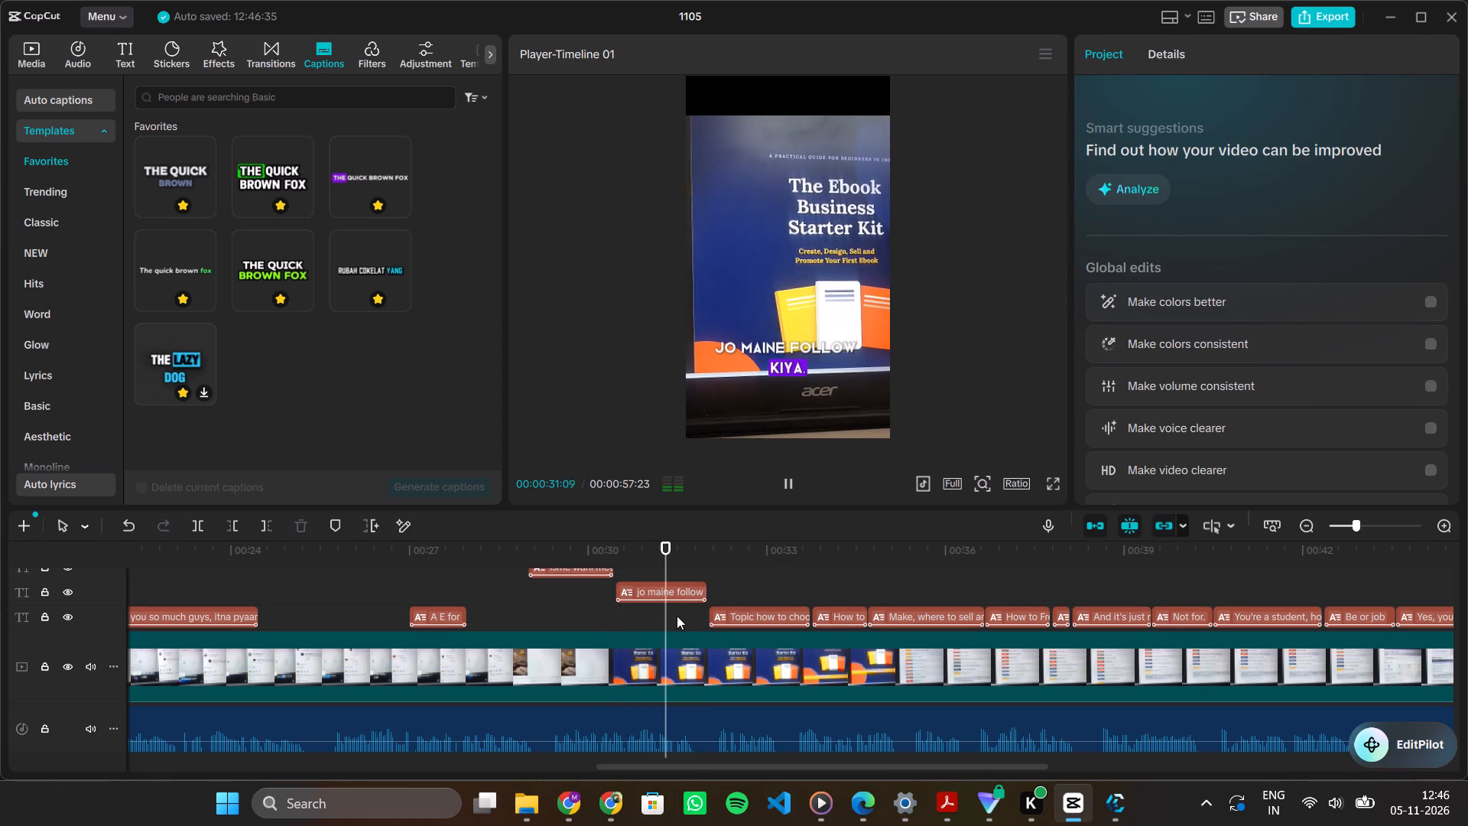
key(space)
key(space)
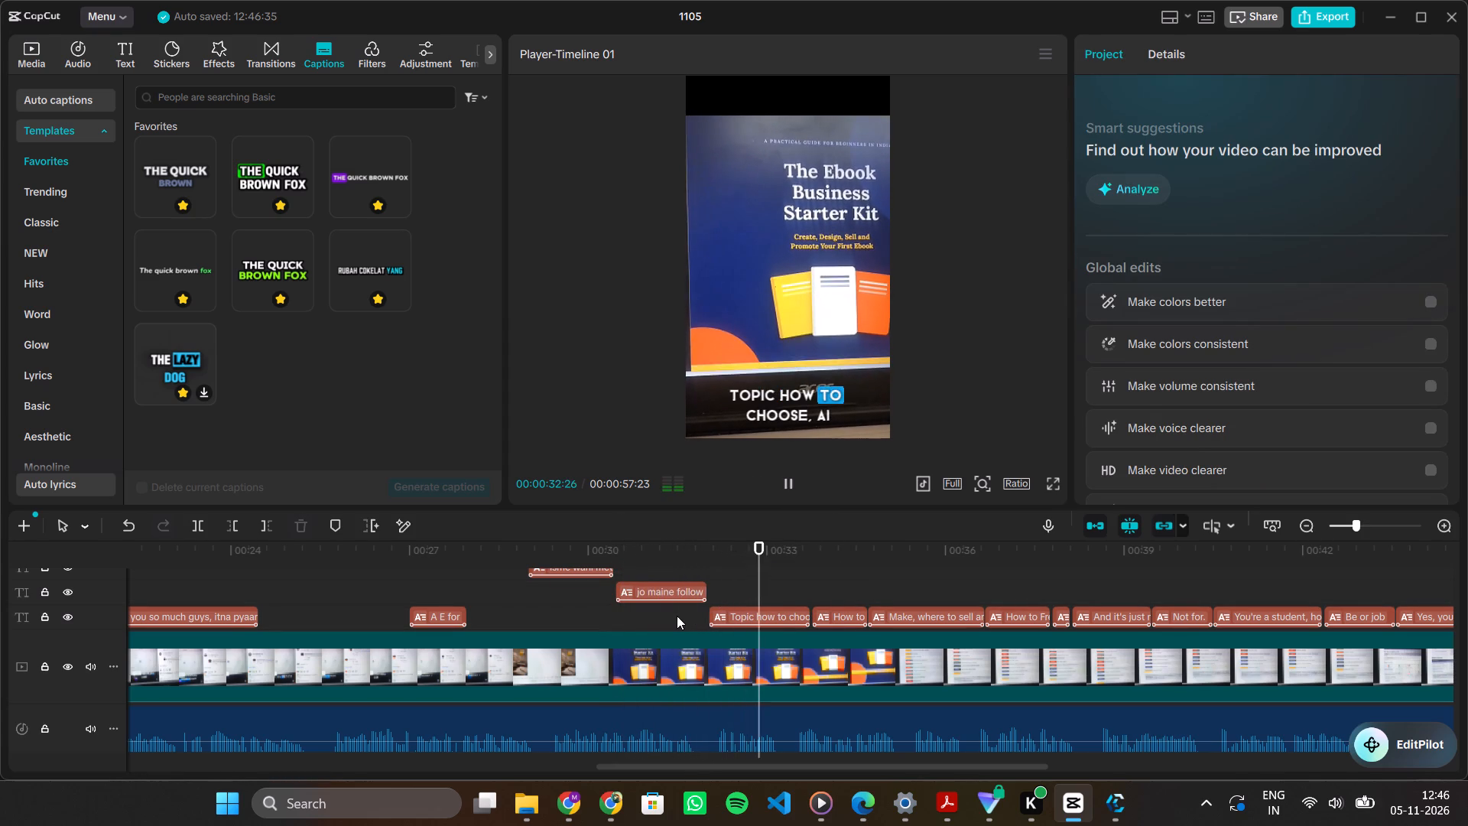
key(space)
Change the English "Topic how to choose, AI" caption text to "Topic kaise chune, AI".
scroll(677, 616, up, 5)
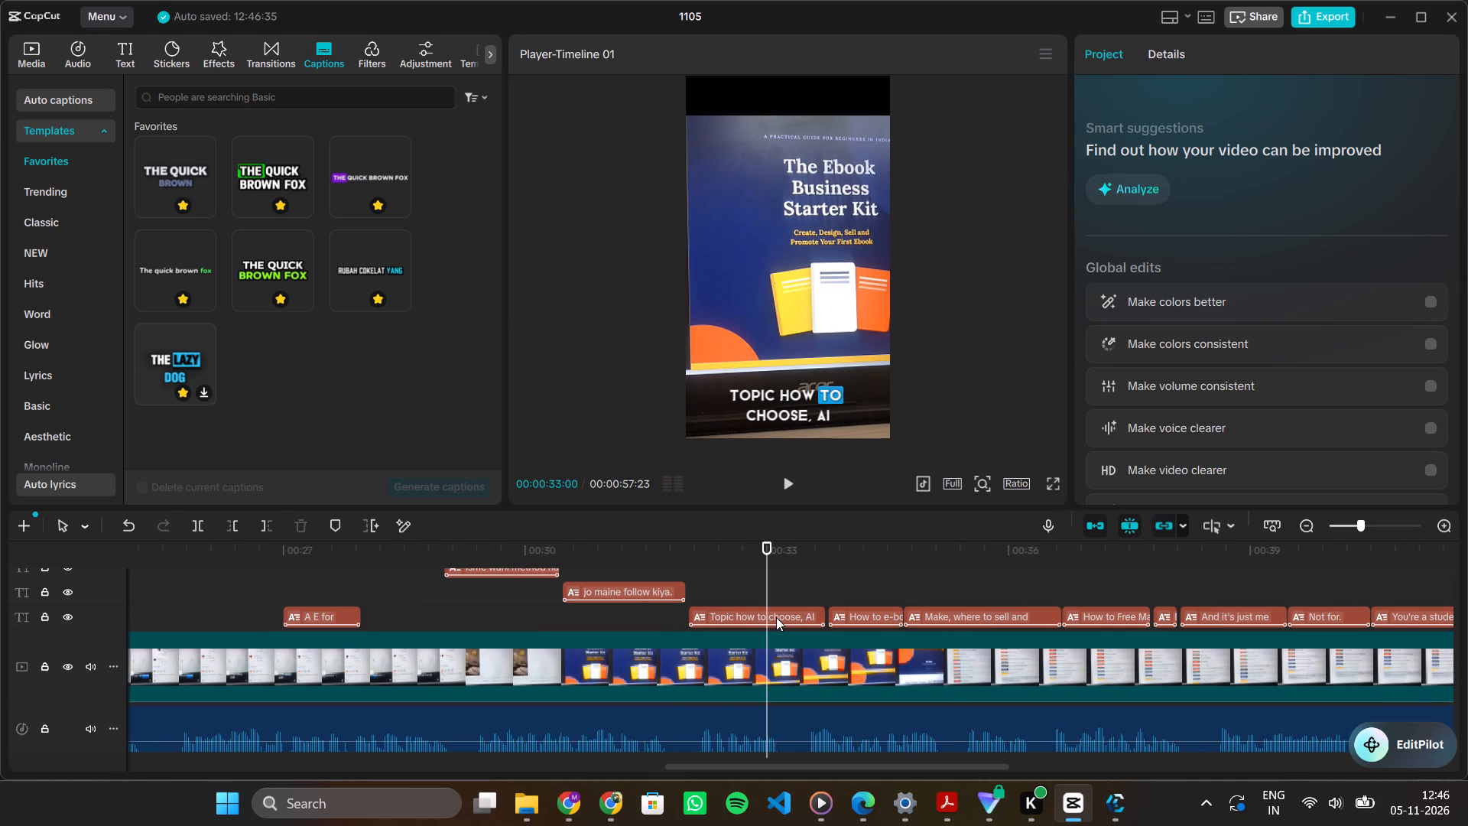
click(776, 617)
click(1168, 228)
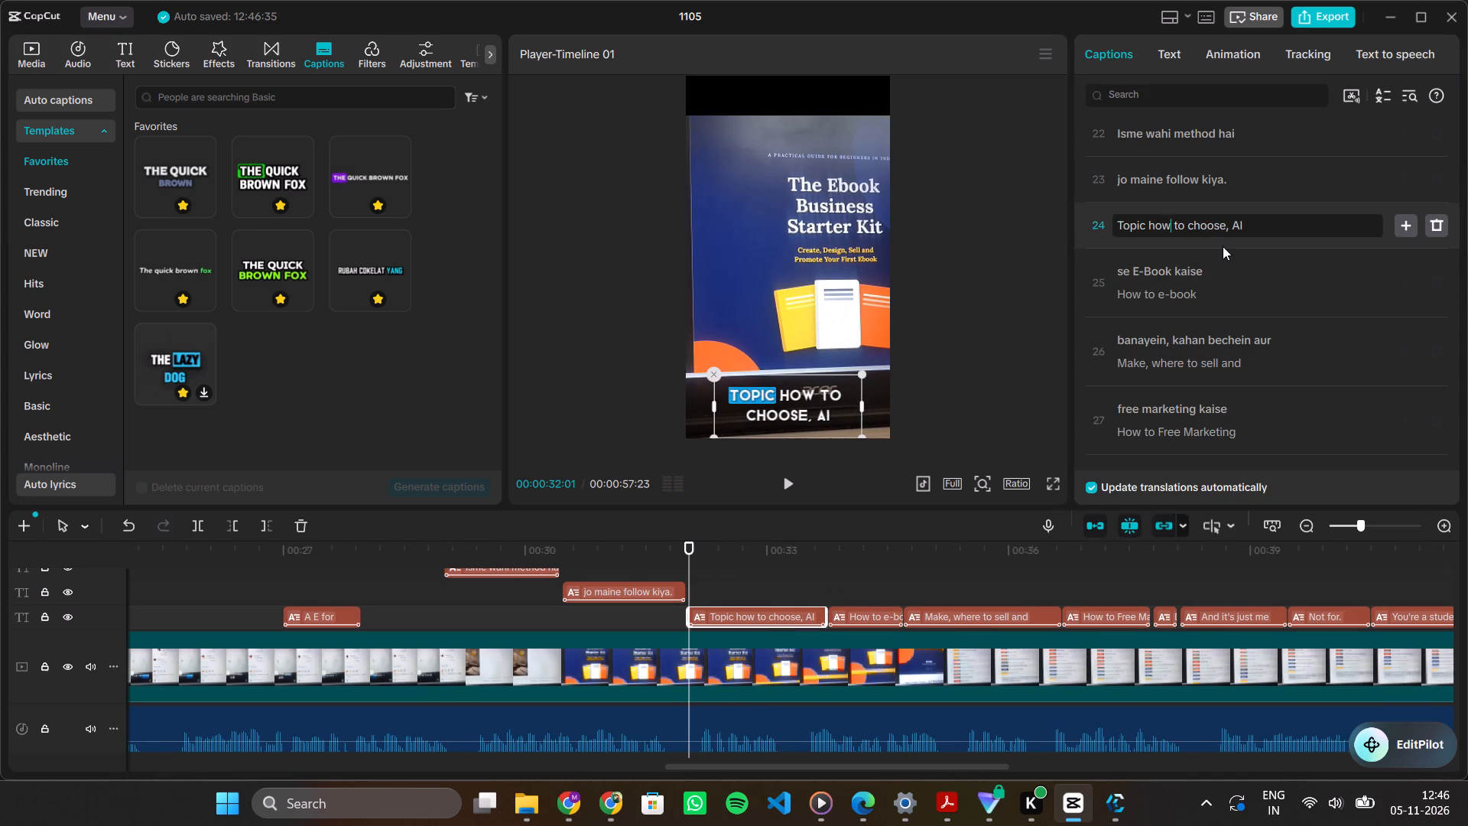
scroll(1213, 249, down, 1)
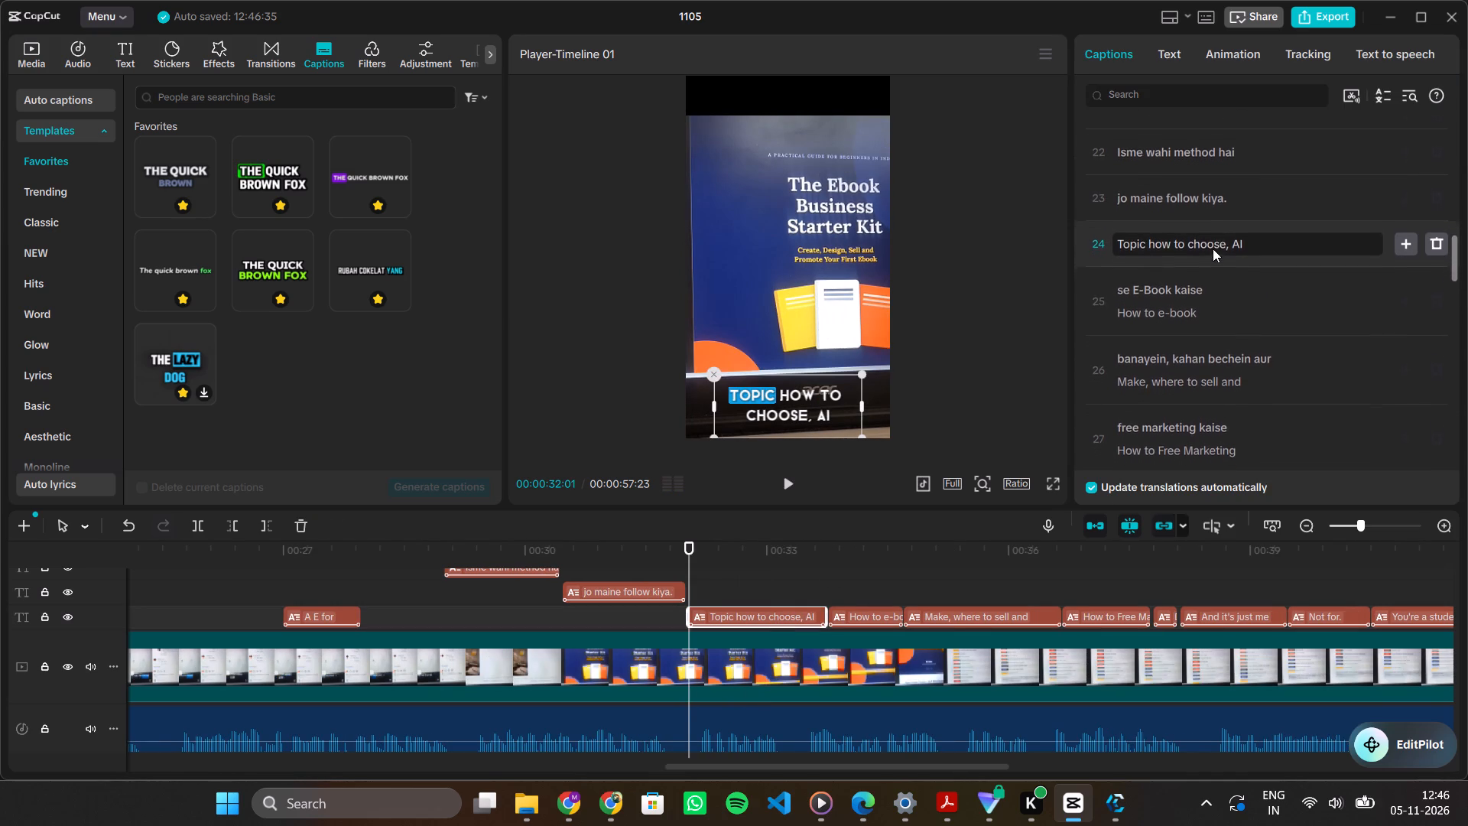
scroll(1213, 249, down, 1)
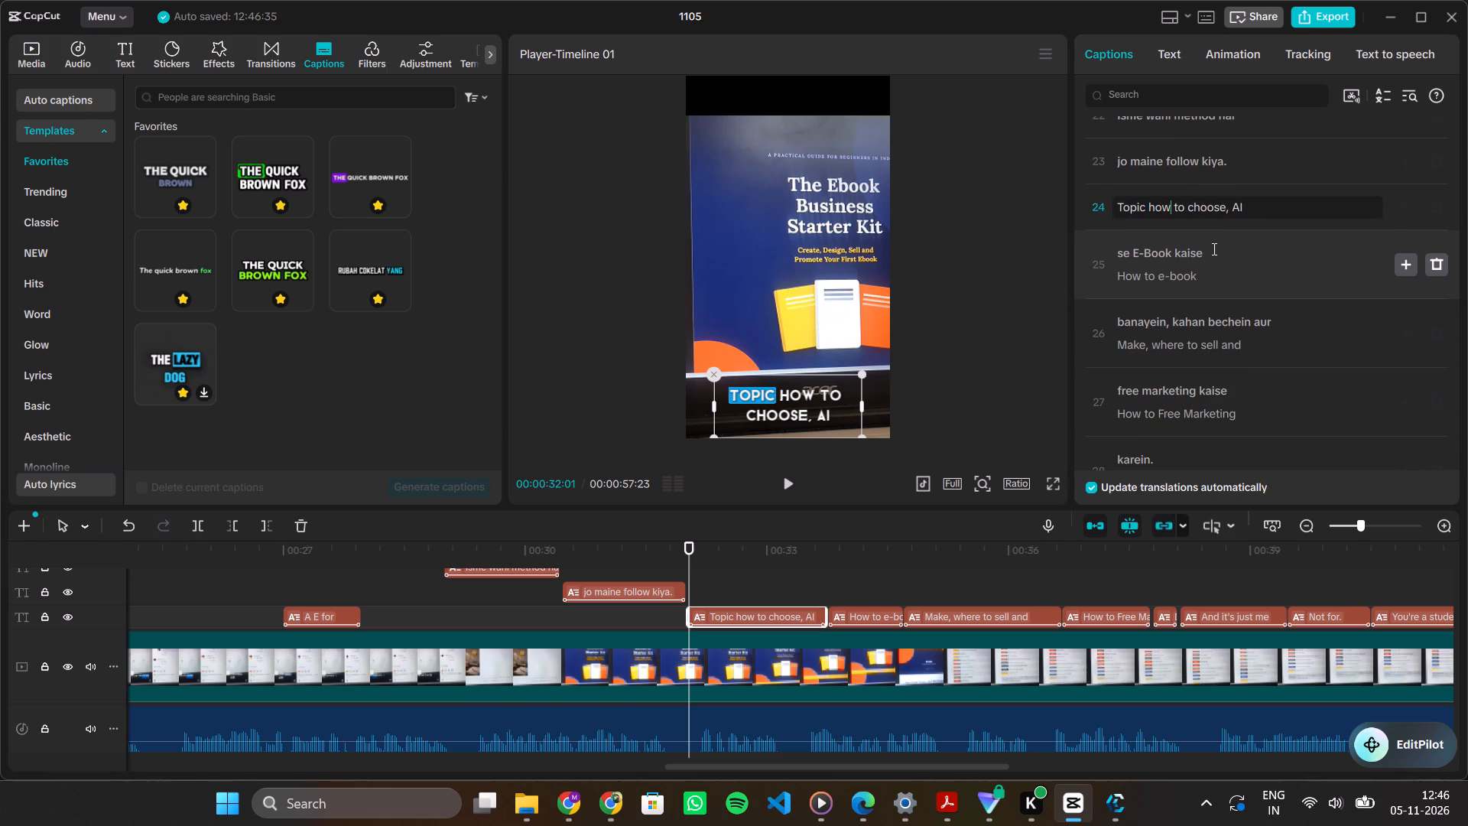
click(1226, 206)
key(BackSpace)
key(BackSpace)
key(BackSpace)
key(BackSpace)
key(BackSpace)
key(BackSpace)
key(BackSpace)
key(BackSpace)
key(BackSpace)
key(BackSpace)
key(BackSpace)
key(BackSpace)
key(BackSpace)
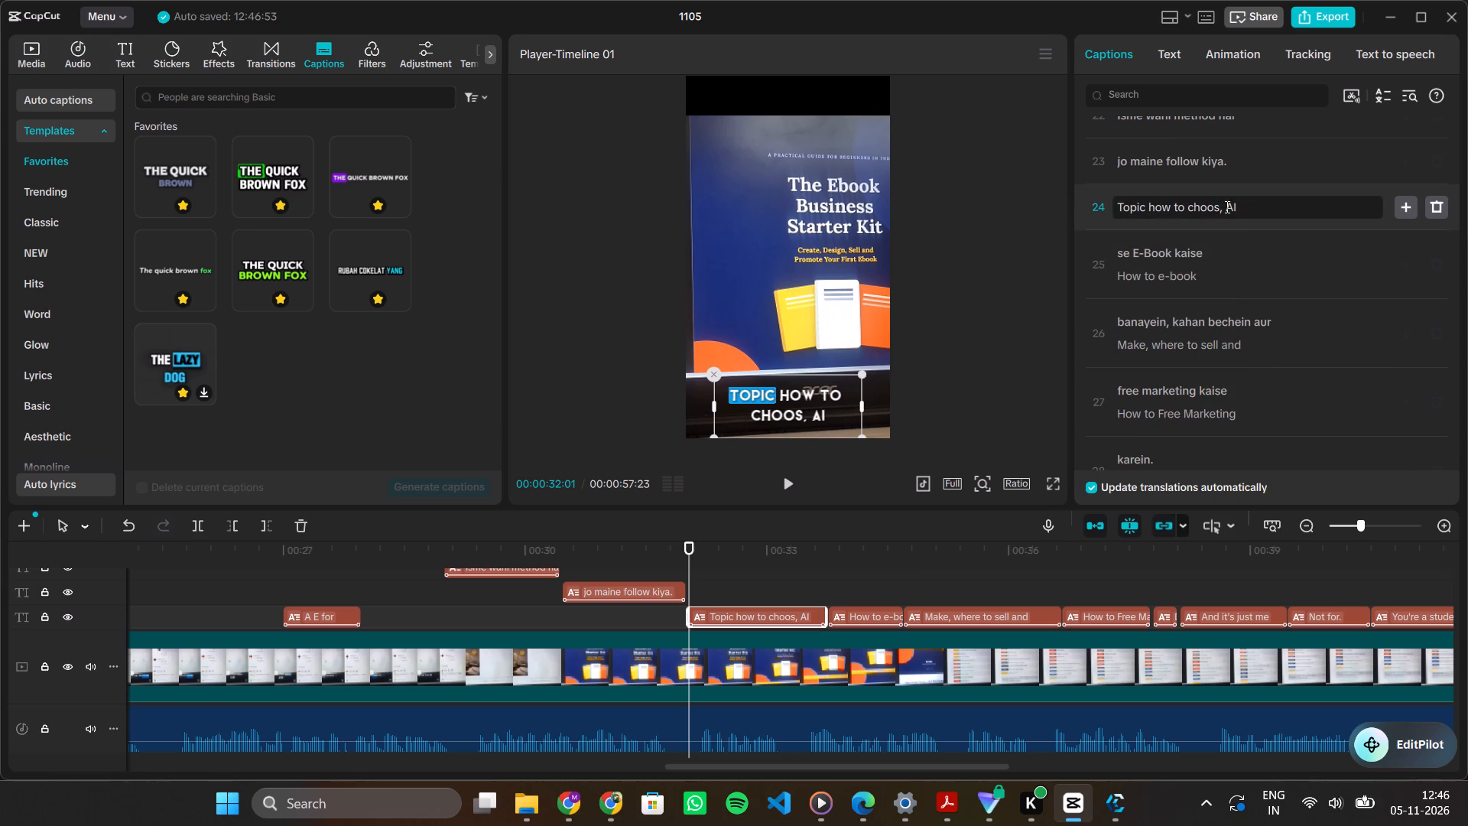
key(BackSpace)
key(BackSpace)
key(BackSpace)
text(kaise)
key(space)
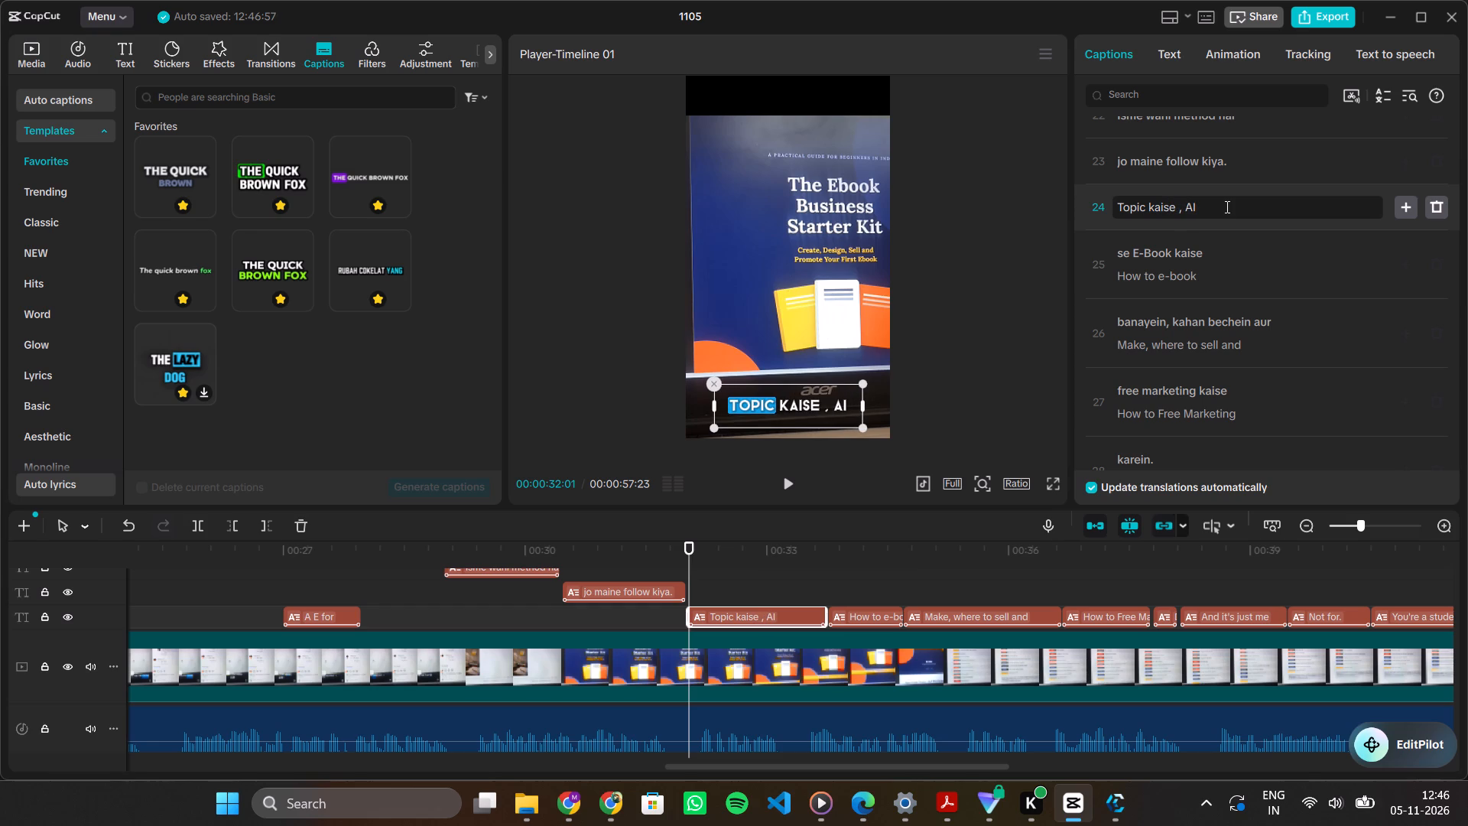
text(chune)
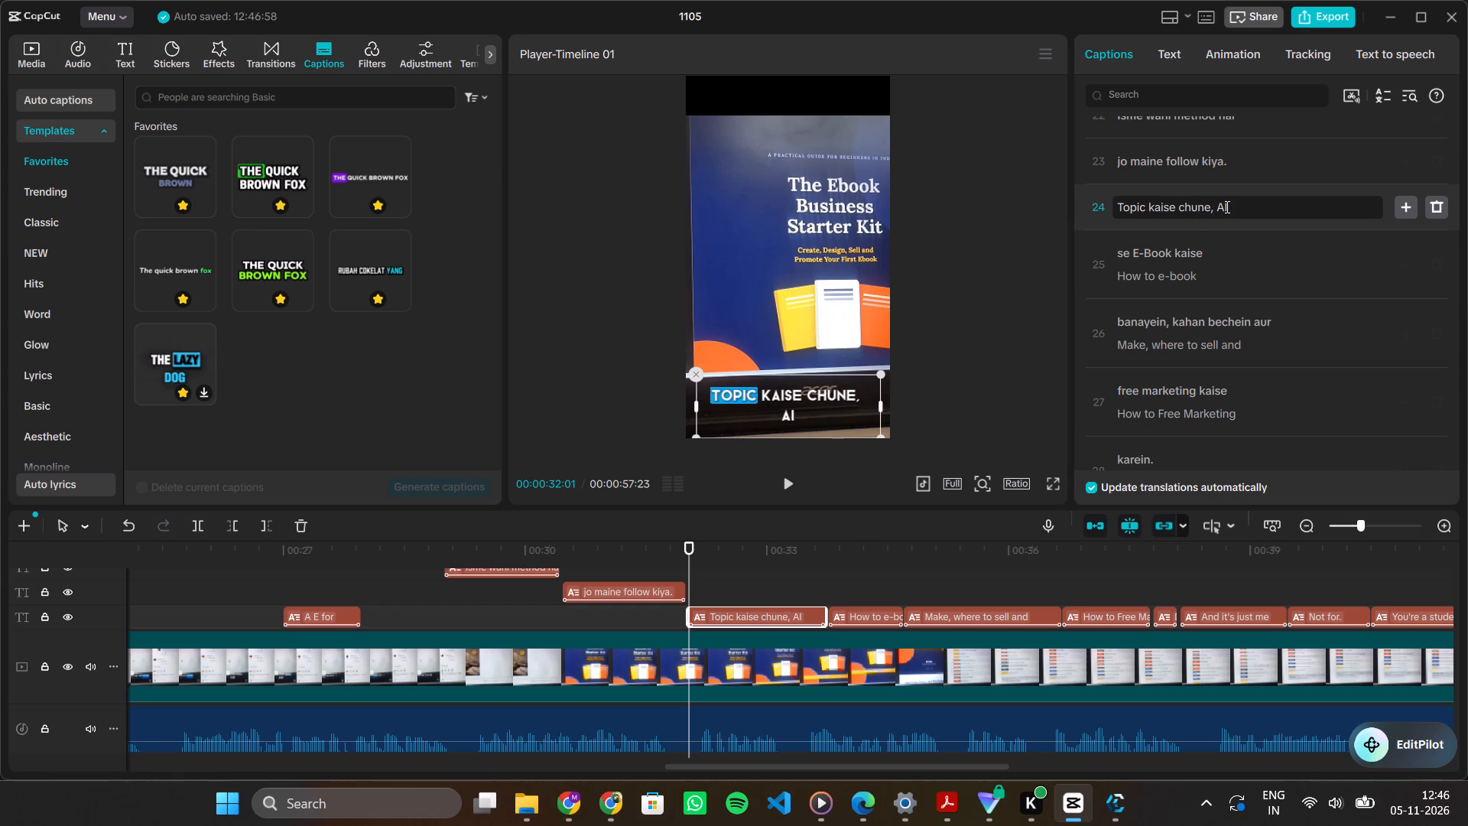
key(space)
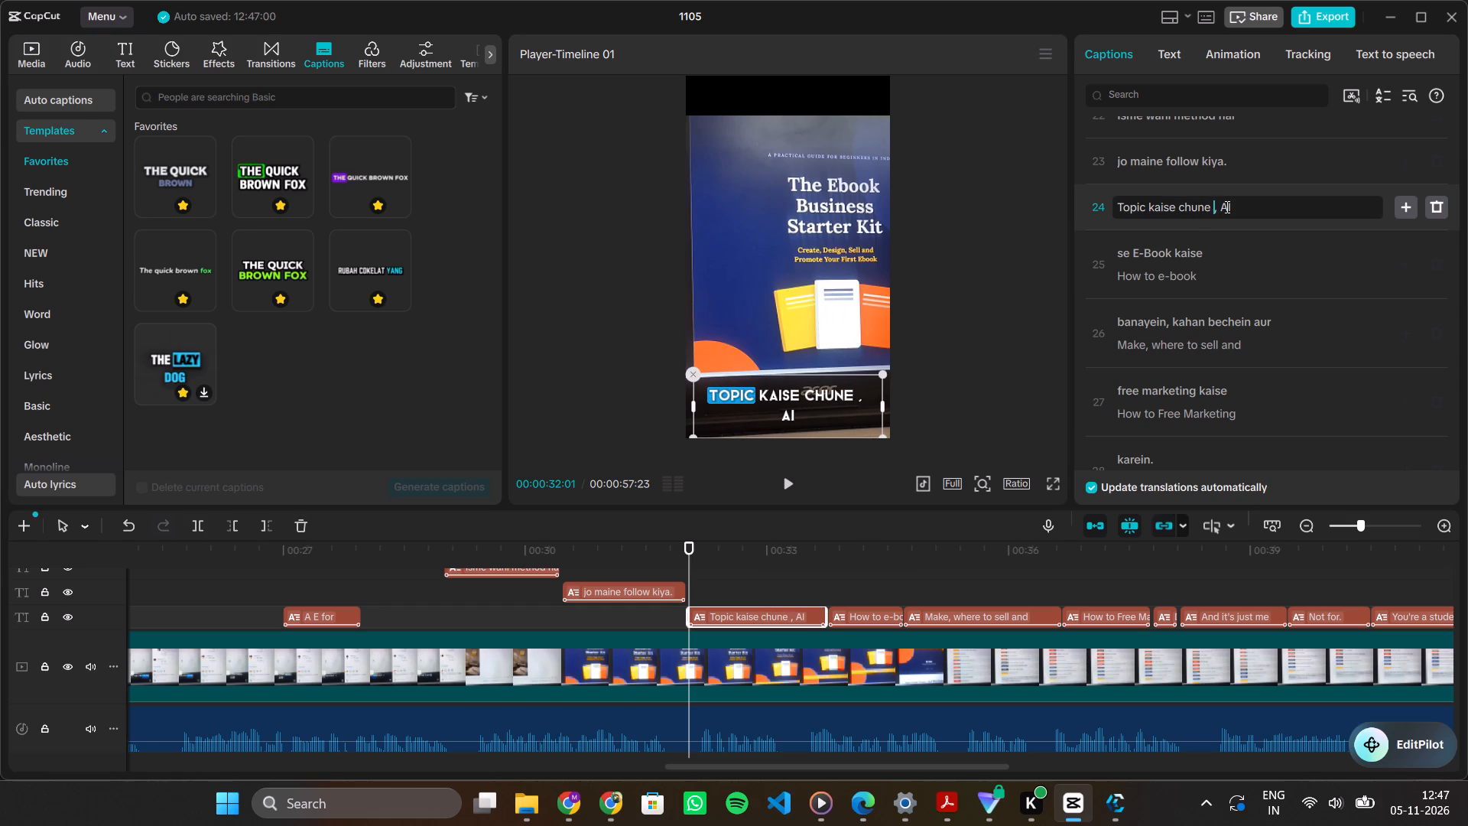
key(BackSpace)
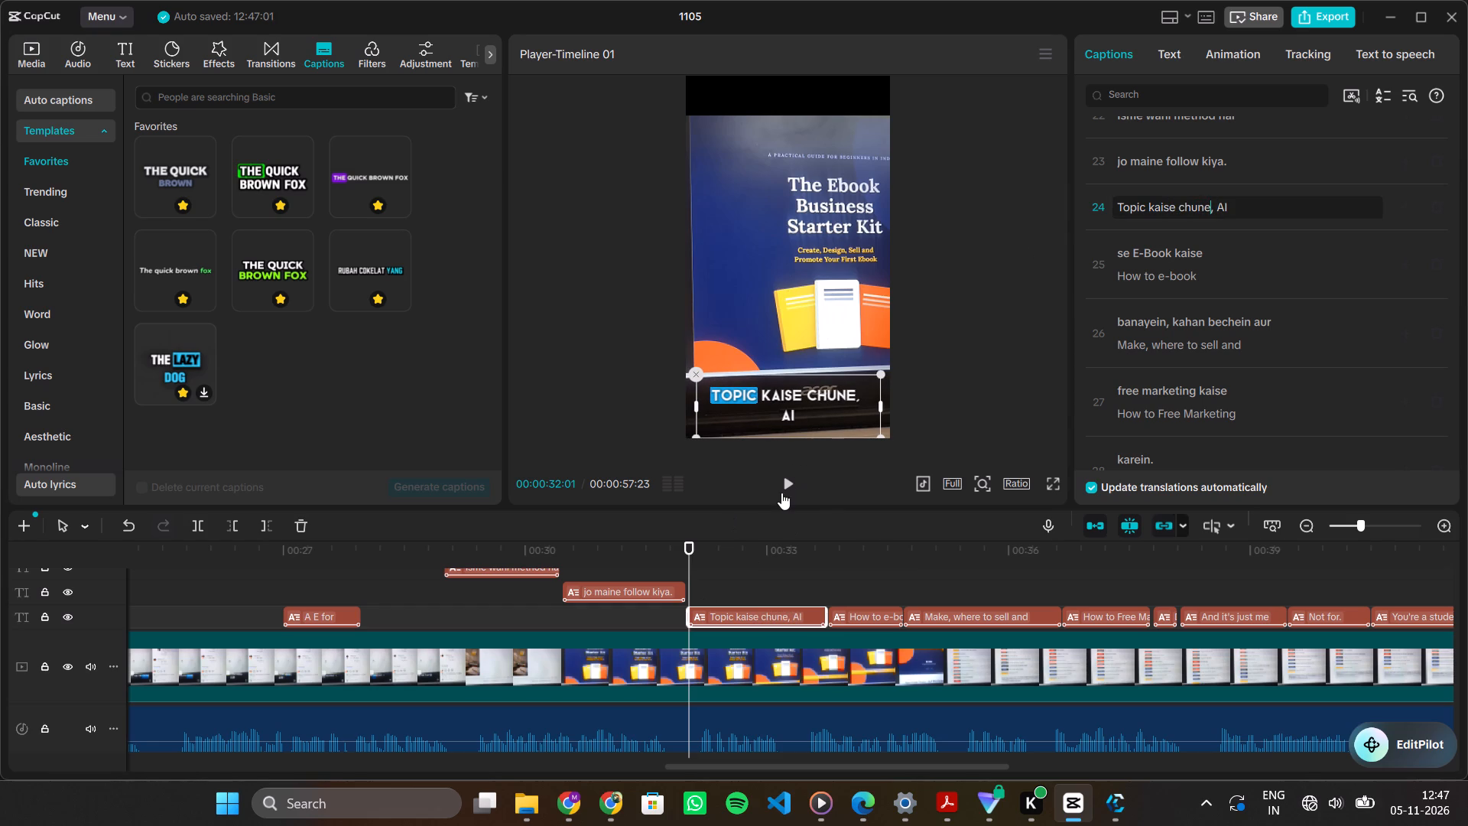
Play the video from 00:00:32:01 to about 00:00:34:02 to check the edited "Topic kaise chune, AI" caption.
click(786, 483)
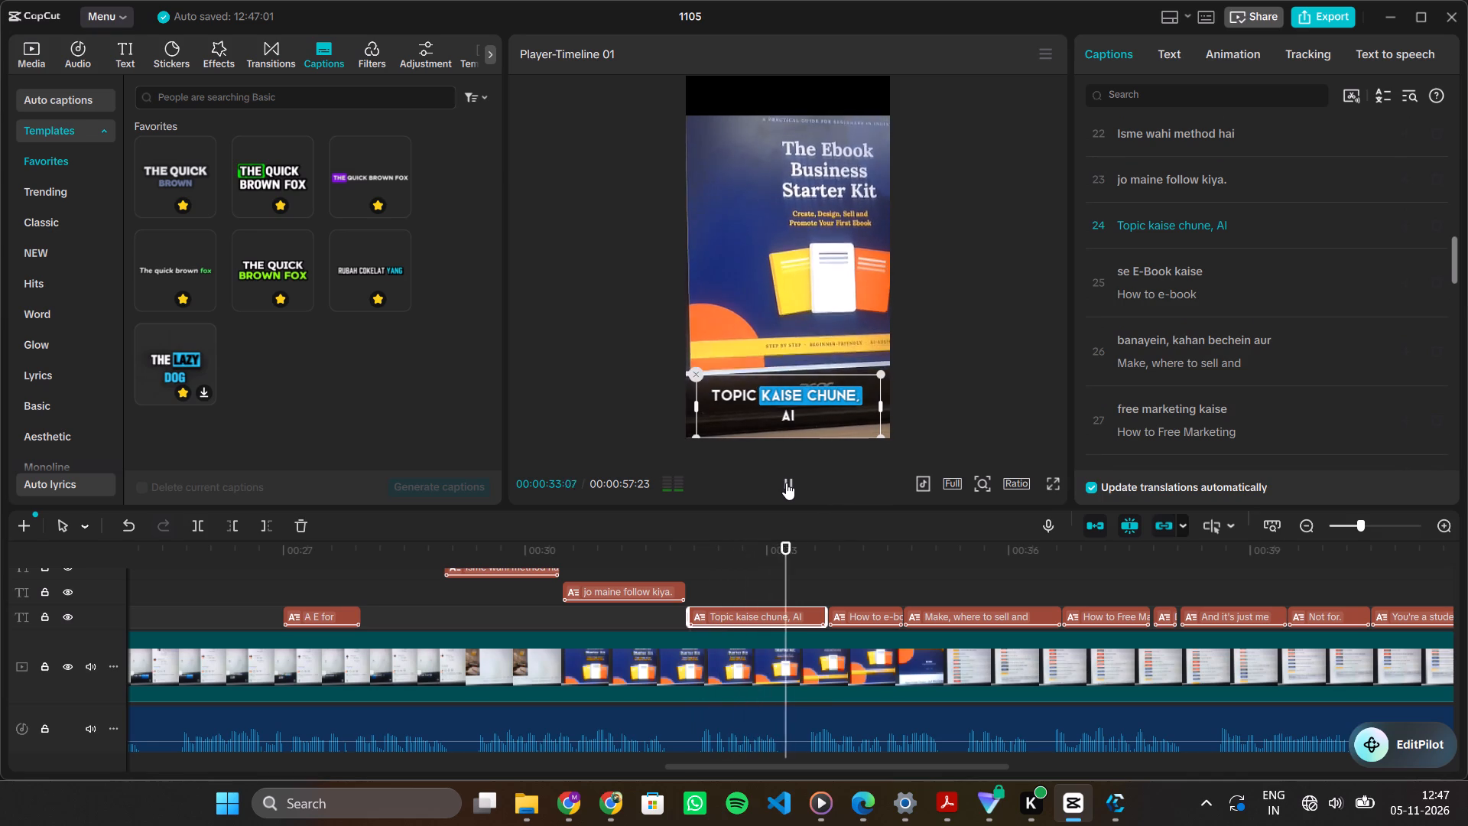
click(786, 483)
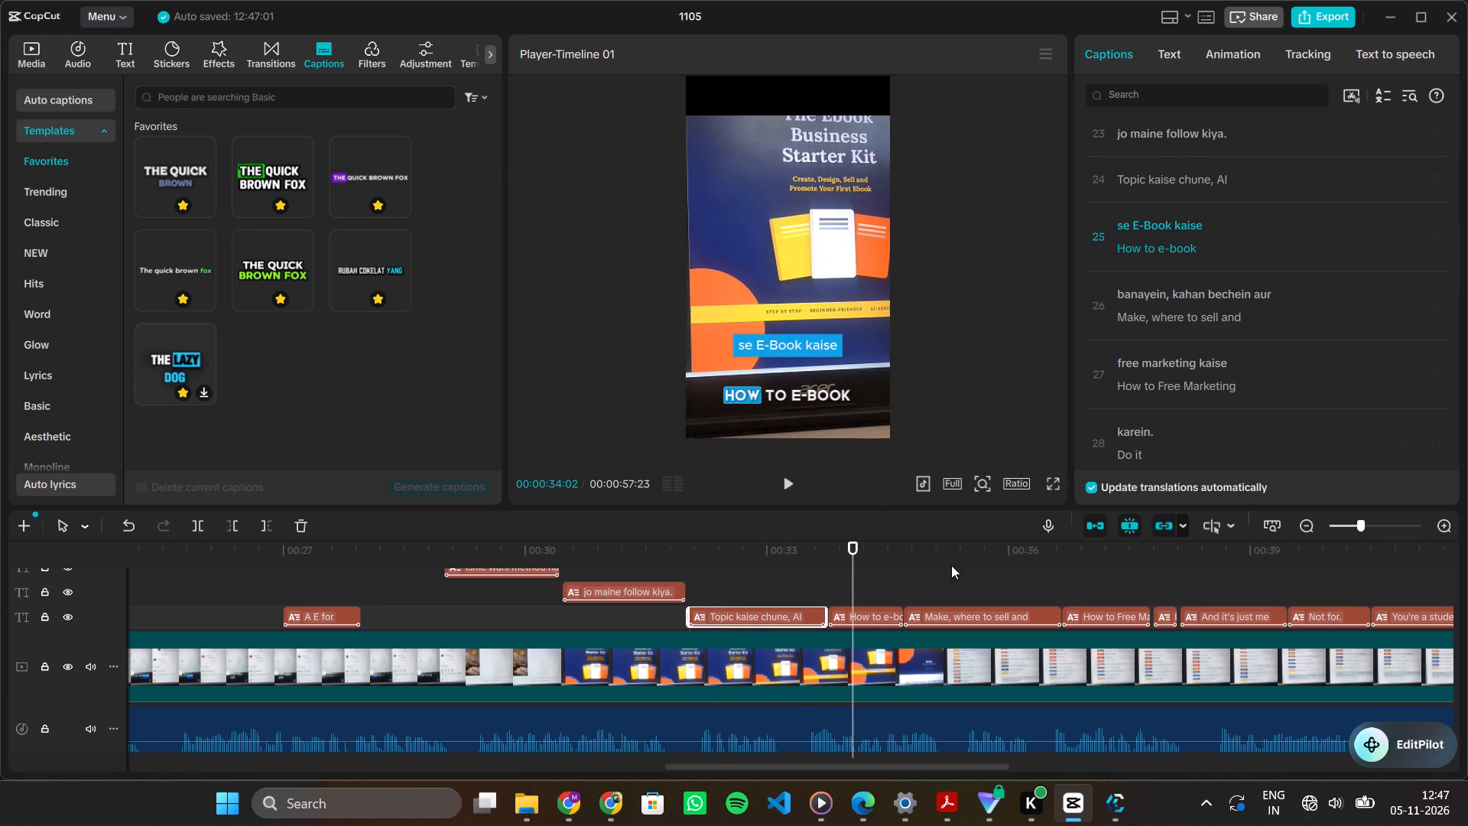
Move the "se E-Book kaise" main caption text into its English line, replacing "How to e-book".
click(860, 617)
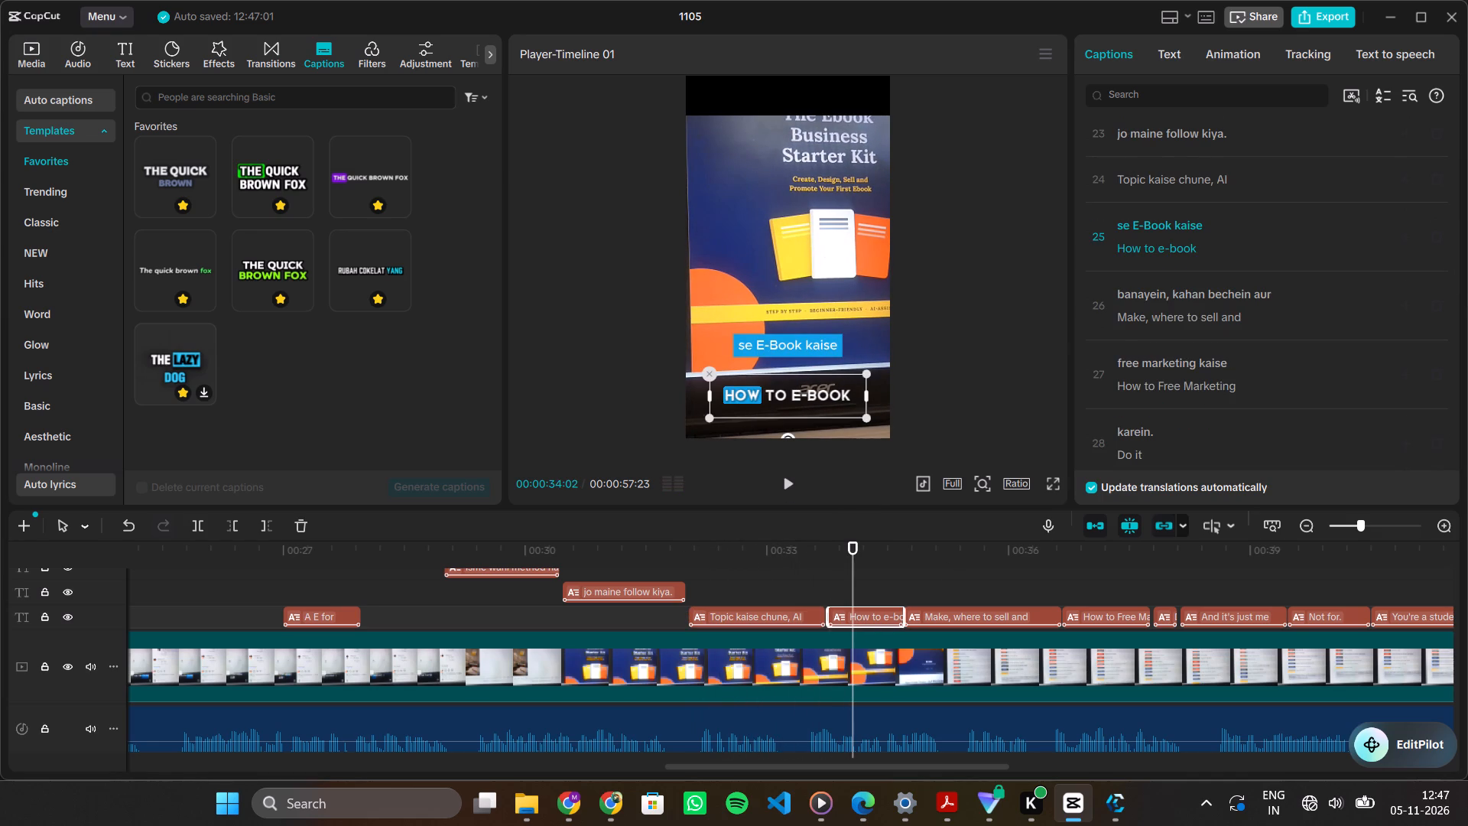
click(1181, 227)
key(ctrl+a)
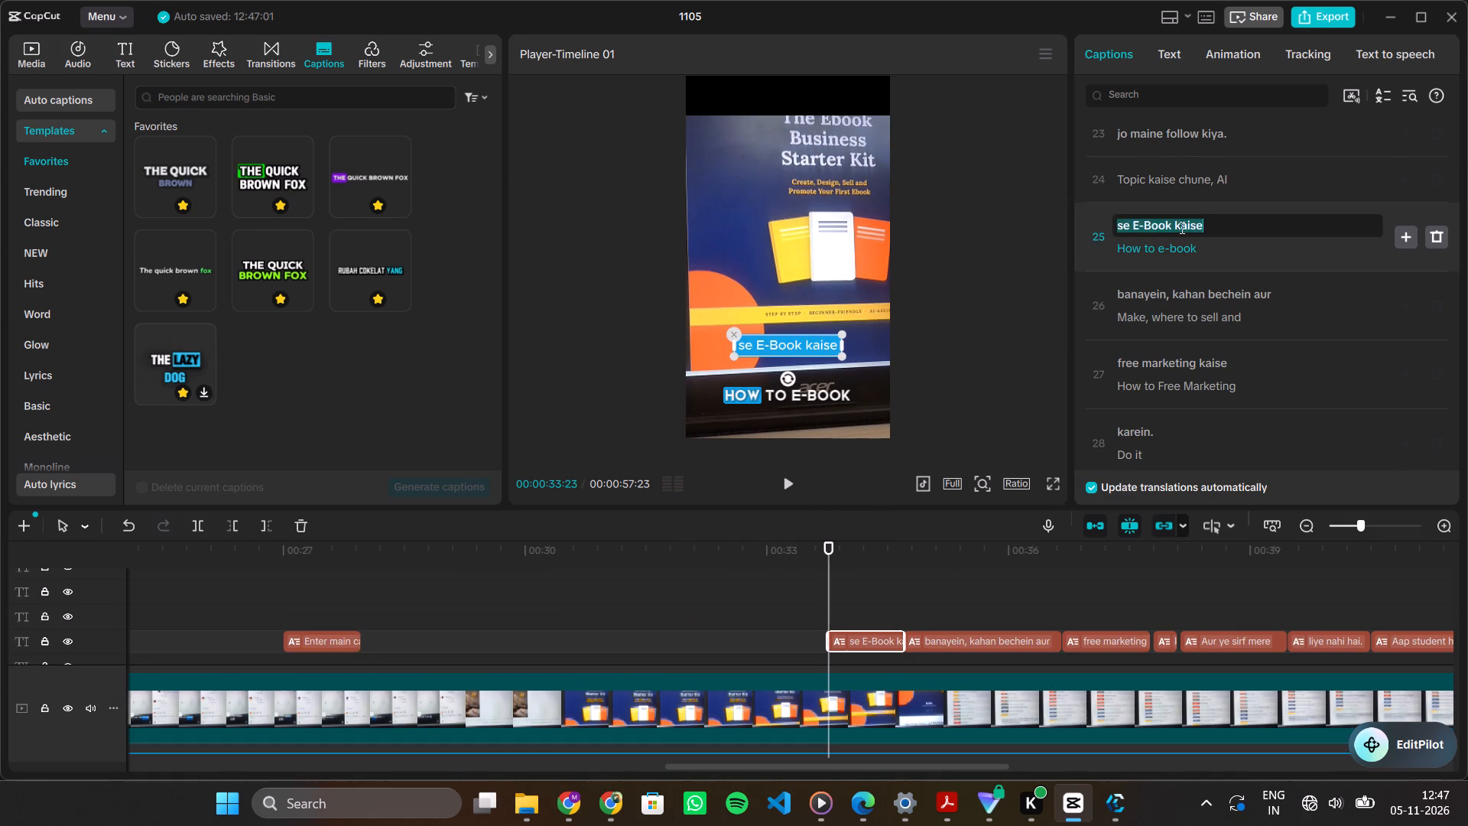
key(ctrl+x)
click(1162, 251)
key(ctrl+a)
key(ctrl+v)
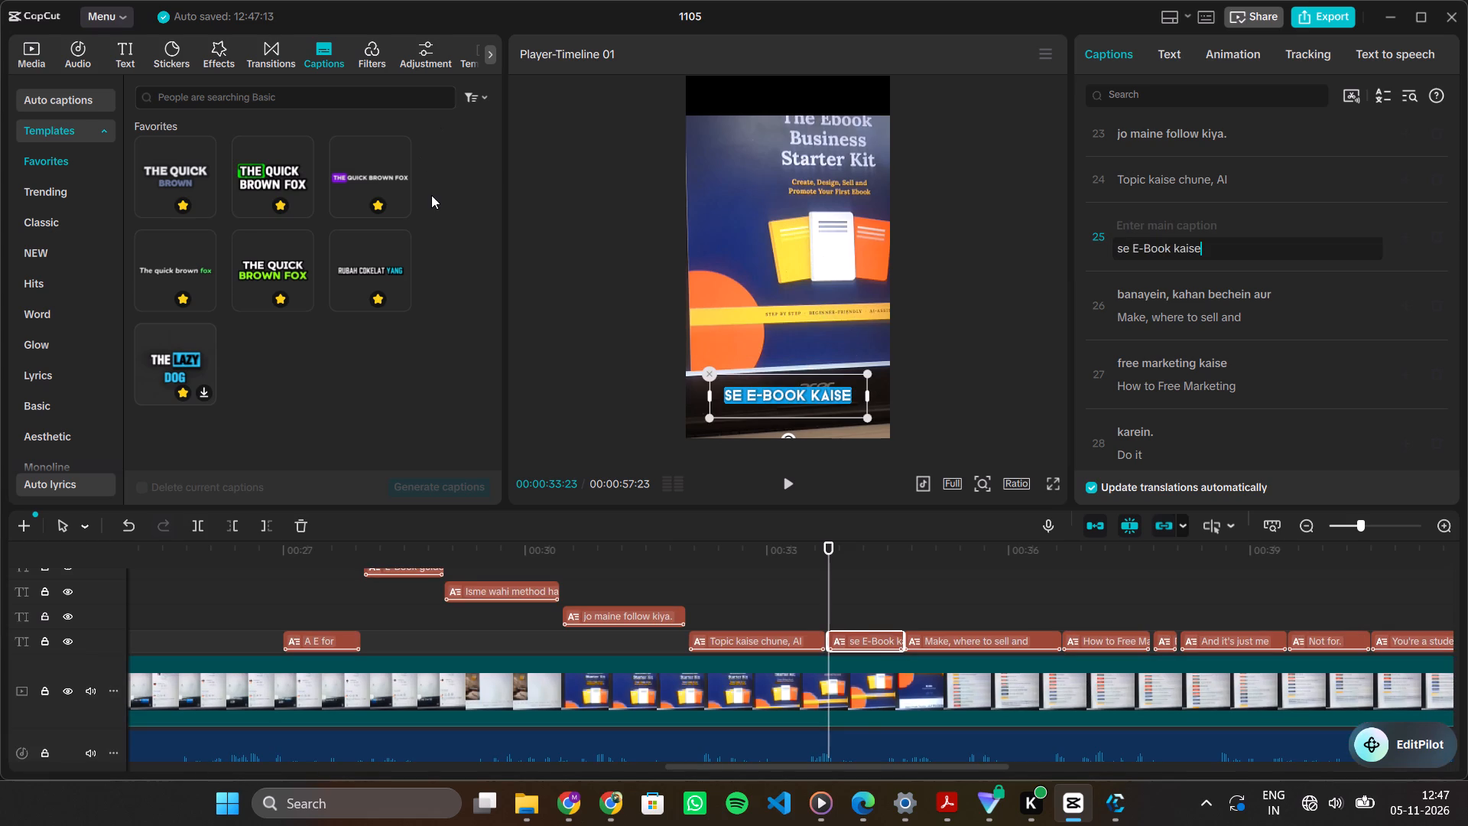
Add a caption from the purple-highlight favorite template at 00:00:33:23, above the "se E-Book kaise" caption.
click(395, 203)
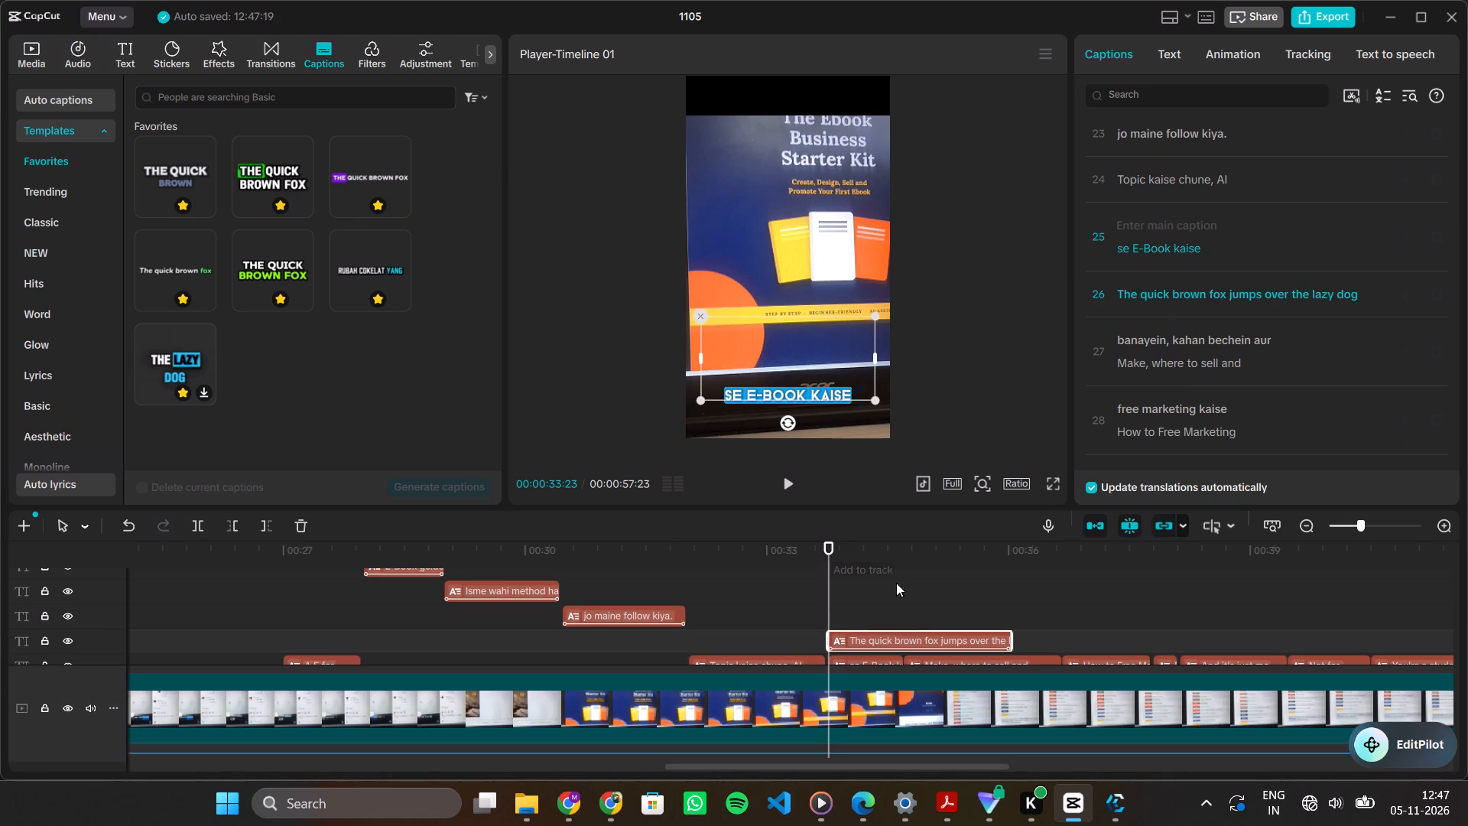
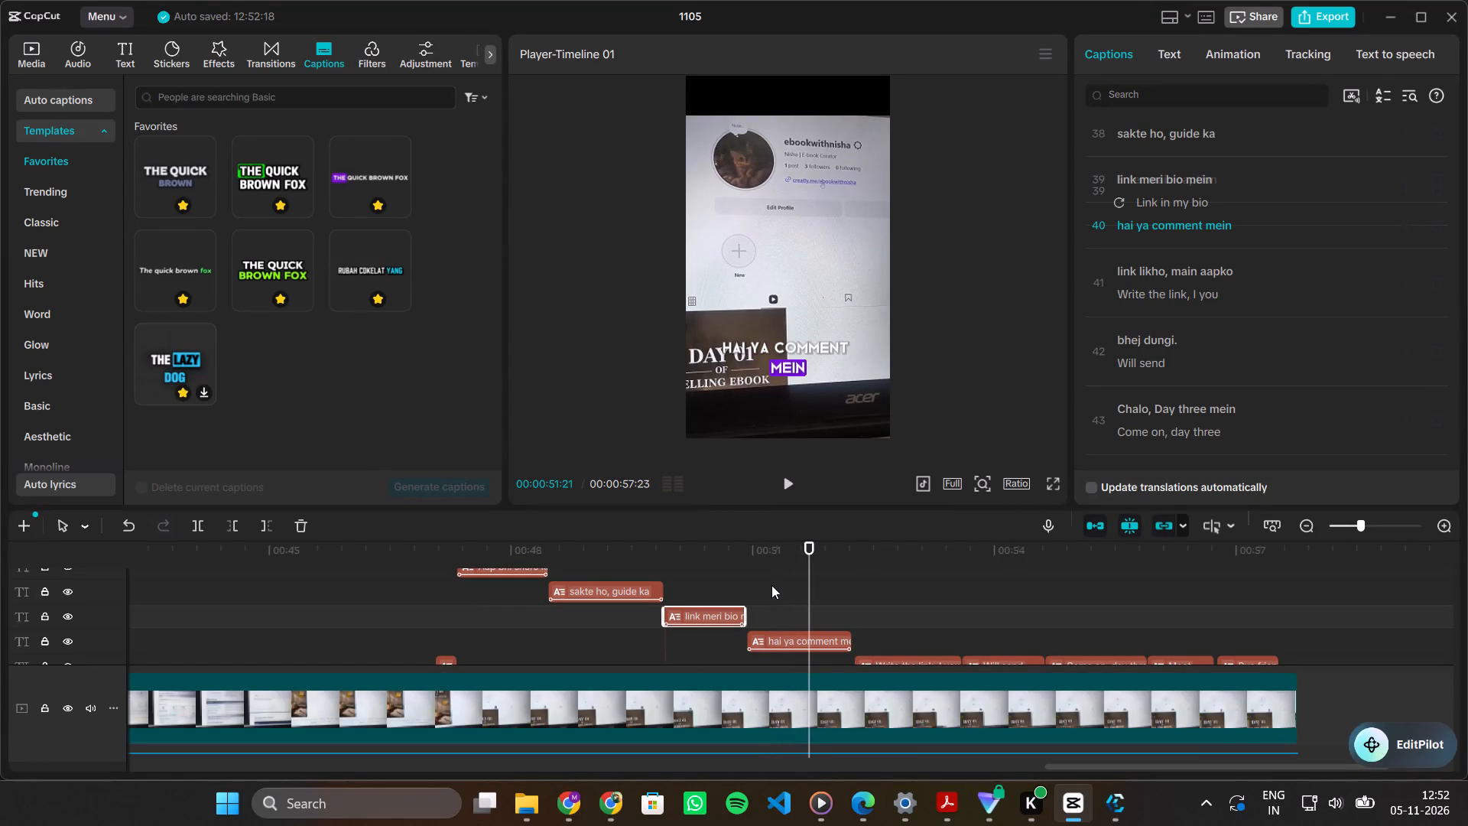
Cut the "link likho, main aapko" text from its plain caption and add a purple-highlight template caption at 00:00:52:08, trimmed to the same length.
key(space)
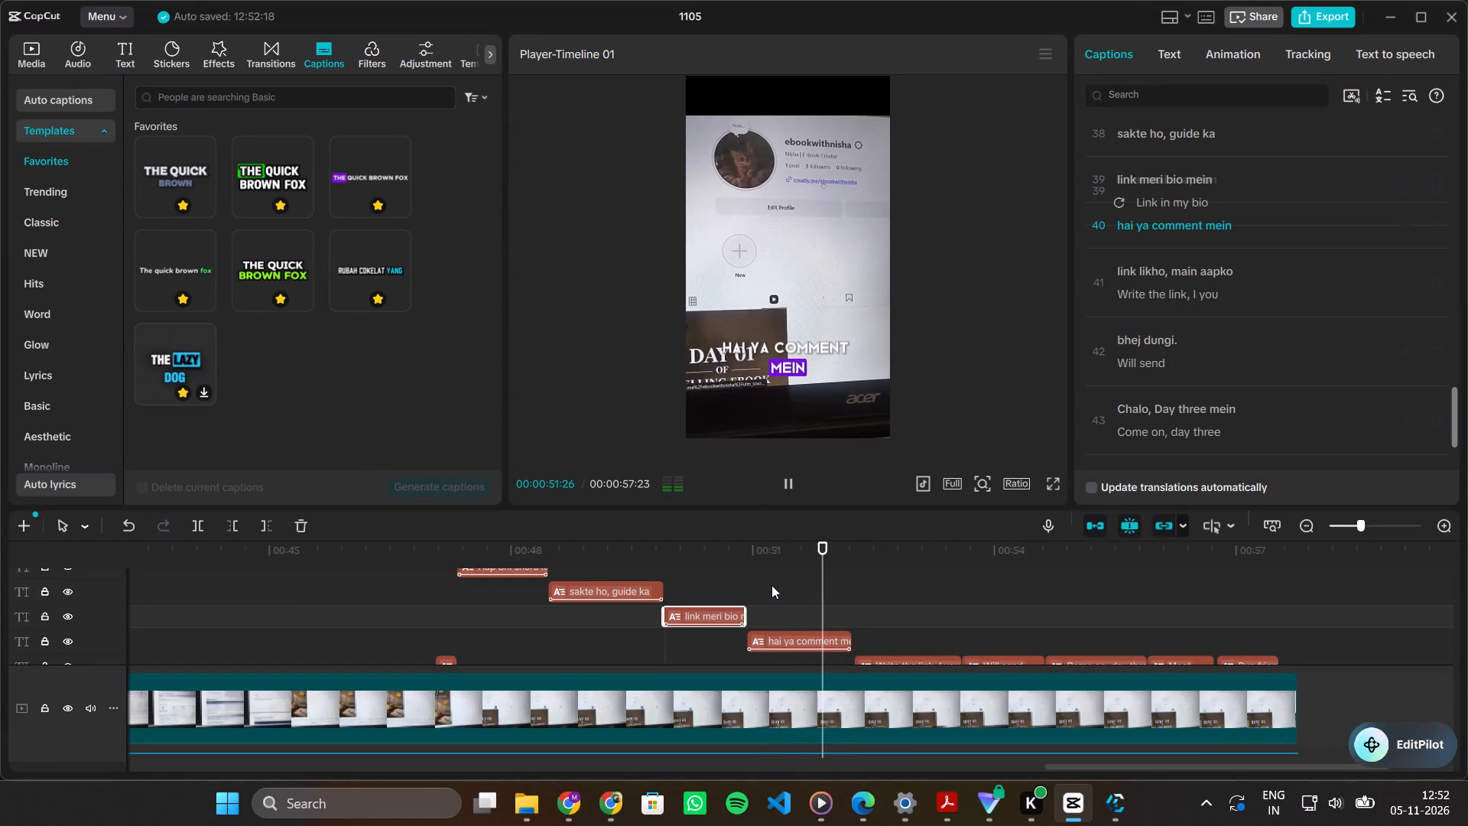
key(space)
scroll(771, 585, down, 1)
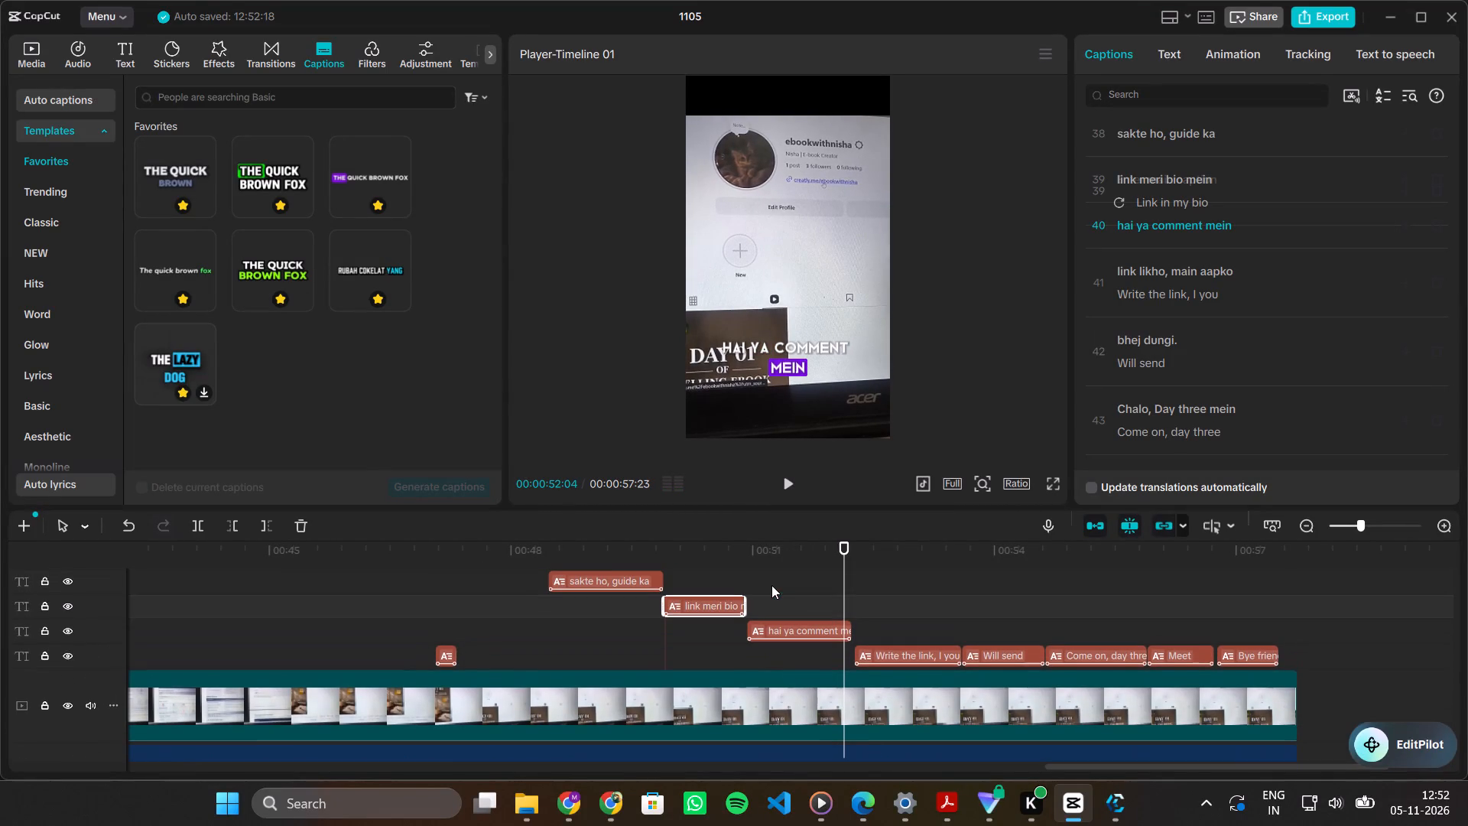
drag(846, 584, 858, 593)
click(1190, 276)
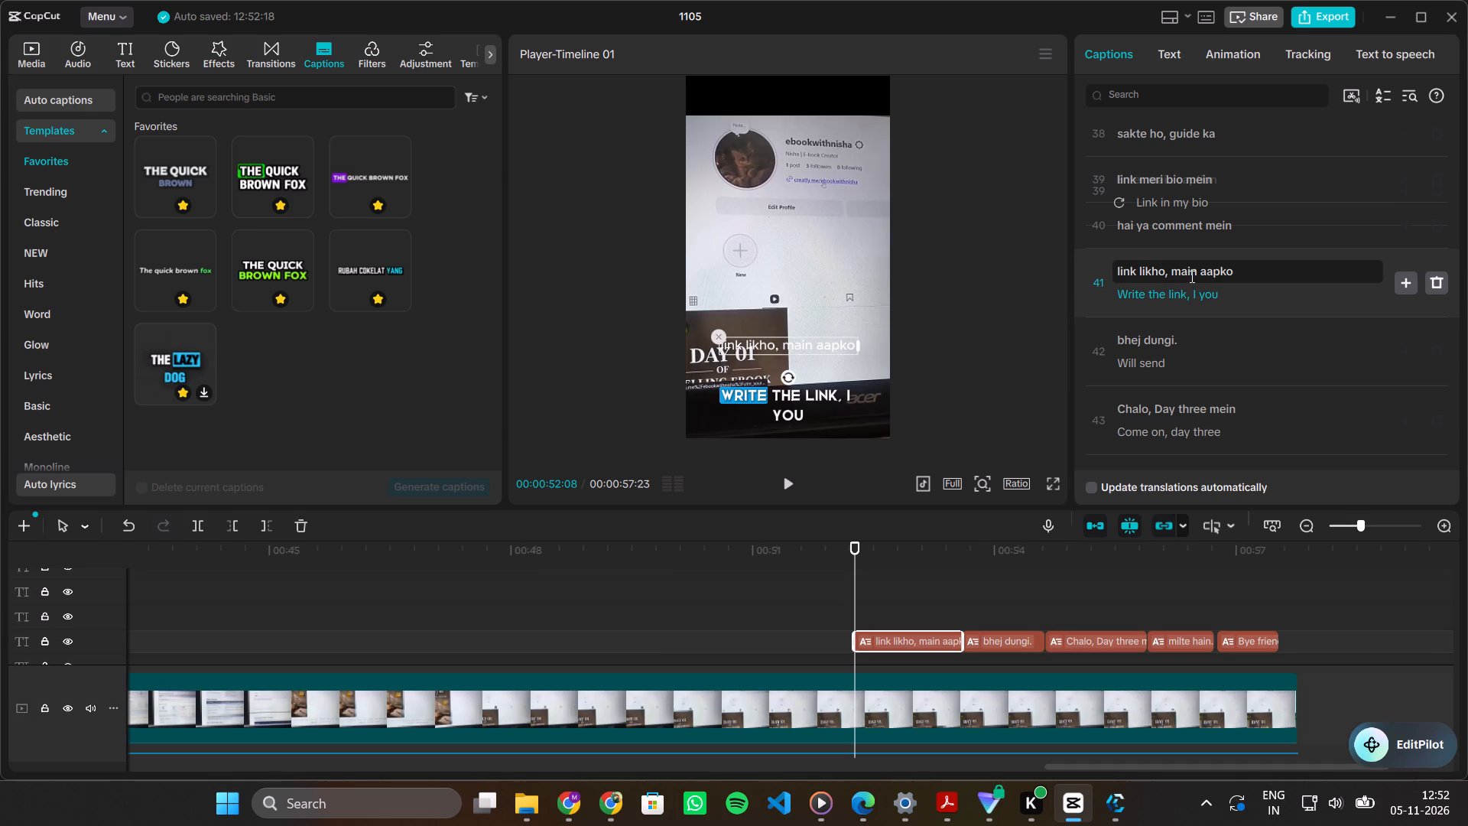
key(ctrl+a)
key(ctrl+x)
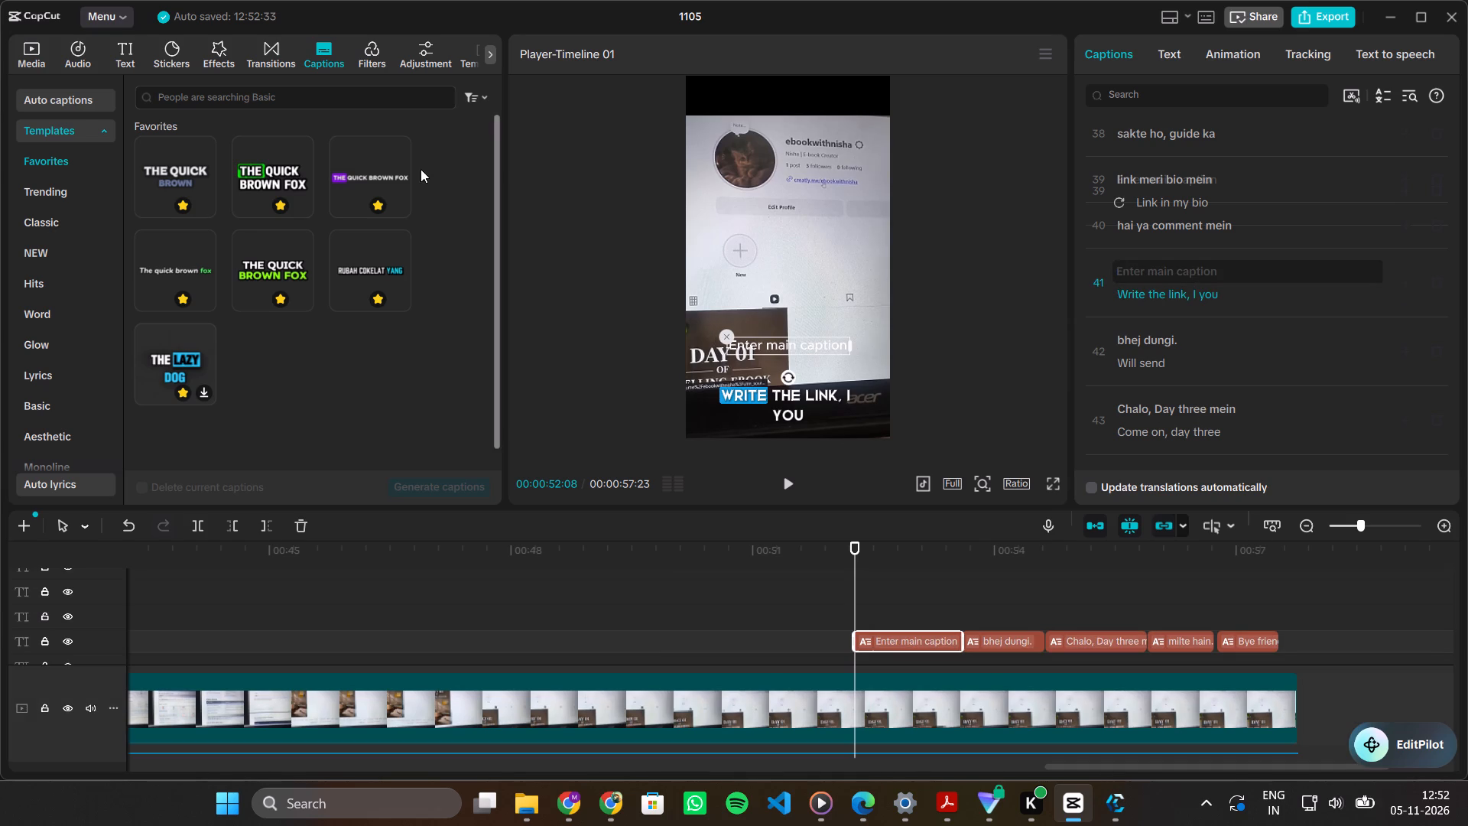
click(398, 203)
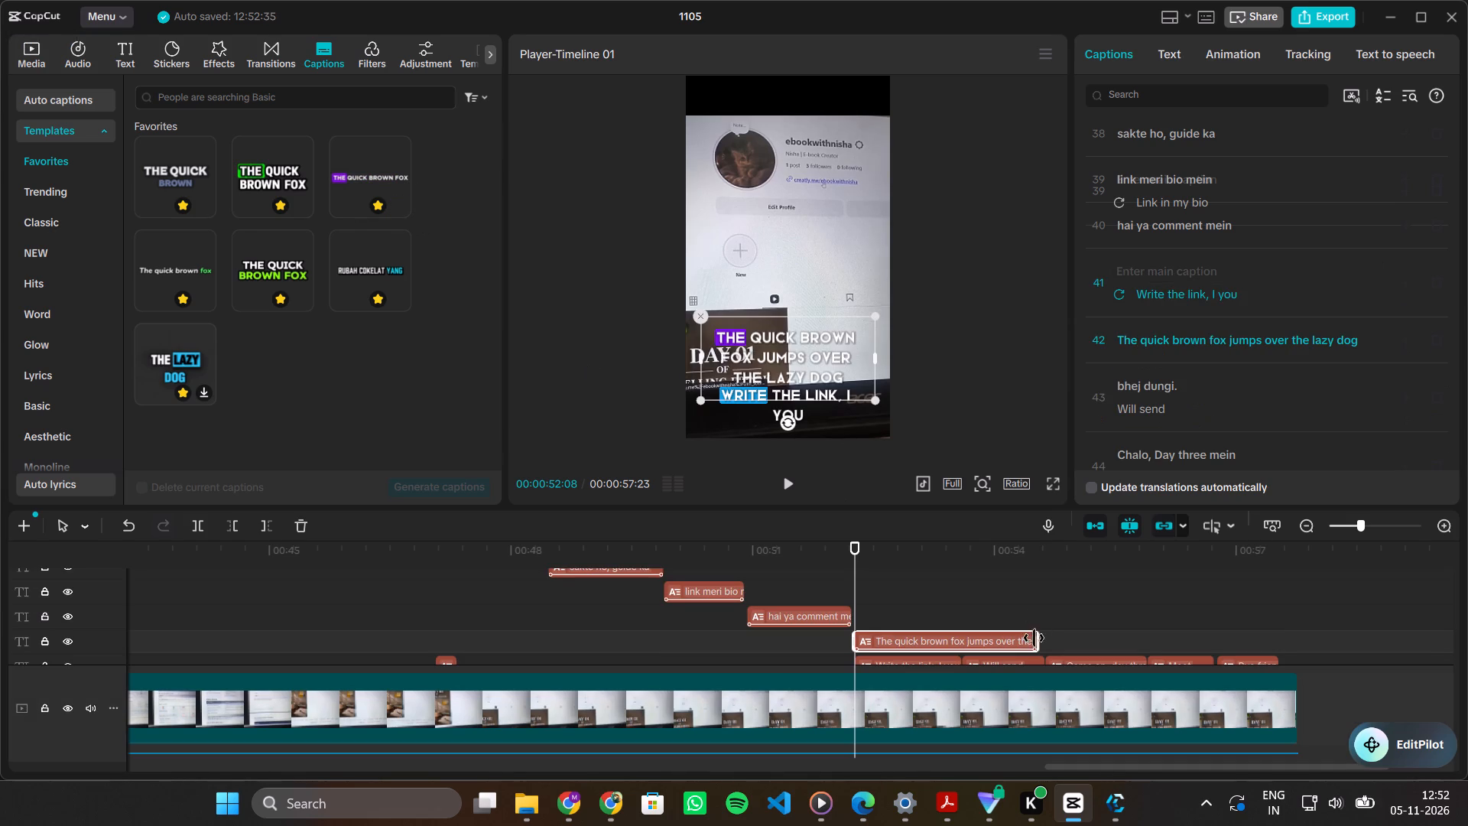
drag(1038, 641, 960, 643)
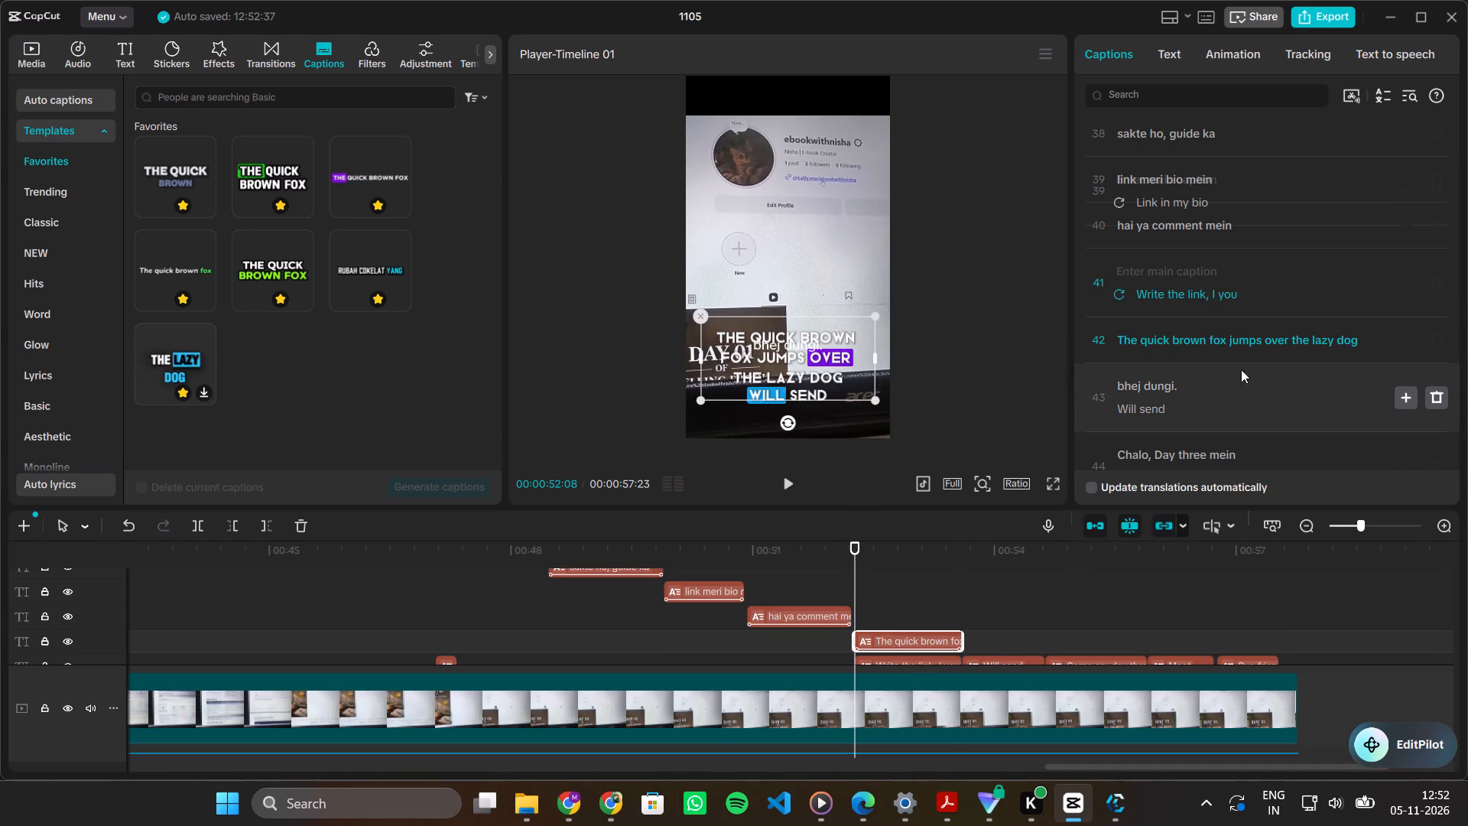
Replace the purple caption's placeholder text with "link likho, main aapko" and delete the emptied caption with its "Write the link, I you" translation.
click(1210, 334)
key(ctrl+a)
key(ctrl+v)
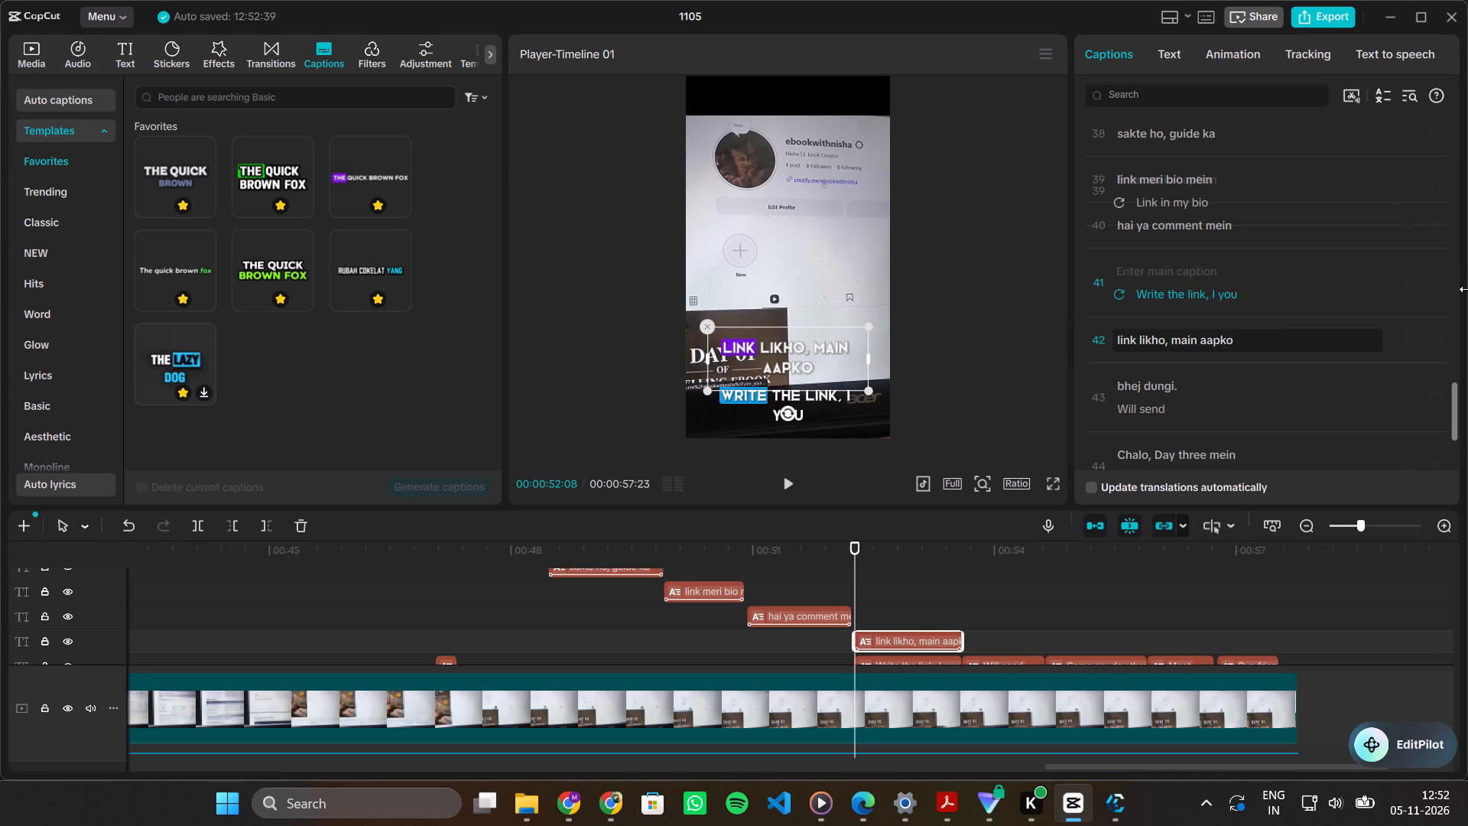
click(1431, 274)
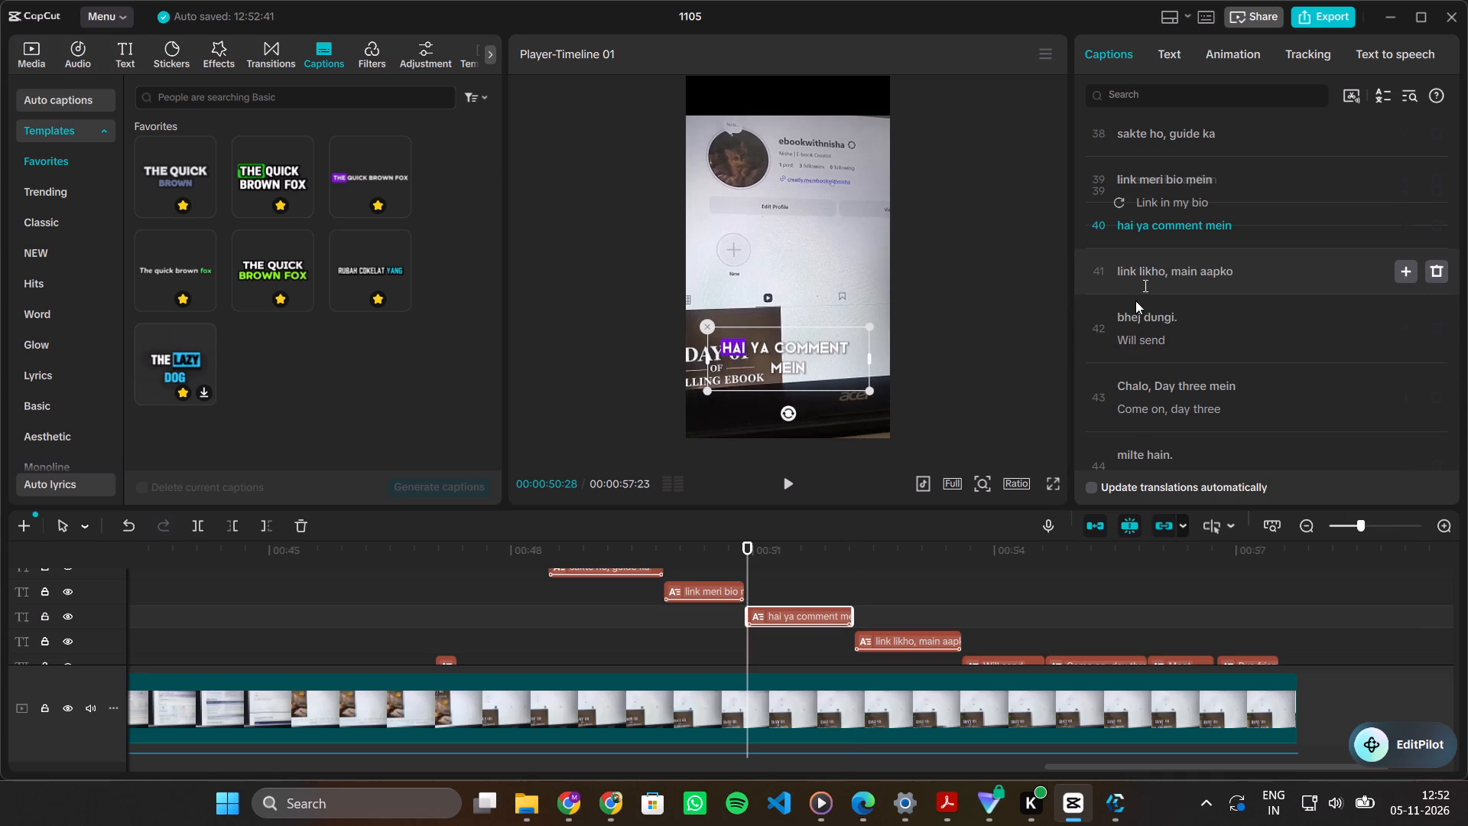
Replace the "bhej dungi." caption and its "Will send" translation with a purple word-highlight caption reading "bhej dungi.", trimmed to the same duration.
click(1131, 315)
key(ctrl+a)
key(ctrl+x)
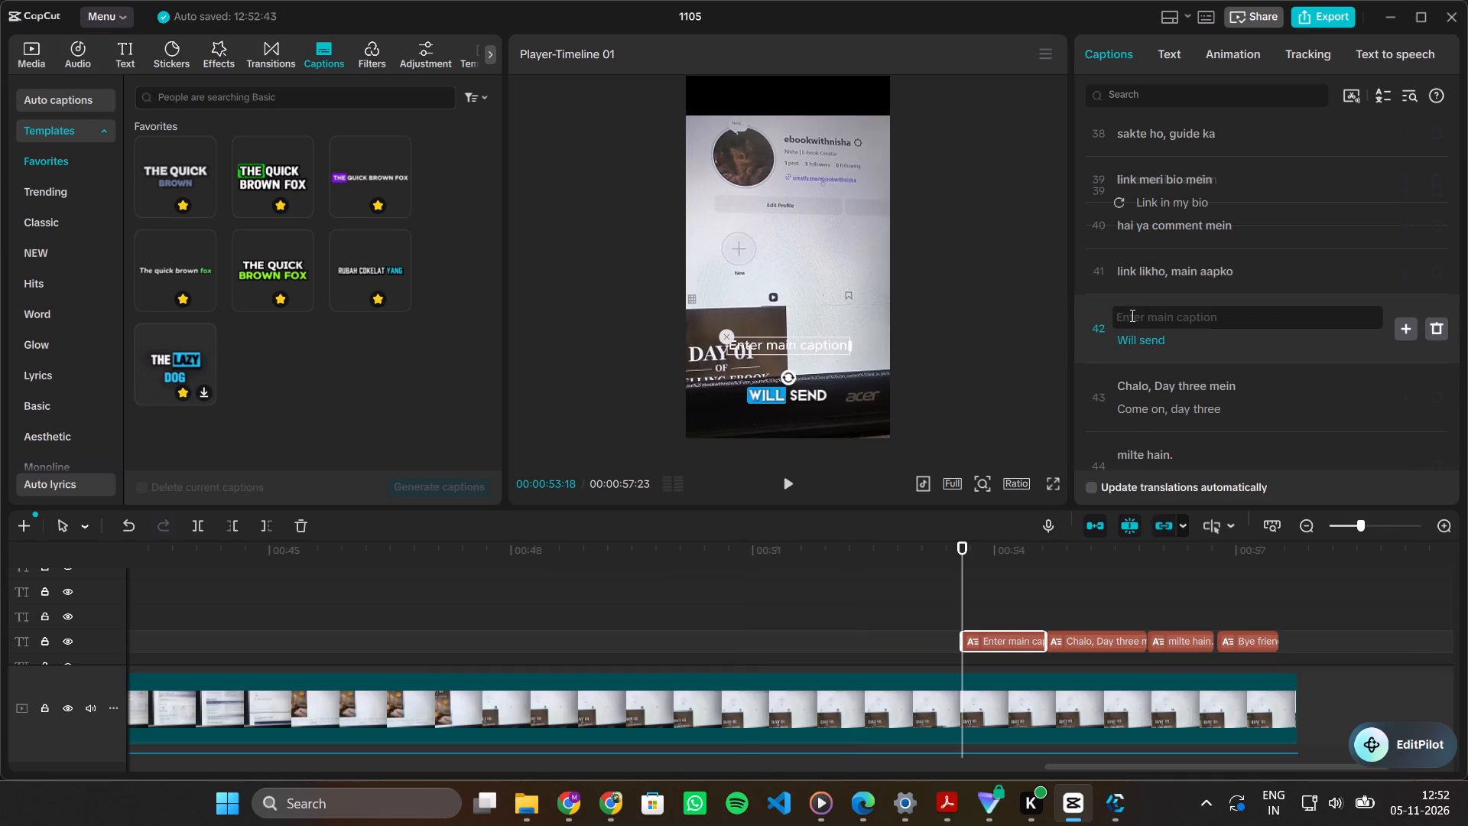
click(397, 201)
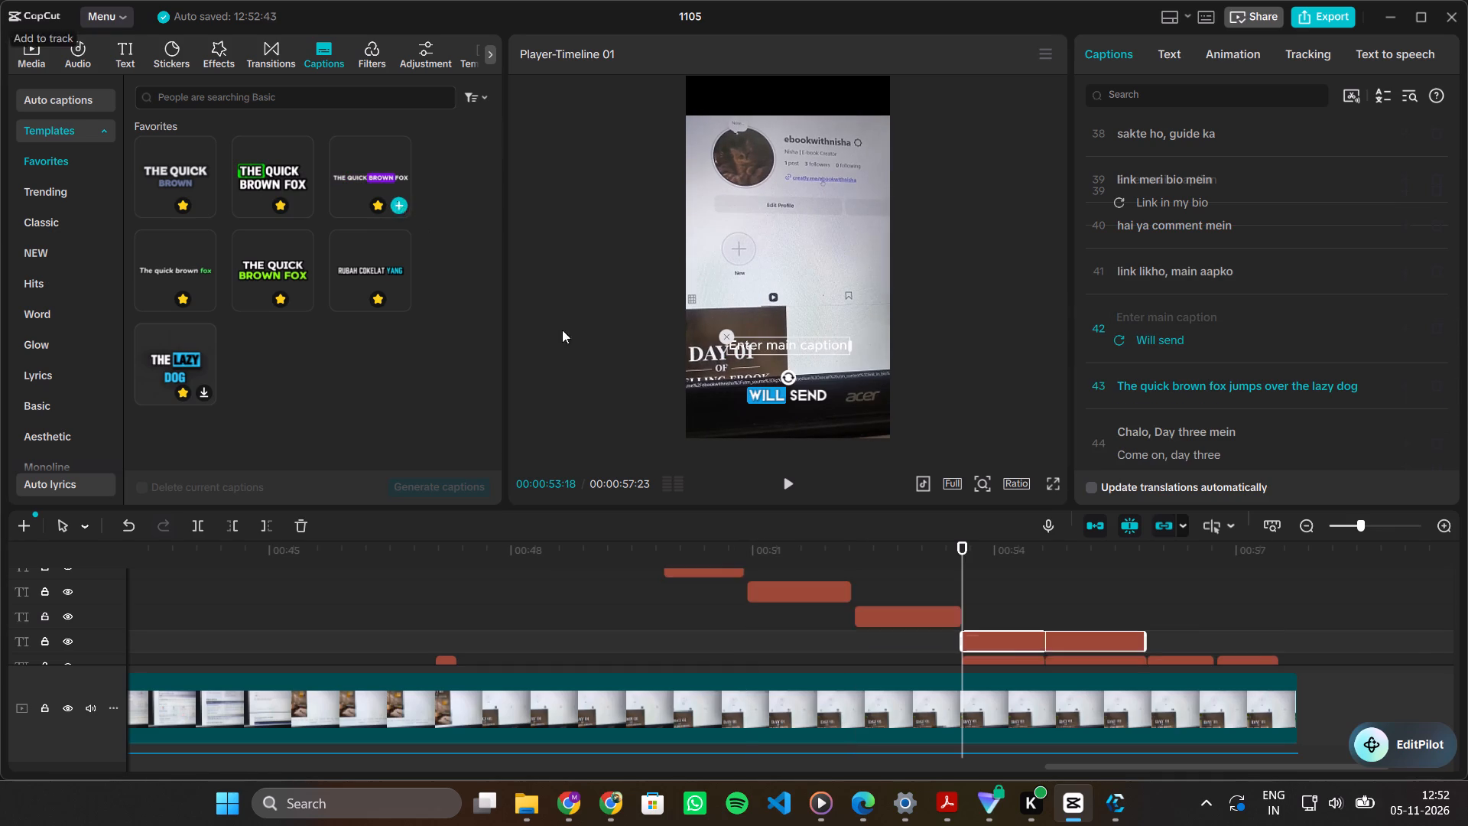
drag(1146, 636, 1028, 635)
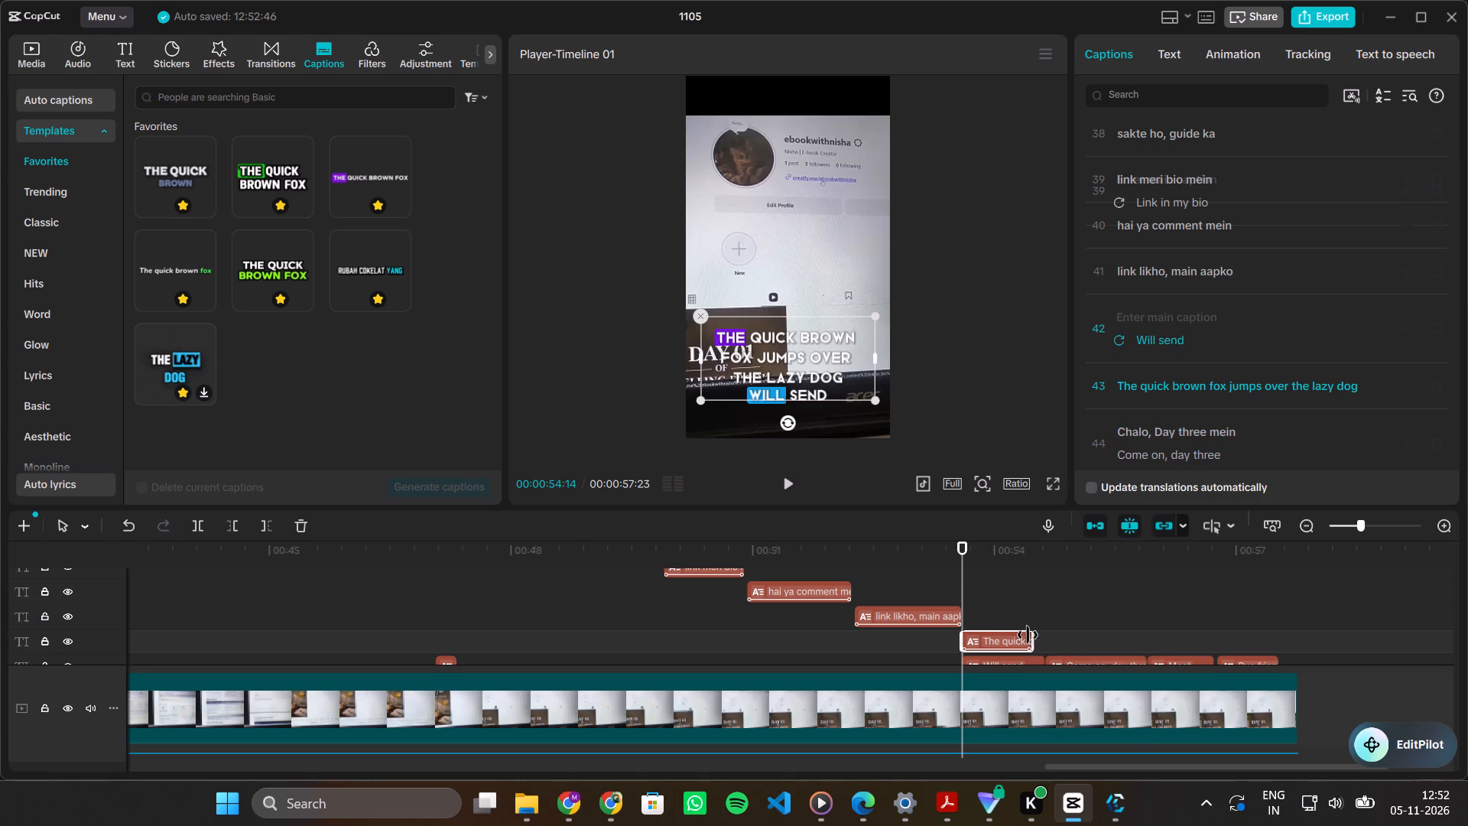
drag(1028, 635, 1044, 639)
click(1203, 385)
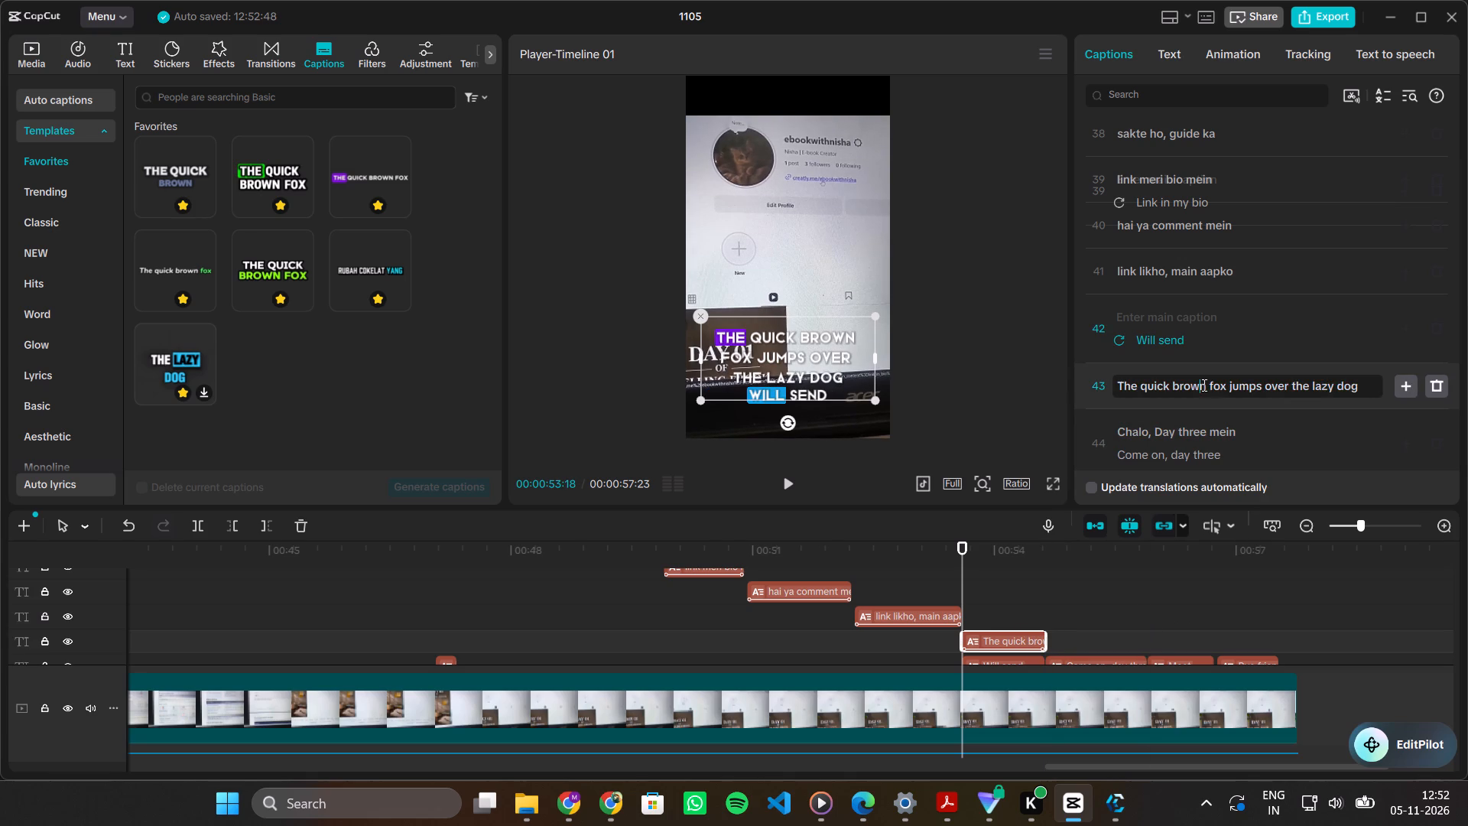
key(ctrl+a)
key(ctrl+v)
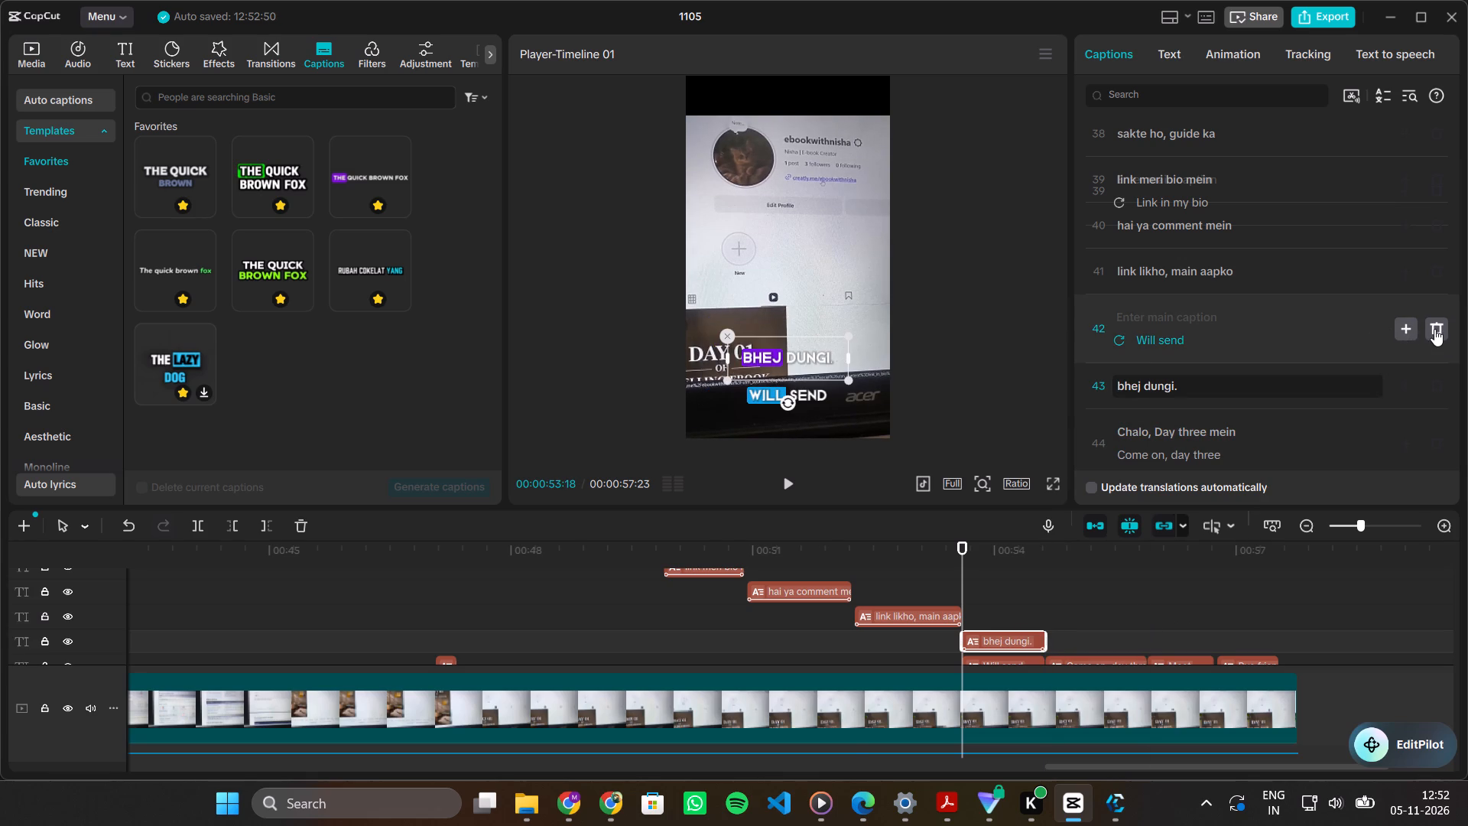
click(1435, 328)
Replace the "Chalo, Day three mein" caption and its English translation with a purple word-highlight caption of the same Hinglish text, trimmed to the same duration.
click(1158, 356)
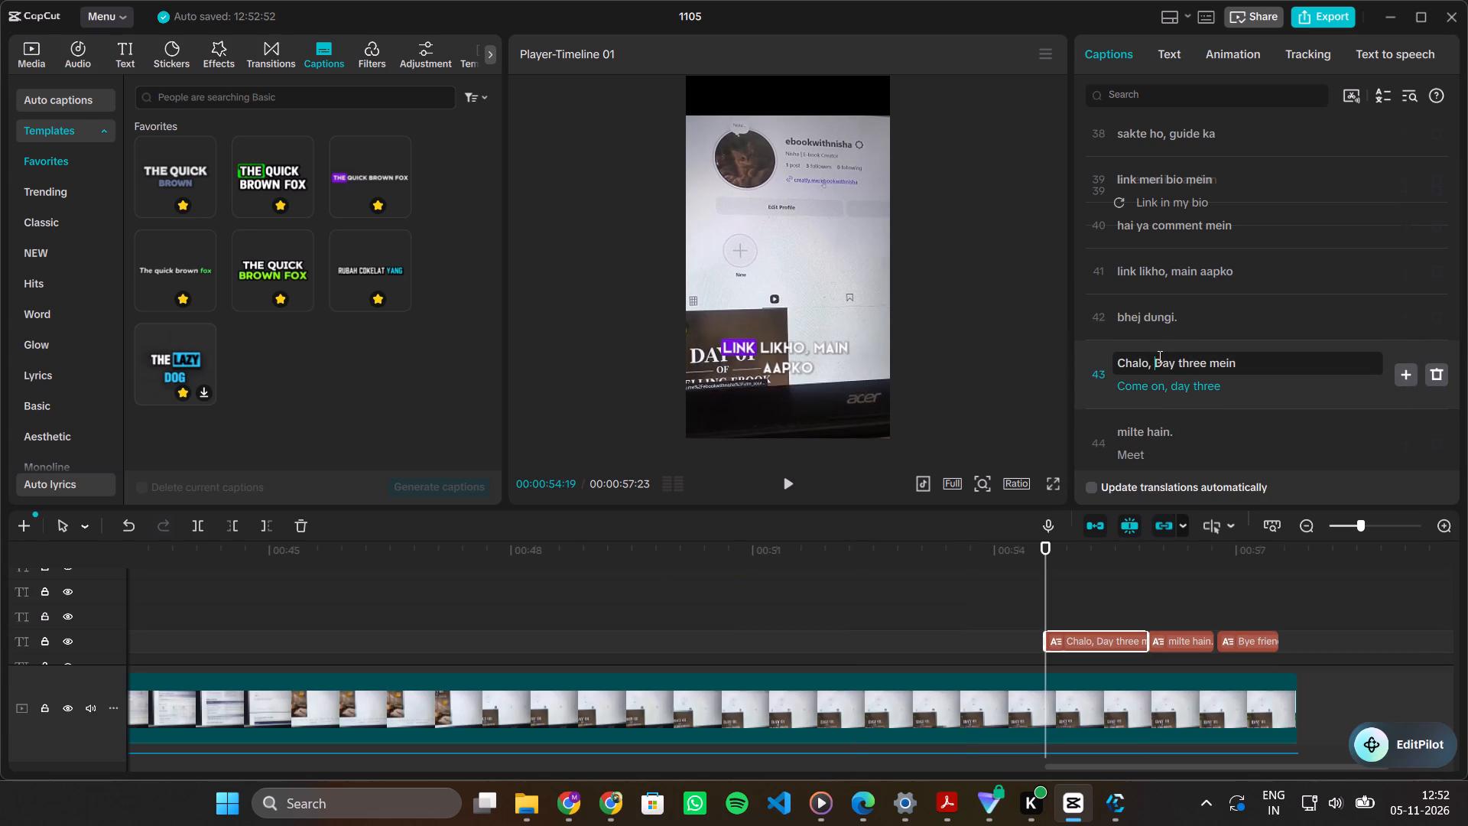
key(ctrl+a)
key(ctrl+x)
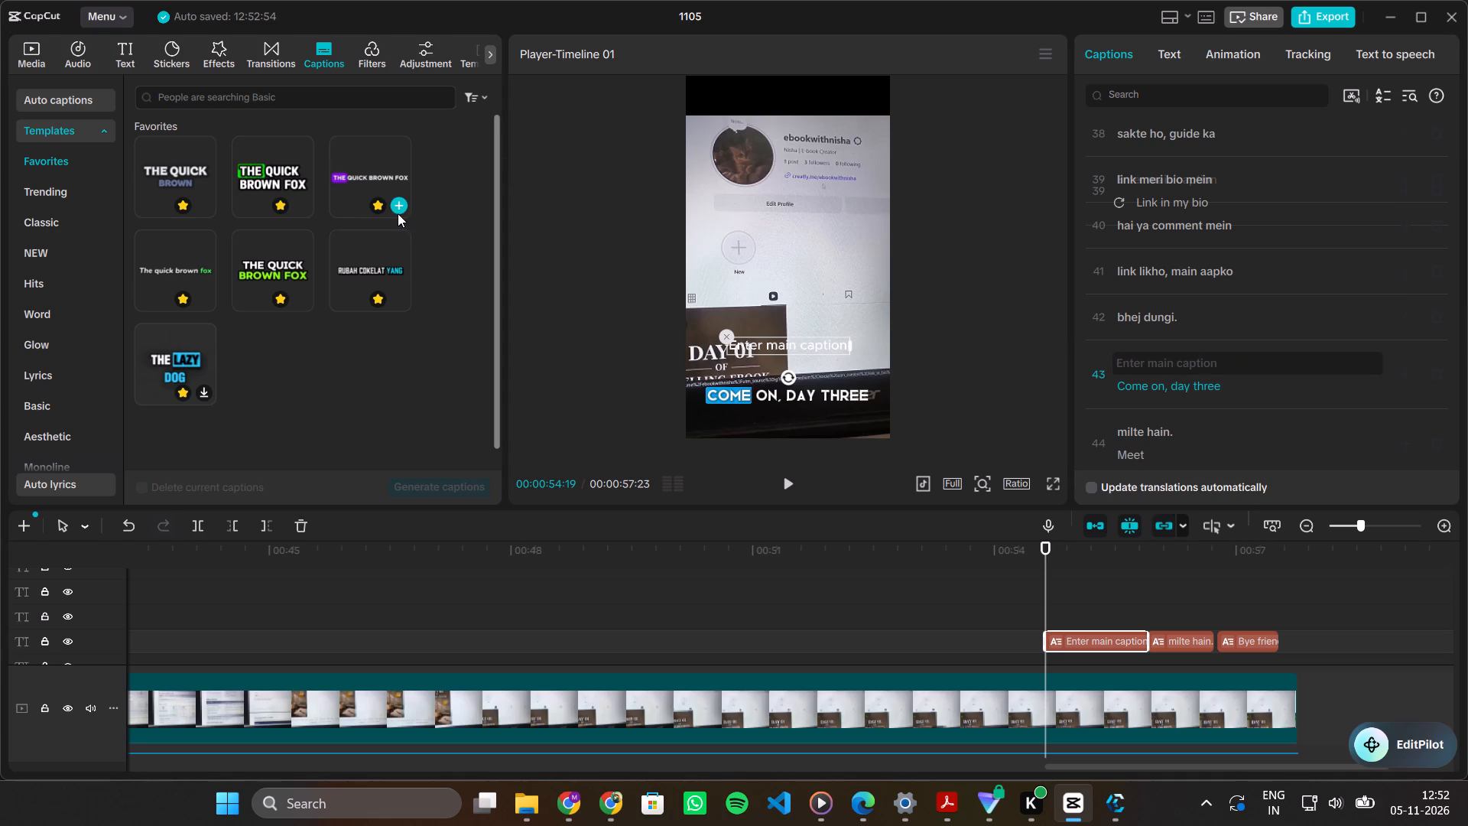
click(398, 206)
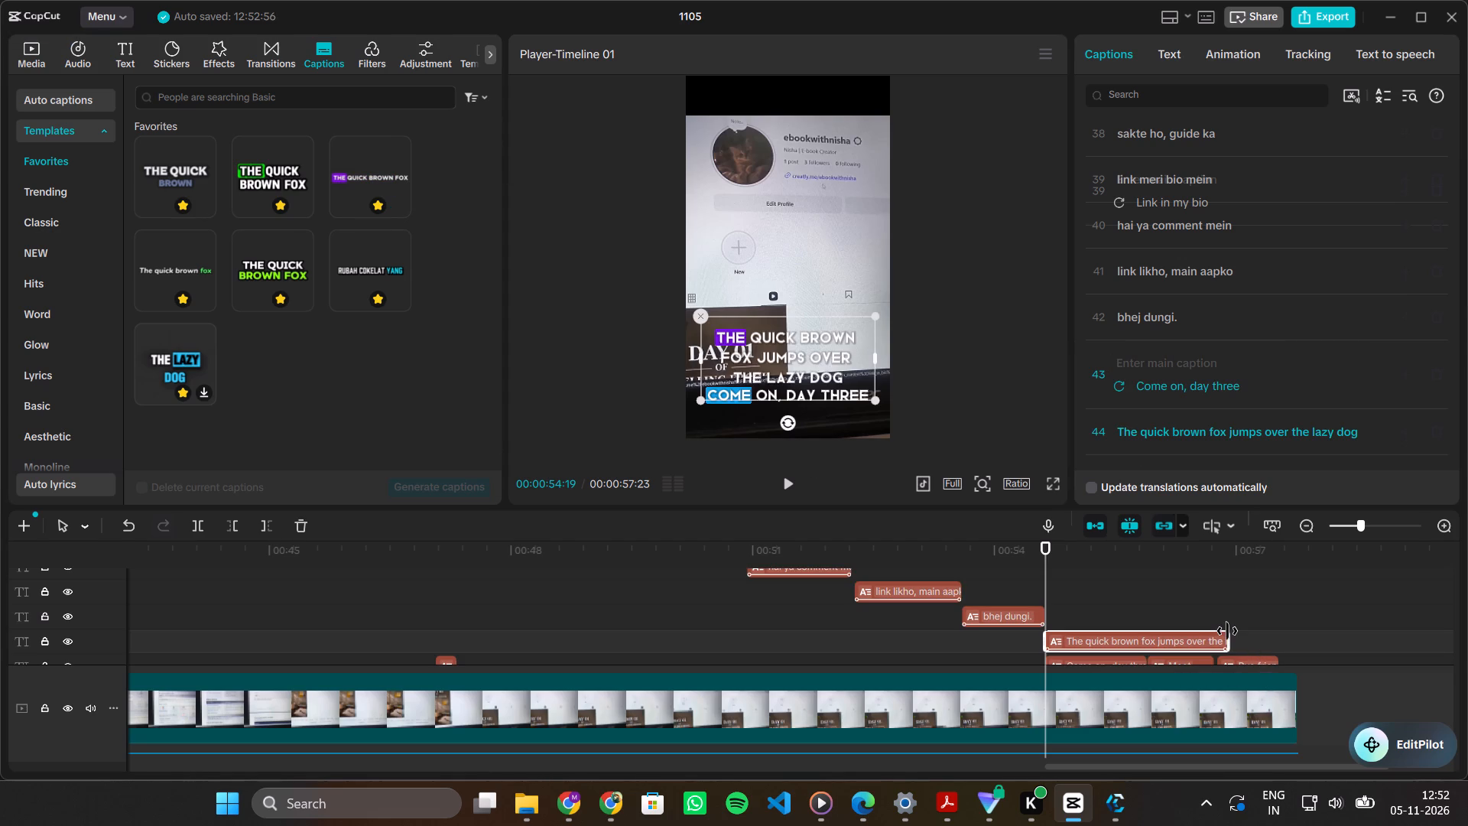
drag(1227, 631, 1137, 641)
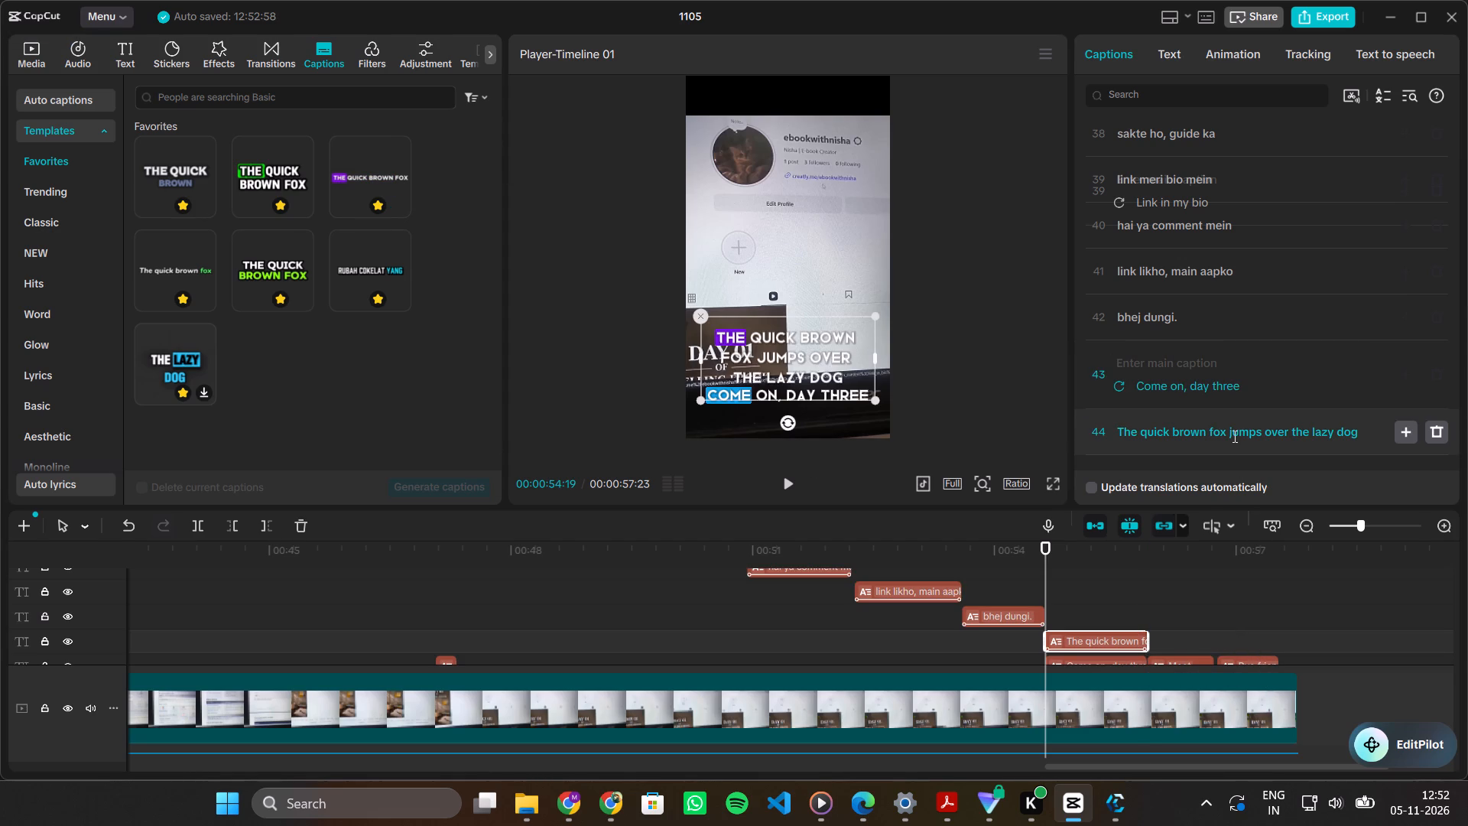
click(1233, 436)
key(ctrl+a)
key(ctrl+v)
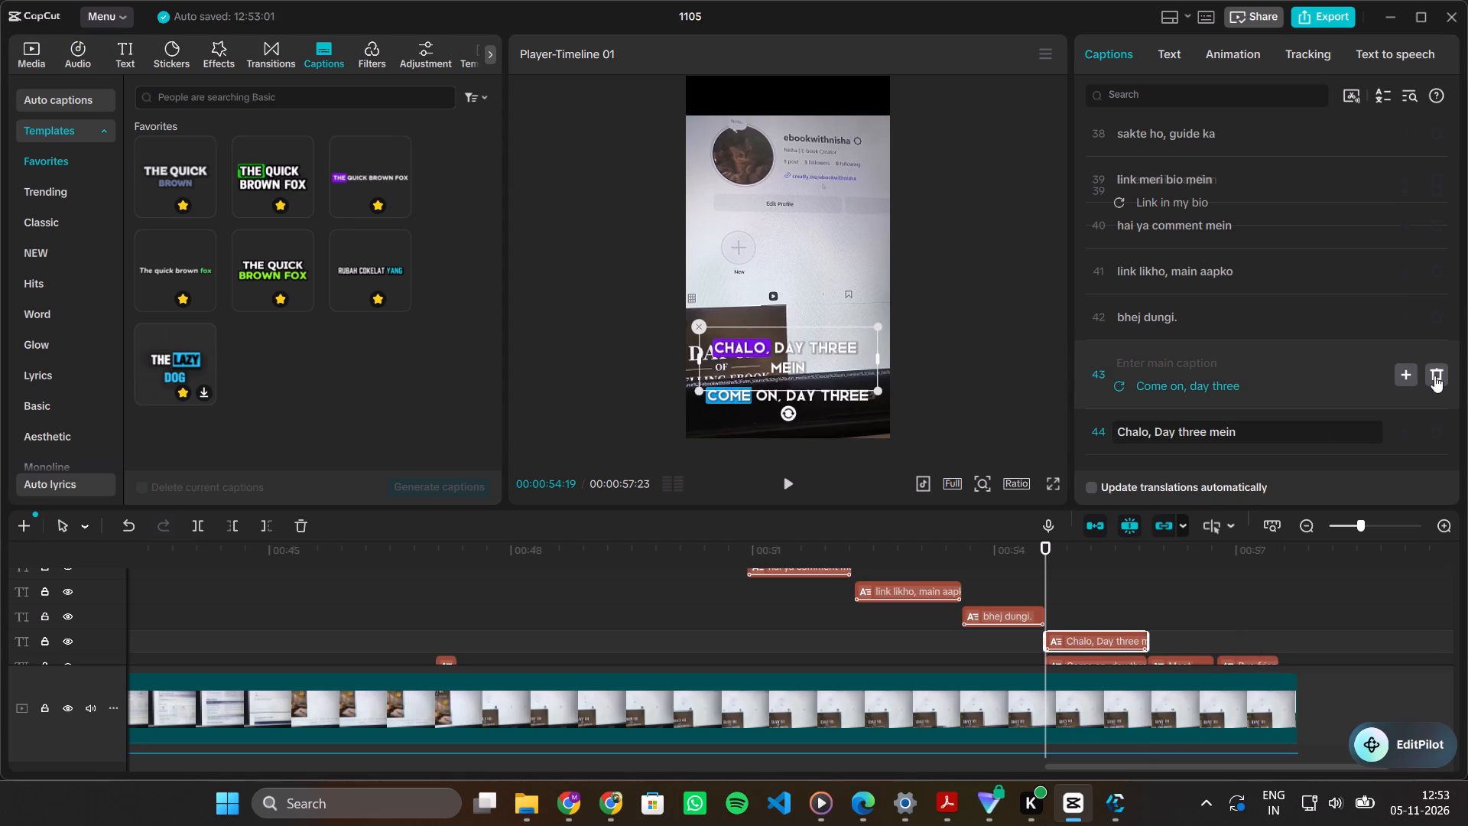
click(1435, 376)
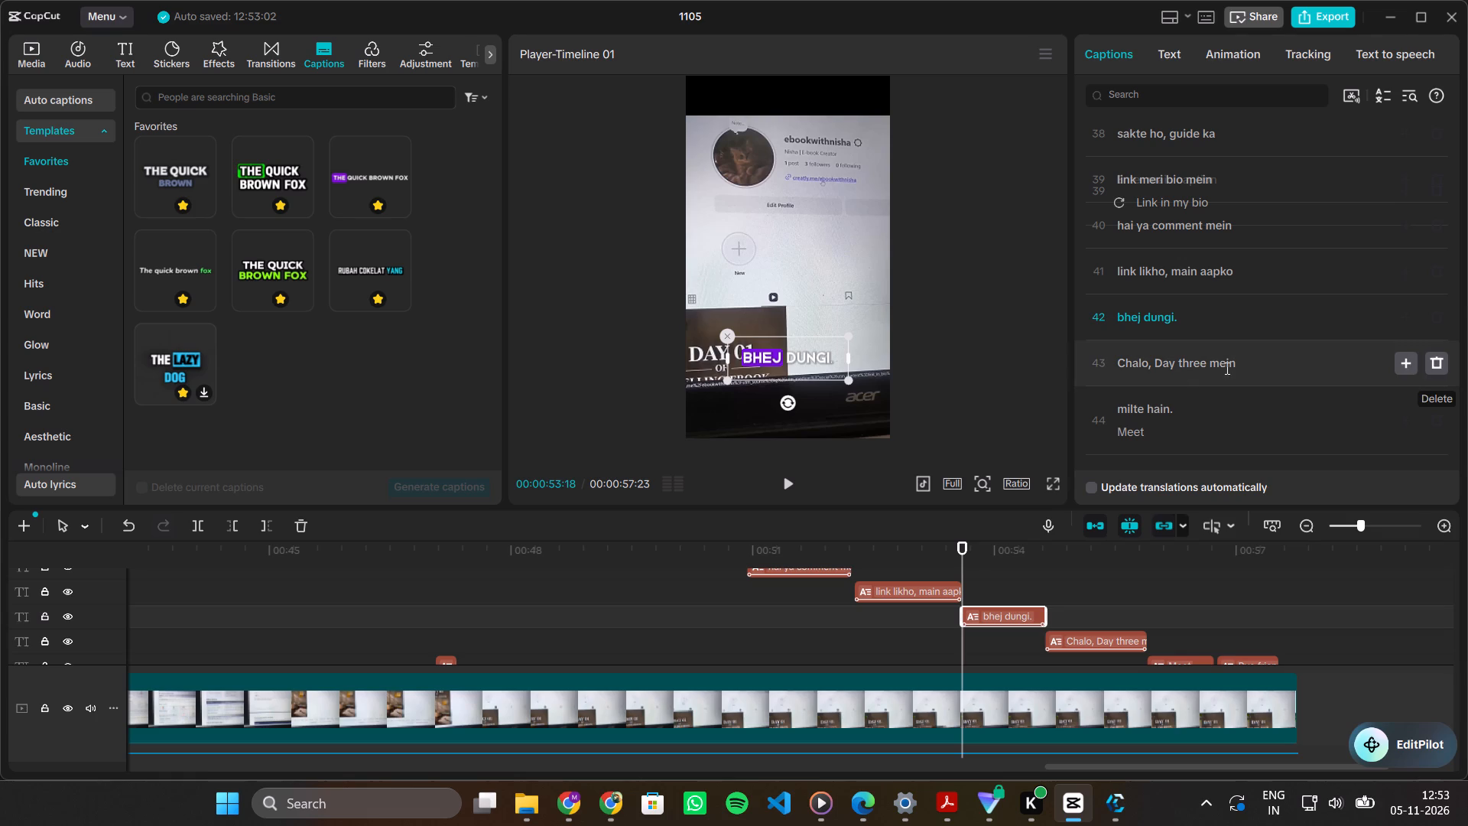
Replace the "milte hain." caption and its "Meet" translation with a purple word-highlight caption reading "milte hain.", trimmed to the same duration.
scroll(1190, 362, down, 3)
click(1170, 354)
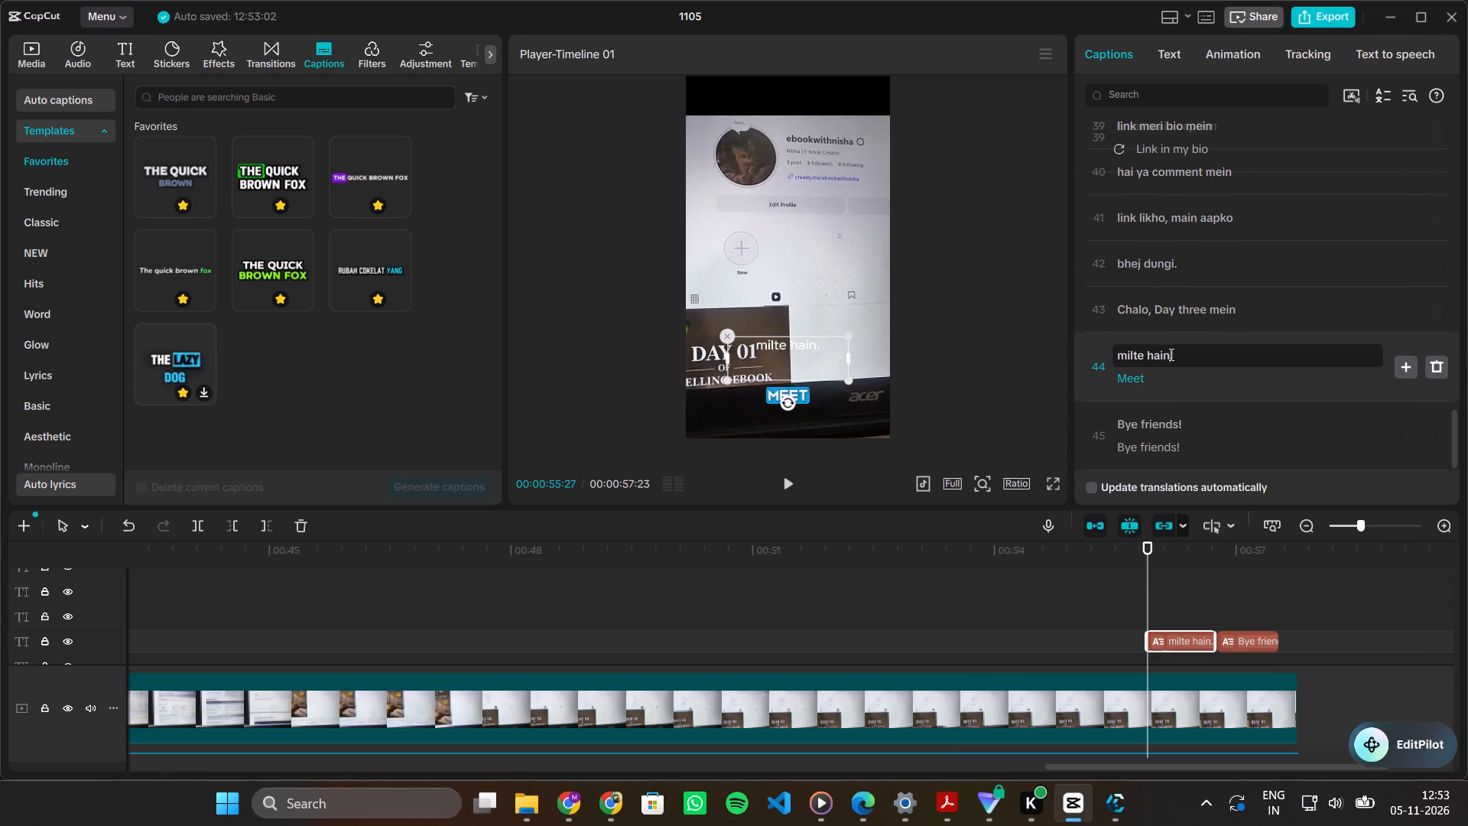
click(397, 200)
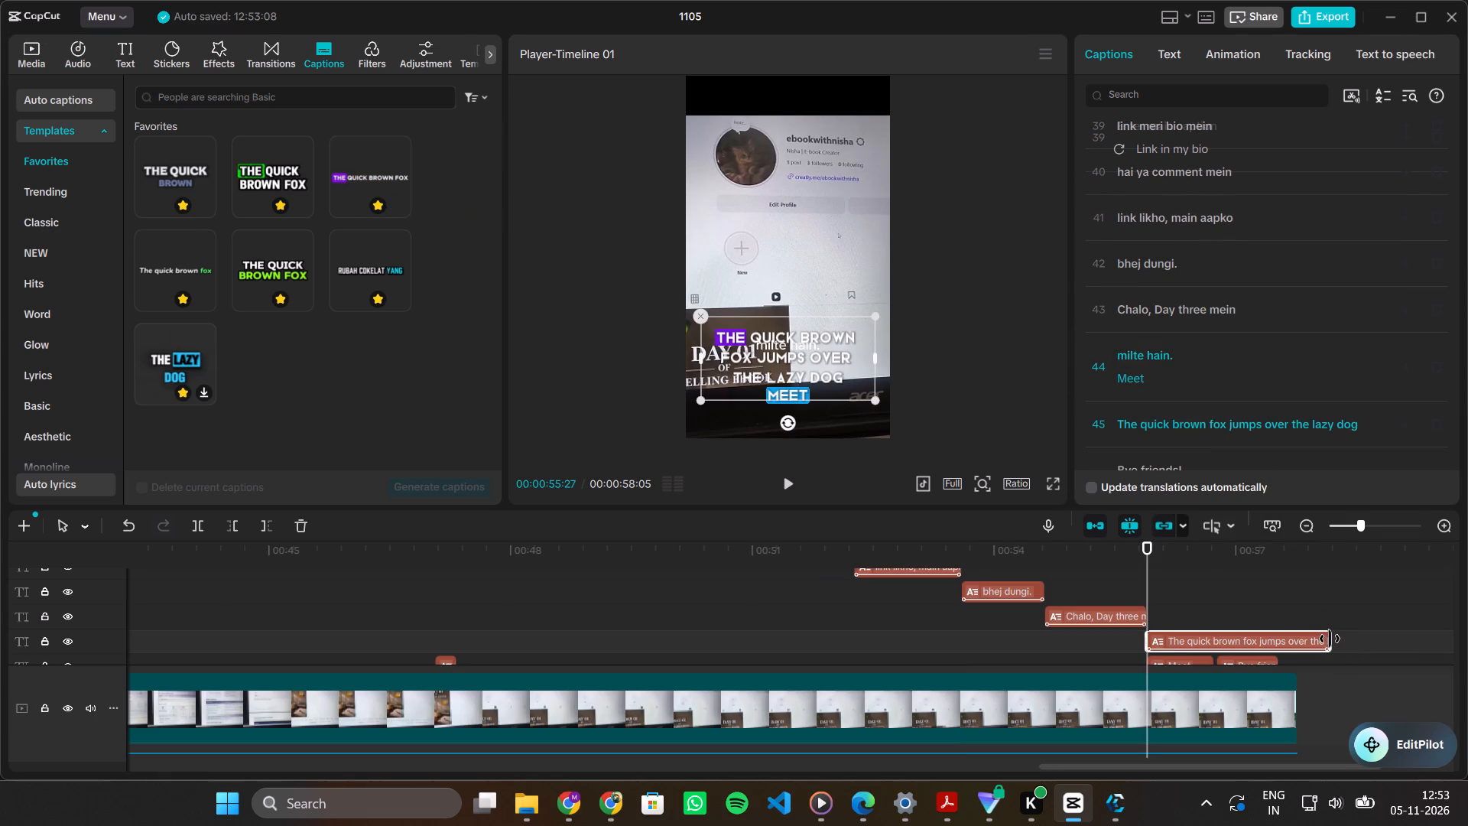
drag(1330, 639, 1210, 639)
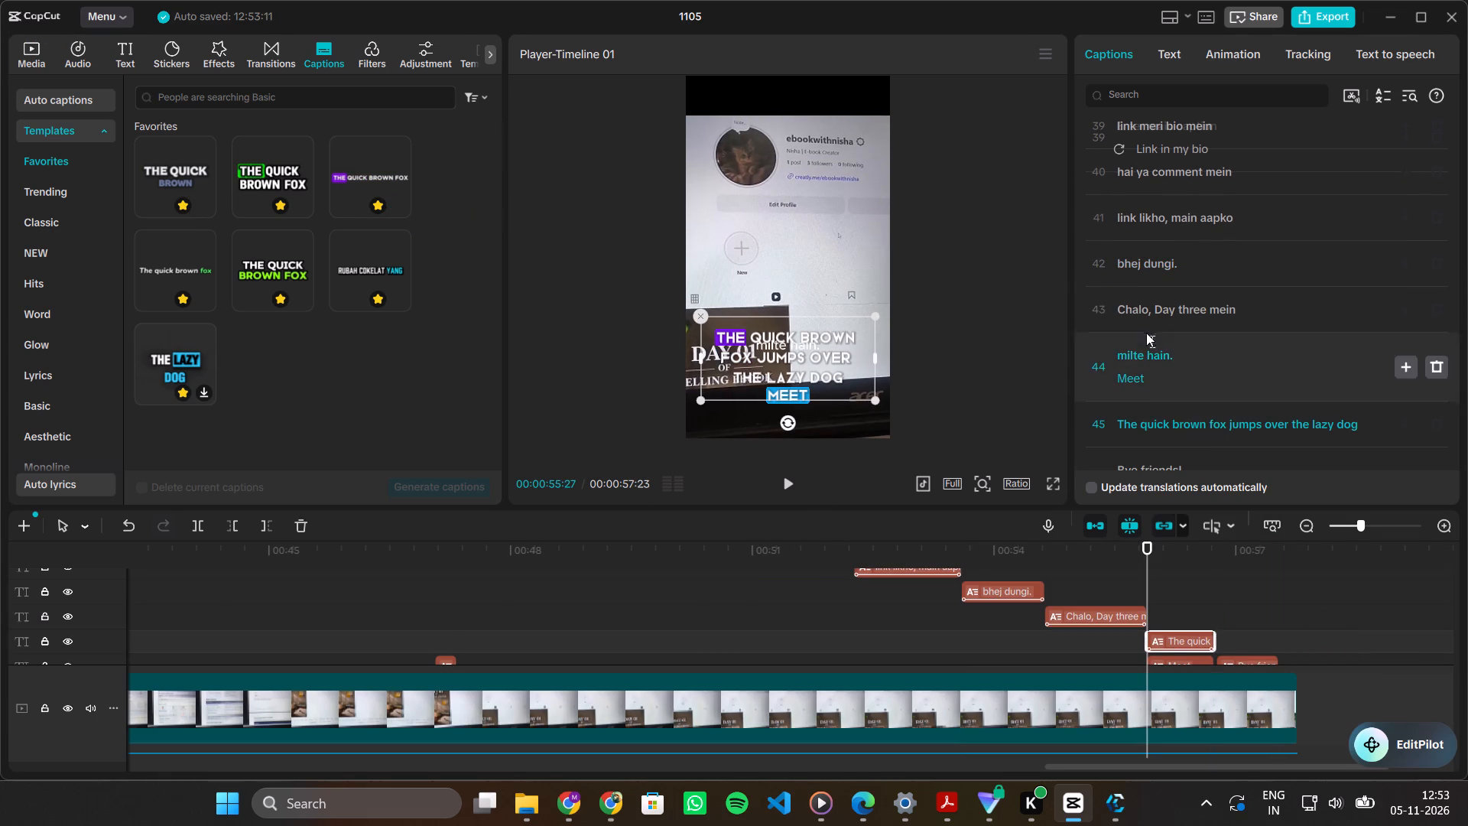
click(1142, 356)
key(ctrl+a)
key(ctrl+x)
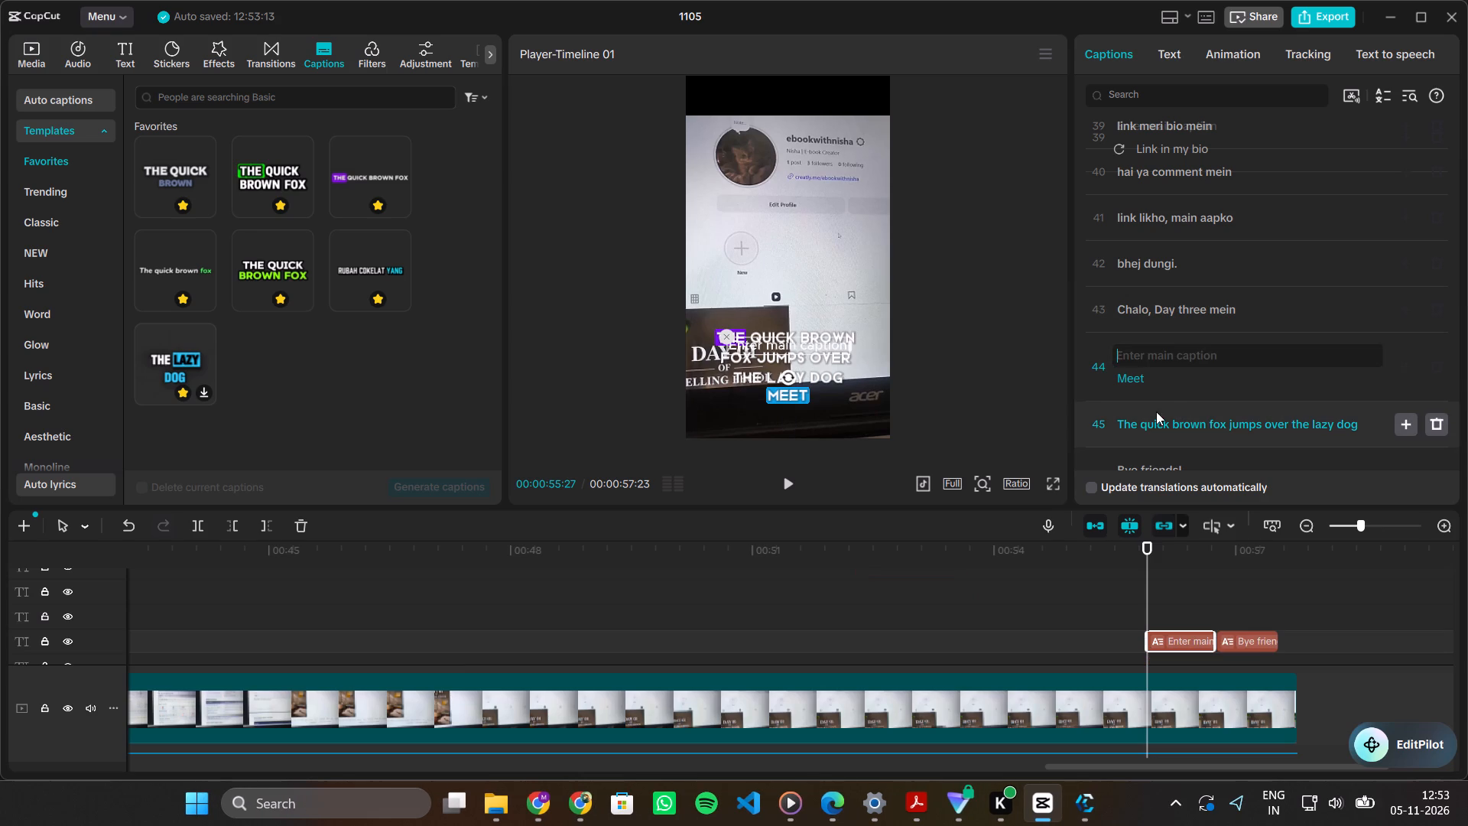
click(1158, 418)
key(ctrl+a)
key(ctrl+v)
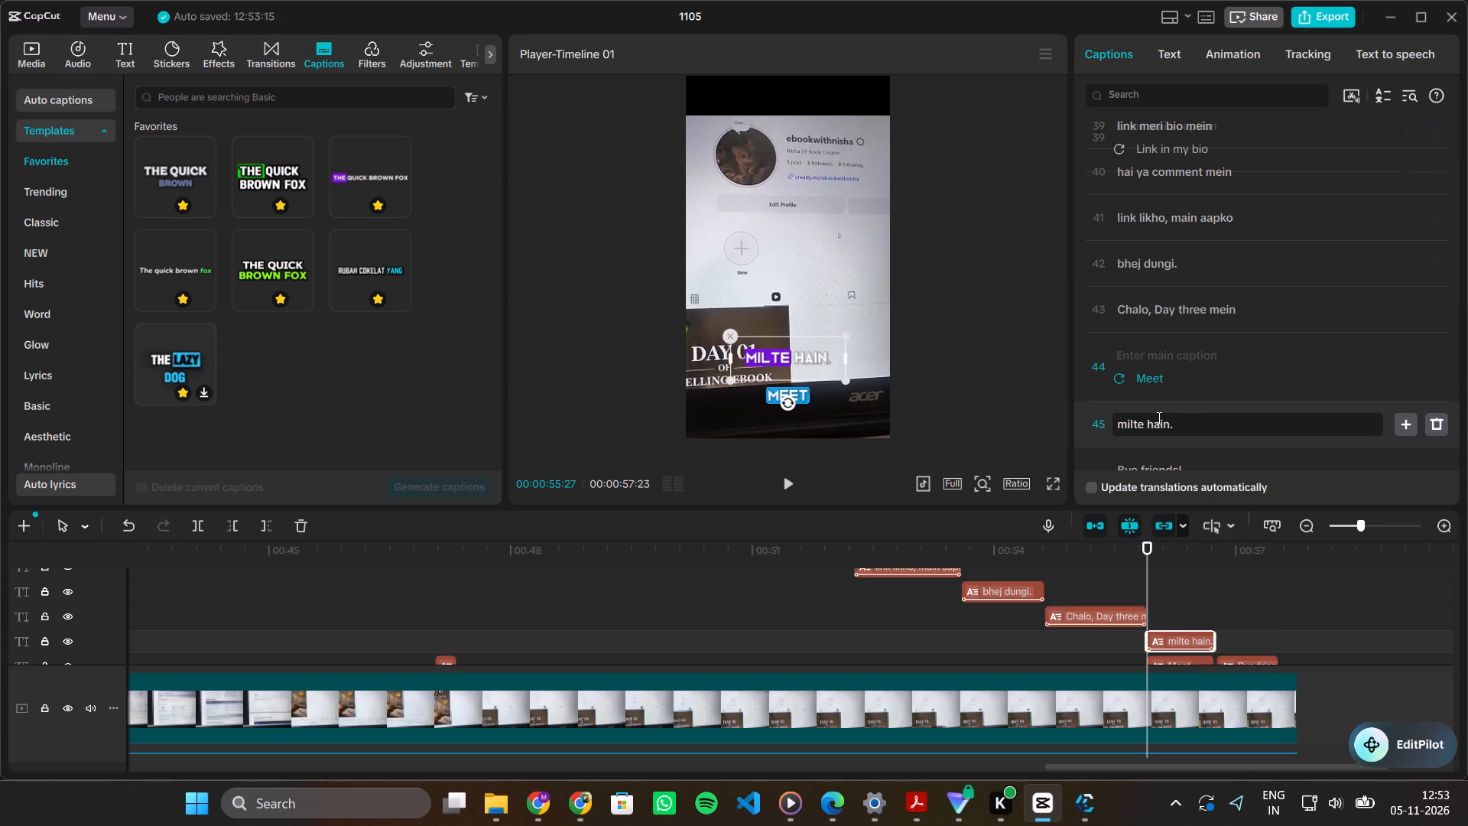
click(1440, 368)
Delete the plain duplicate "Bye friends!" caption near 00:00:56:23, keeping the blue word-highlight version.
scroll(1440, 368, down, 2)
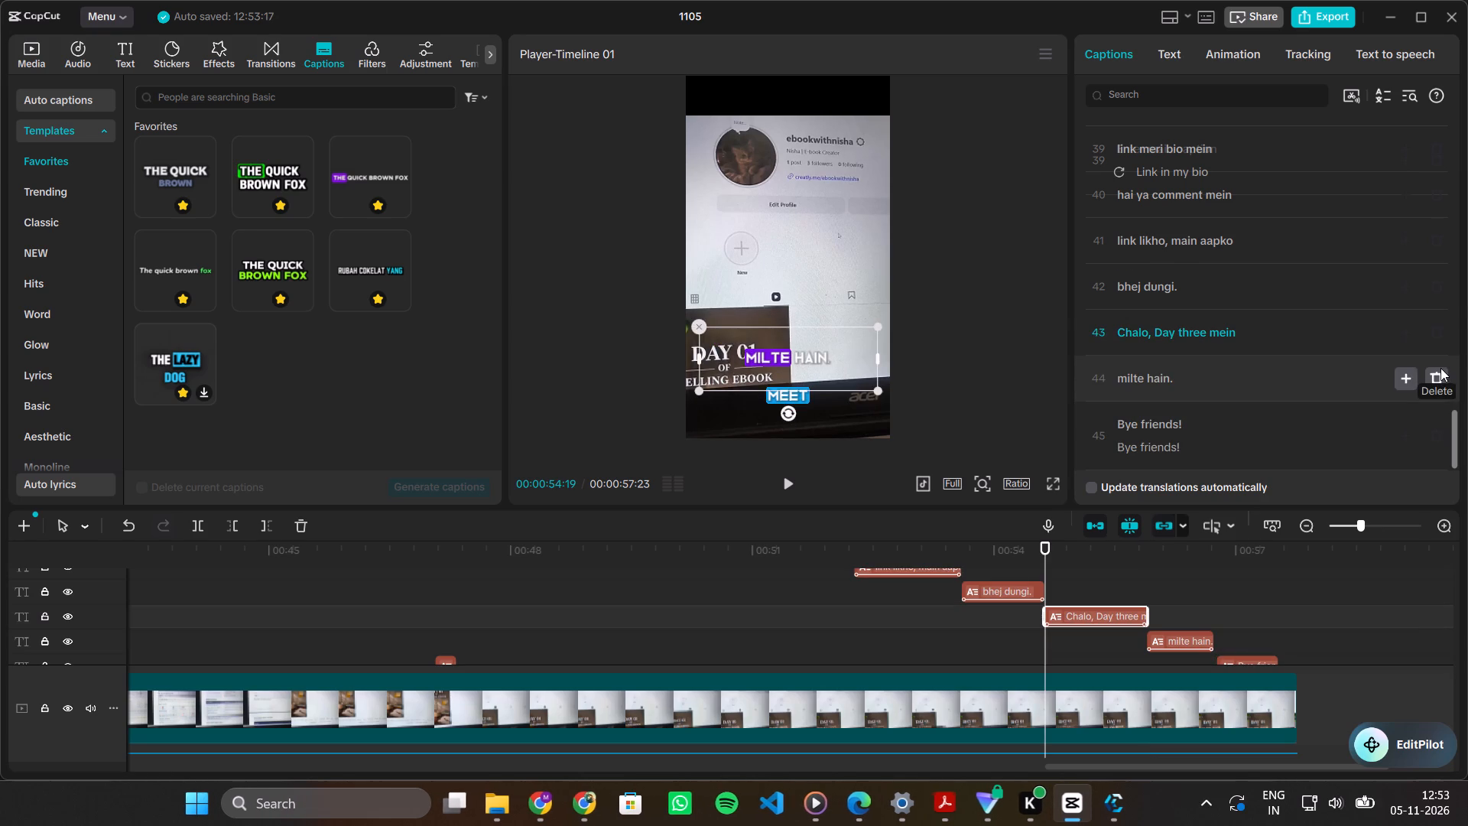
scroll(1440, 368, down, 2)
click(1212, 600)
click(1212, 600)
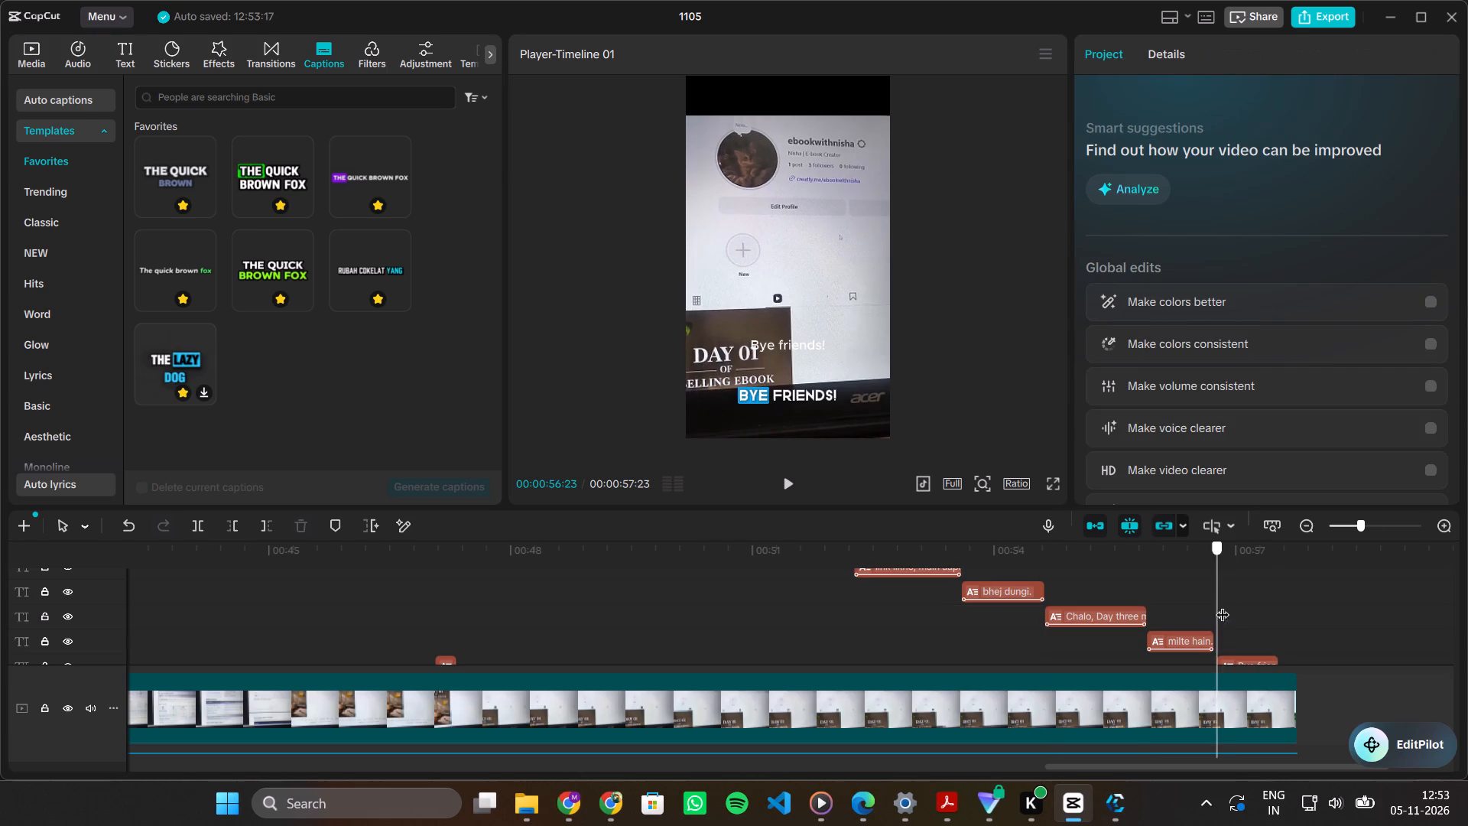
scroll(1229, 641, down, 1)
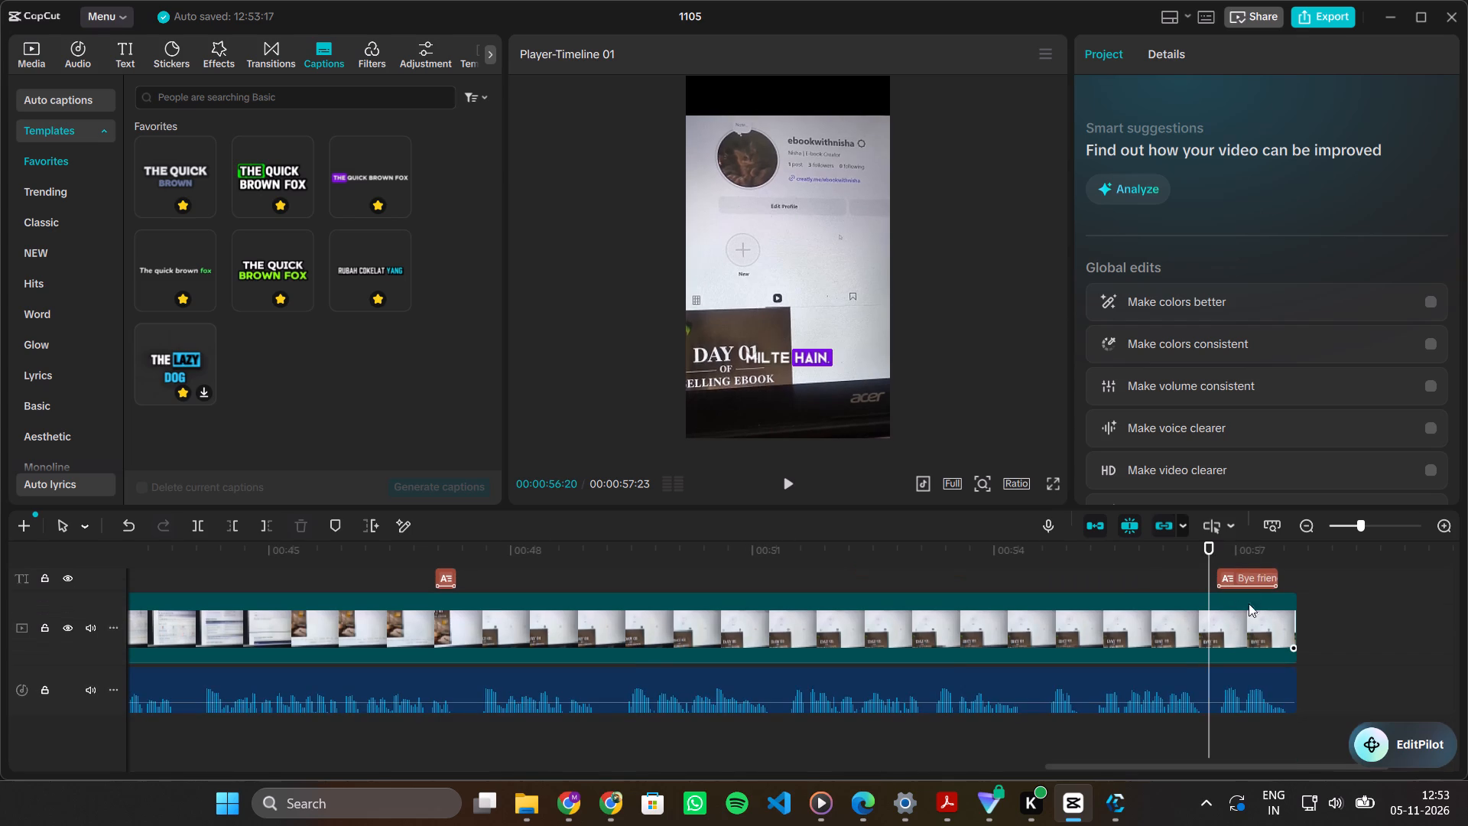
click(1252, 583)
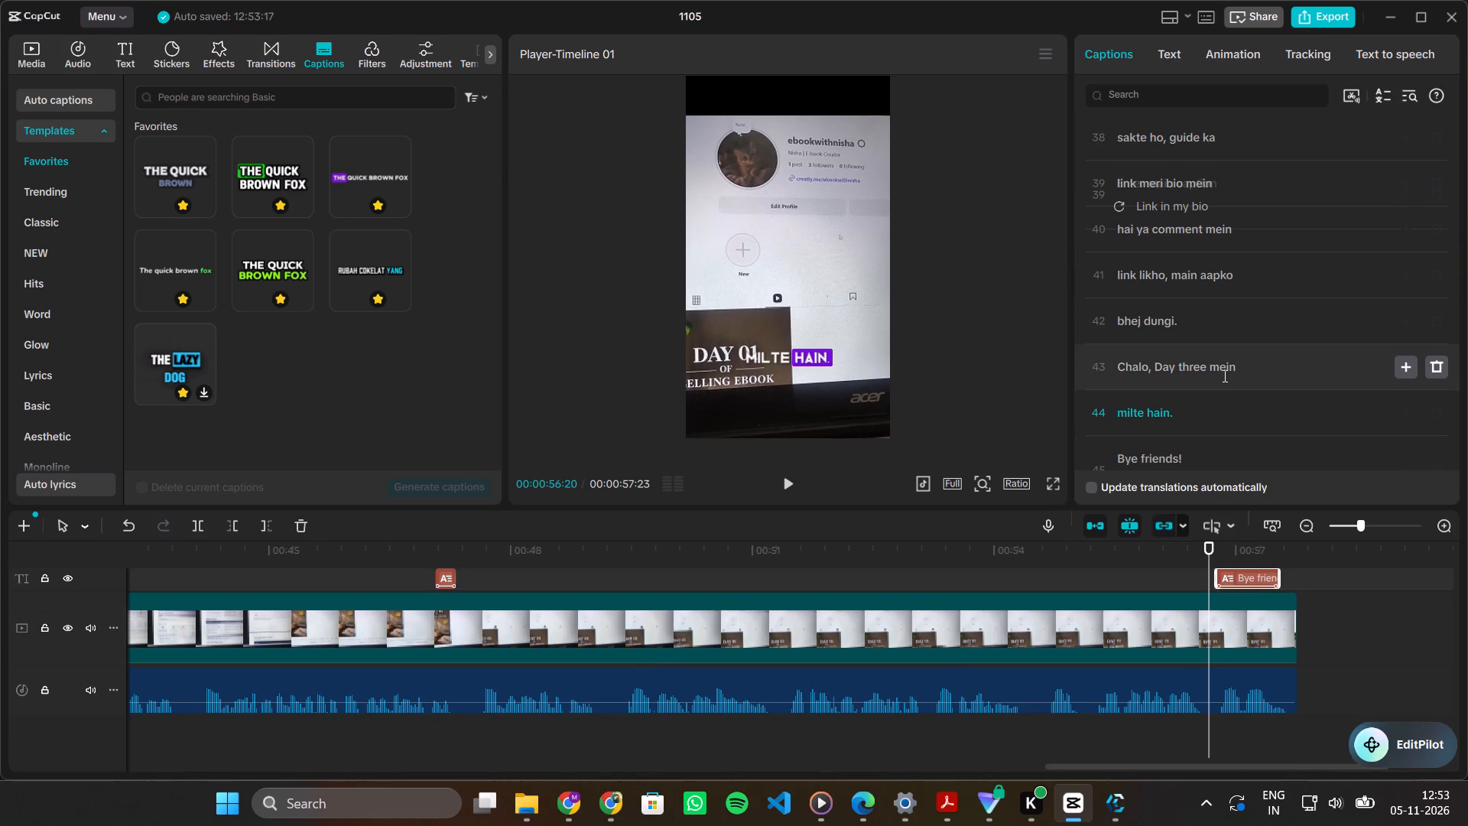
scroll(1223, 376, down, 7)
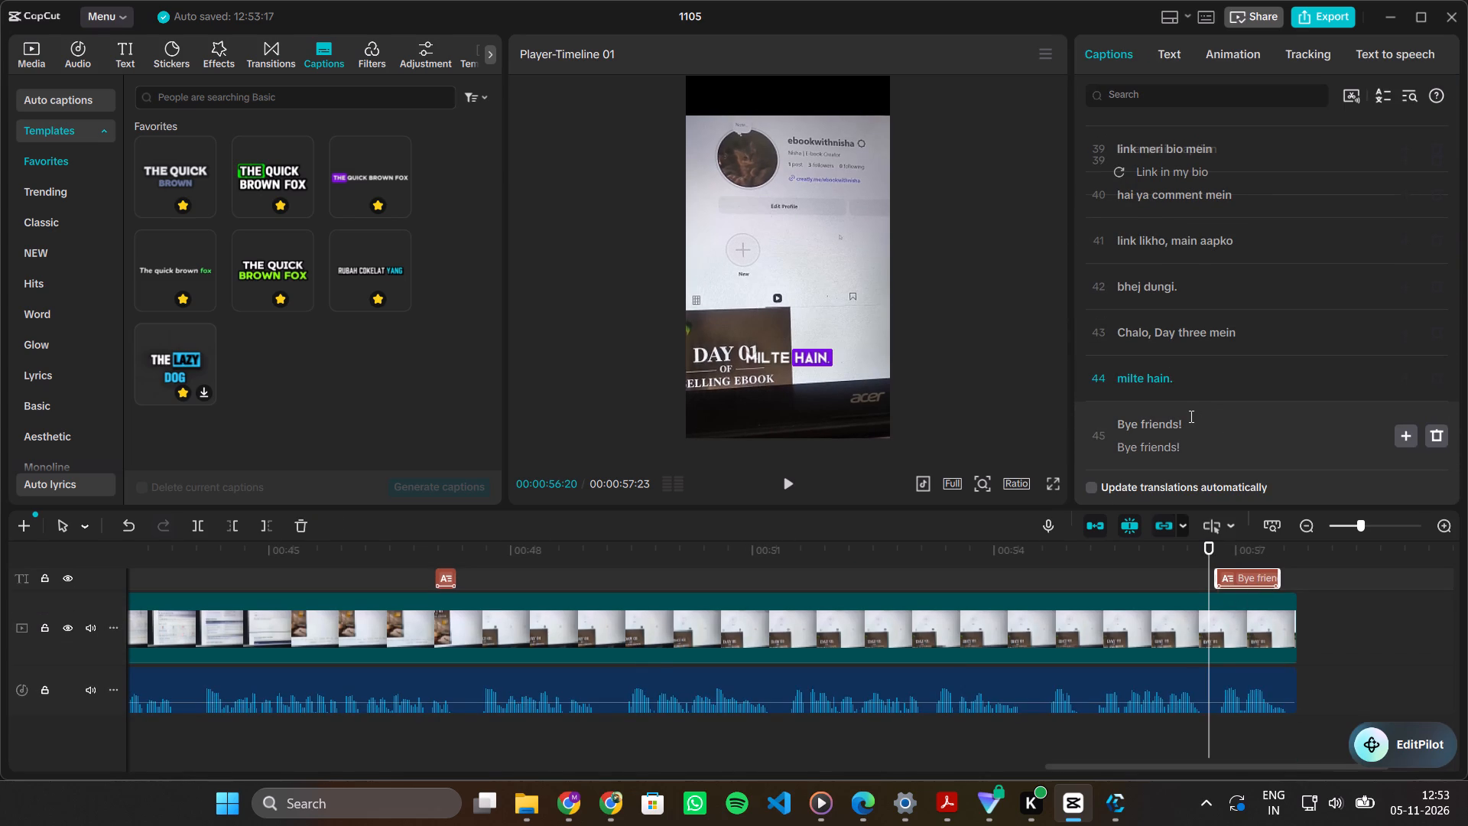
scroll(1225, 604, up, 8)
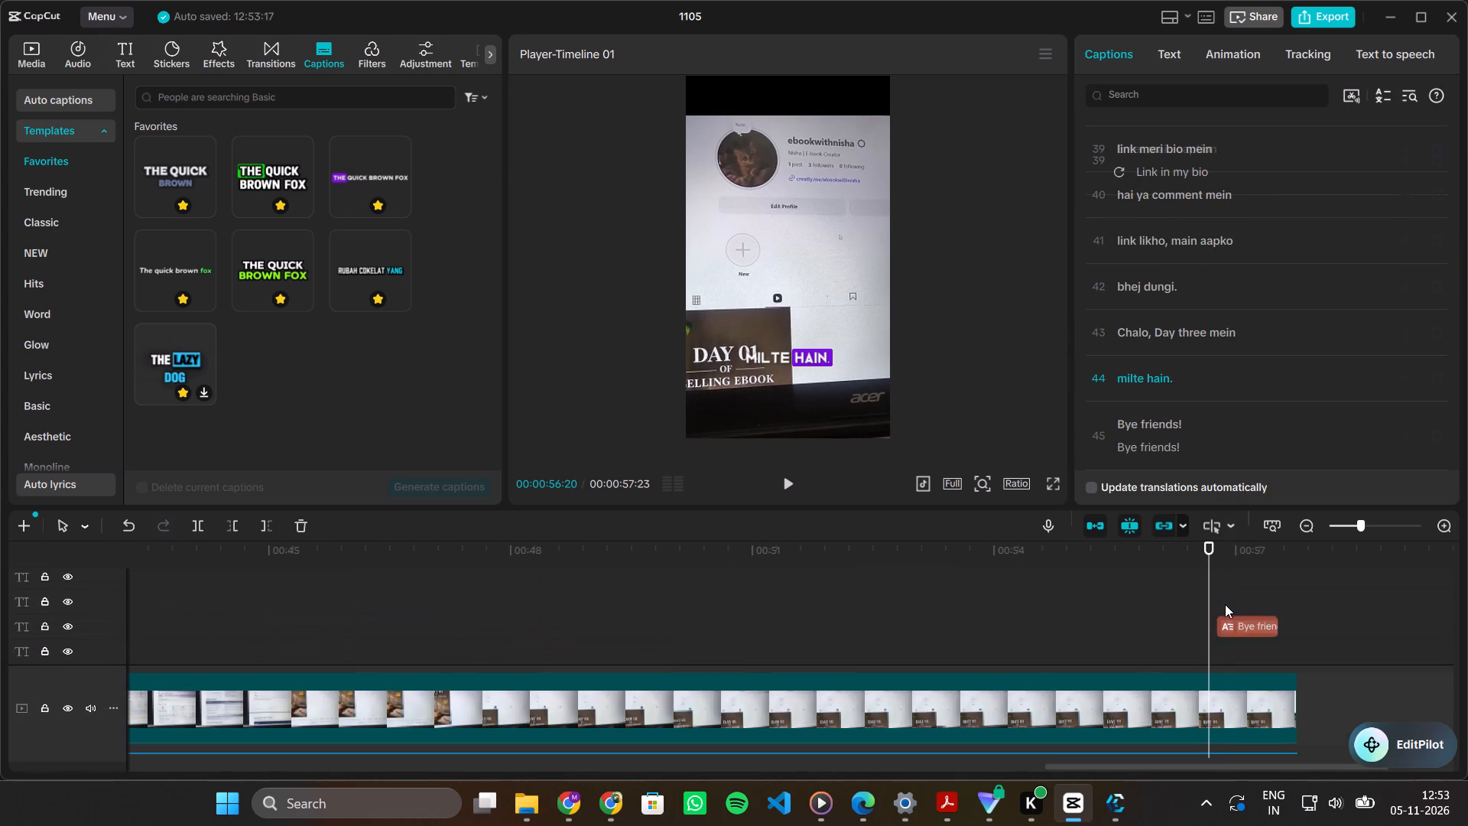
scroll(1225, 604, up, 2)
scroll(1225, 604, down, 1)
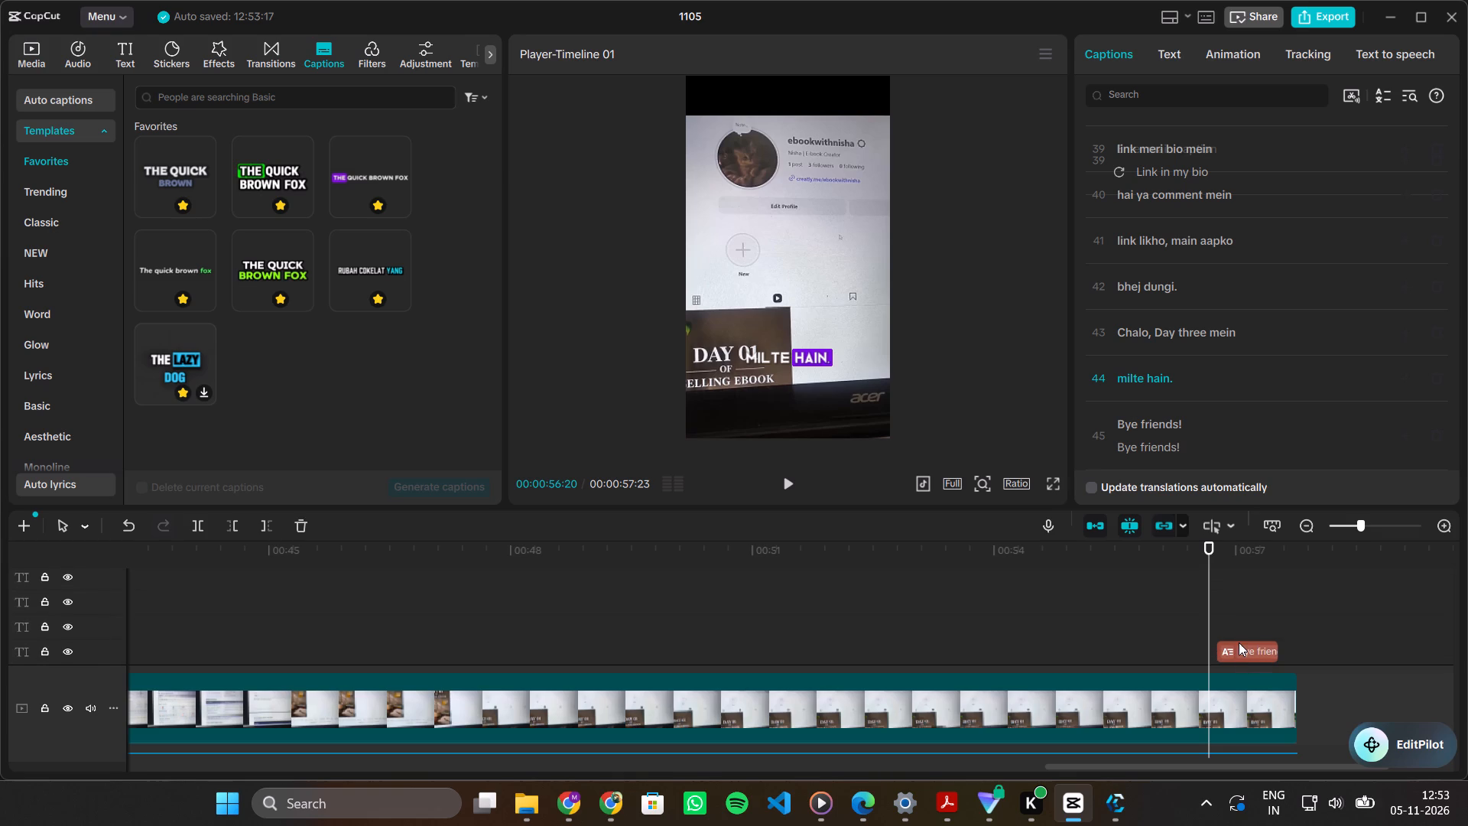
click(1239, 642)
key(Delete)
scroll(1239, 642, down, 7)
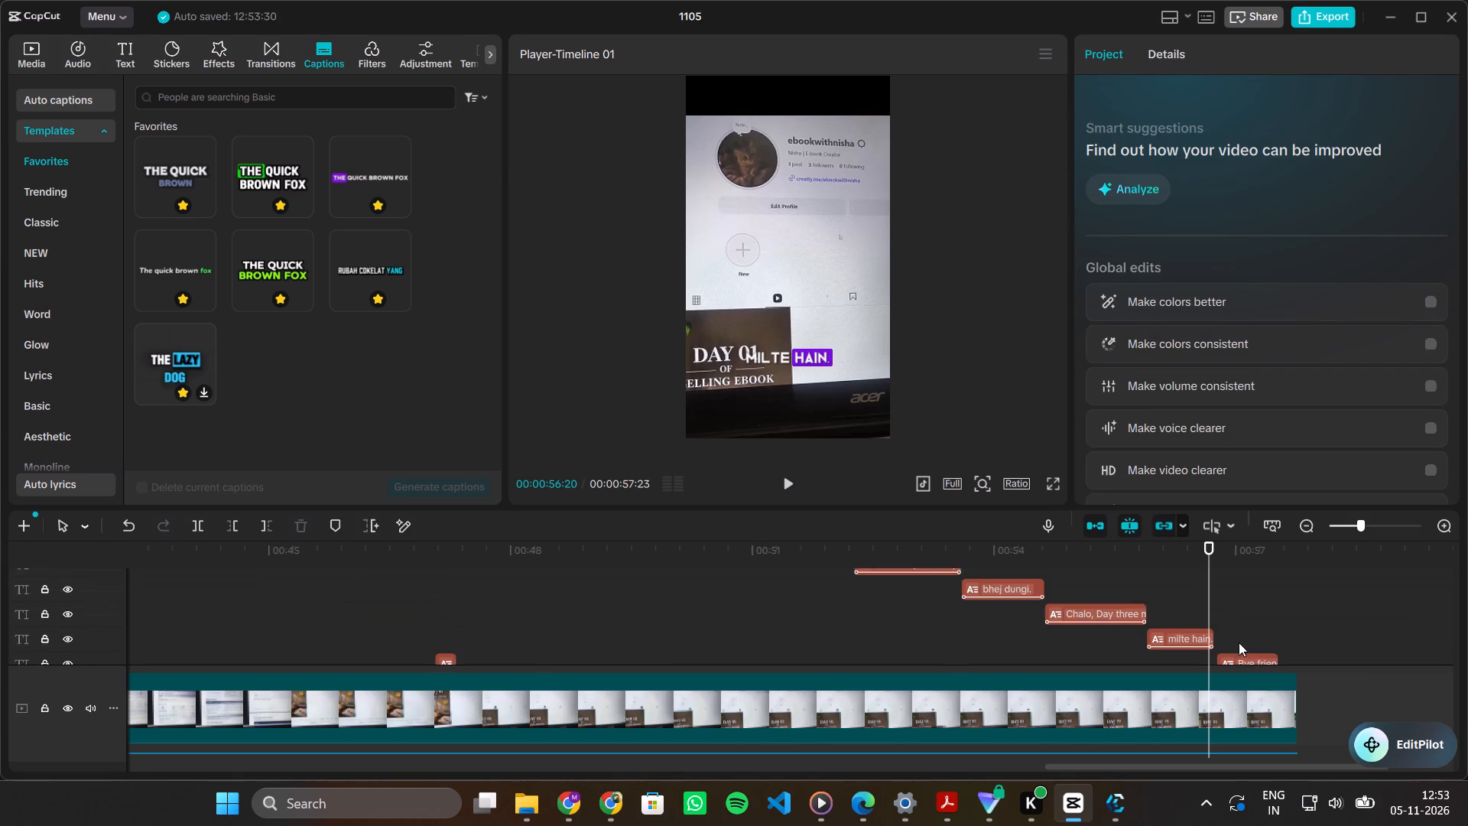
Set the highlight background of all main captions to blue 0B9DE3, using the "milte hain." caption.
scroll(1239, 642, up, 1)
click(1191, 607)
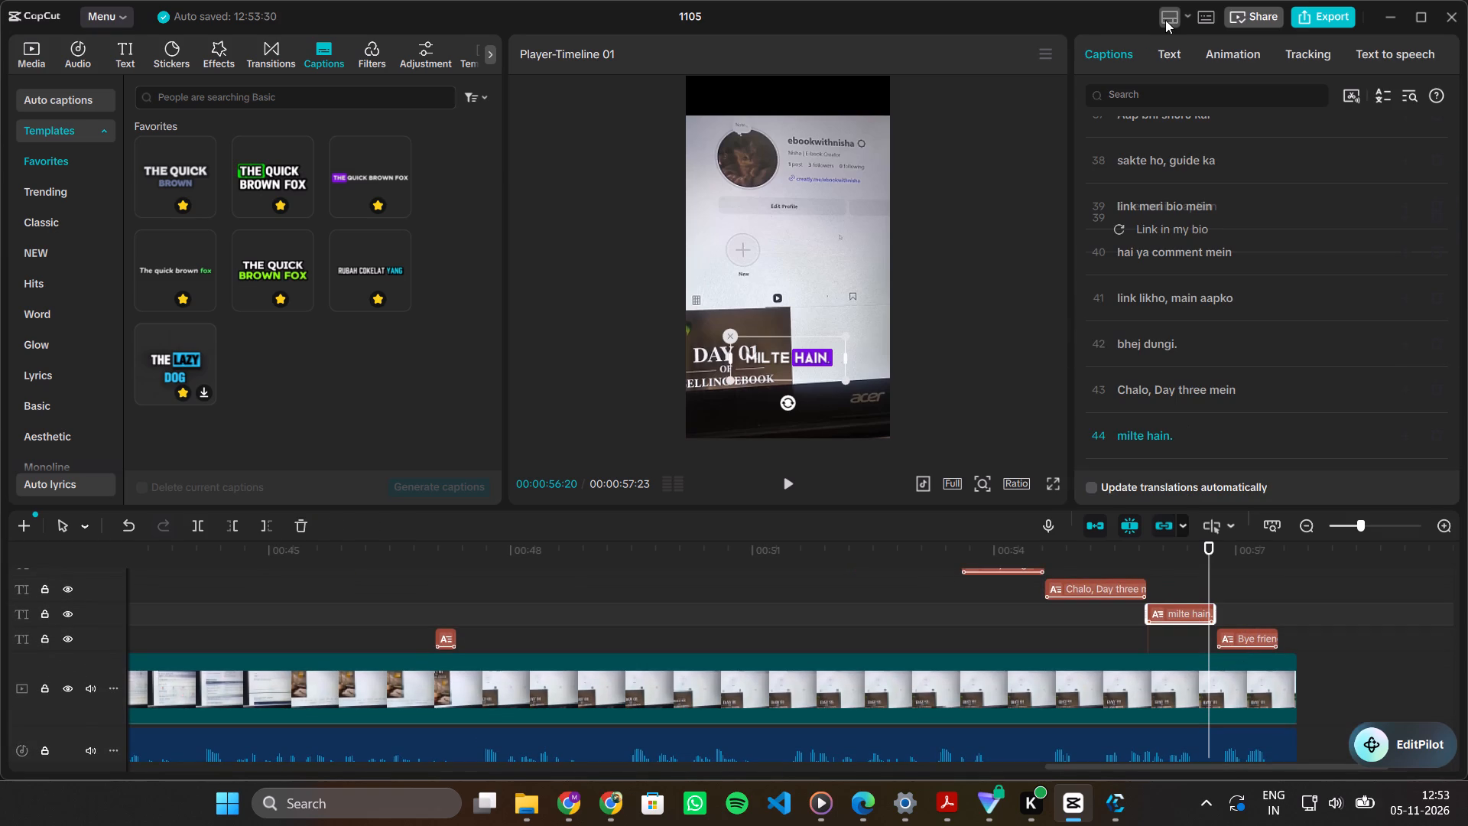
click(1168, 48)
scroll(1205, 295, down, 2)
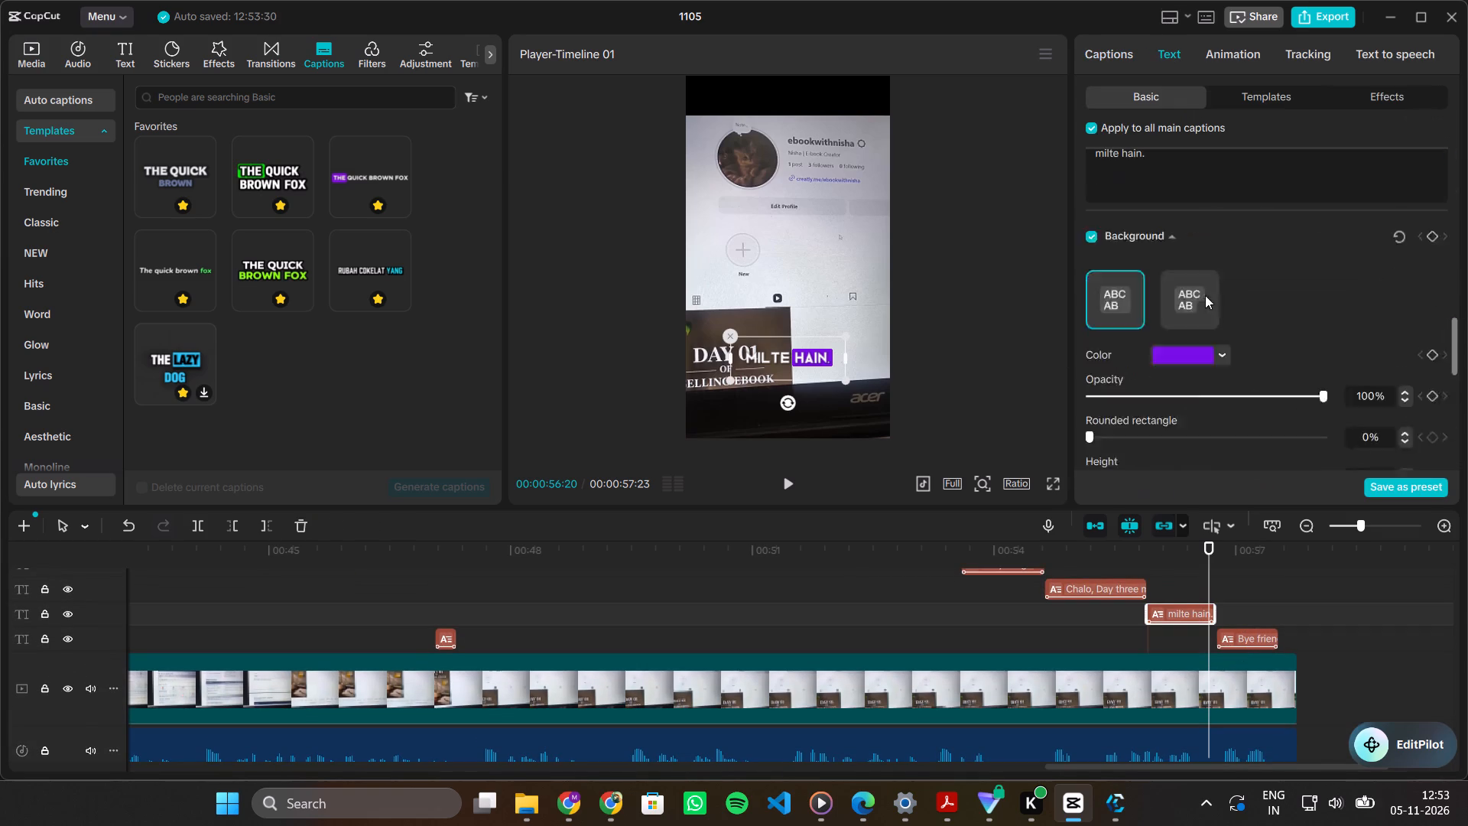
scroll(1205, 295, down, 2)
scroll(1205, 295, up, 1)
click(1190, 223)
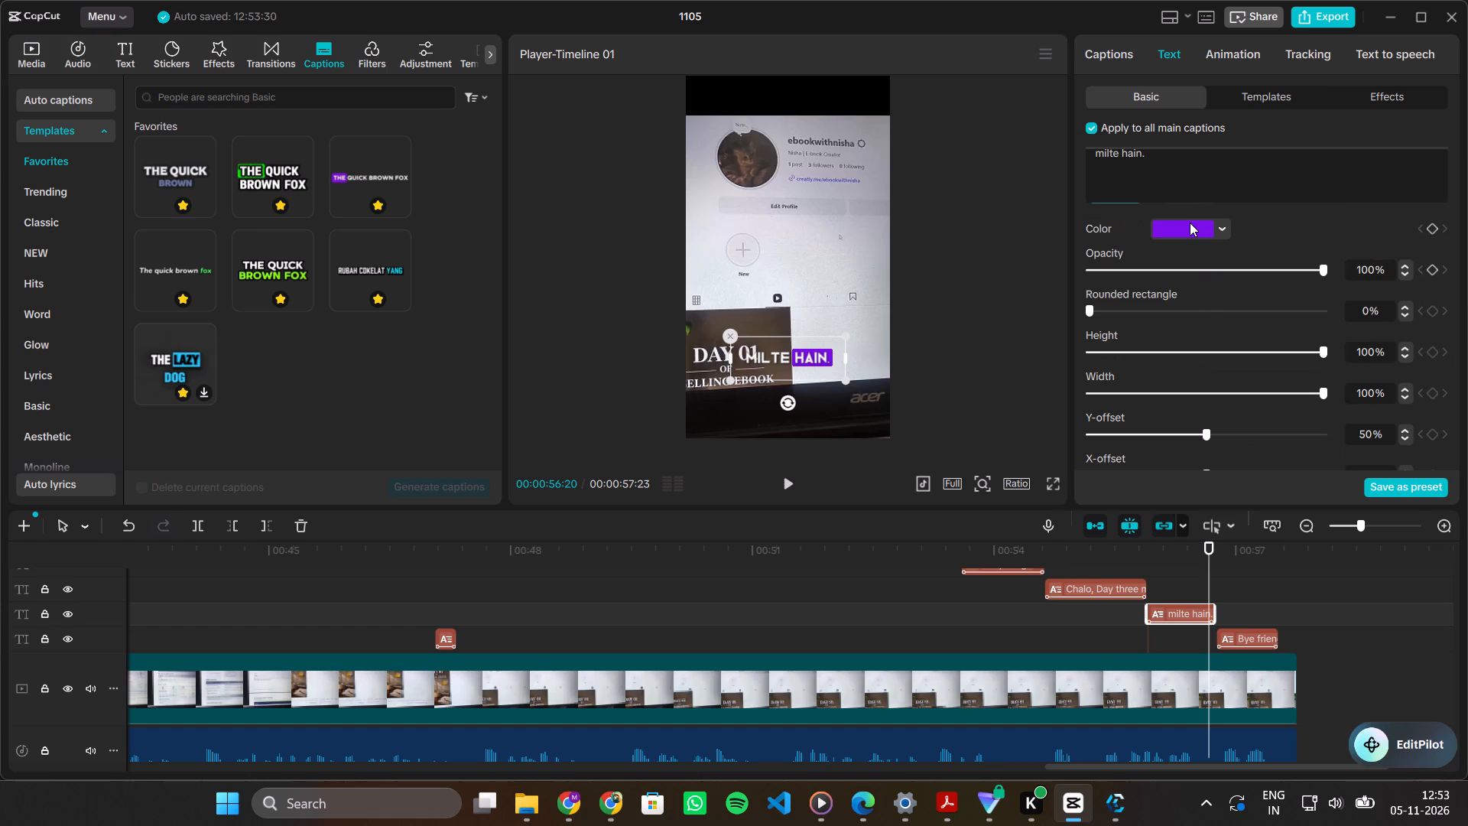
click(1307, 267)
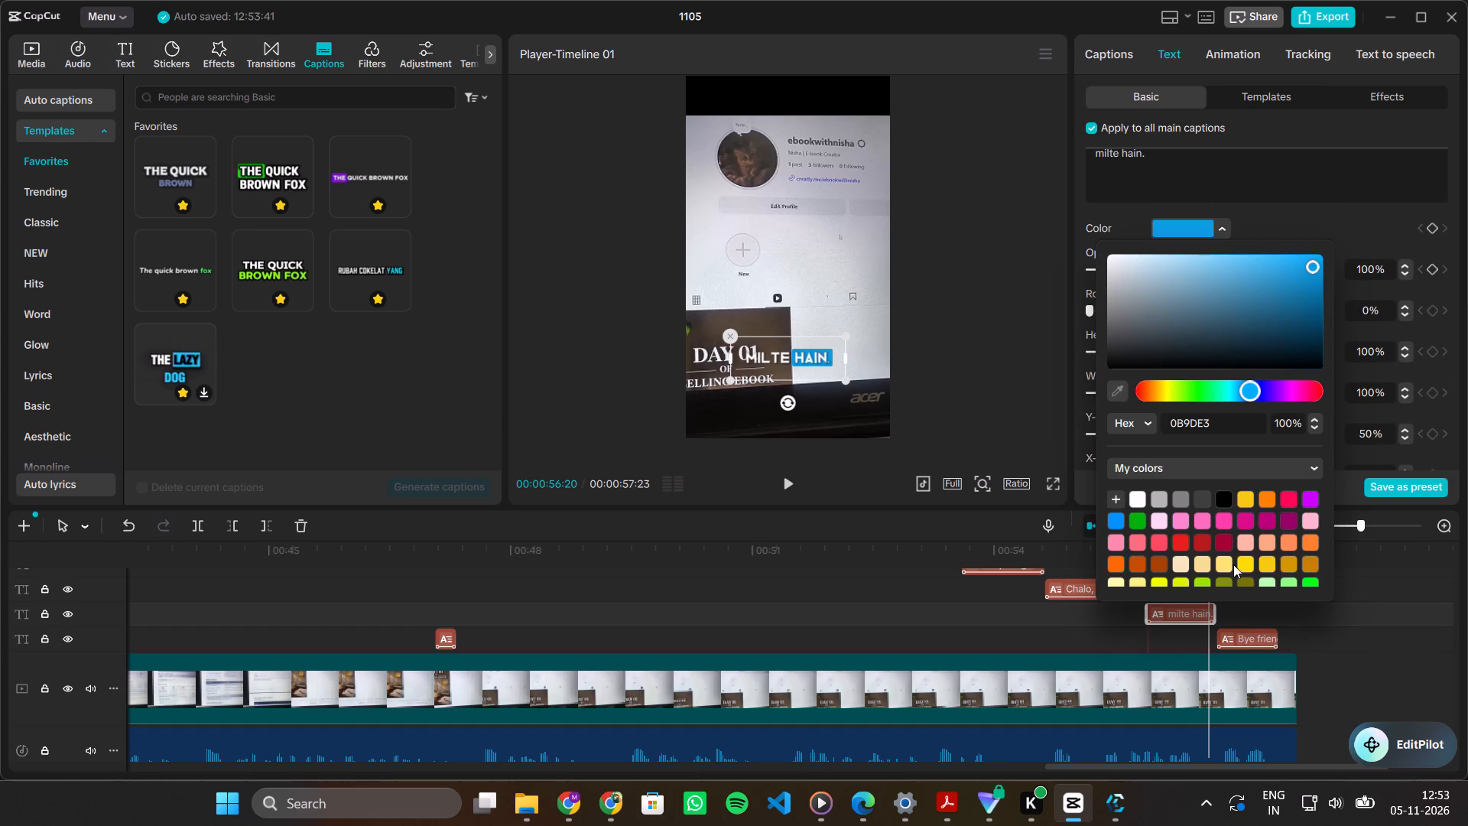
click(870, 590)
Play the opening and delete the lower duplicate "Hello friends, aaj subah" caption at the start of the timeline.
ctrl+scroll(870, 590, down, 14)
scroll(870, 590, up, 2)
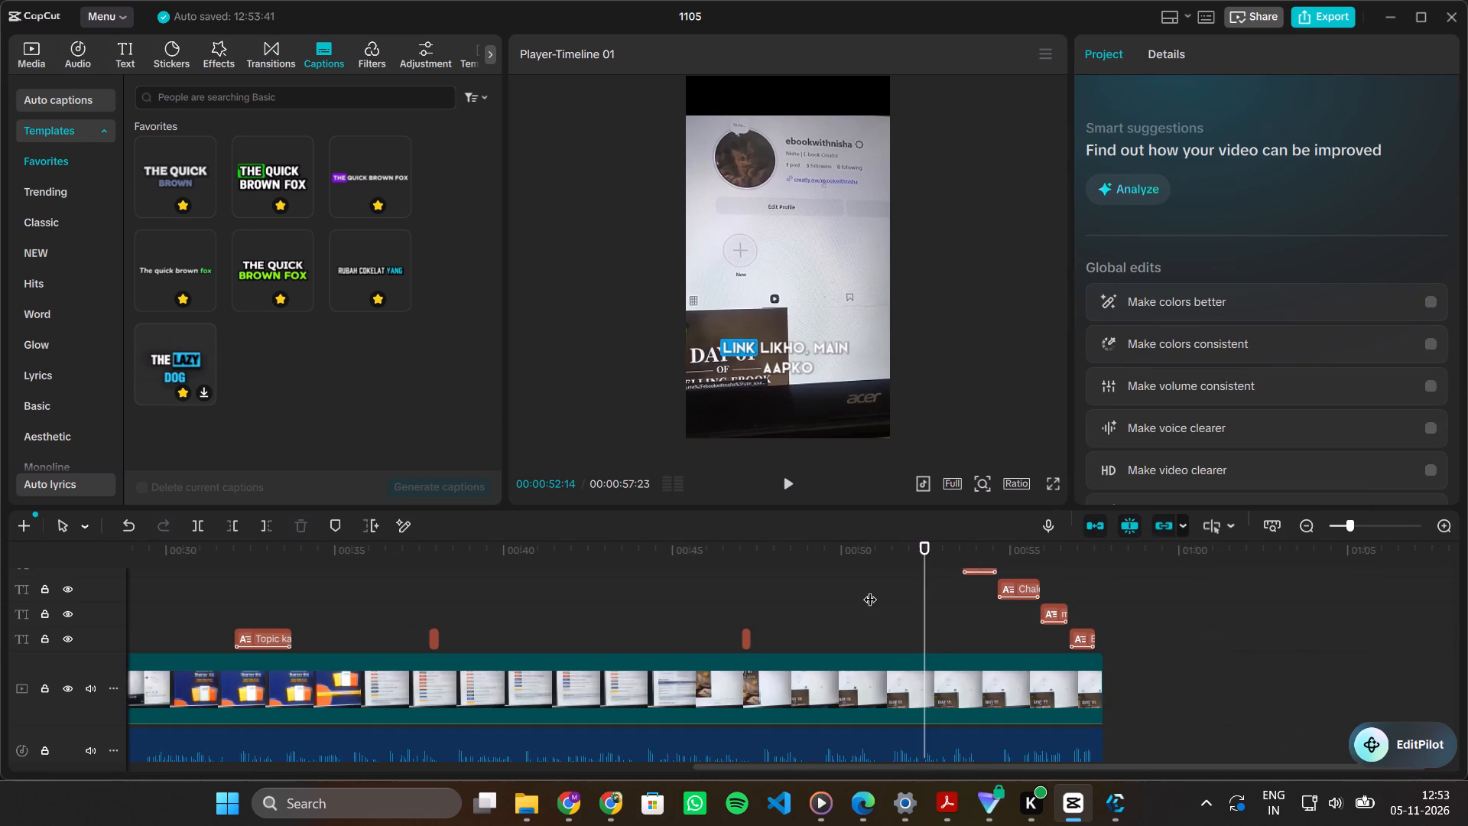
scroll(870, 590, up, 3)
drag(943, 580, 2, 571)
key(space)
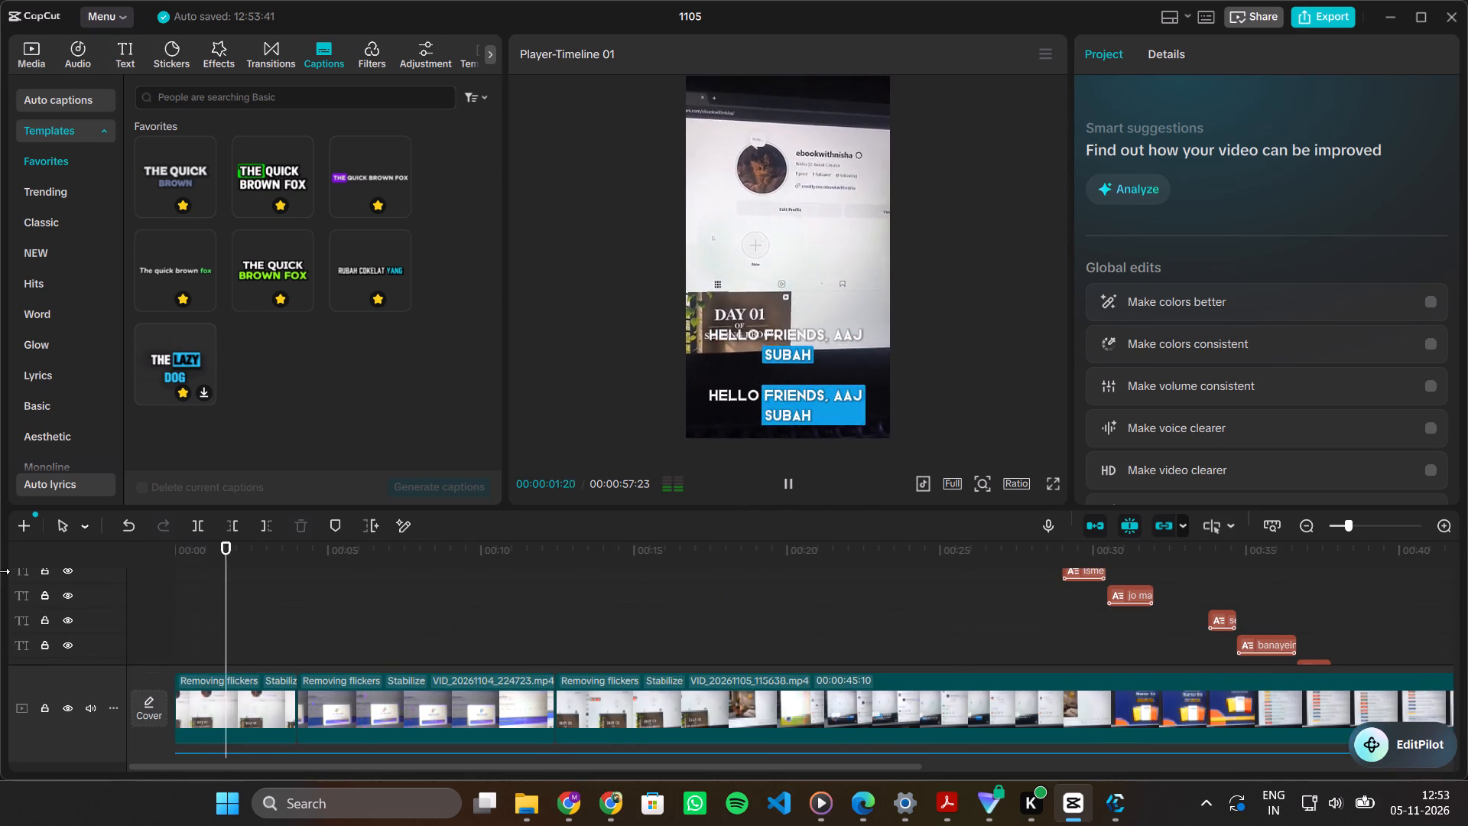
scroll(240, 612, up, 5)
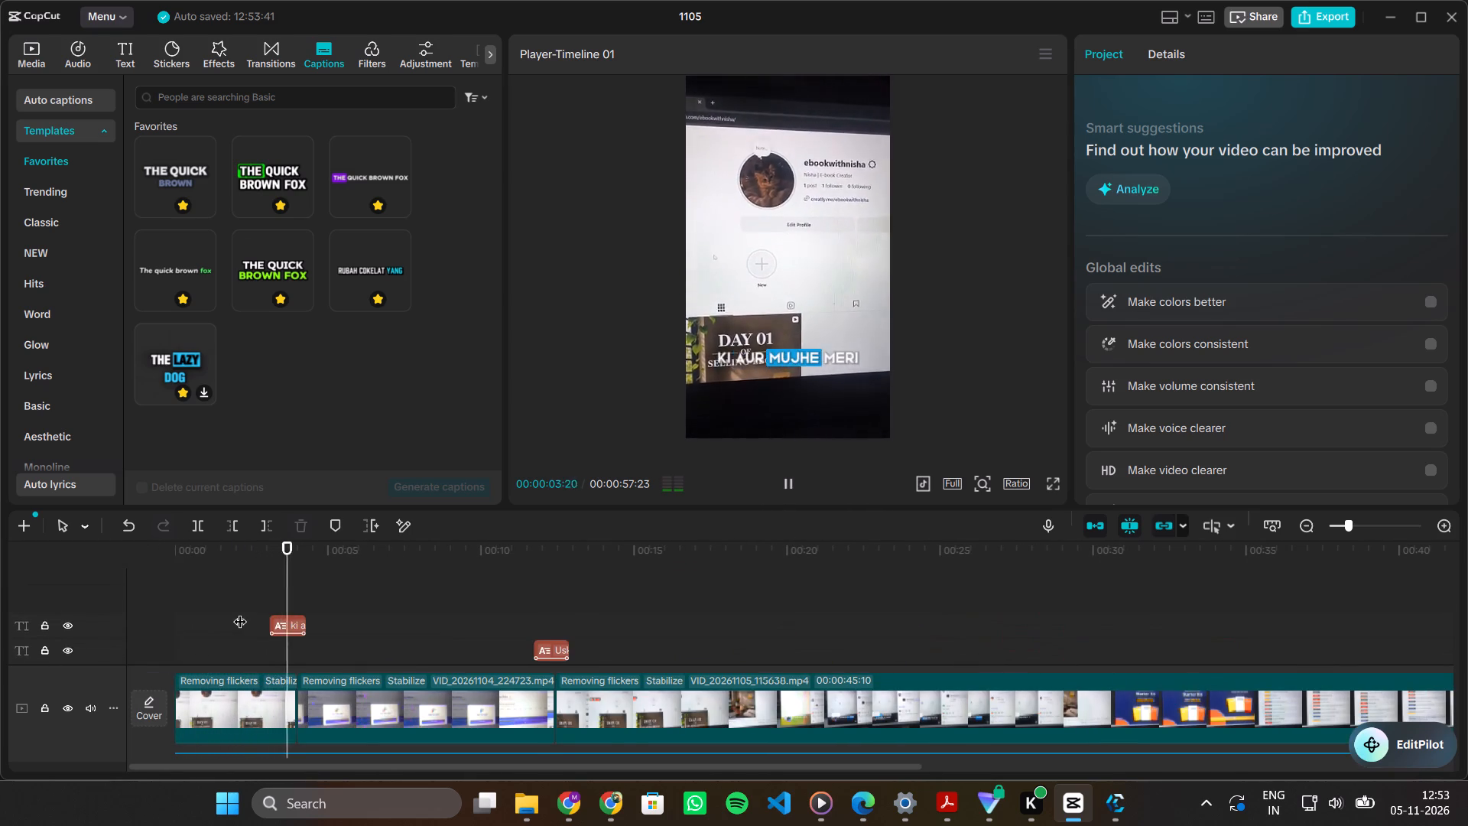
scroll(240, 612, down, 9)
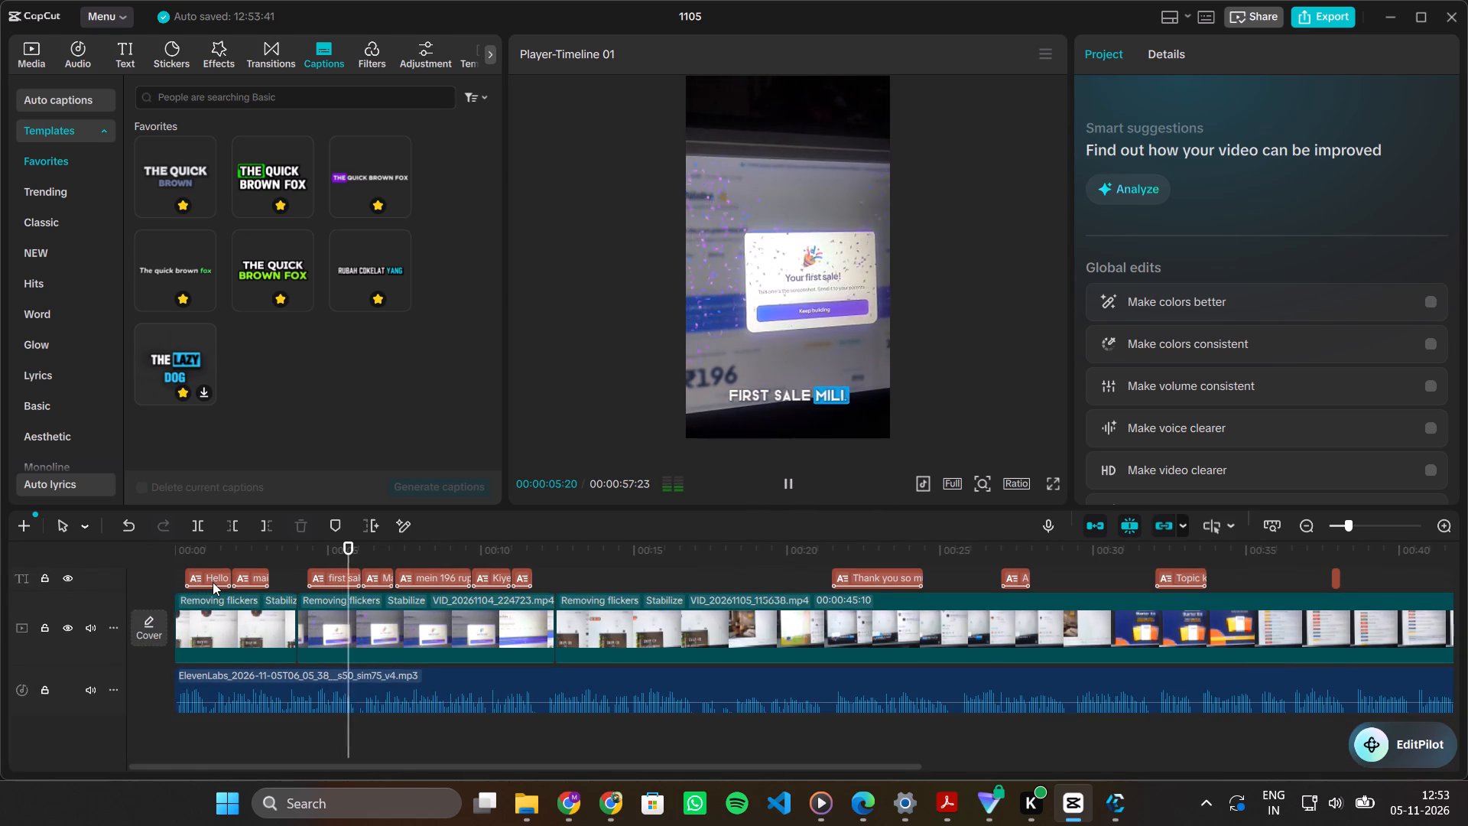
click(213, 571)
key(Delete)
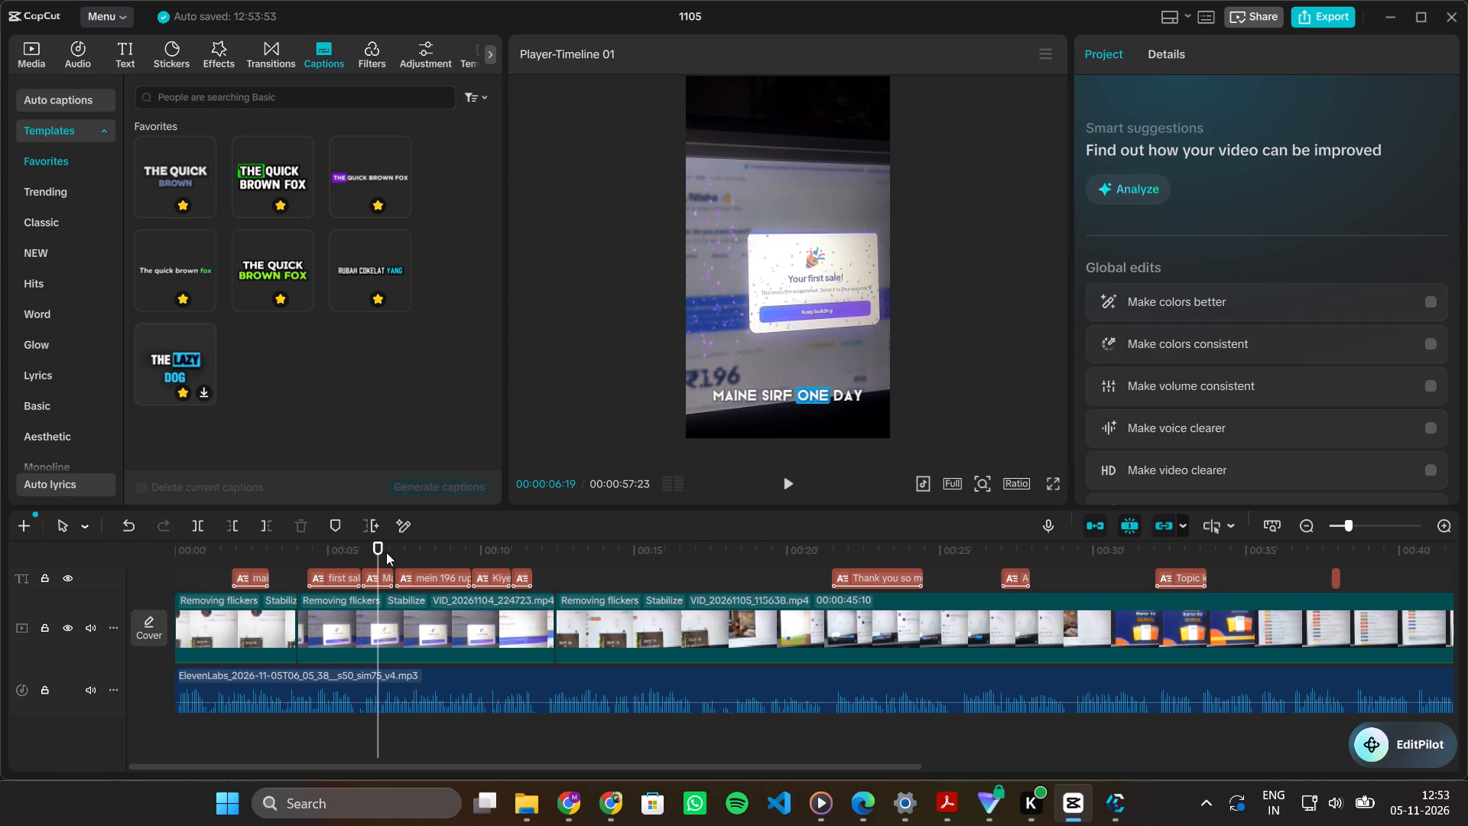
Play the video from the beginning, replaying the section from about 00:00:15:27, to check the captions against the voiceover.
drag(379, 545, 0, 548)
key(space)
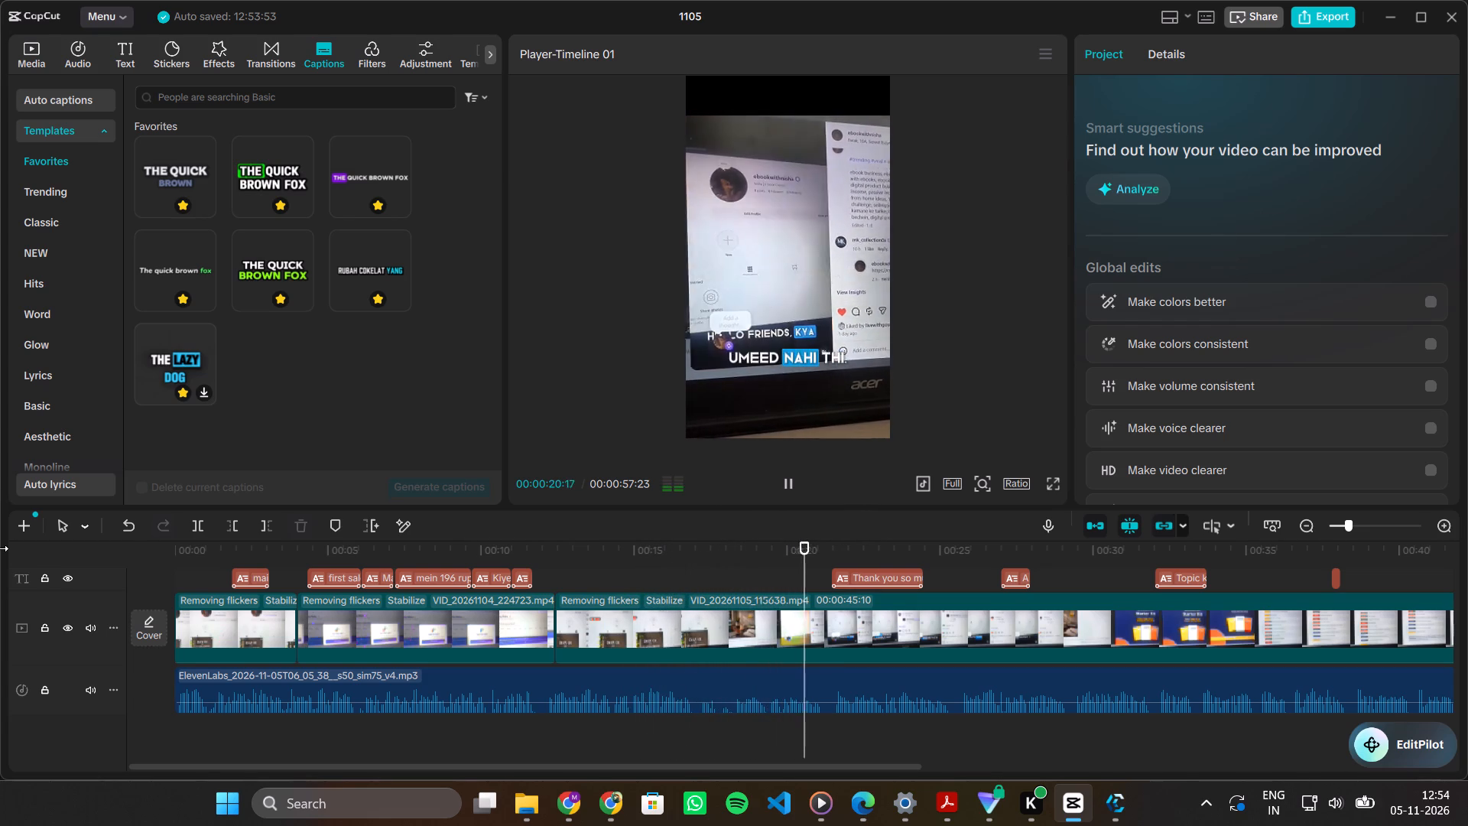
scroll(632, 600, up, 2)
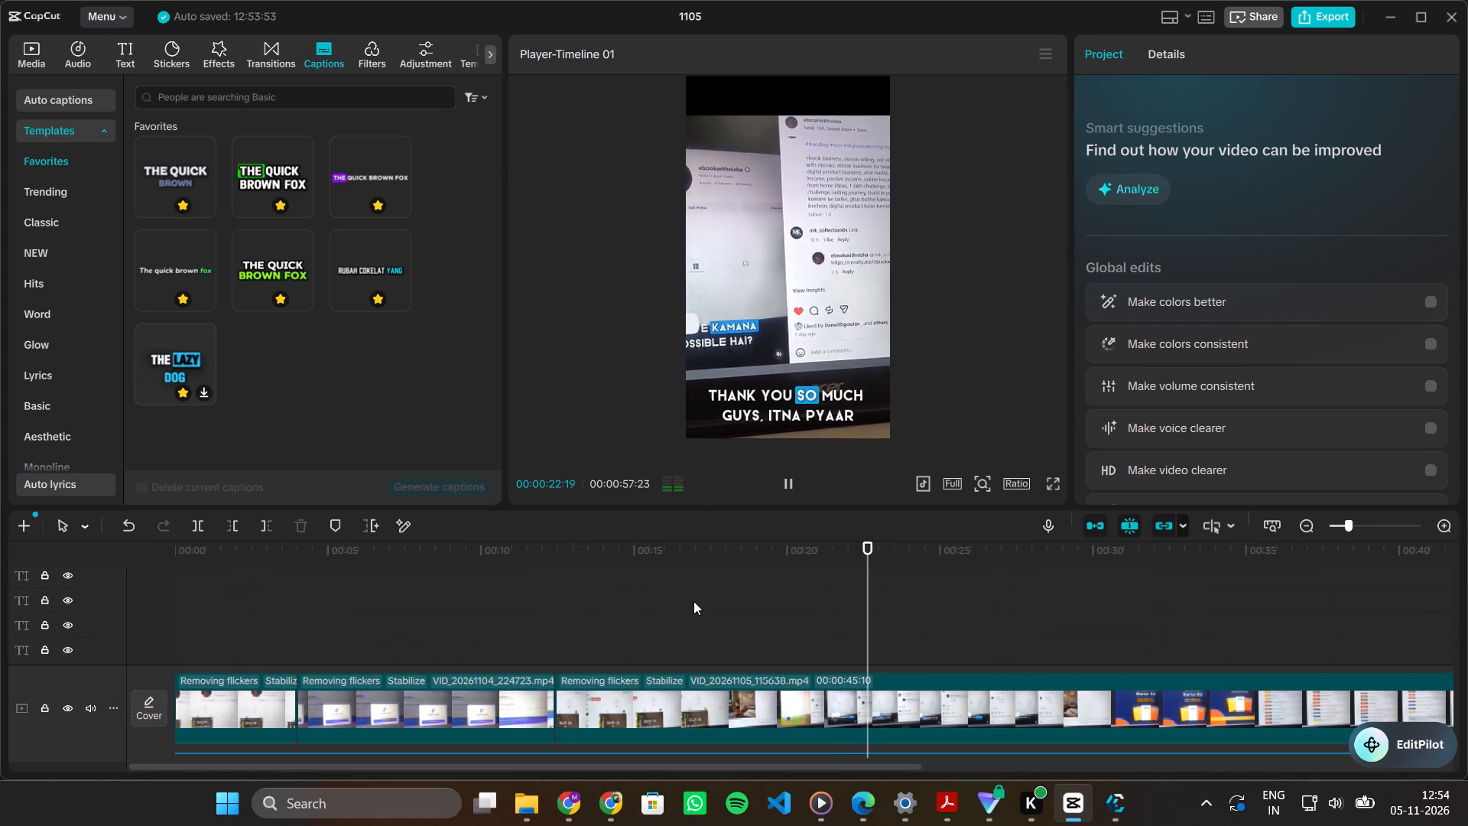
click(693, 601)
drag(693, 601, 661, 610)
scroll(661, 610, up, 3)
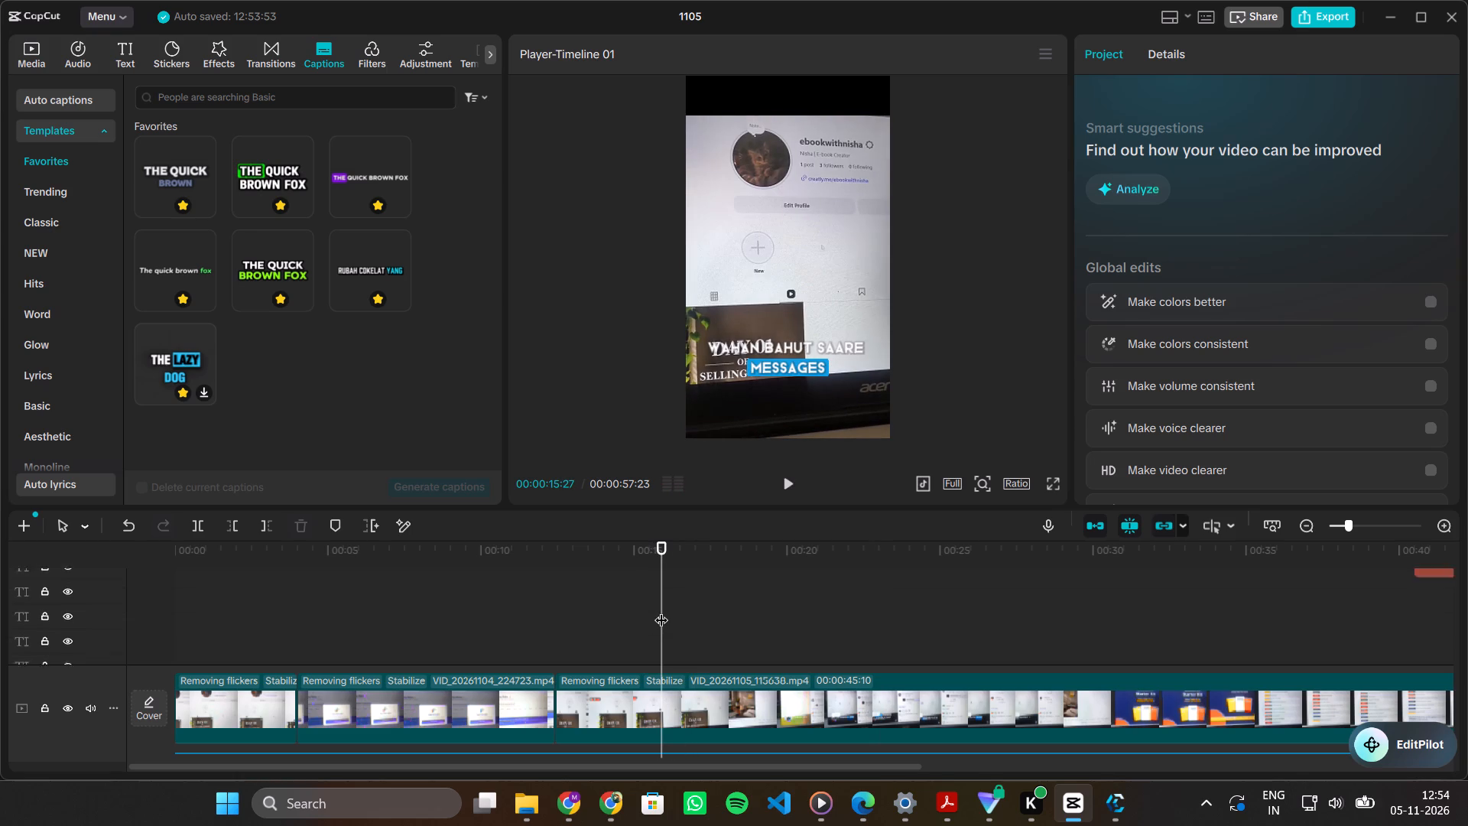
scroll(661, 610, up, 5)
scroll(661, 610, down, 1)
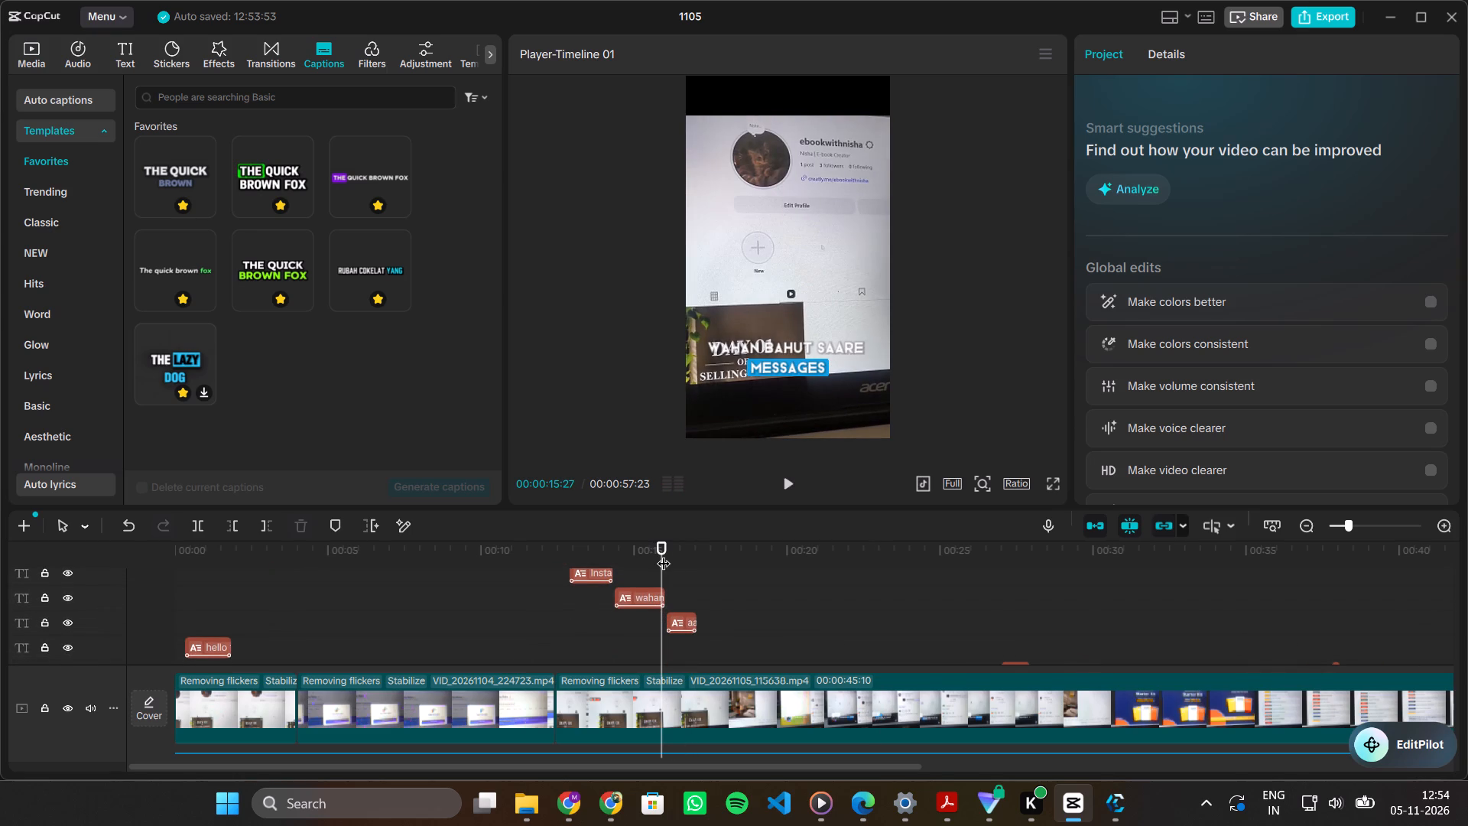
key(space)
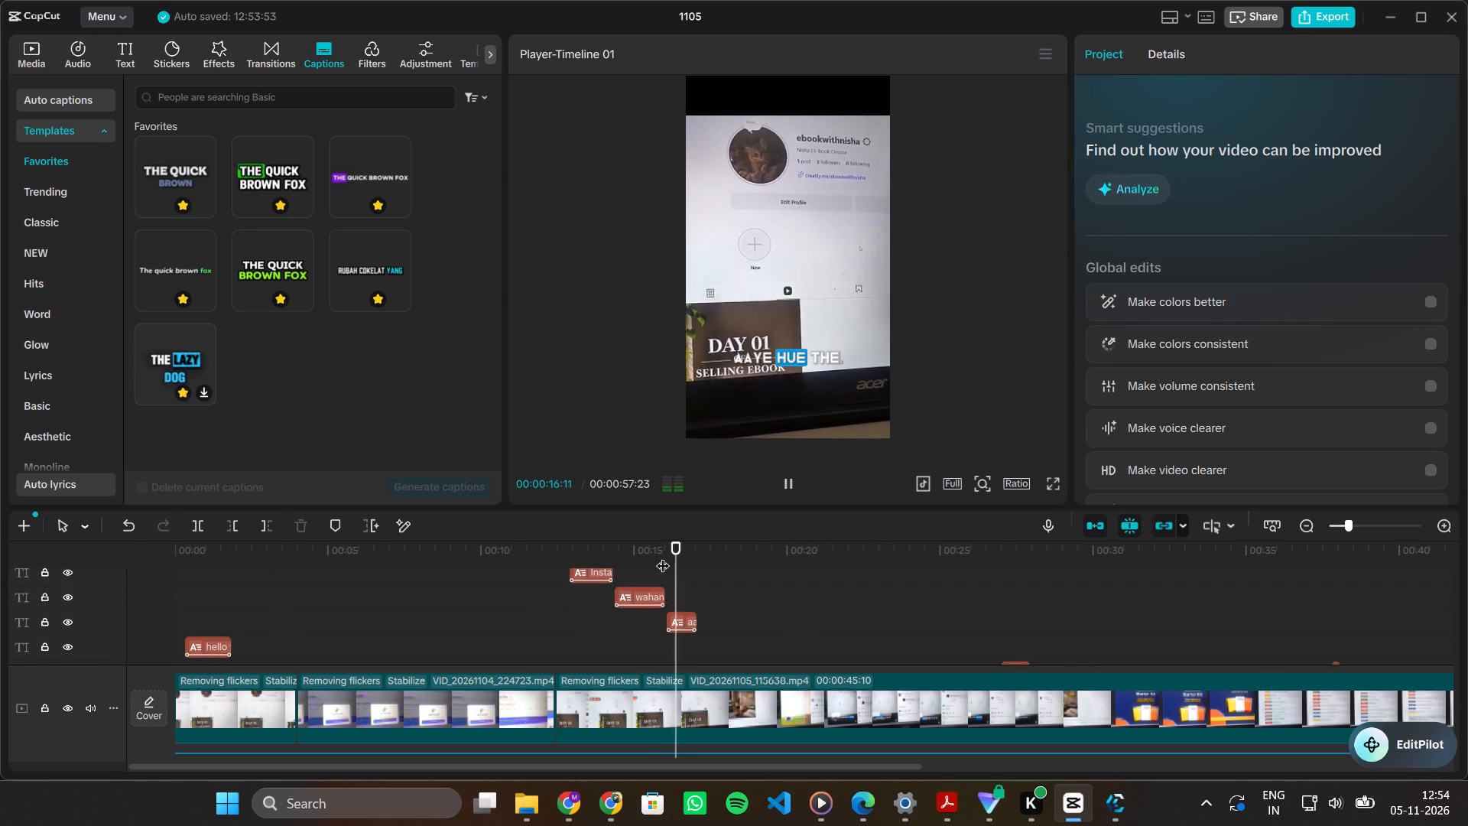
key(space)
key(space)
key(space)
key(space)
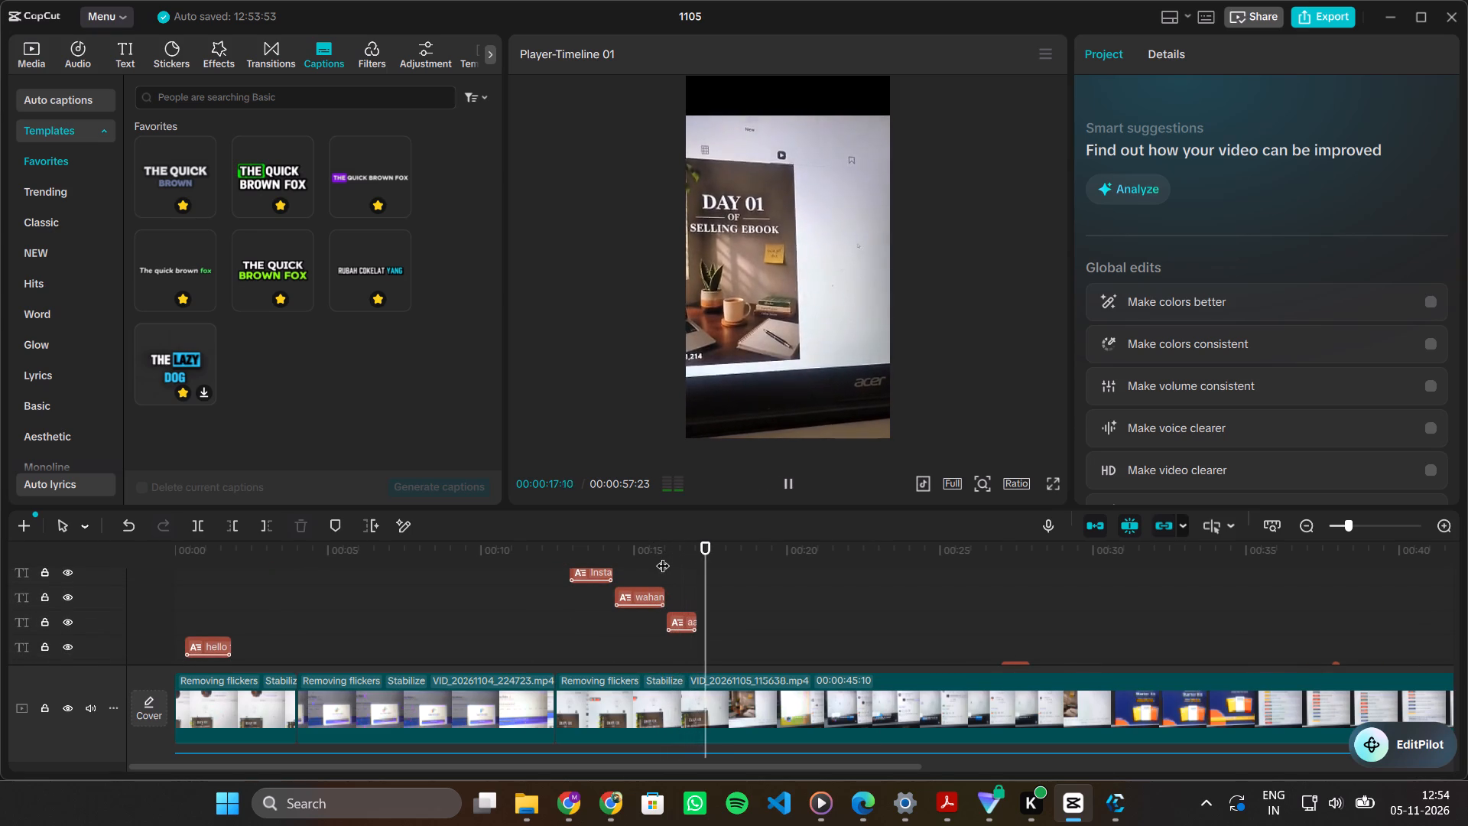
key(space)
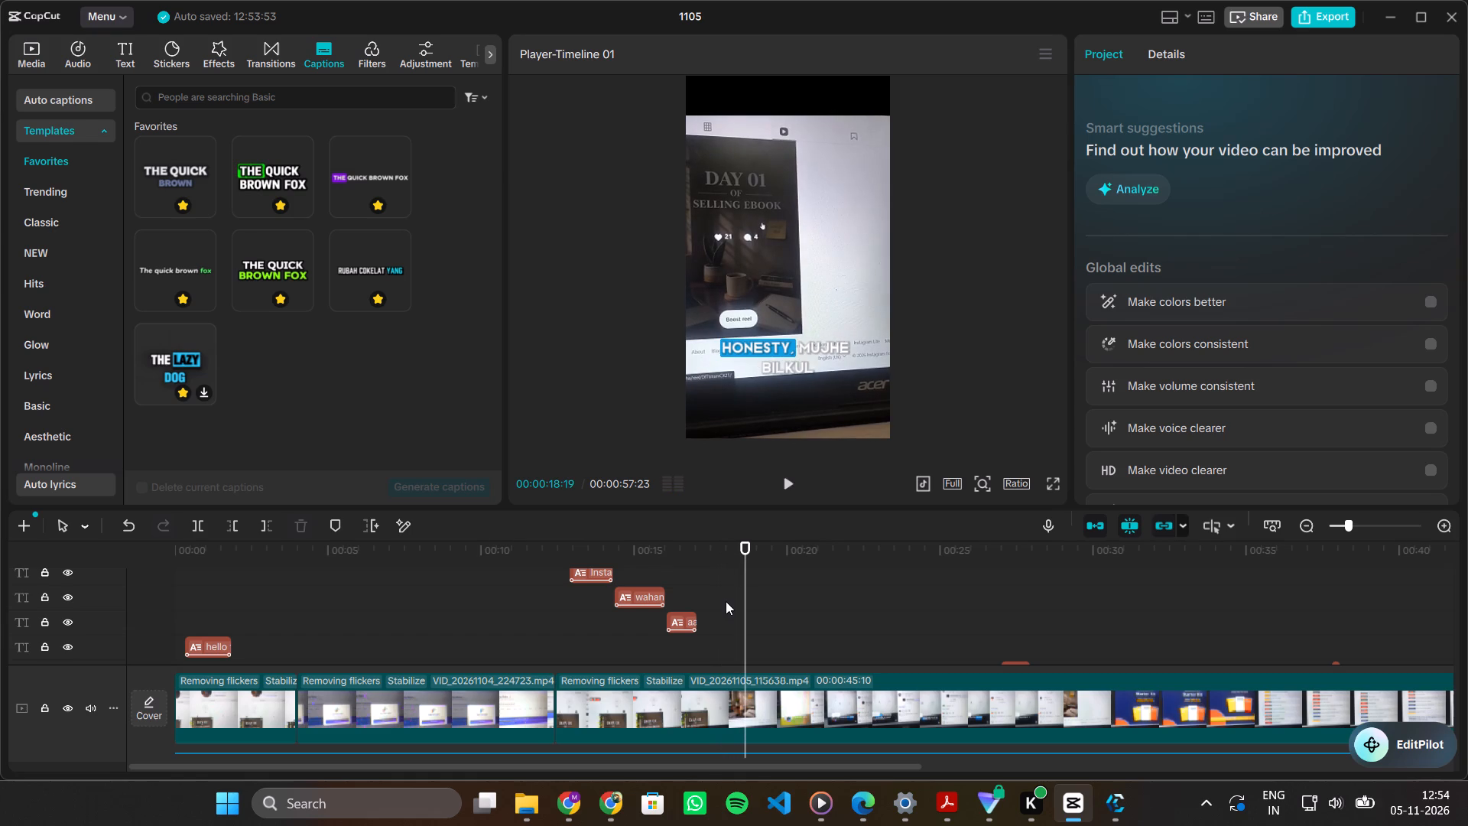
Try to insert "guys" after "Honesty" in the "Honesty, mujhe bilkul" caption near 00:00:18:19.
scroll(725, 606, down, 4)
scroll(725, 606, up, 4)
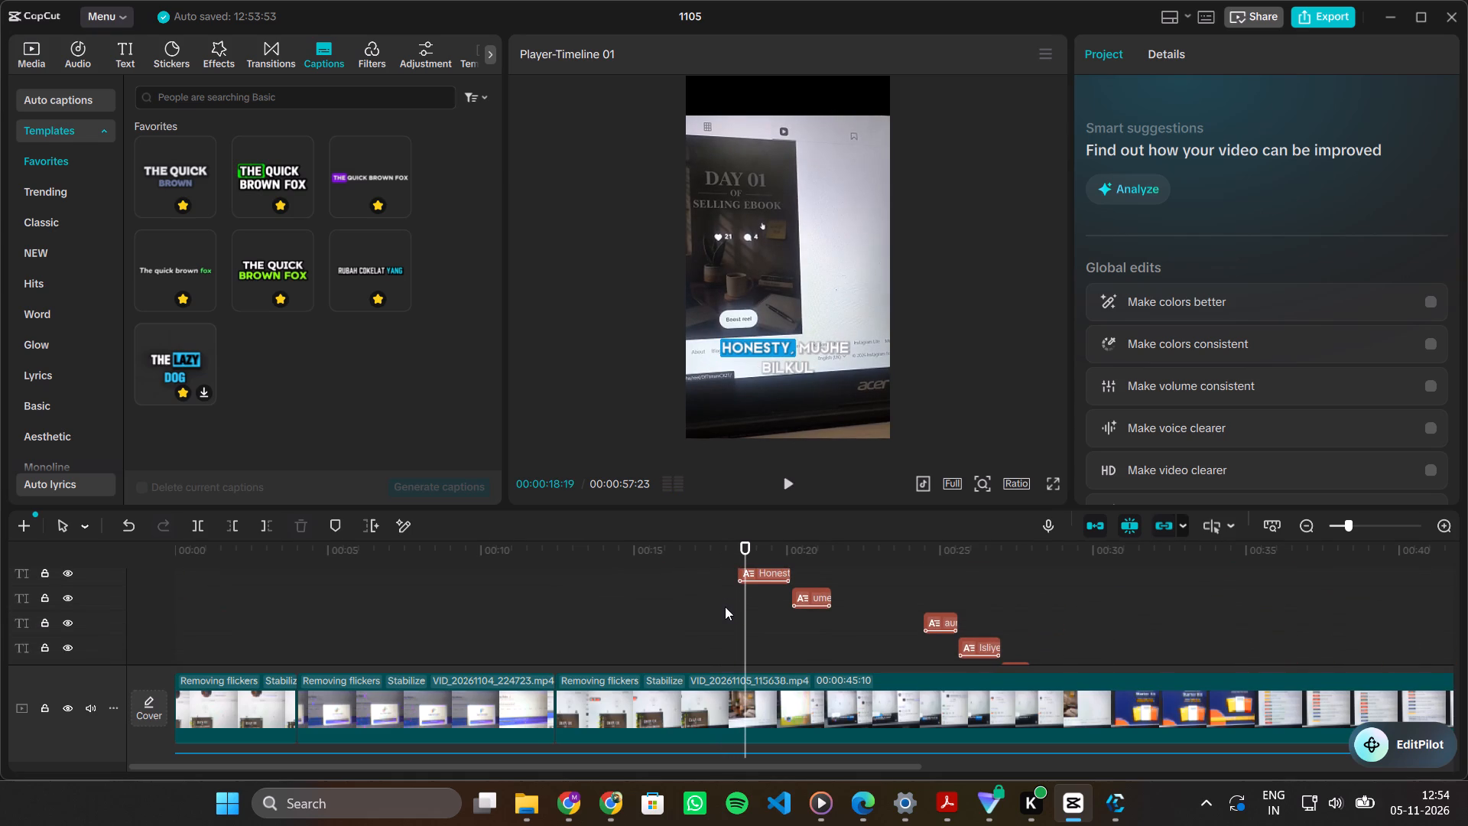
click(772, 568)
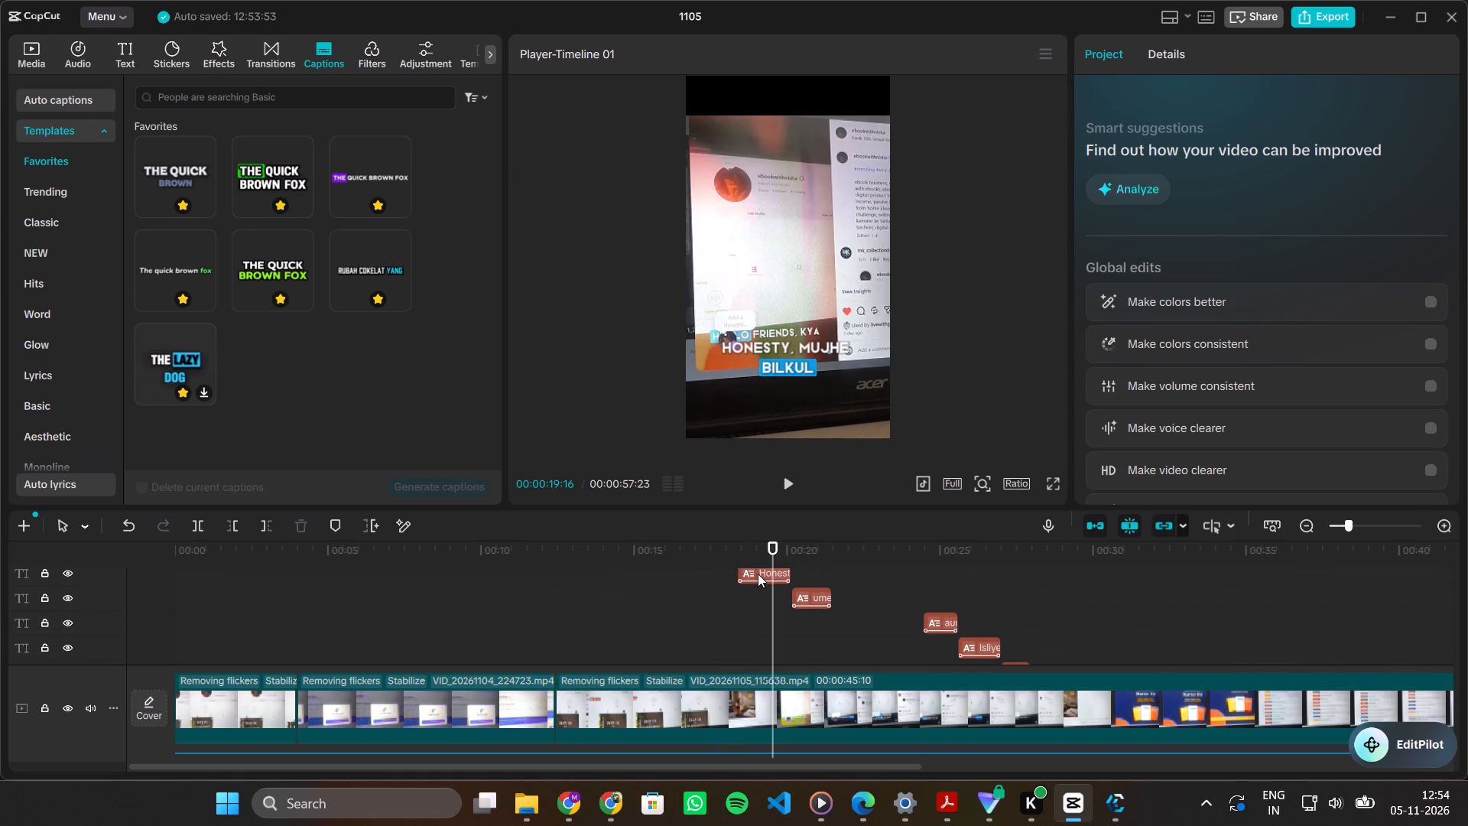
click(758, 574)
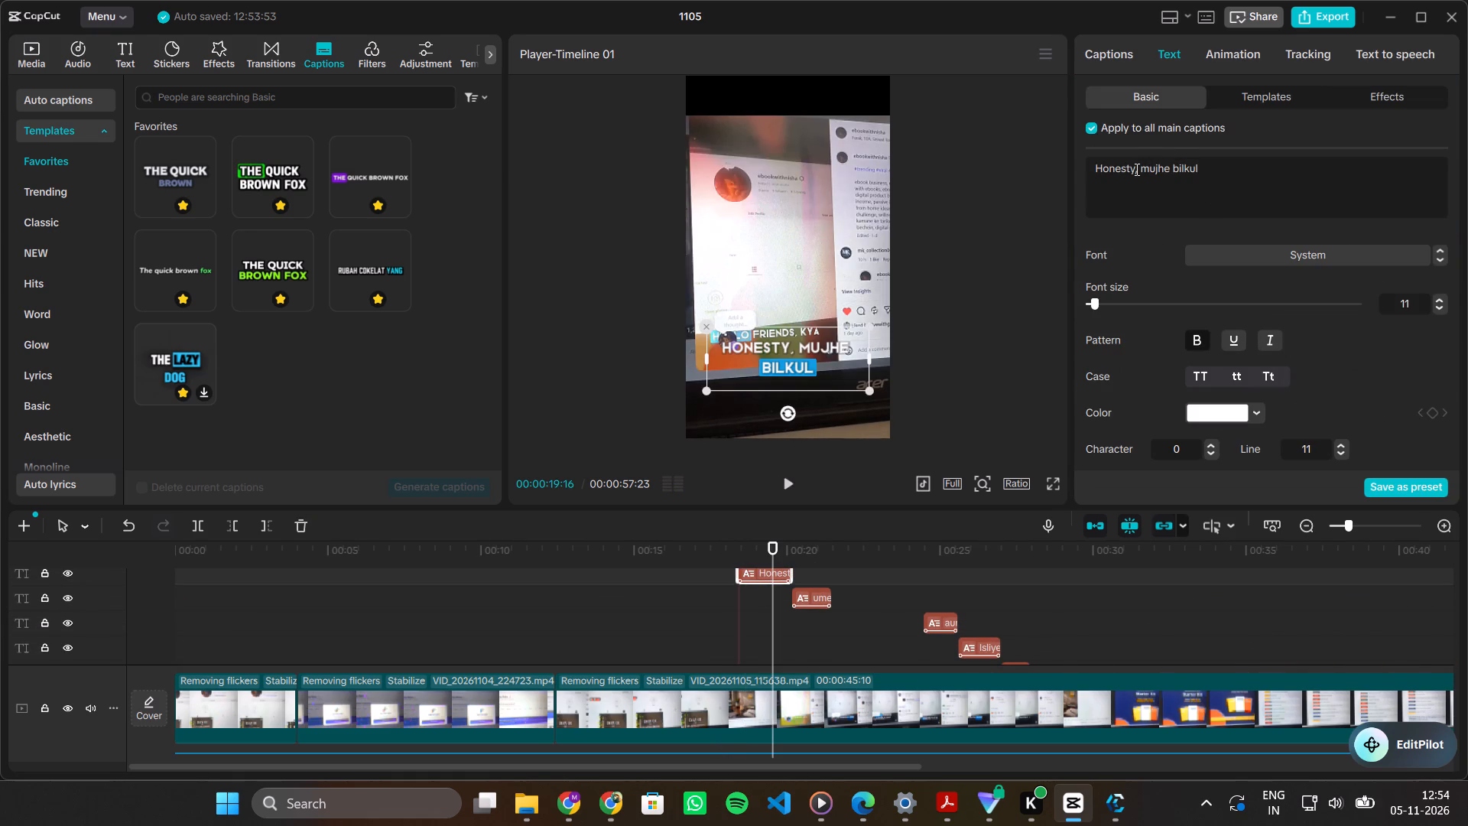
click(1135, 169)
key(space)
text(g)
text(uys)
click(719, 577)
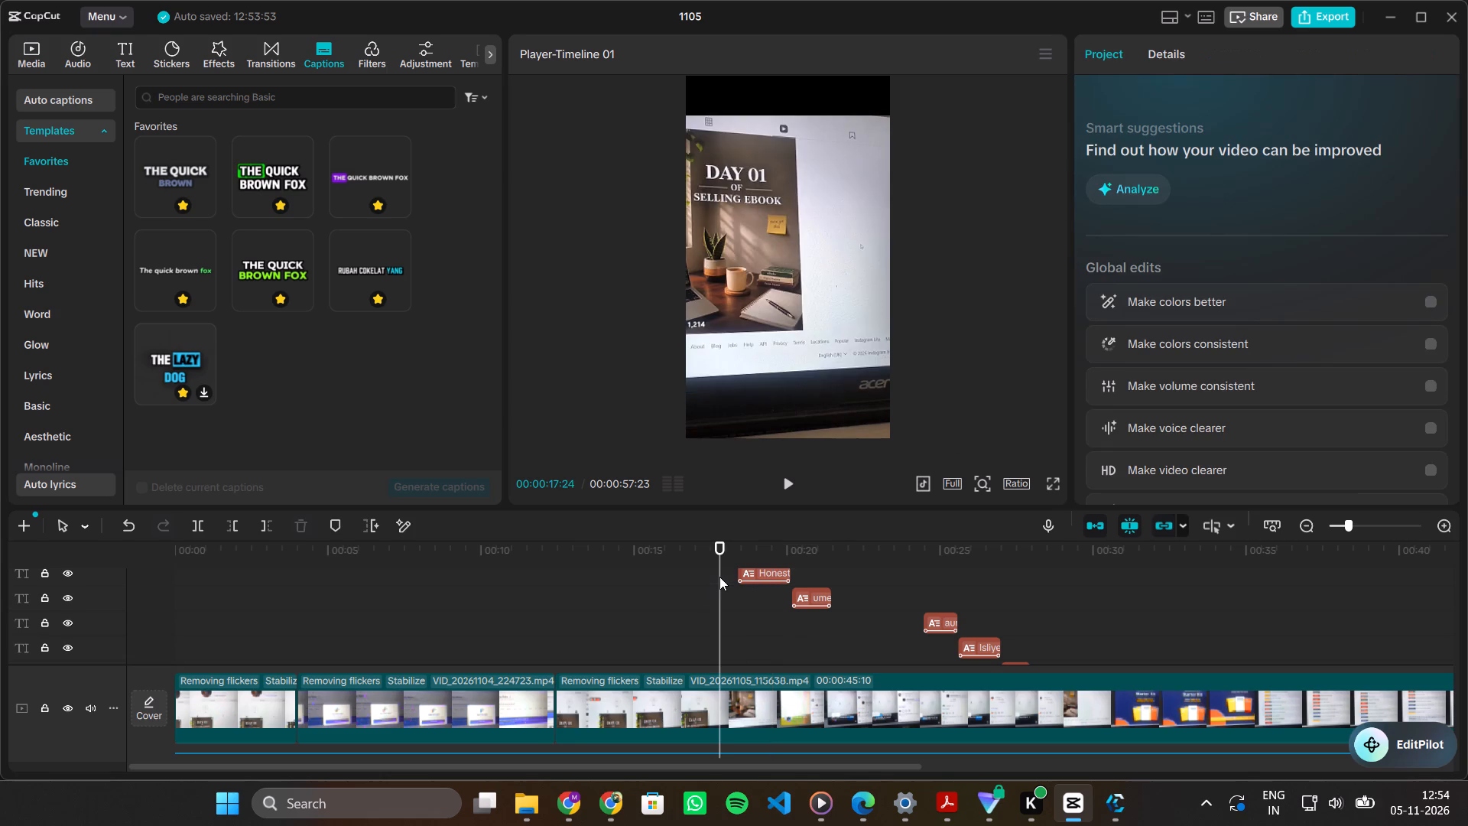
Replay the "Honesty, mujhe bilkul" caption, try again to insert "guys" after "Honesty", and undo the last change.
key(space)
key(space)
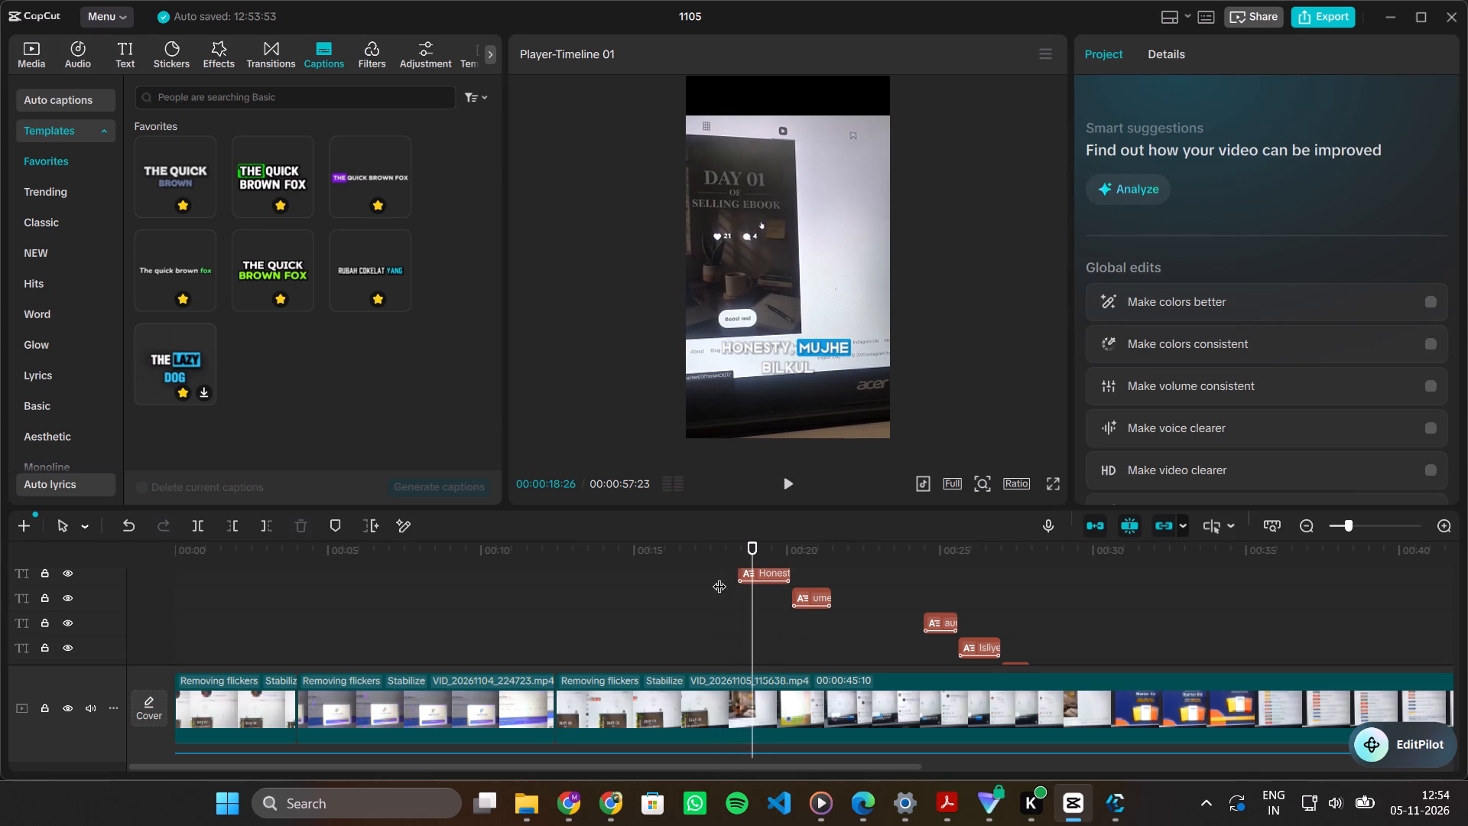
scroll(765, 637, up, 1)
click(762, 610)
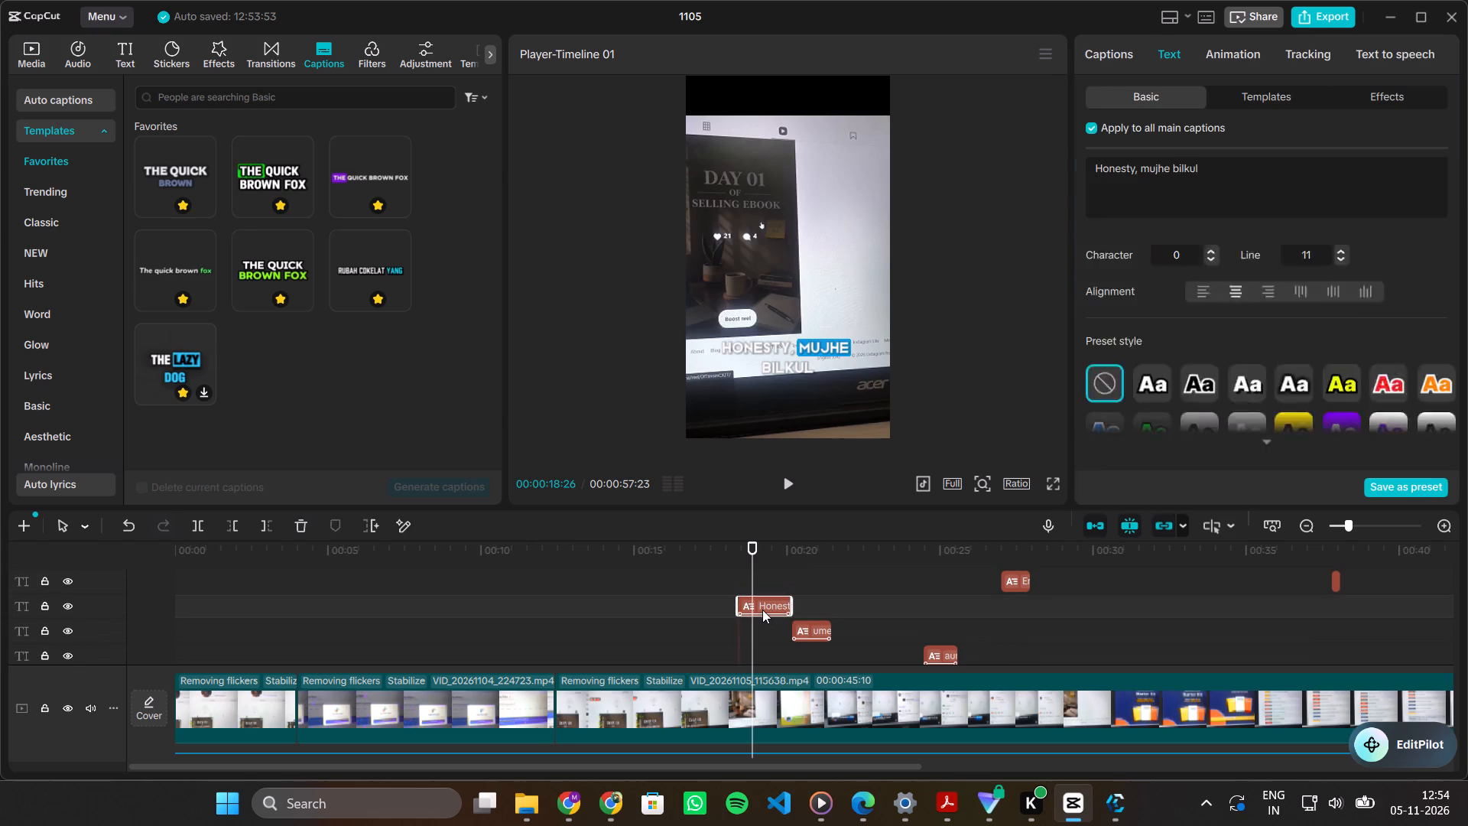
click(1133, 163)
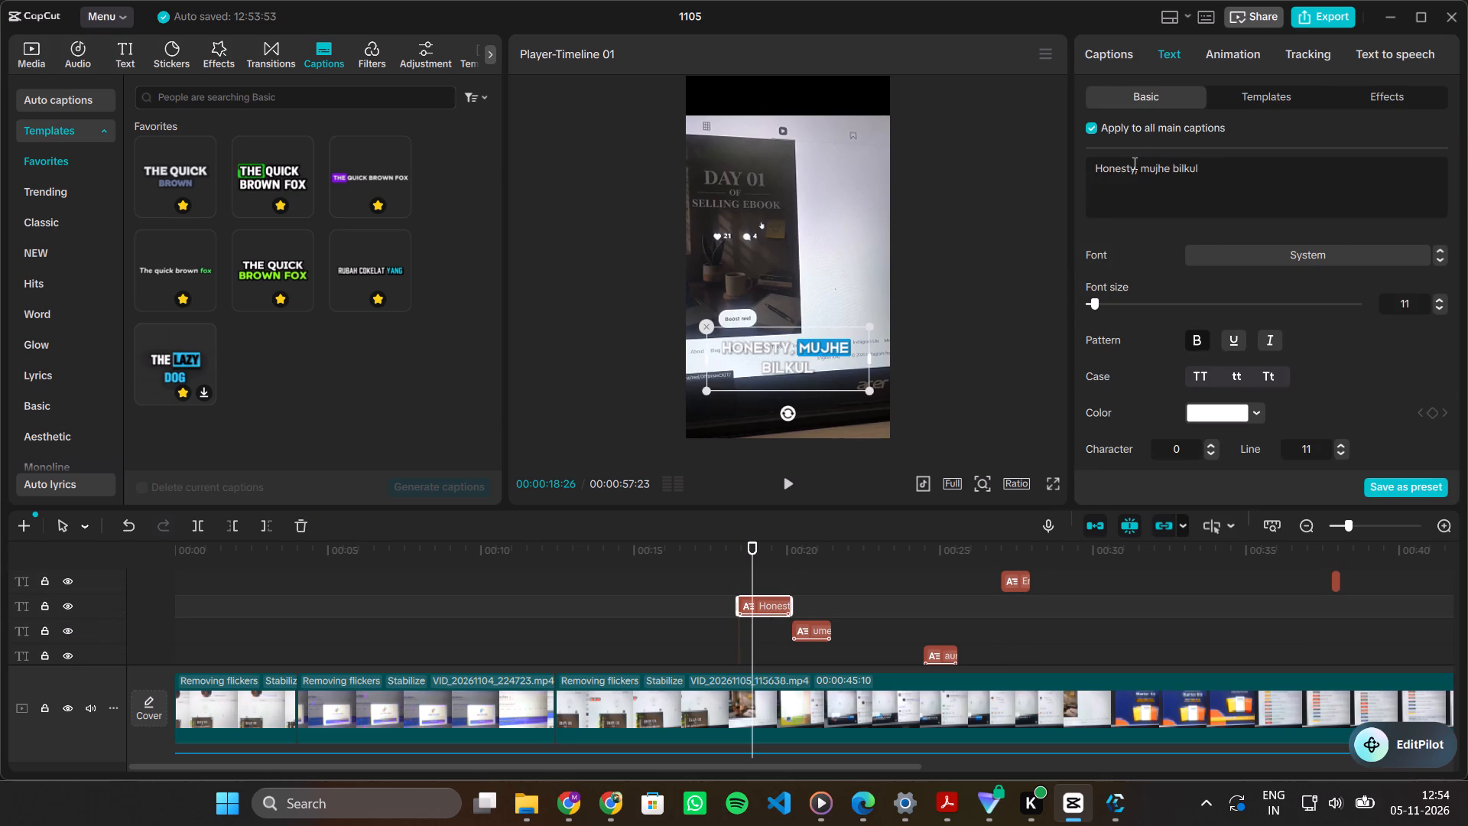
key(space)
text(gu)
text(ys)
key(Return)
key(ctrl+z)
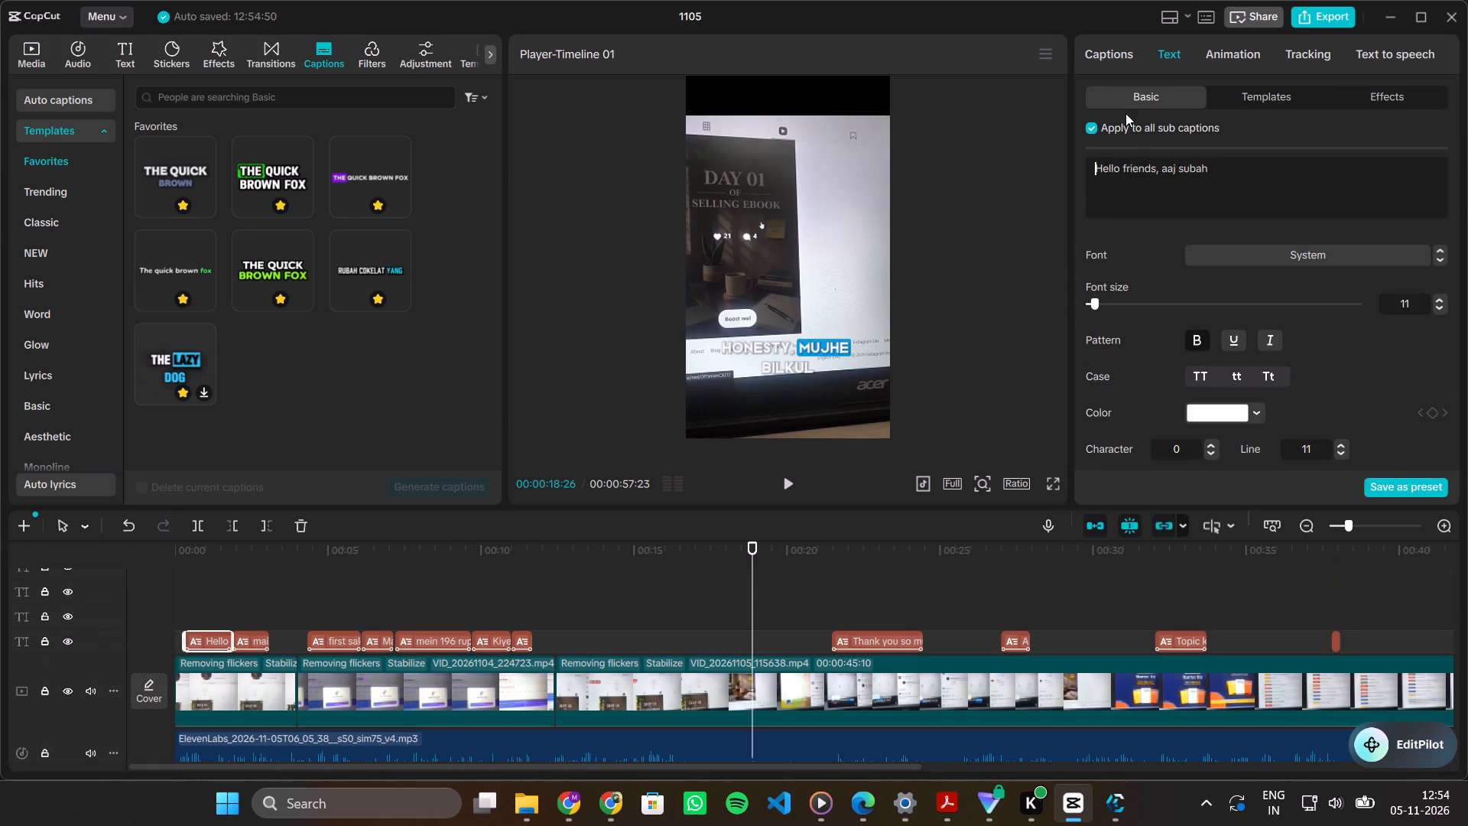
Add "guys" after "Honesty" in the caption near 00:00:18:12 so it reads "Honesty guys, mujhe bilkul".
click(1120, 57)
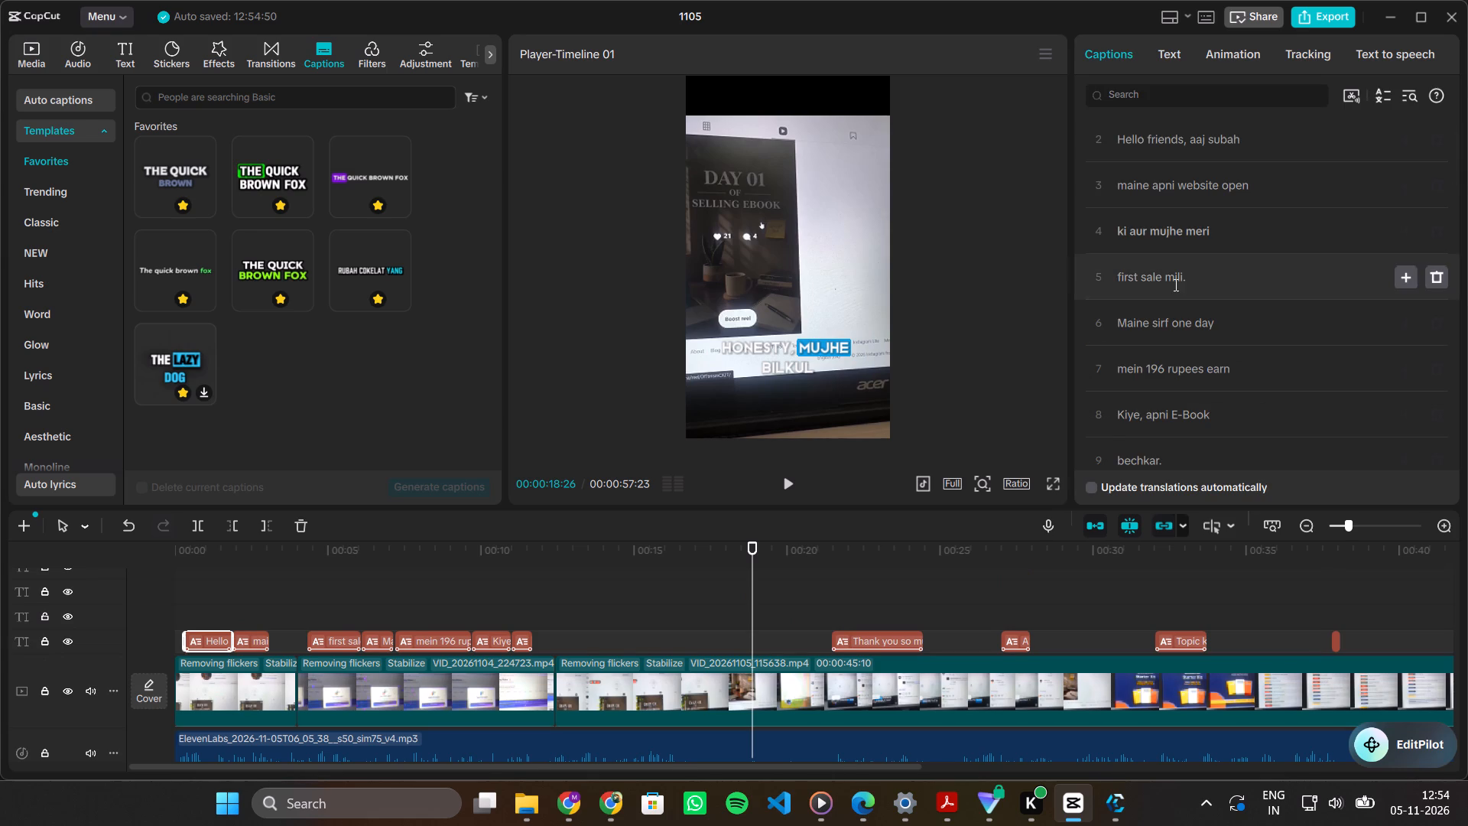
scroll(1174, 285, up, 9)
scroll(1174, 285, down, 8)
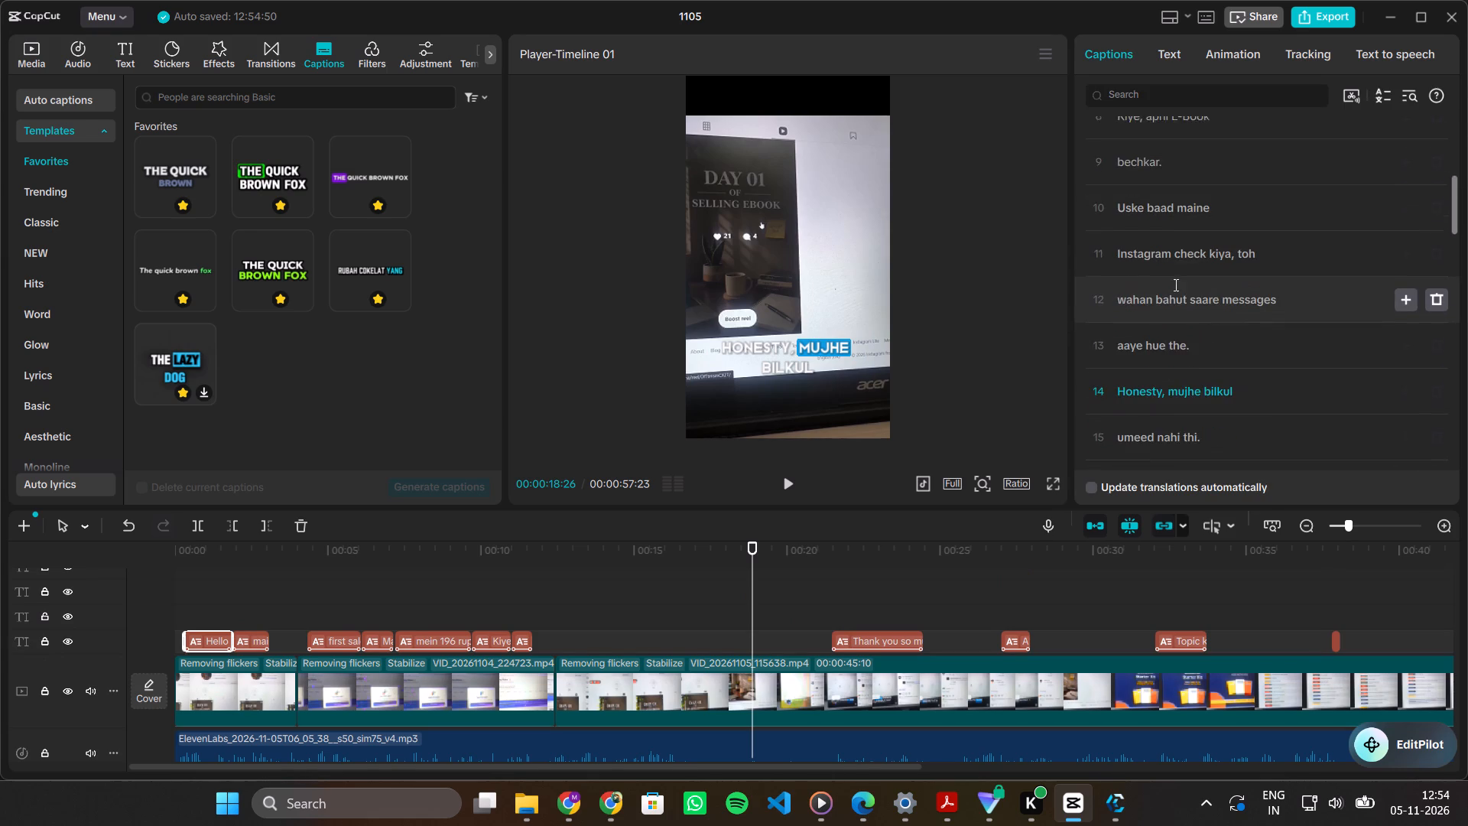
scroll(1174, 285, down, 2)
click(1161, 355)
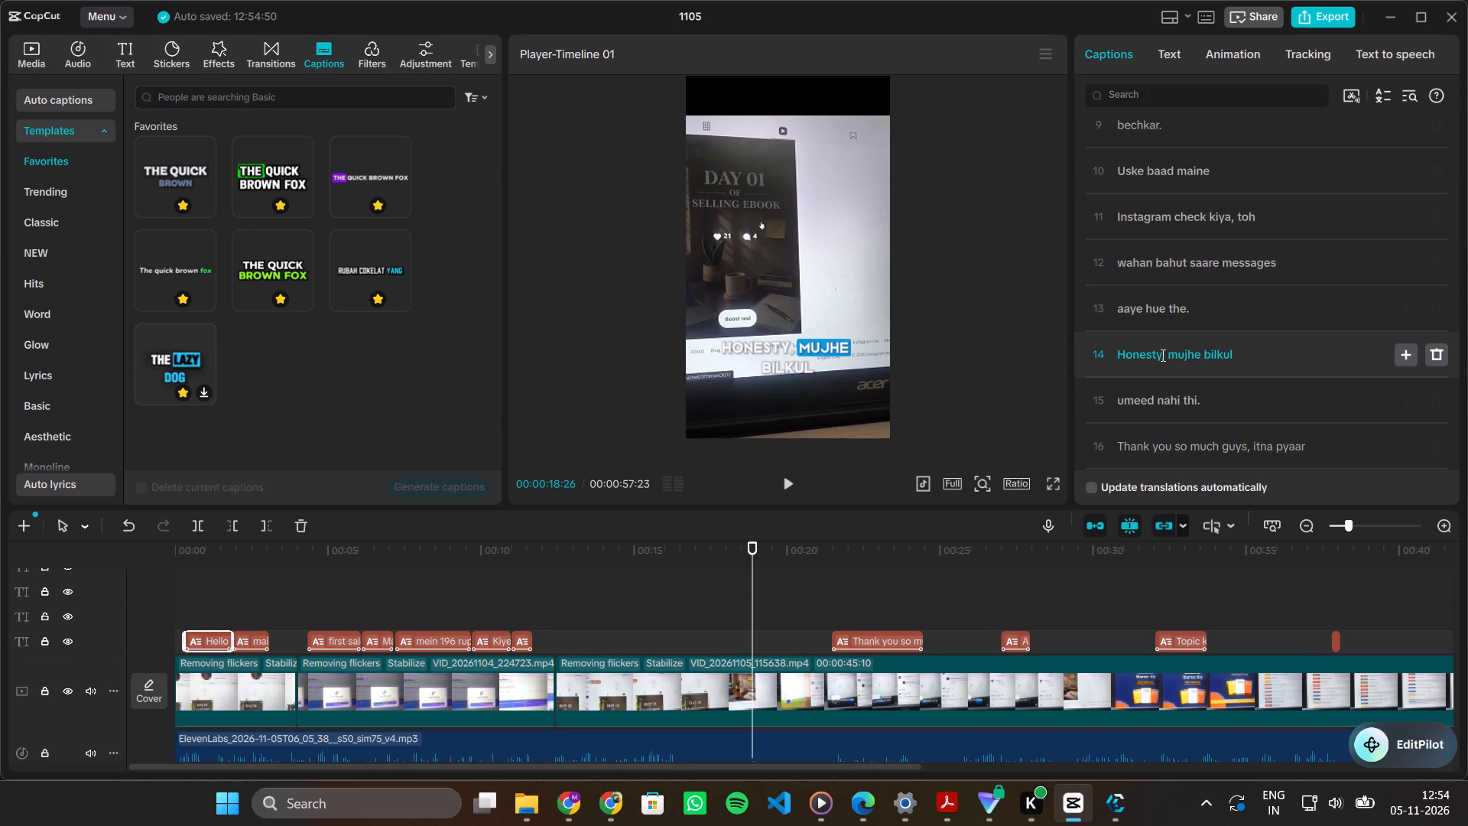
key(space)
text(guya)
key(BackSpace)
key(s)
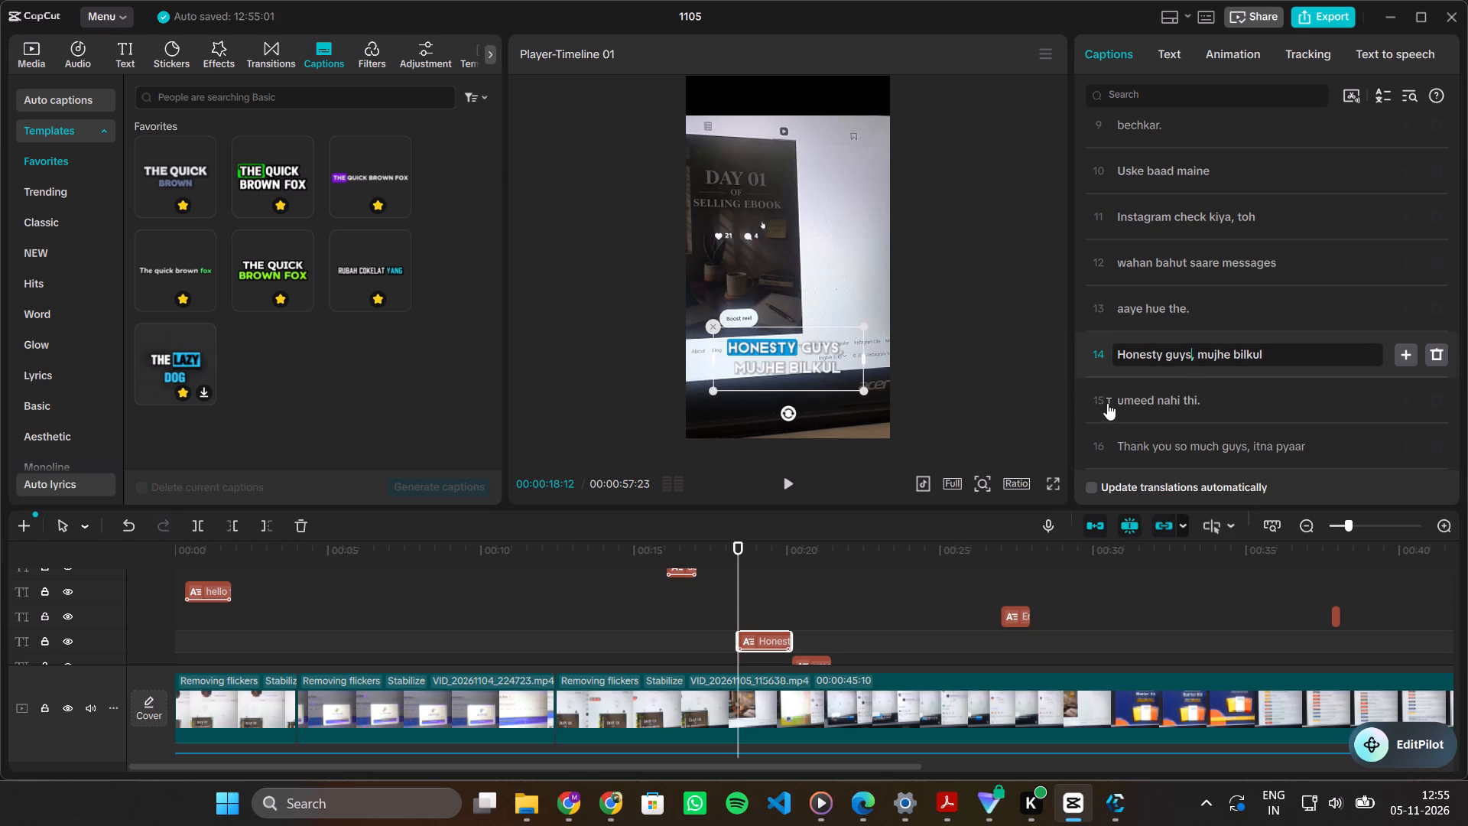
click(725, 600)
Play on from the edited caption and delete the empty "Enter main caption" placeholder near 00:00:27:00.
key(space)
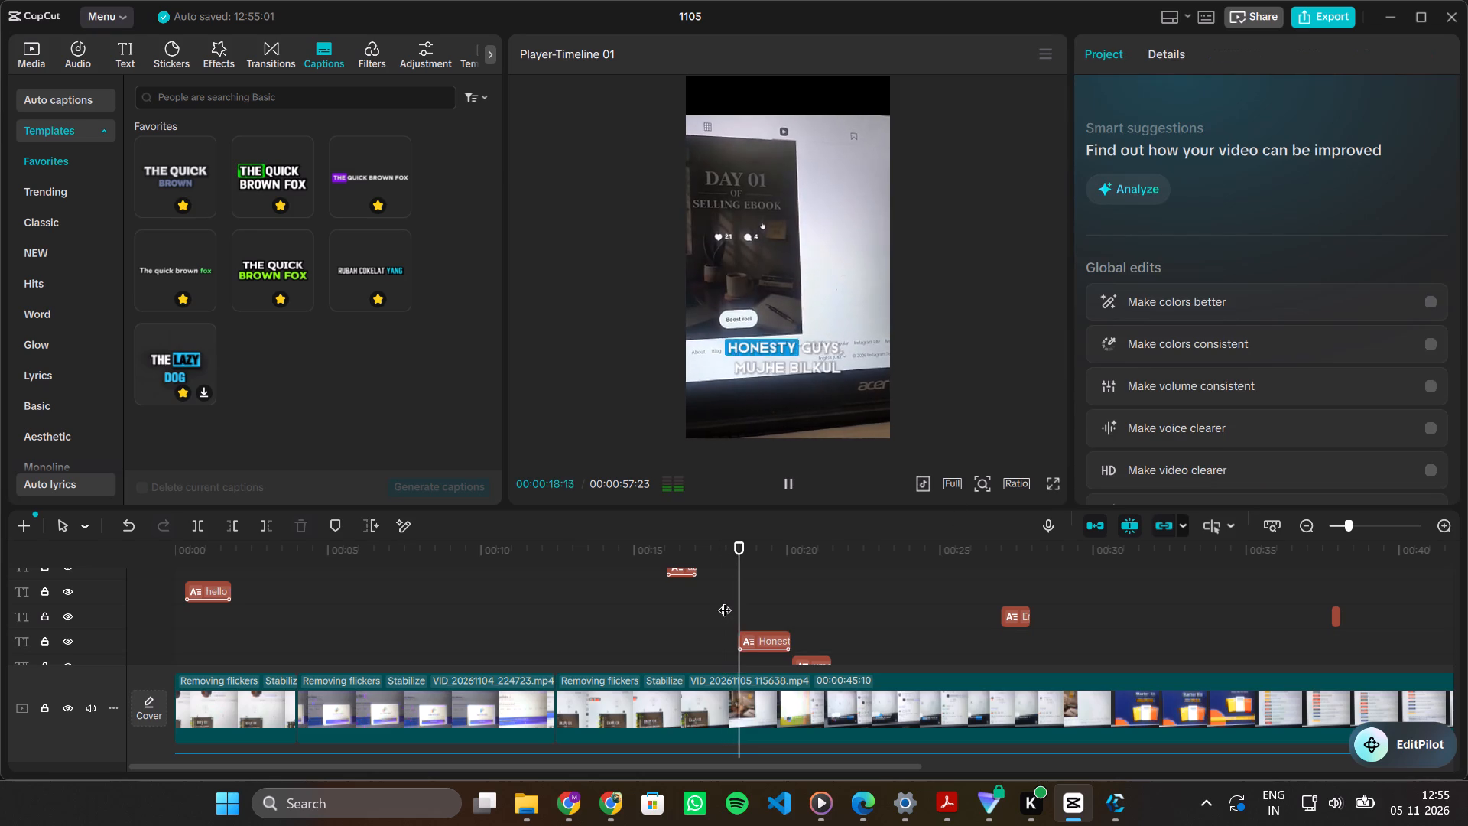
key(space)
key(space)
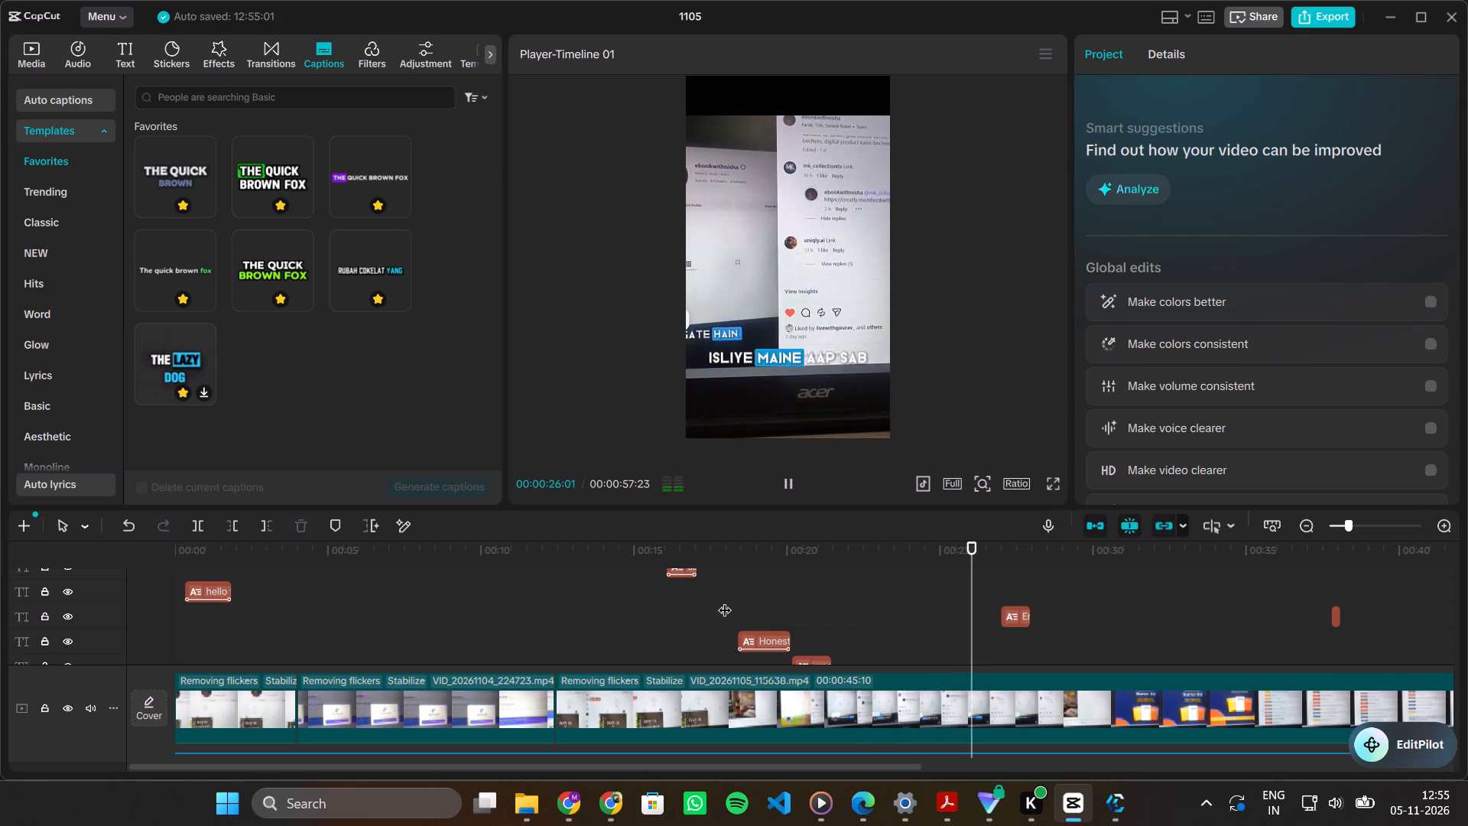
scroll(725, 600, up, 1)
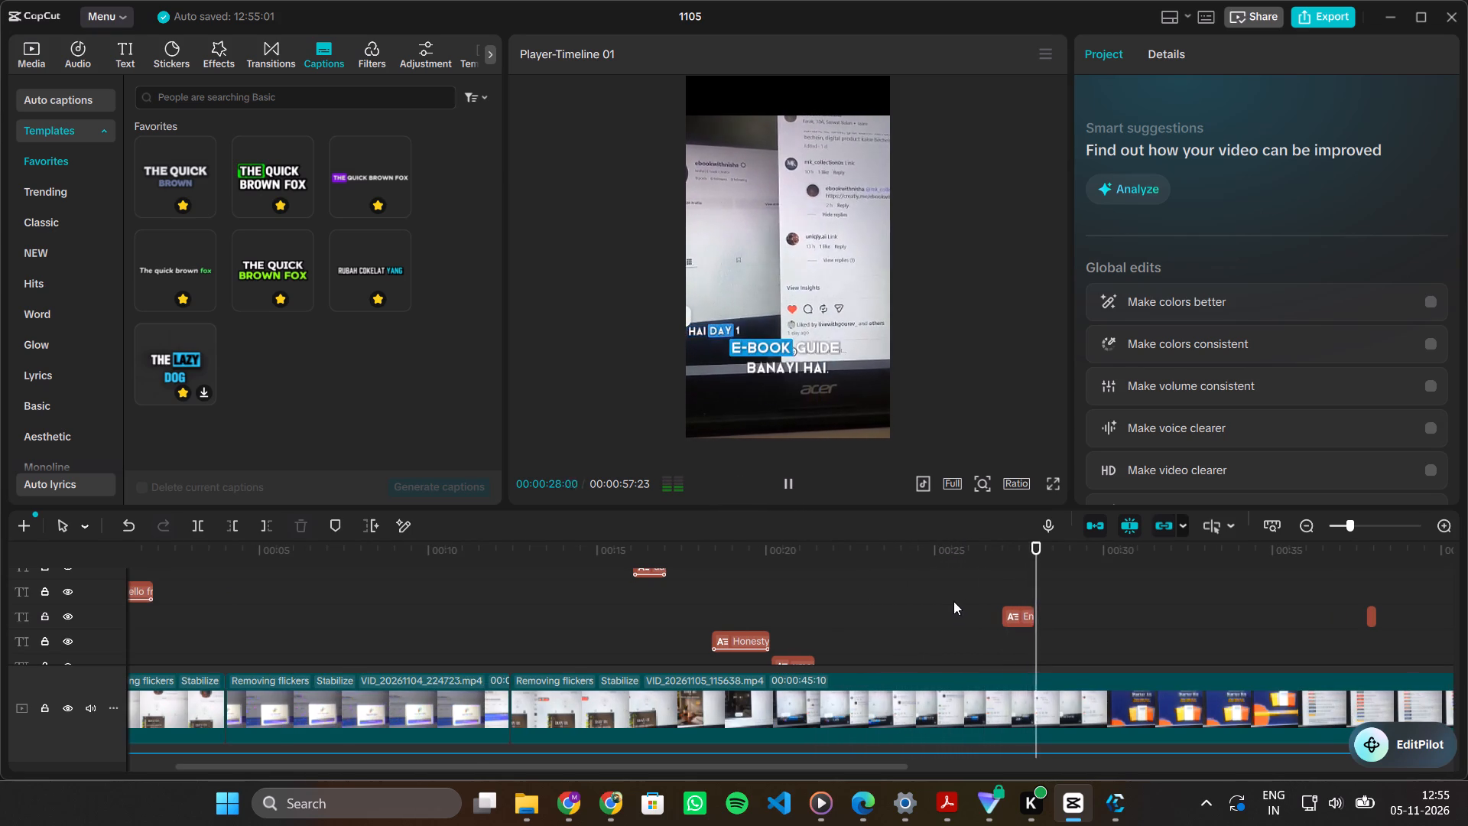
scroll(953, 601, left, 1)
click(454, 580)
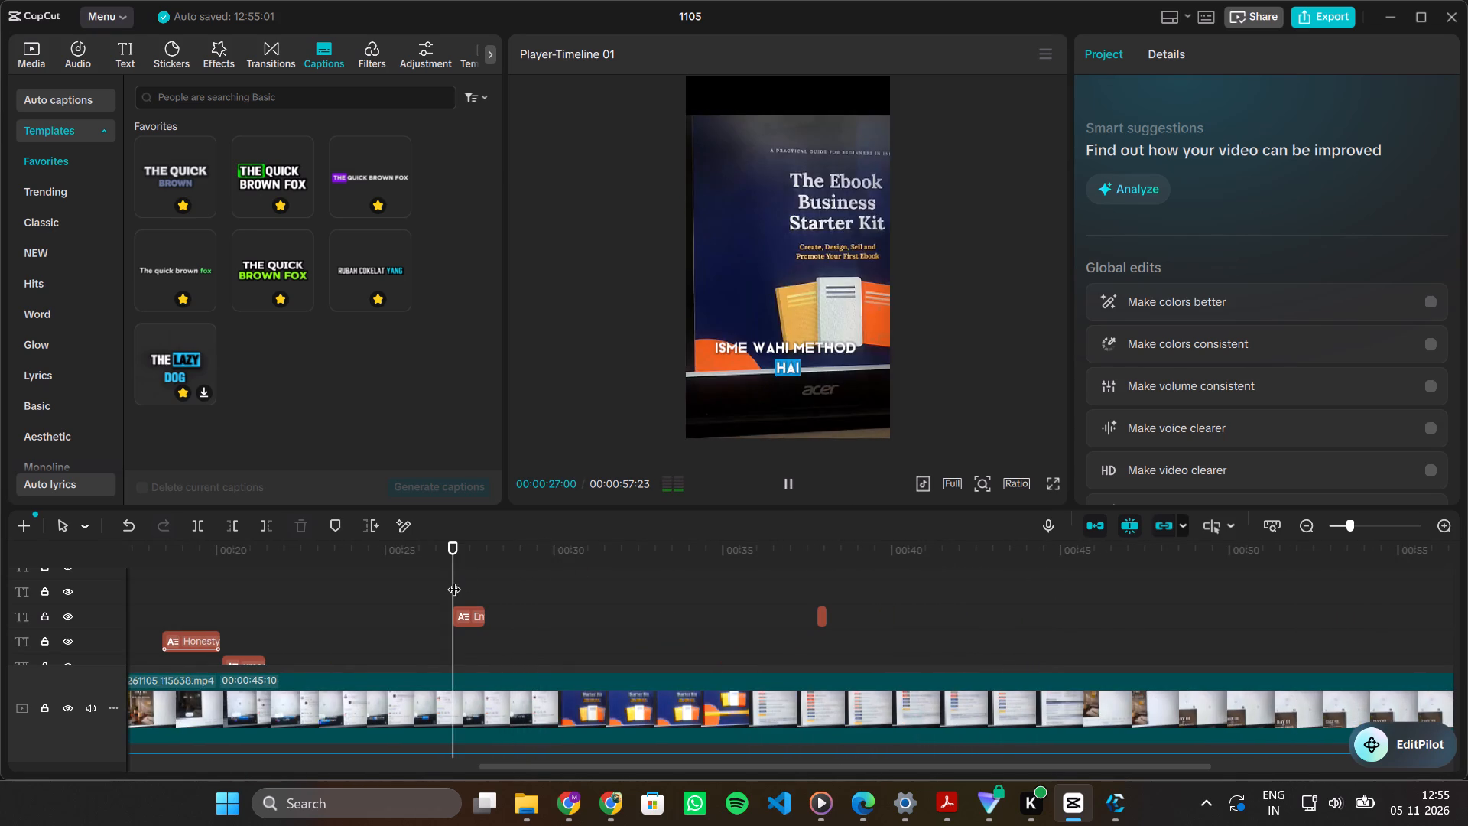
scroll(454, 580, down, 1)
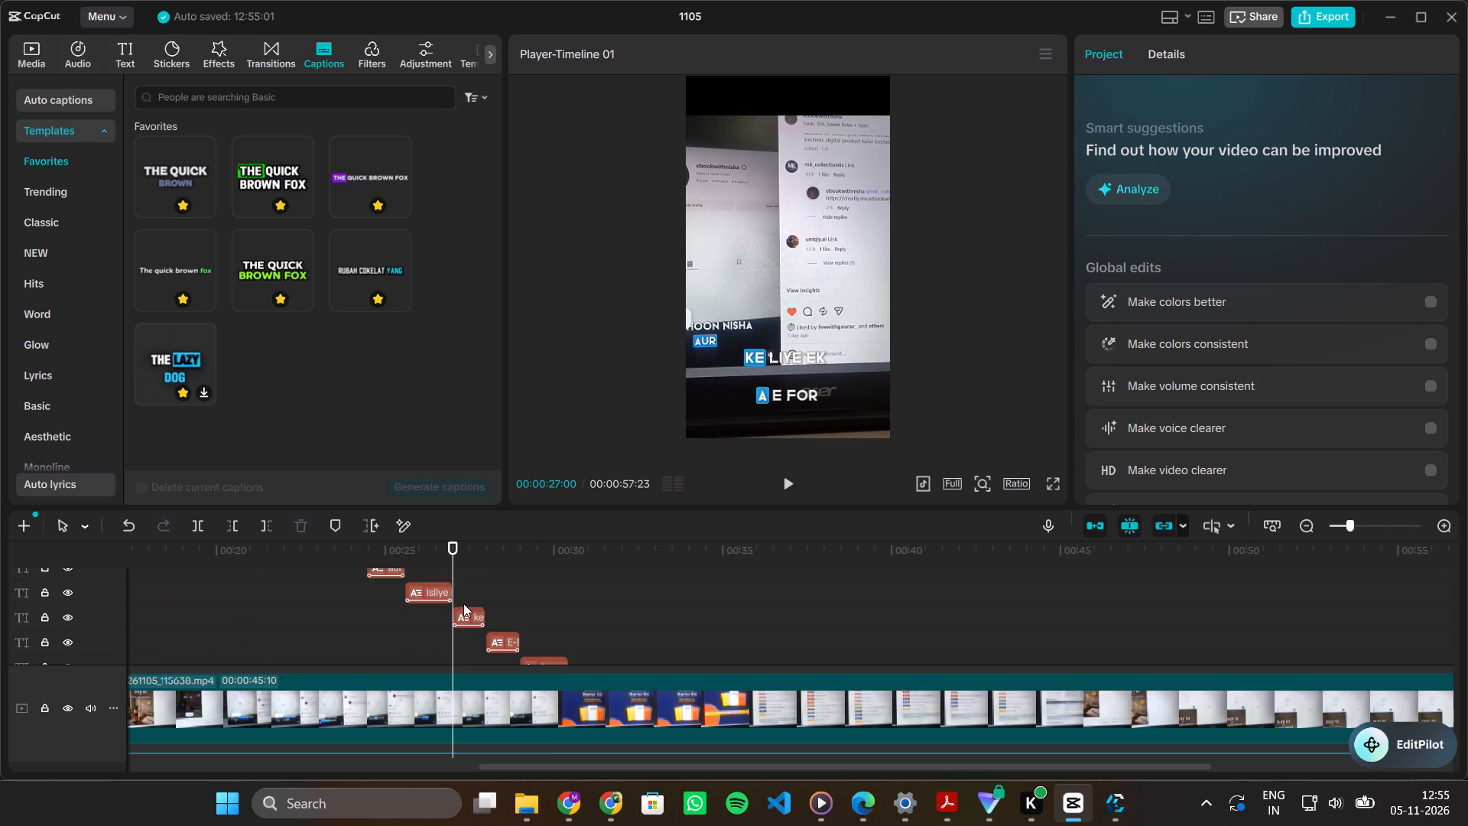
scroll(463, 603, up, 1)
click(471, 655)
key(Delete)
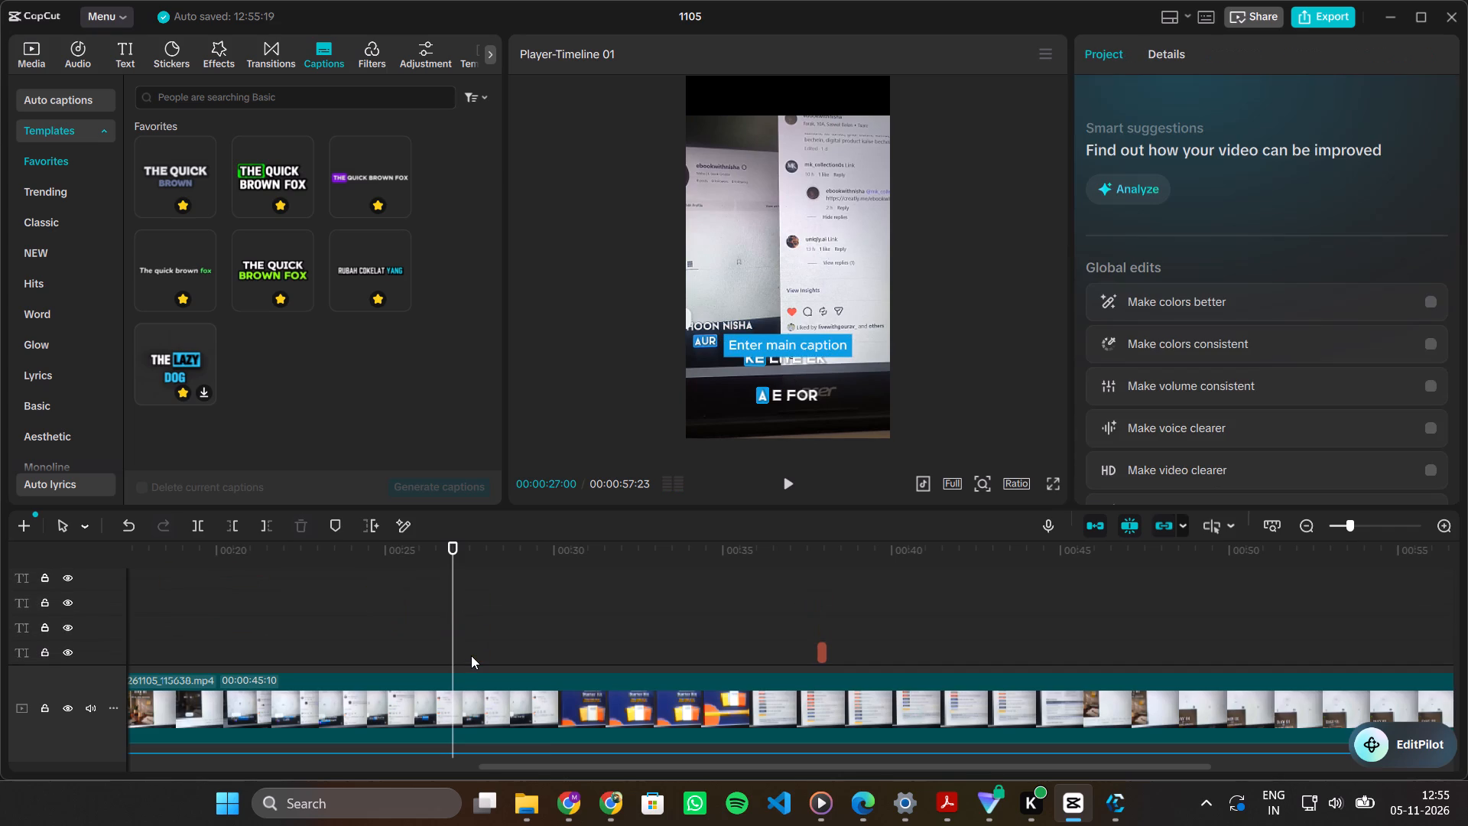
Delete the stray "A E for" caption near 00:00:27:22, keeping the "ke liye ek" caption.
key(space)
key(space)
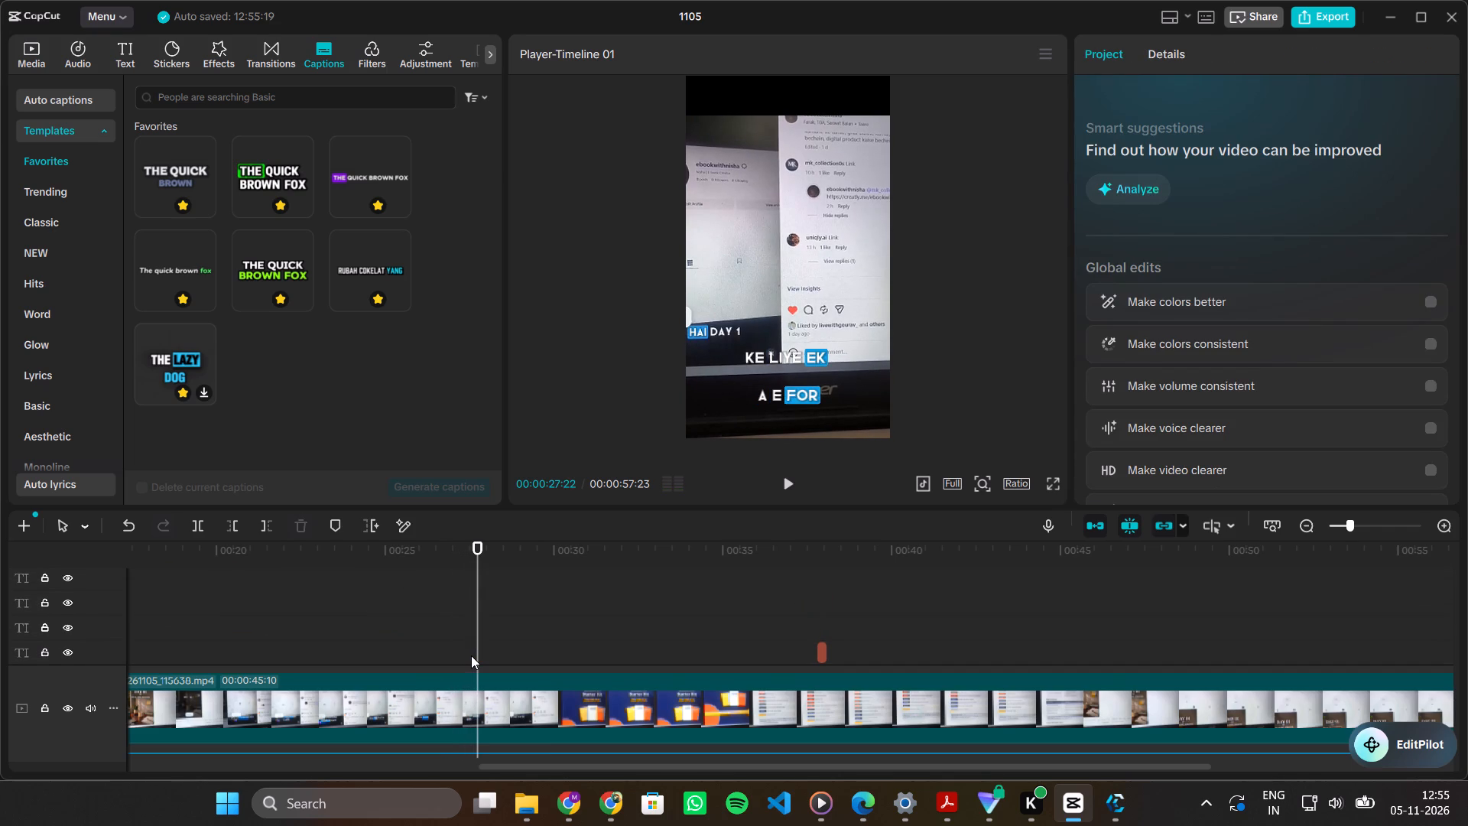
scroll(471, 655, down, 2)
scroll(471, 655, up, 1)
scroll(471, 655, down, 3)
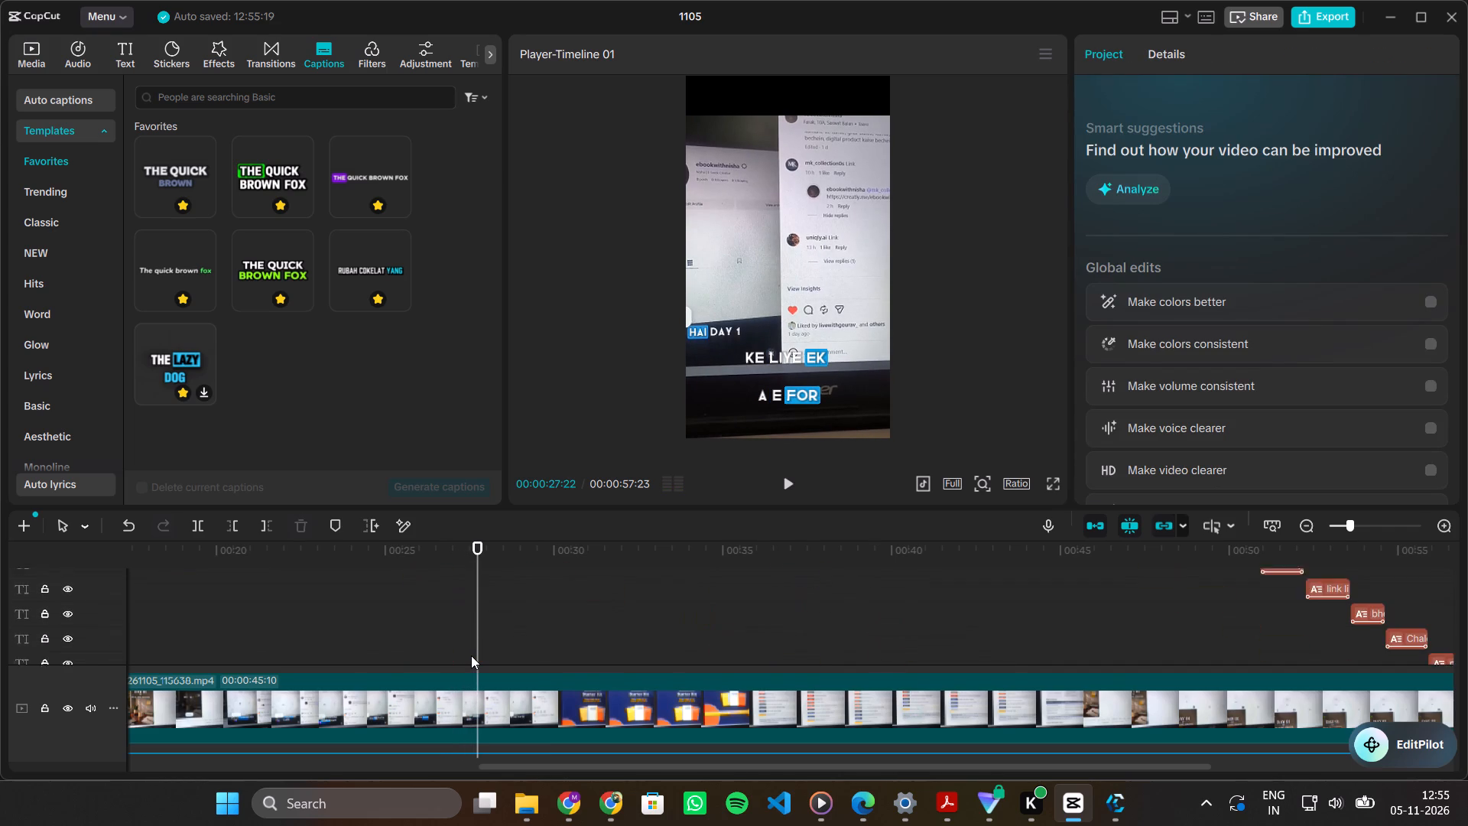
scroll(471, 655, down, 3)
click(465, 574)
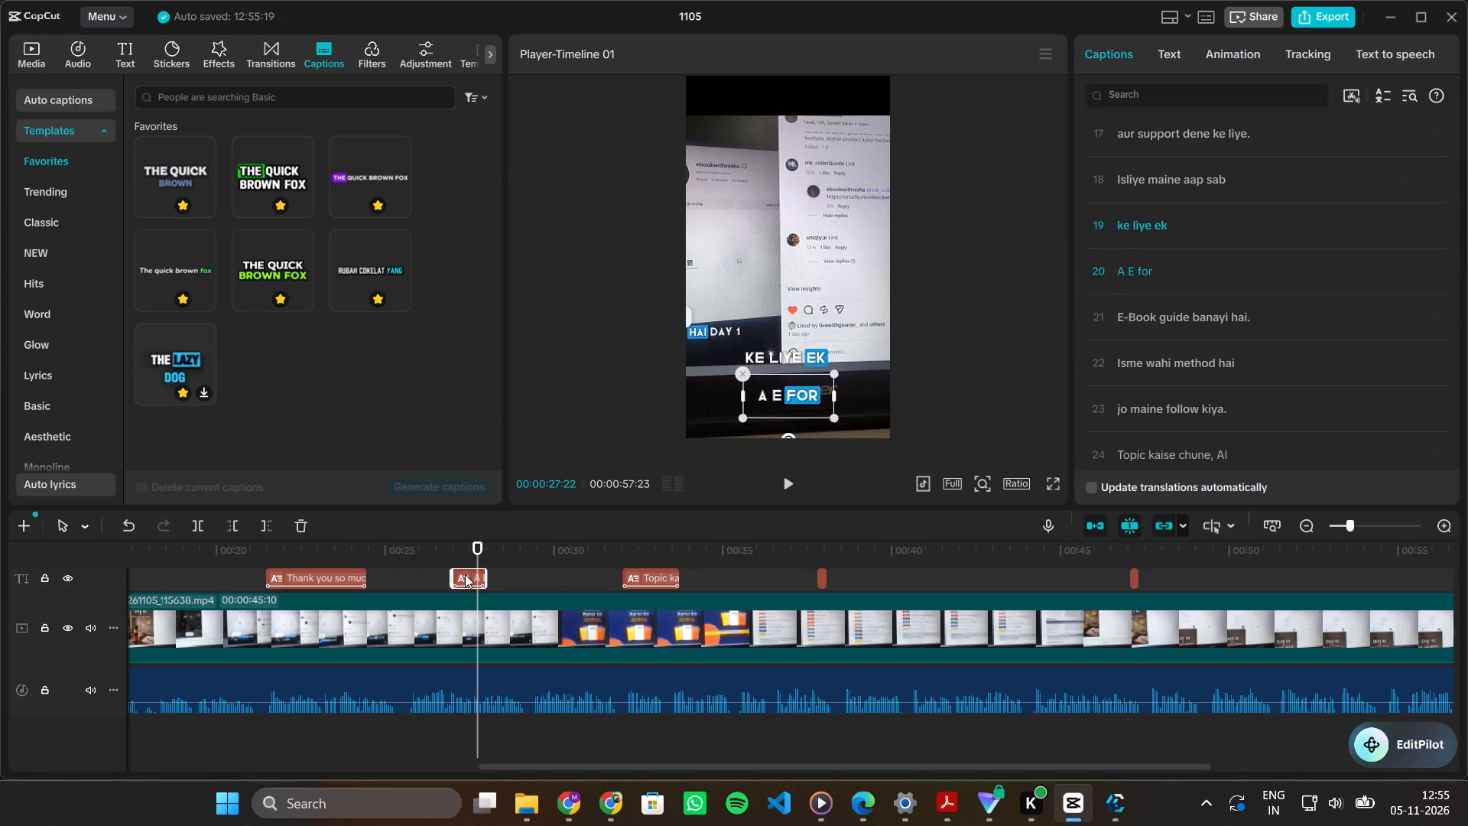
key(Delete)
Play the rest of the video and shorten the end of the "Bye friends!" caption so it finishes just before the clip ends.
key(space)
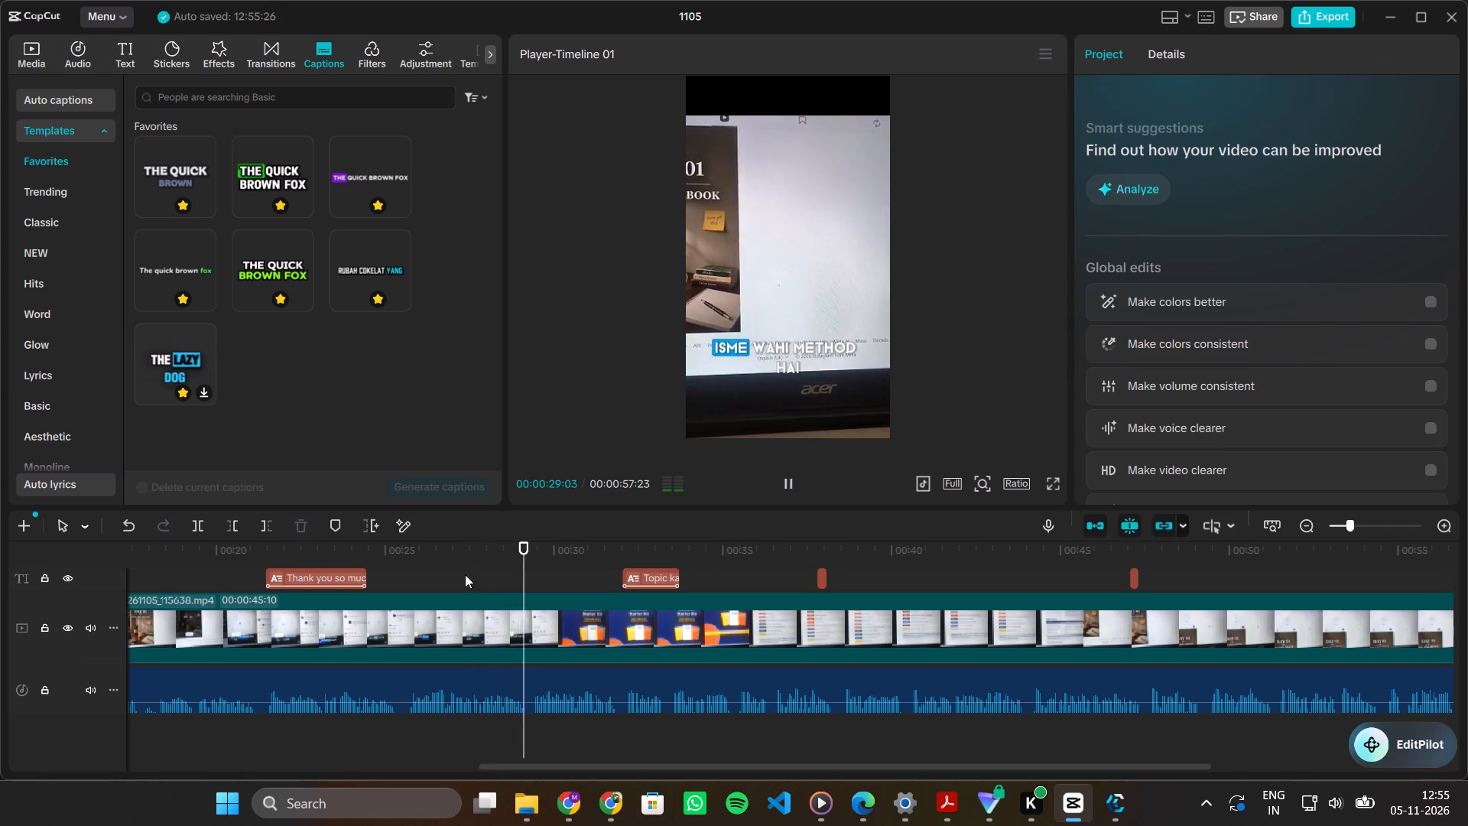
scroll(465, 574, up, 3)
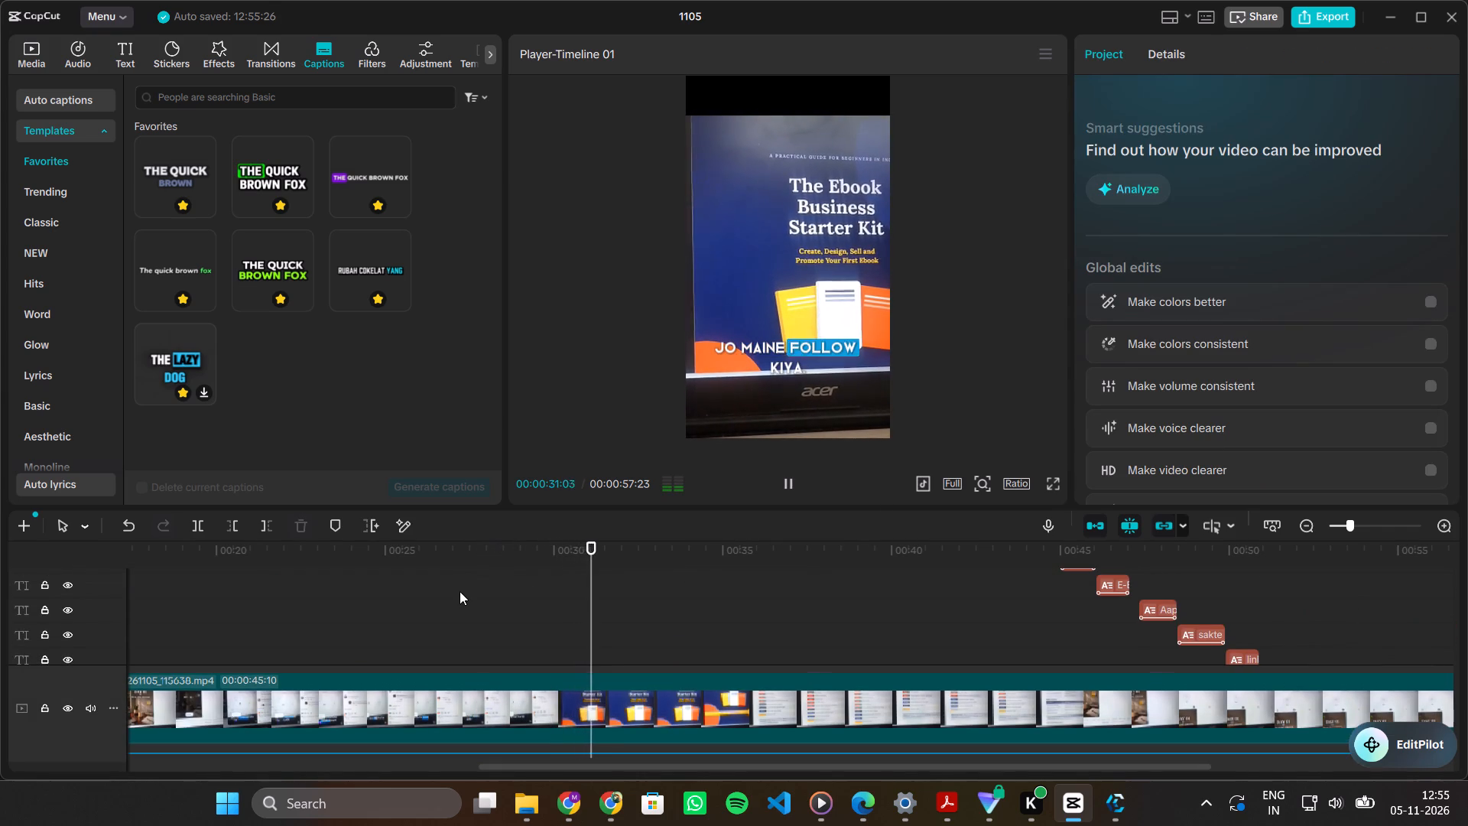
click(460, 592)
key(space)
key(space)
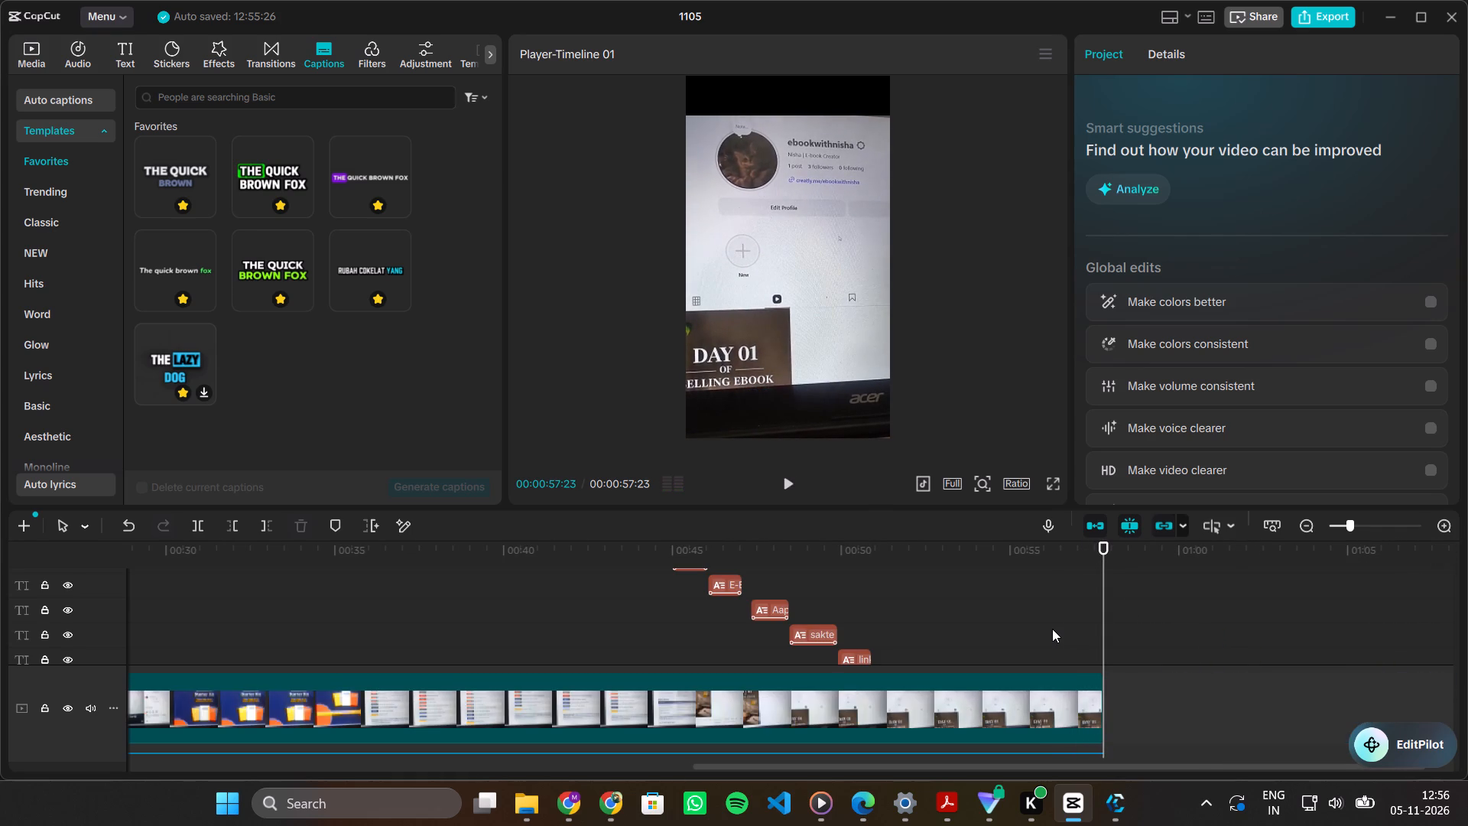
ctrl+scroll(1052, 629, down, 4)
scroll(1052, 629, down, 2)
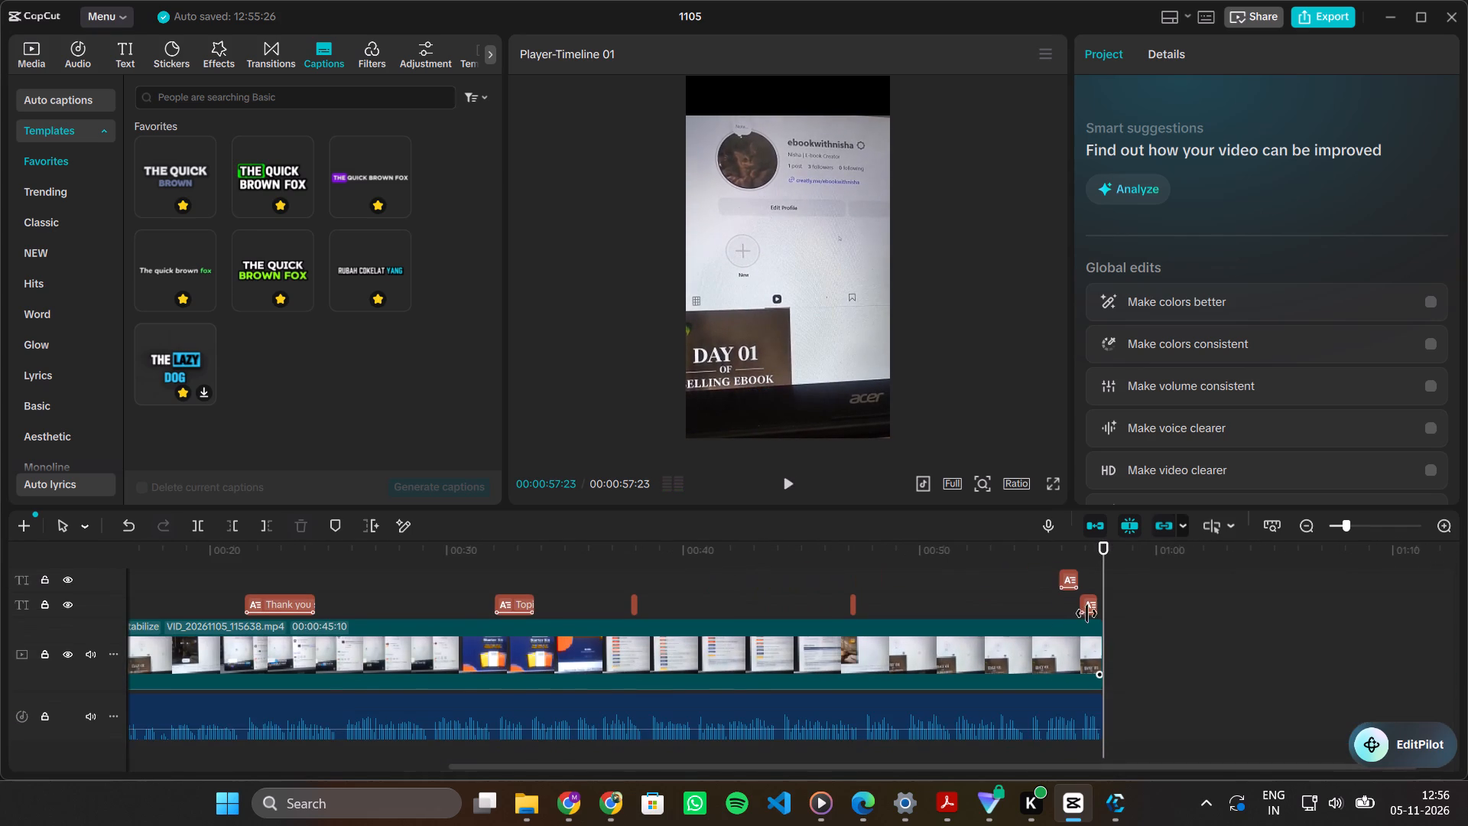
click(1093, 601)
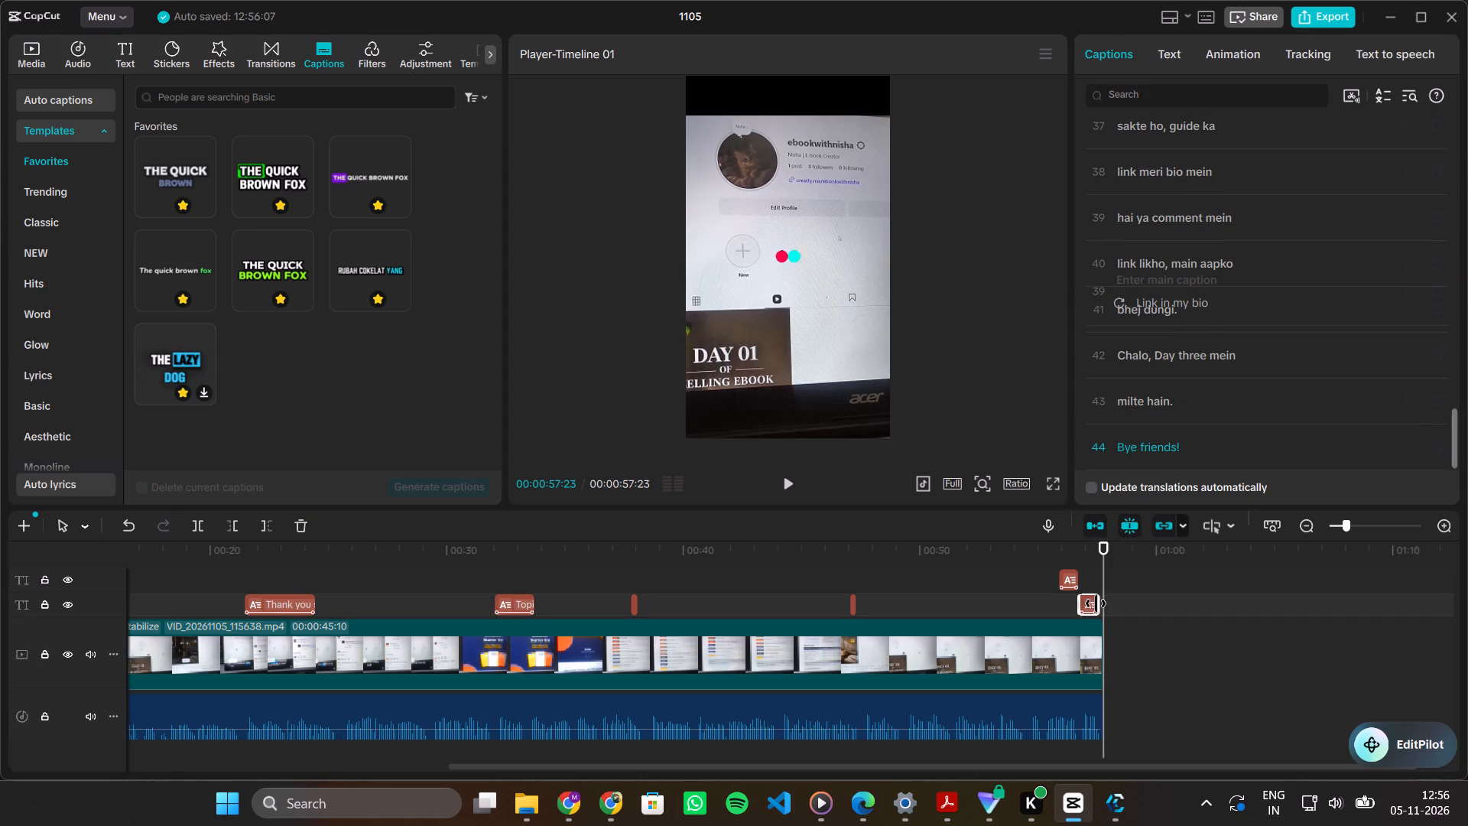
click(1097, 604)
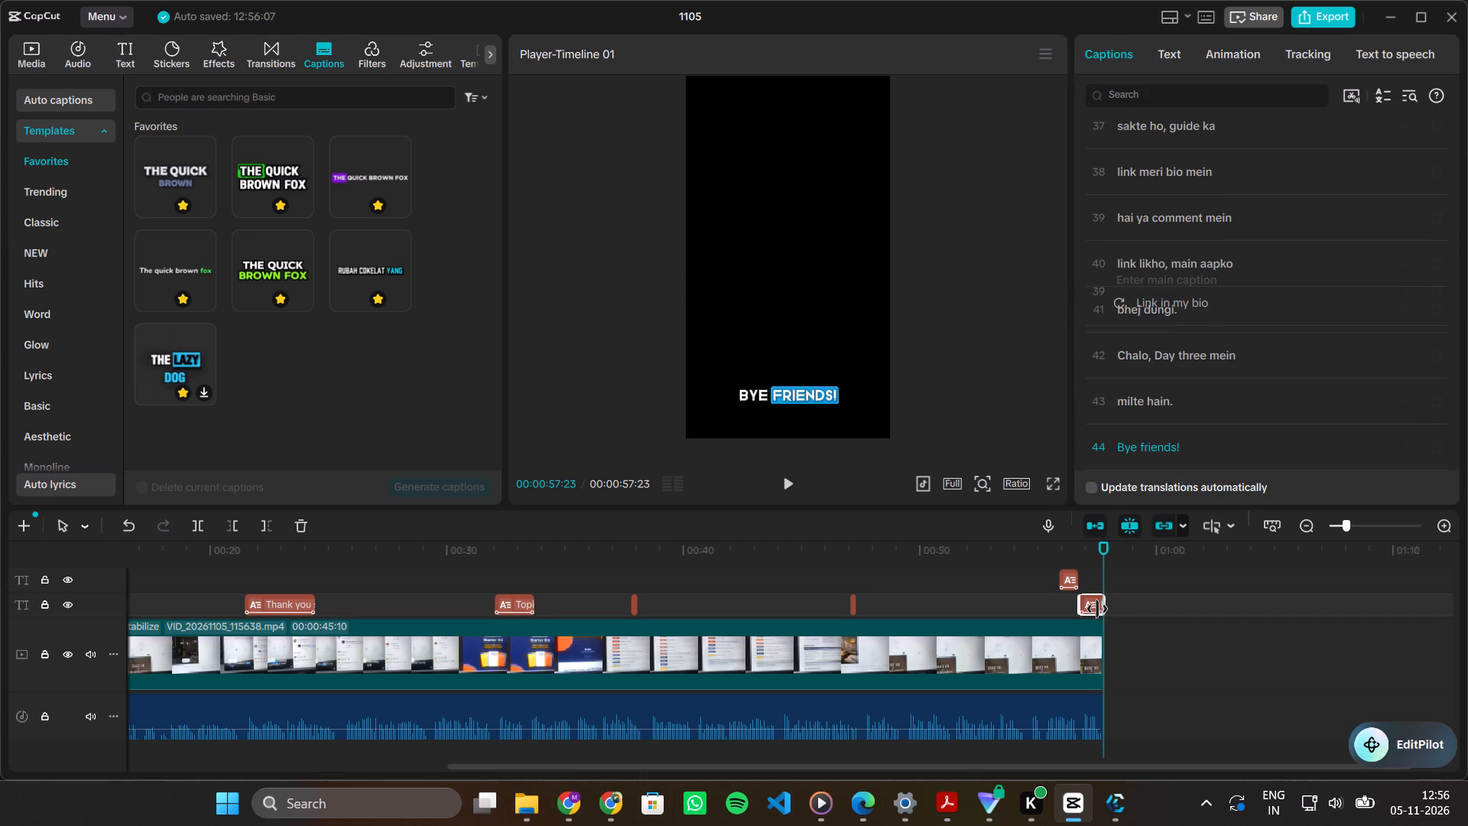
ctrl+scroll(1059, 613, up, 11)
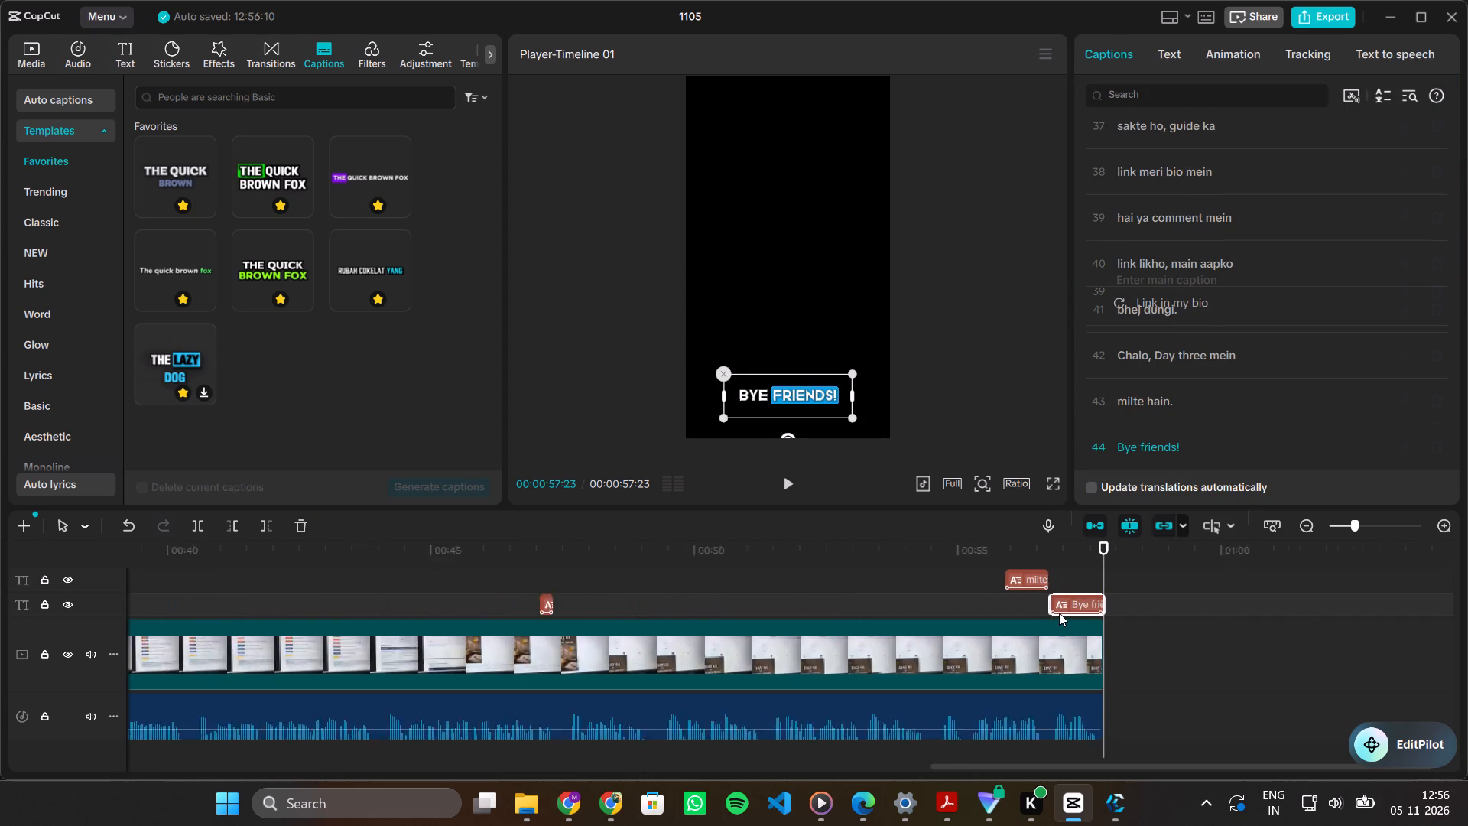
ctrl+scroll(1059, 613, up, 12)
ctrl+scroll(1059, 613, up, 11)
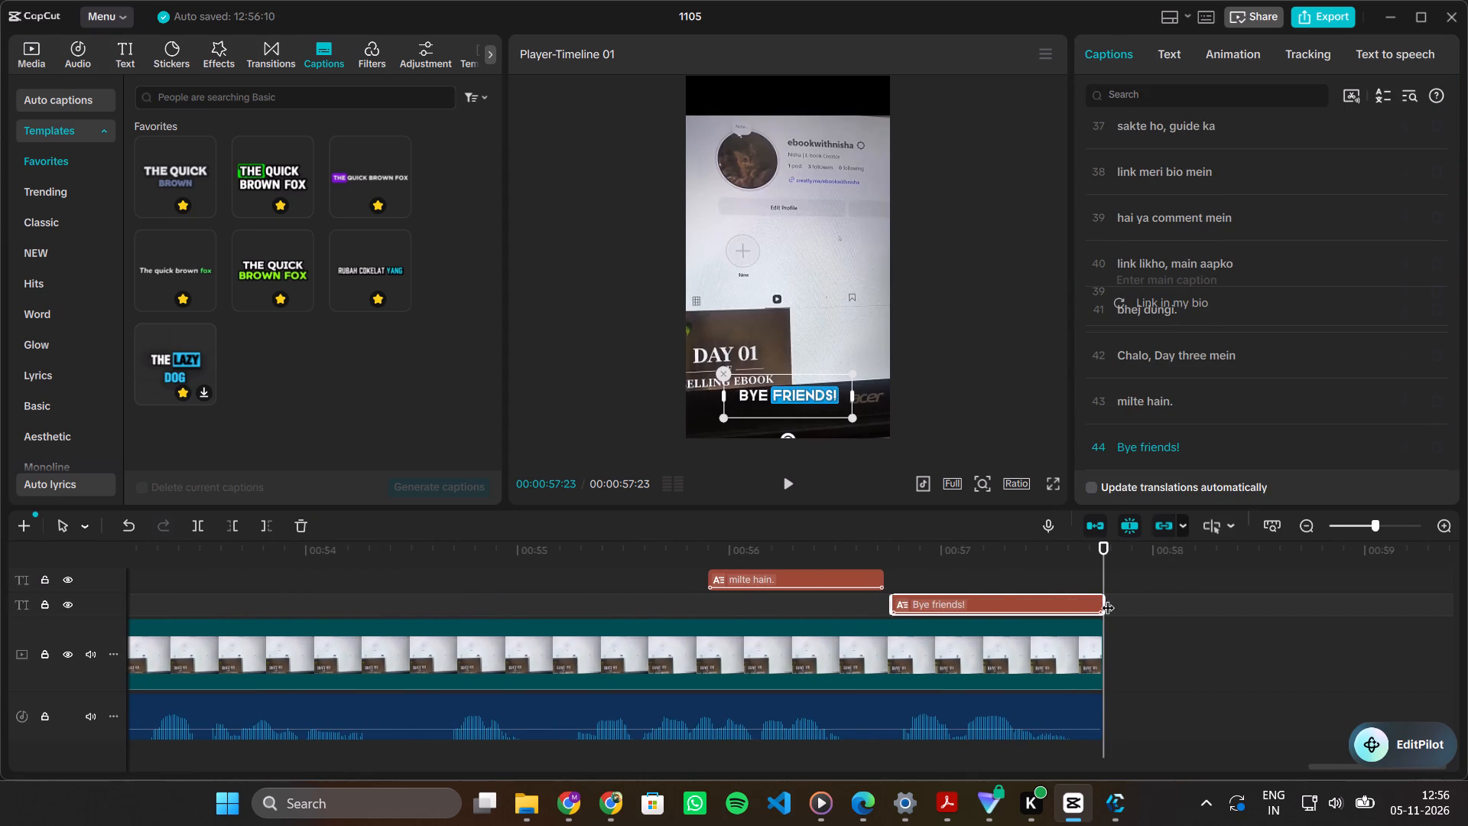
drag(1106, 598, 1090, 604)
click(860, 604)
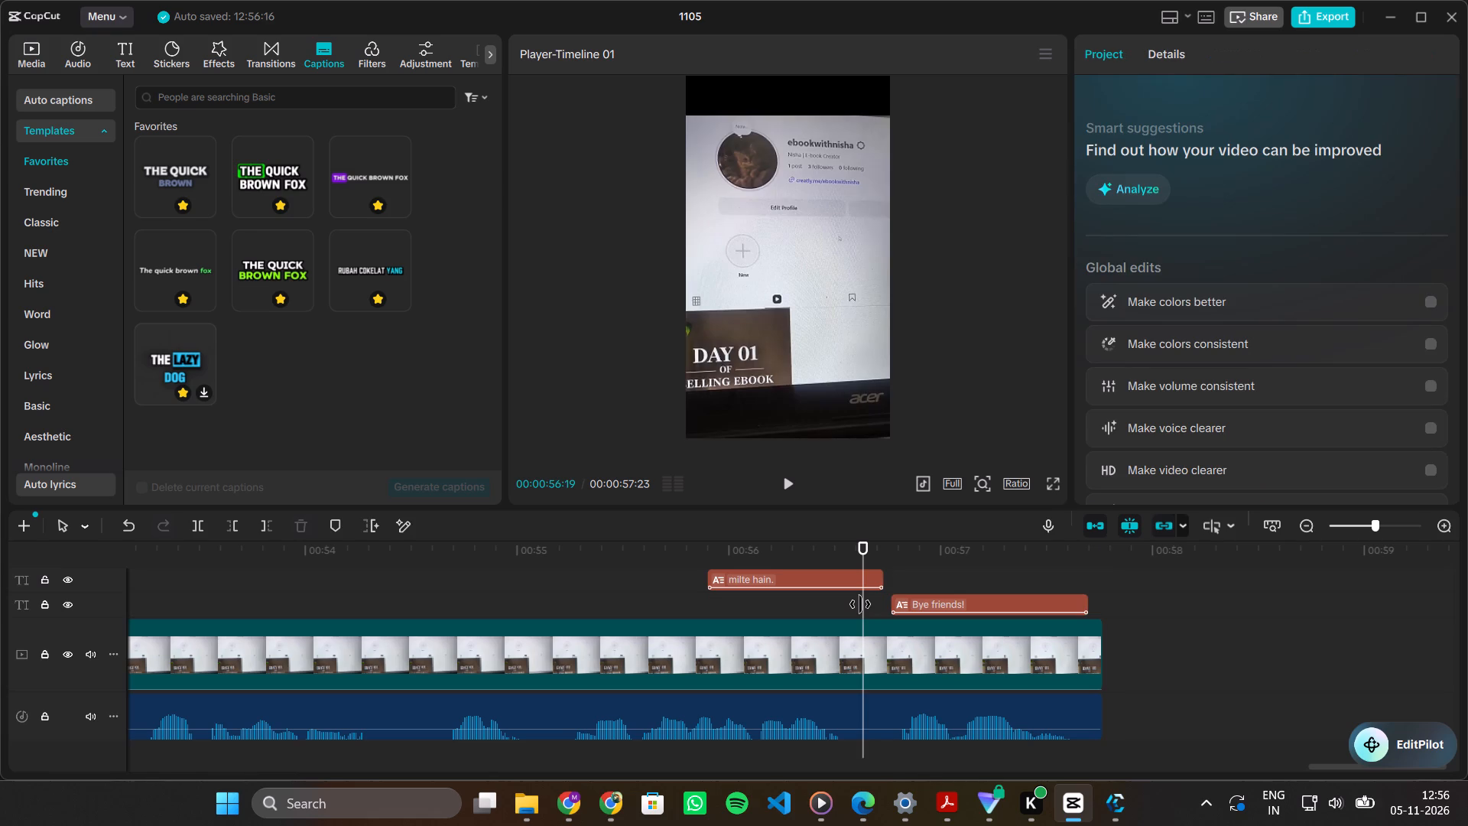
key(space)
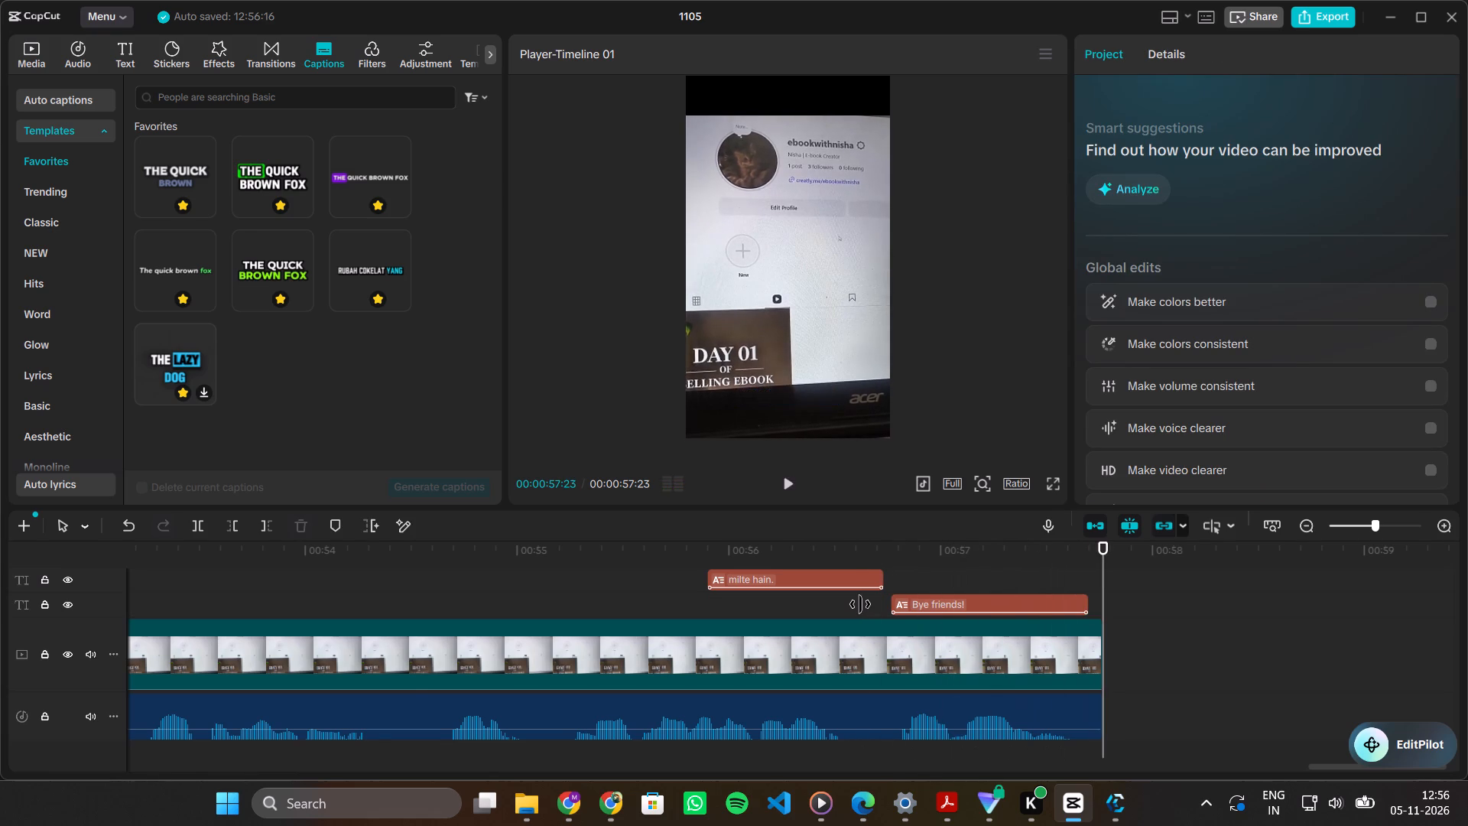
Move the "ki aur mujhe meri" caption near 00:00:03:19 down to the dark area at the bottom of the frame, keeping it centred.
key(space)
ctrl+scroll(860, 604, down, 8)
ctrl+scroll(860, 604, down, 16)
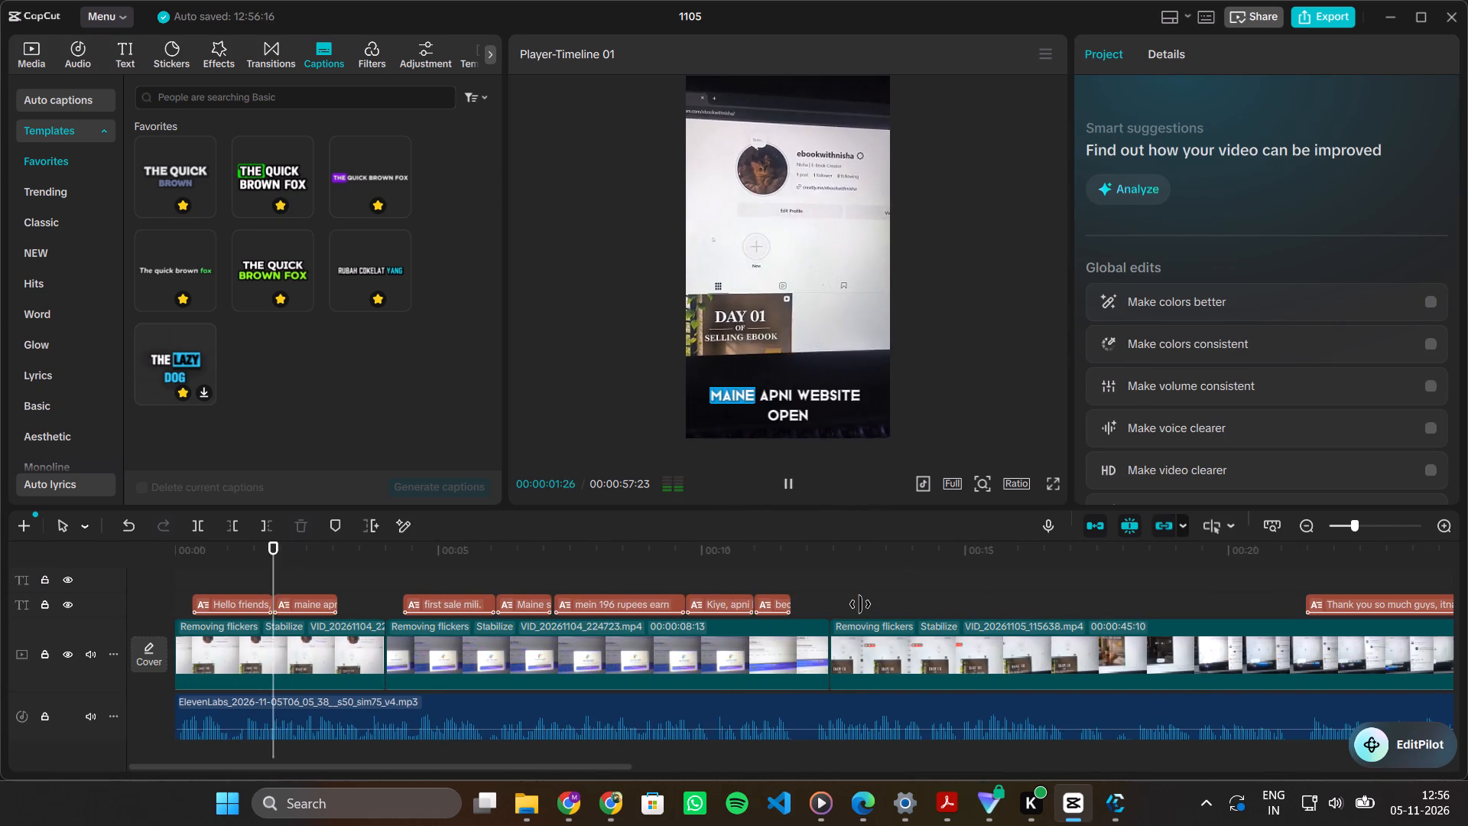
click(739, 601)
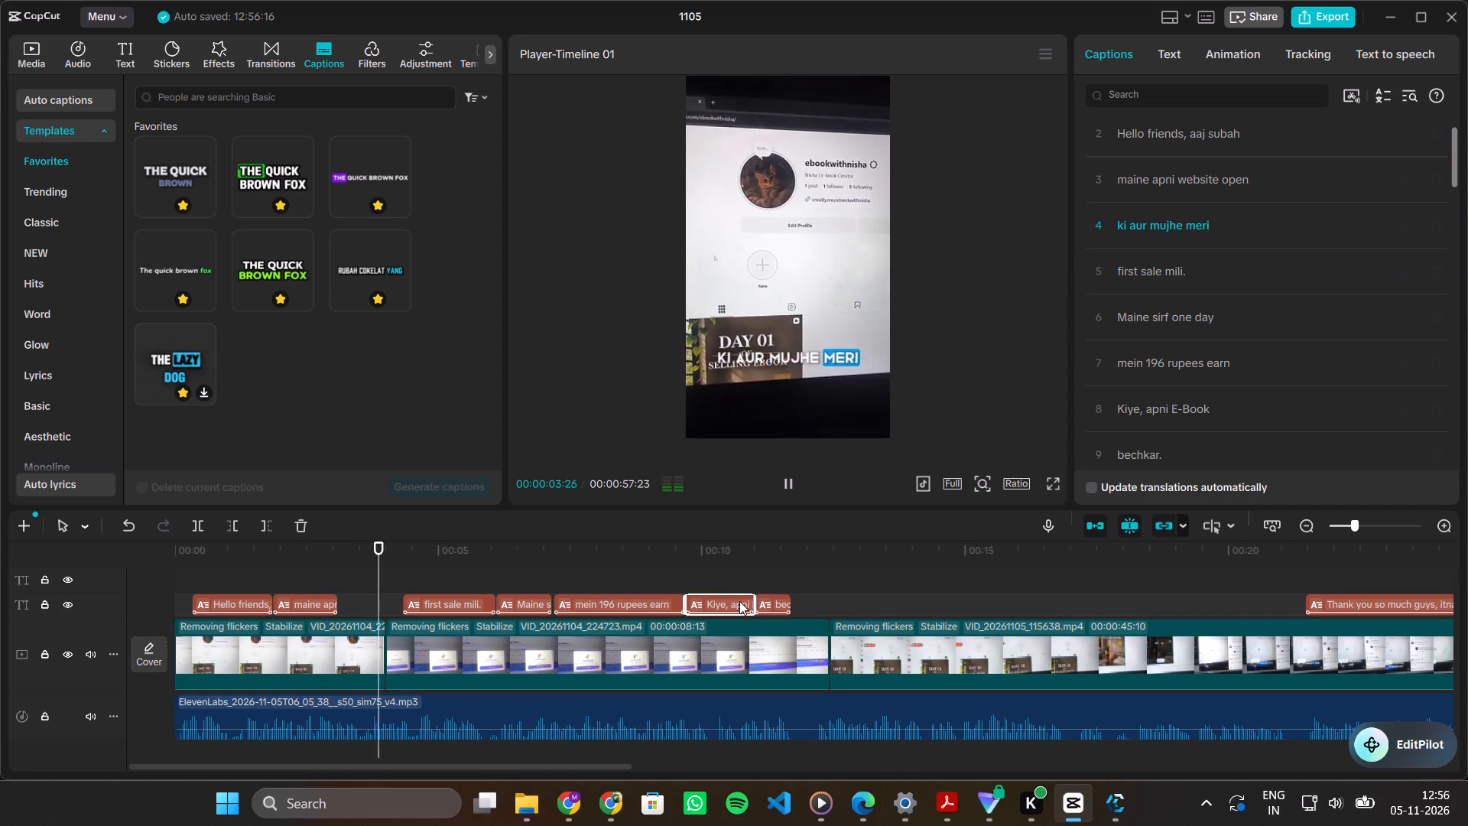
click(721, 579)
drag(721, 579, 662, 587)
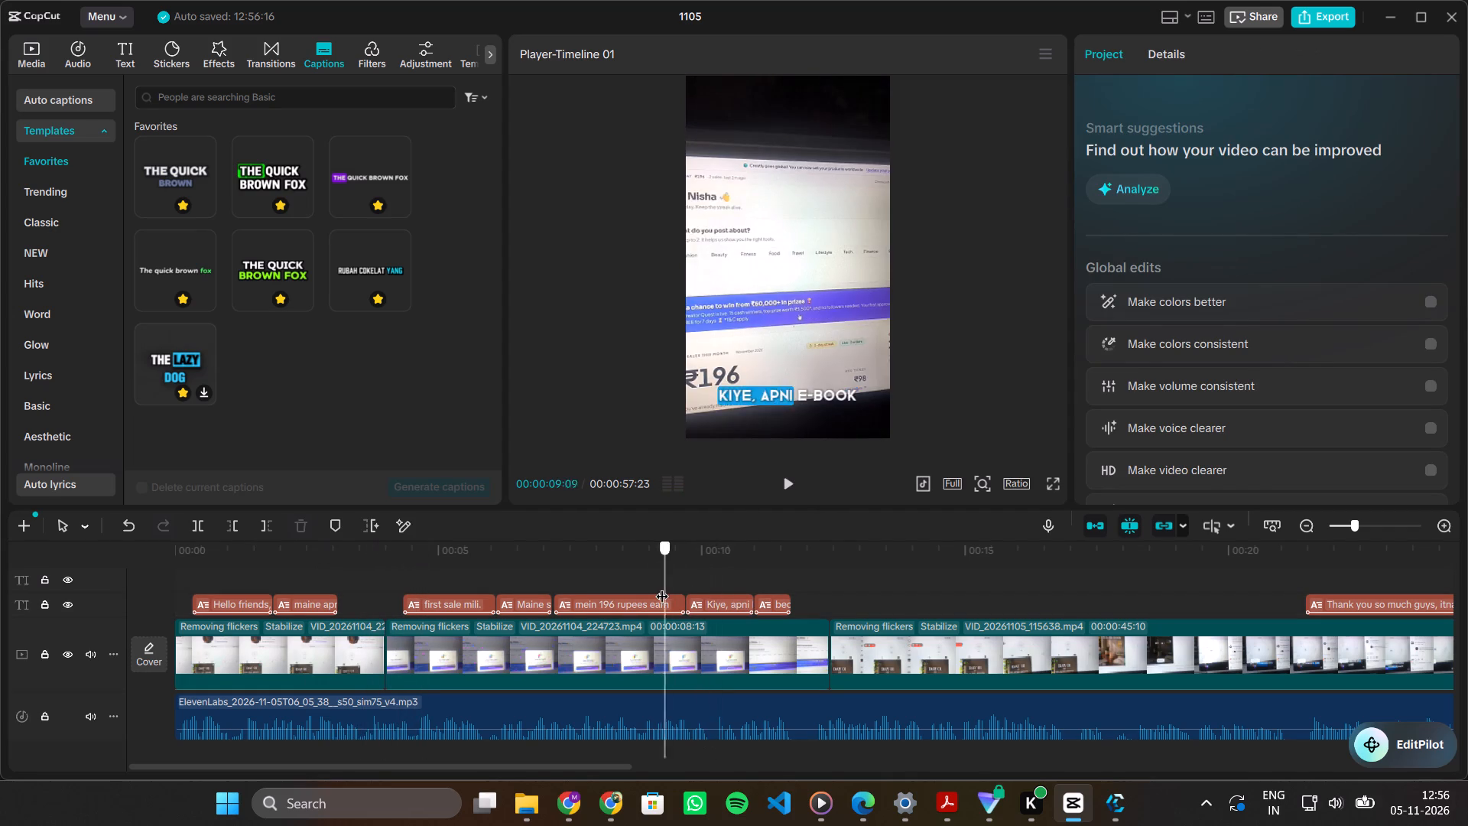
drag(662, 587, 276, 568)
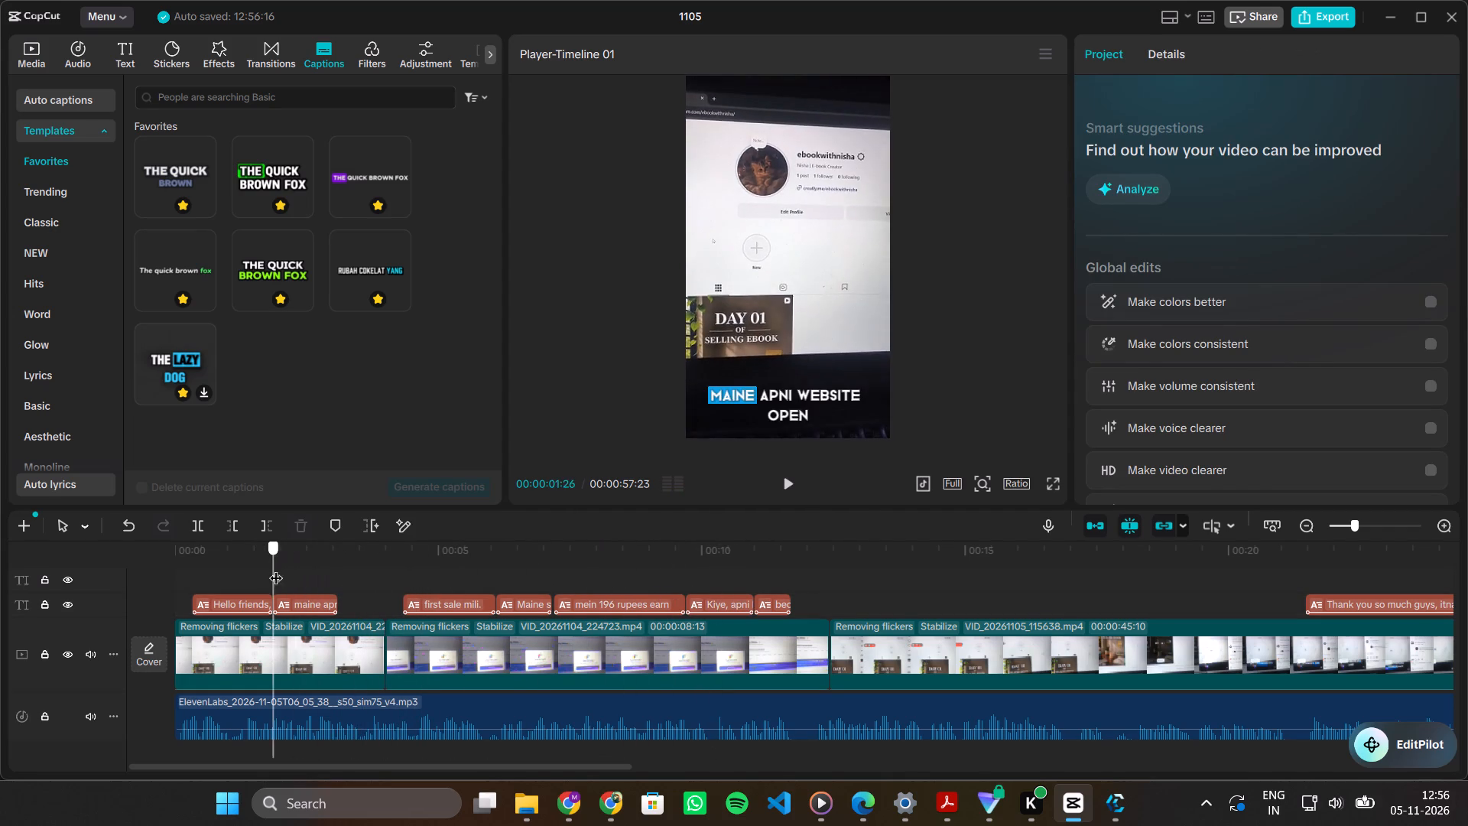
drag(276, 568, 366, 552)
click(817, 353)
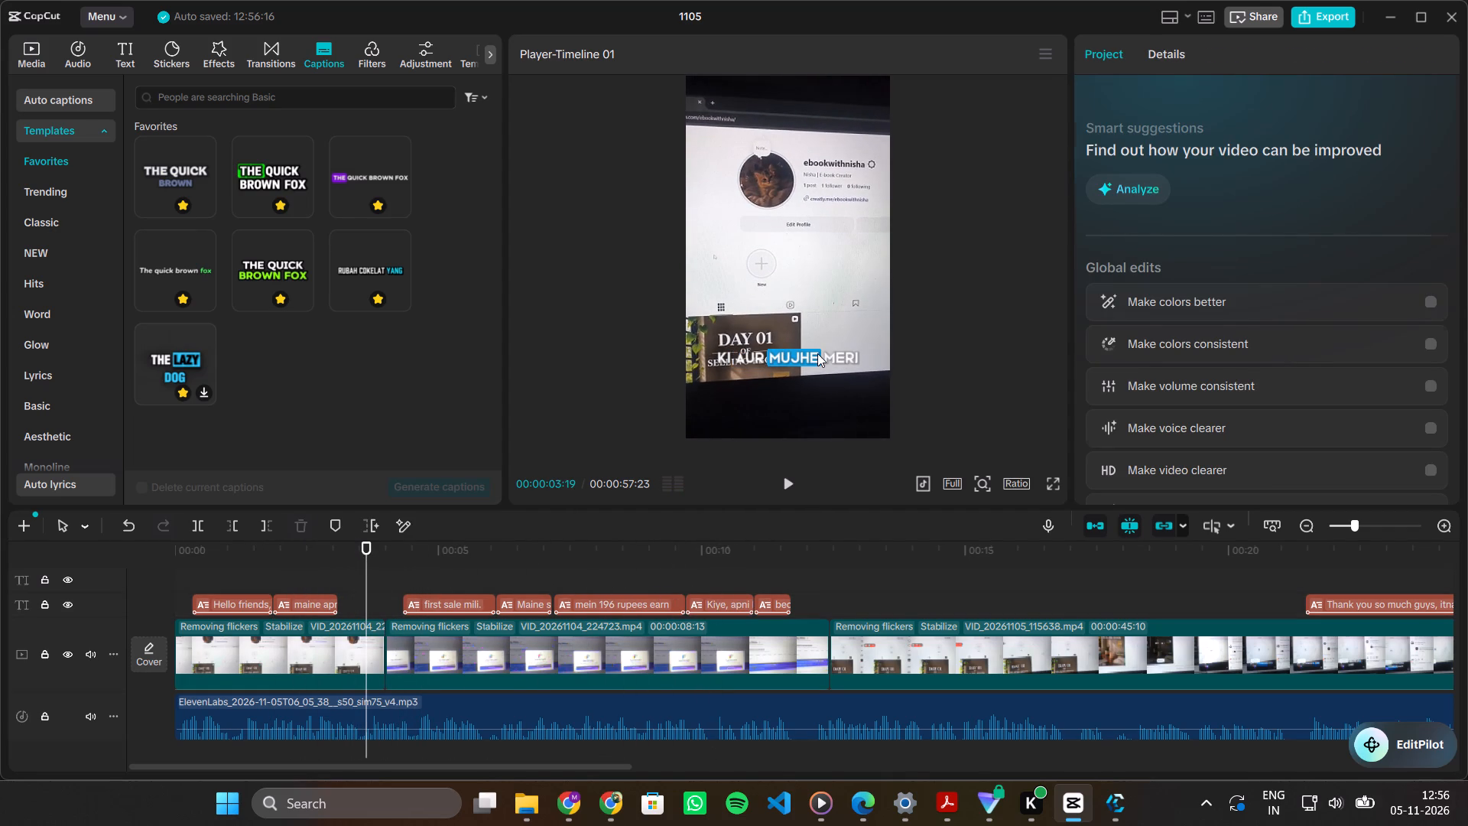
drag(817, 353, 821, 387)
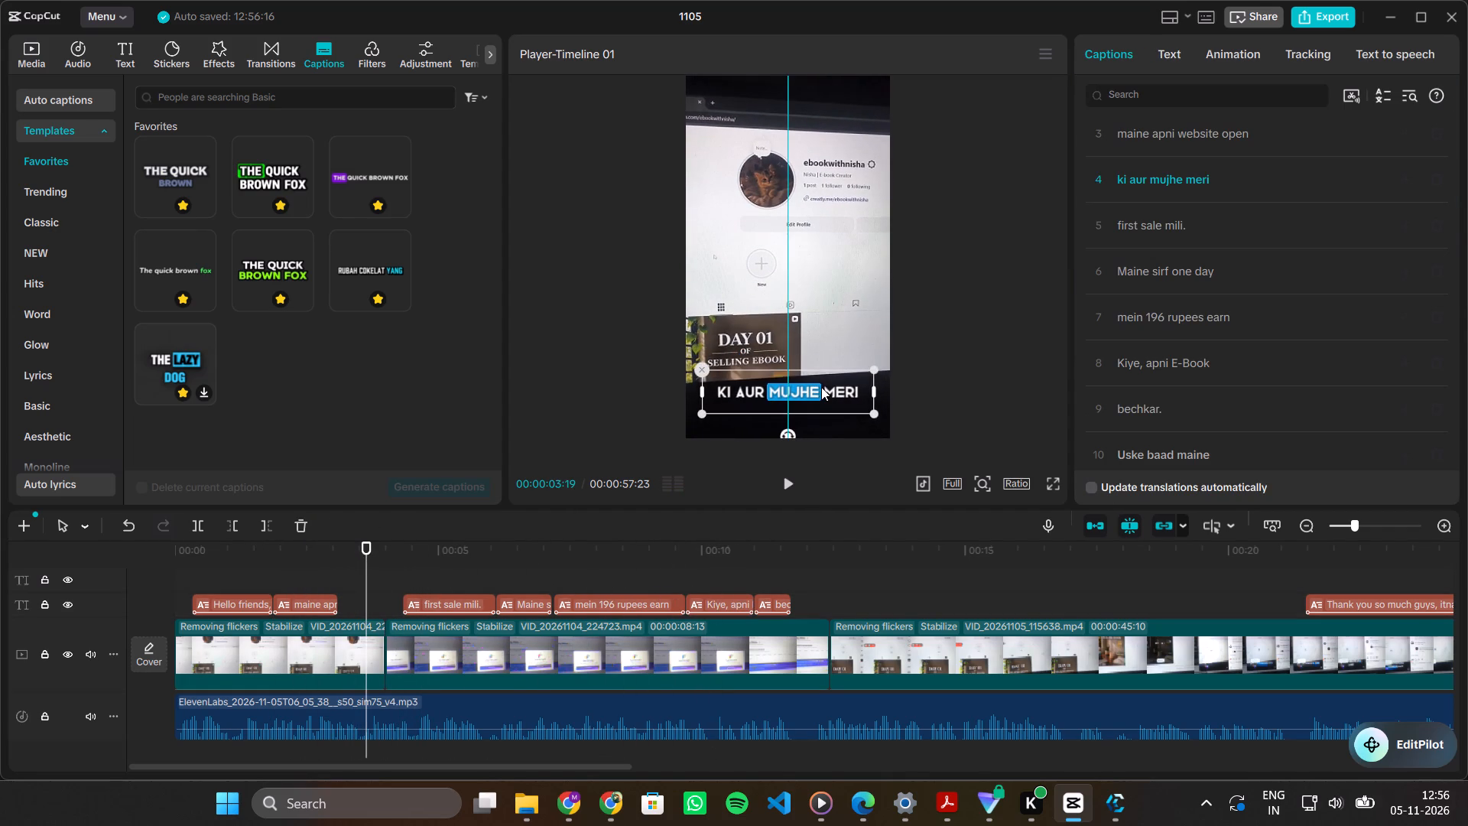
drag(821, 387, 822, 383)
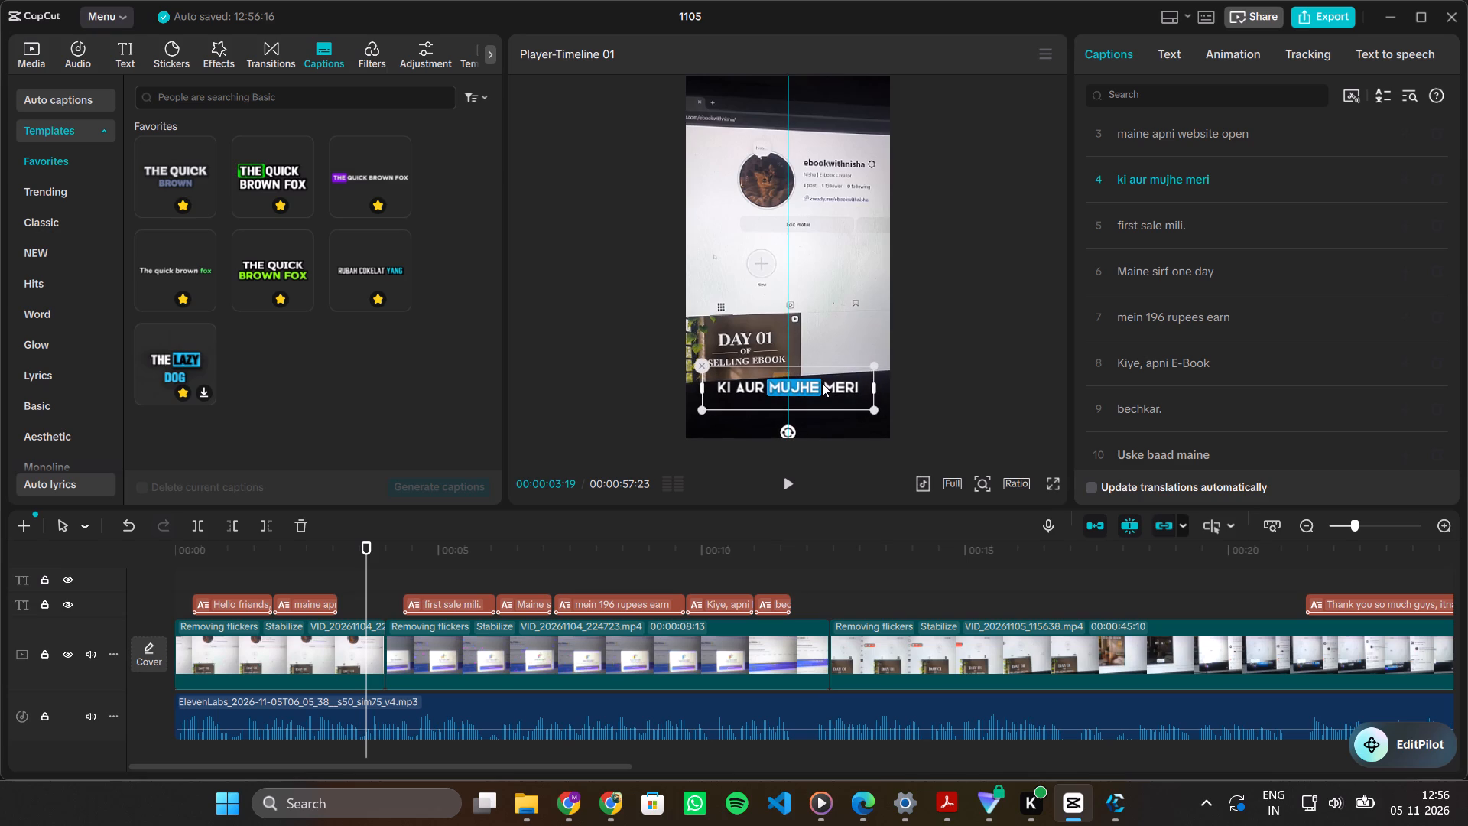
drag(822, 383, 822, 385)
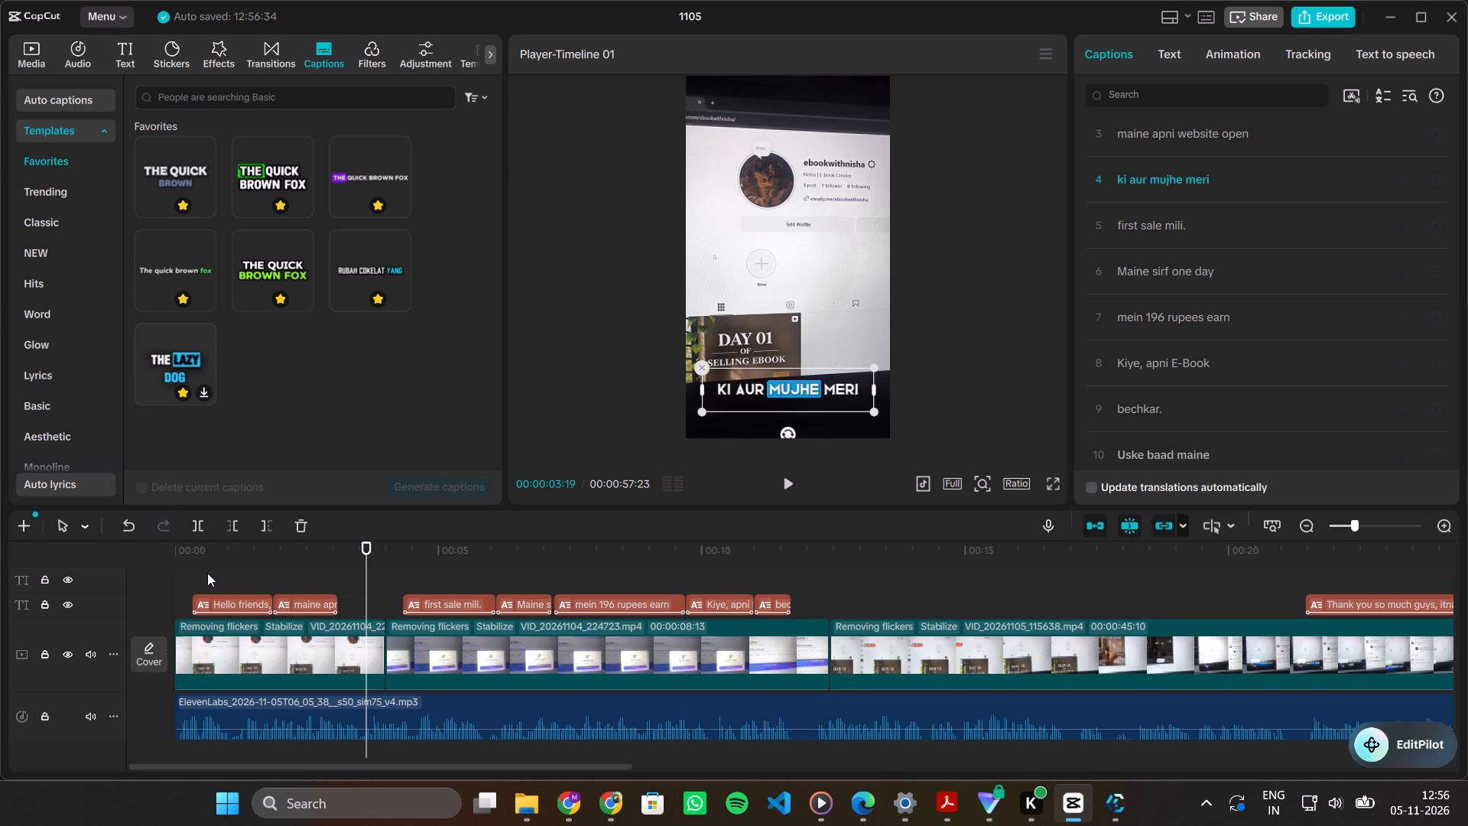
Delete the duplicate capitalised "Hello friends, aaj subah" caption at the start, keeping the lowercase "hello friends, aaj subah" version.
click(207, 573)
key(space)
key(space)
scroll(207, 573, up, 3)
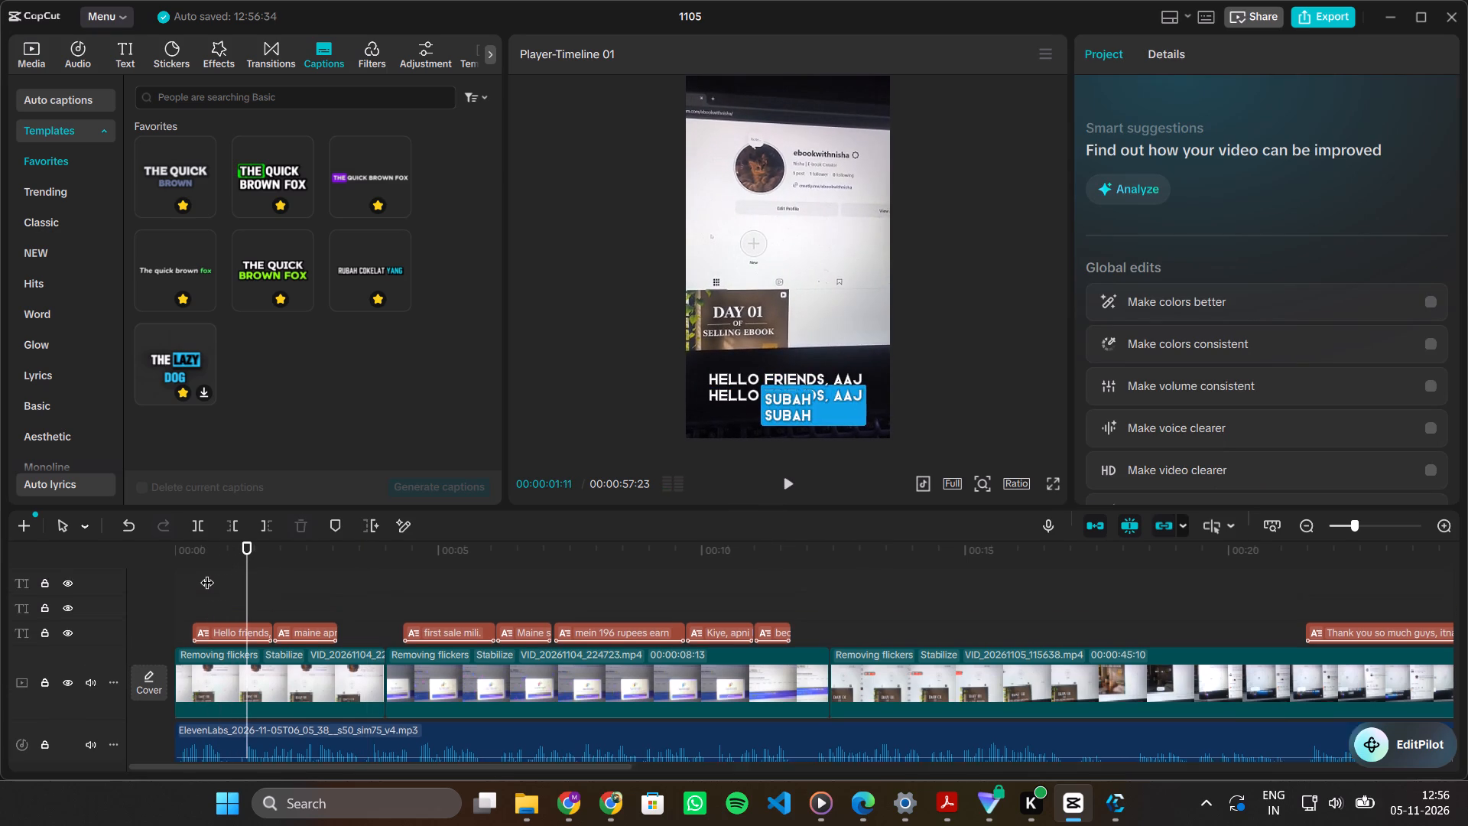
scroll(207, 573, up, 7)
scroll(207, 573, down, 9)
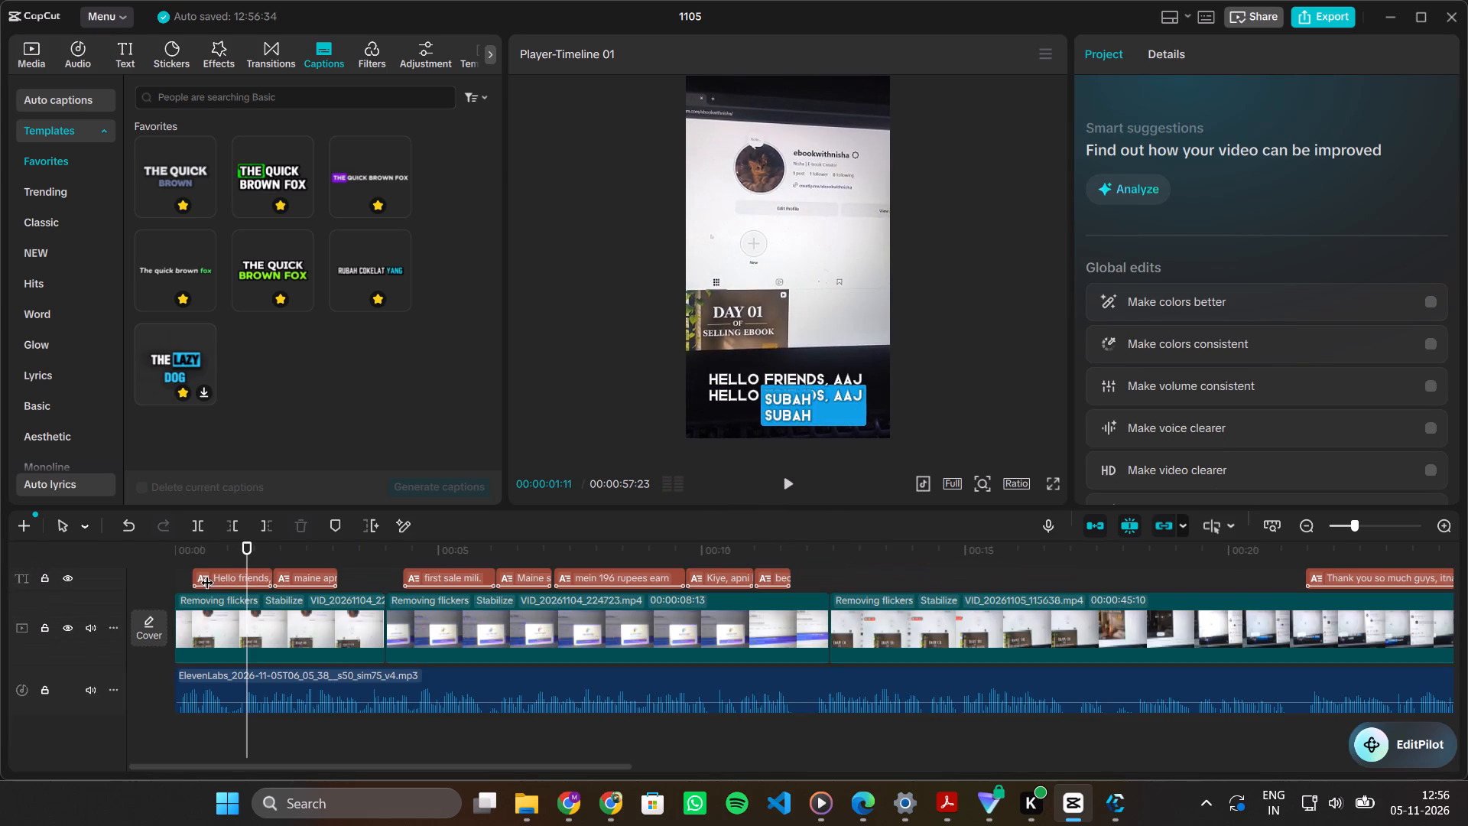
key(Delete)
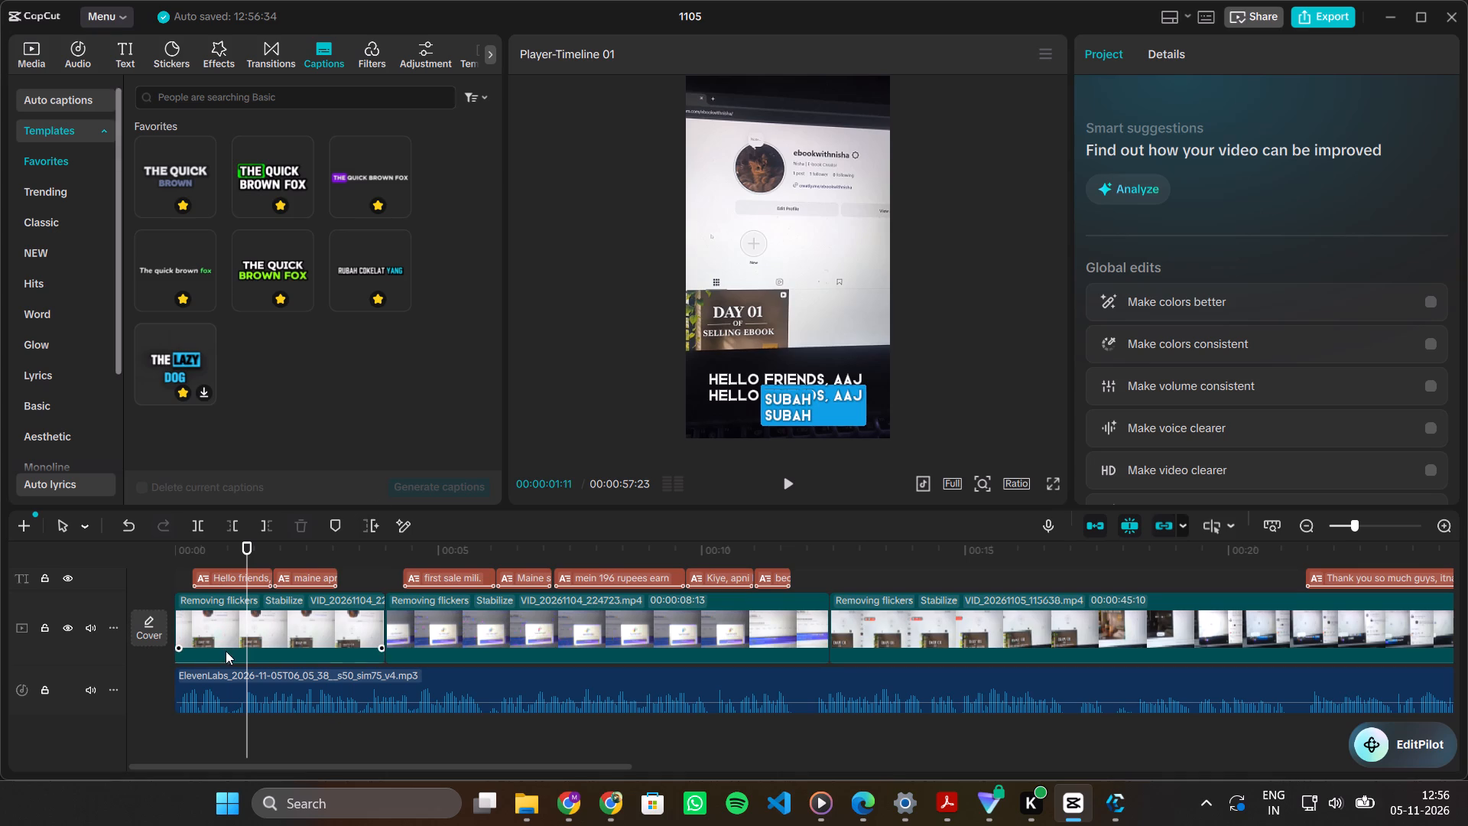
click(234, 574)
key(Delete)
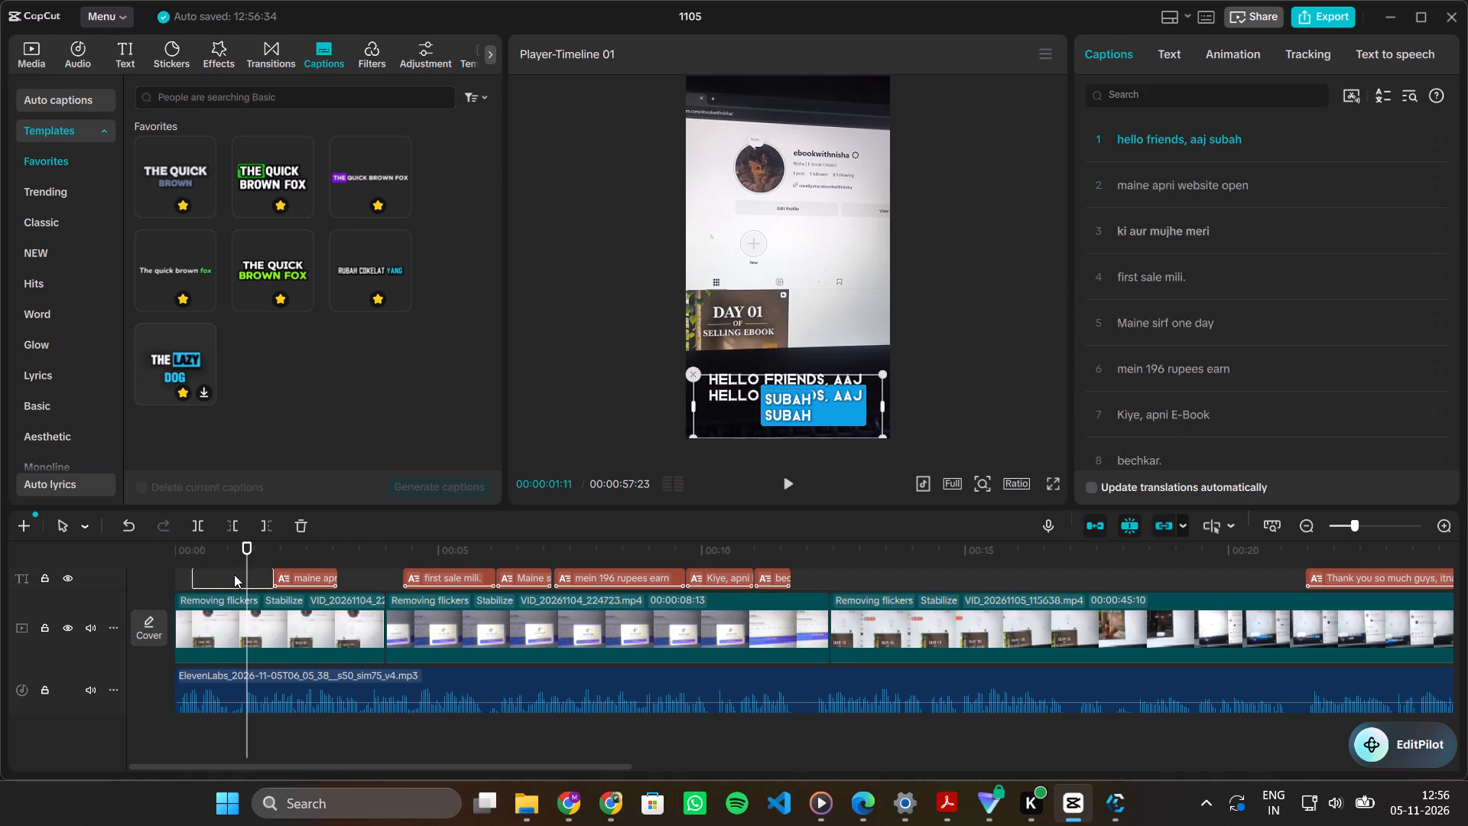
Play the video from the start to check the opening captions, with the Select tool active again.
click(188, 574)
text(b)
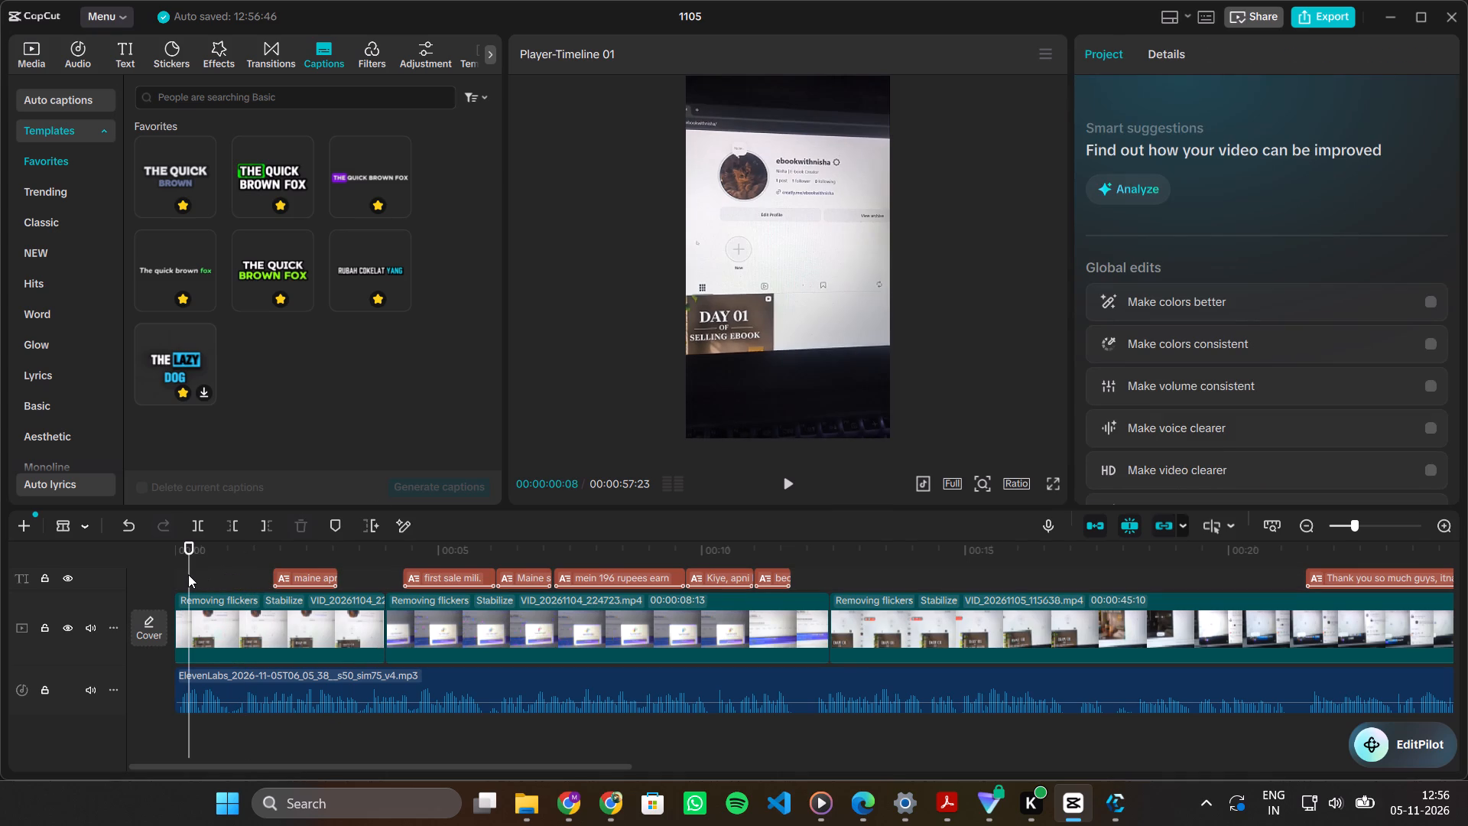
key(space)
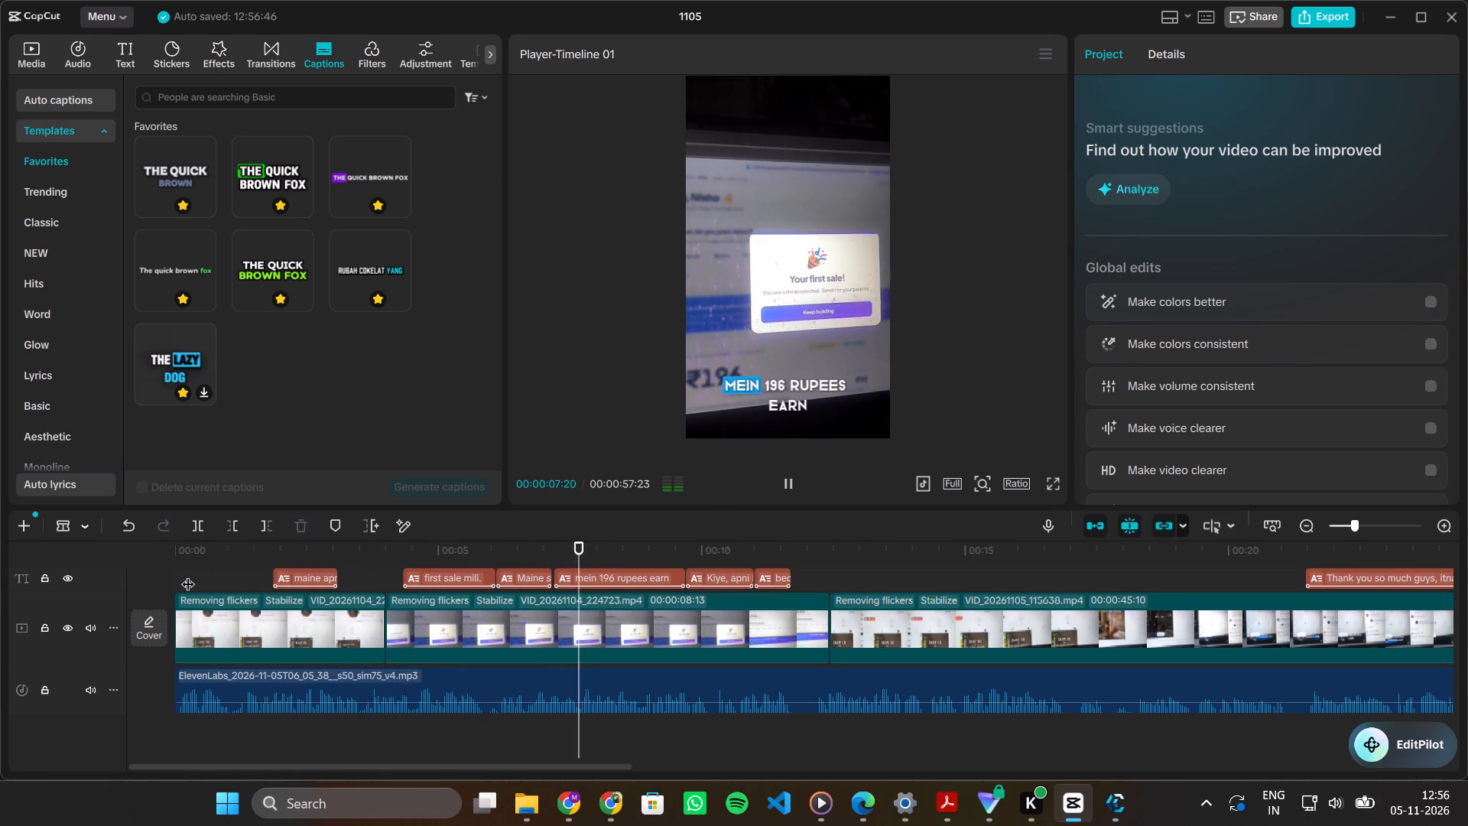
scroll(220, 573, up, 4)
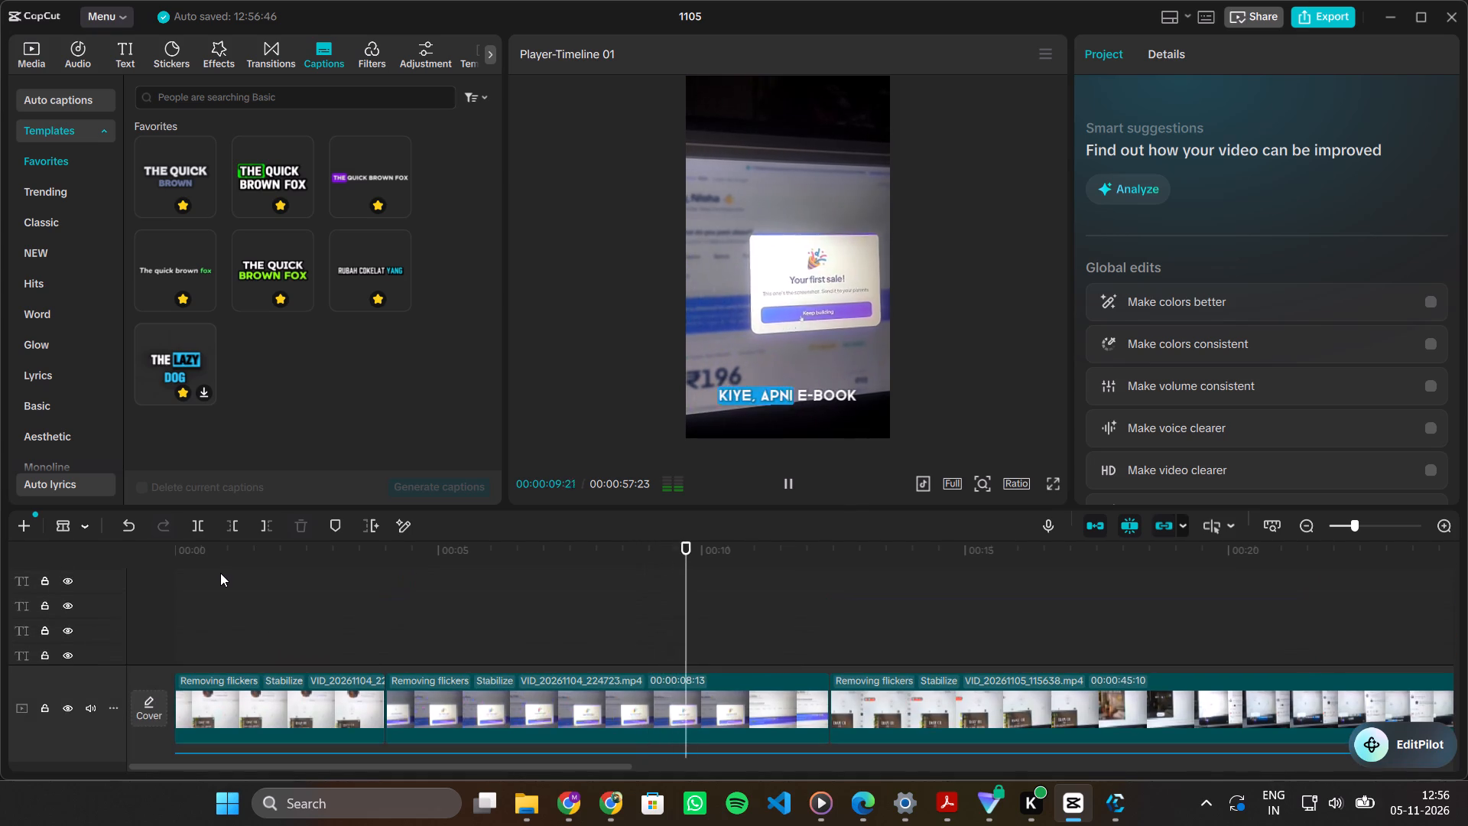
scroll(220, 573, up, 3)
scroll(220, 573, down, 1)
scroll(235, 666, down, 1)
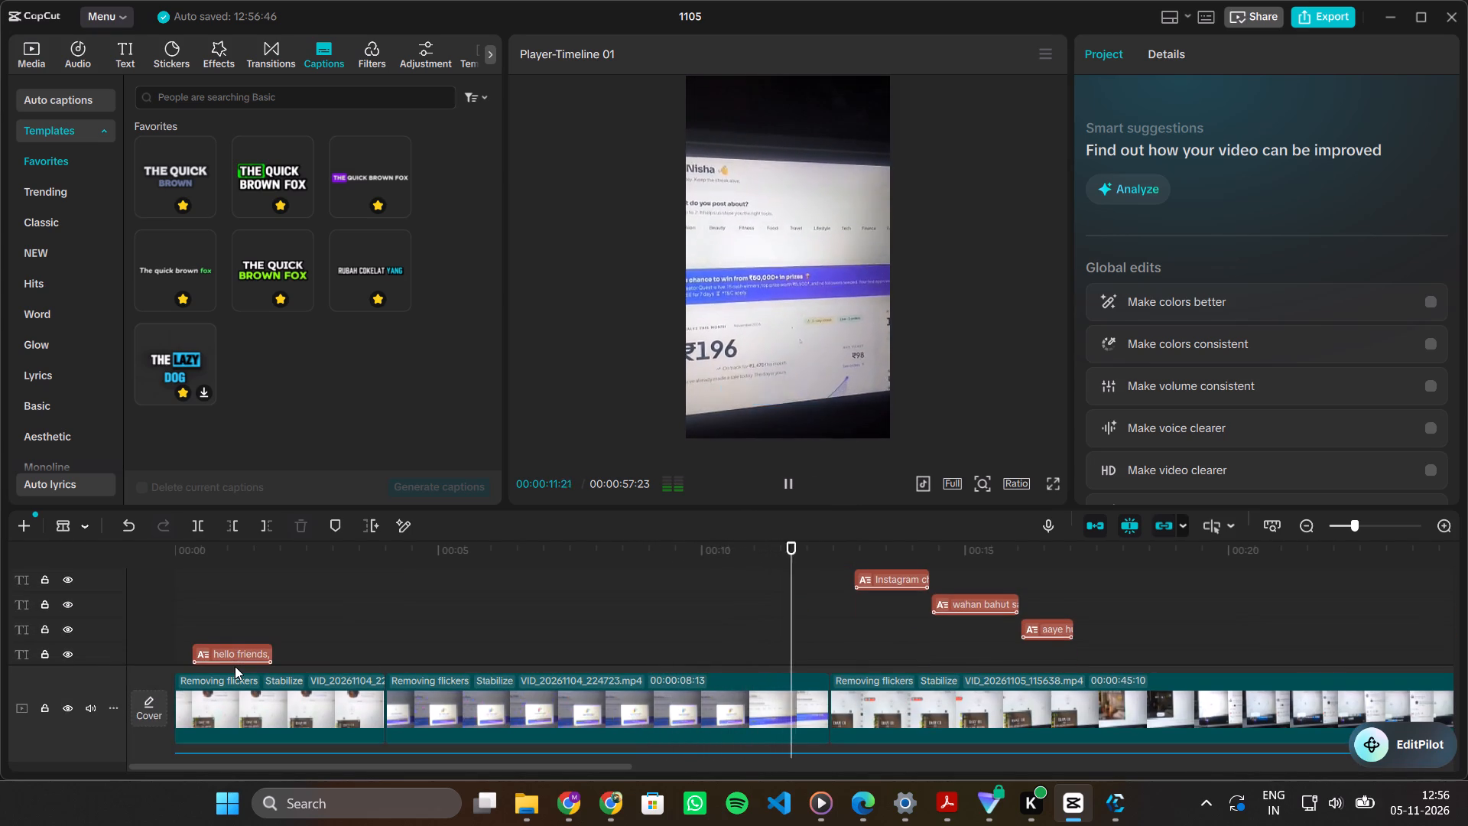
click(73, 522)
click(106, 561)
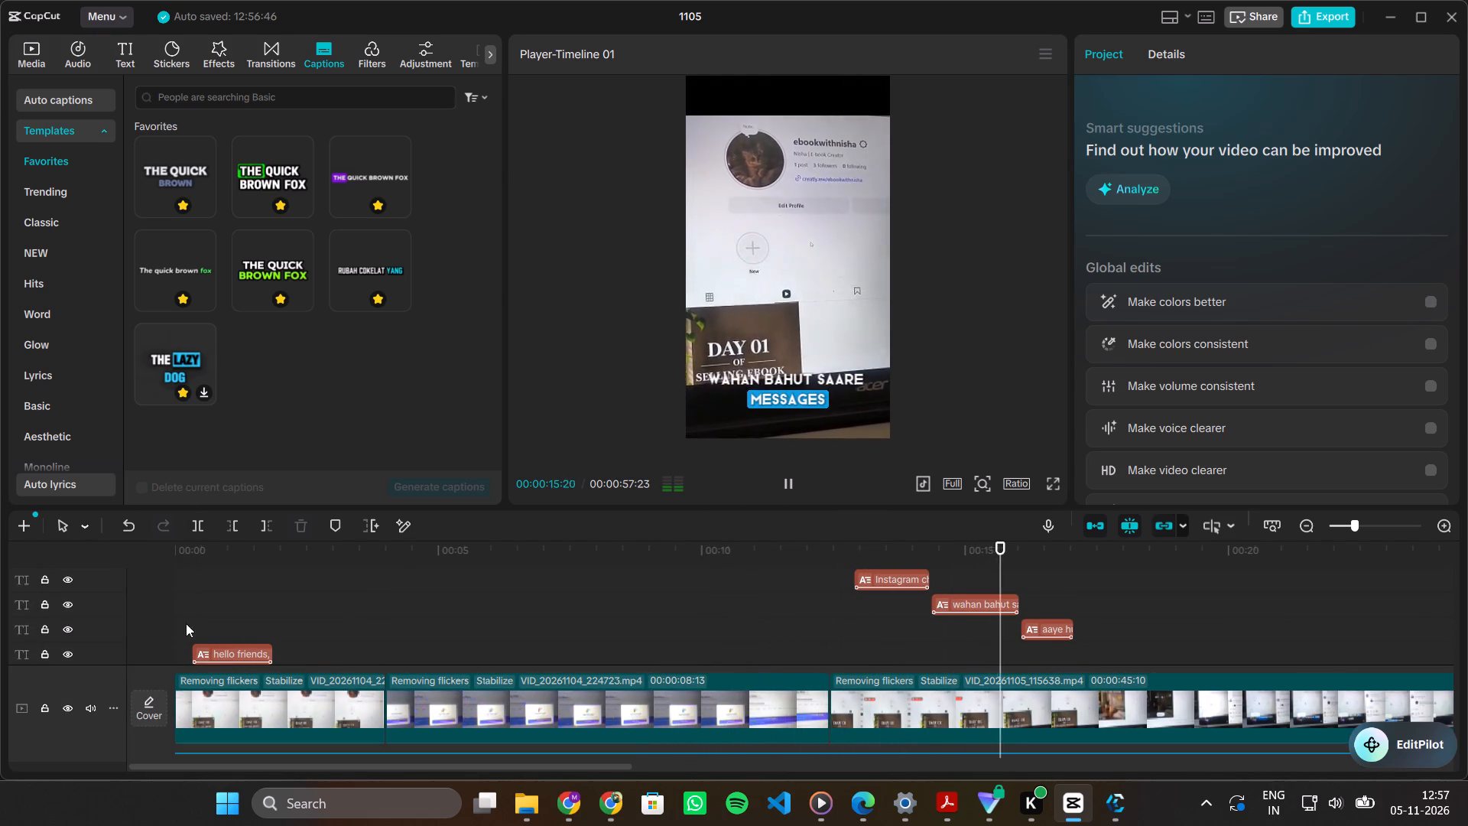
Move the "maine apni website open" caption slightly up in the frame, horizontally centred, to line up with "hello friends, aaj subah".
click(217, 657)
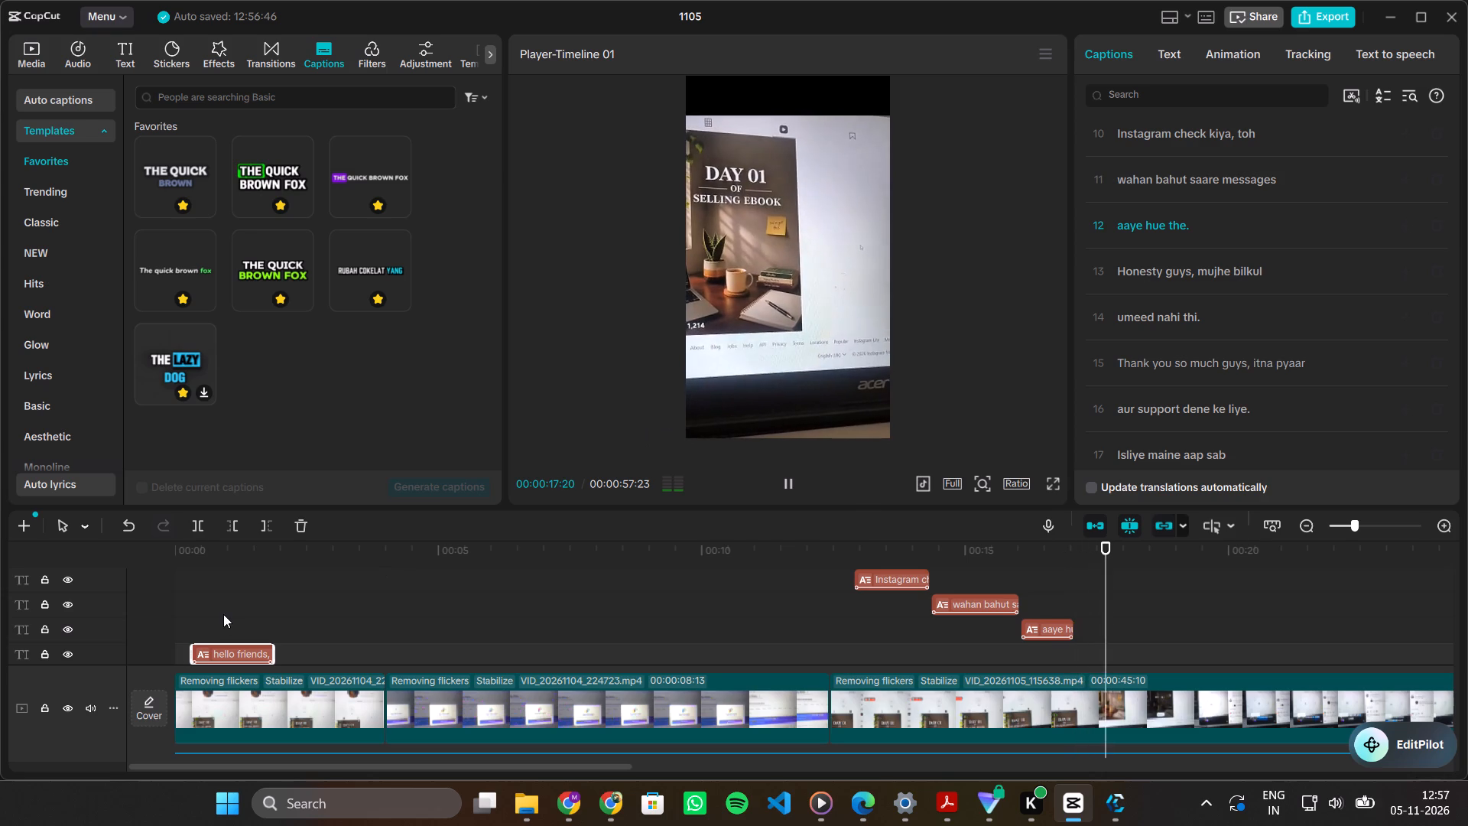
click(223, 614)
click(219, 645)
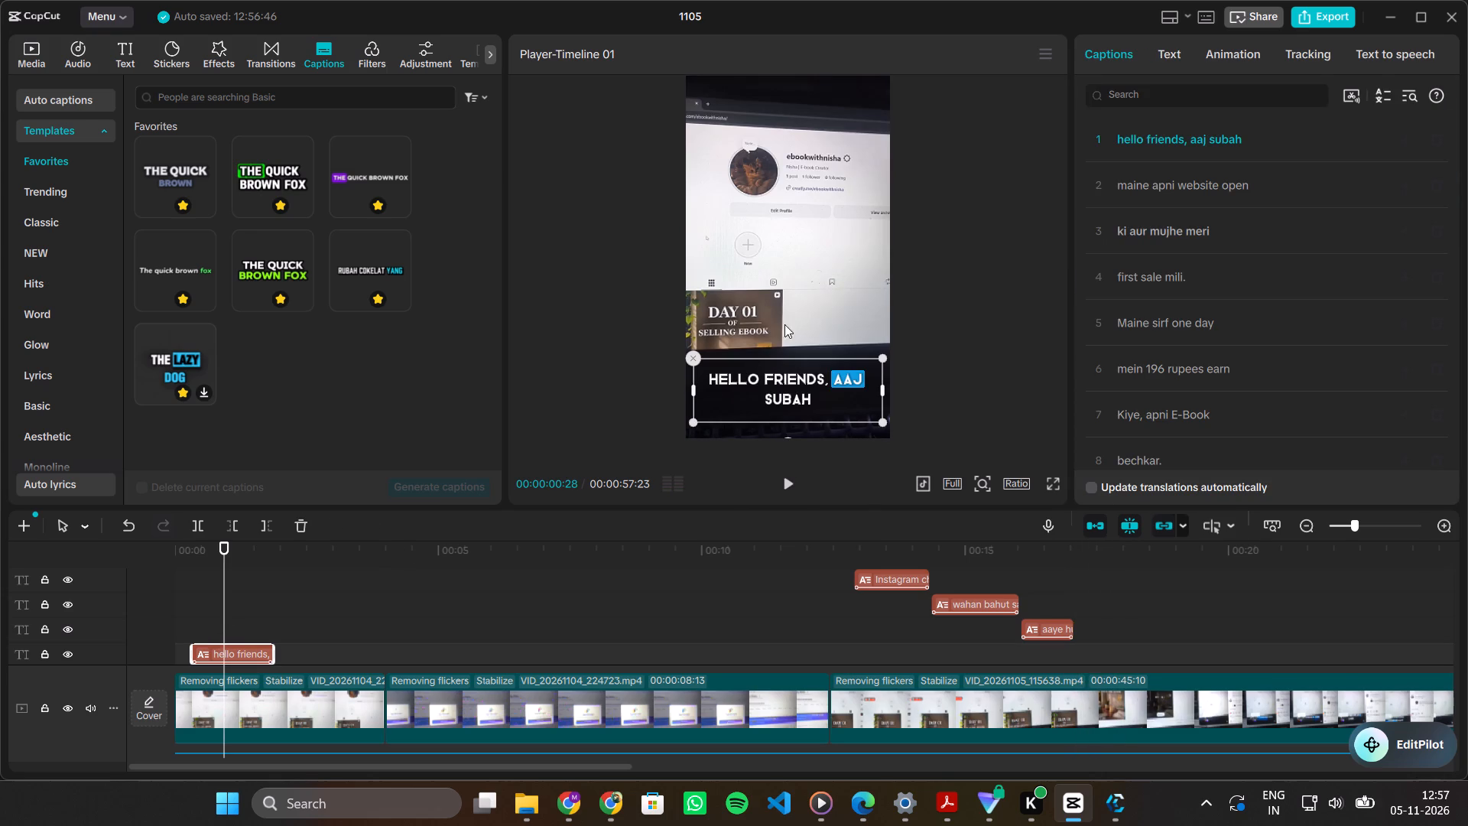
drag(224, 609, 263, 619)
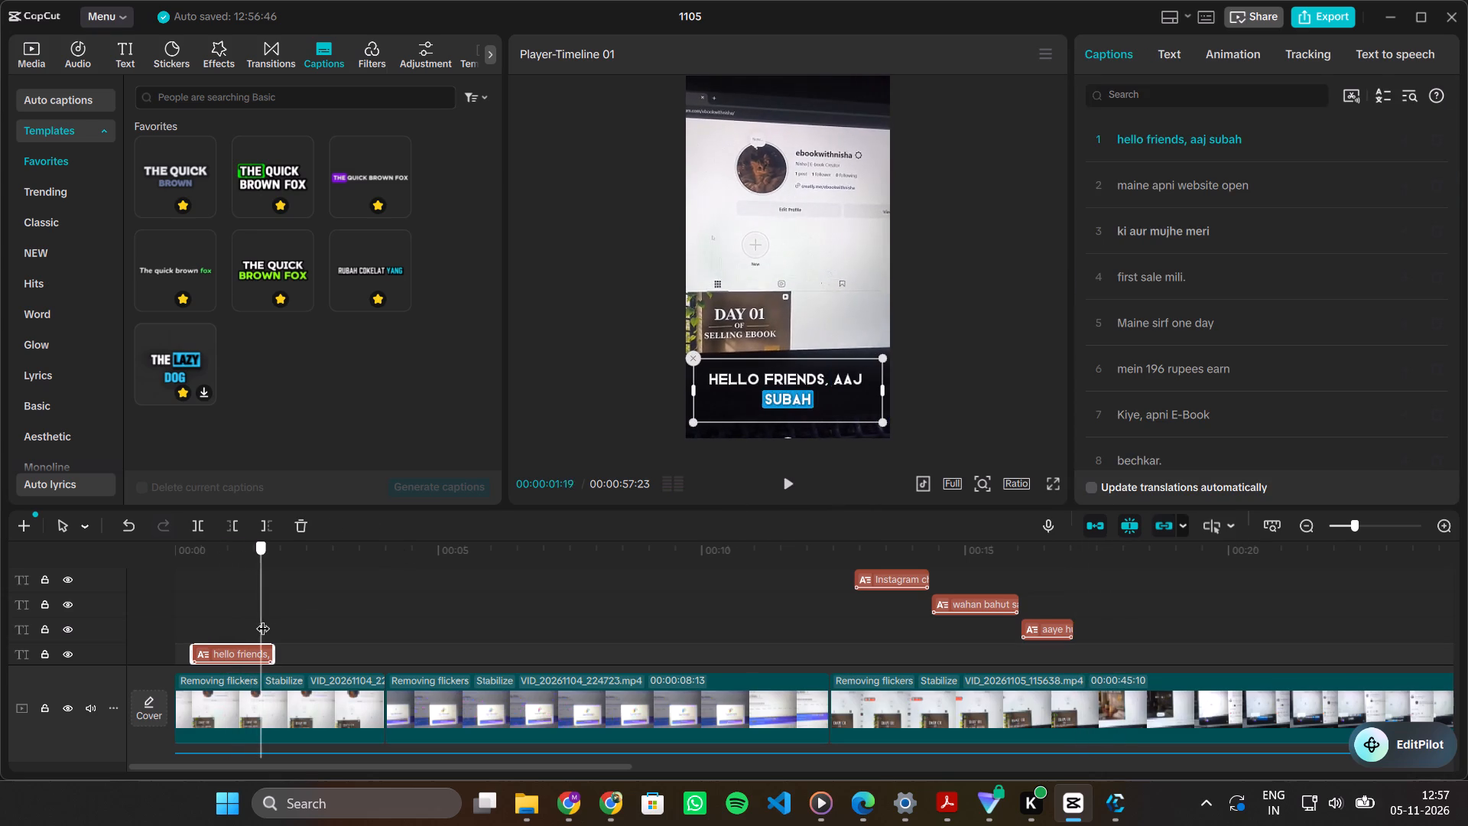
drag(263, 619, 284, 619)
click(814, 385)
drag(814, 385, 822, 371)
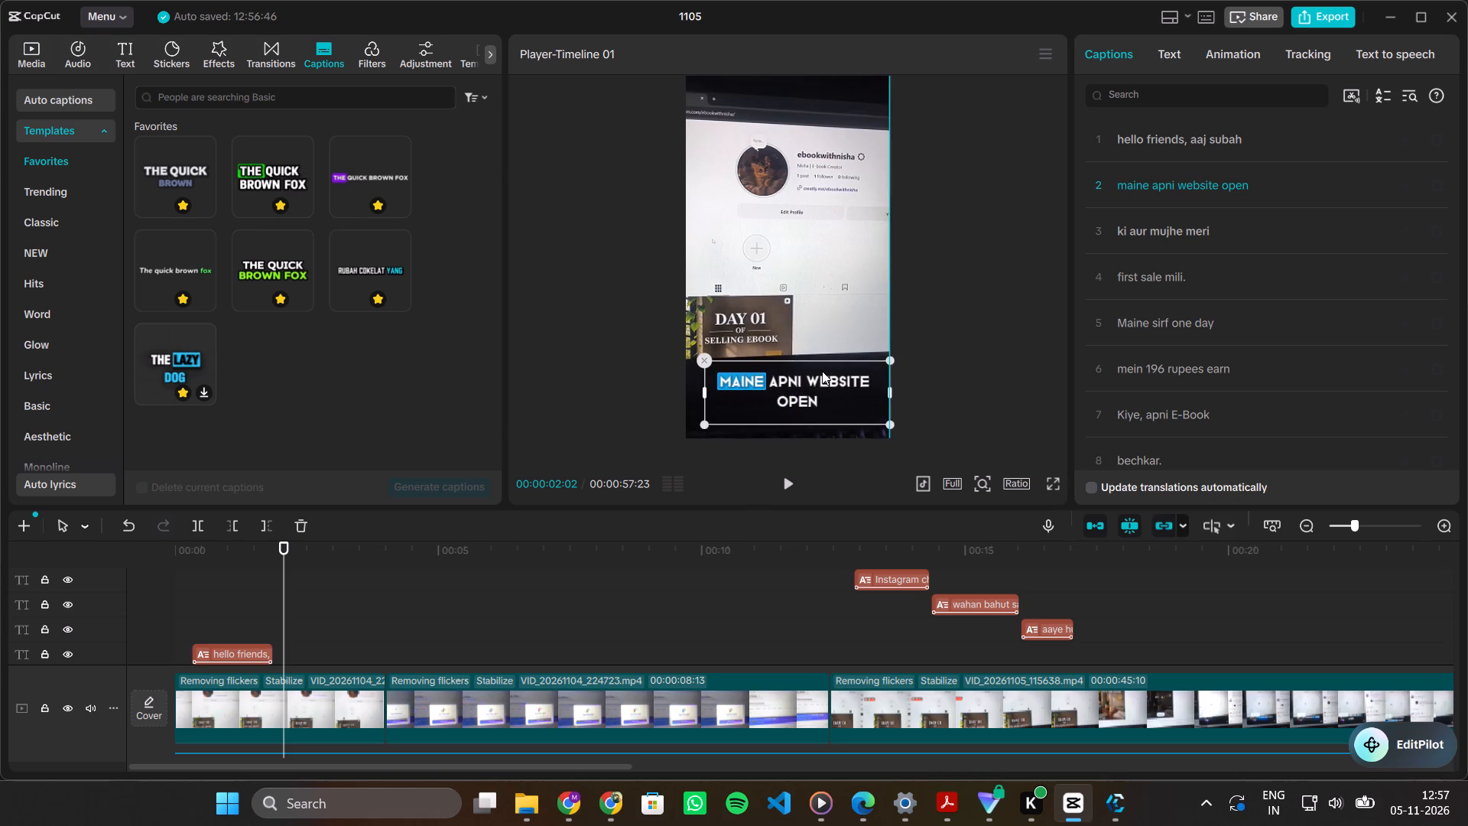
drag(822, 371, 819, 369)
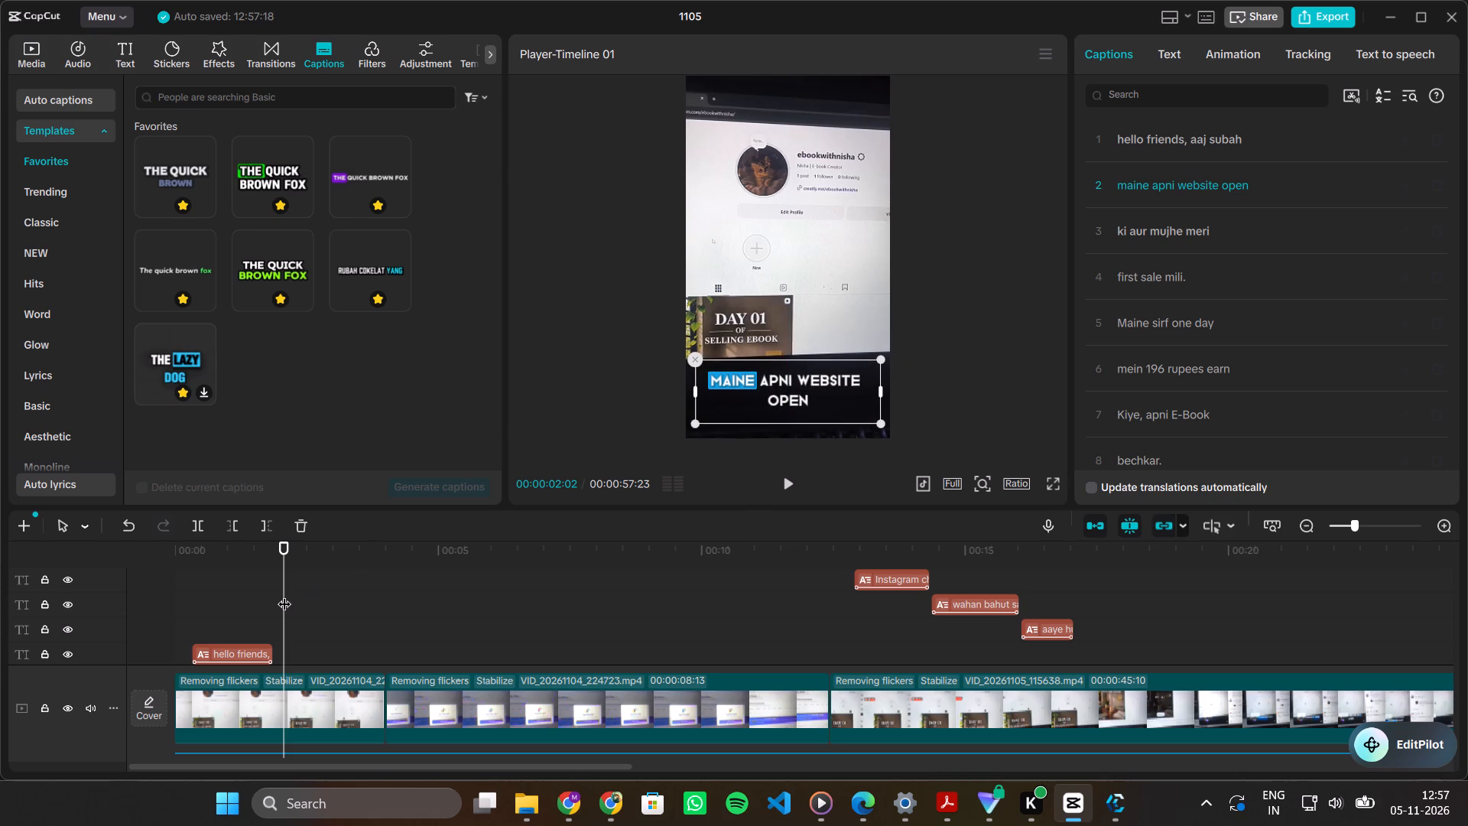
Compare the opening captions and move the "hello friends, aaj subah" caption slightly down to about Y -1485, keeping it centred.
click(1170, 58)
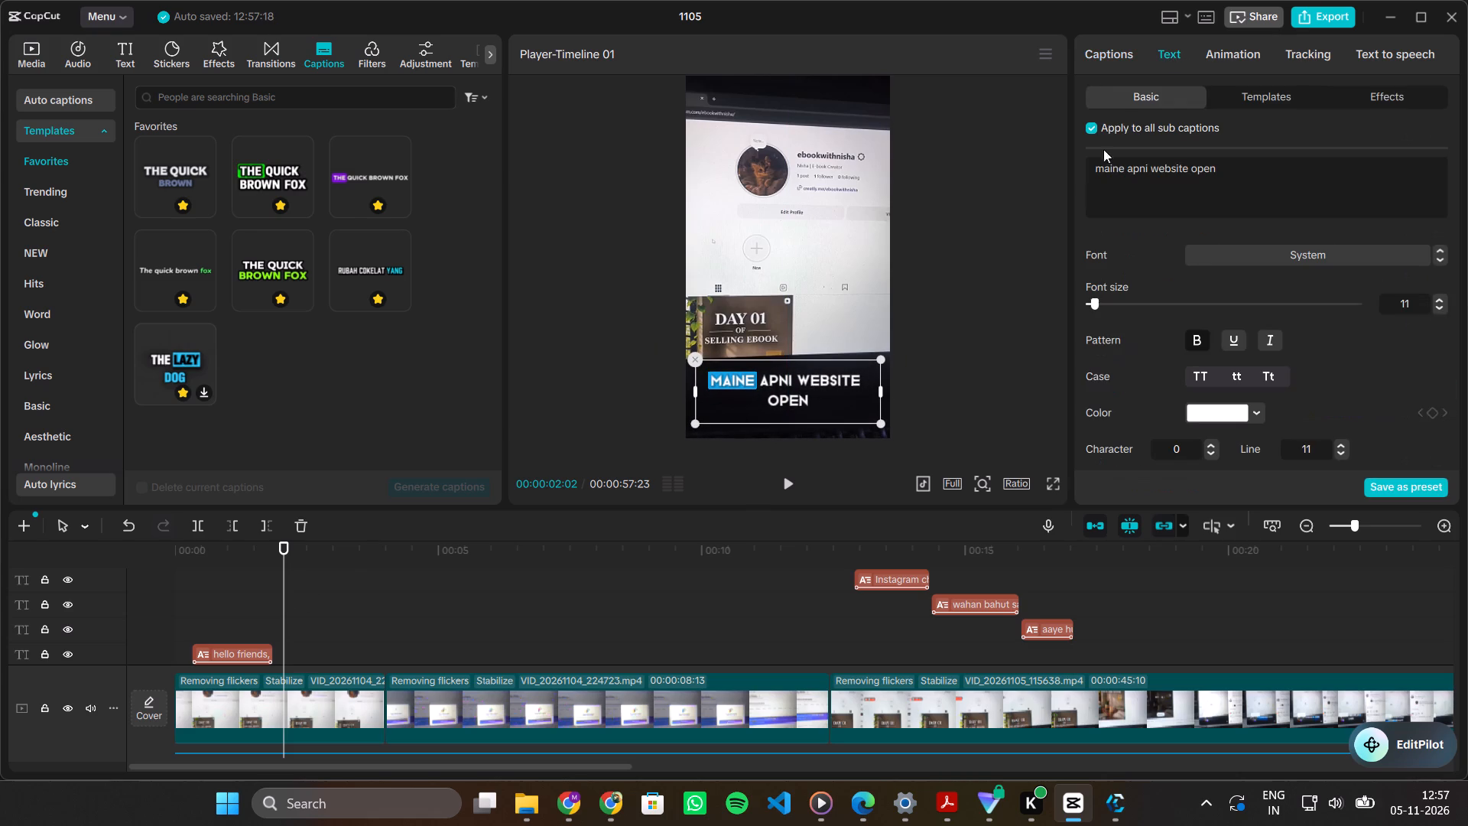
drag(281, 600, 289, 595)
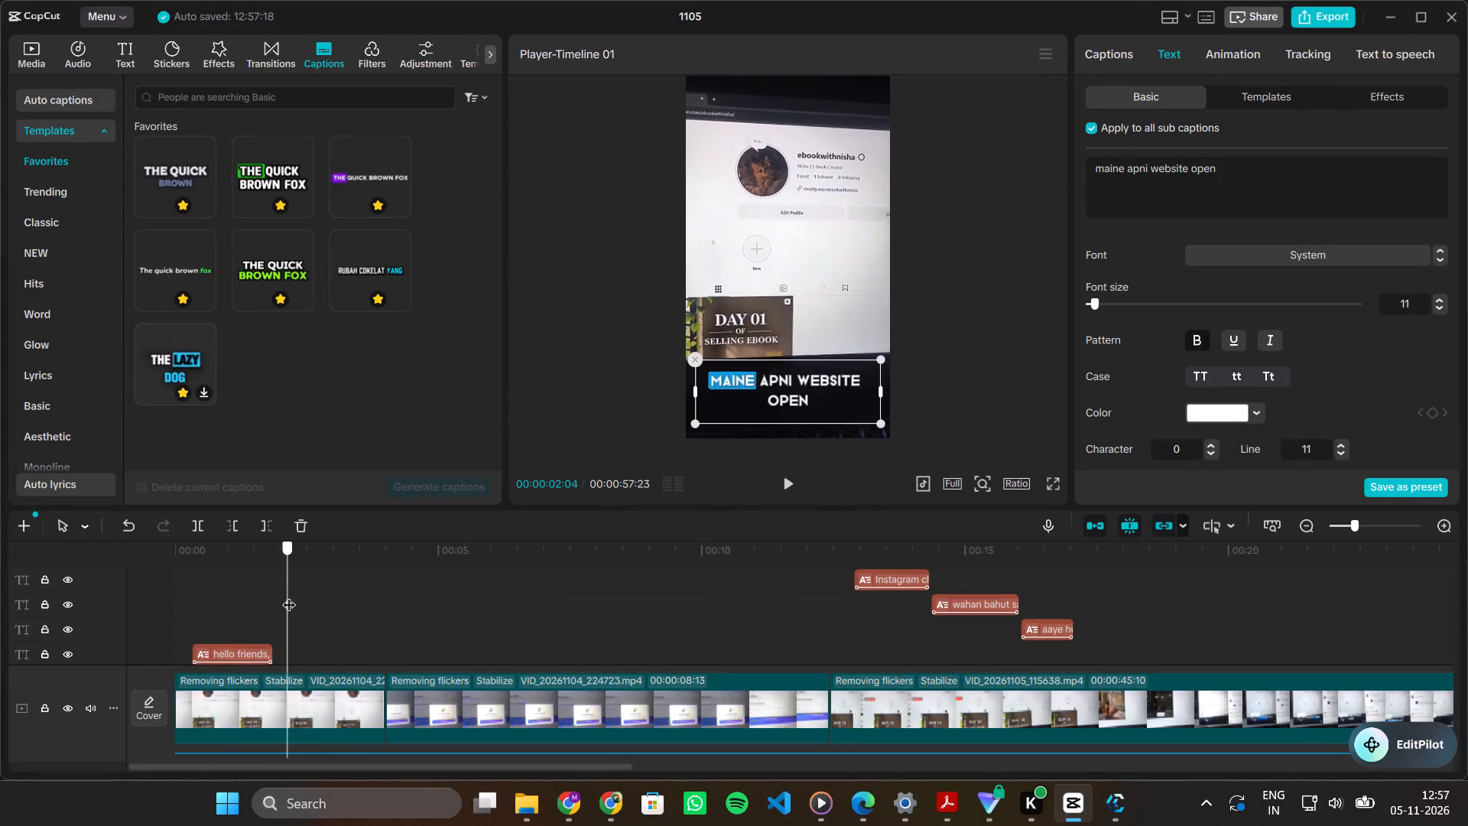
drag(289, 595, 476, 554)
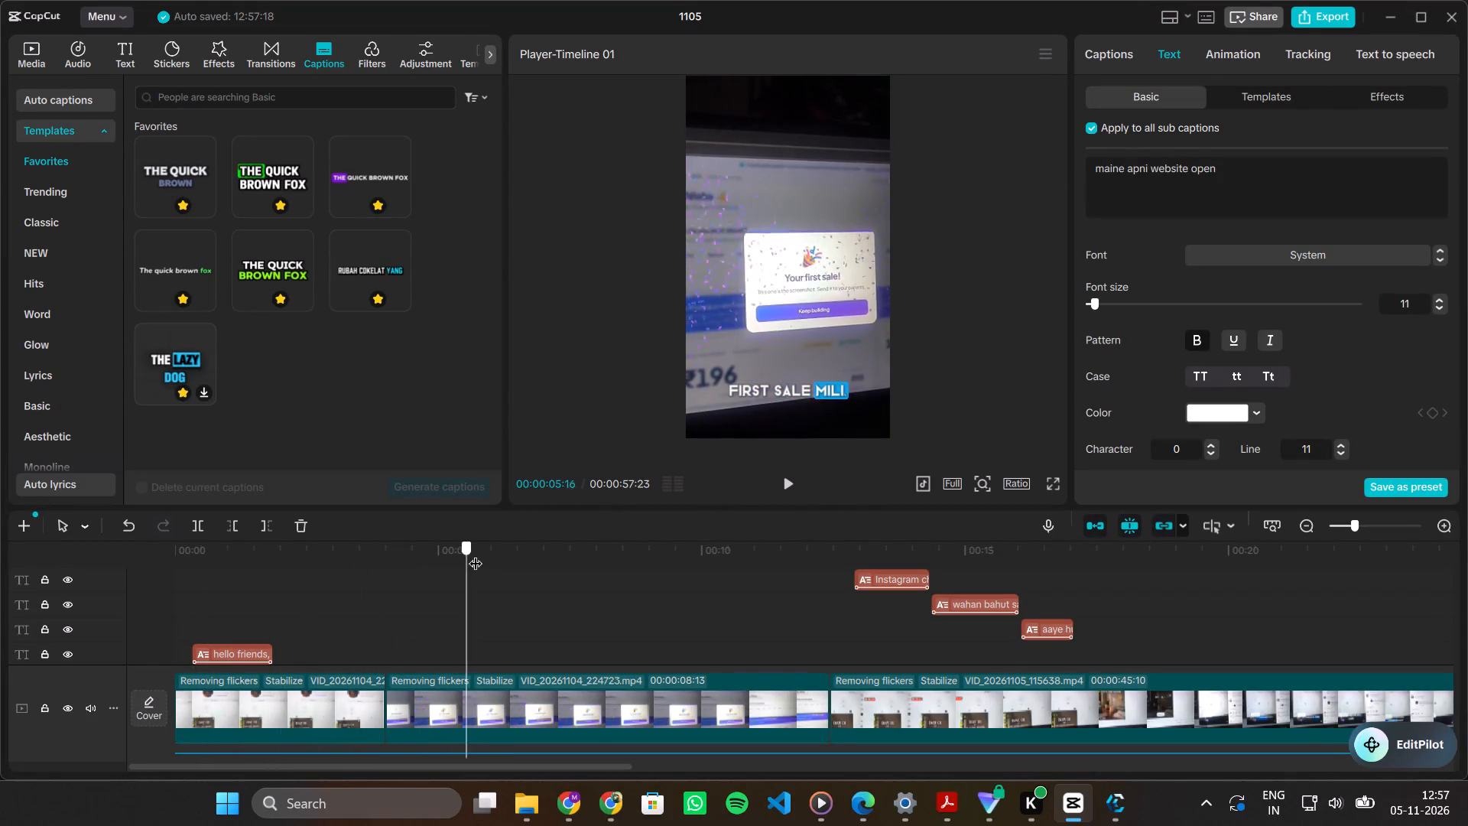
drag(476, 554, 620, 536)
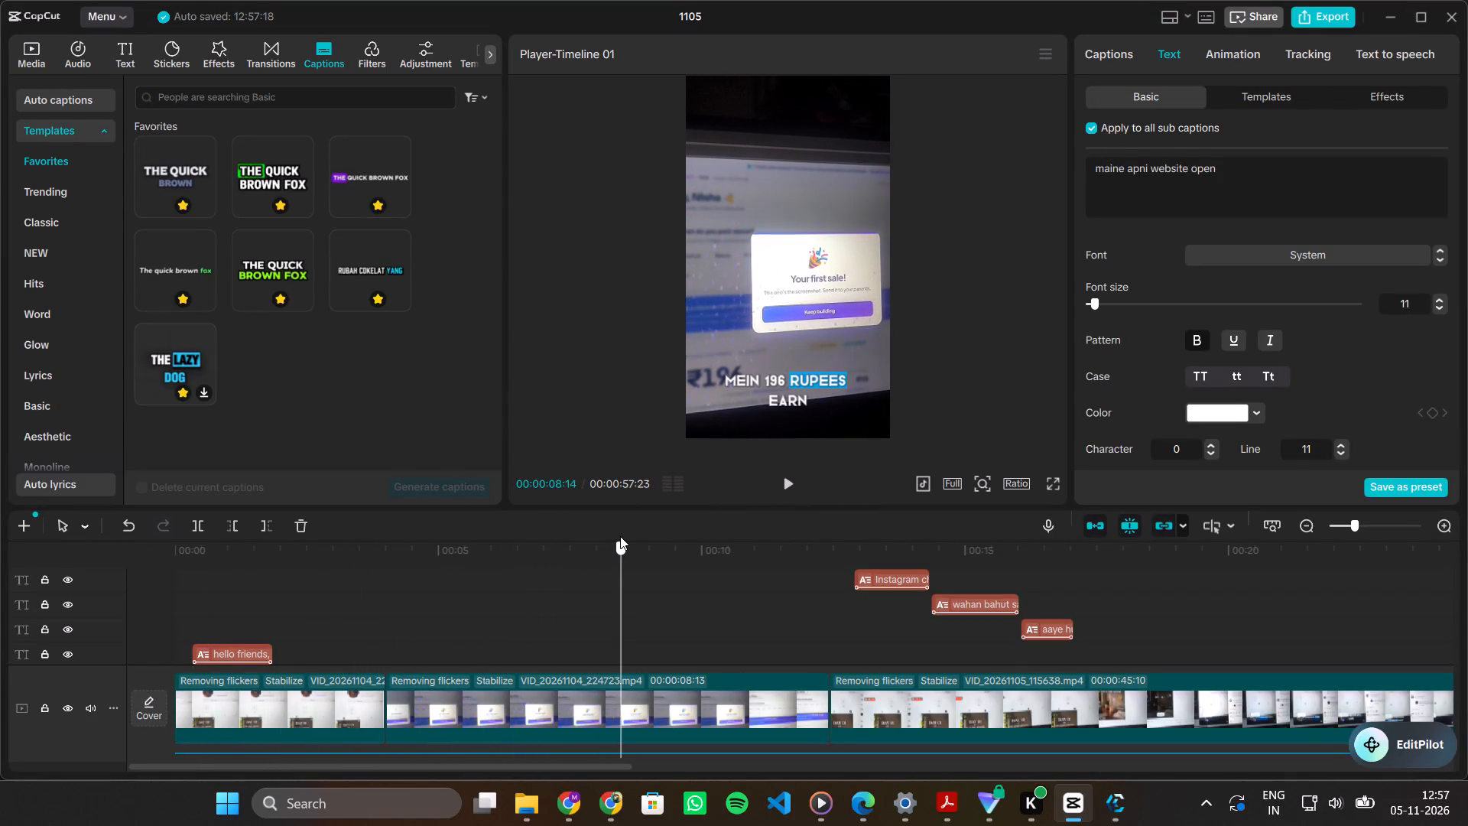
drag(620, 536, 308, 549)
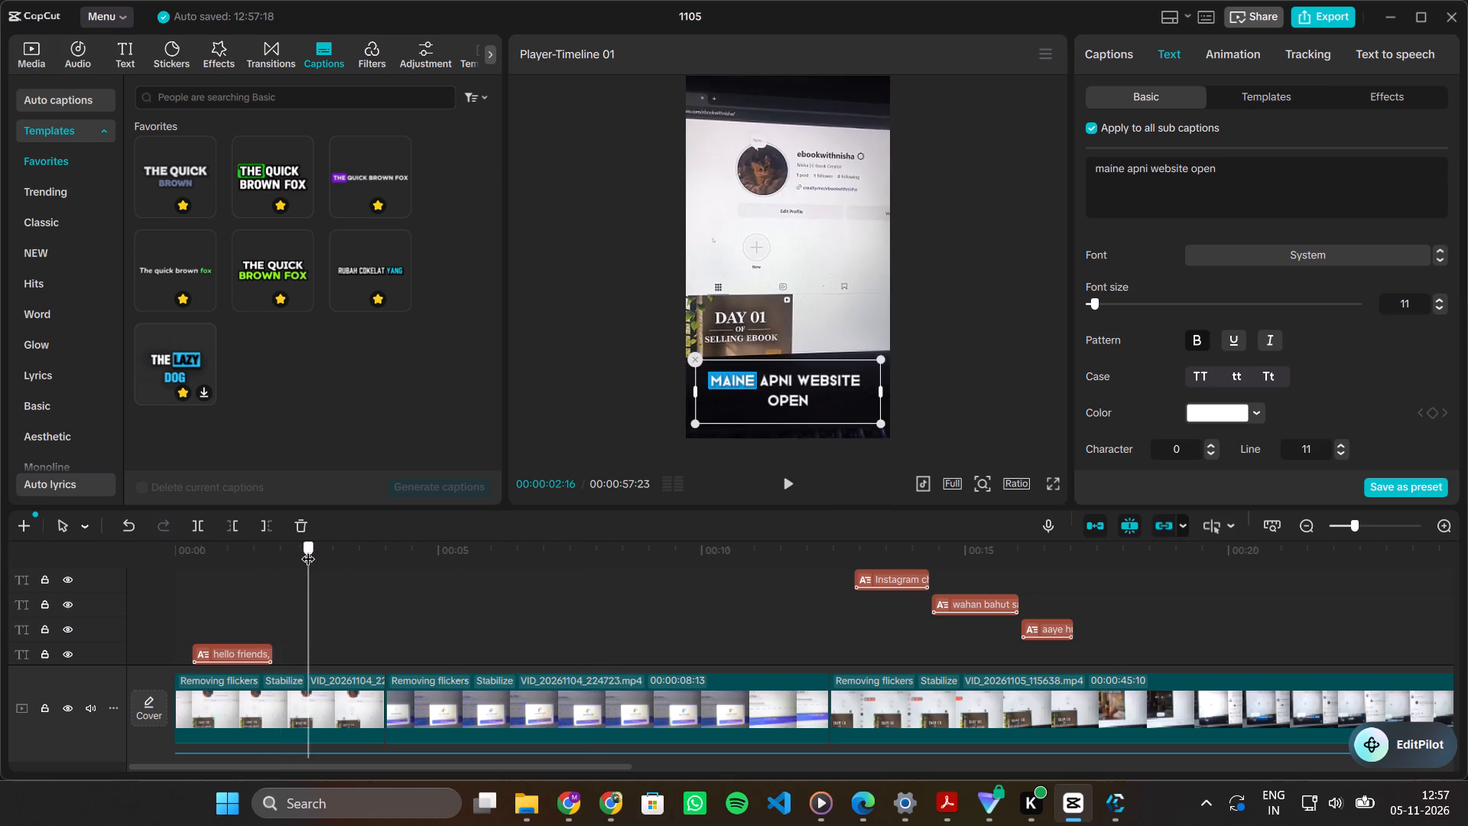
drag(308, 549, 219, 560)
key(space)
key(space)
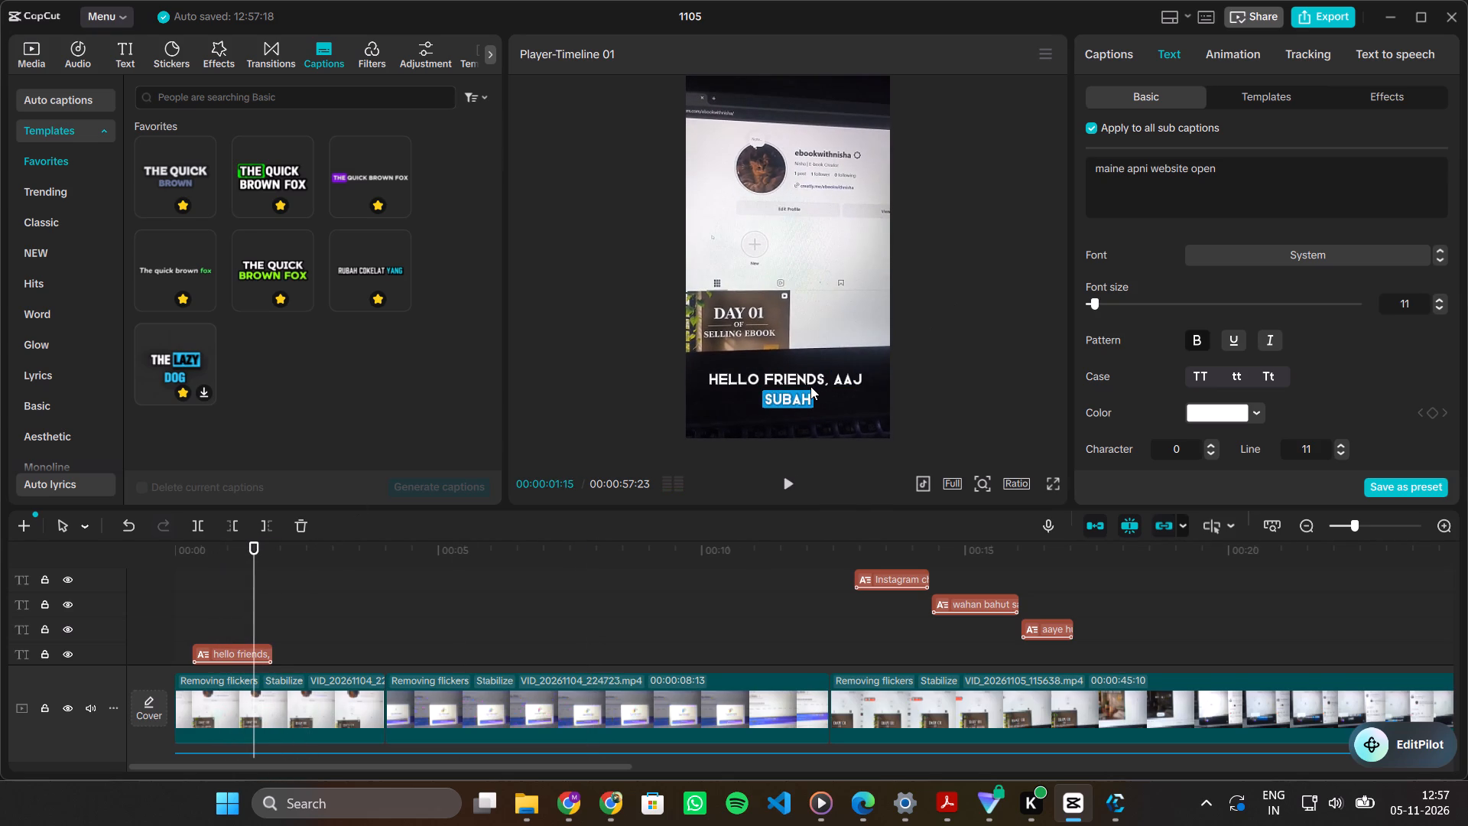
click(245, 647)
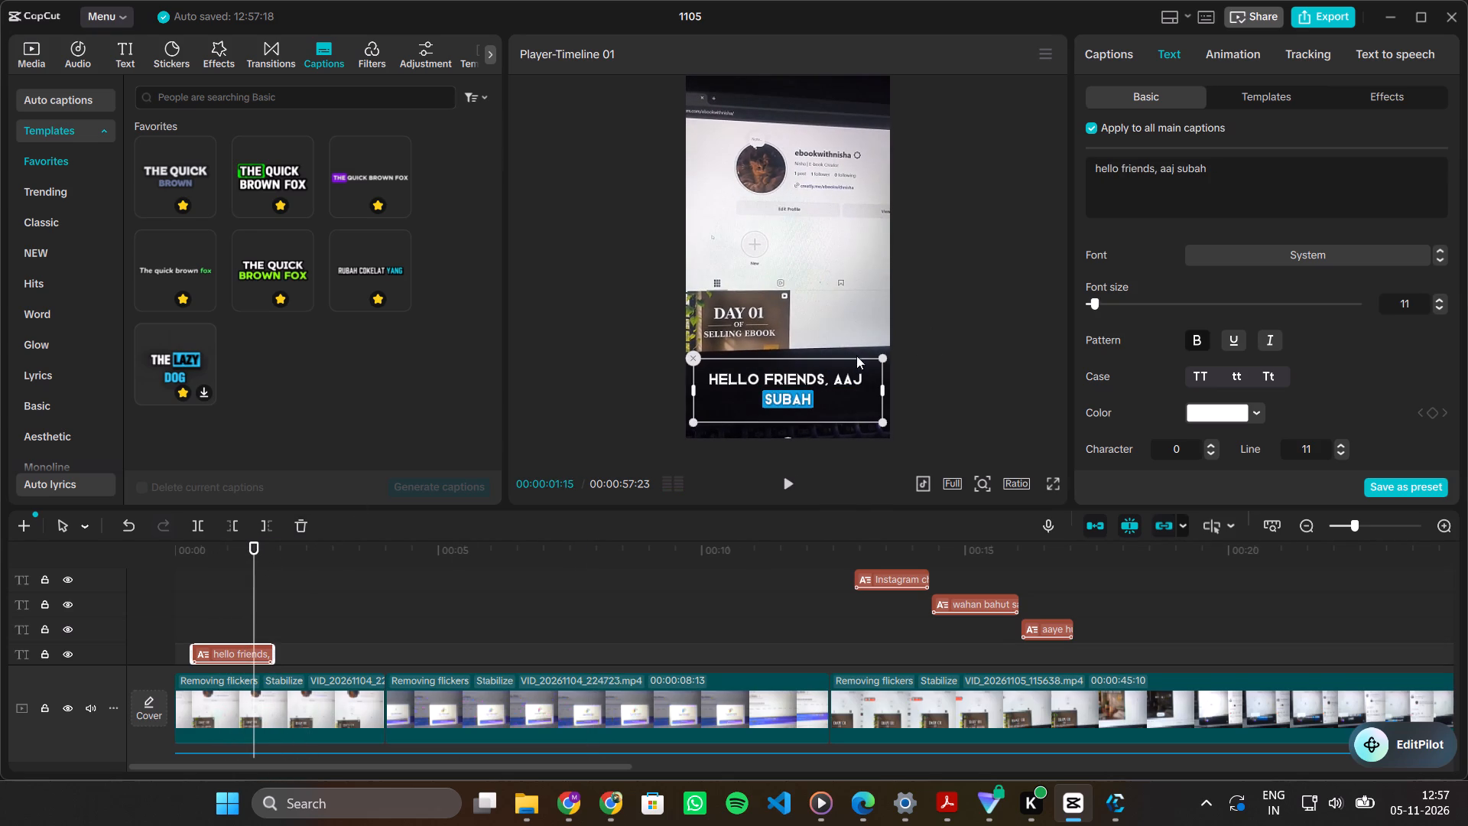
click(811, 375)
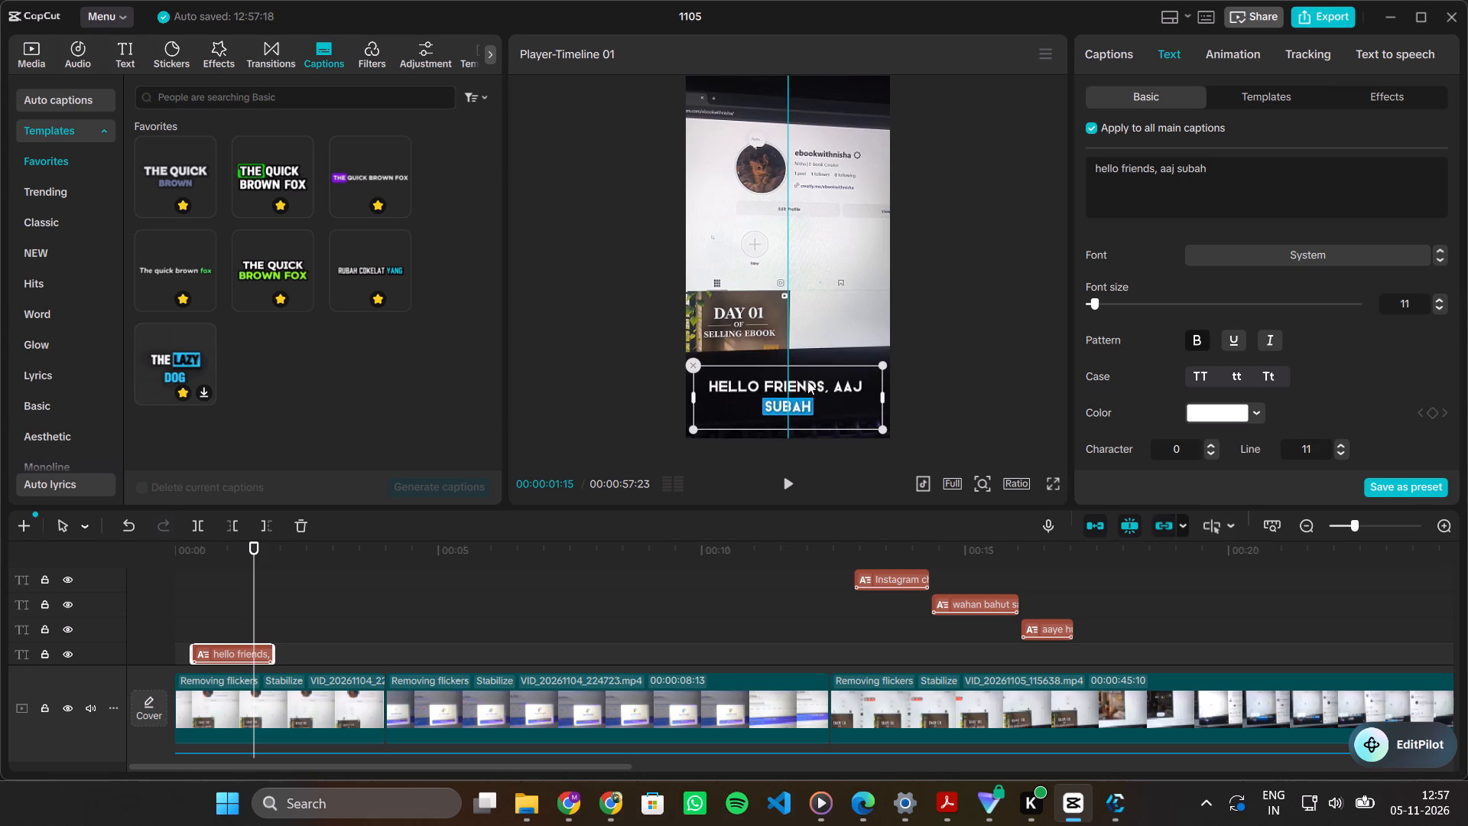
click(195, 615)
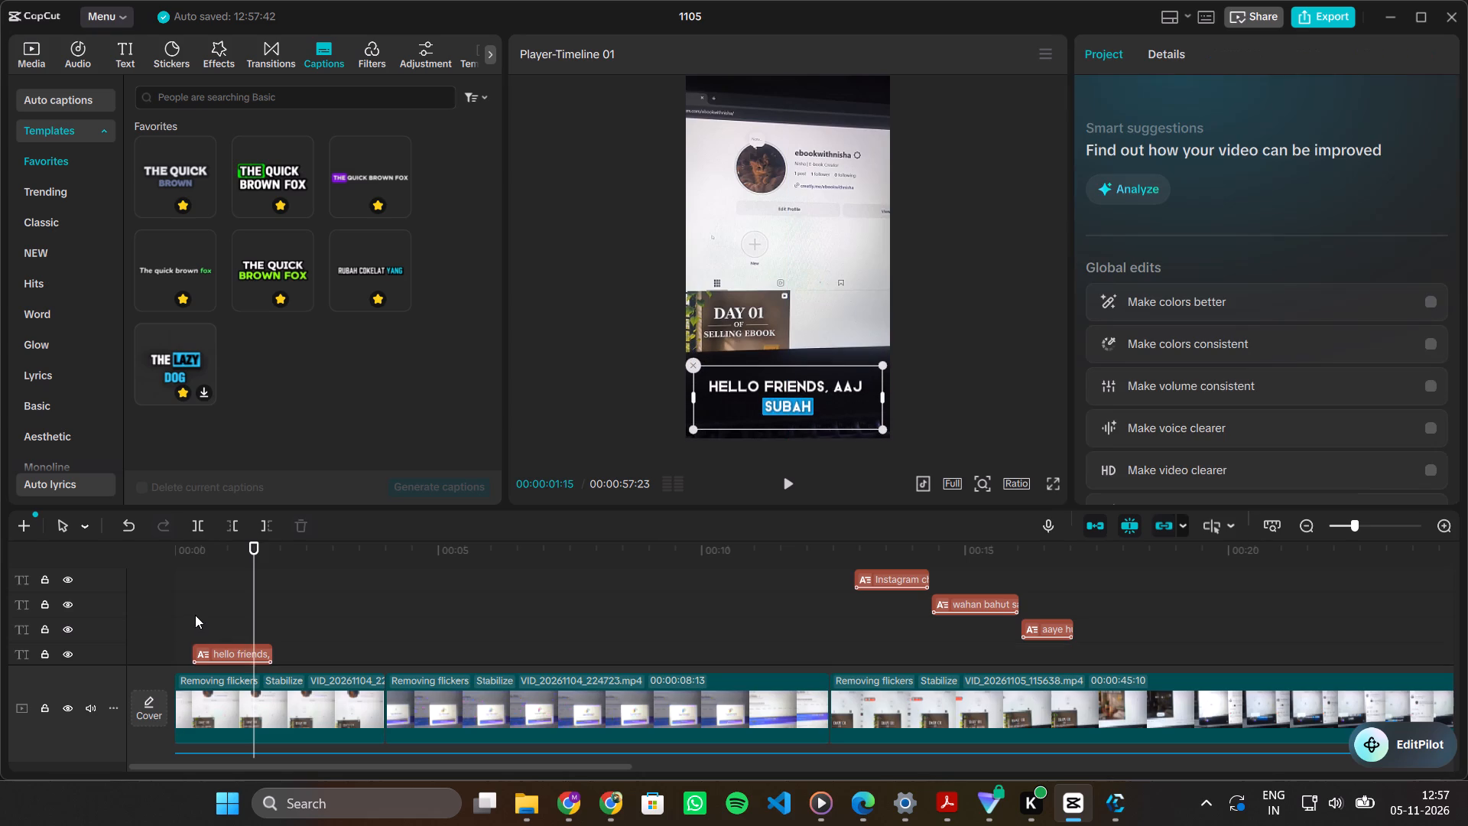
Play and scrub through the opening to compare the heights of the "hello friends, aaj subah" and "maine apni website open" captions.
key(space)
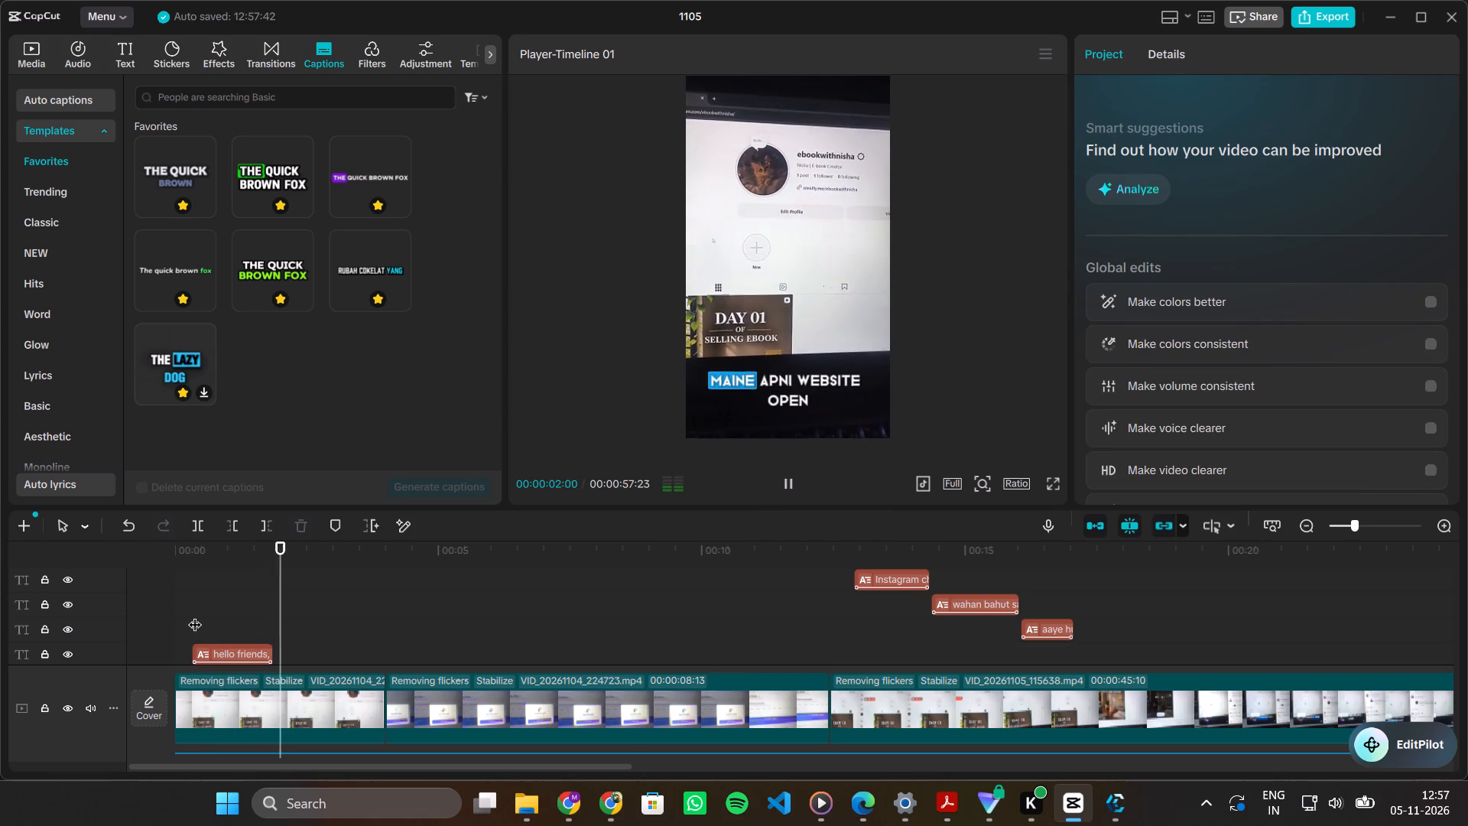
scroll(195, 615, up, 6)
scroll(195, 615, down, 6)
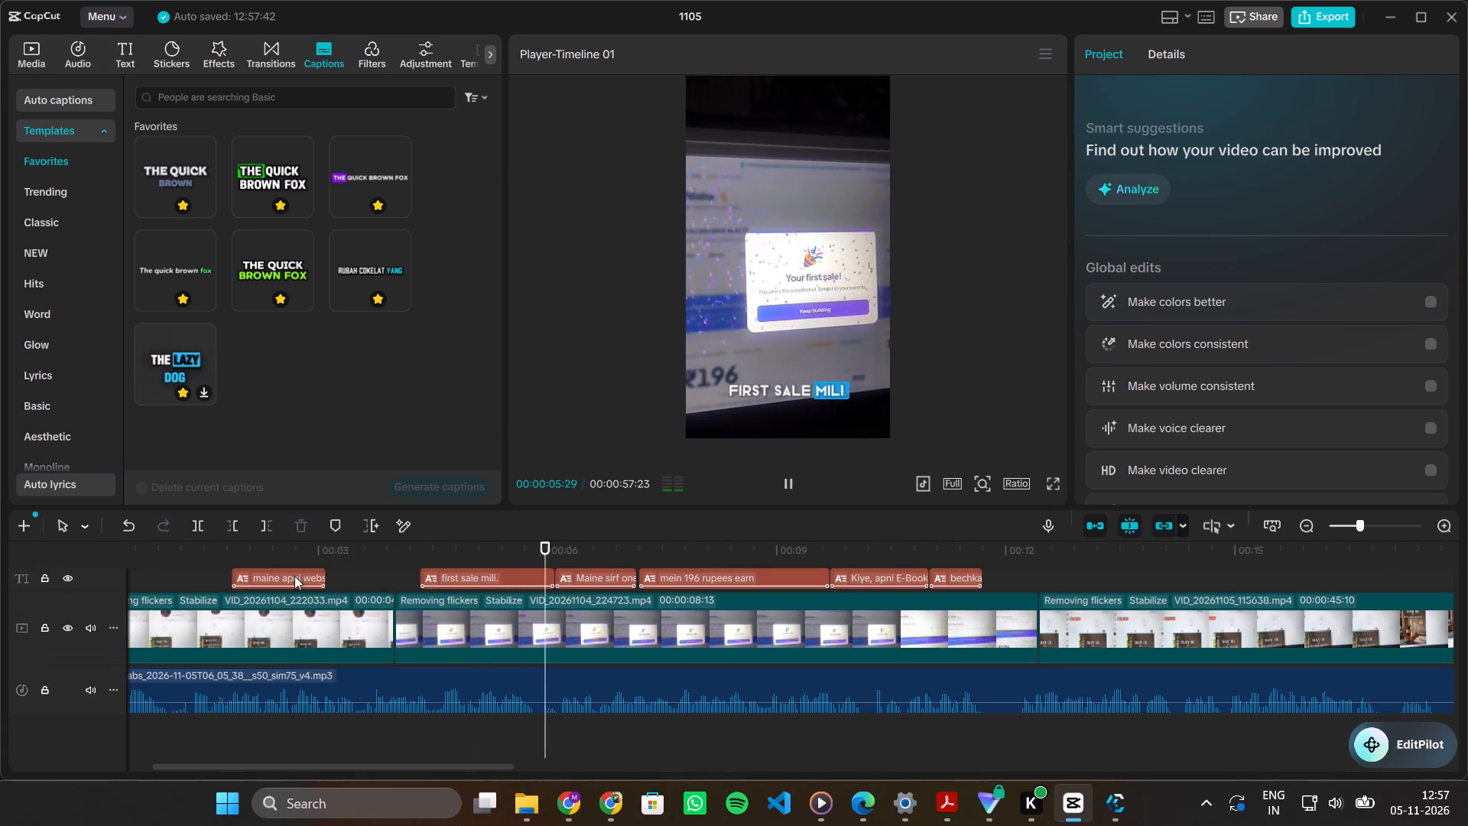
click(283, 586)
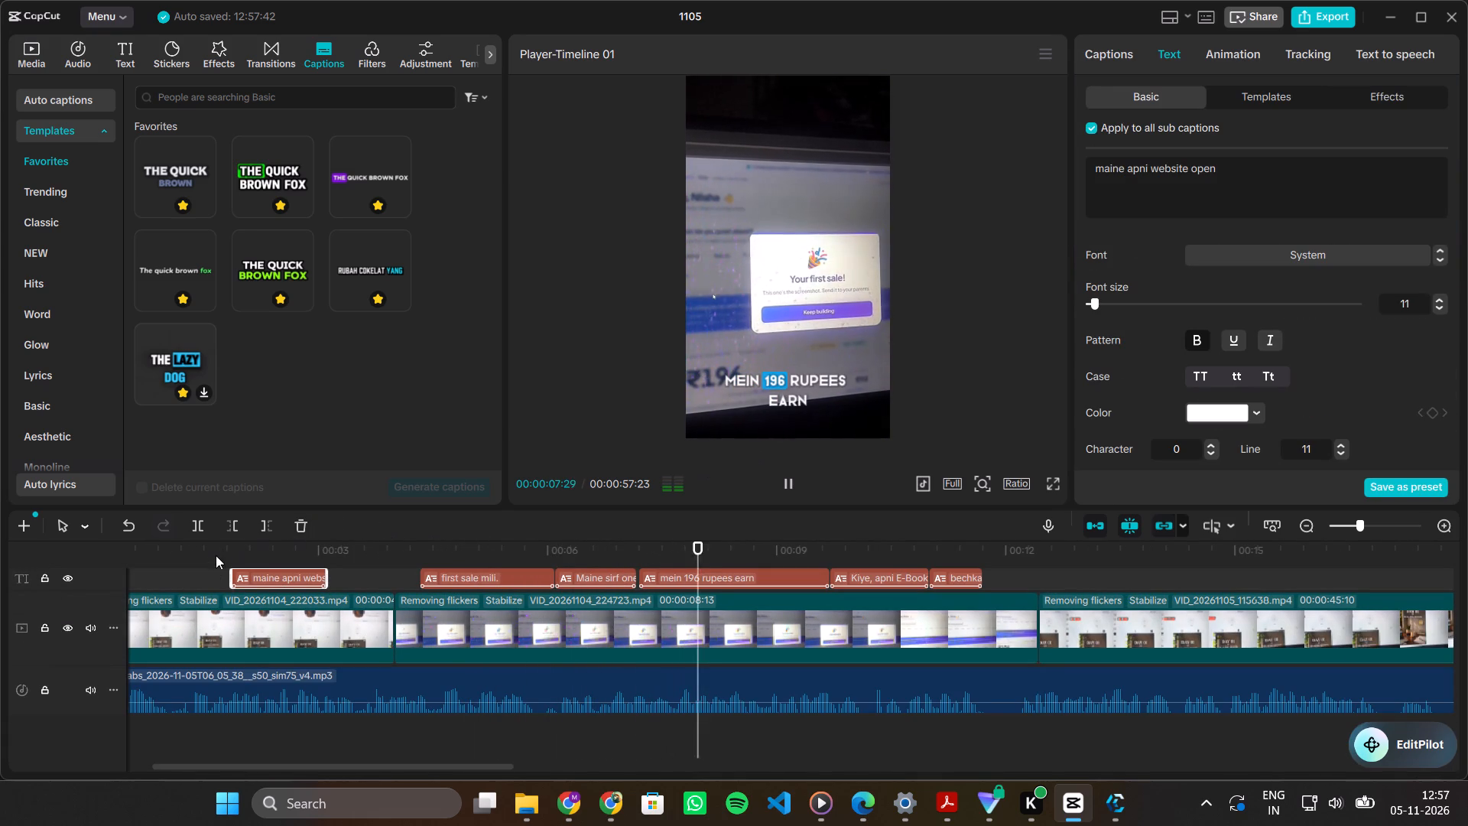
click(213, 566)
drag(213, 566, 271, 587)
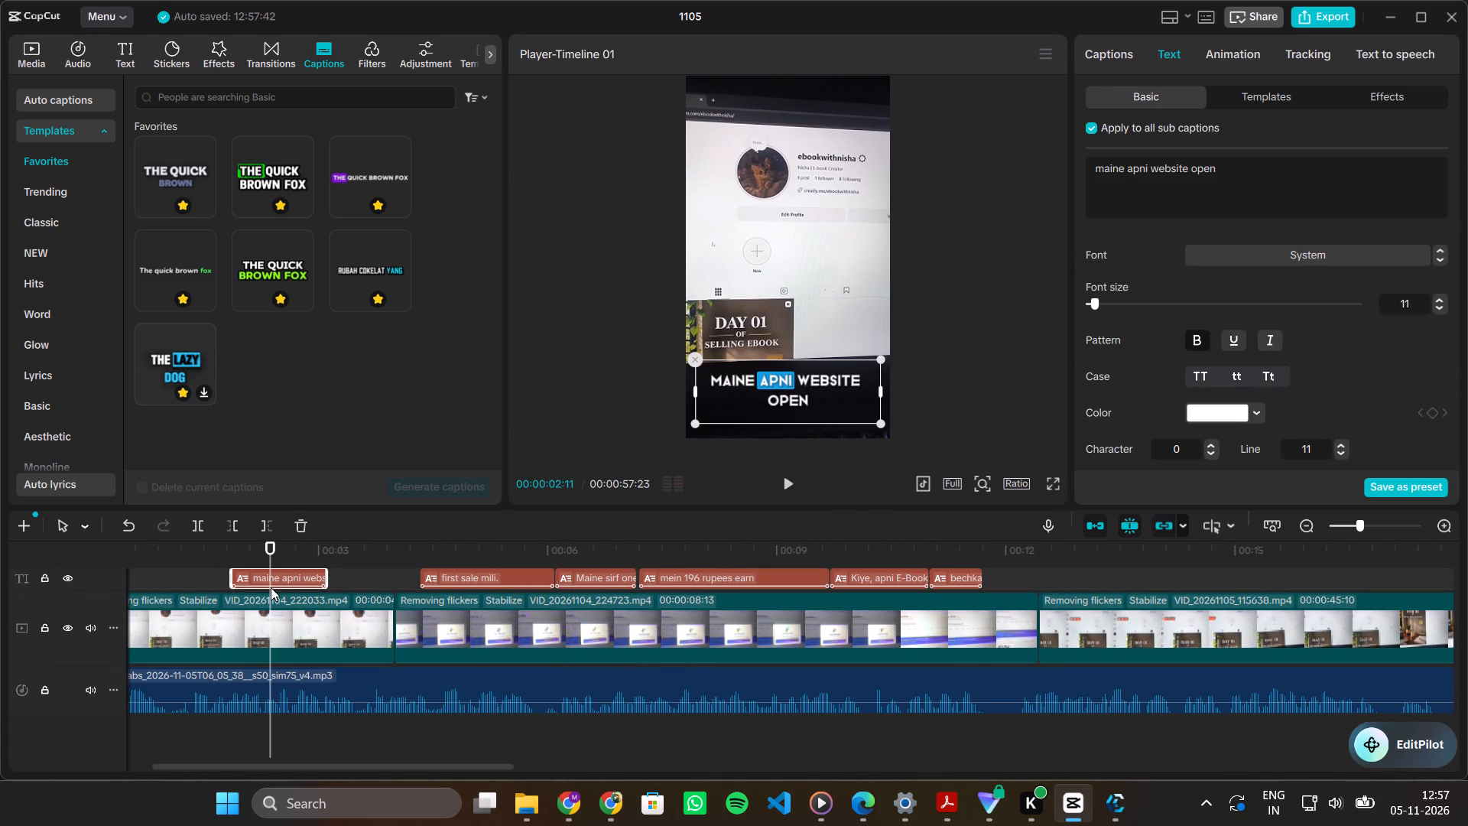
click(271, 587)
drag(271, 551, 197, 558)
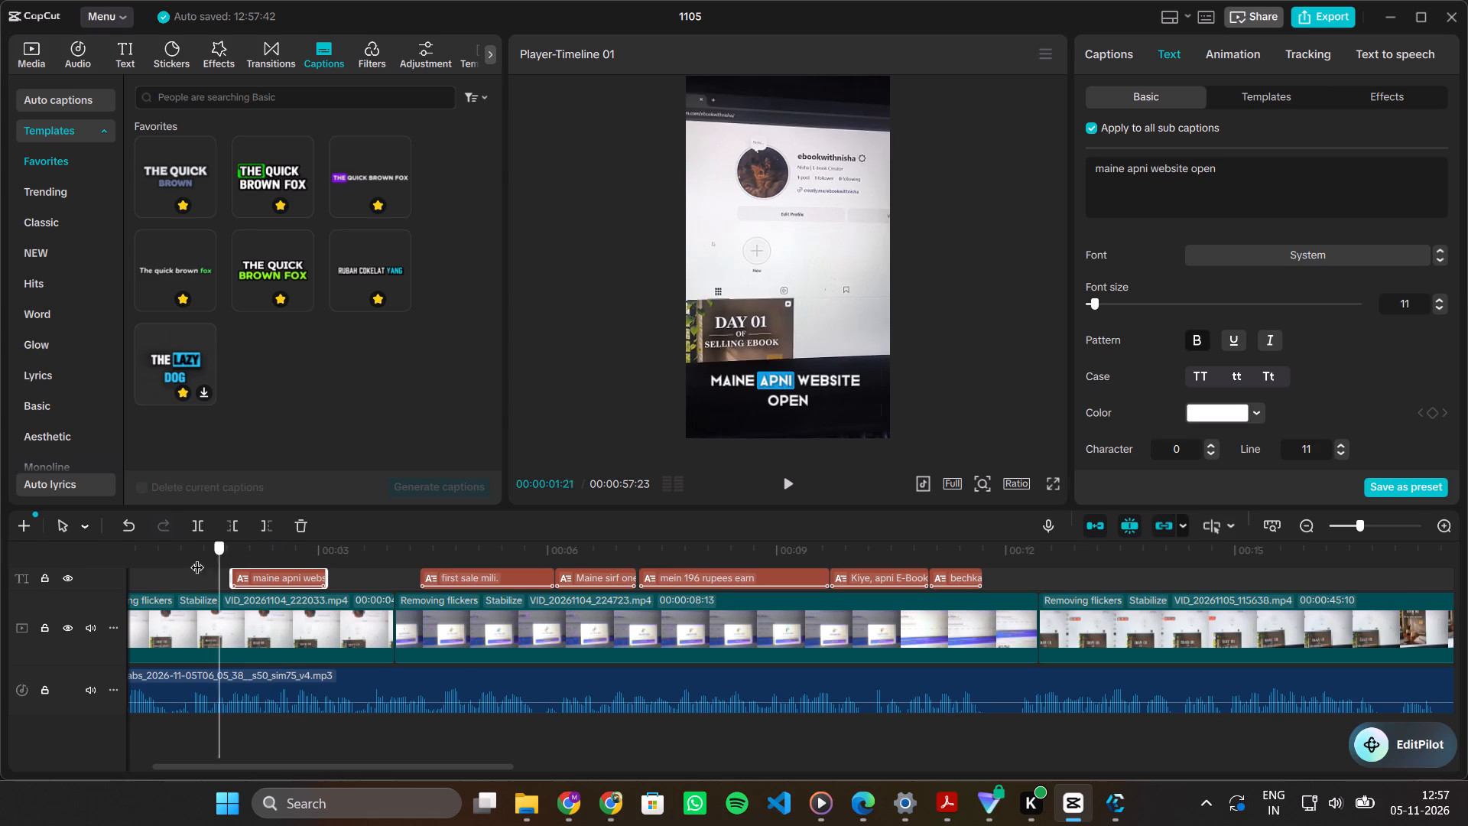
drag(197, 558, 325, 558)
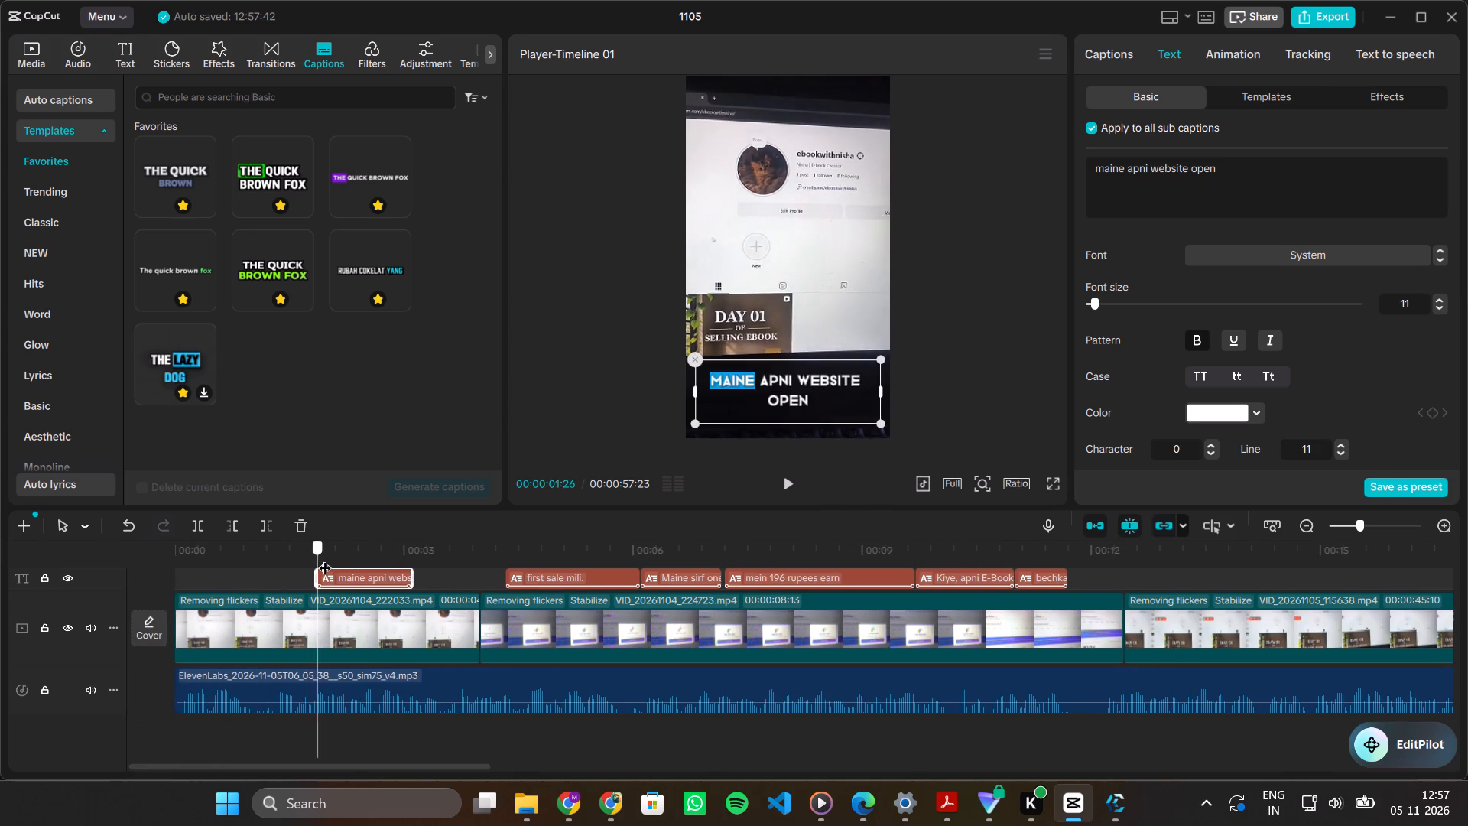
drag(325, 558, 196, 563)
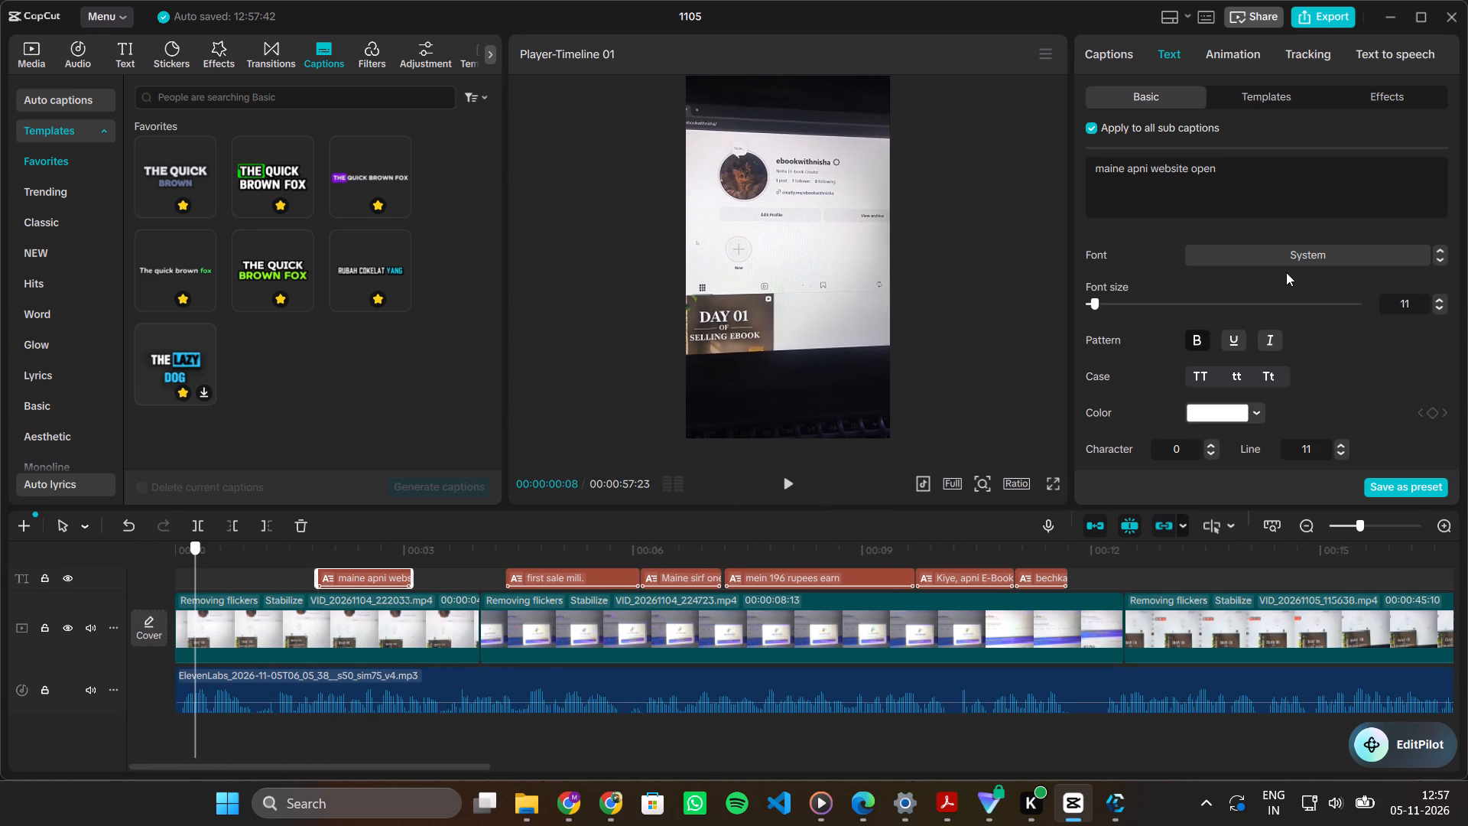
Set the Y position of the "maine apni website open" caption to -1485 to match "hello friends, aaj subah", applied to all sub captions.
scroll(1286, 272, down, 1)
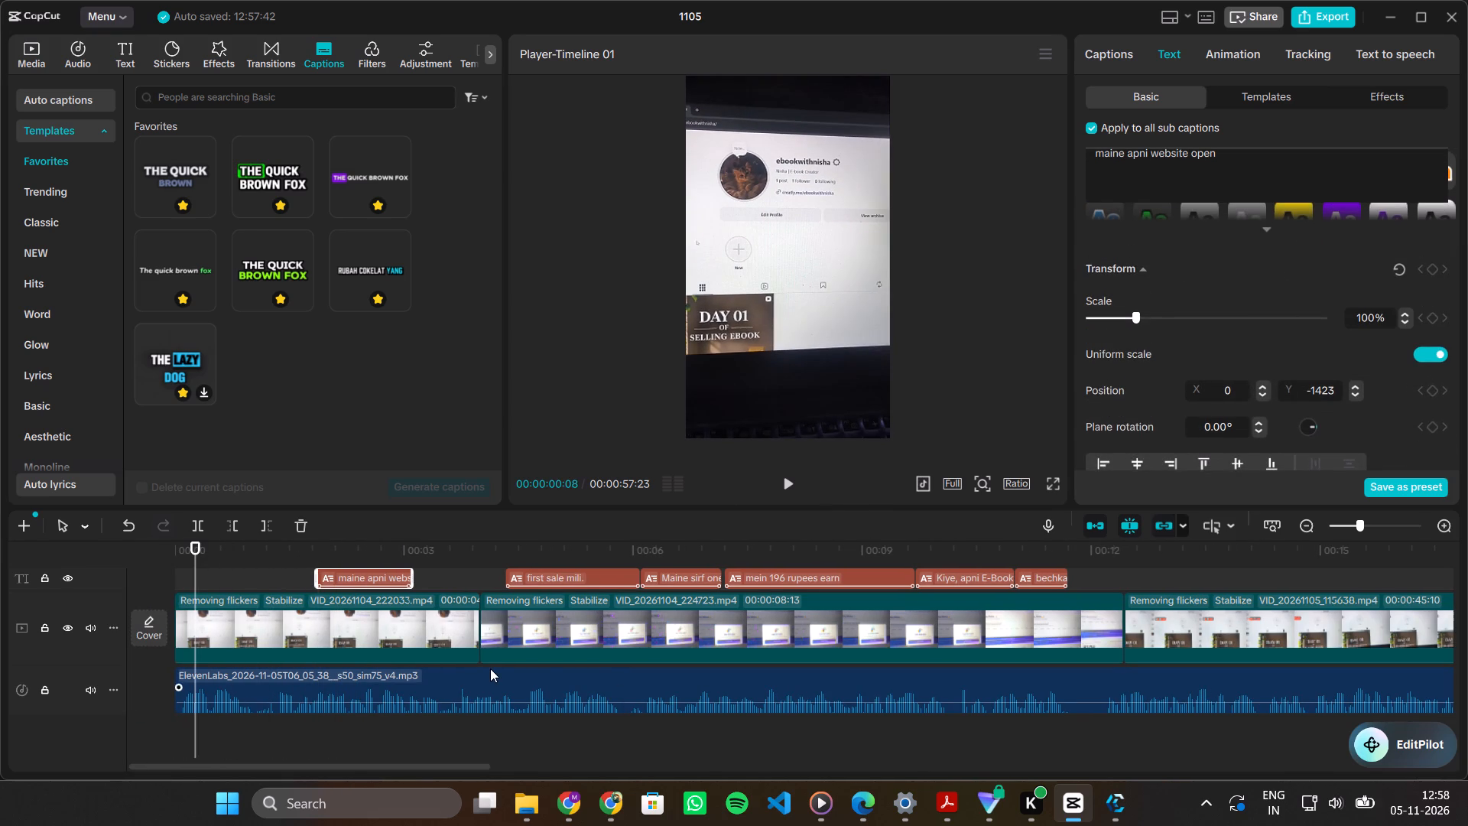
scroll(238, 607, up, 5)
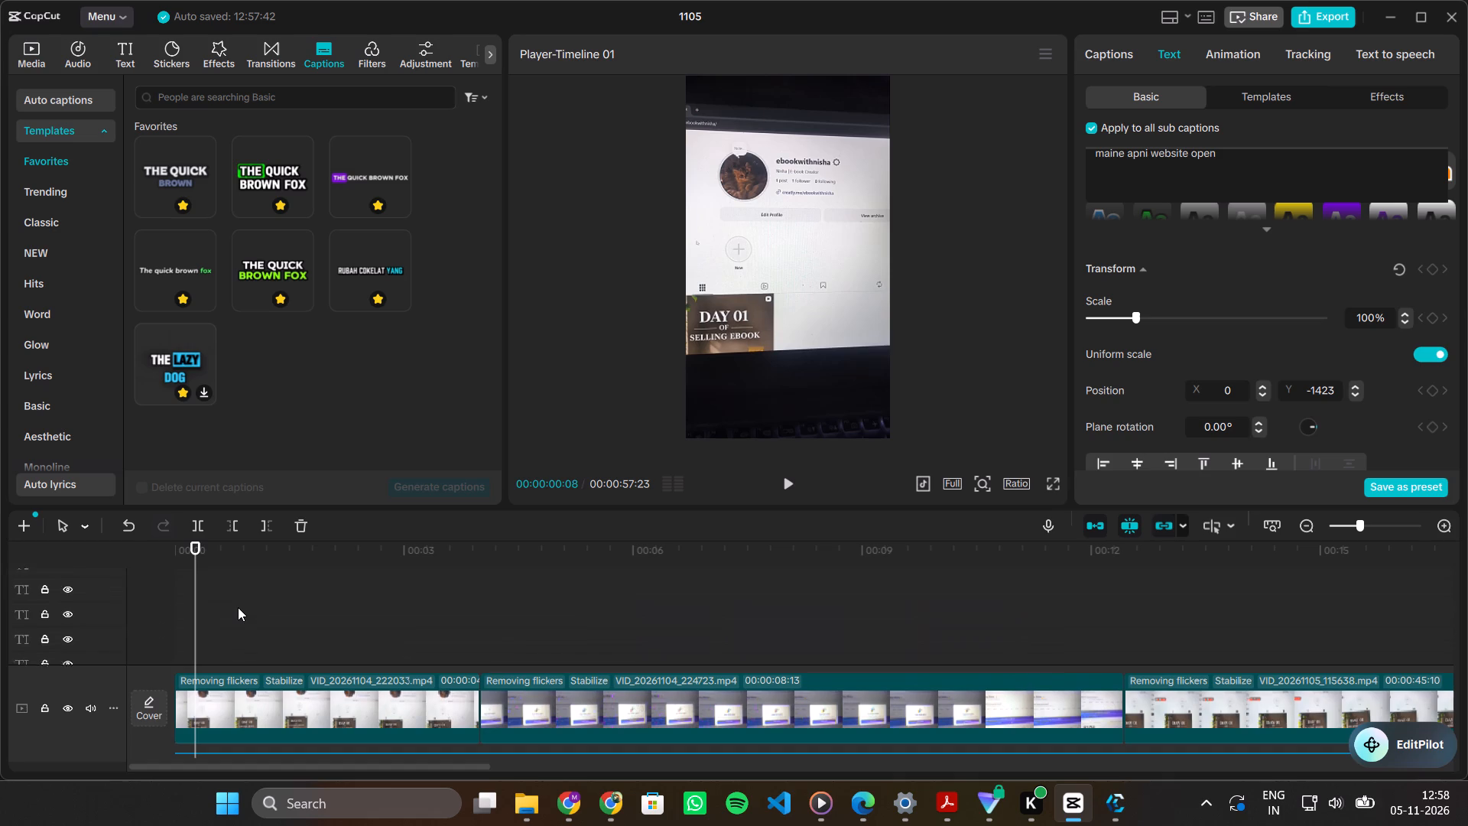
scroll(238, 607, up, 4)
click(247, 578)
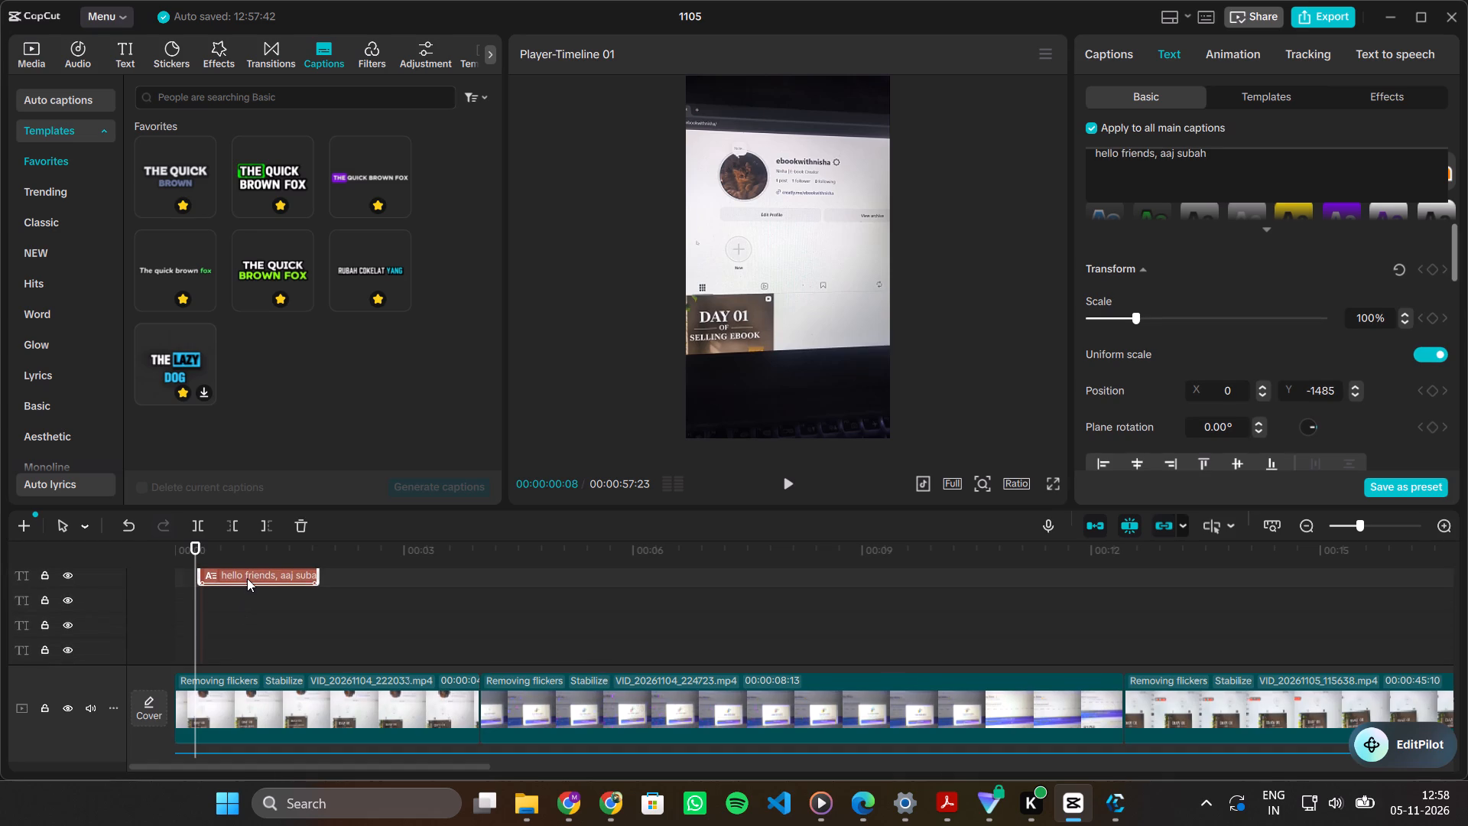
scroll(401, 623, down, 3)
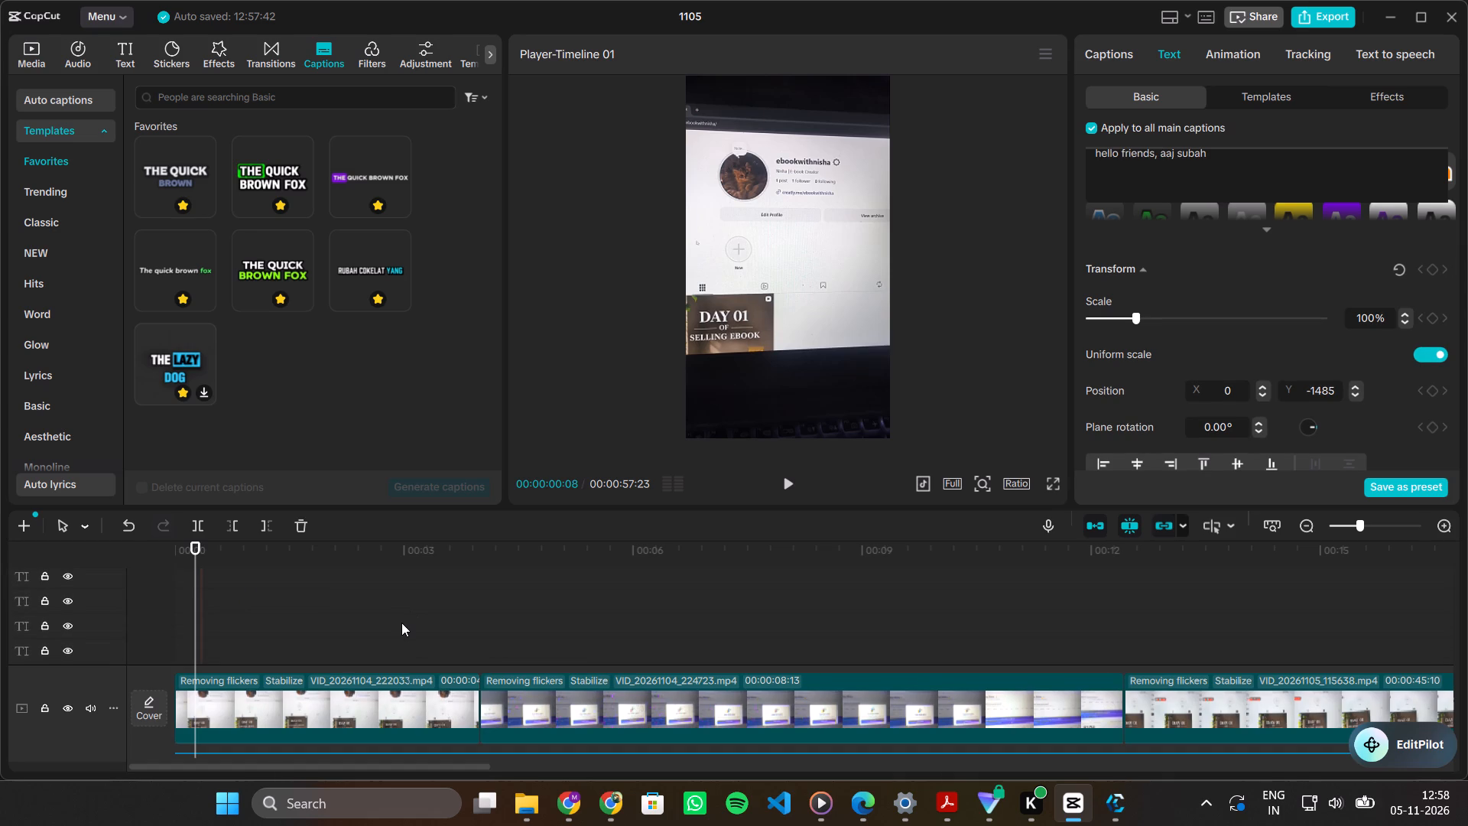
scroll(401, 623, down, 4)
click(364, 568)
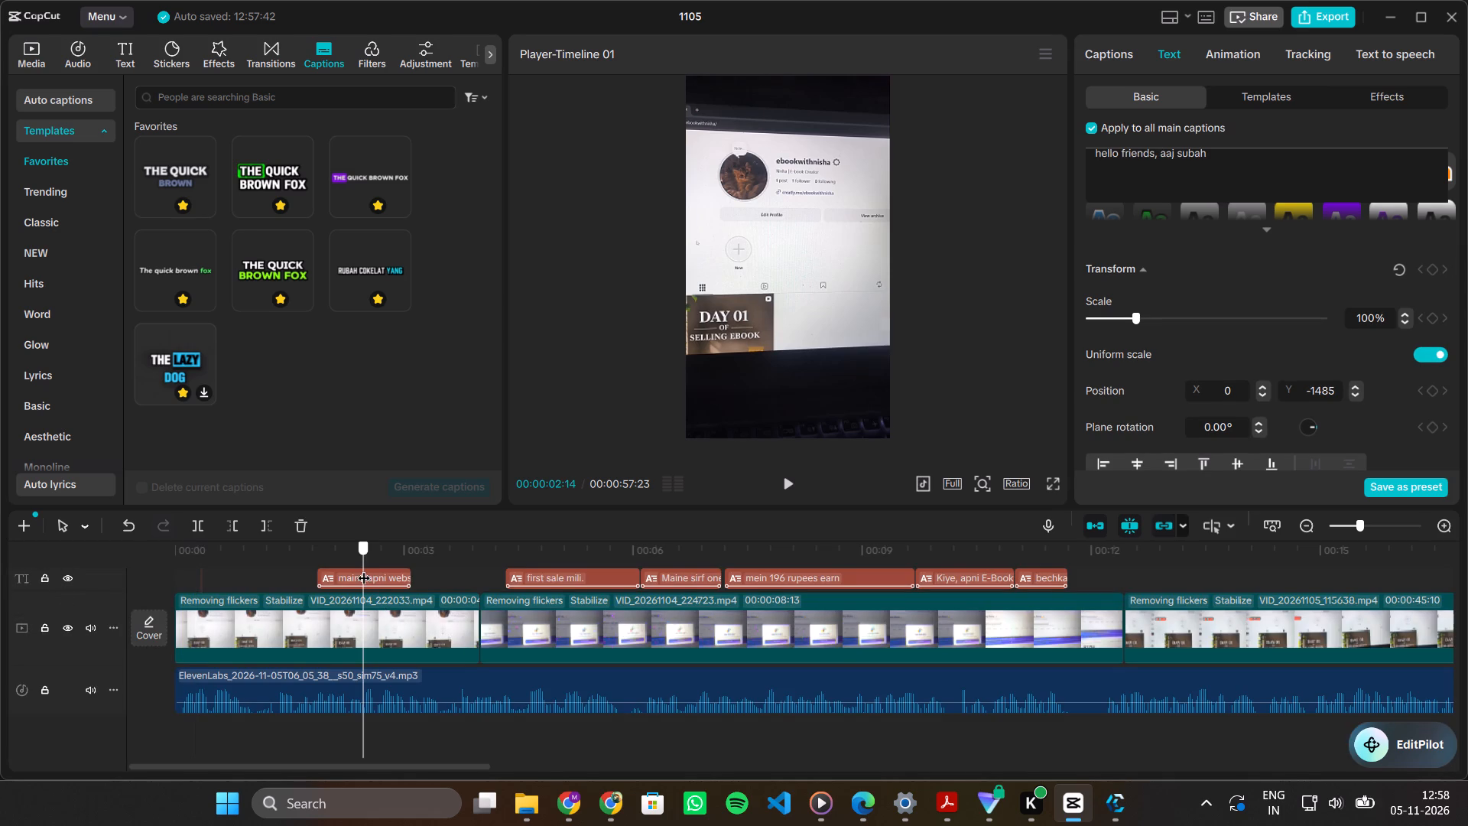
click(369, 577)
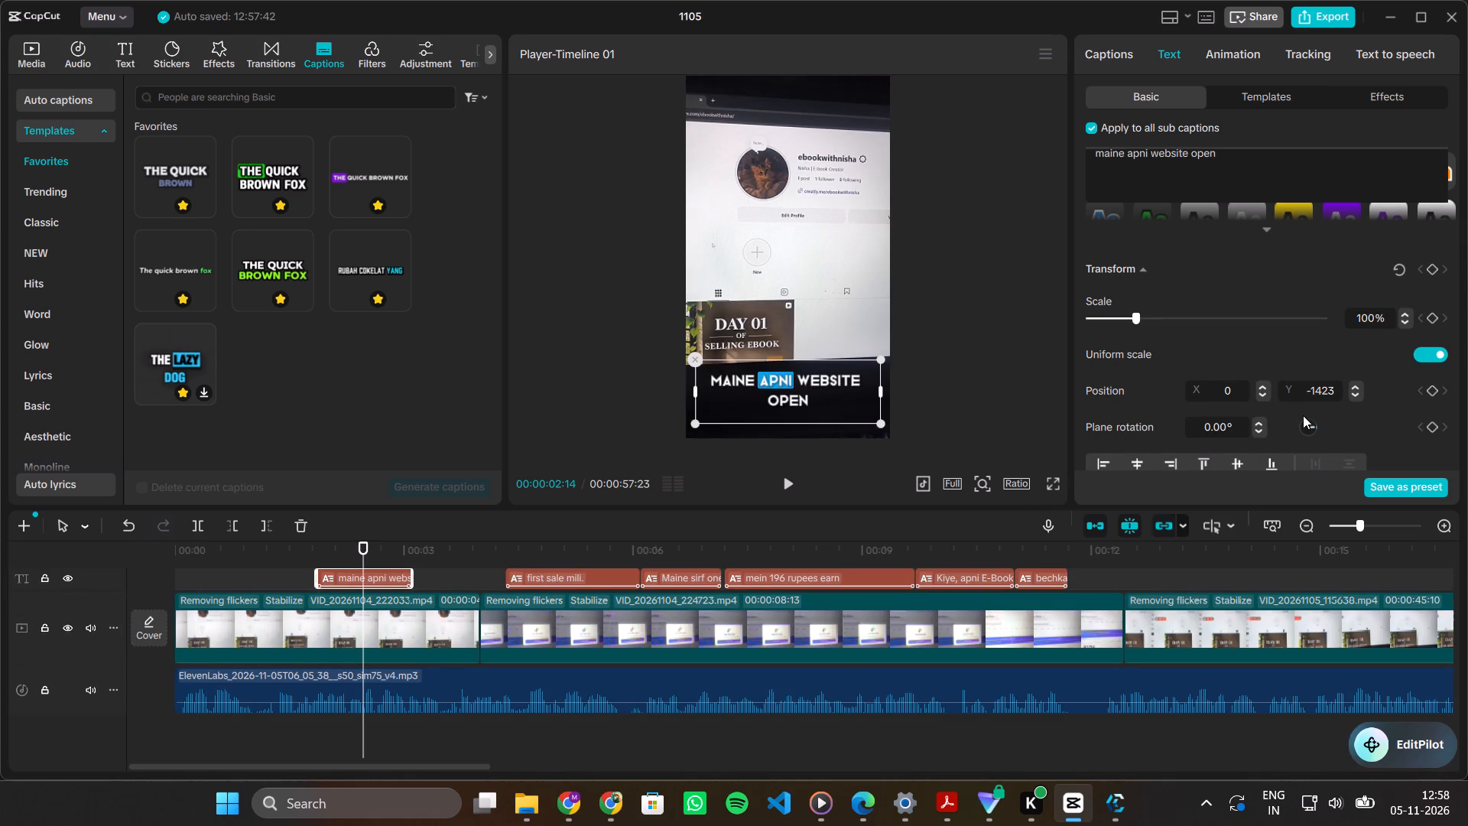
click(1336, 392)
key(BackSpace)
key(BackSpace)
text(85)
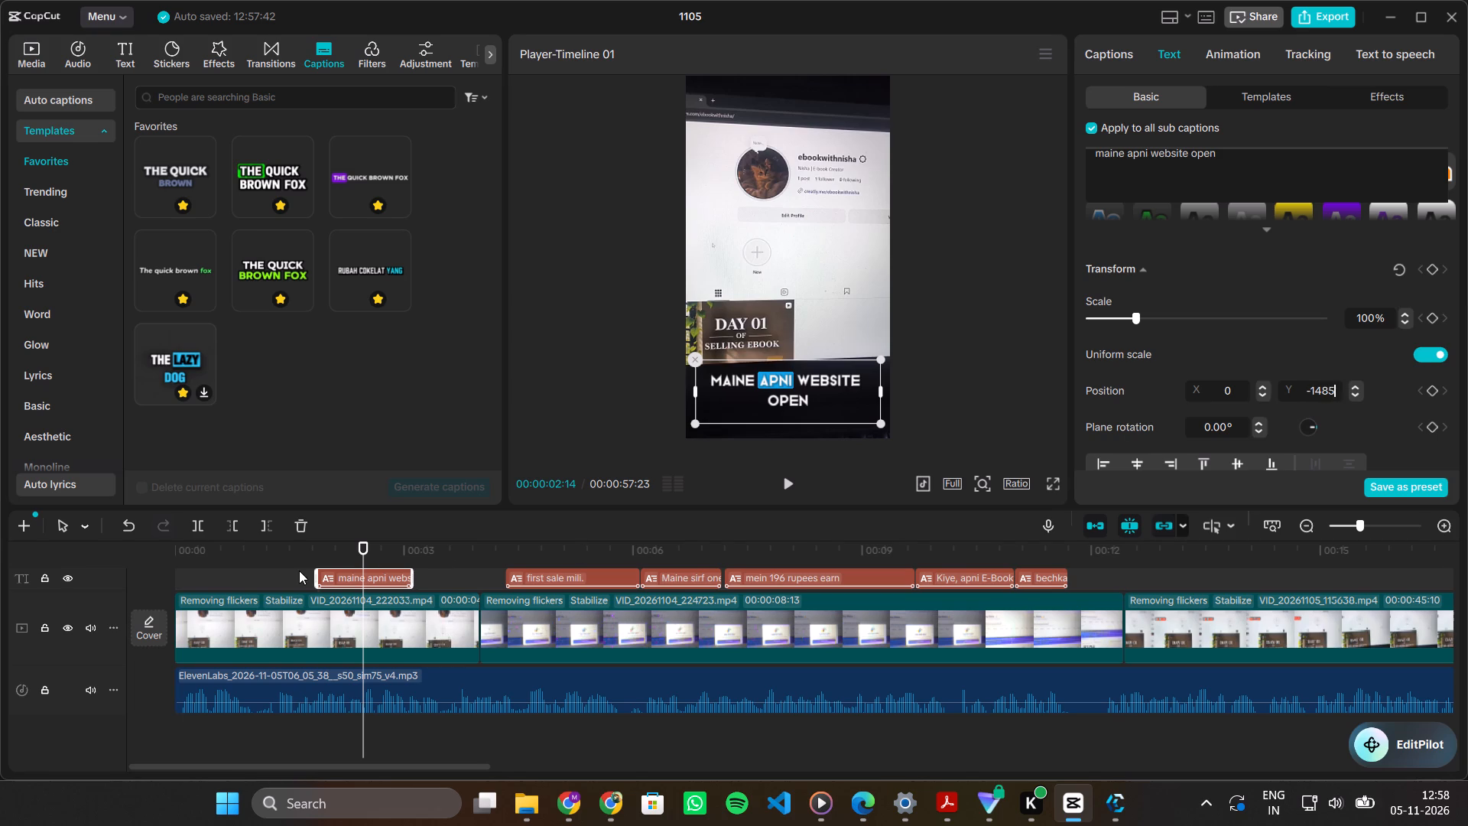
click(299, 571)
drag(299, 571, 386, 582)
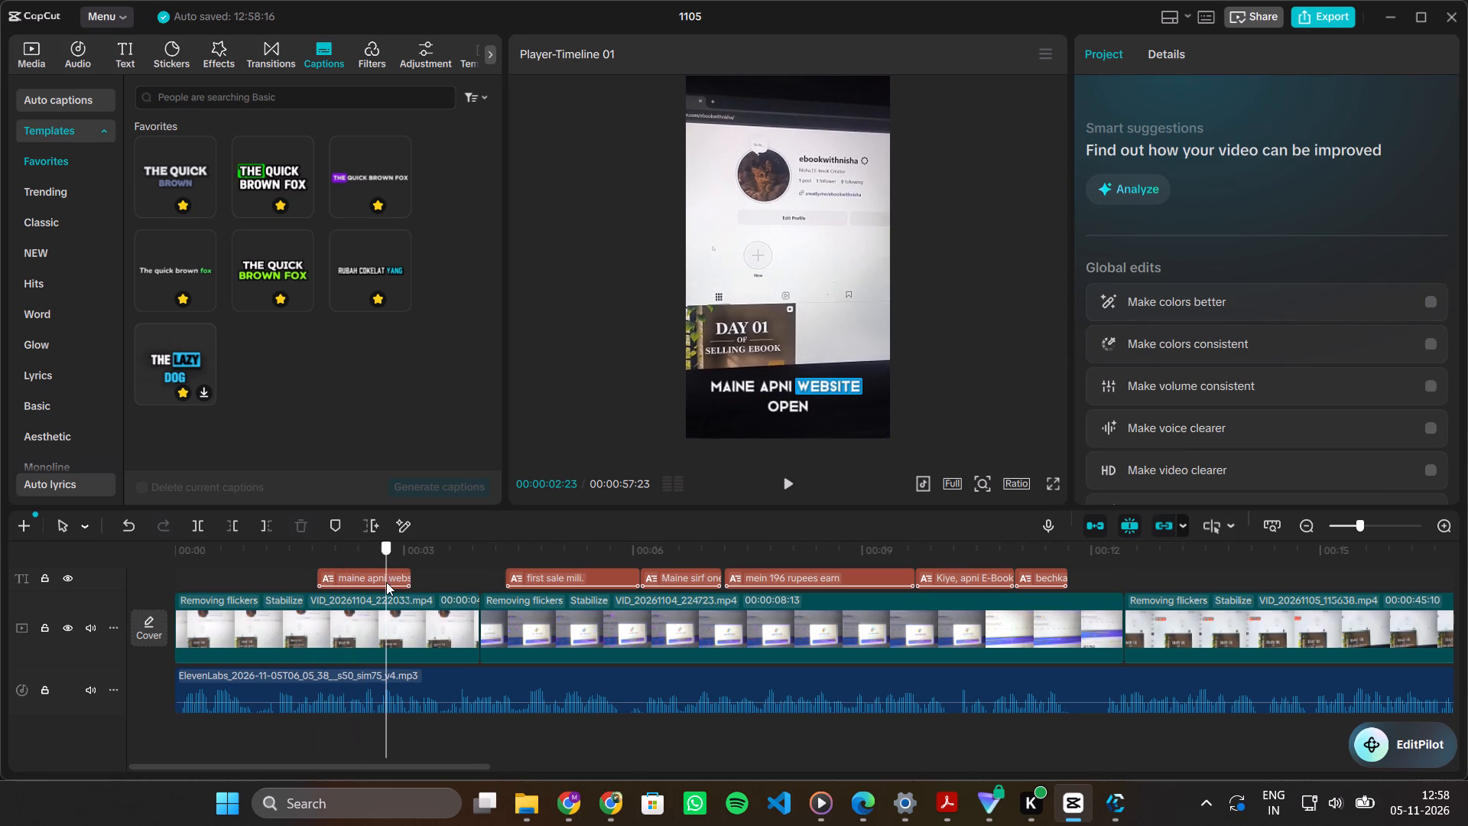
Play from the "maine apni website open" caption onward and check the position settings of the "Maine sirf one day" caption.
drag(386, 582, 385, 584)
click(385, 584)
click(388, 540)
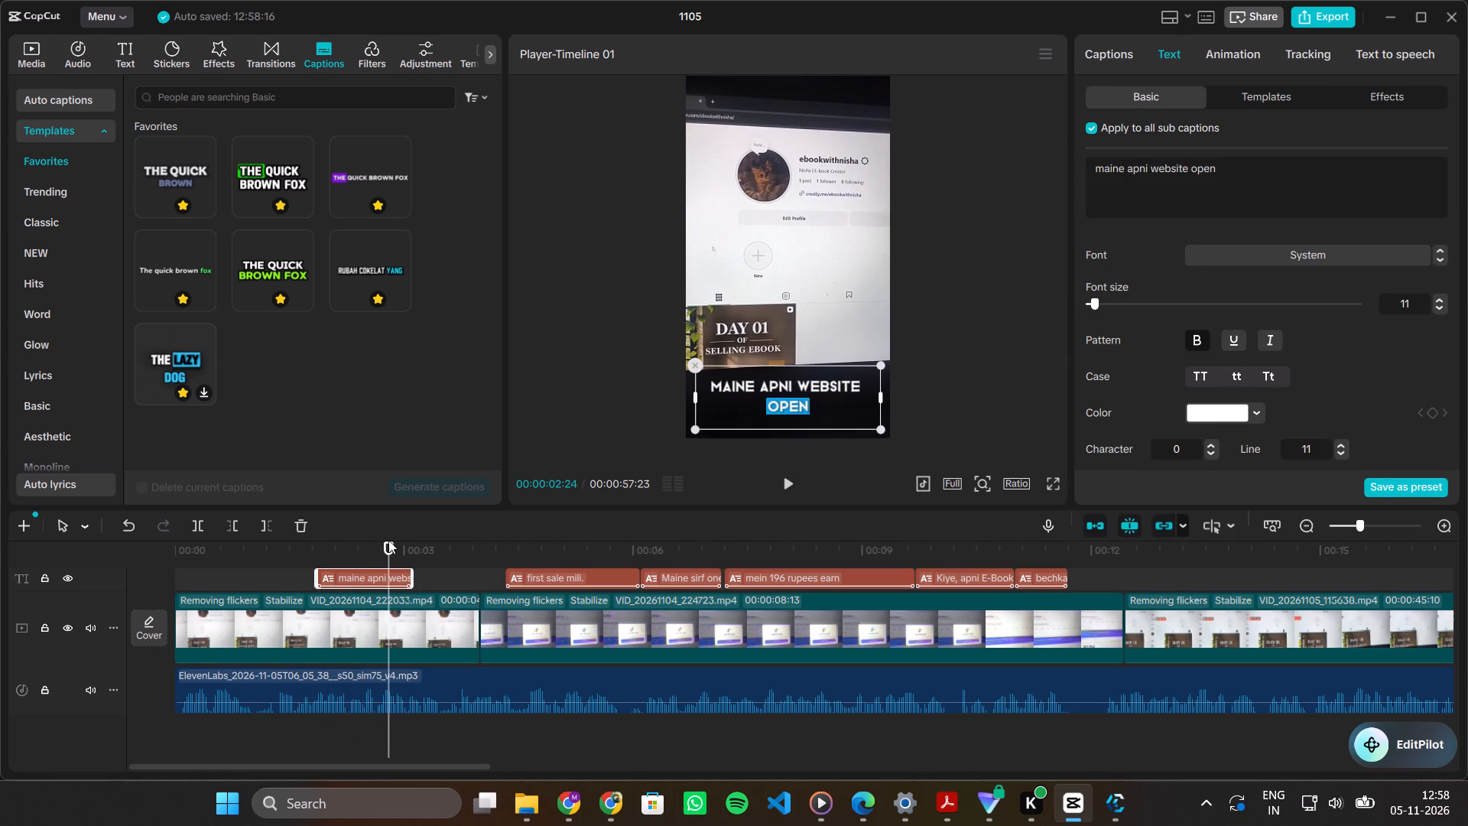
key(space)
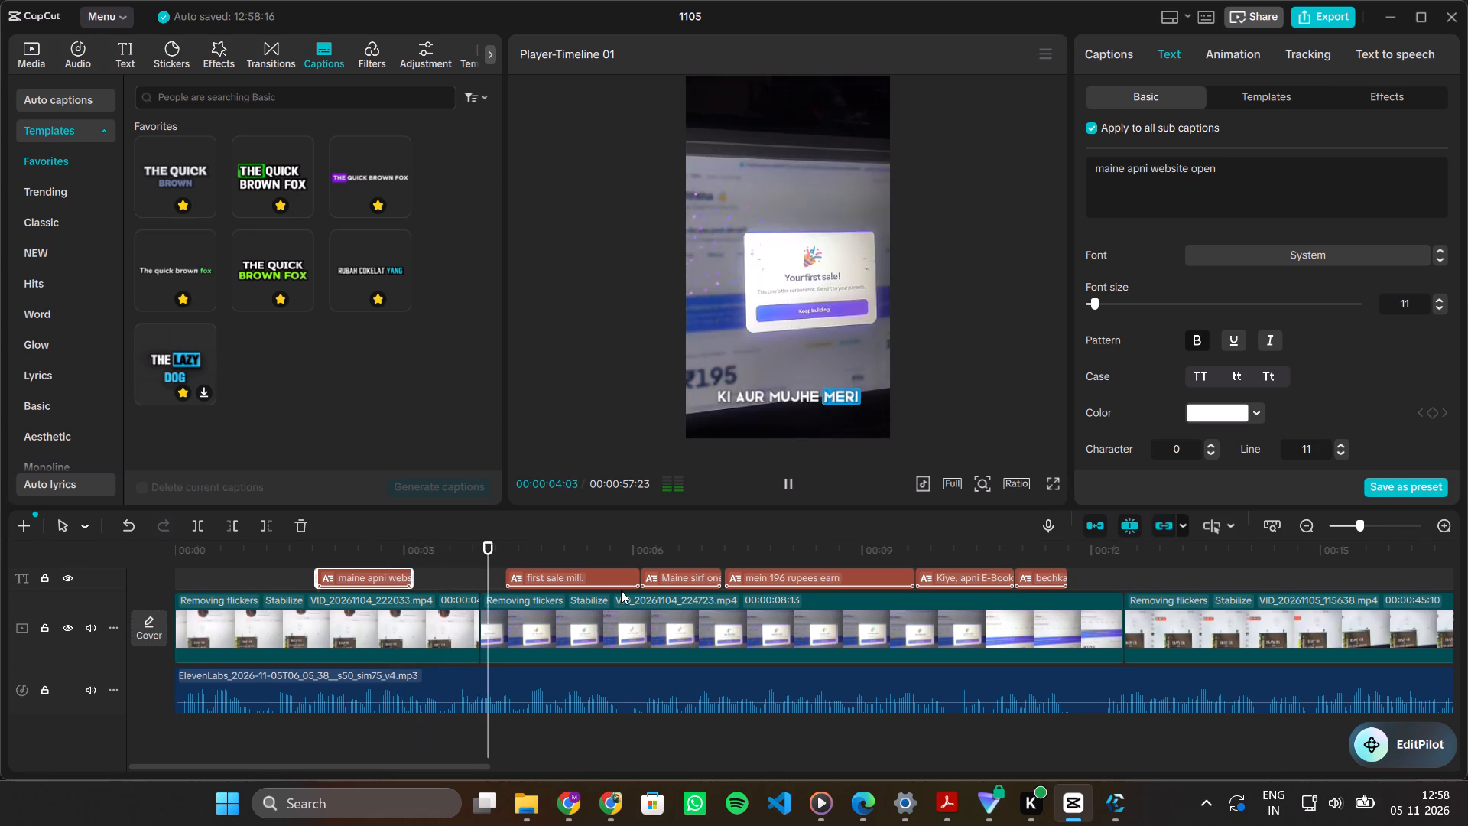
ctrl+scroll(621, 590, down, 12)
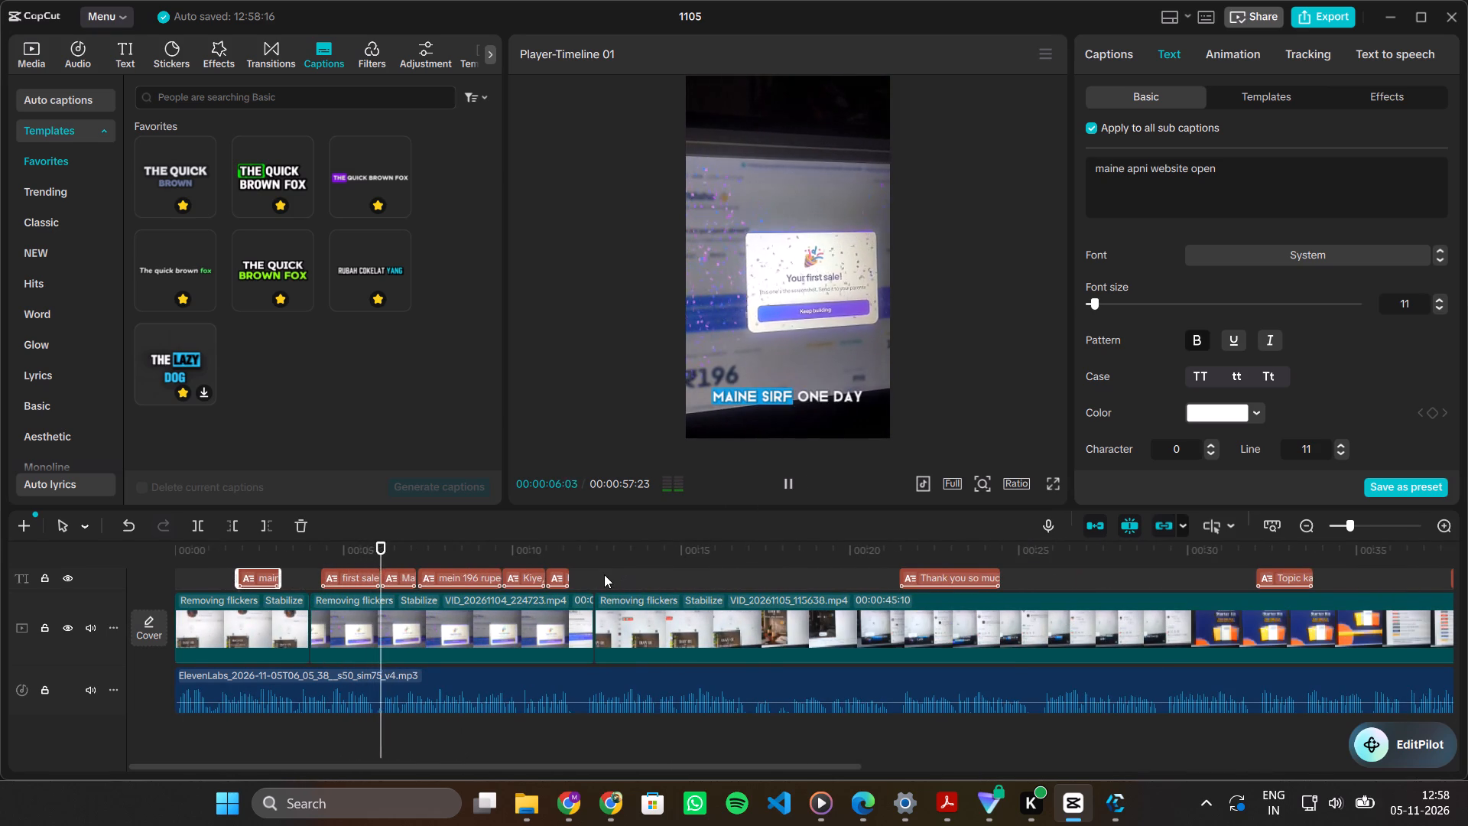
click(400, 574)
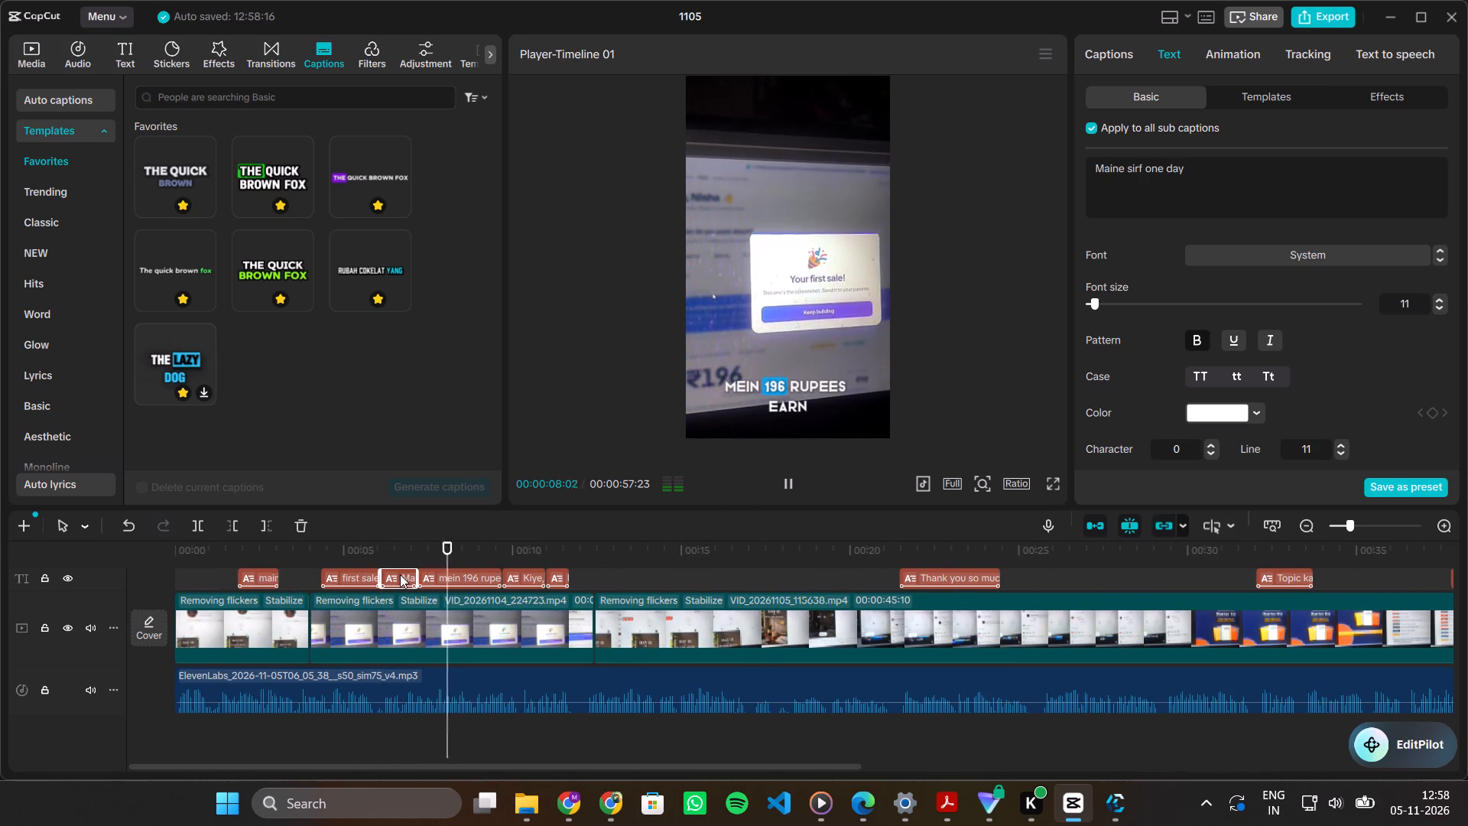
scroll(1143, 406, down, 1)
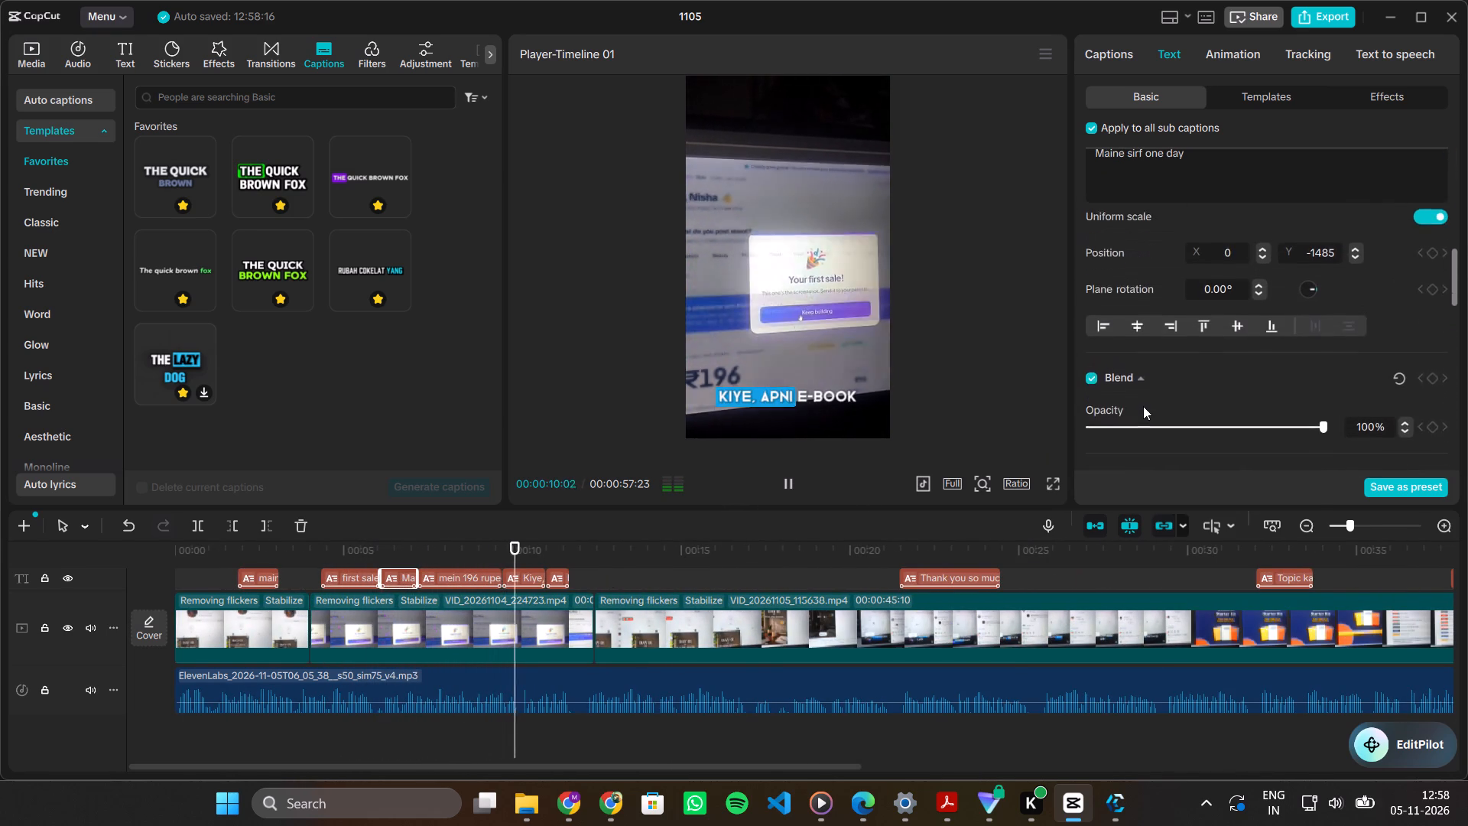
scroll(1143, 406, down, 1)
ctrl+scroll(591, 626, down, 4)
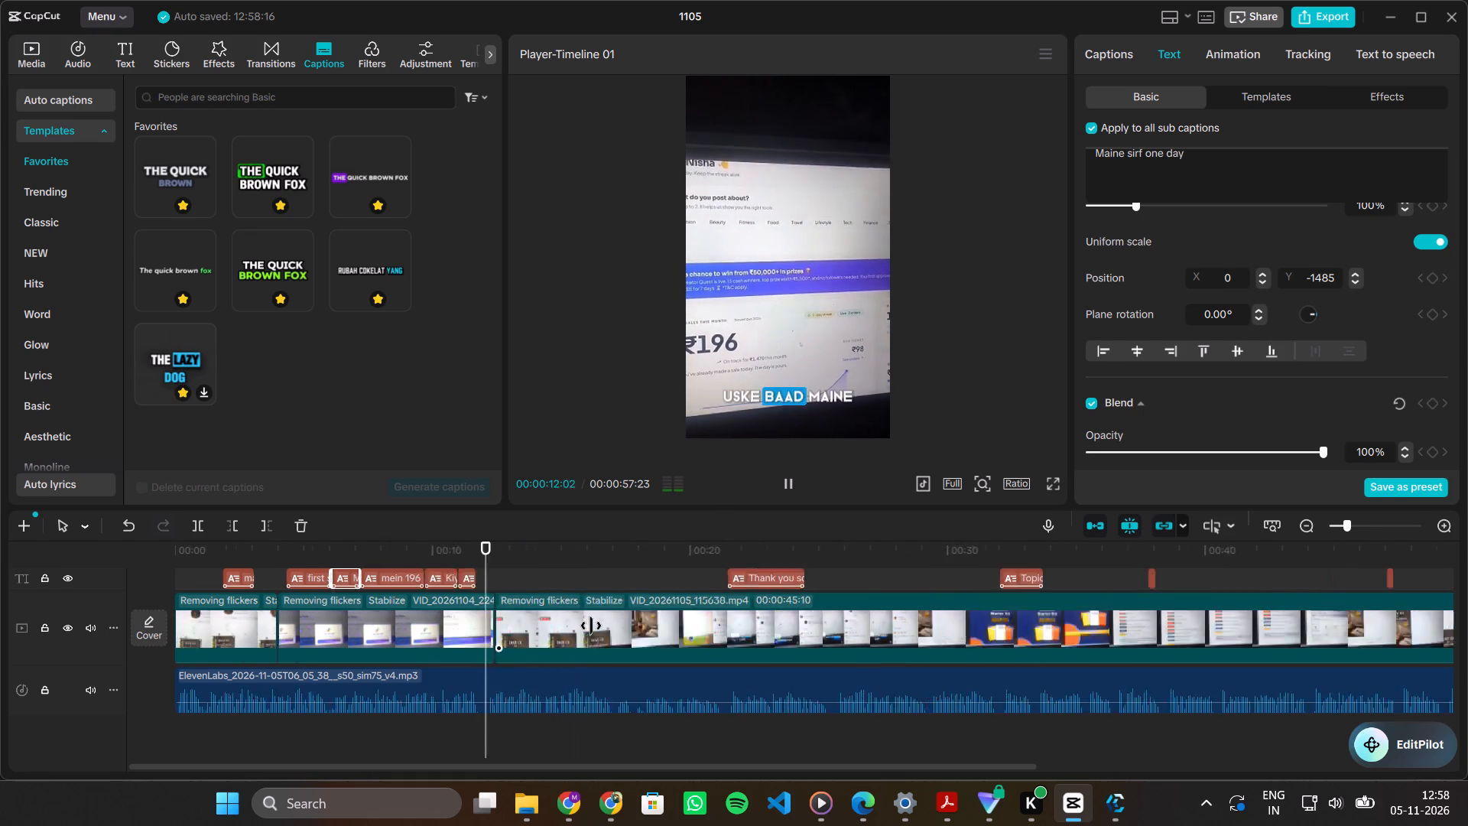
ctrl+scroll(591, 626, down, 8)
scroll(591, 626, up, 1)
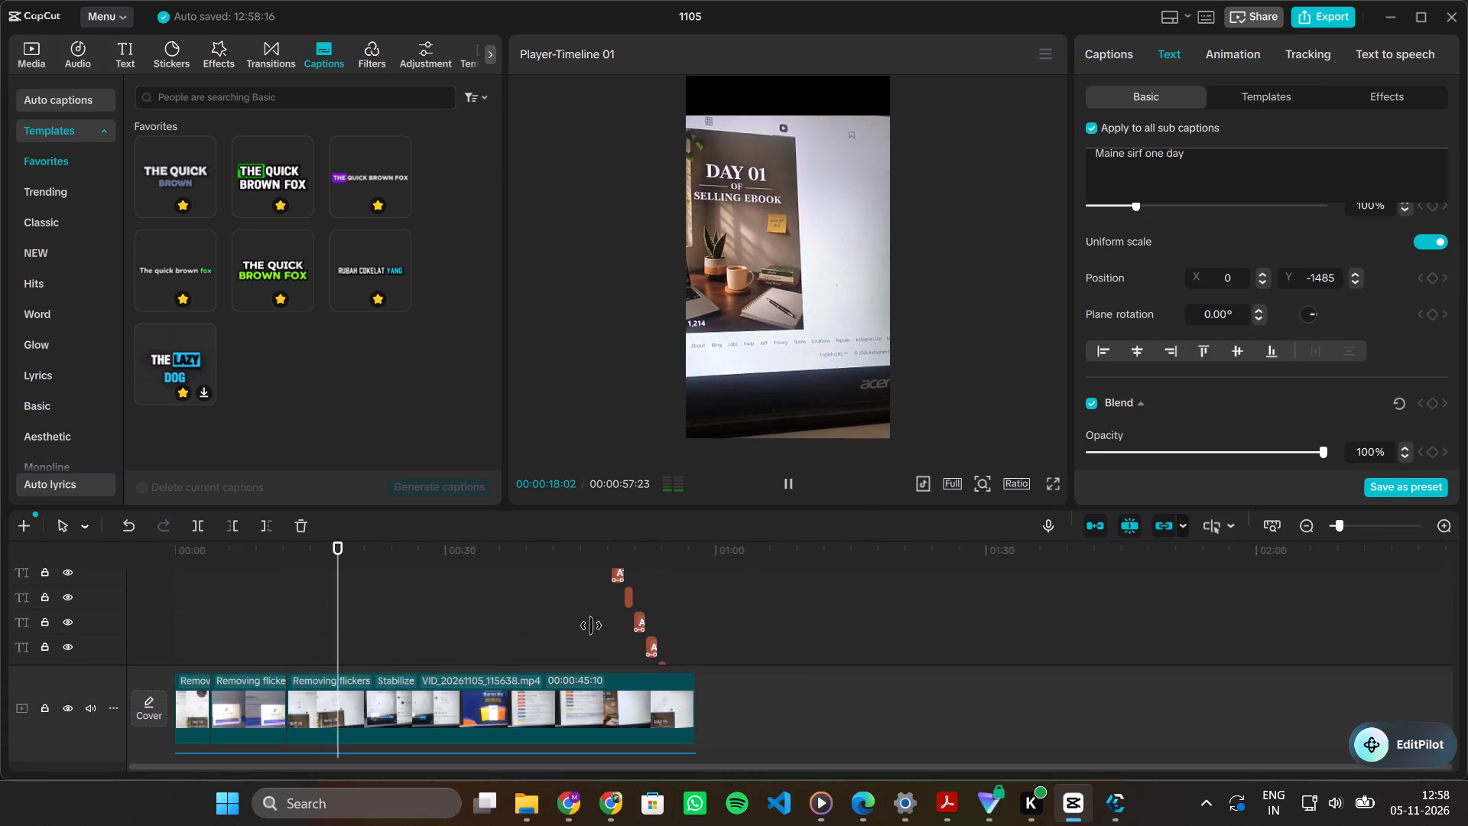
Move the VID_20261105_115638.mp4 clip slightly up in the frame, keeping it horizontally centred.
click(795, 311)
drag(795, 311, 794, 303)
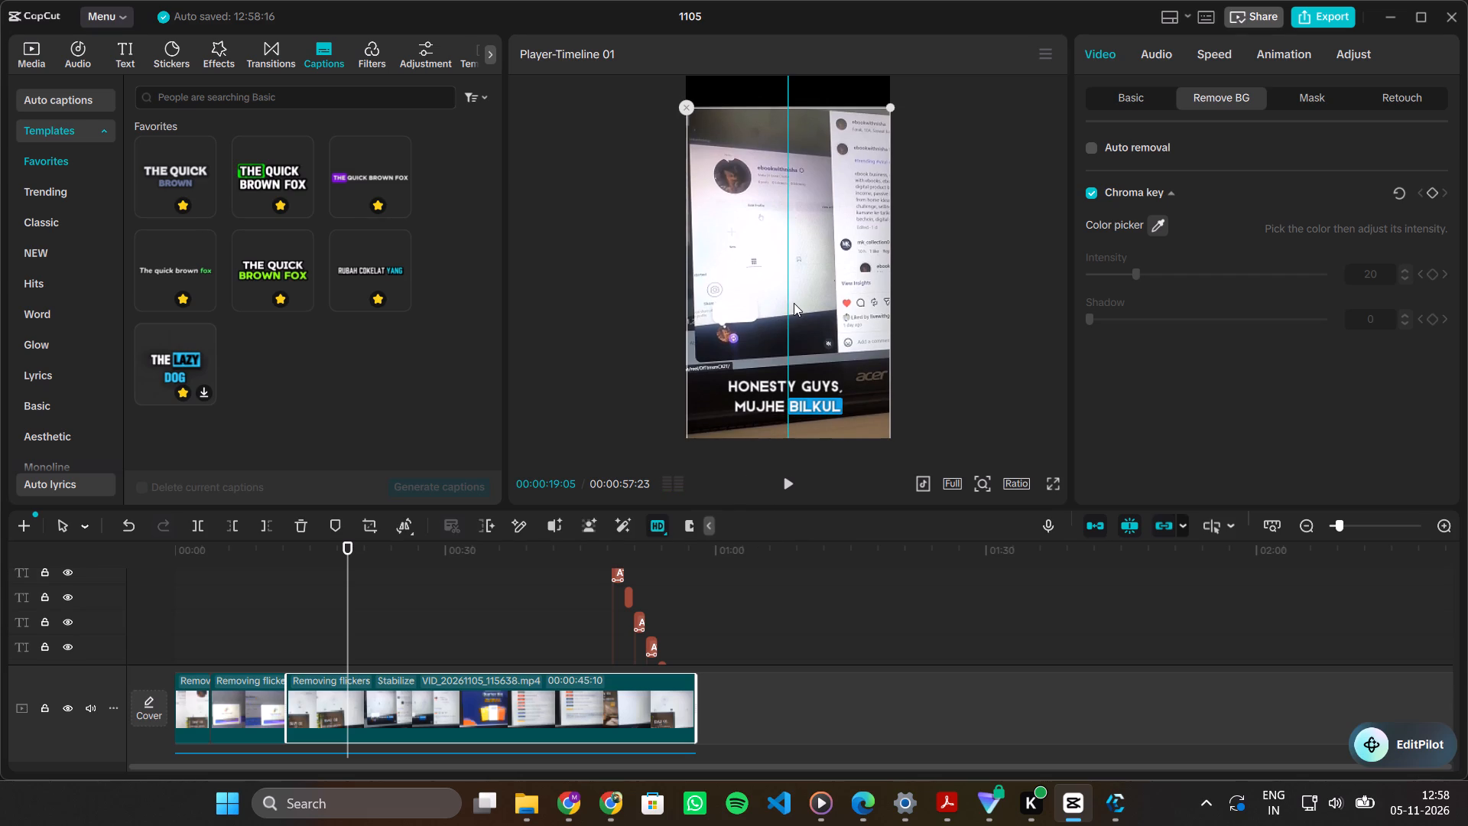
drag(794, 303, 794, 304)
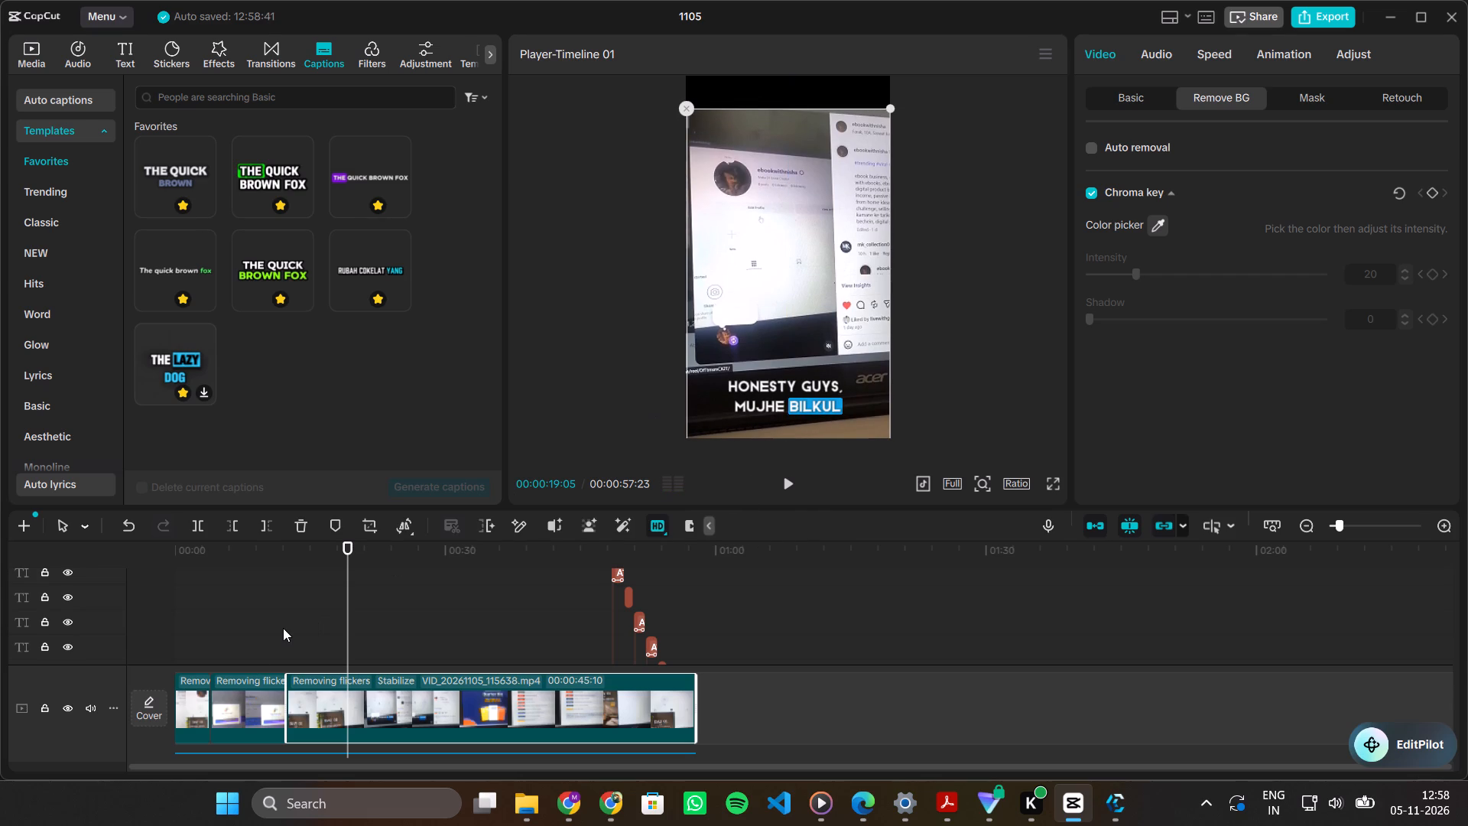
Play the rest of the video from about 19 seconds to review the clip framing and captions.
click(283, 628)
key(space)
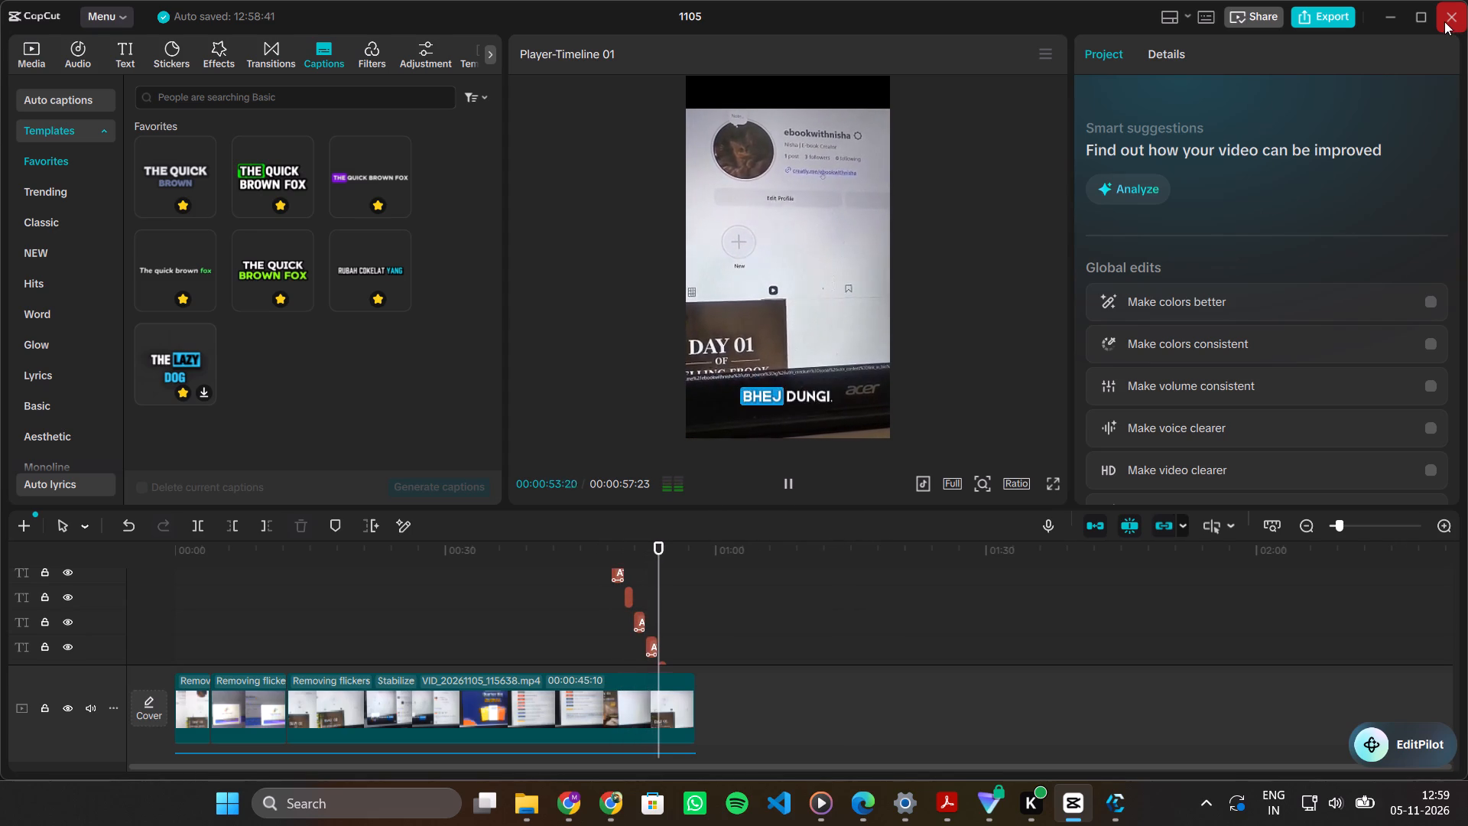
Close project 1105 and open the "nisha day 1" project.
click(1444, 21)
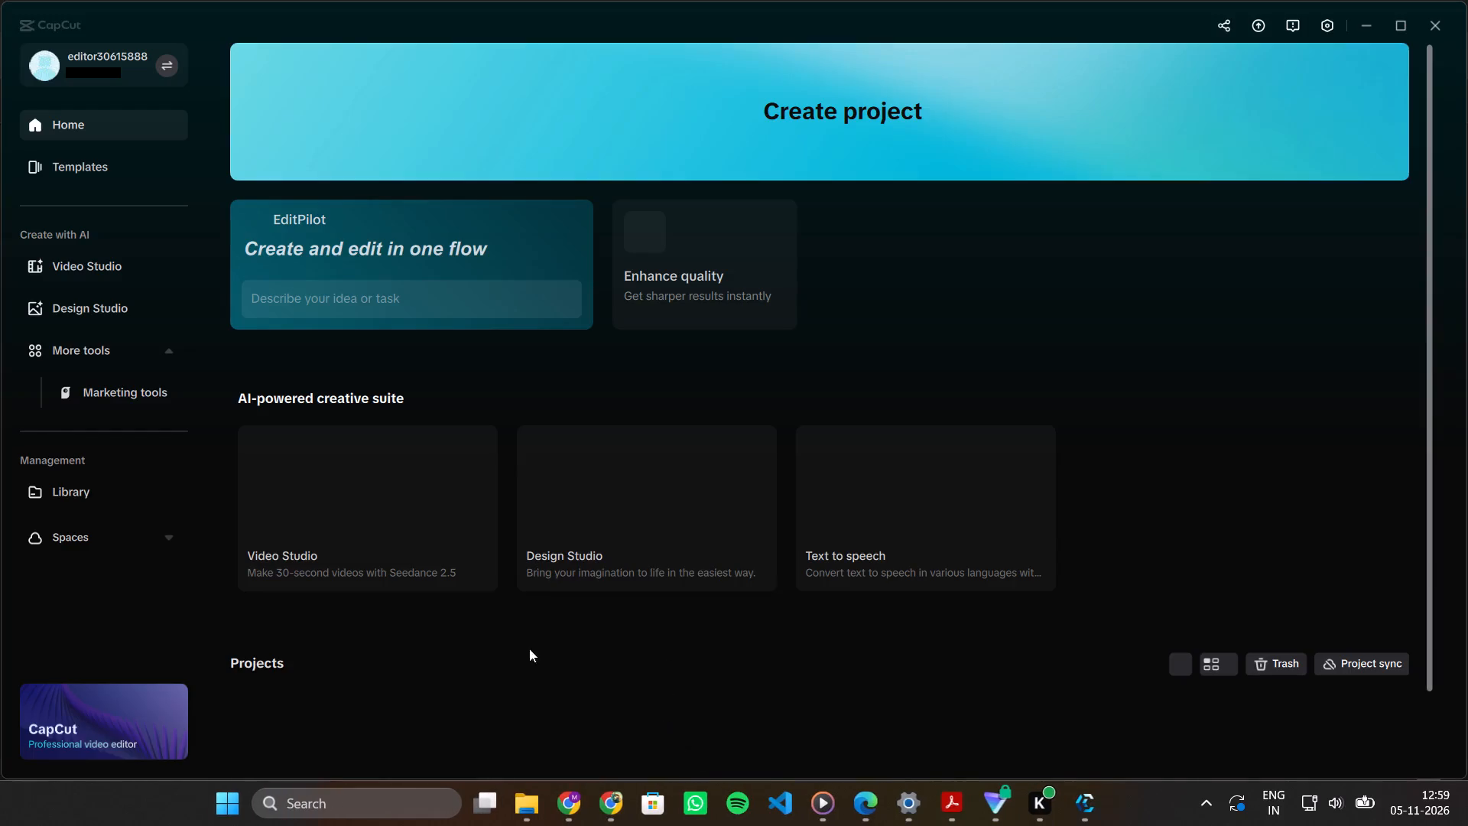
scroll(372, 610, down, 5)
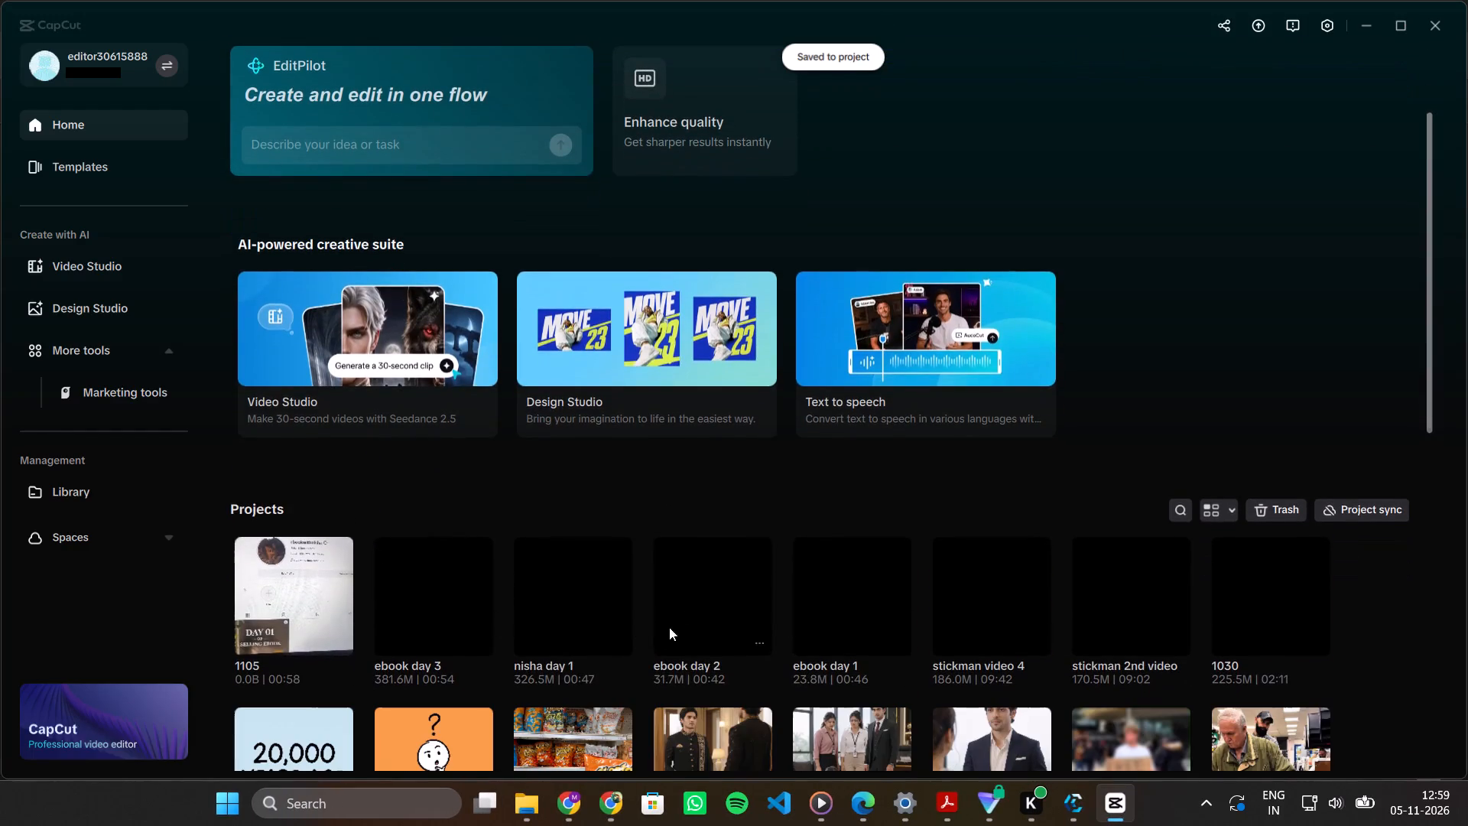
double_click(583, 606)
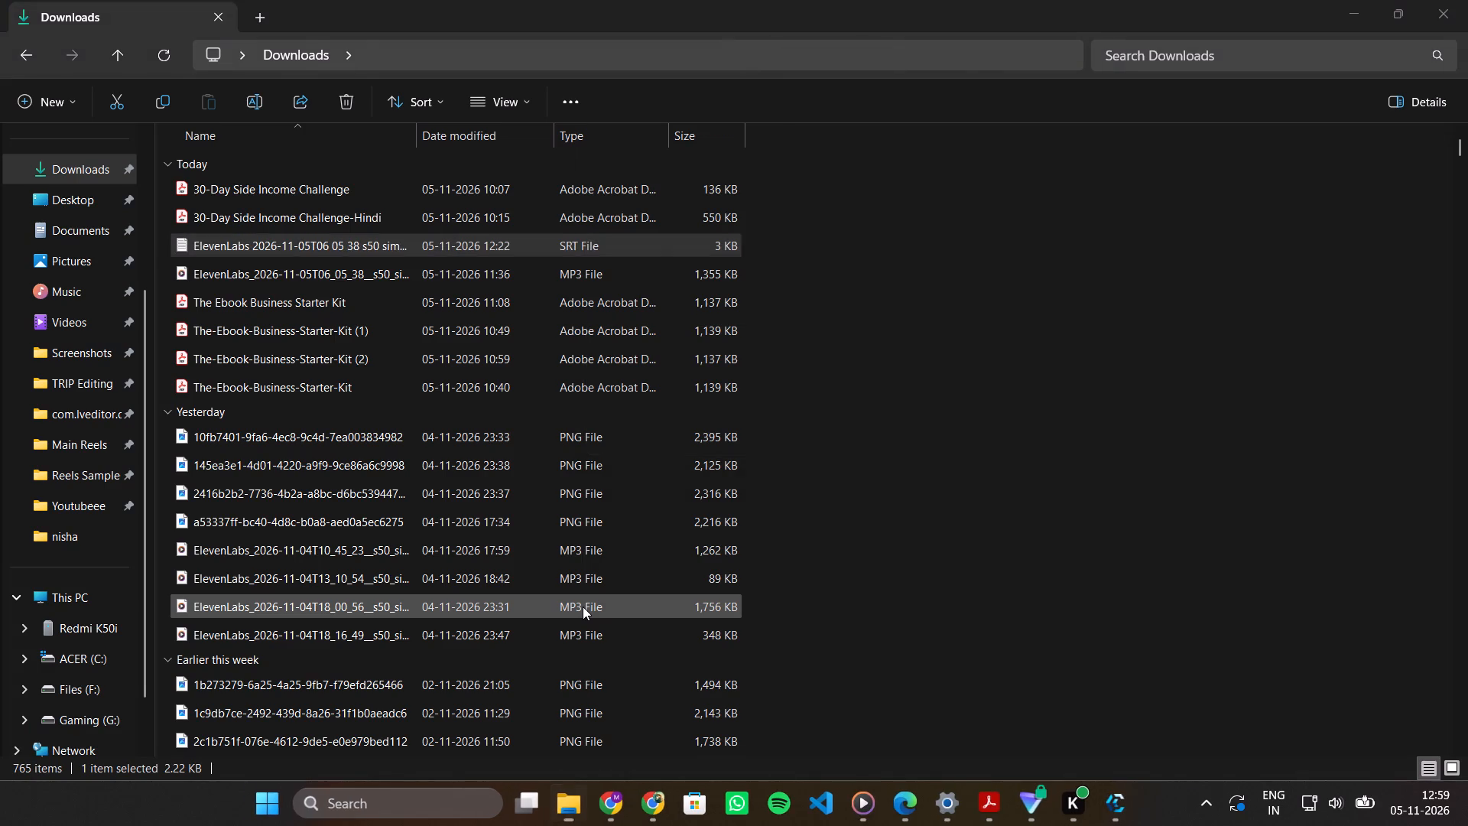
scroll(585, 626, up, 1)
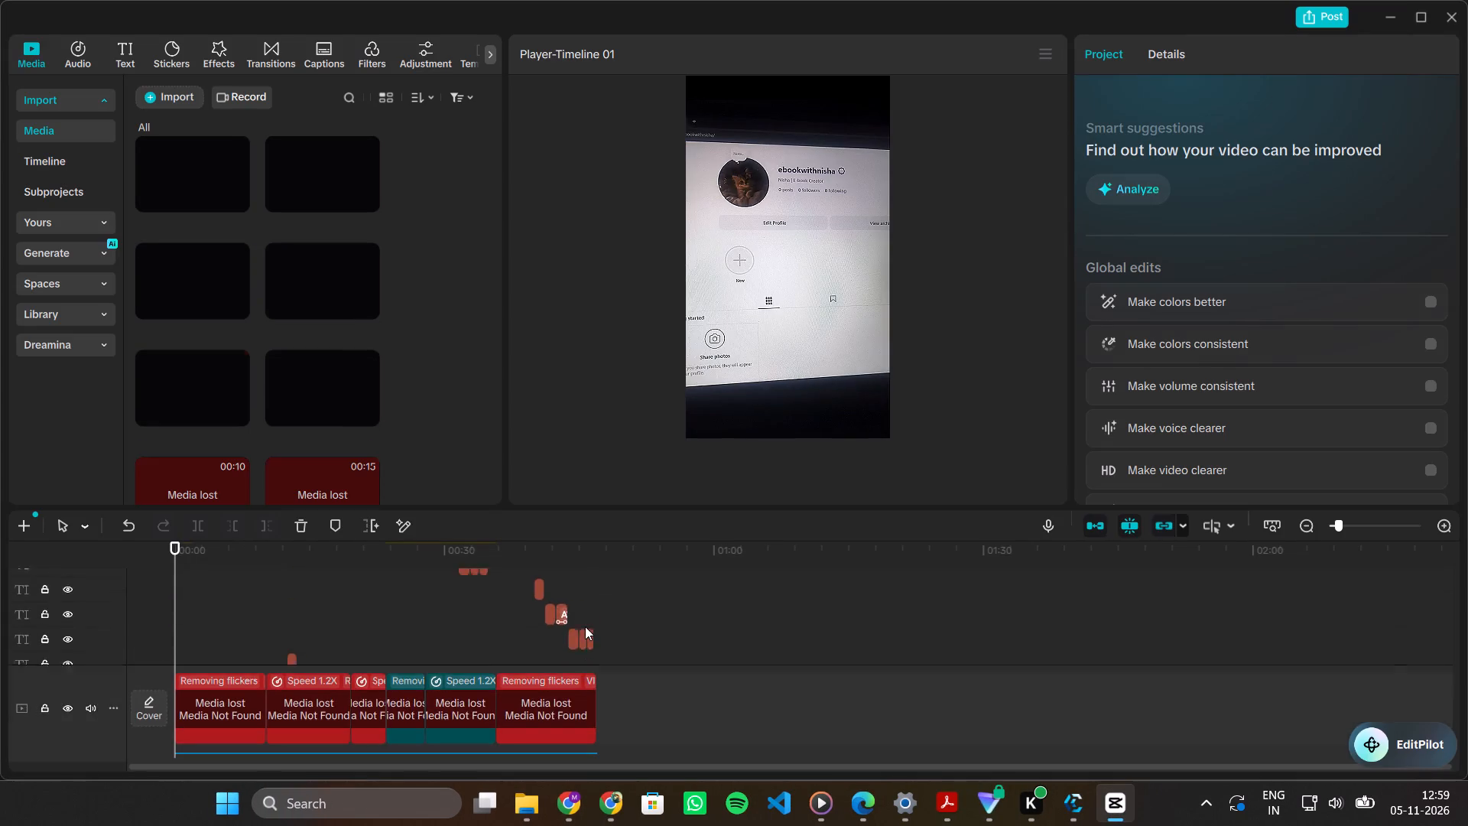
scroll(585, 626, up, 1)
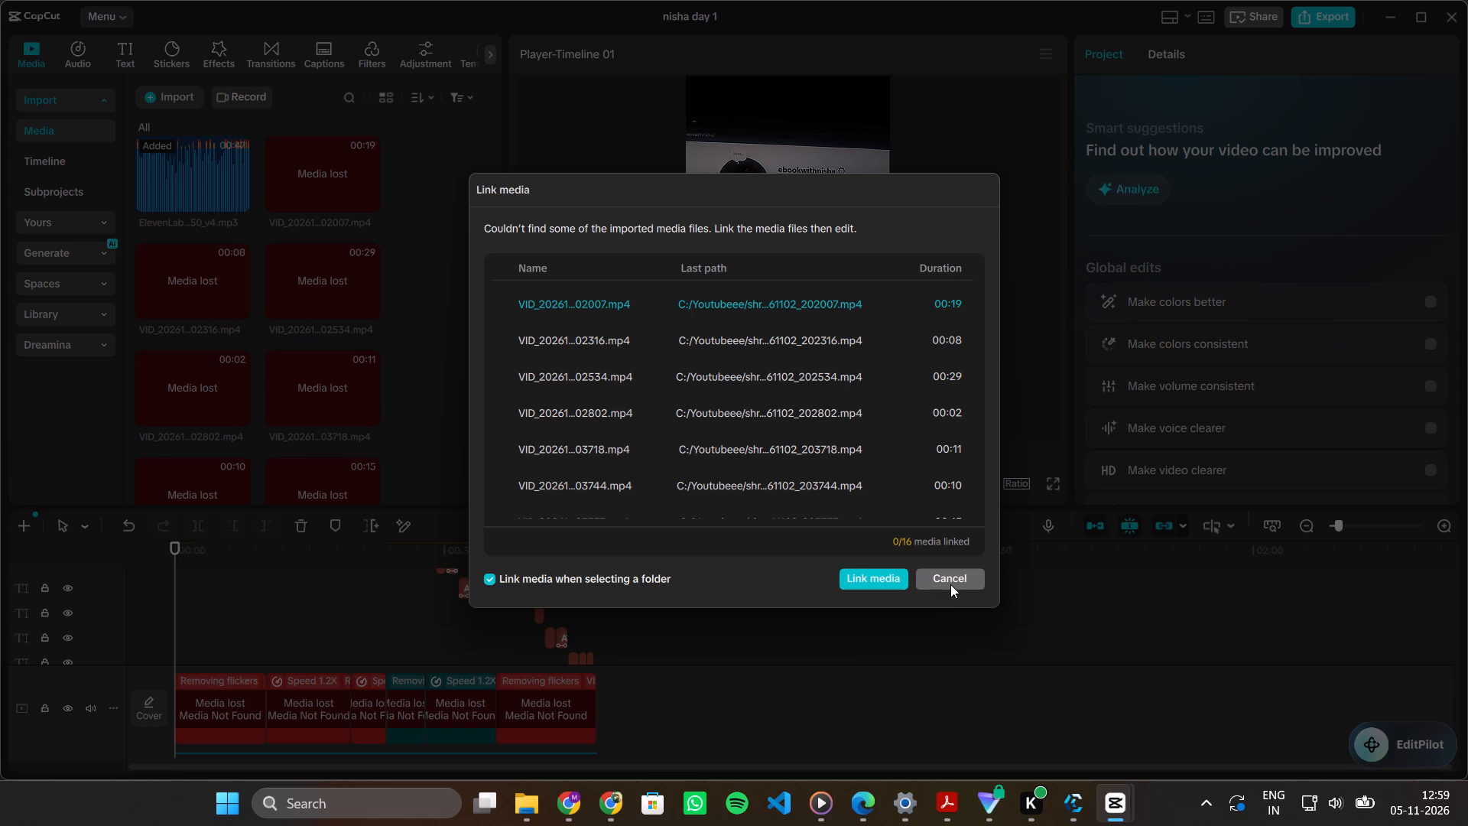
Start linking the project's missing media files and browse to the nisha folder for VID_20261102_202007.mp4.
click(870, 577)
scroll(549, 382, down, 1)
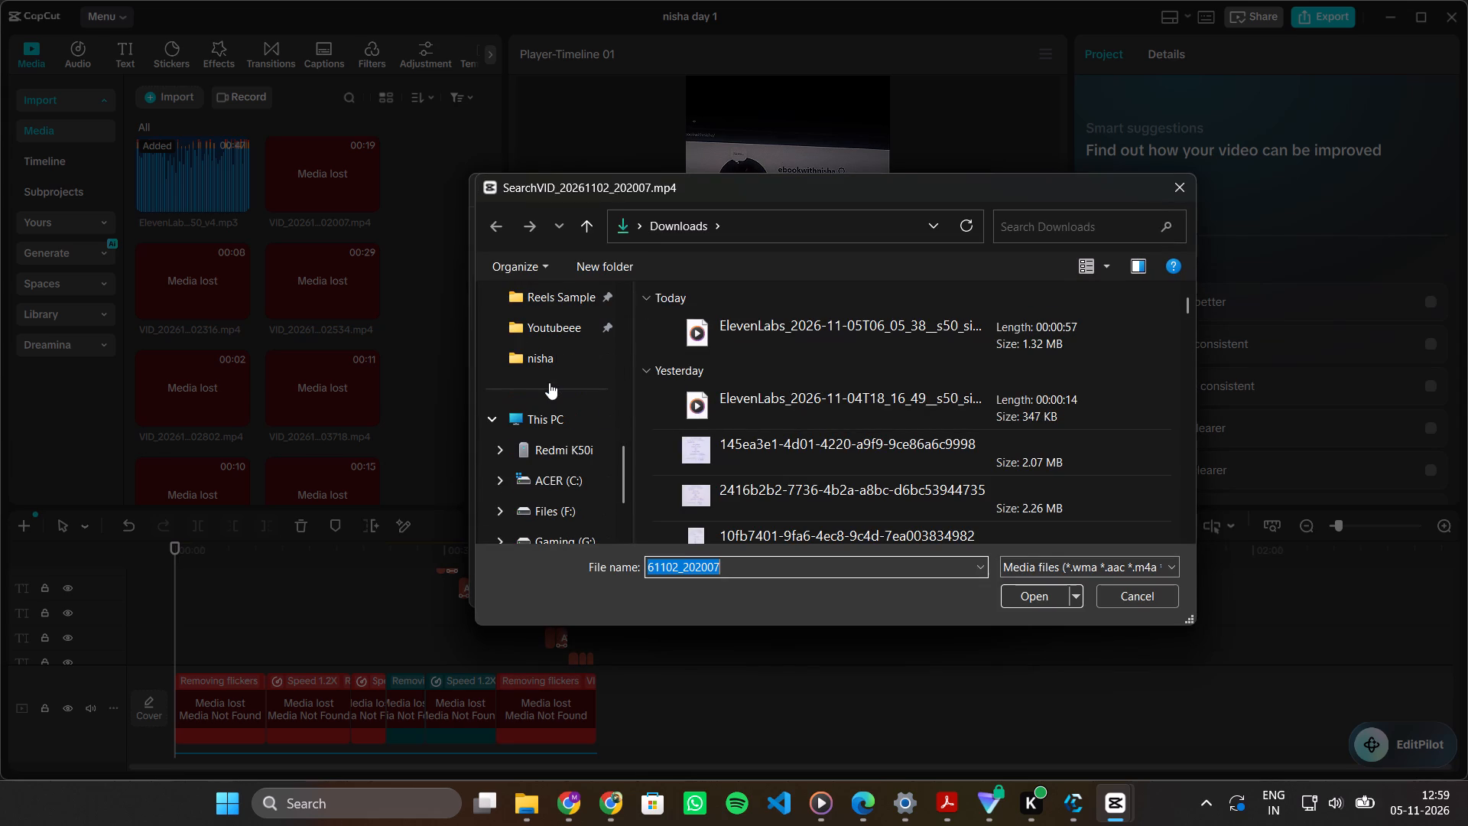
scroll(549, 382, down, 1)
click(552, 366)
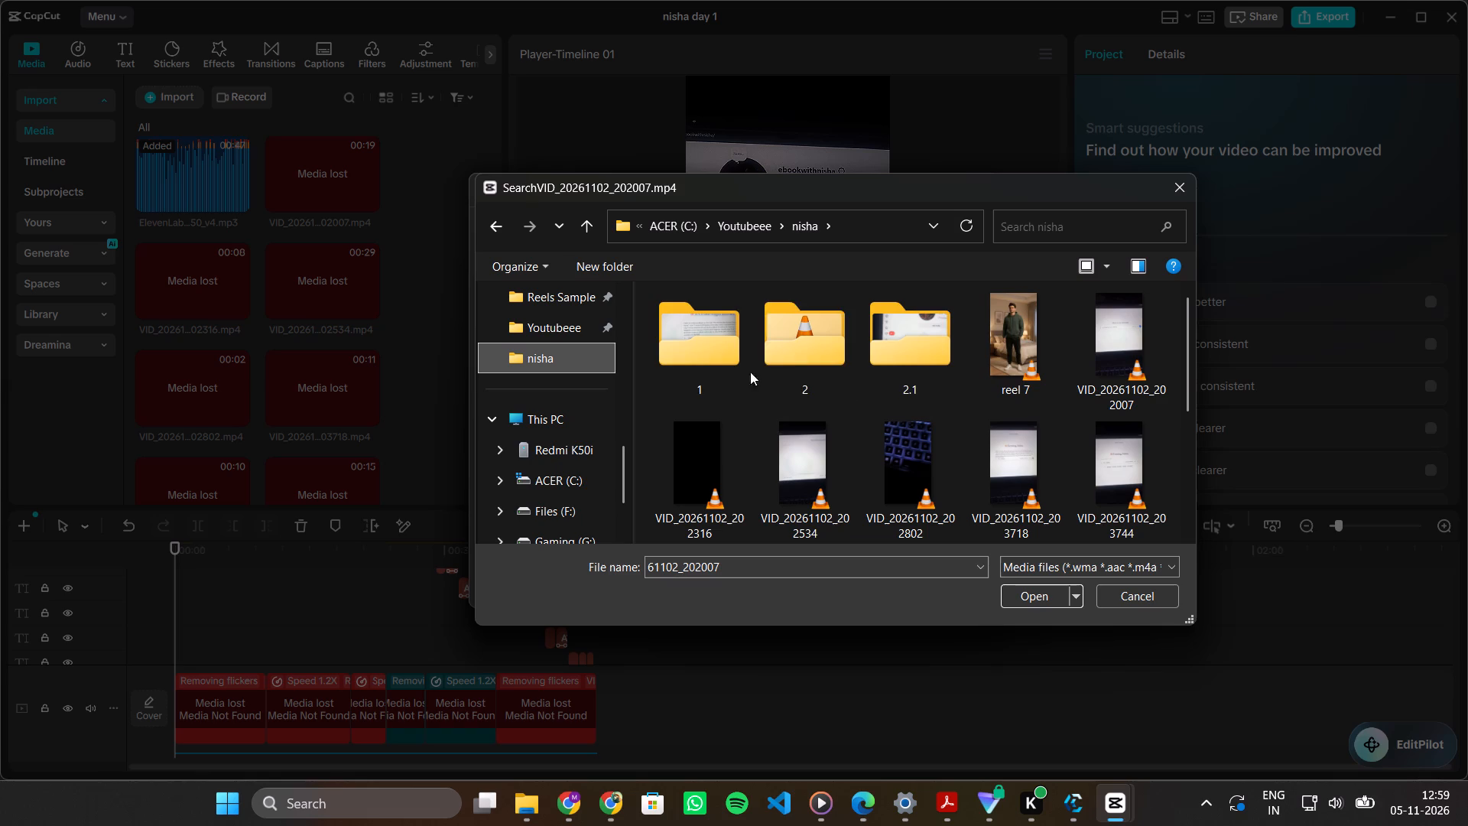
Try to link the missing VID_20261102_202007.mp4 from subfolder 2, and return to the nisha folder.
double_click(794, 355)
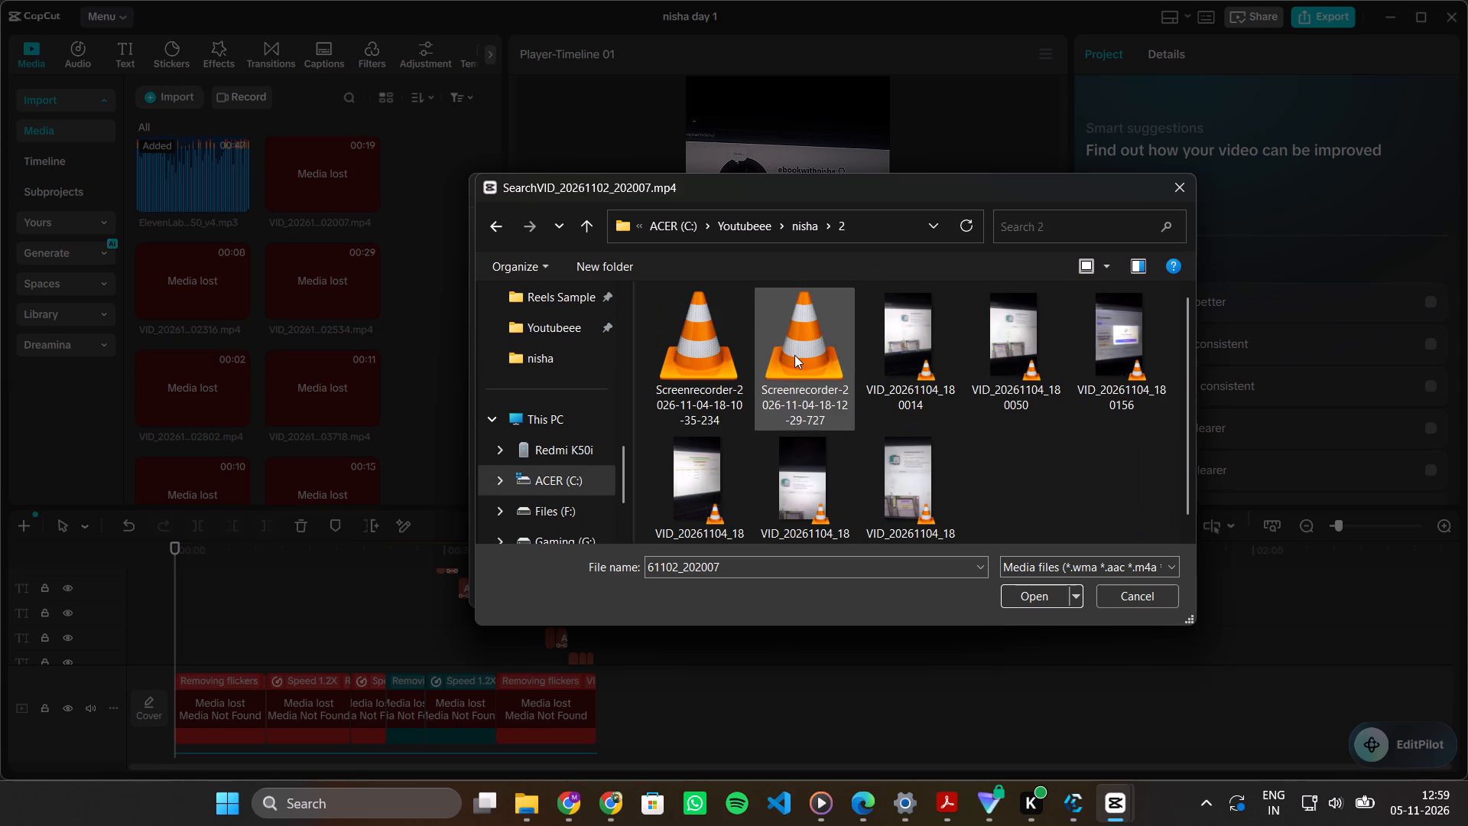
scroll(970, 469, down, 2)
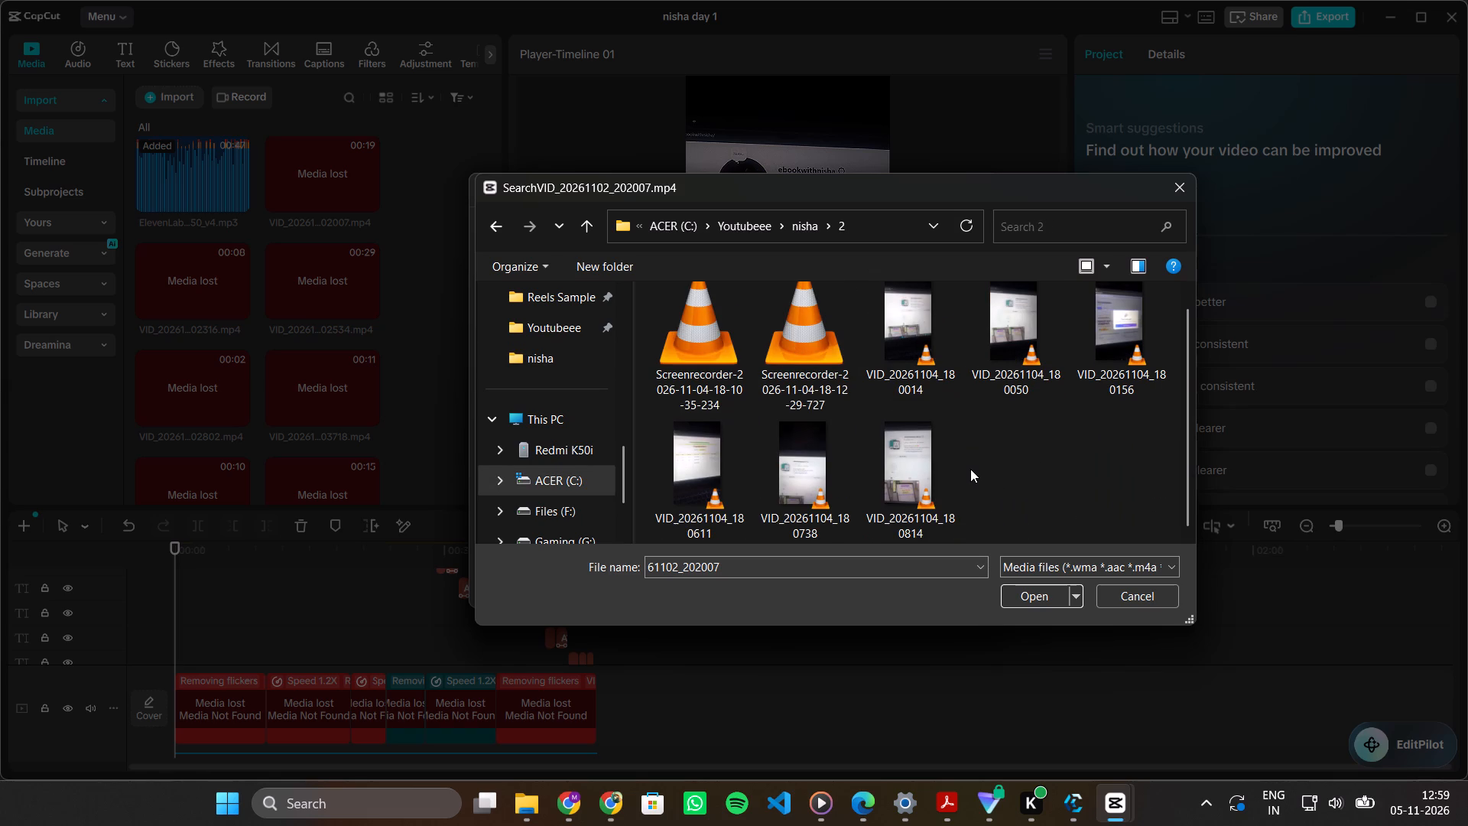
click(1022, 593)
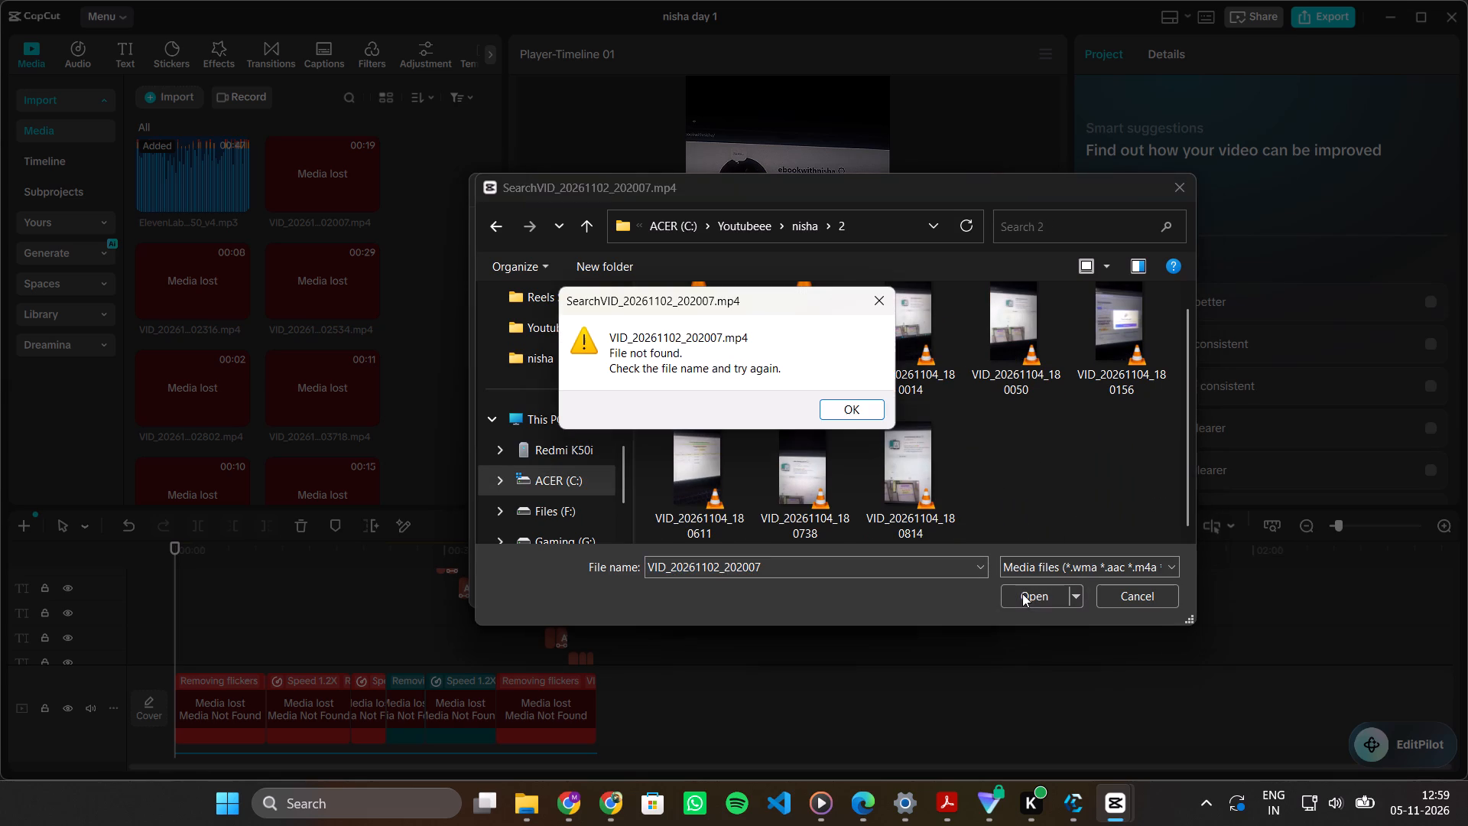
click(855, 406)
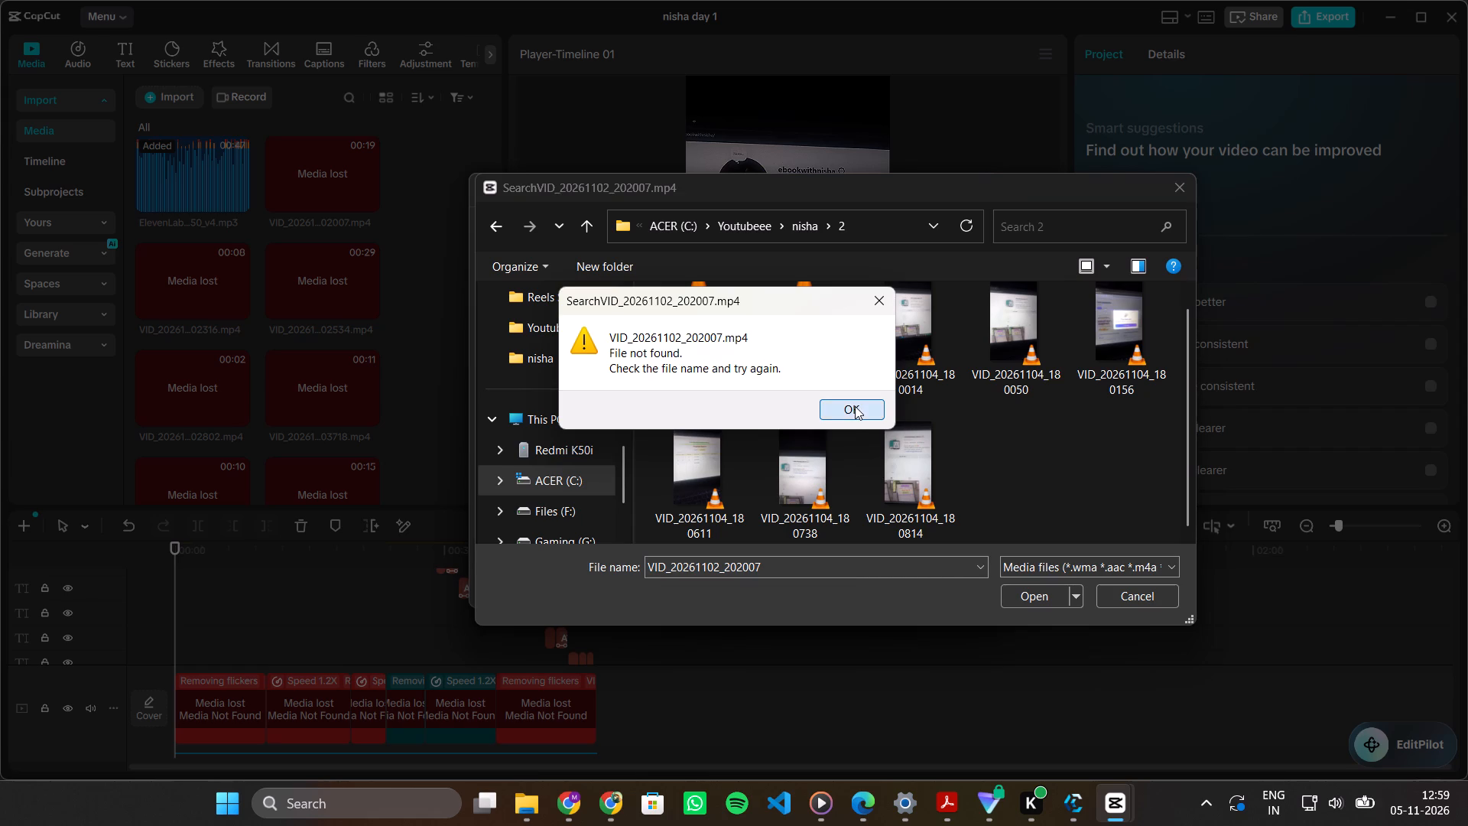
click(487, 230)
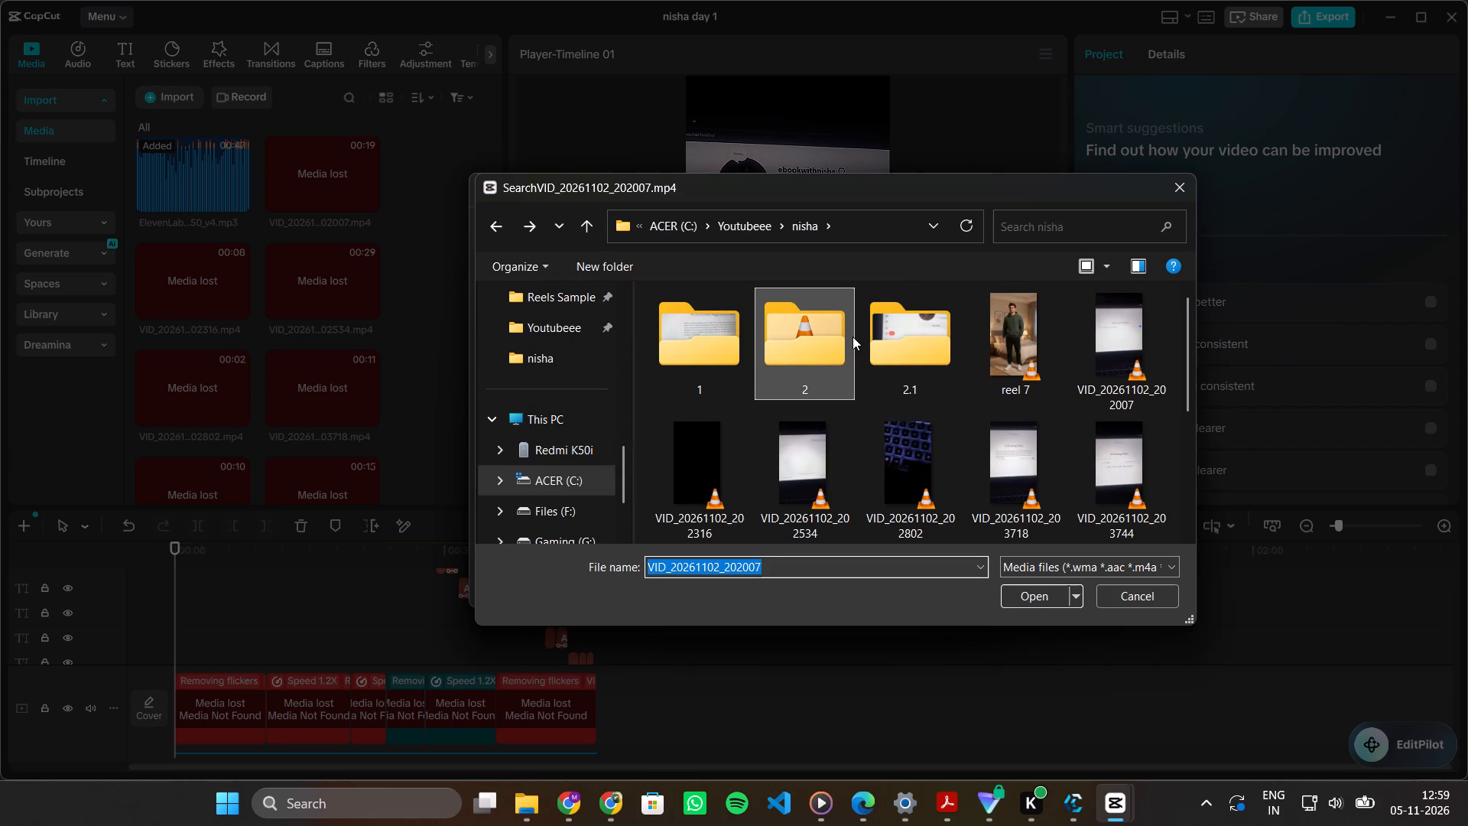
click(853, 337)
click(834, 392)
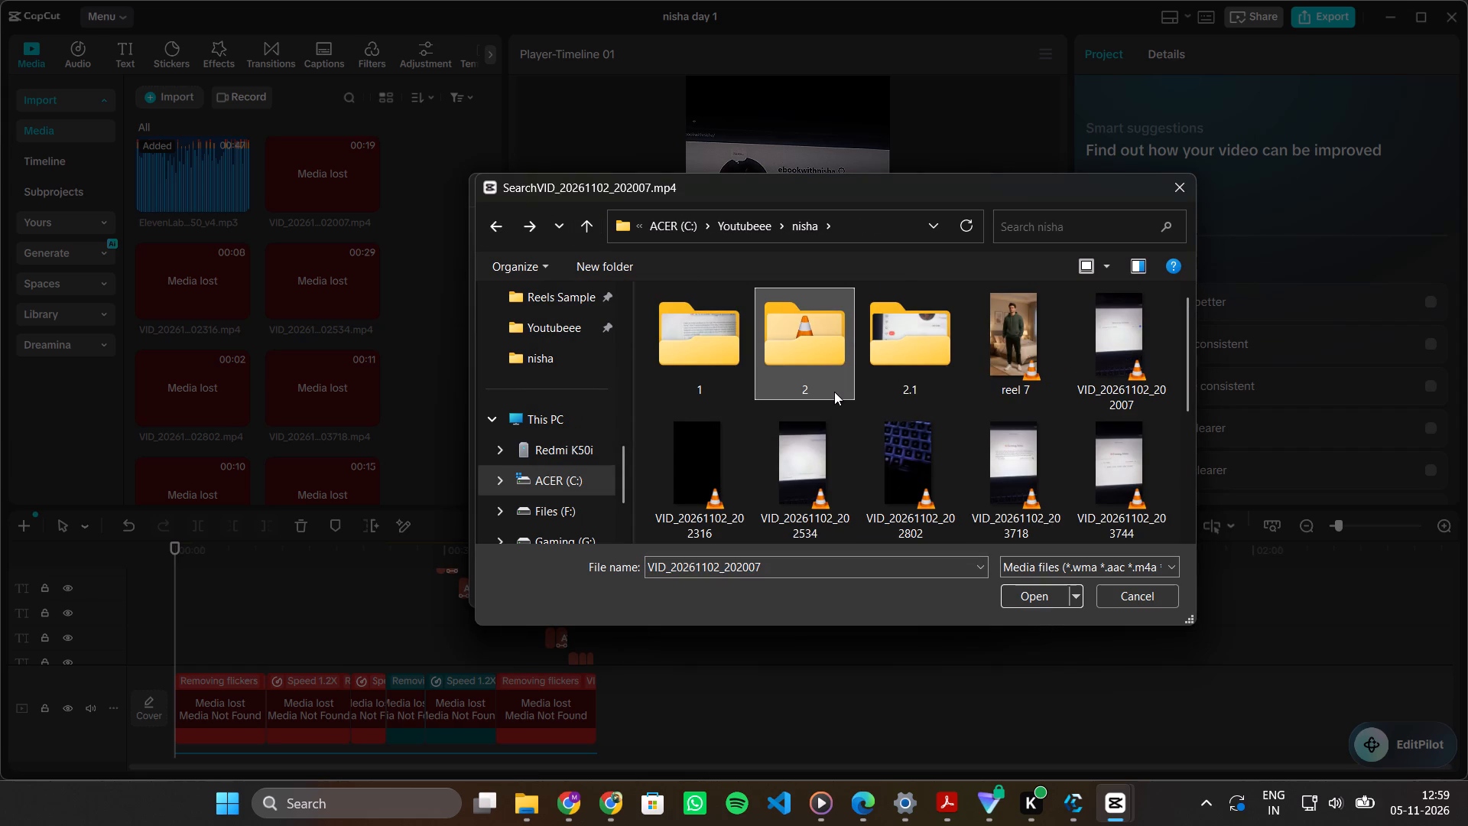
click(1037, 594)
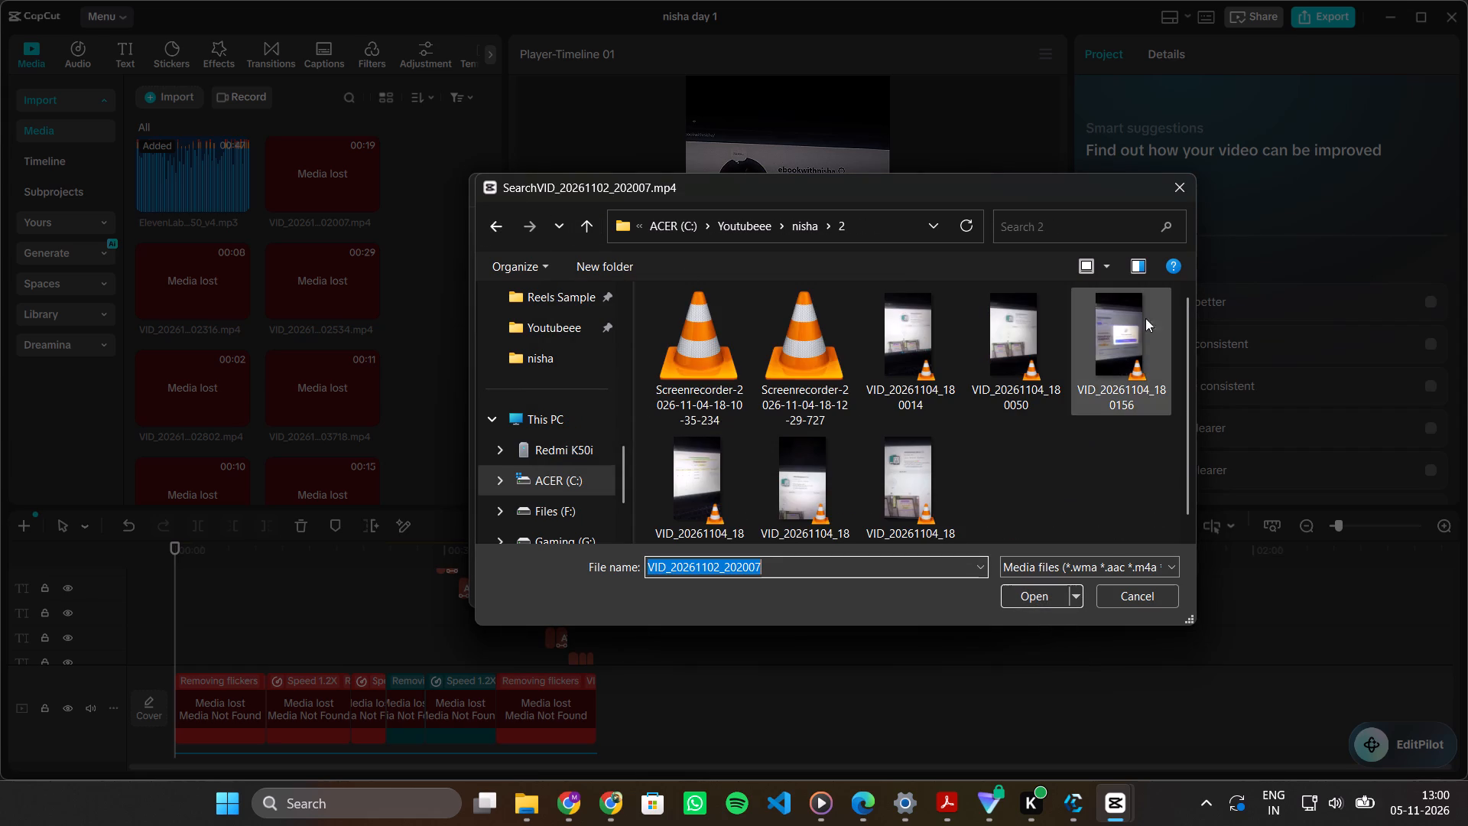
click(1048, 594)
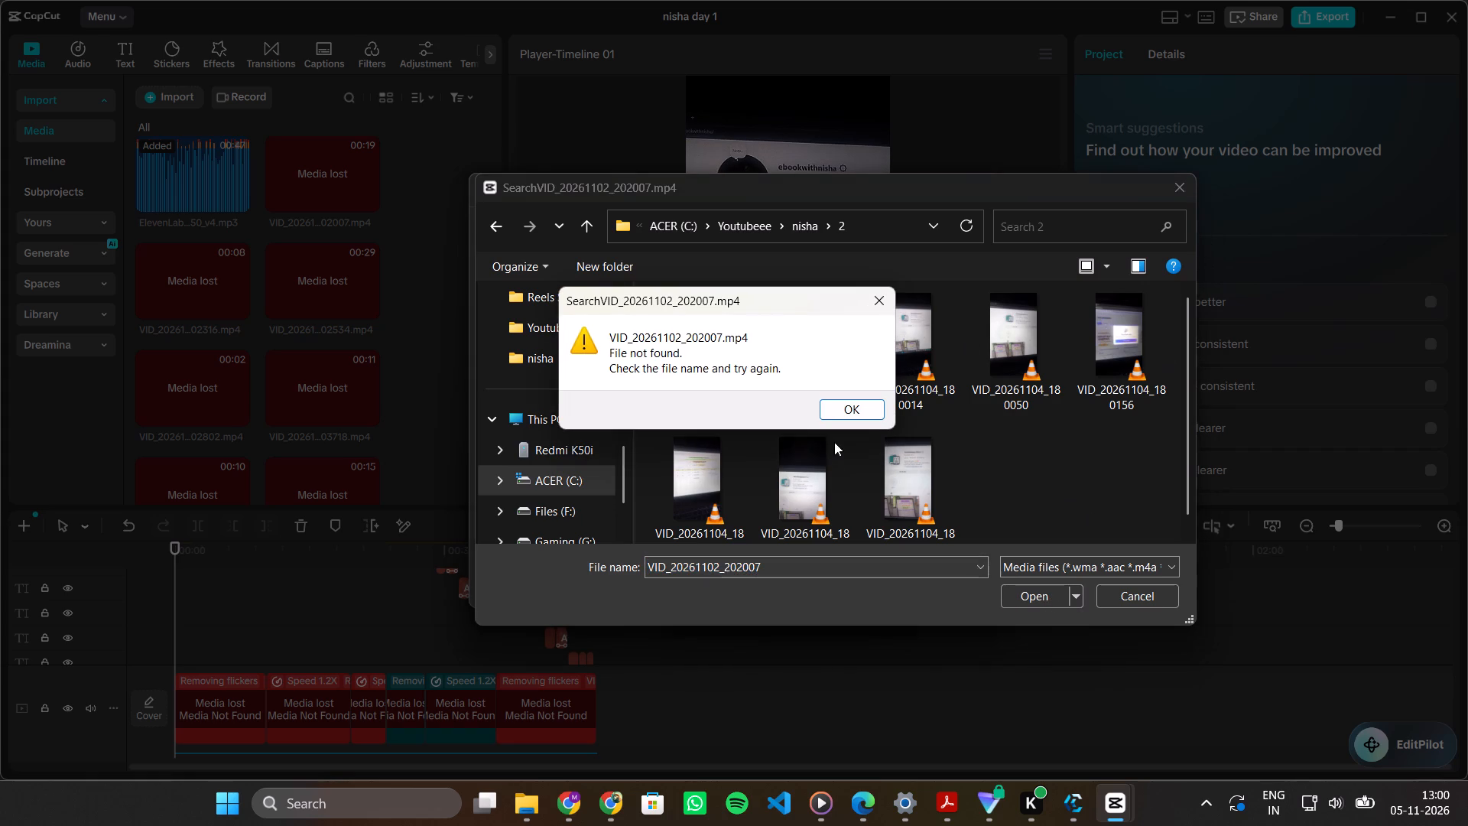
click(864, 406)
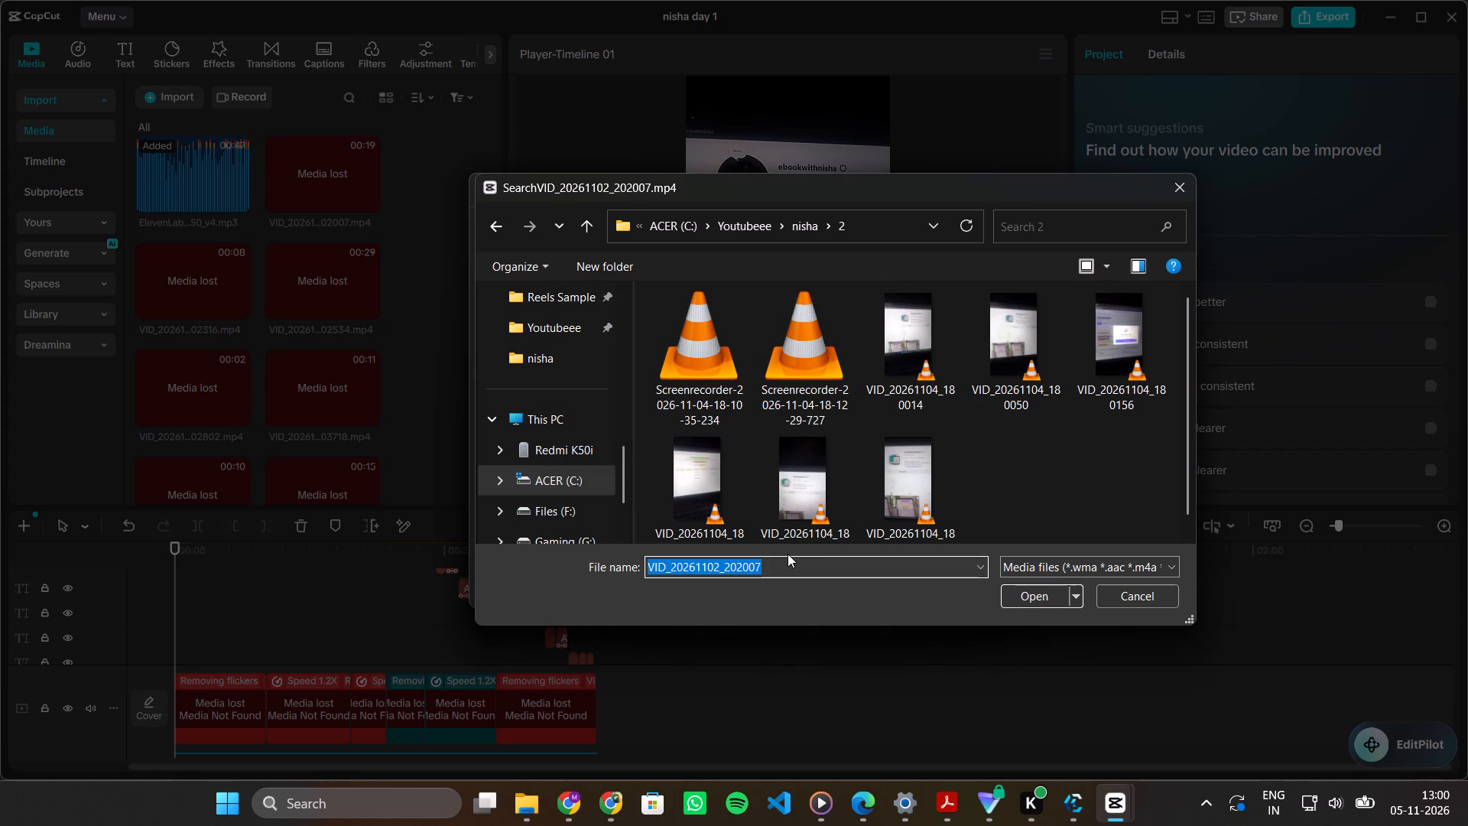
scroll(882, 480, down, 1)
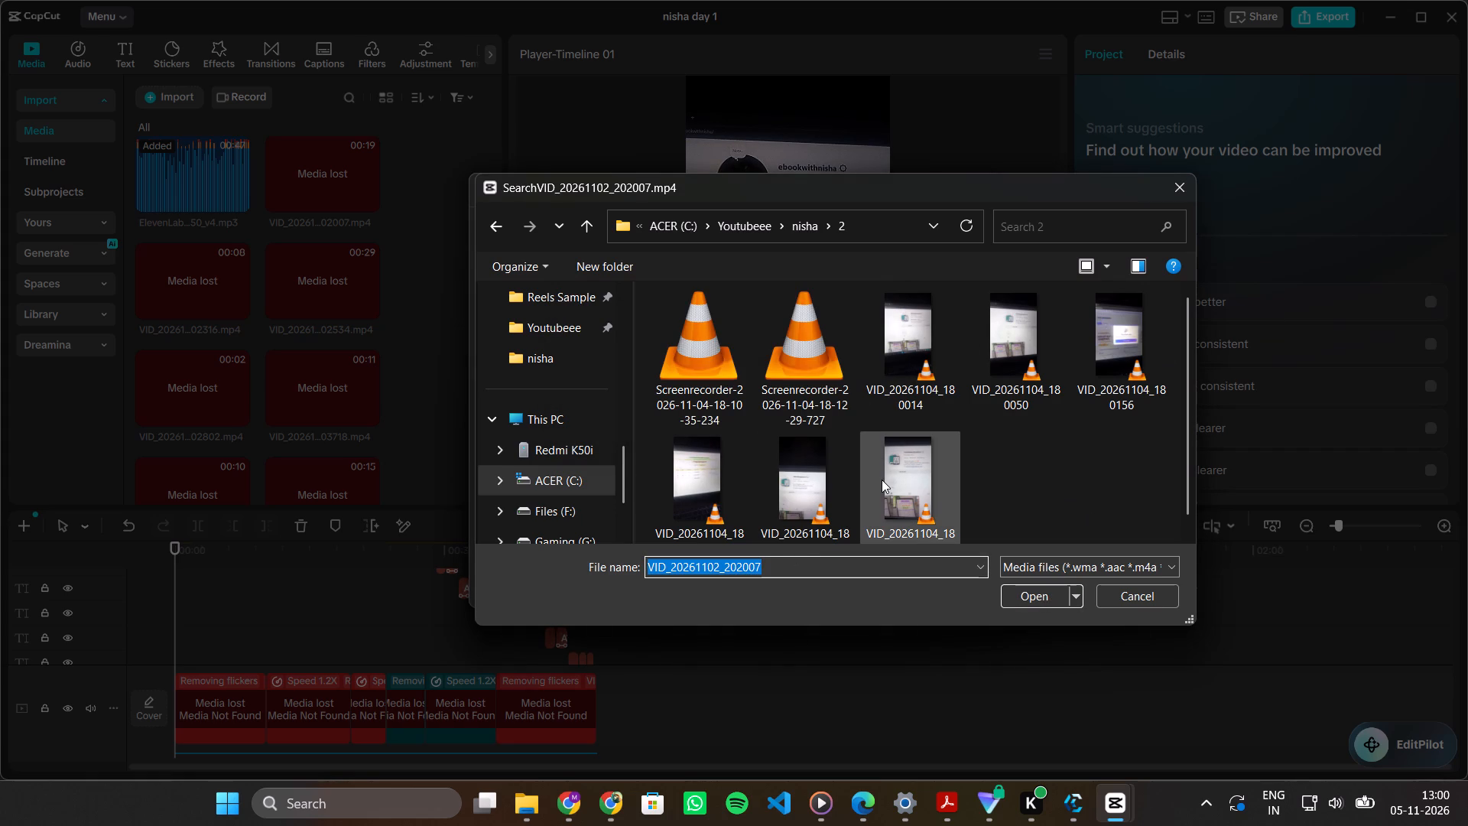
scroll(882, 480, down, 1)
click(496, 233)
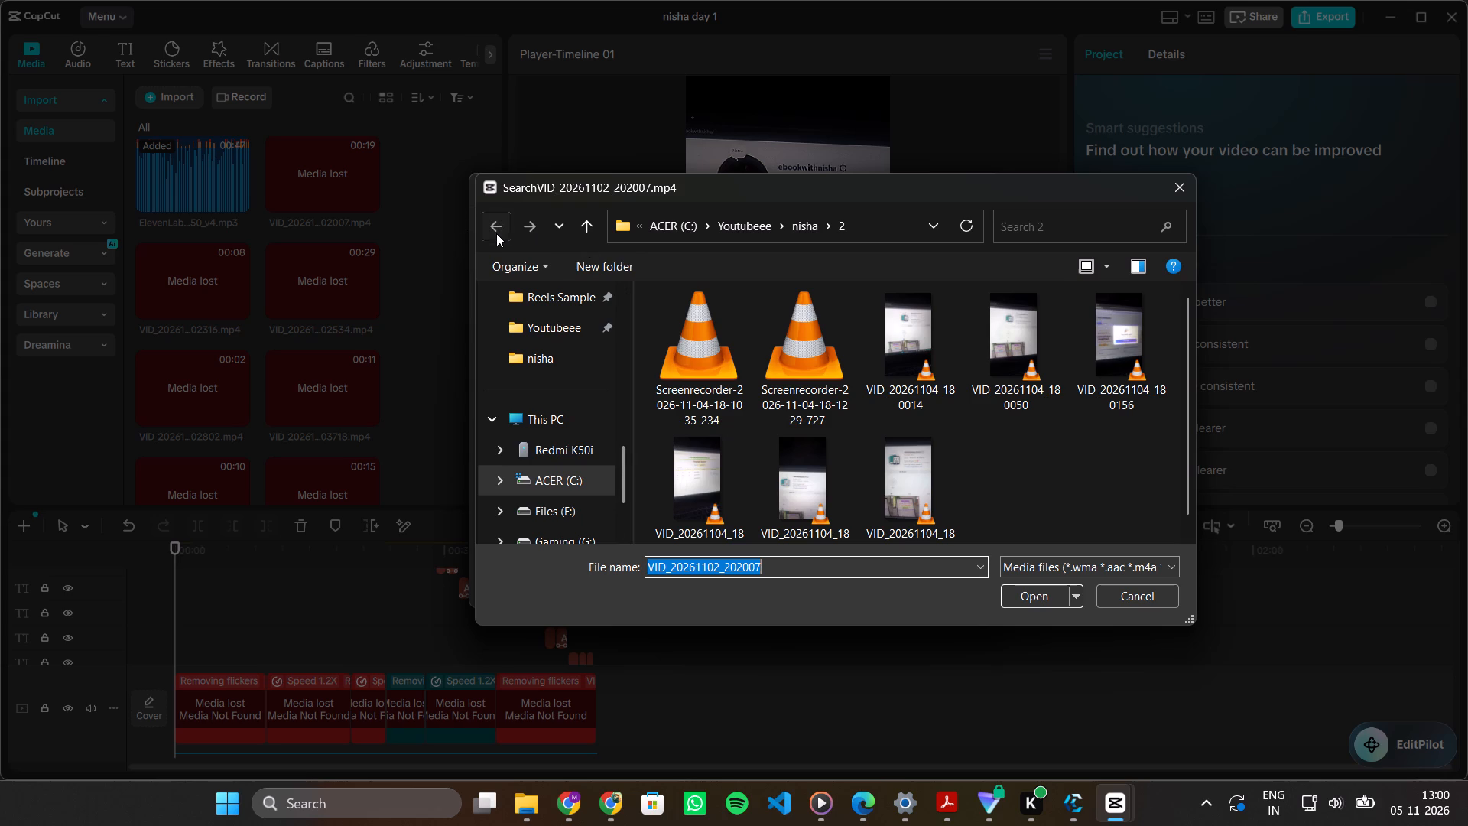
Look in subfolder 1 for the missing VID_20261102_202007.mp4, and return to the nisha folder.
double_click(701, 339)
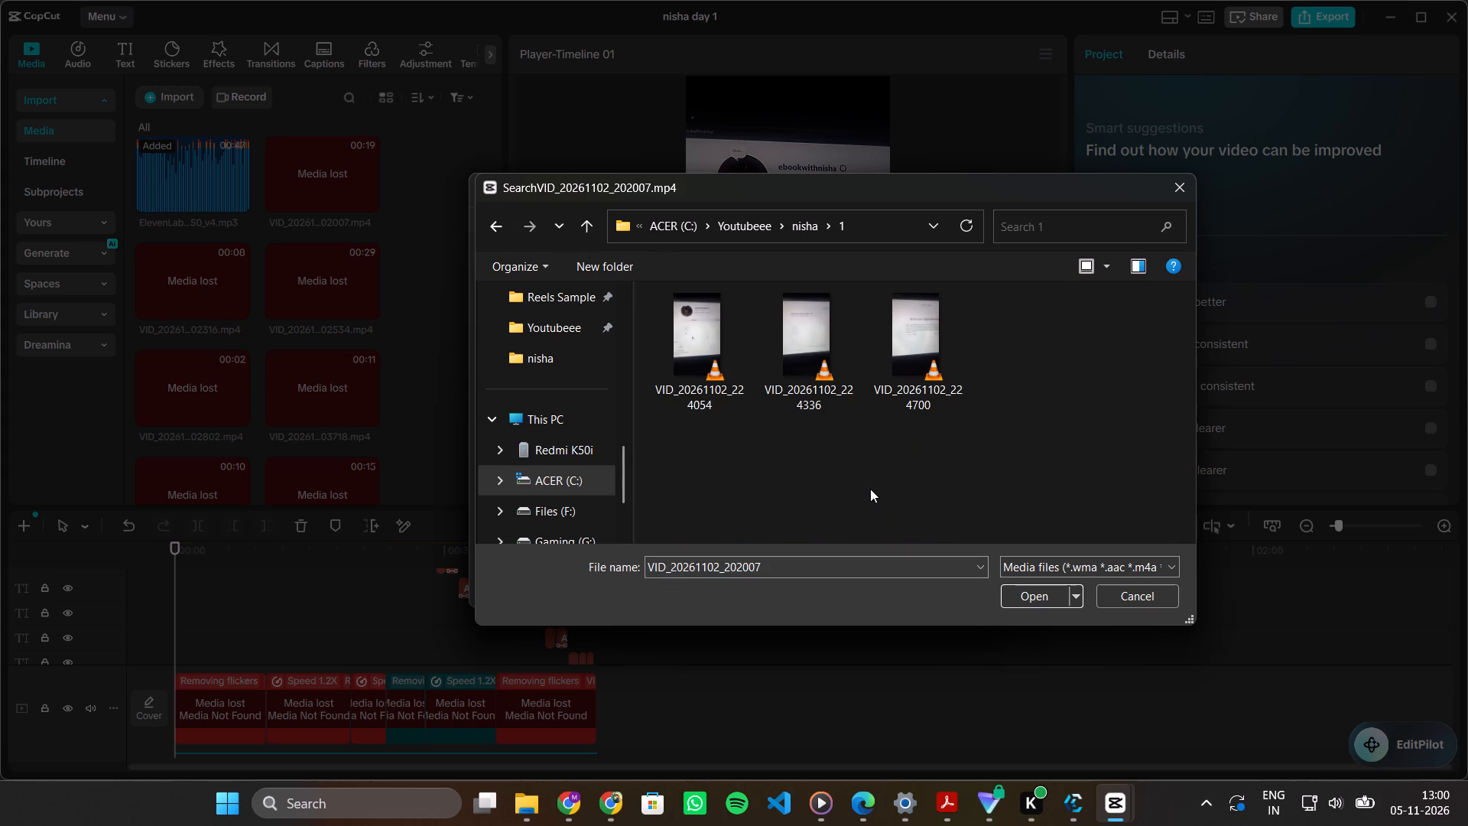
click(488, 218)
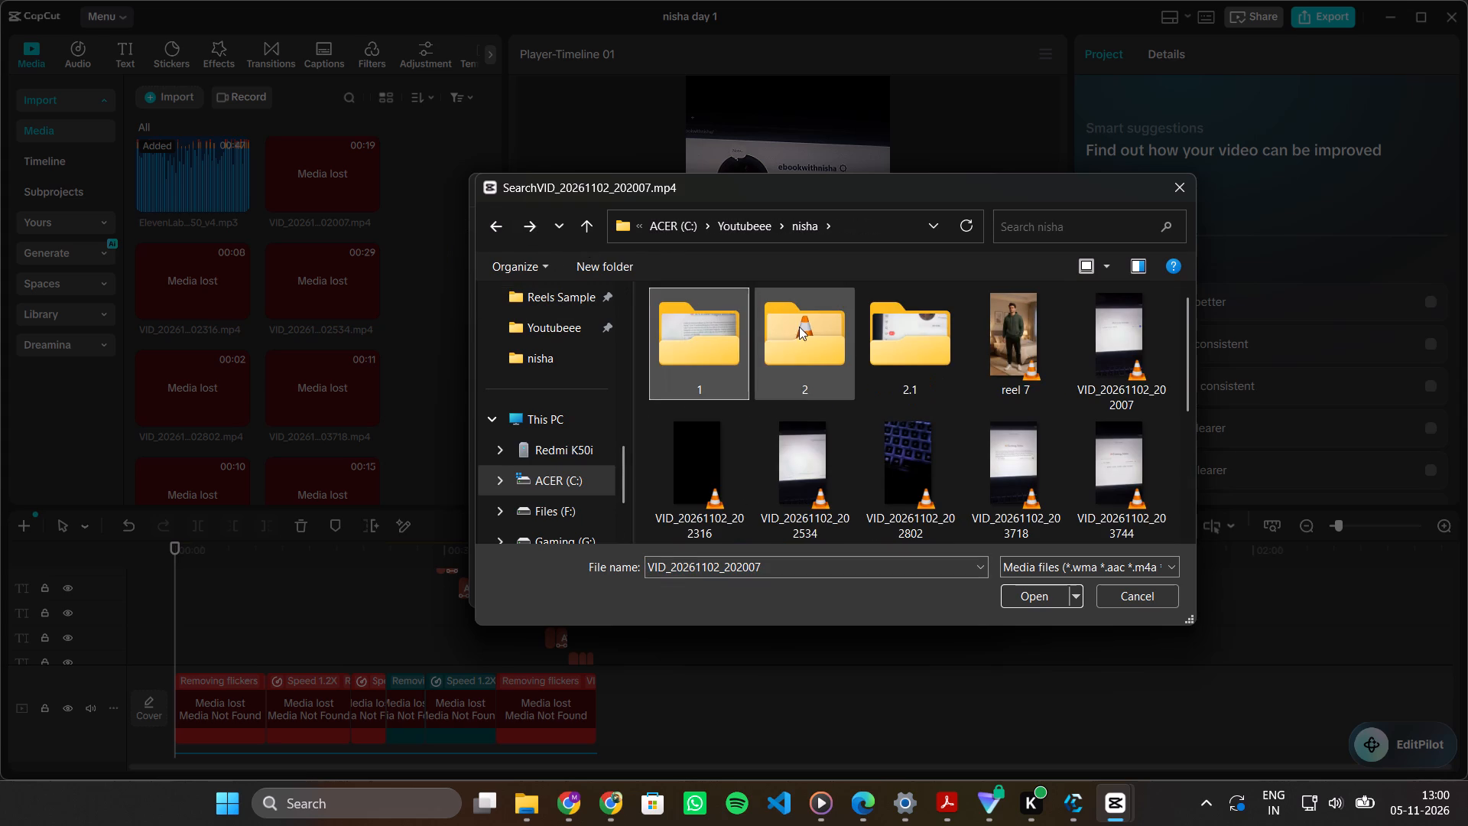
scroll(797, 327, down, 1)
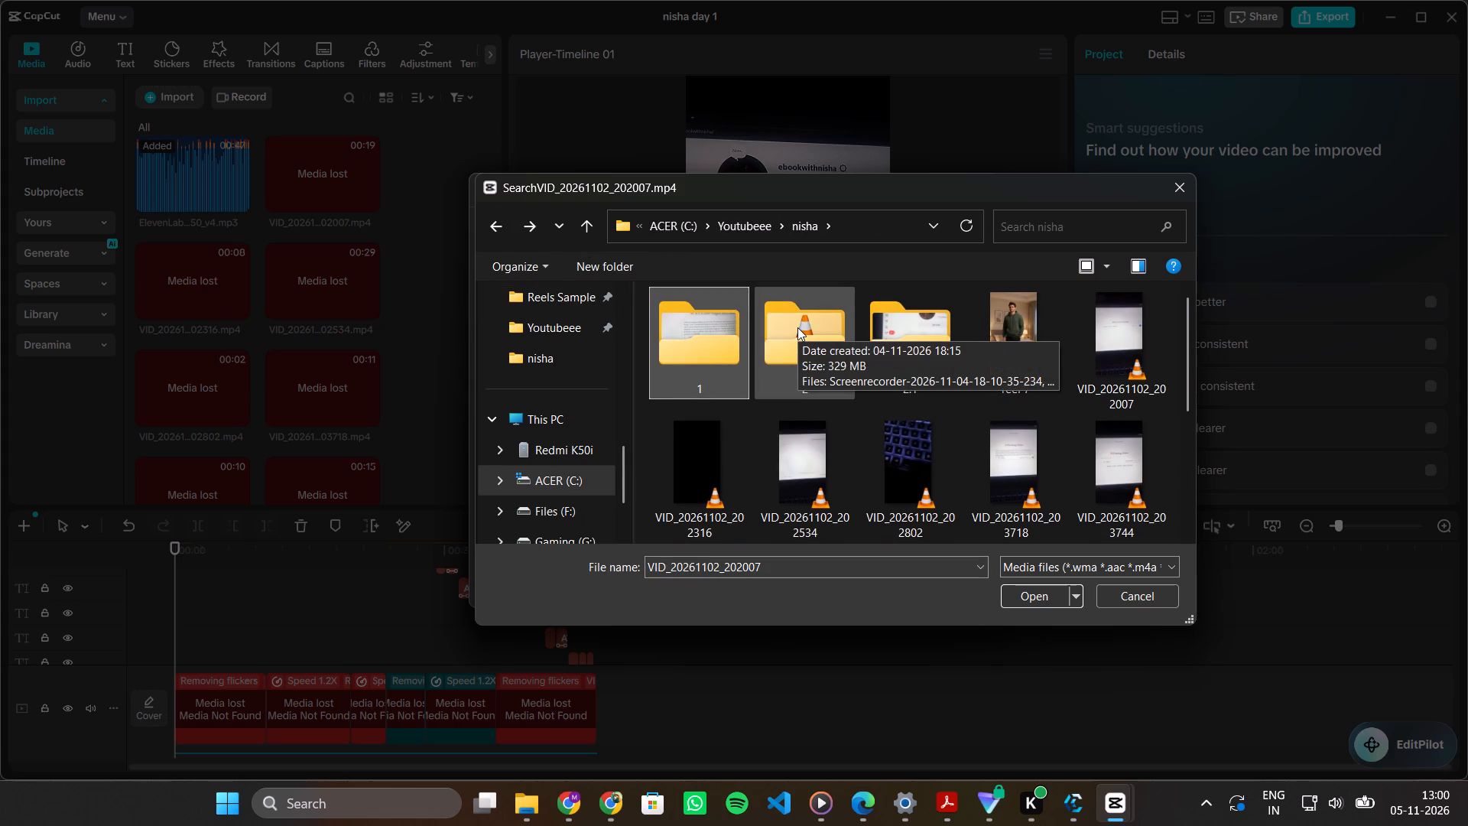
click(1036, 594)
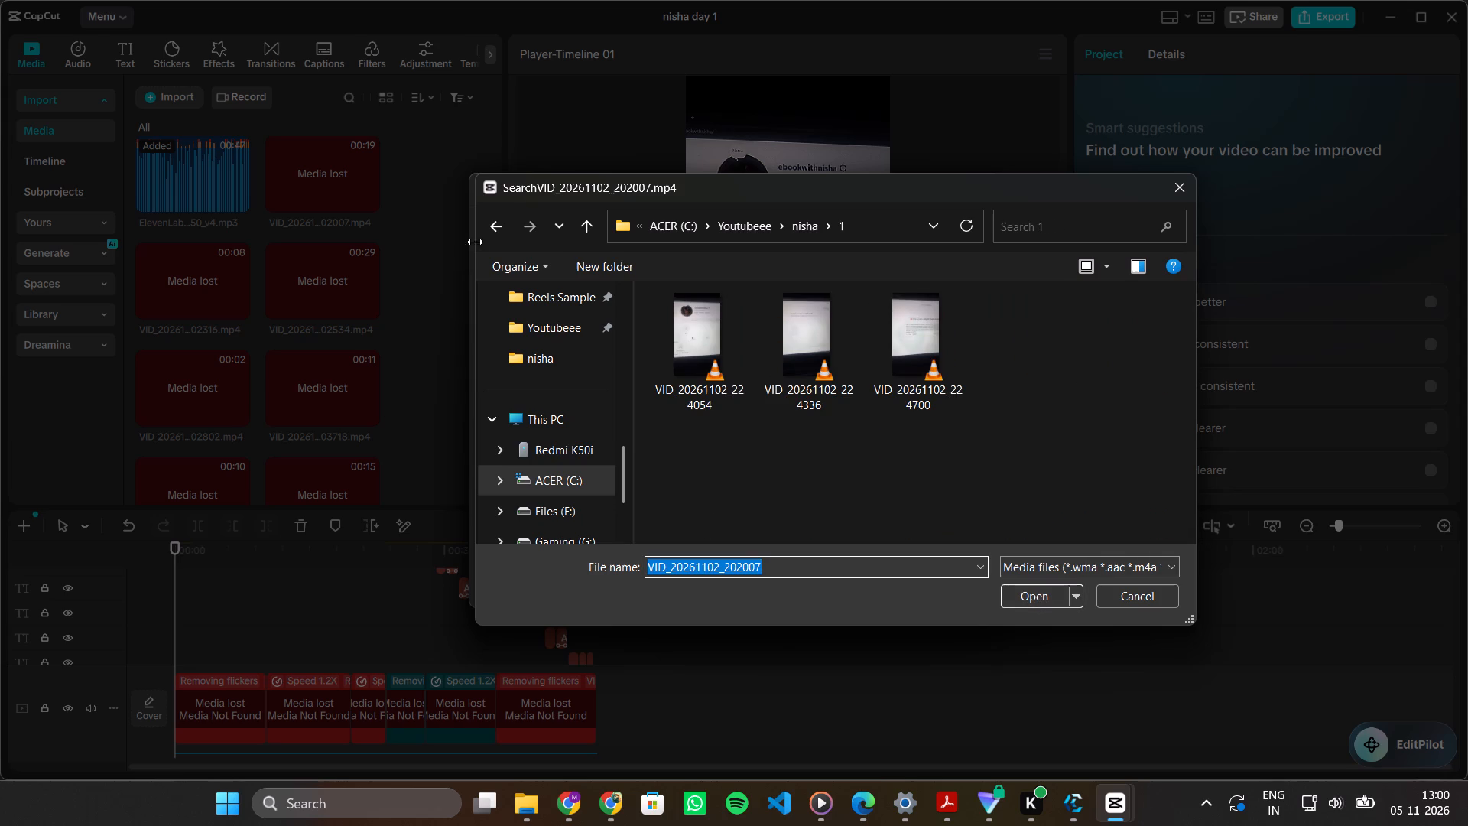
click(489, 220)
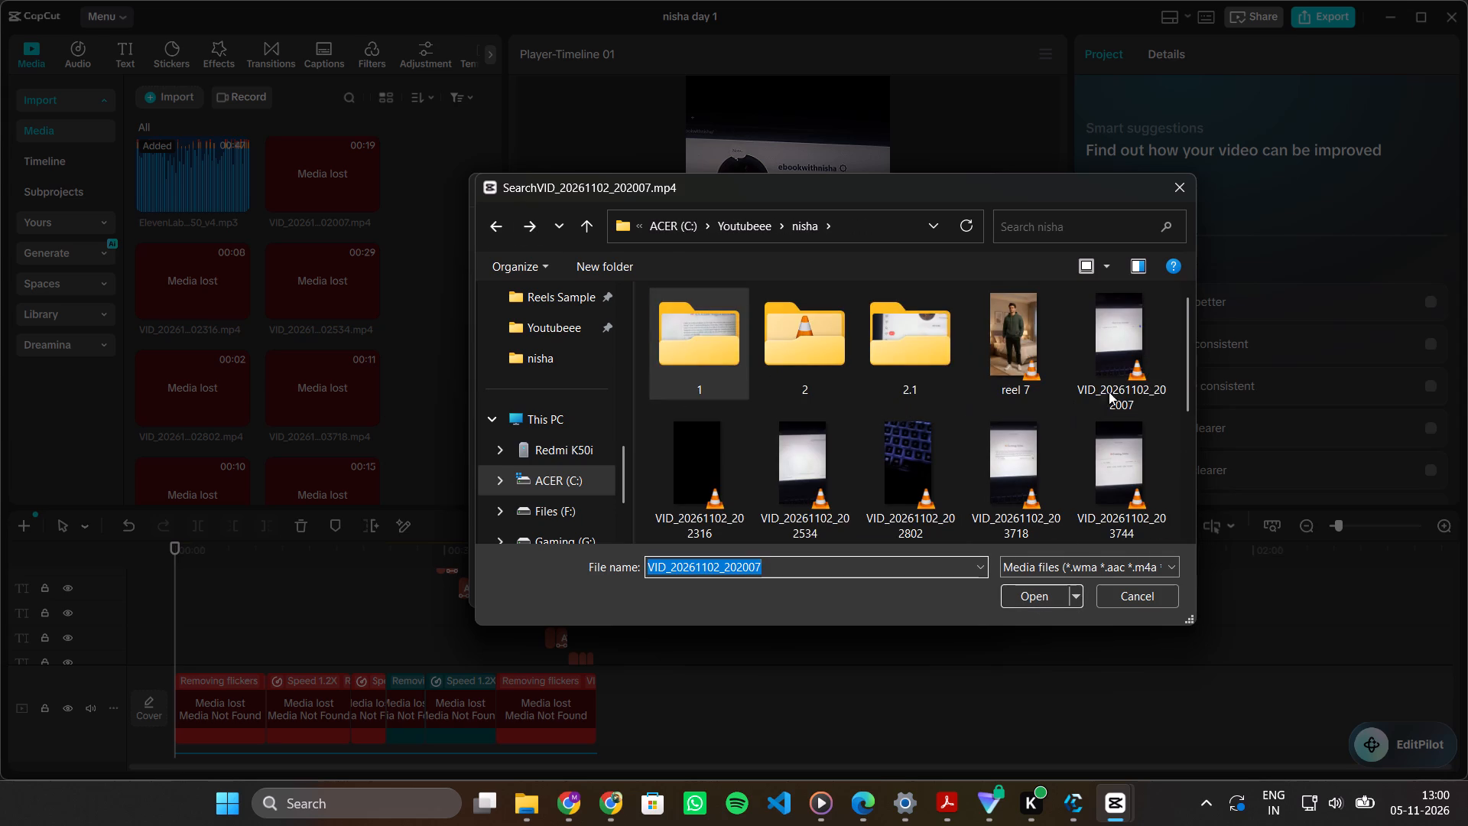
Link the missing media by choosing the VID_20261102_202007 video in the nisha folder.
click(1111, 388)
click(1036, 602)
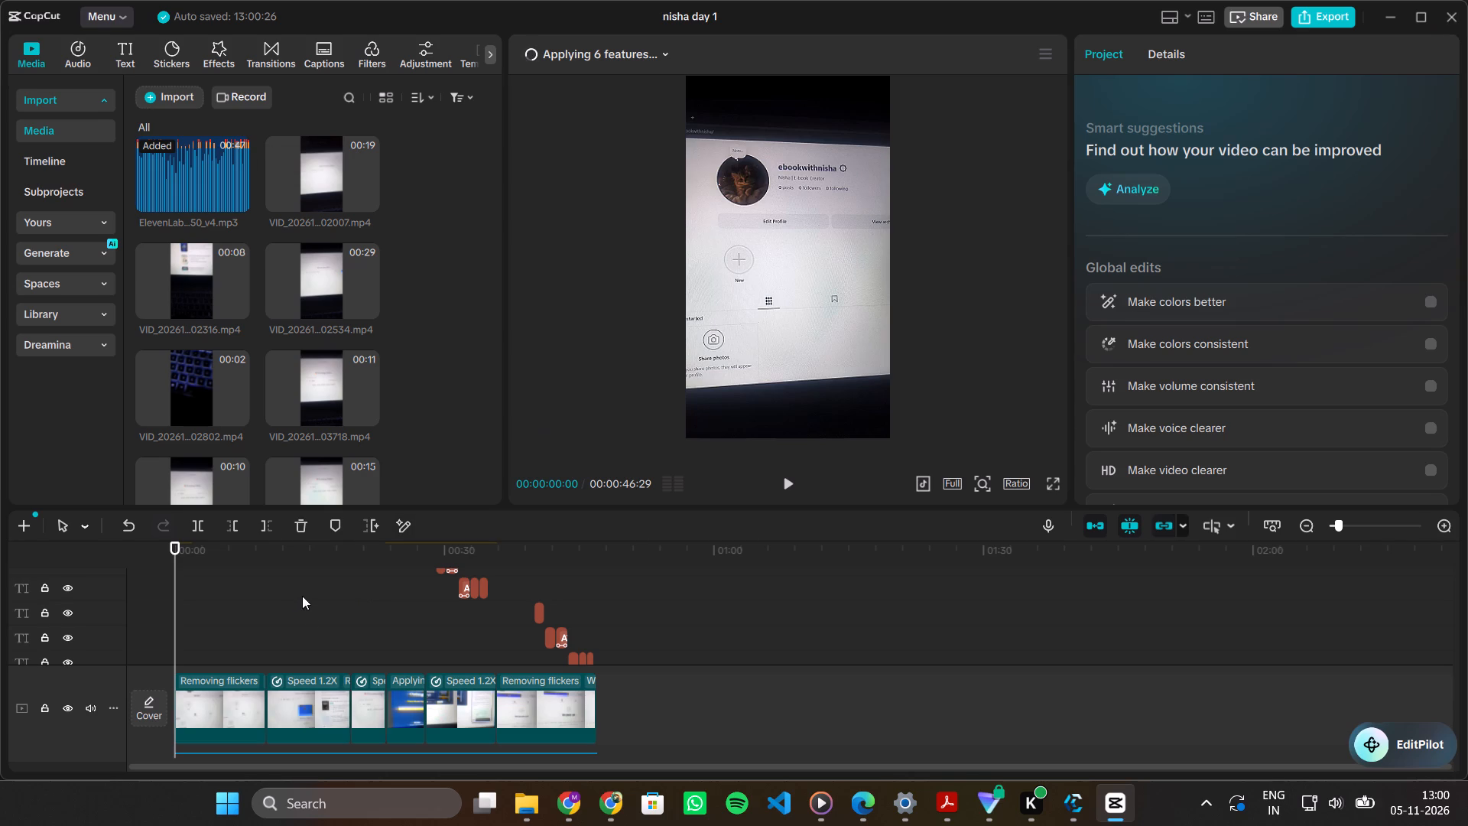
Examine the Heat Imprint effect and the HD Upscale and 4K filter settings on the nisha day 1 timeline.
scroll(310, 620, up, 6)
scroll(310, 620, down, 1)
scroll(310, 620, up, 1)
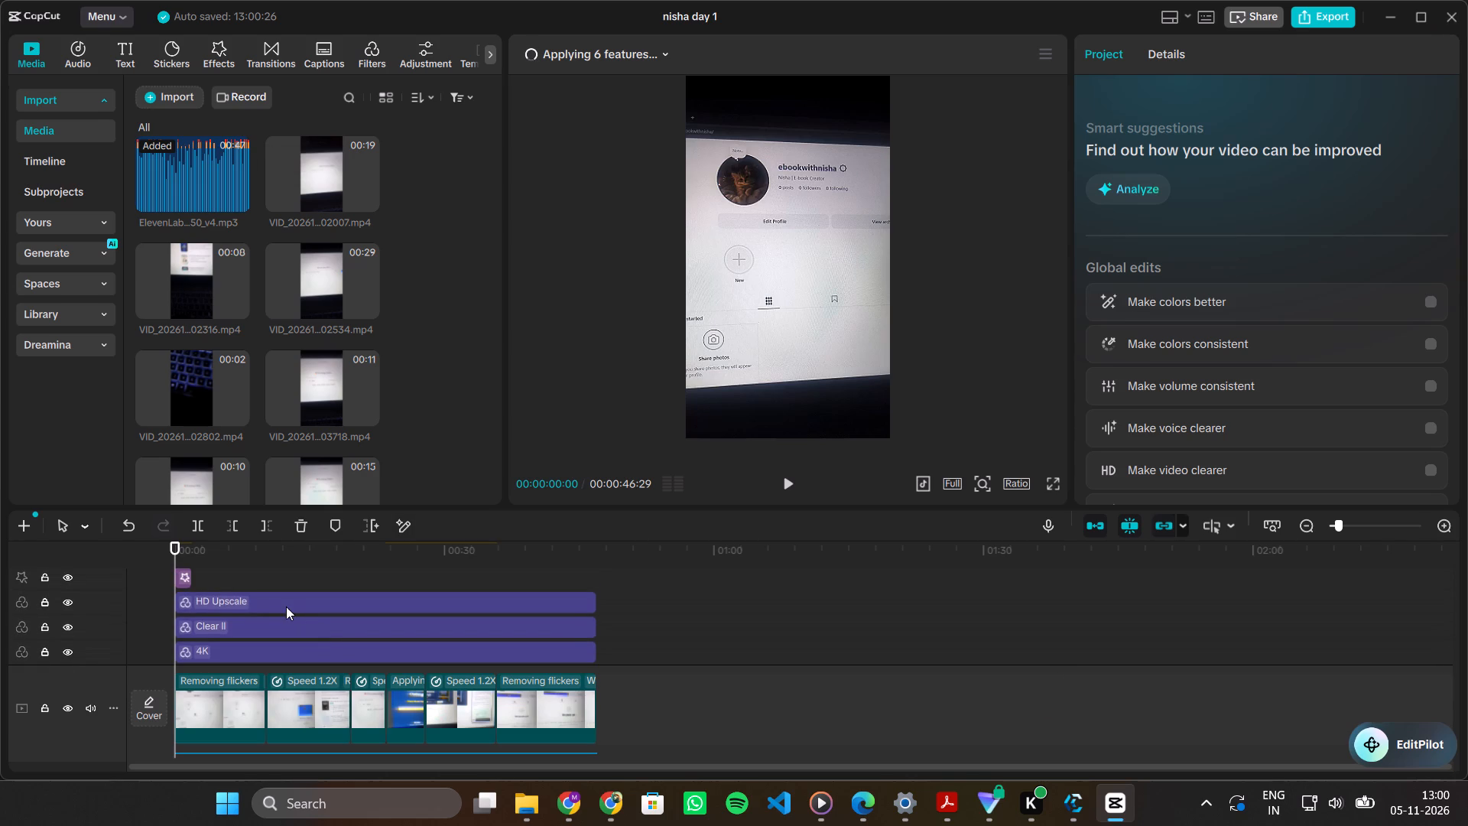
click(271, 593)
ctrl+scroll(271, 593, up, 10)
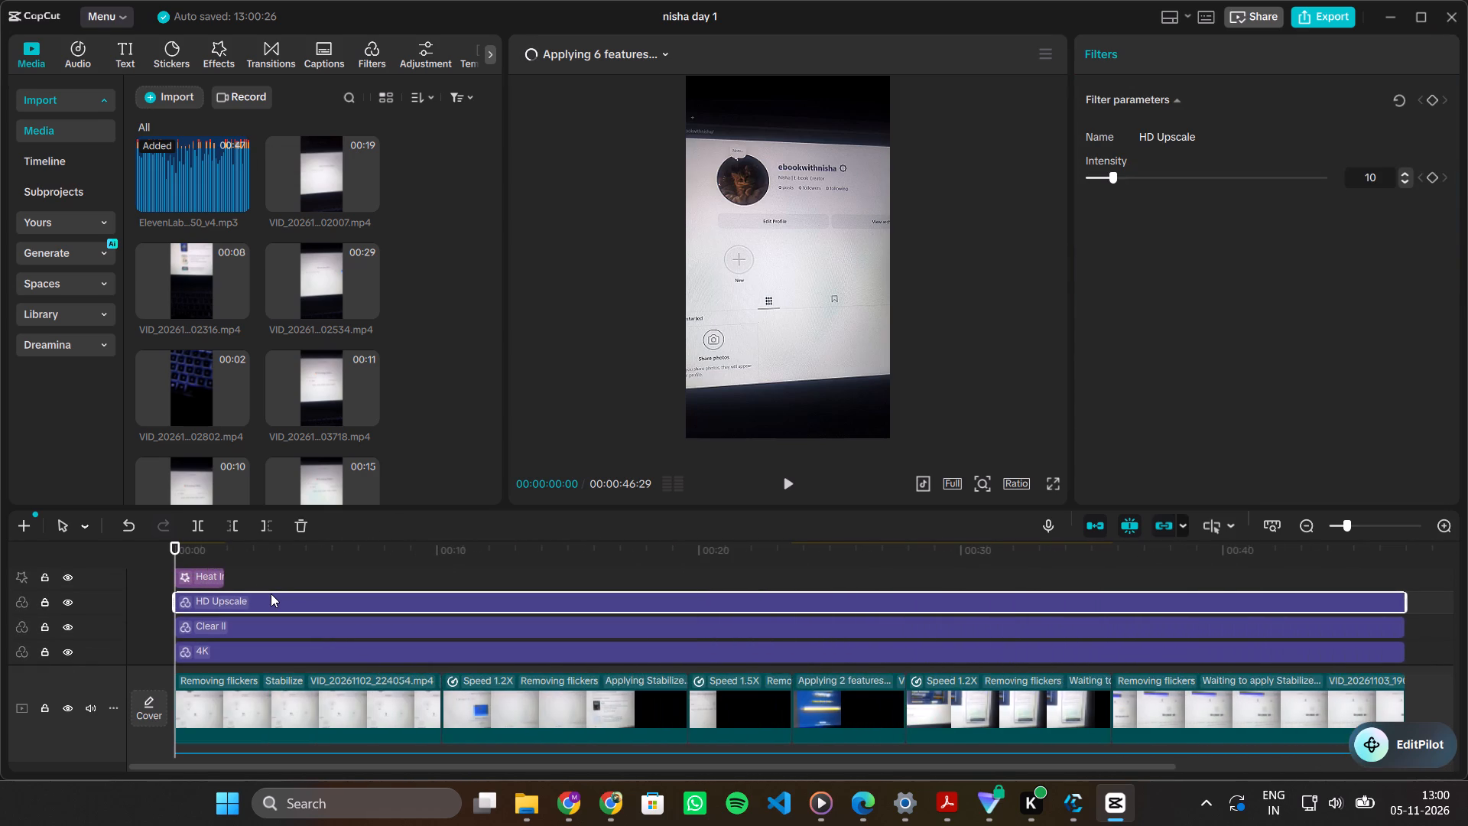
click(218, 578)
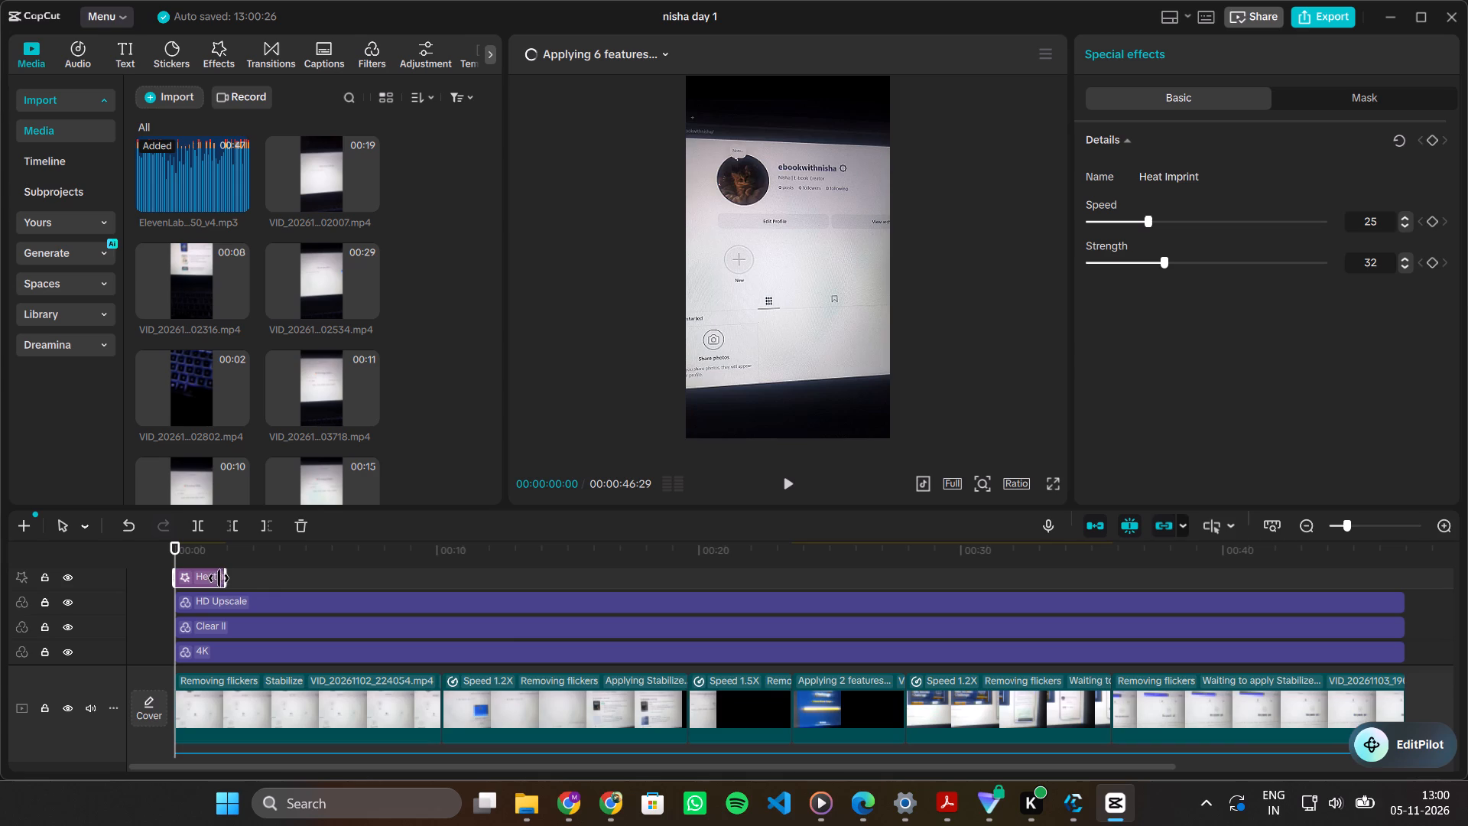
click(508, 606)
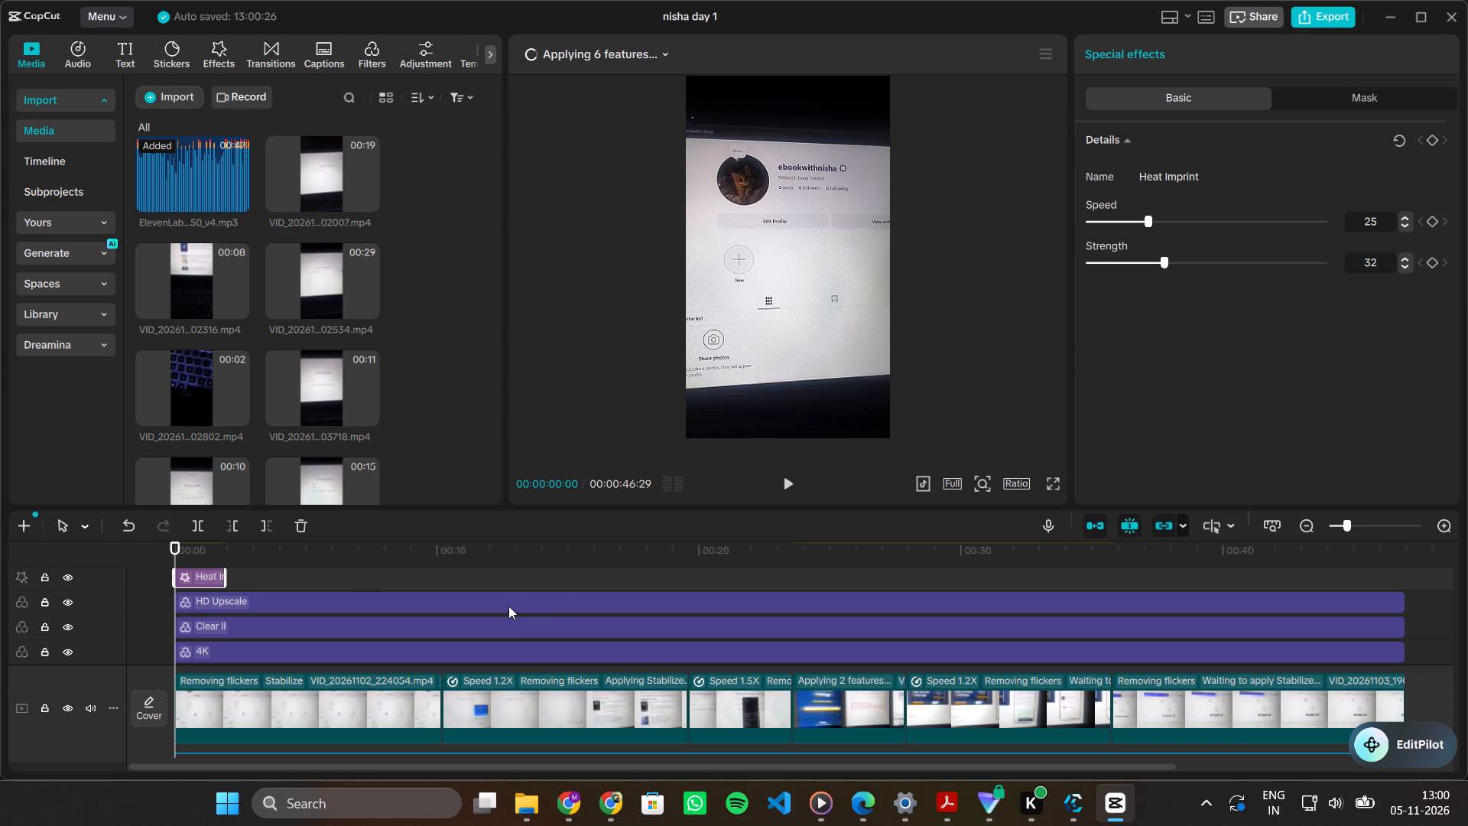
click(479, 631)
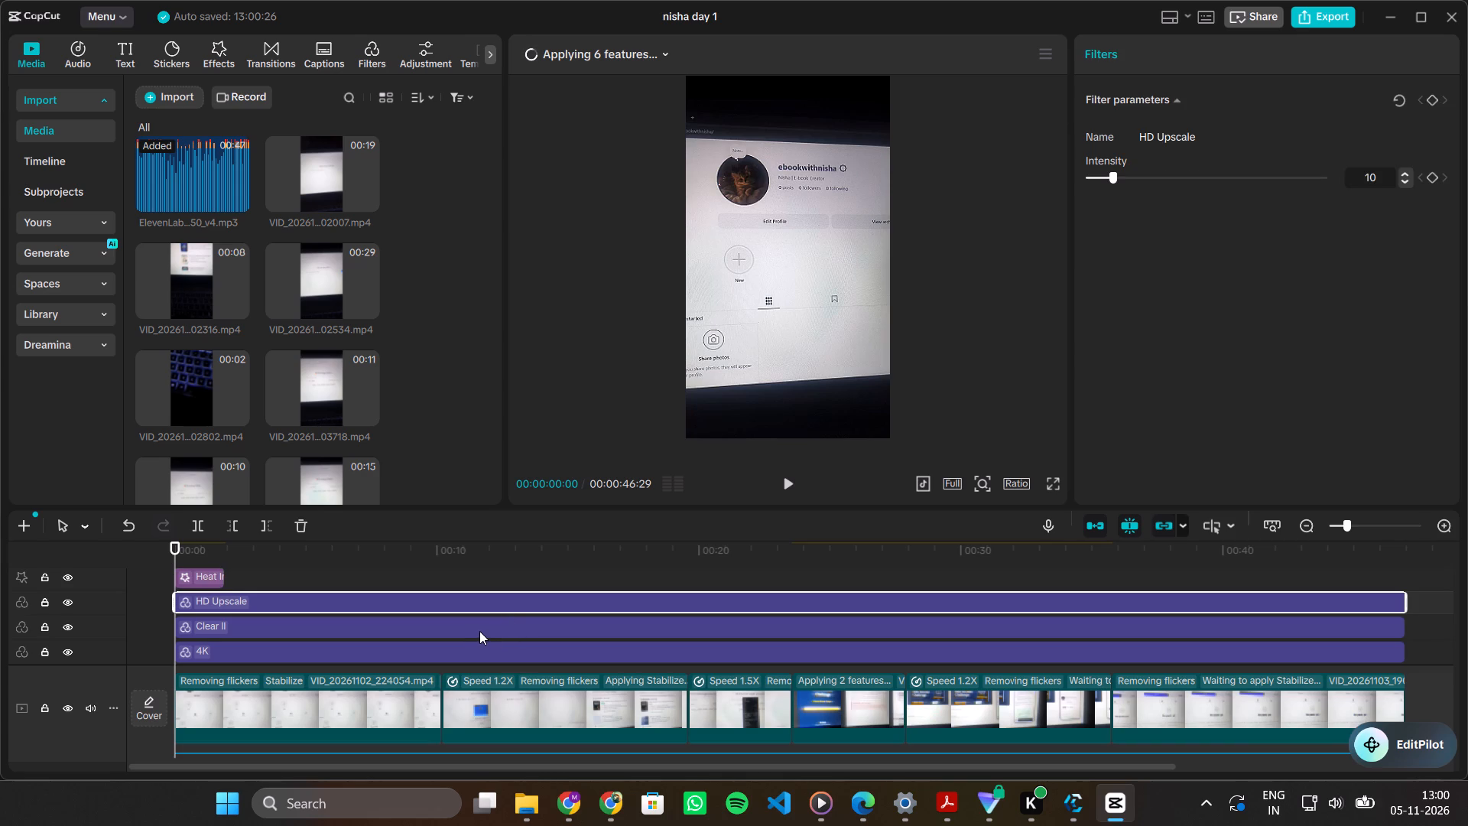
click(457, 649)
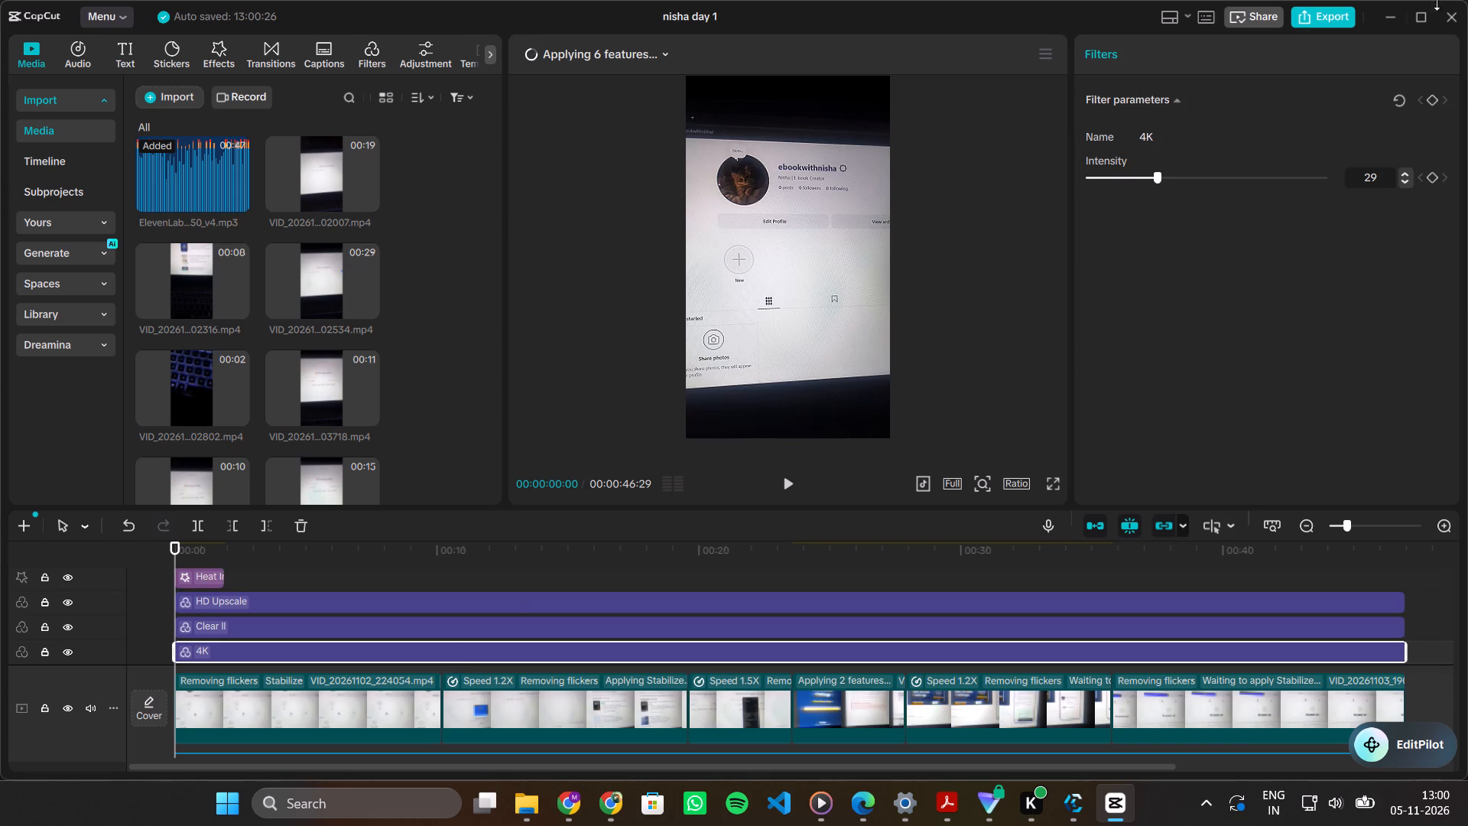
Close the nisha day 1 project and open project 1105 from the projects list.
click(1447, 11)
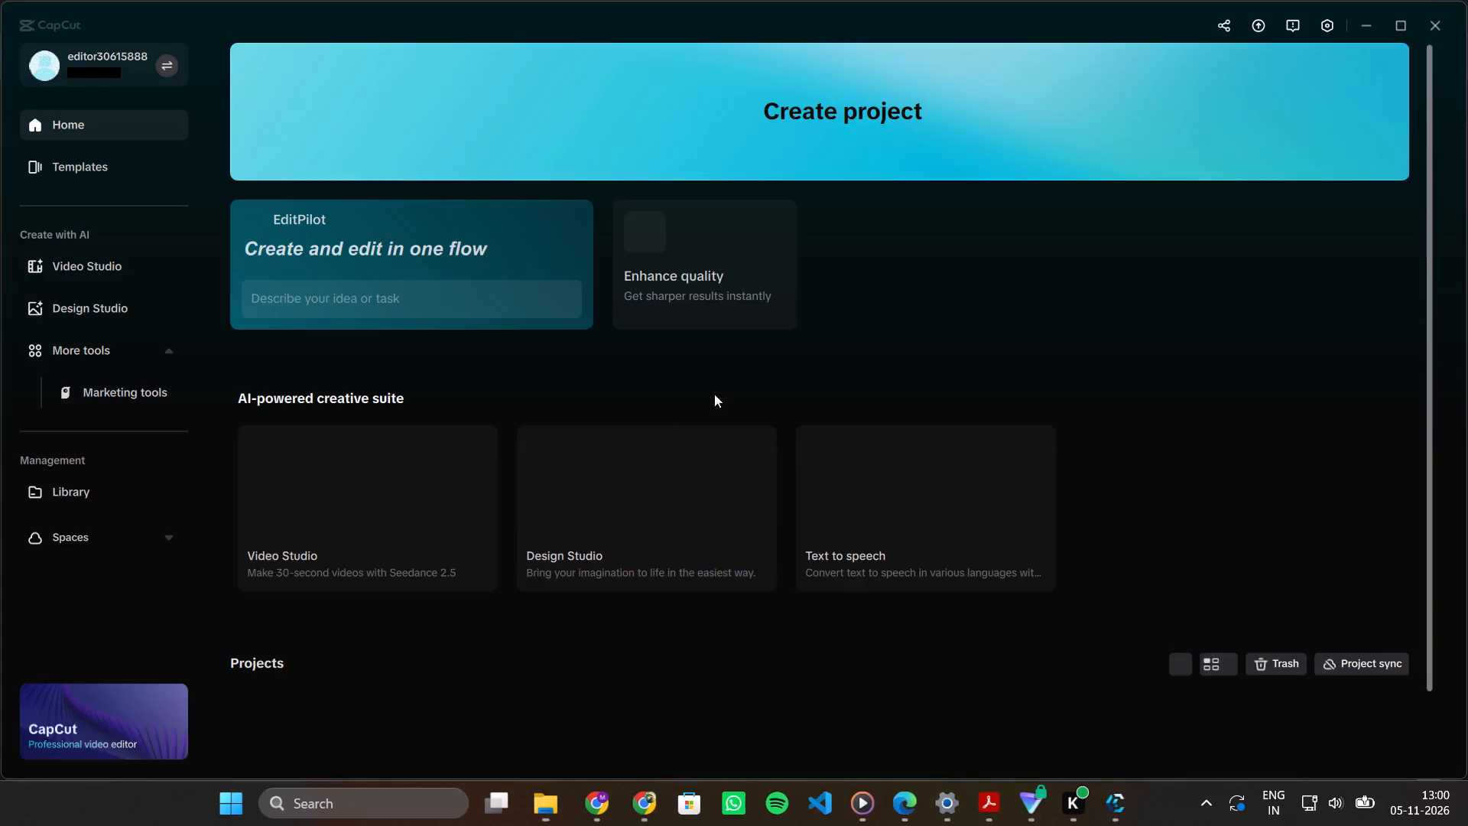
scroll(290, 627, down, 3)
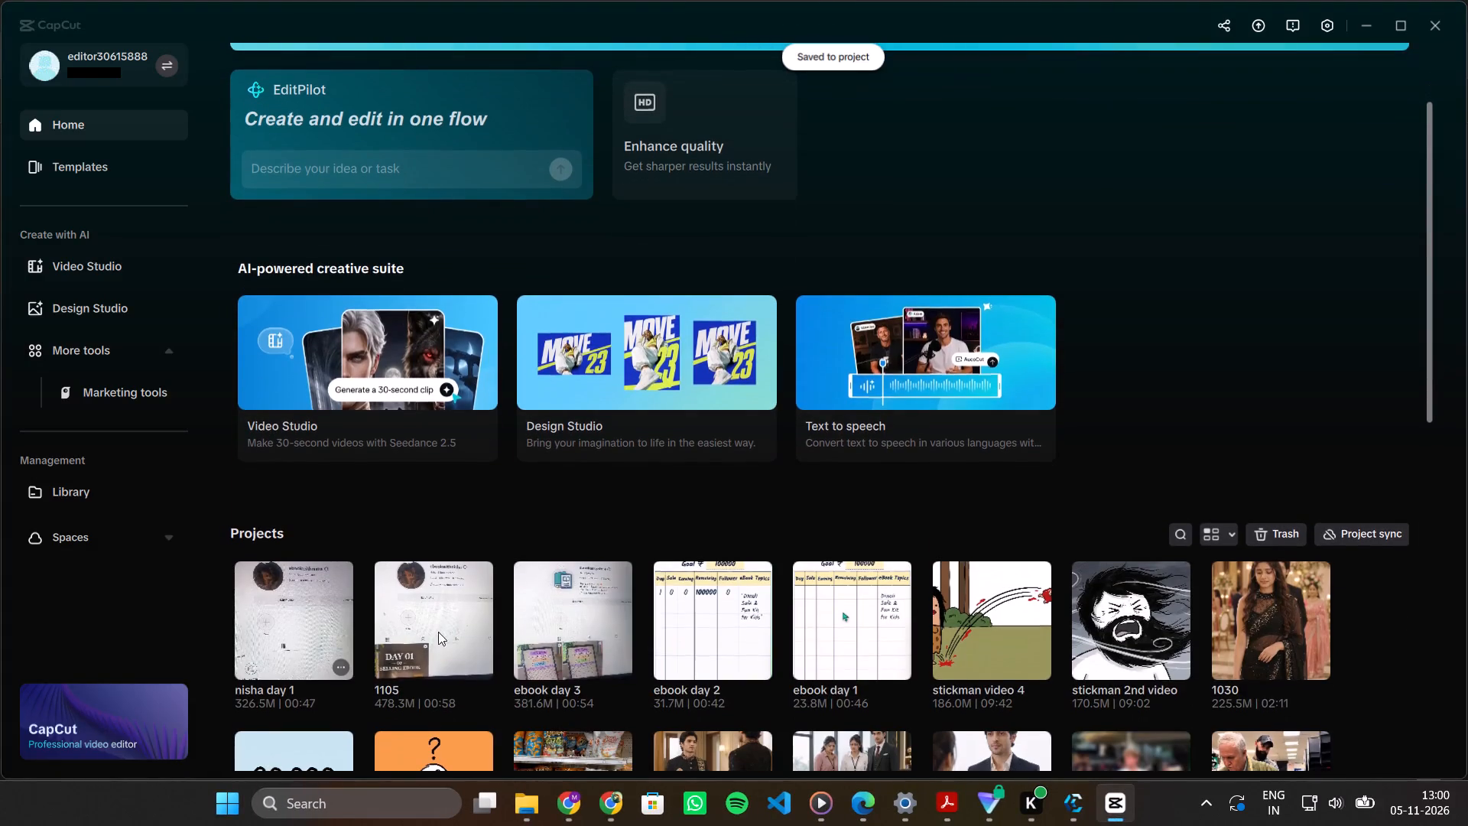
double_click(441, 609)
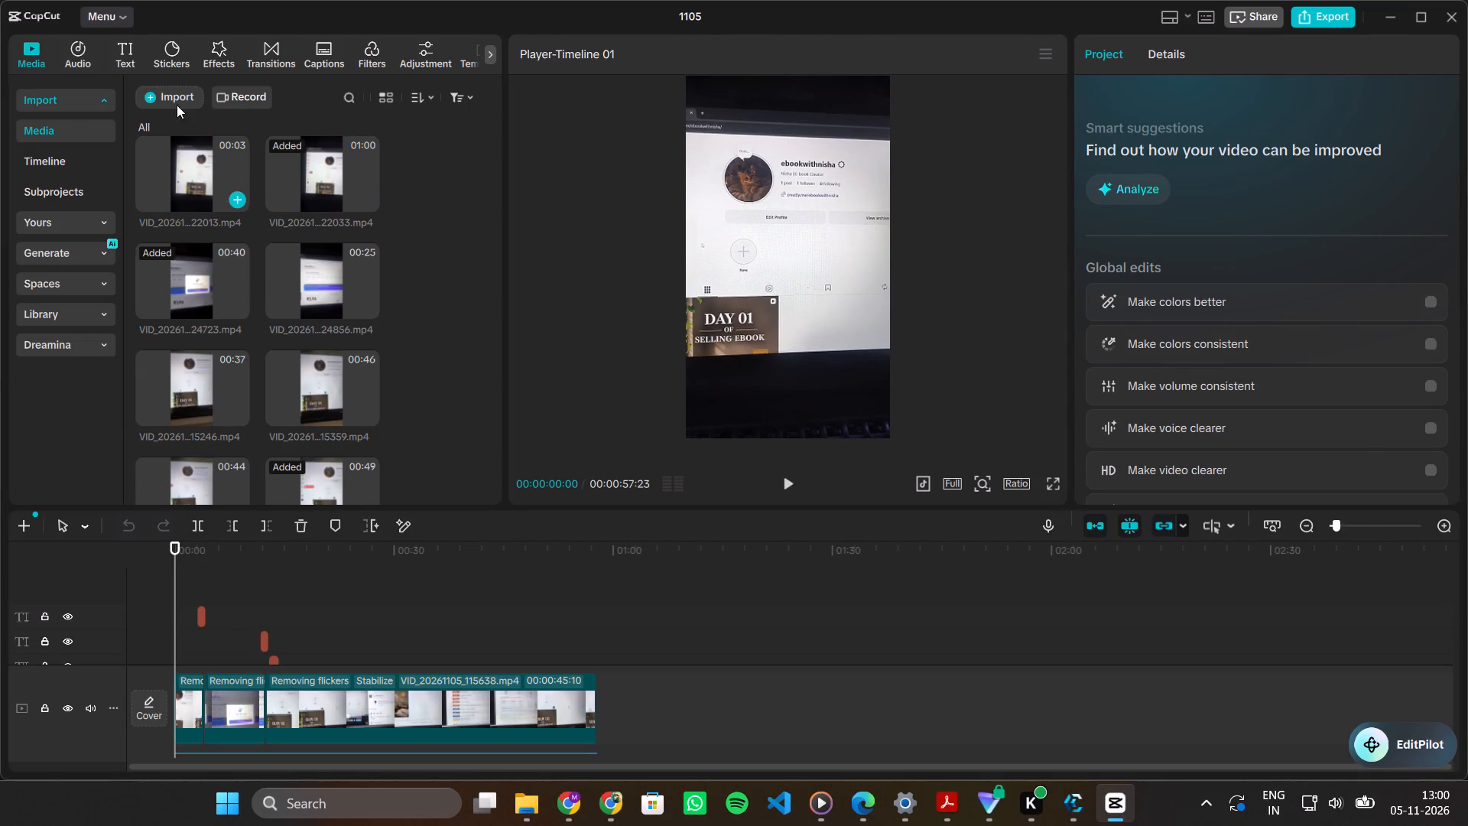
Rename project 1105 as "nisha day 2".
click(379, 58)
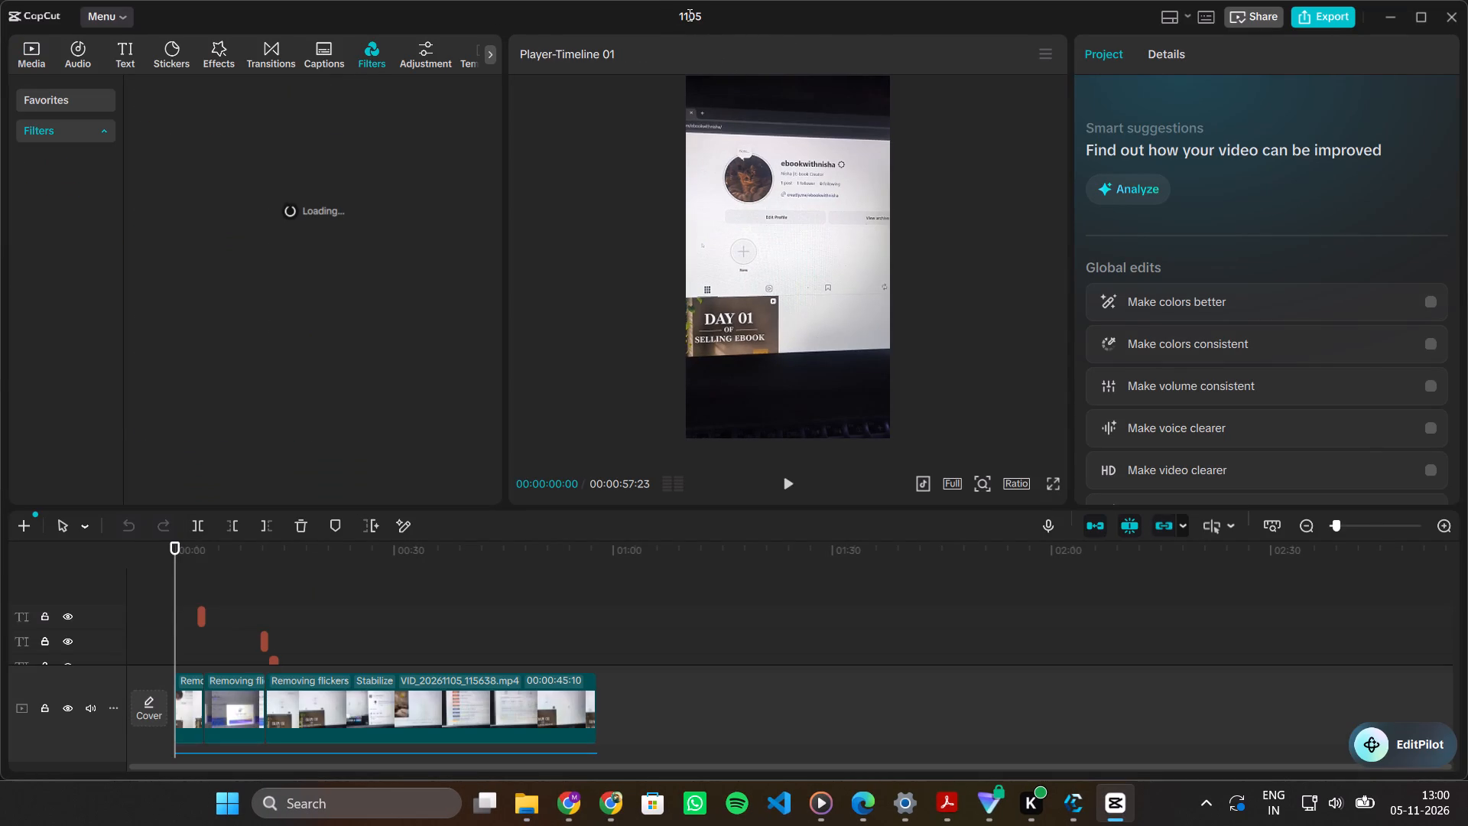
click(688, 15)
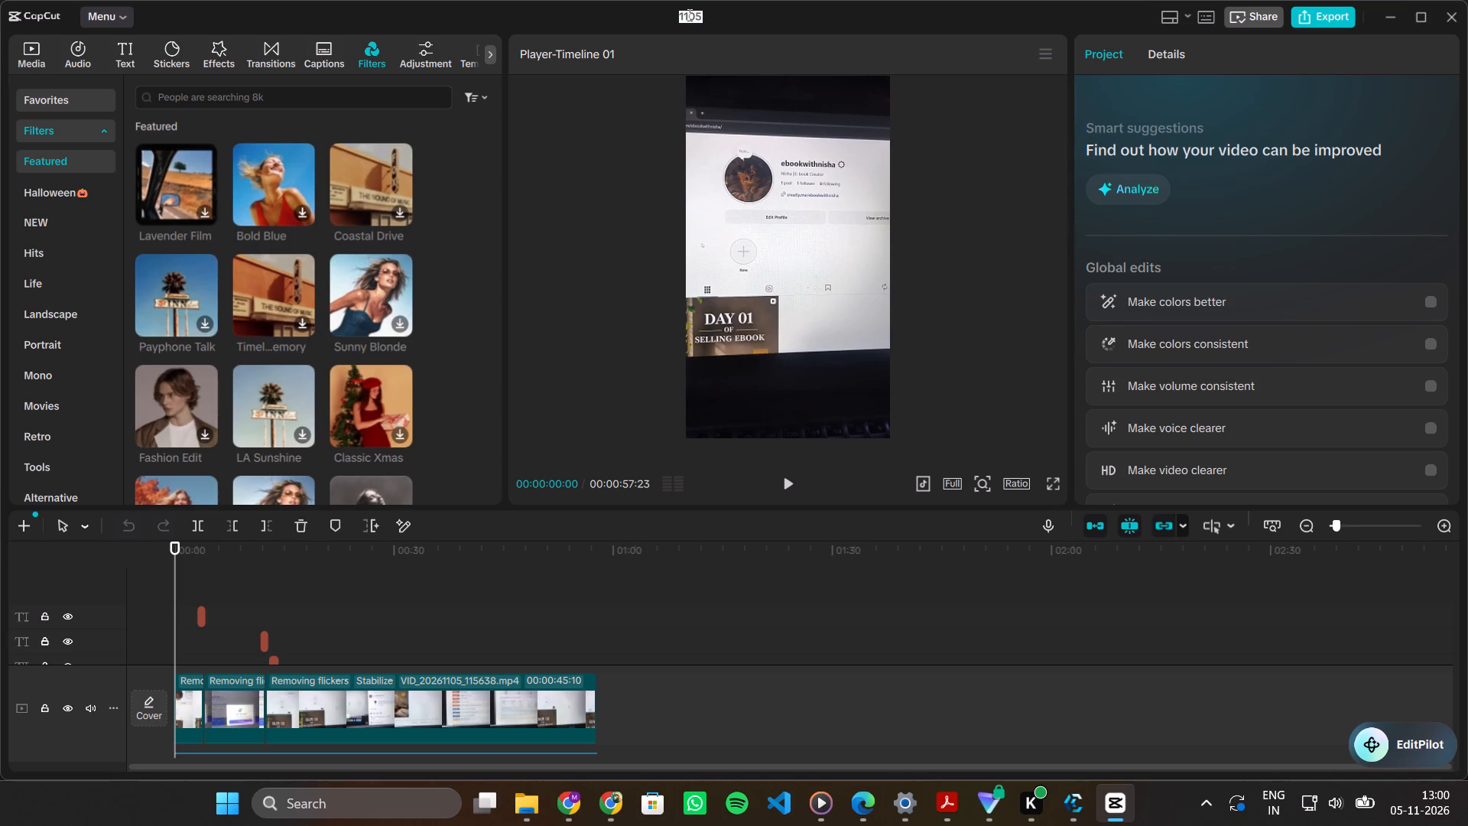
text(nisha)
key(space)
text(dat)
key(BackSpace)
text(y 2)
key(Return)
Add the favourite filters HD Upscale, Clear II and 4K at the start of the timeline.
click(78, 101)
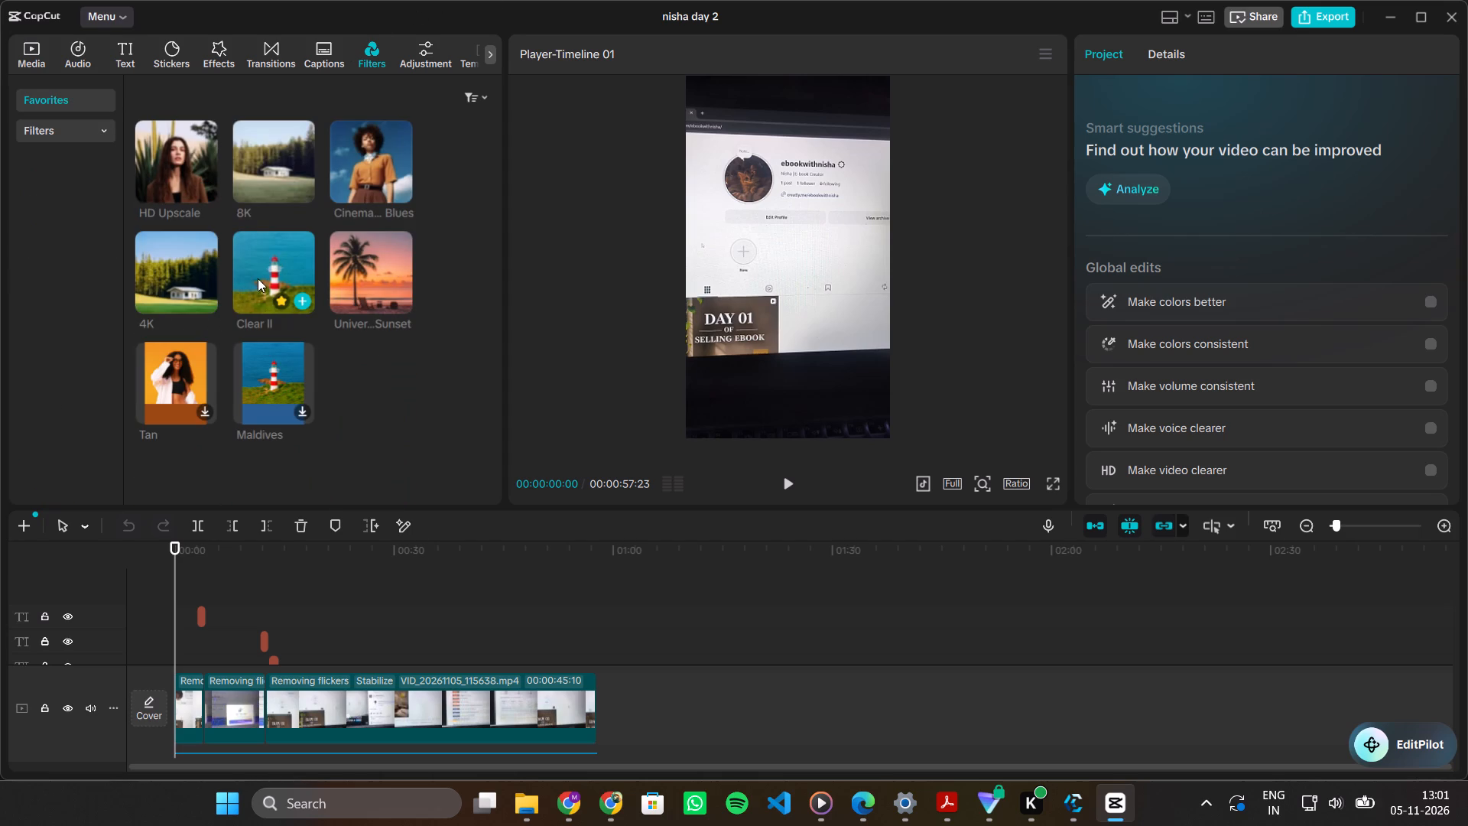
click(204, 191)
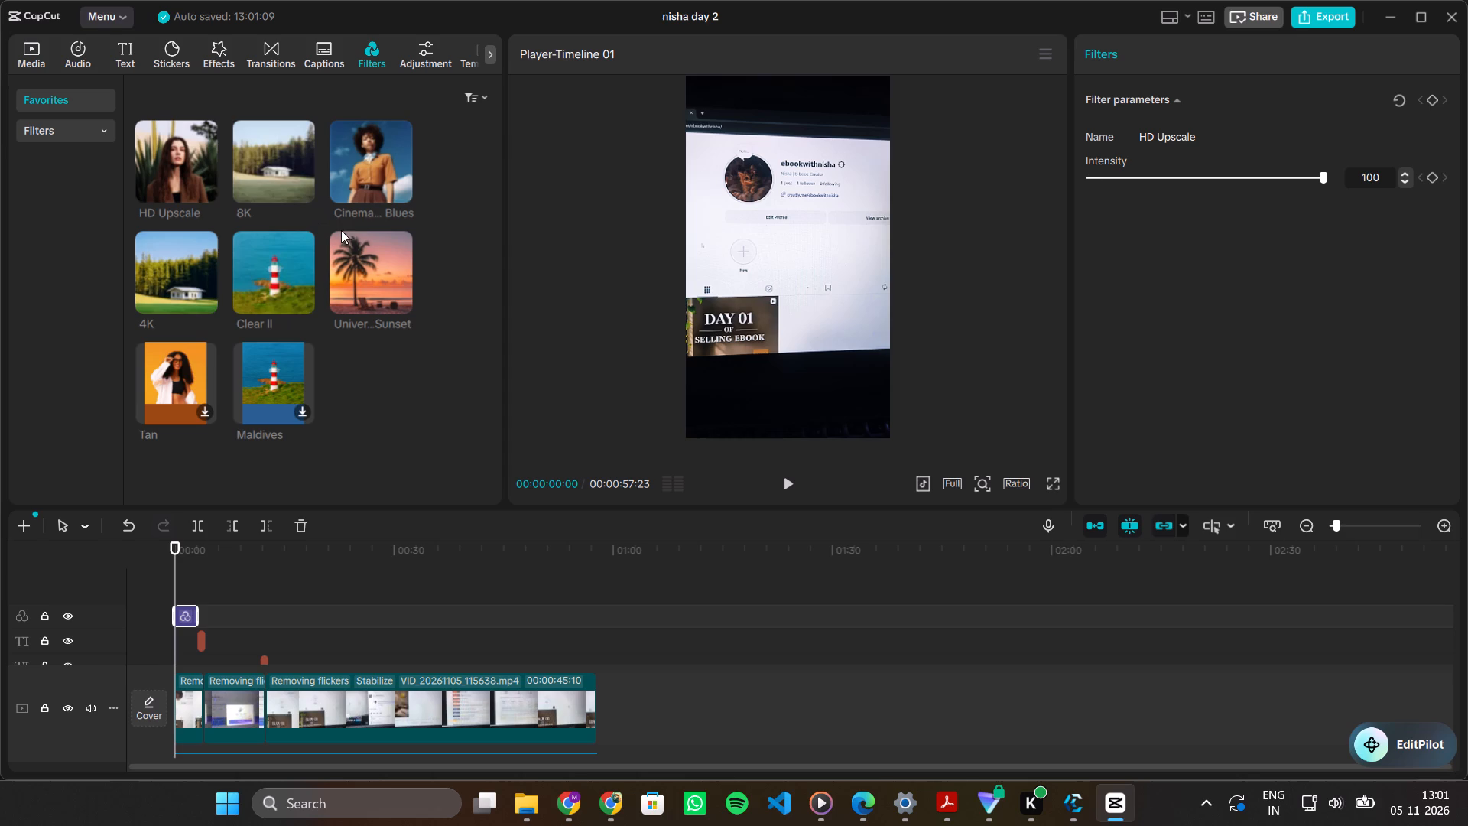
click(298, 297)
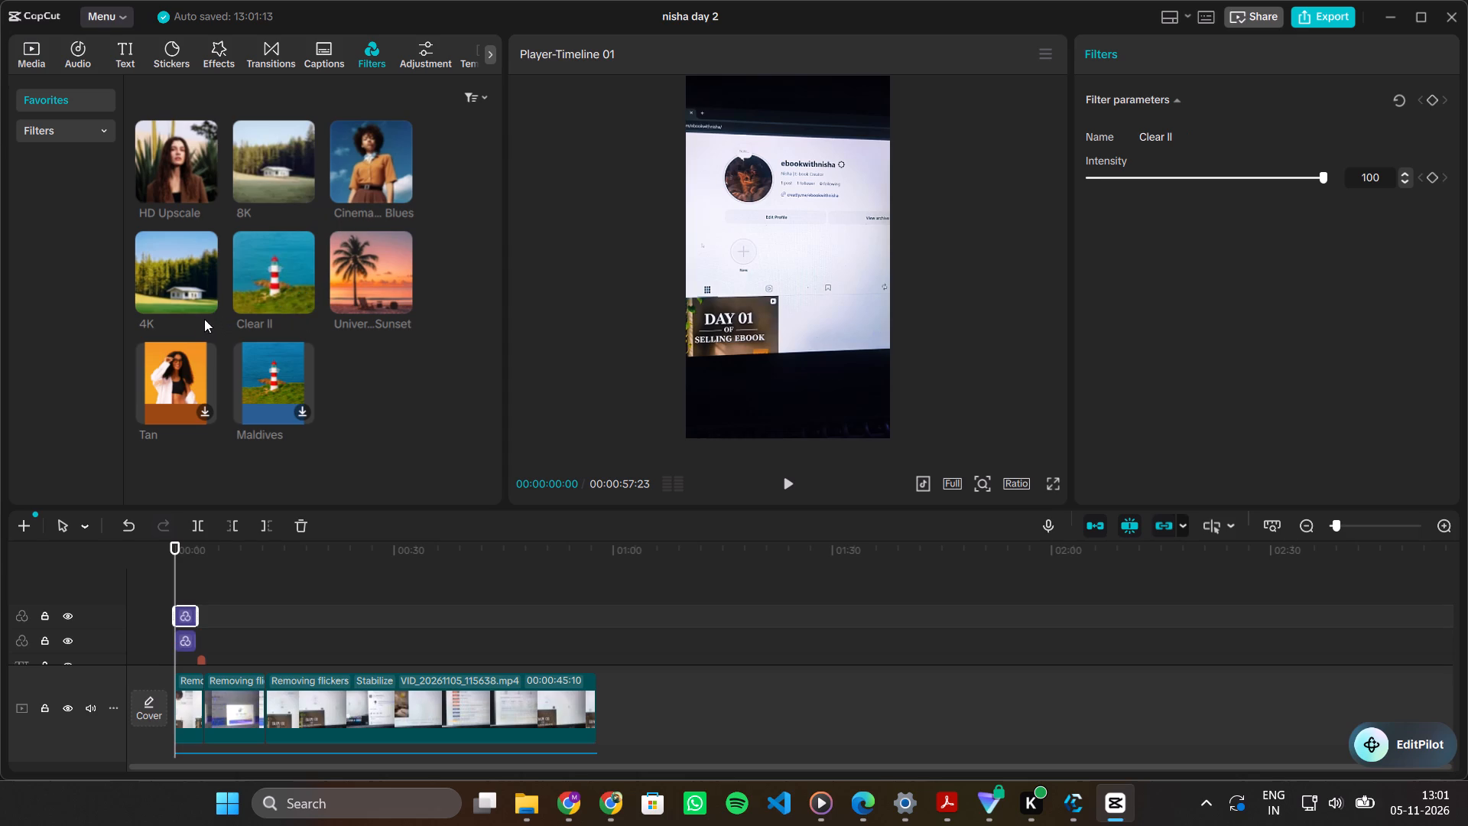
click(206, 299)
Select the three filter clips together and extend them to the end of the video.
scroll(268, 610, down, 1)
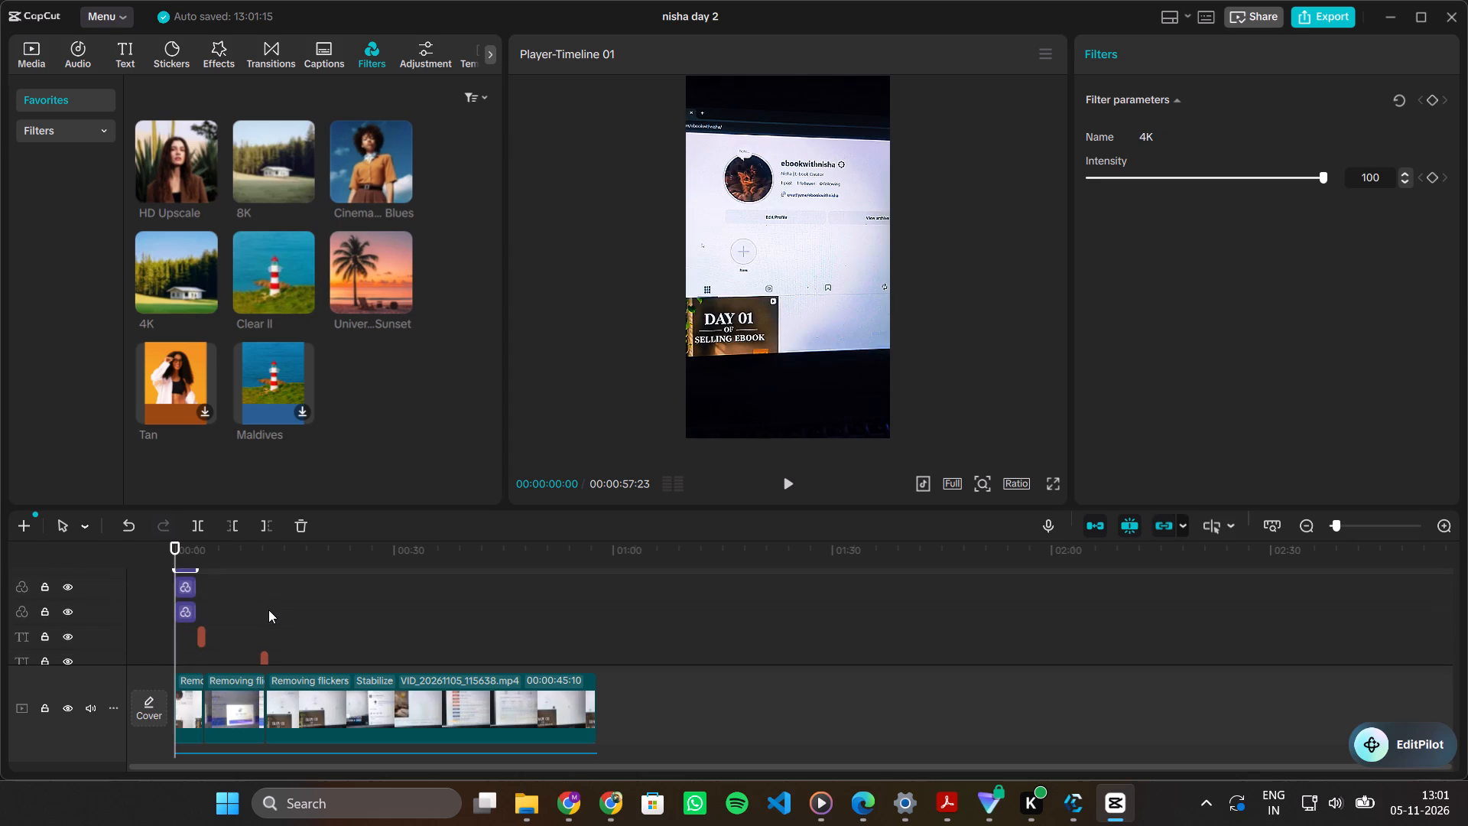
scroll(268, 610, down, 1)
click(205, 609)
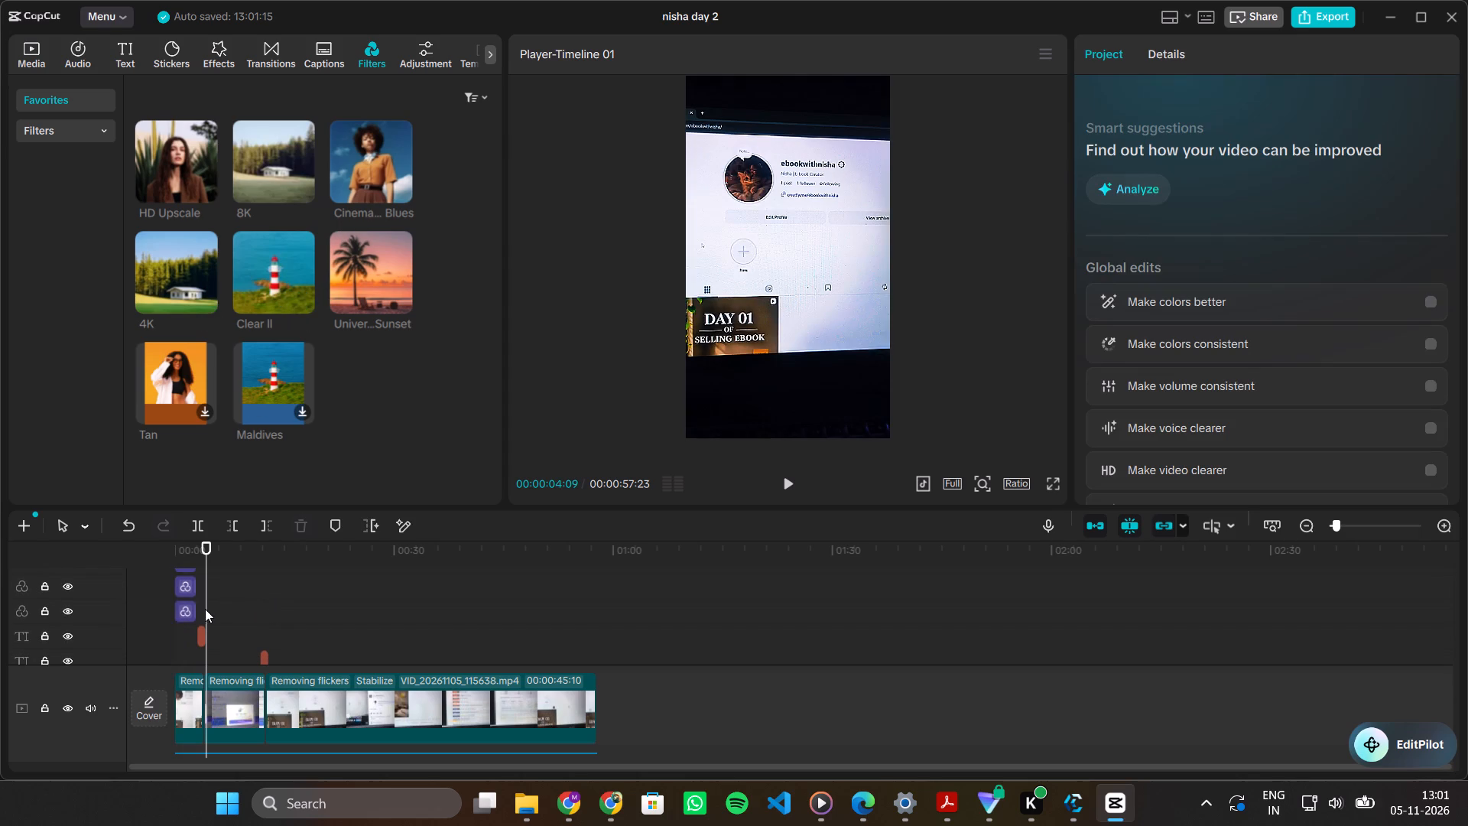
drag(229, 606, 179, 555)
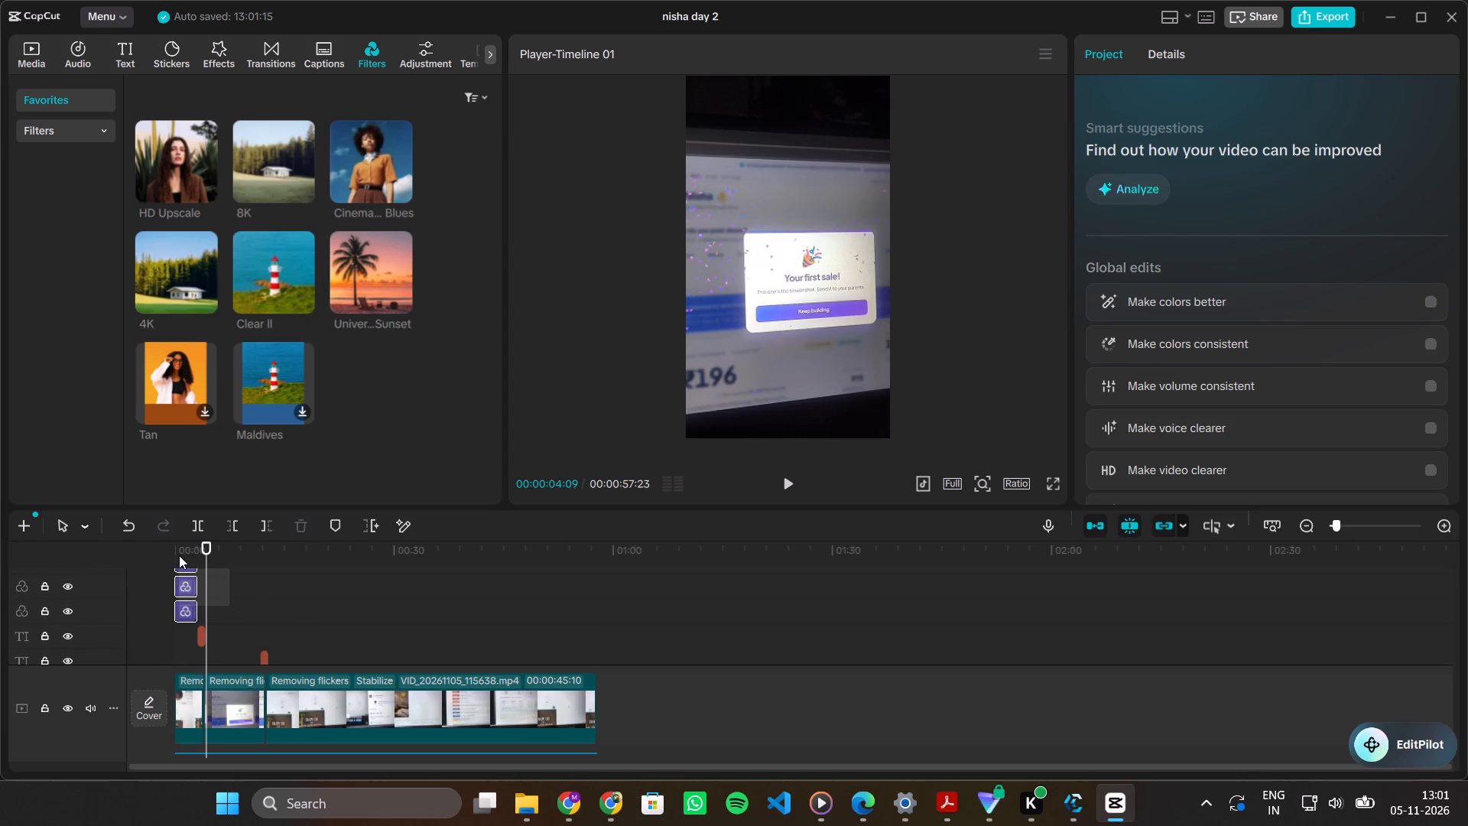
drag(179, 555, 179, 558)
drag(199, 588, 525, 634)
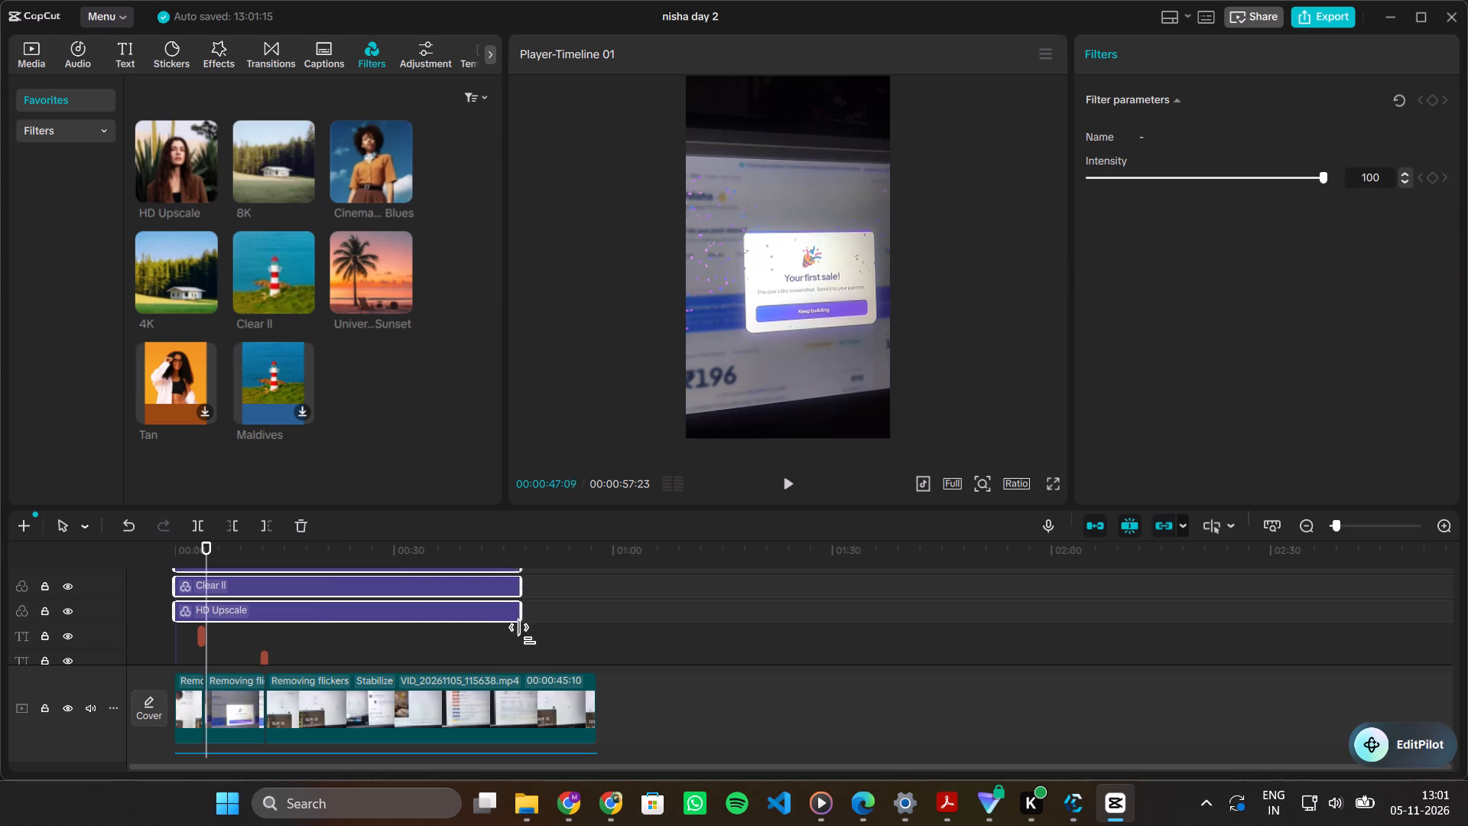
drag(525, 634, 596, 638)
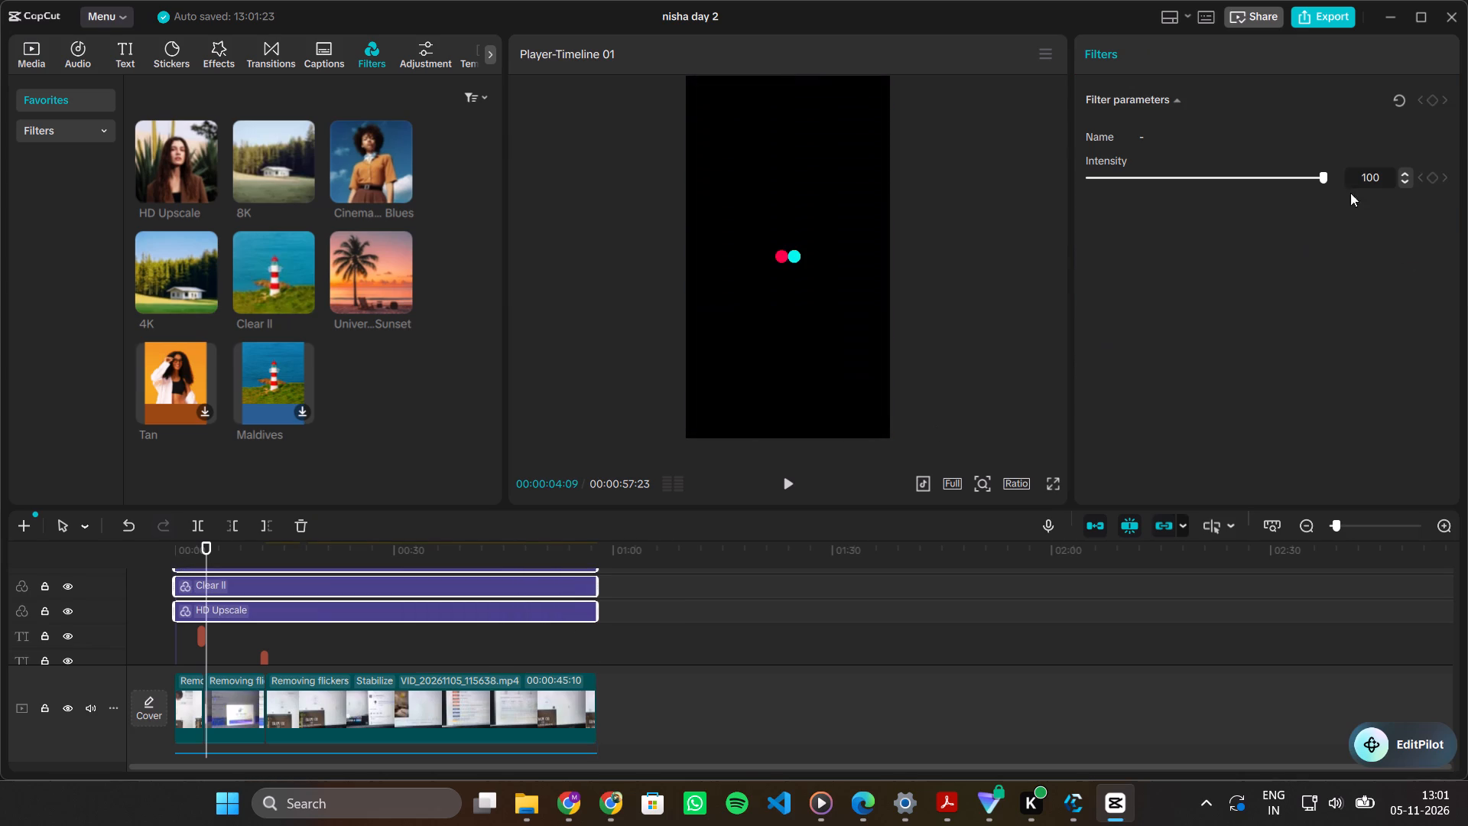
Set the intensity of the three selected filters to 10.
drag(1322, 176, 1117, 190)
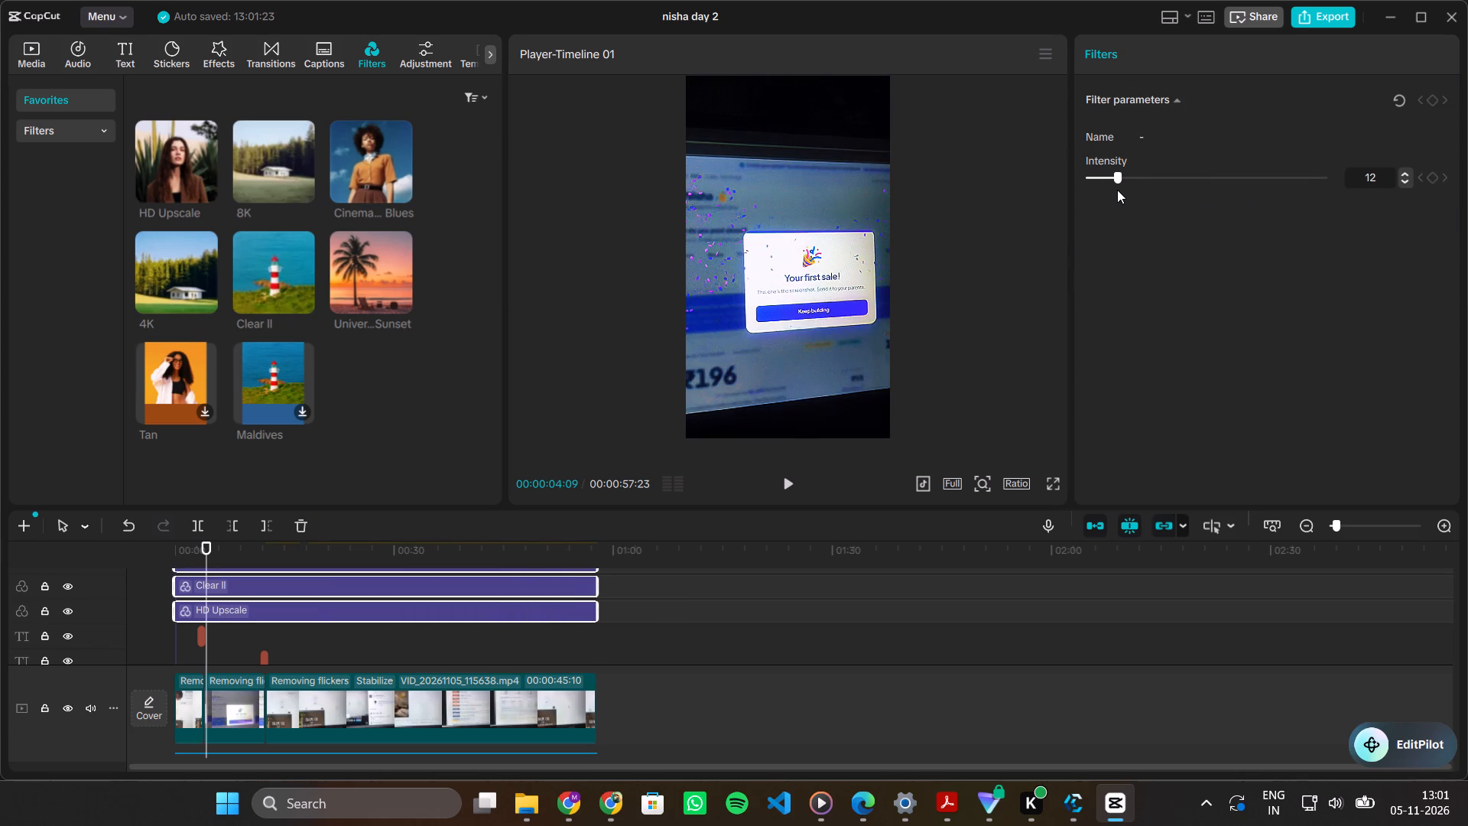
drag(1117, 190, 1113, 190)
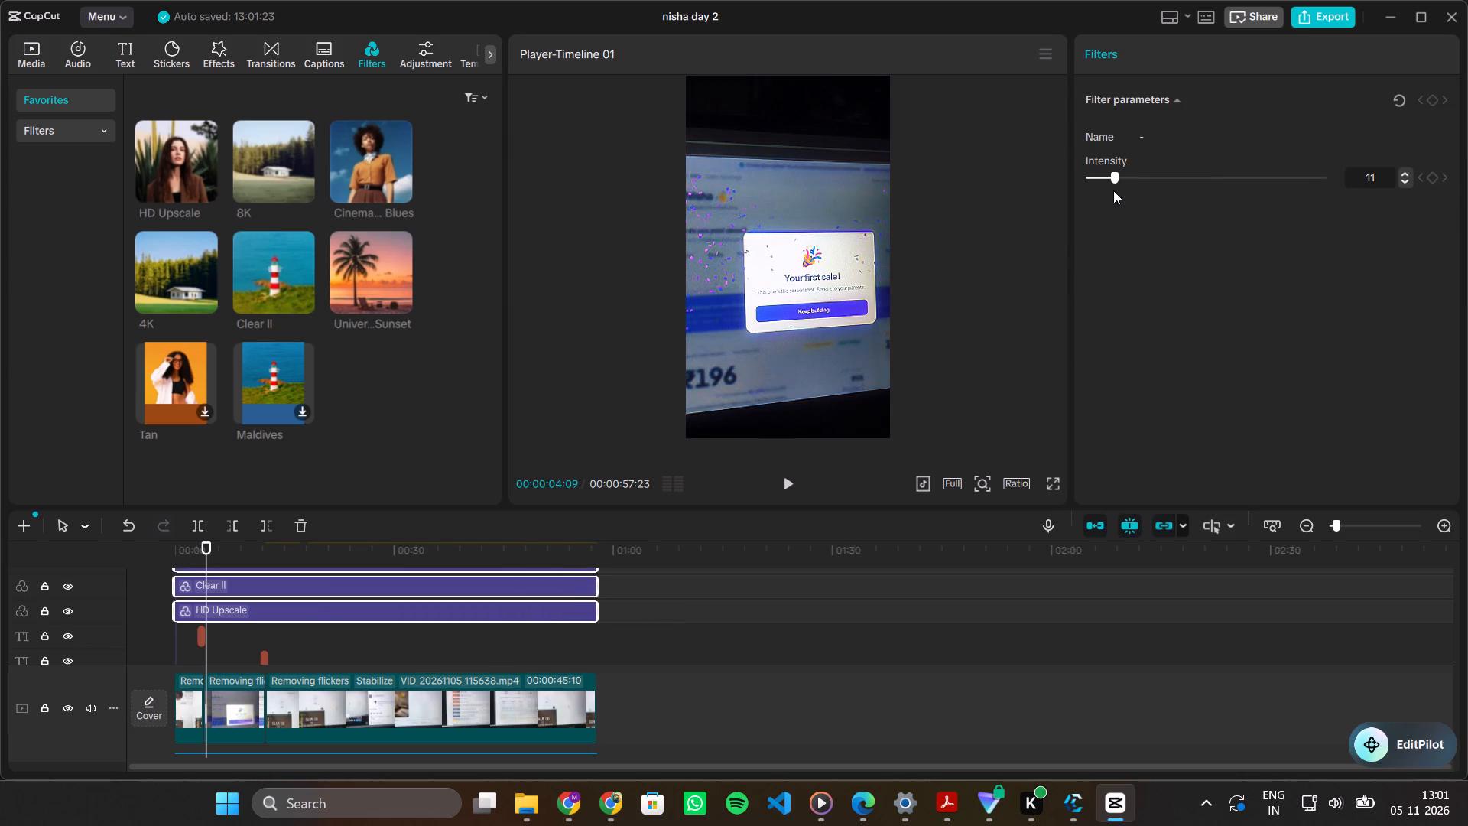
drag(1113, 190, 1113, 191)
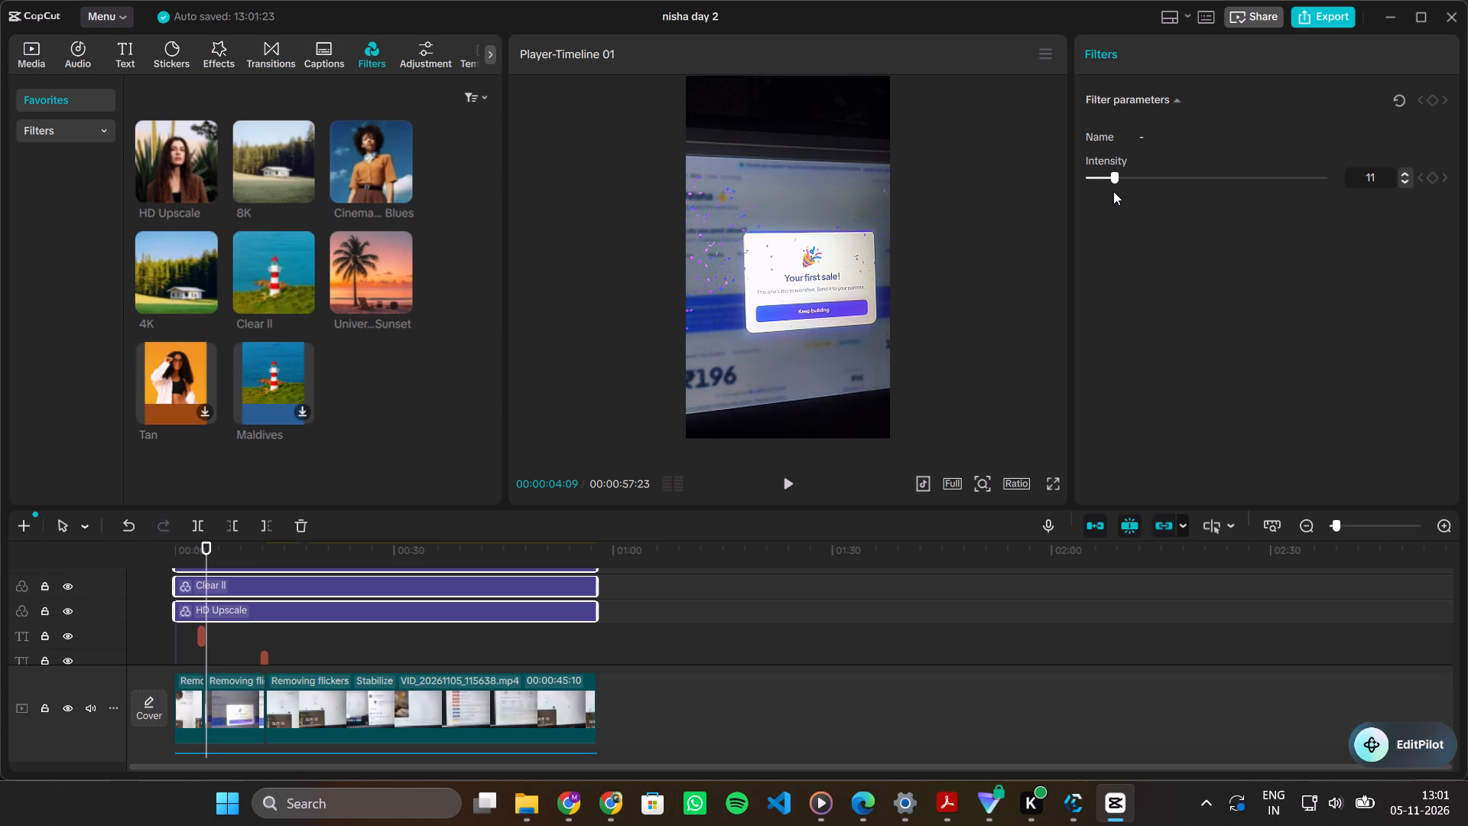
drag(1113, 191, 1112, 192)
Set the intensity of the 4K filter alone to 30.
scroll(326, 610, up, 1)
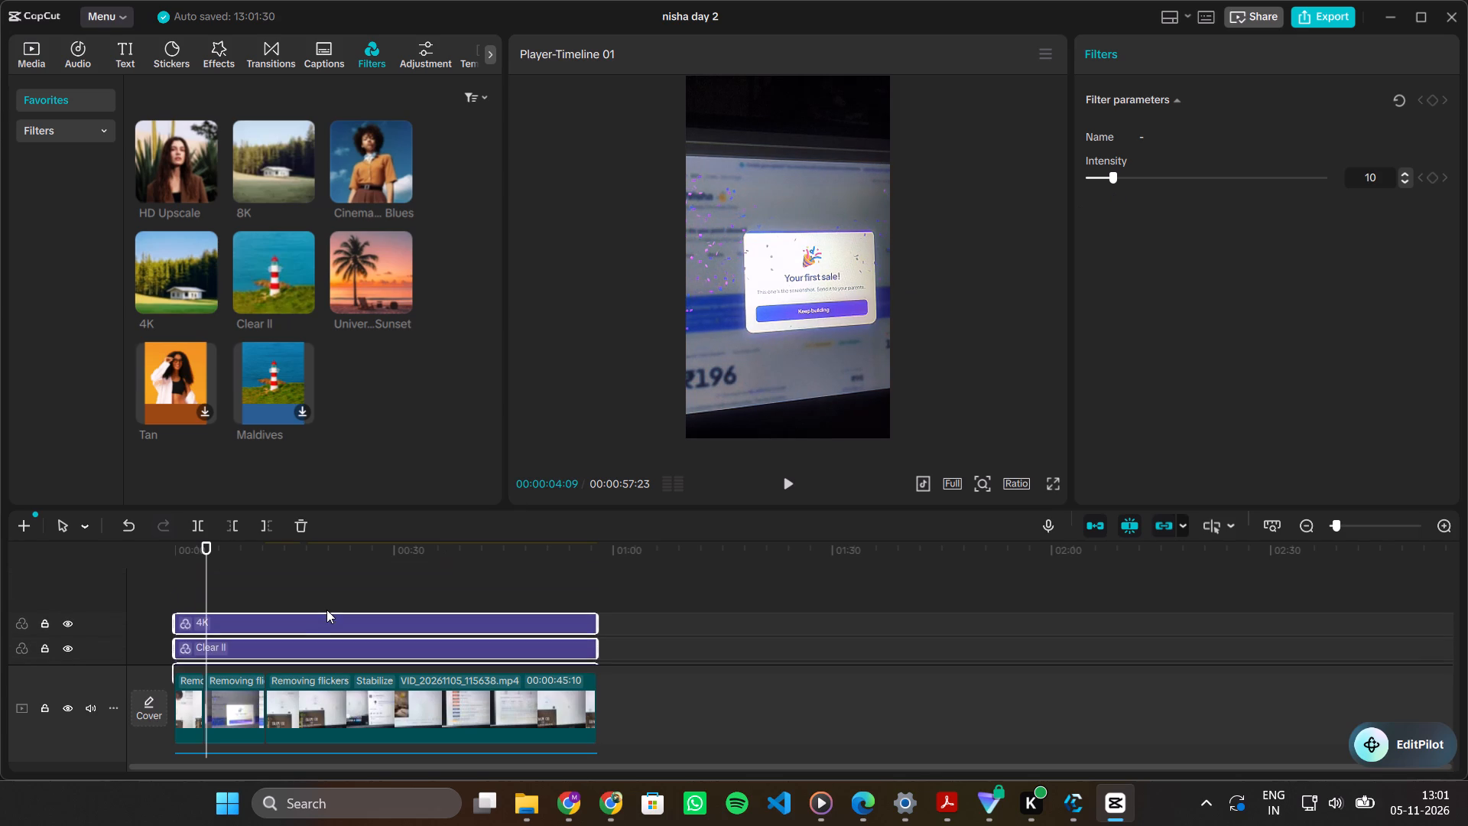
click(309, 620)
drag(1112, 181, 1158, 175)
Play the video from its start and look through the caption clips and voice-over track along the timeline.
drag(213, 586, 116, 605)
key(space)
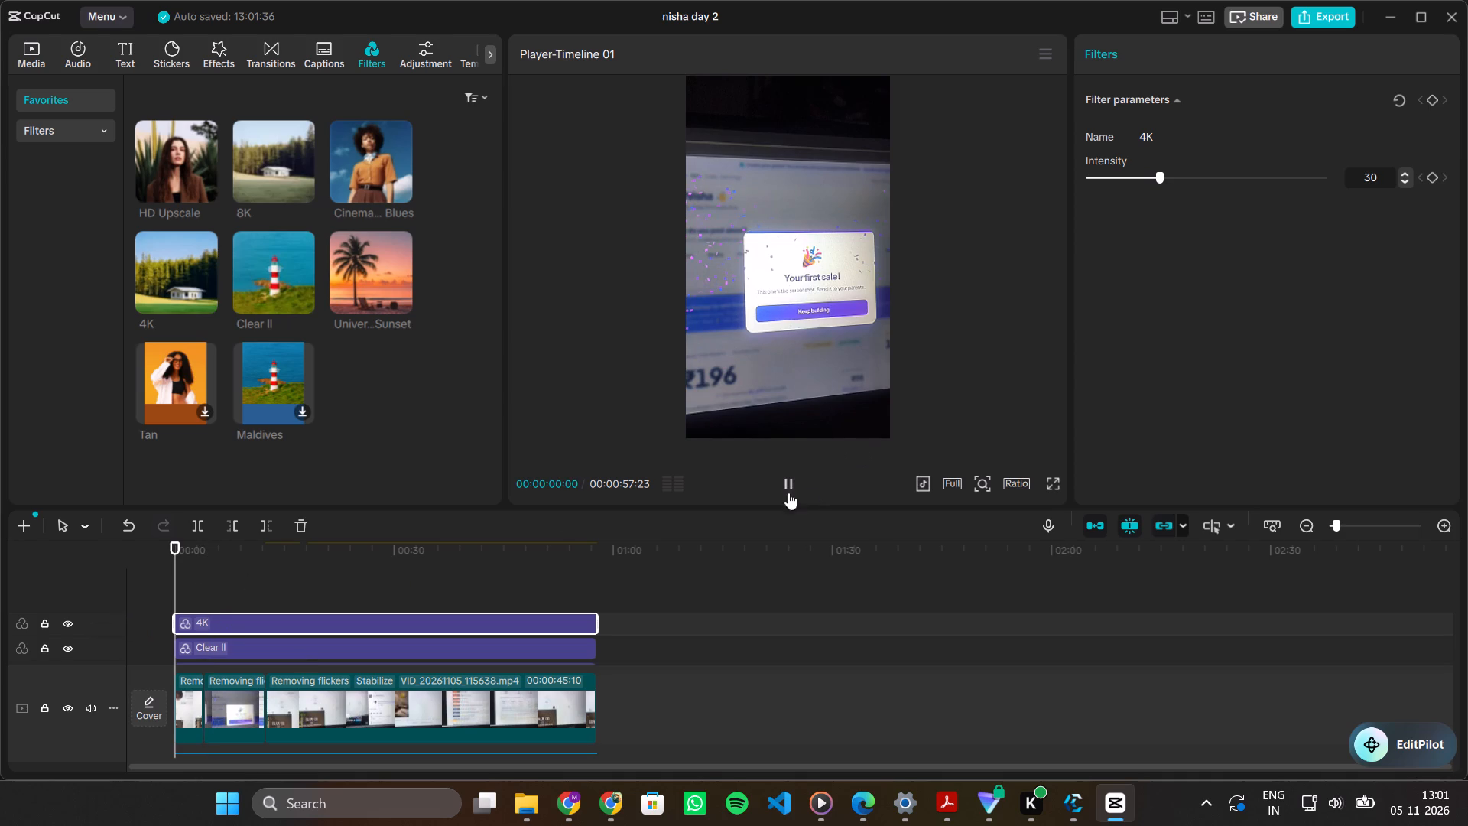
scroll(679, 643, down, 5)
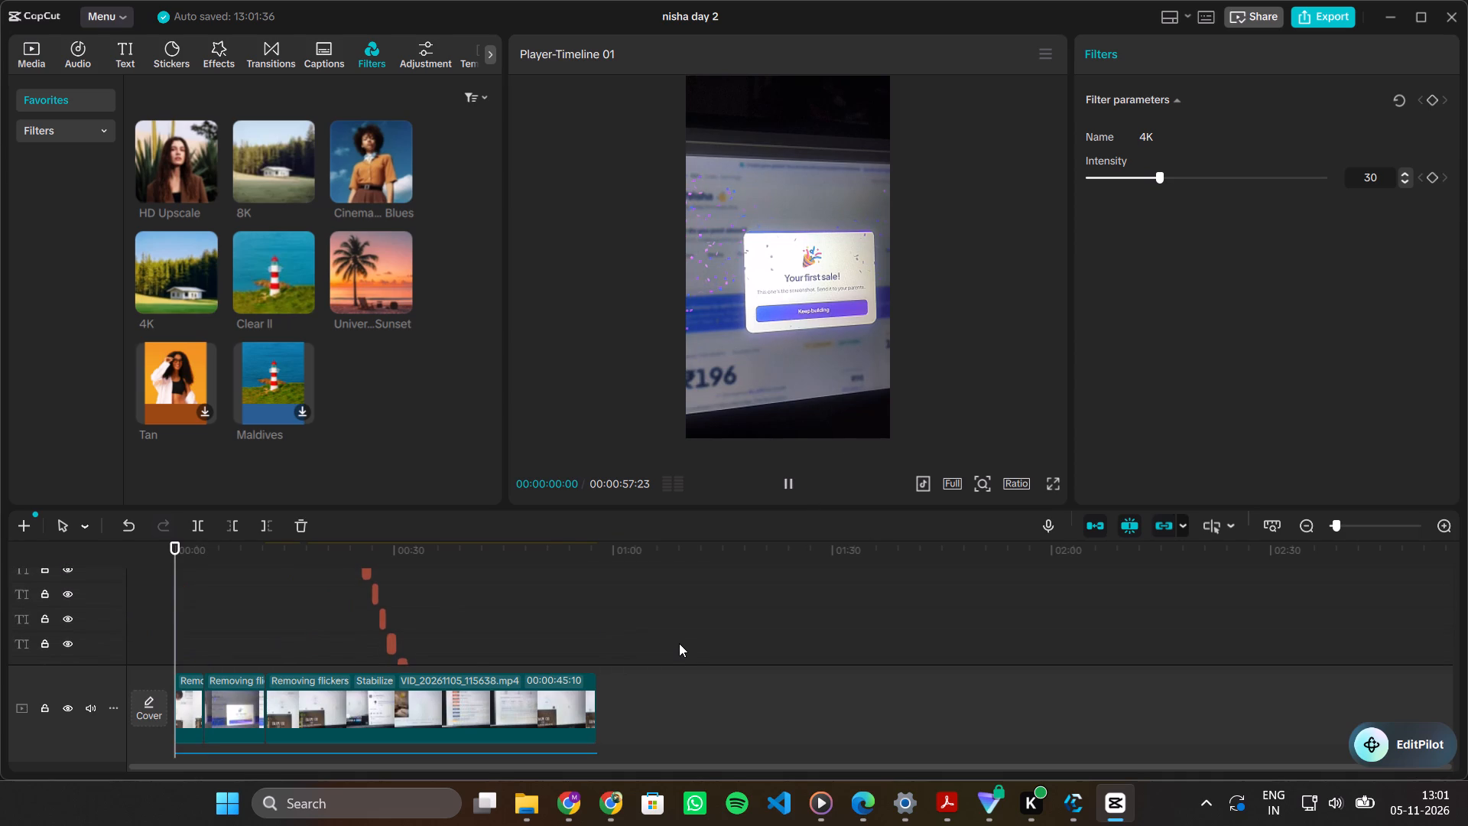
scroll(470, 651, down, 8)
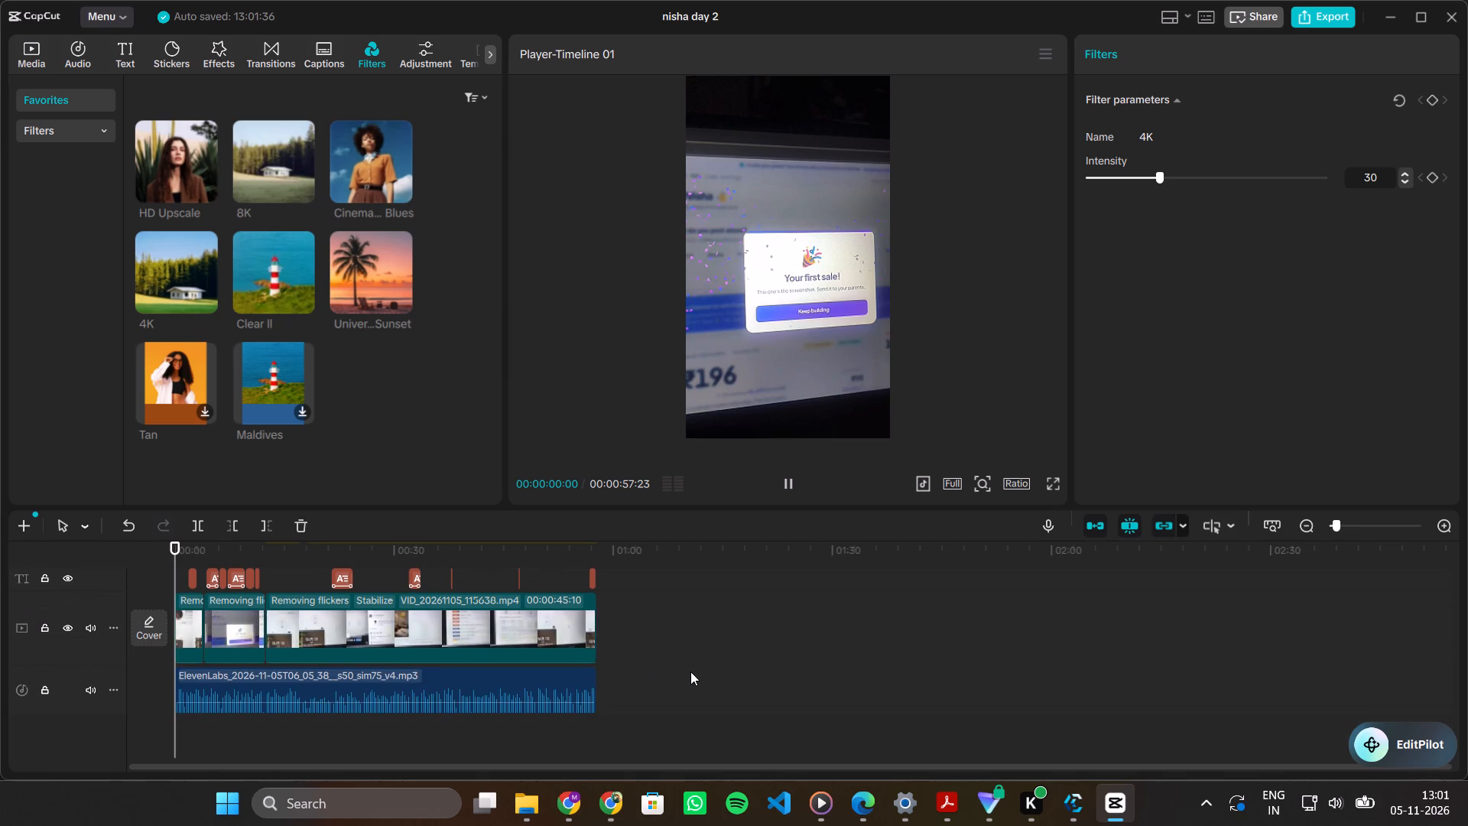
ctrl+scroll(690, 672, down, 4)
scroll(586, 640, up, 1)
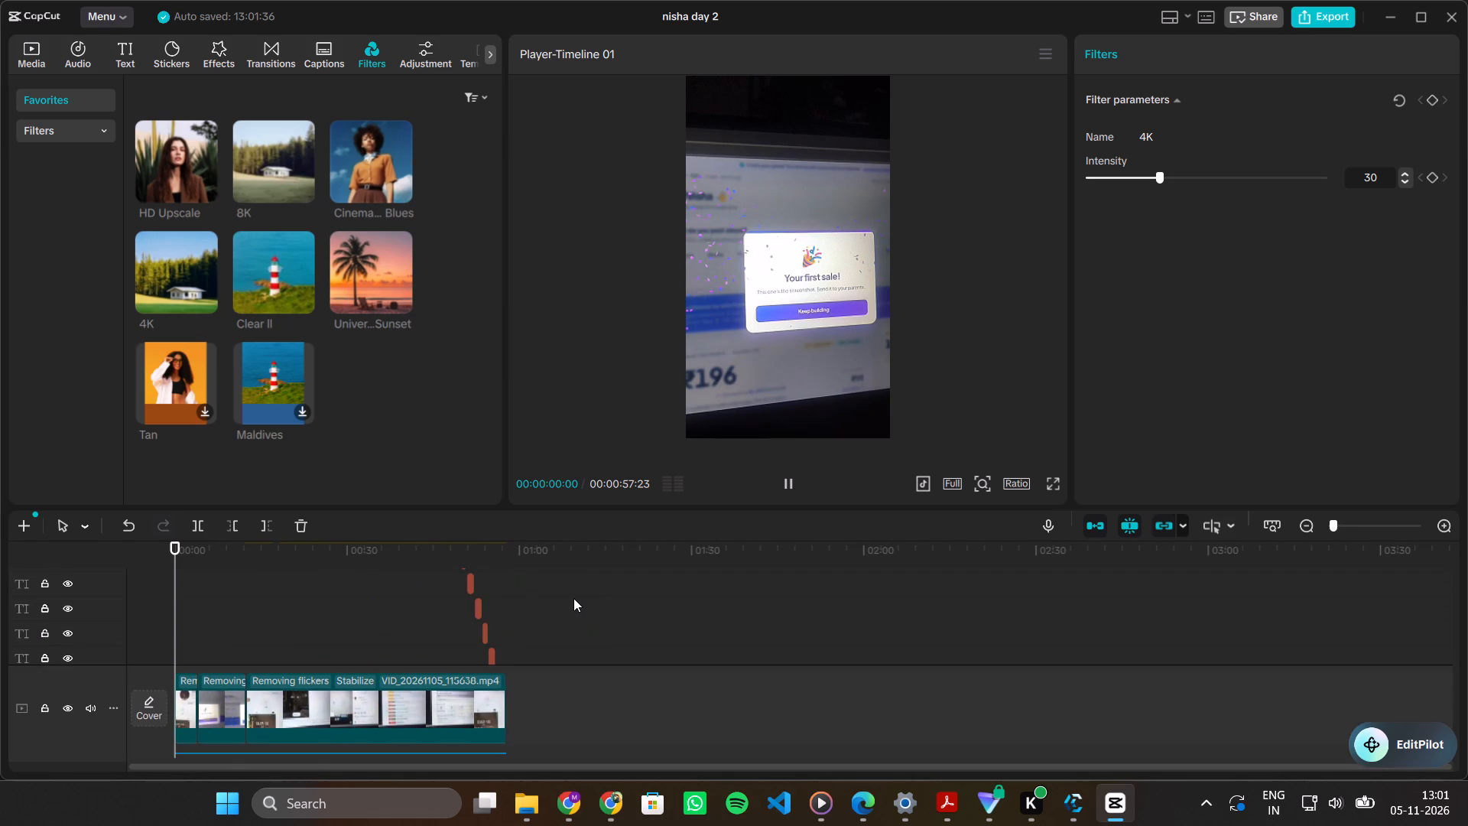
scroll(573, 598, down, 2)
drag(554, 606, 261, 626)
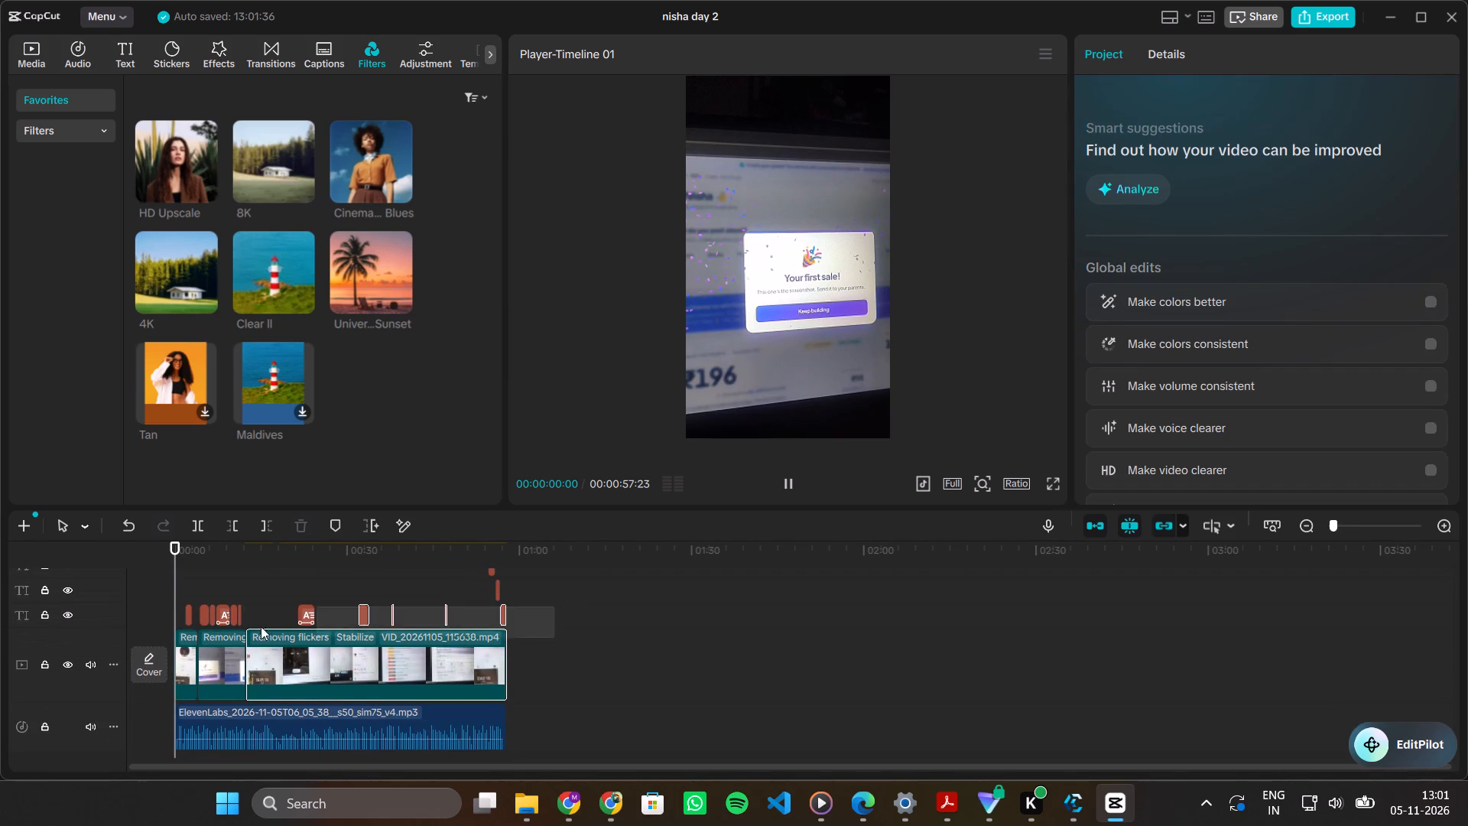
Select all the caption clips across the timeline and combine them into one compound clip.
drag(261, 626, 180, 452)
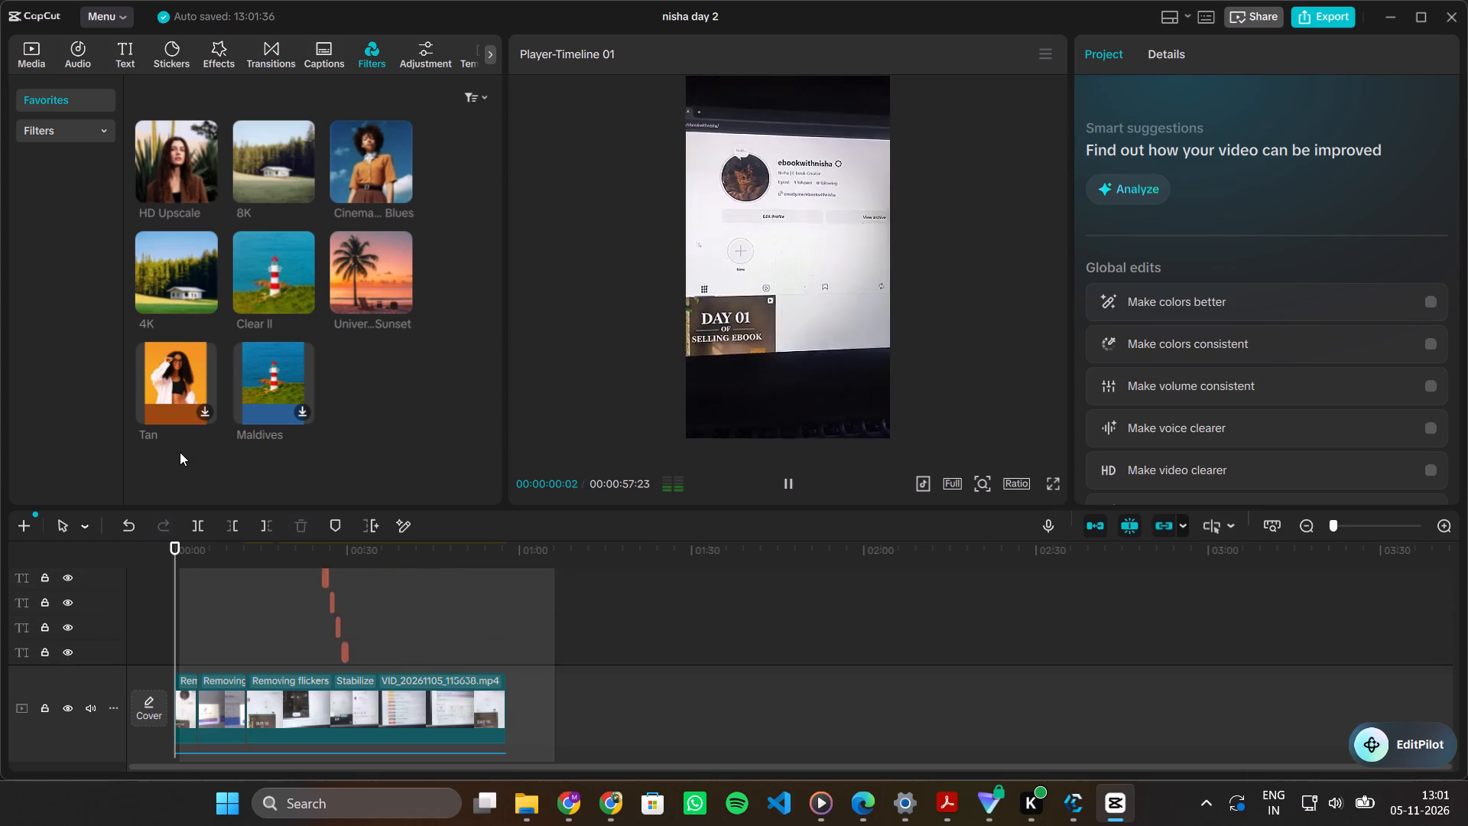
drag(180, 452, 180, 638)
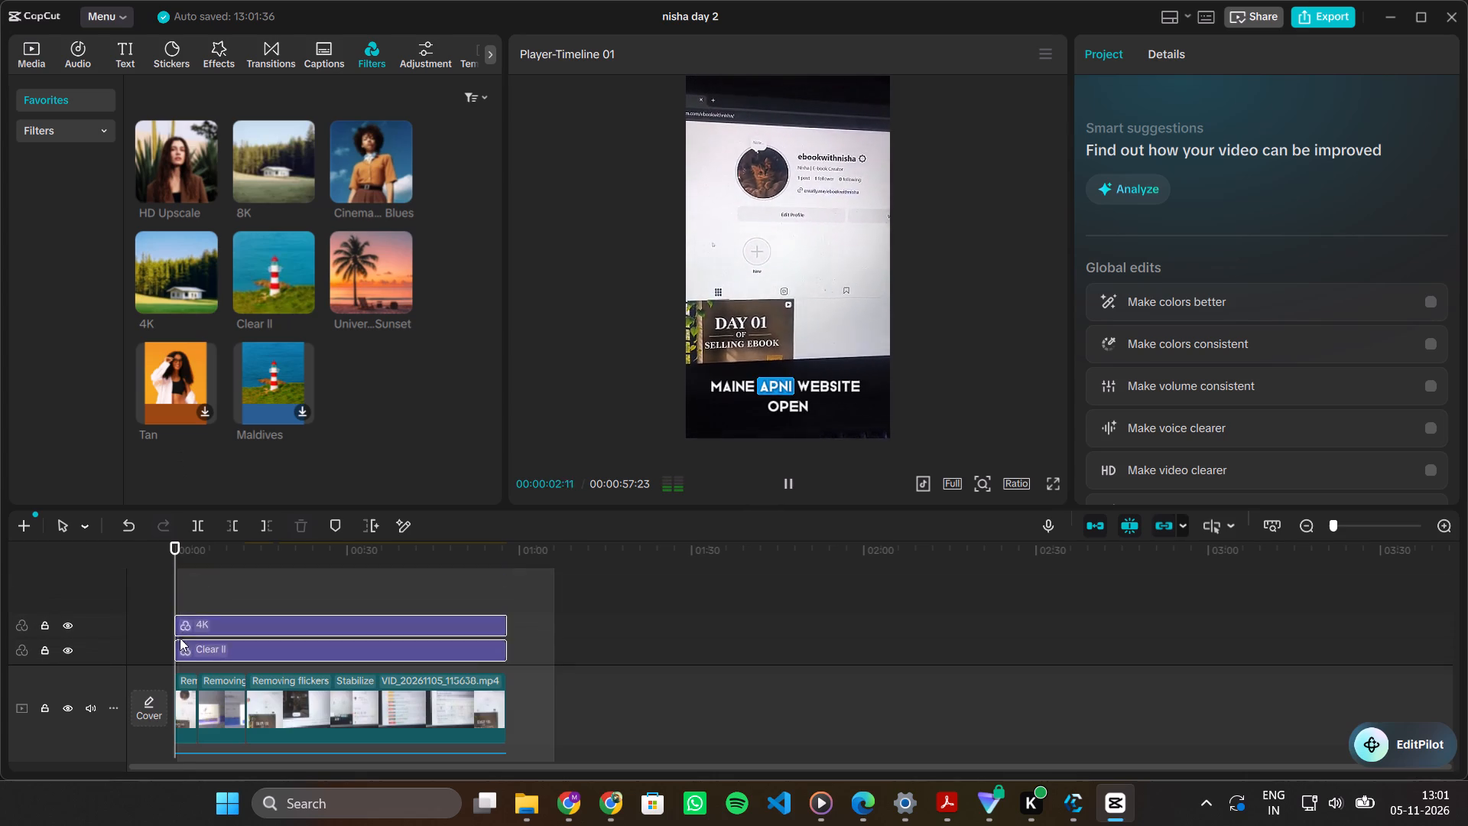
drag(180, 638, 132, 785)
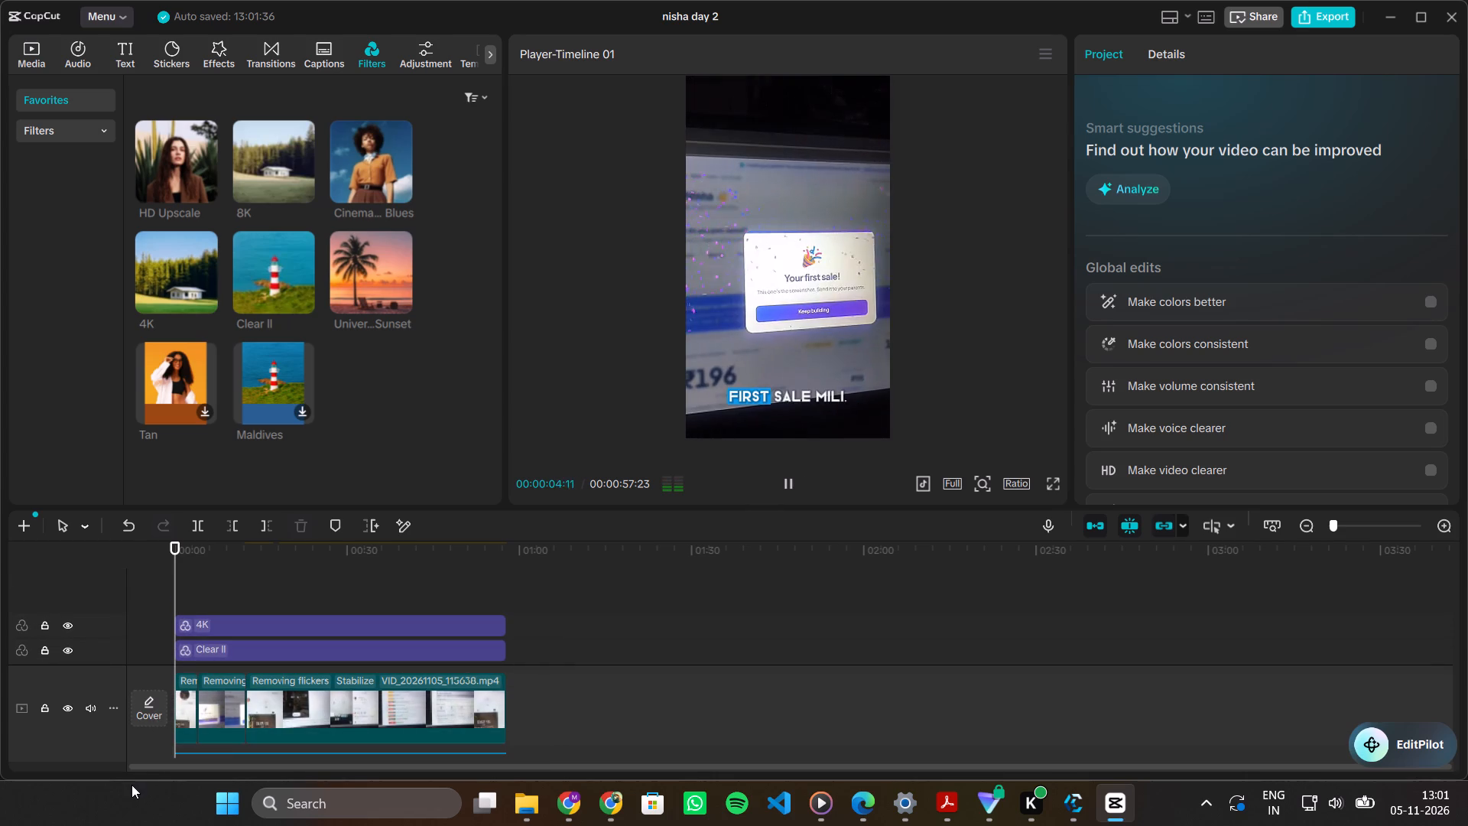
drag(132, 785, 150, 825)
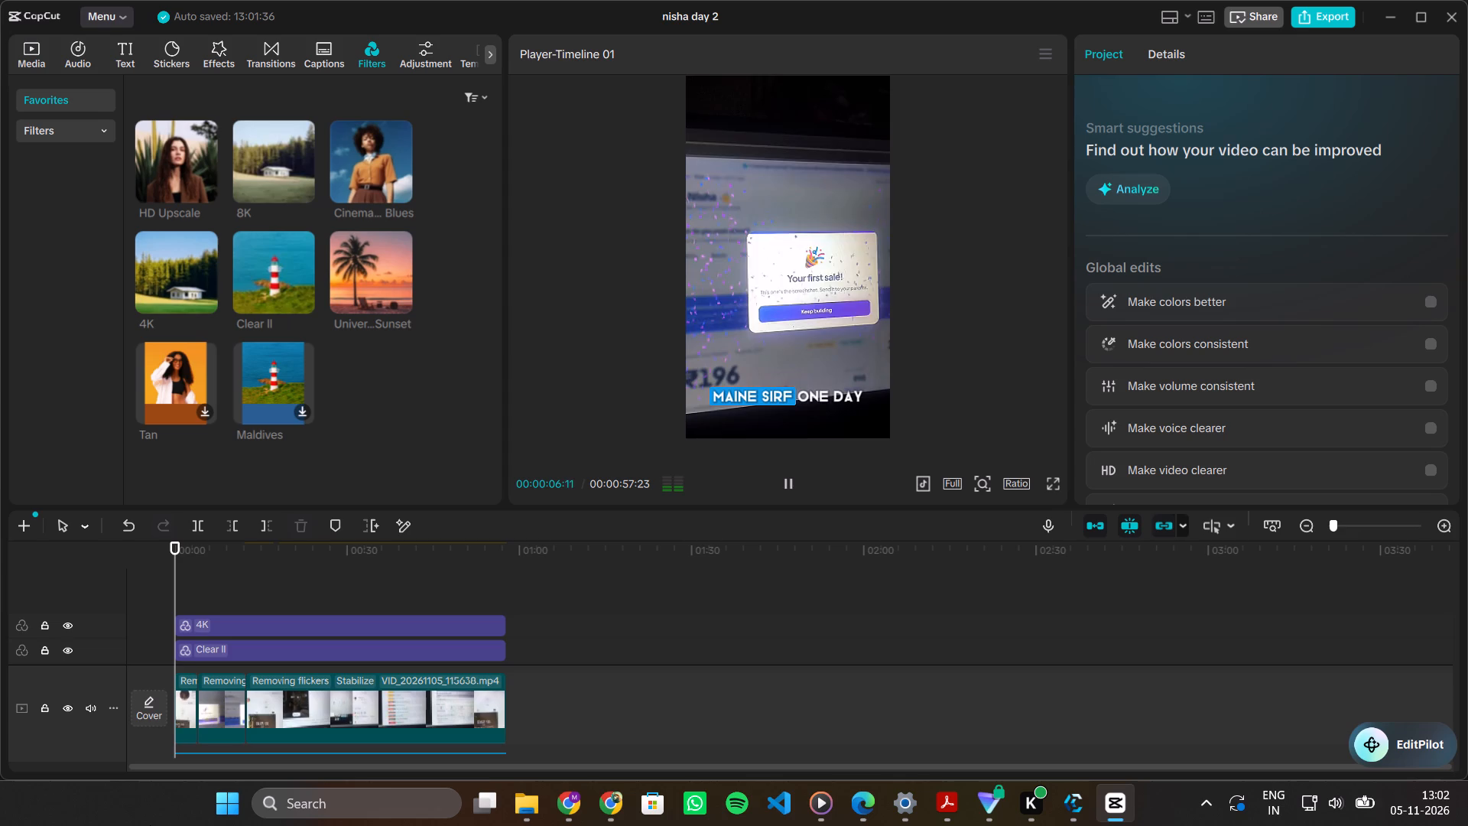
drag(150, 825, 193, 639)
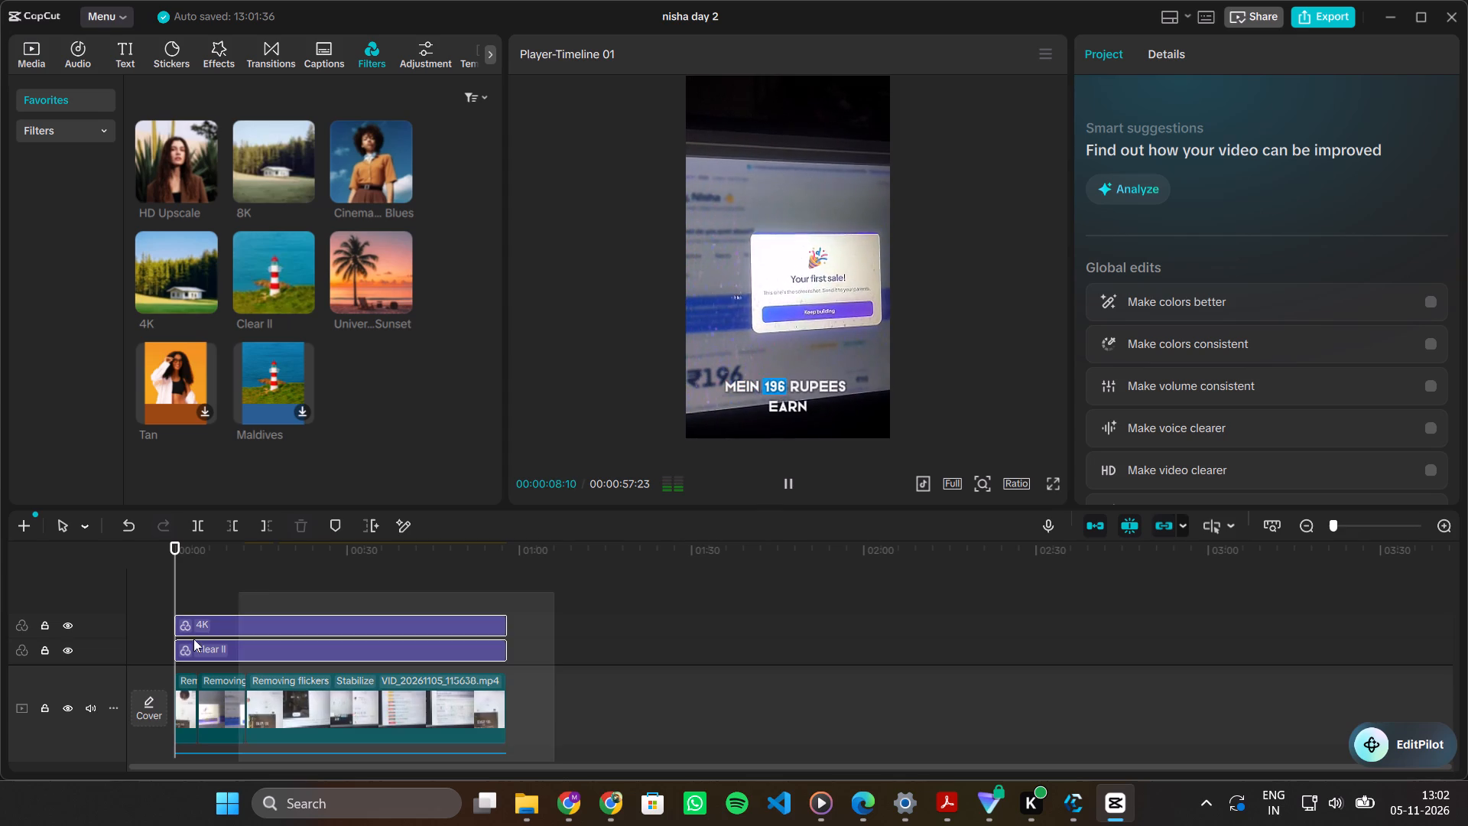
drag(193, 639, 165, 681)
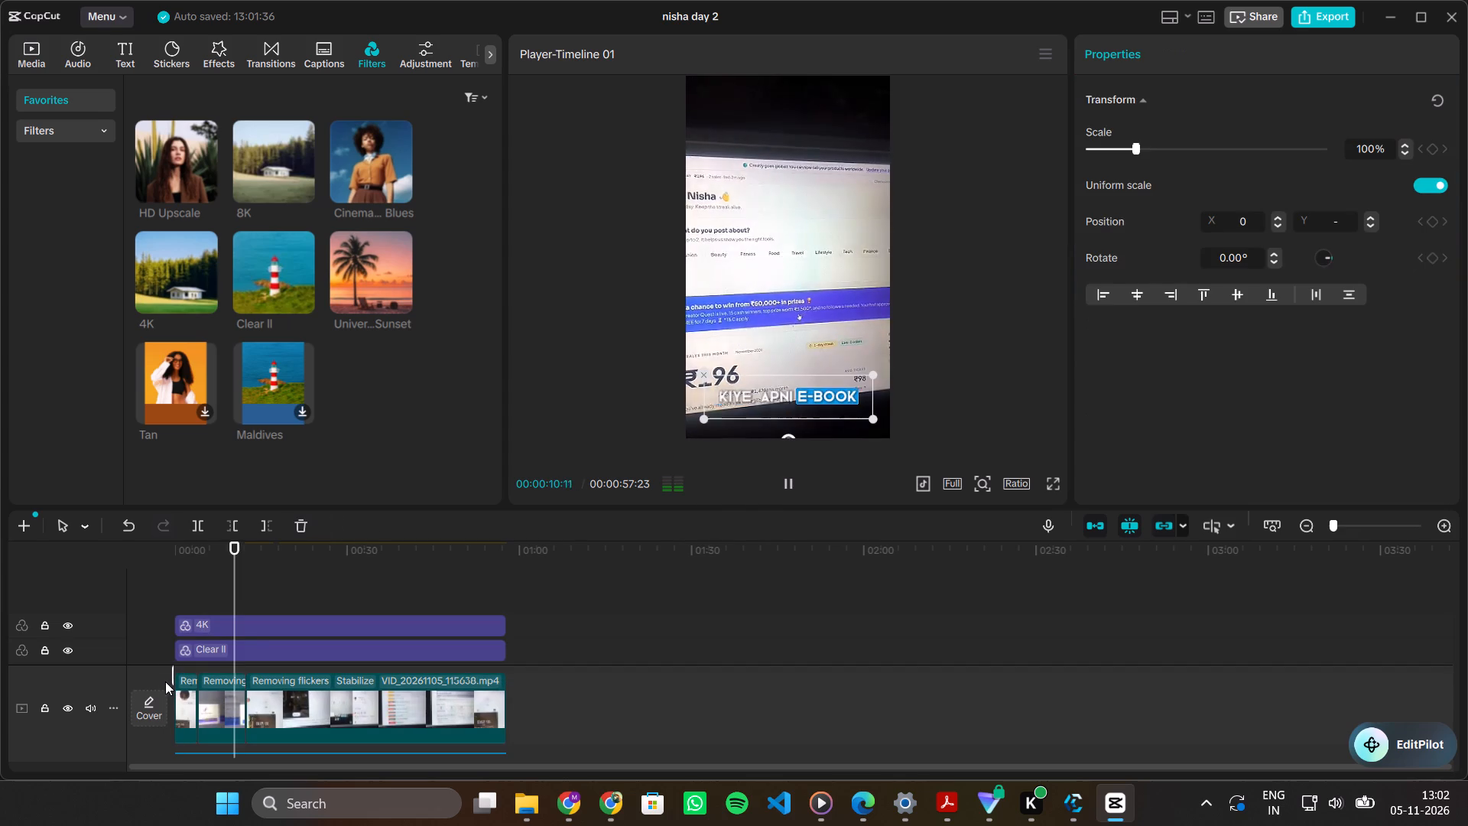
scroll(250, 641, down, 1)
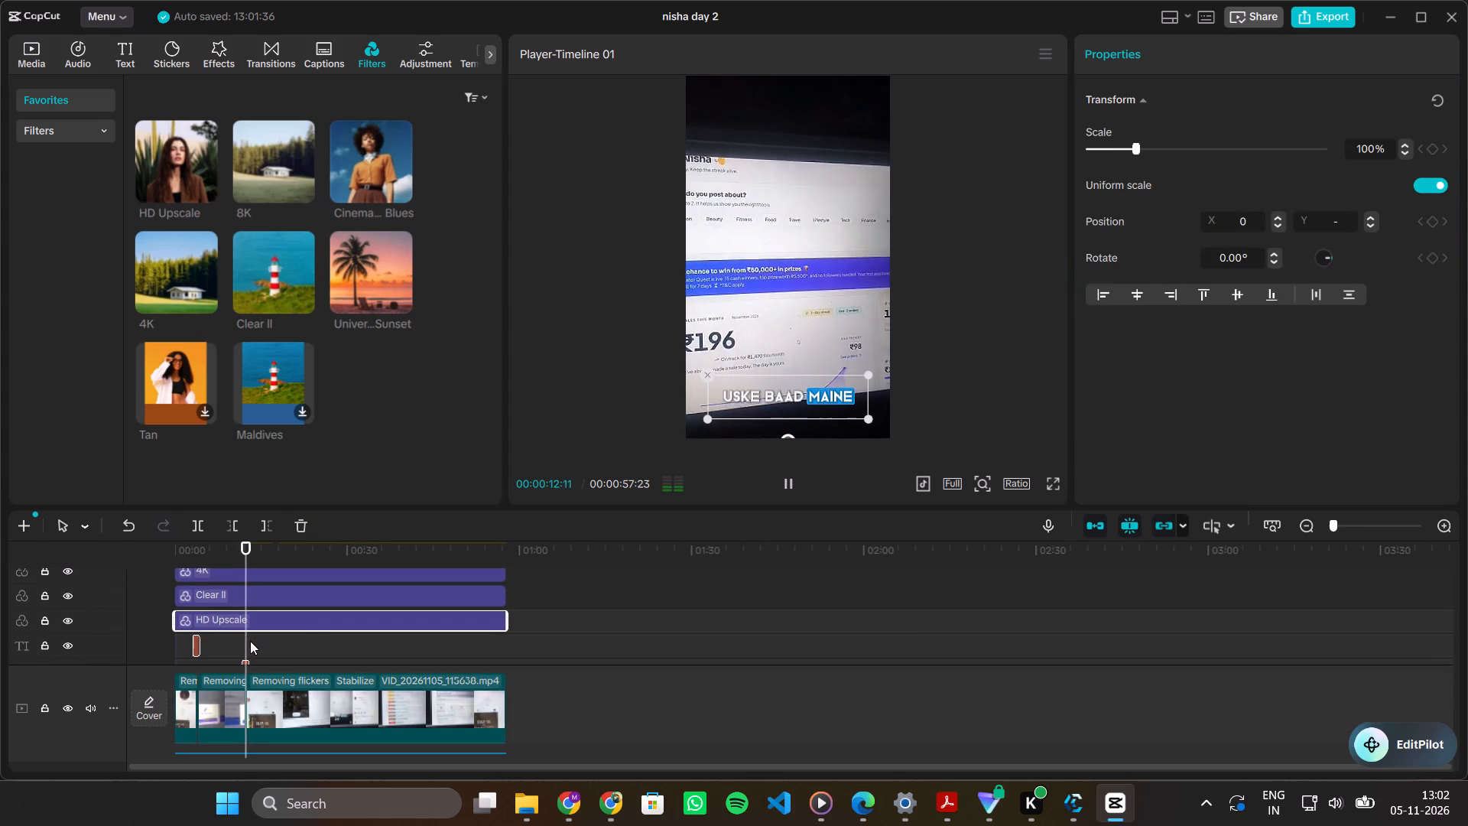
ctrl+click(309, 620)
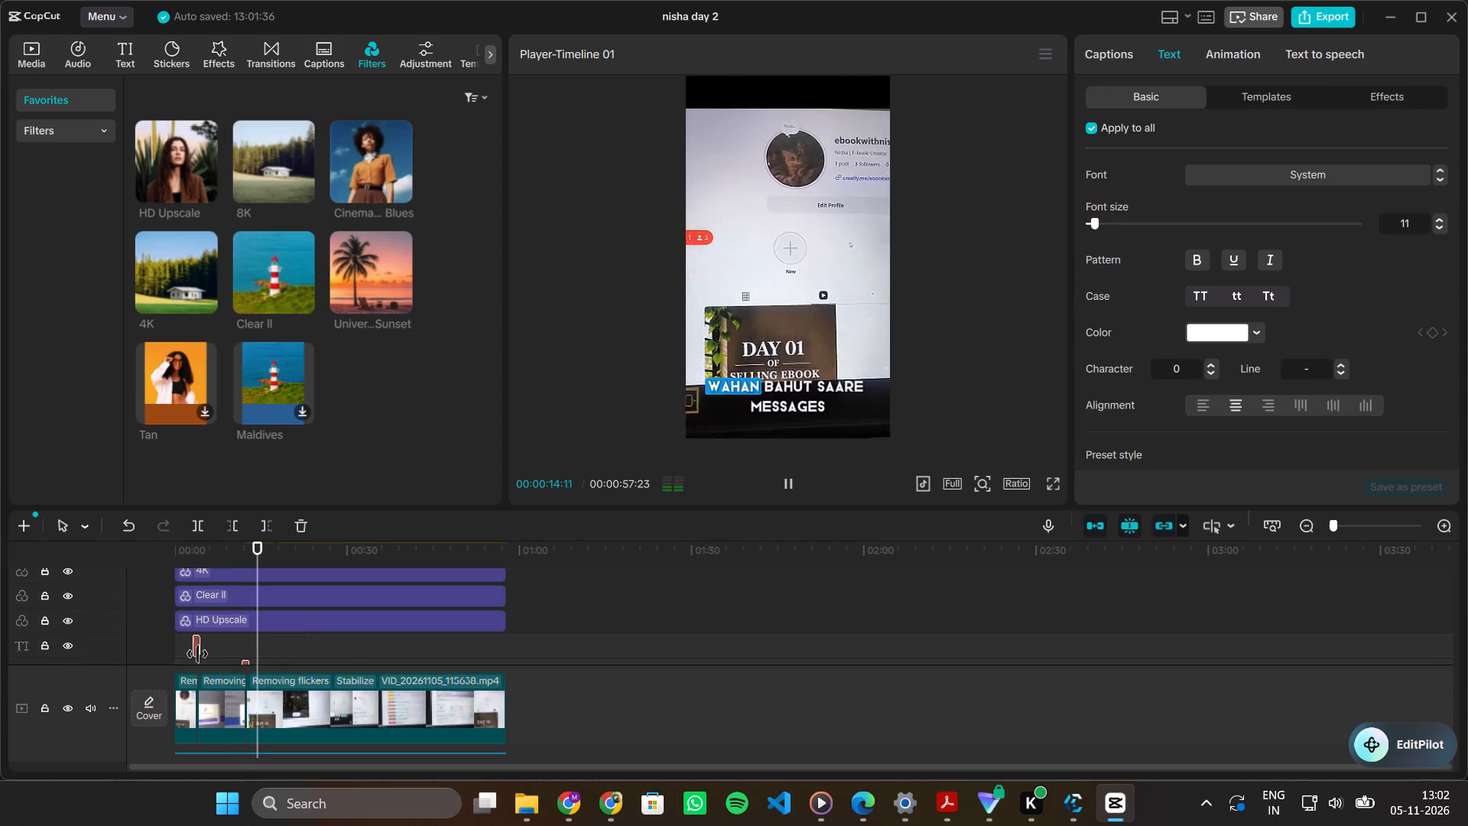
right_click(197, 652)
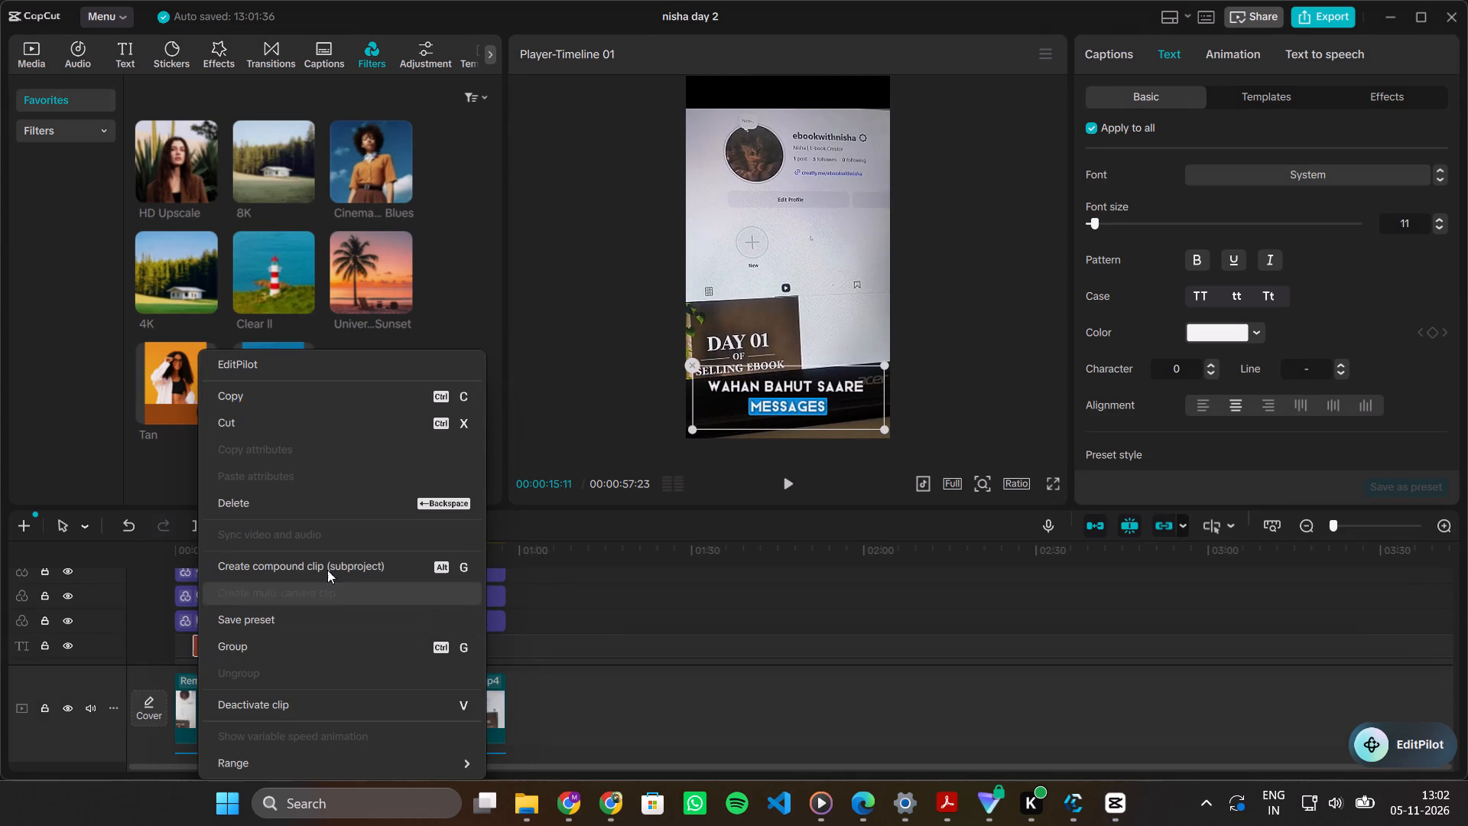
click(336, 563)
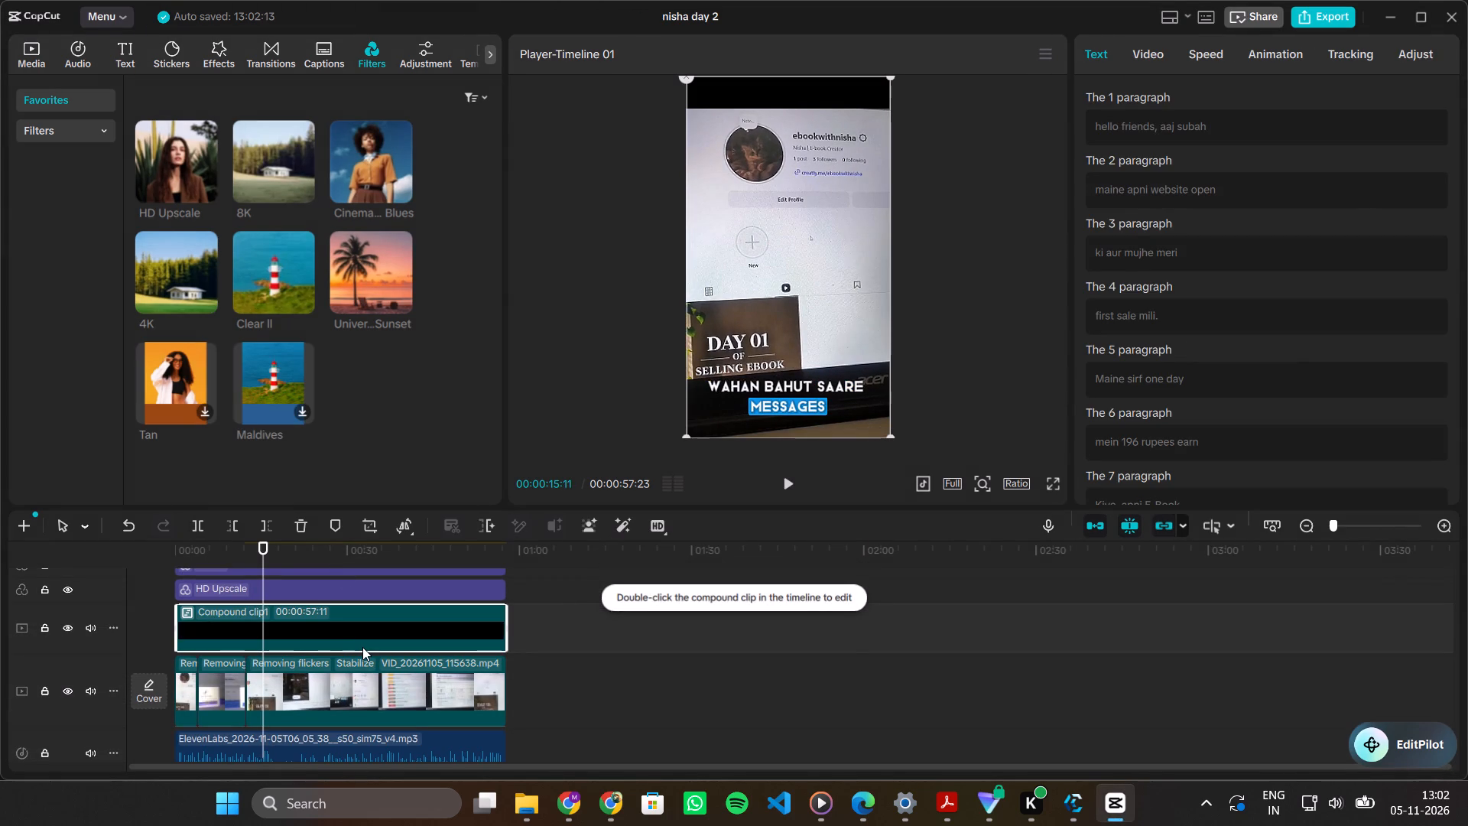
Play the video from its start and check the compound caption clip against the video clips on the enlarged timeline.
drag(264, 547, 159, 564)
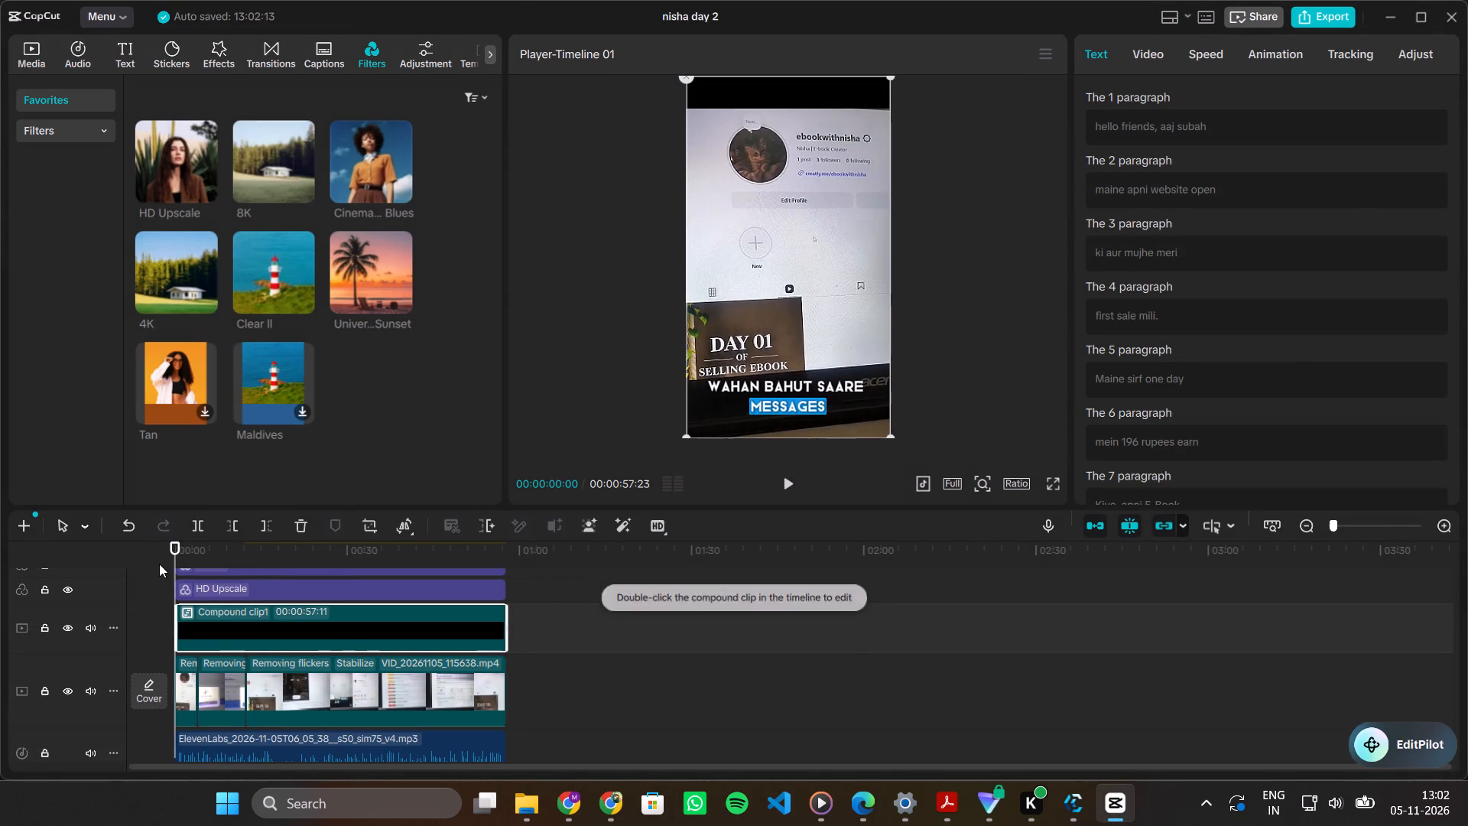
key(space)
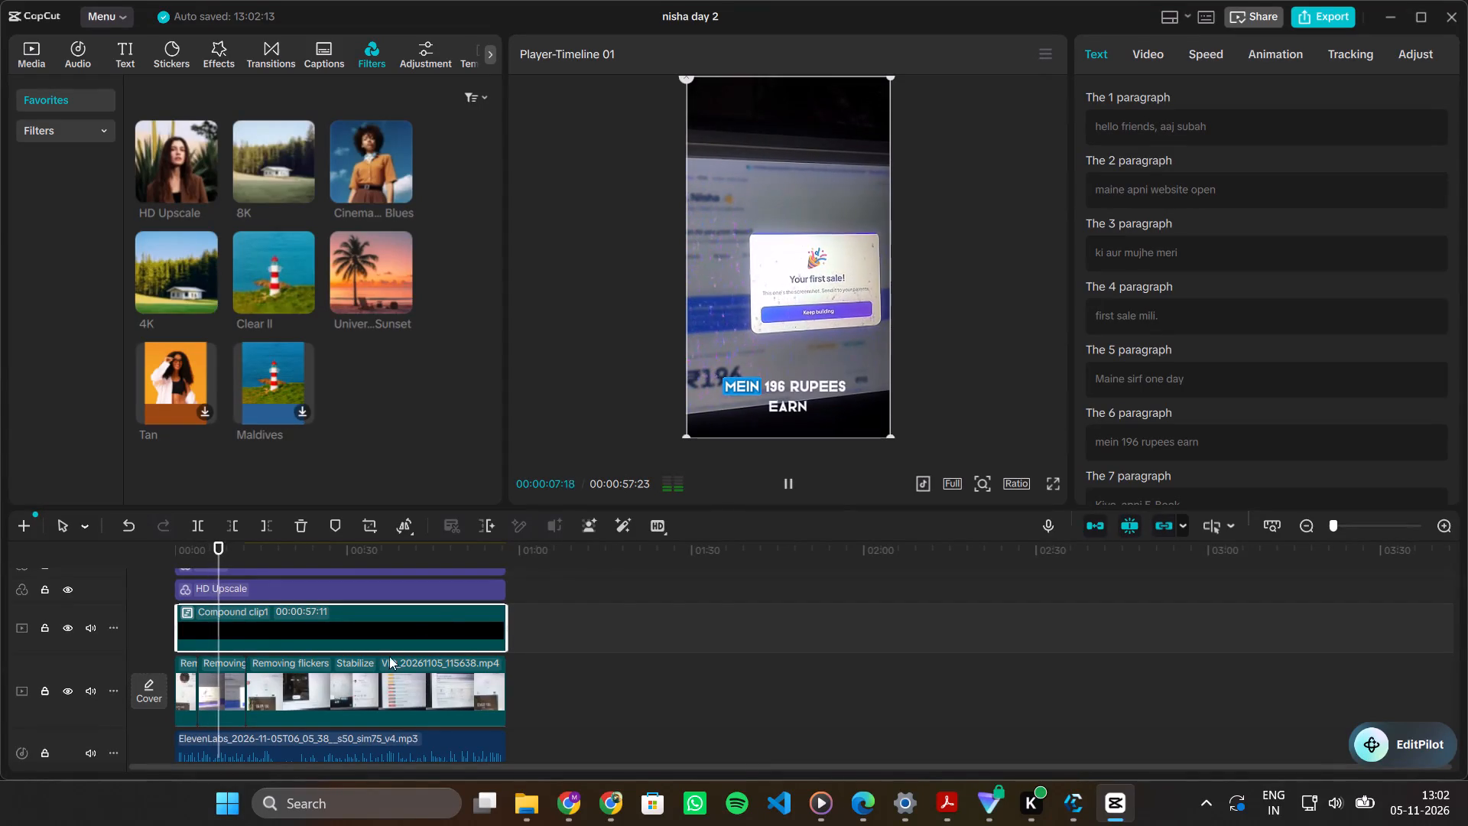
ctrl+scroll(383, 662, up, 7)
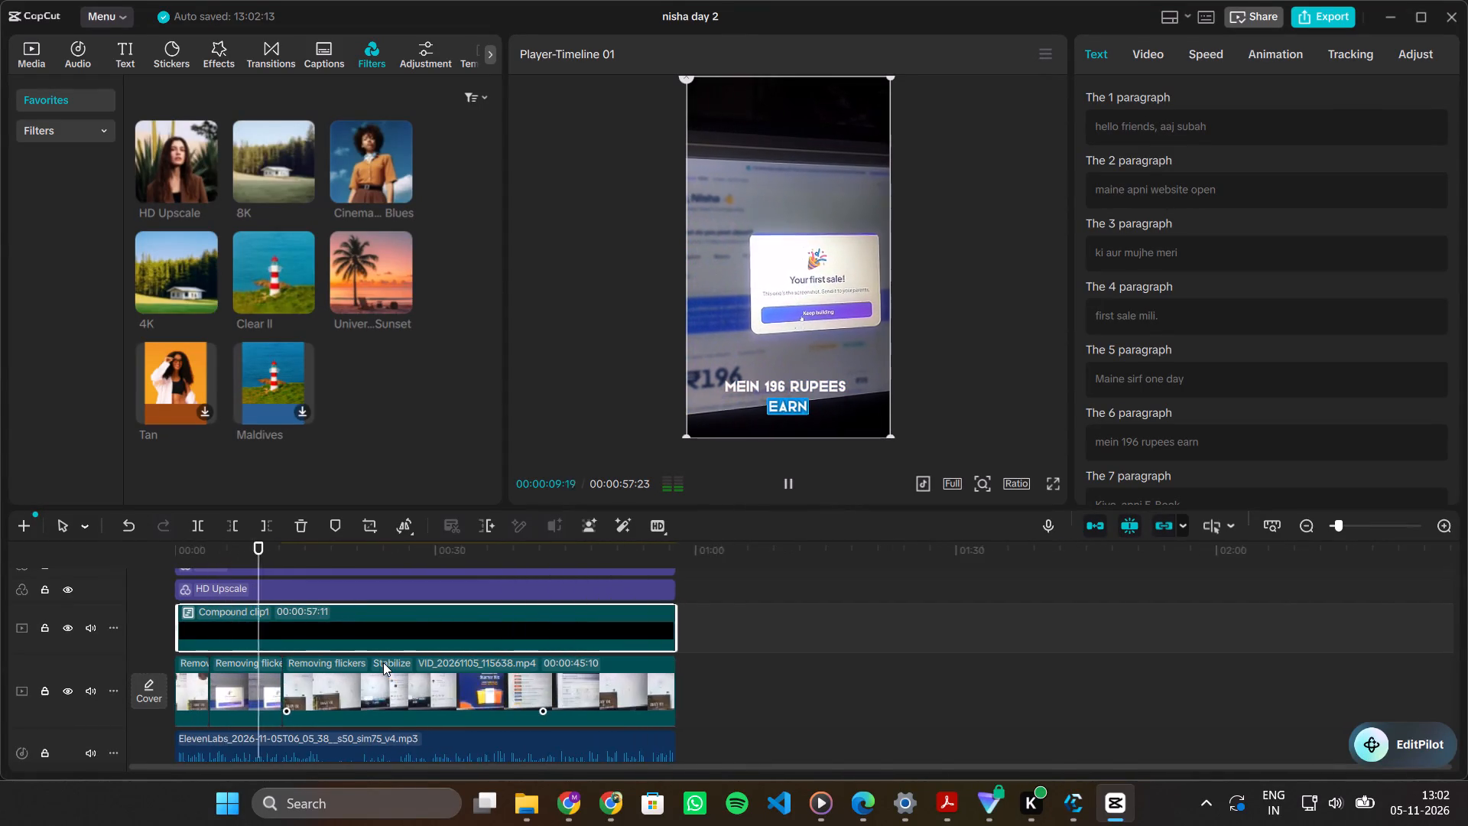
ctrl+scroll(383, 662, up, 8)
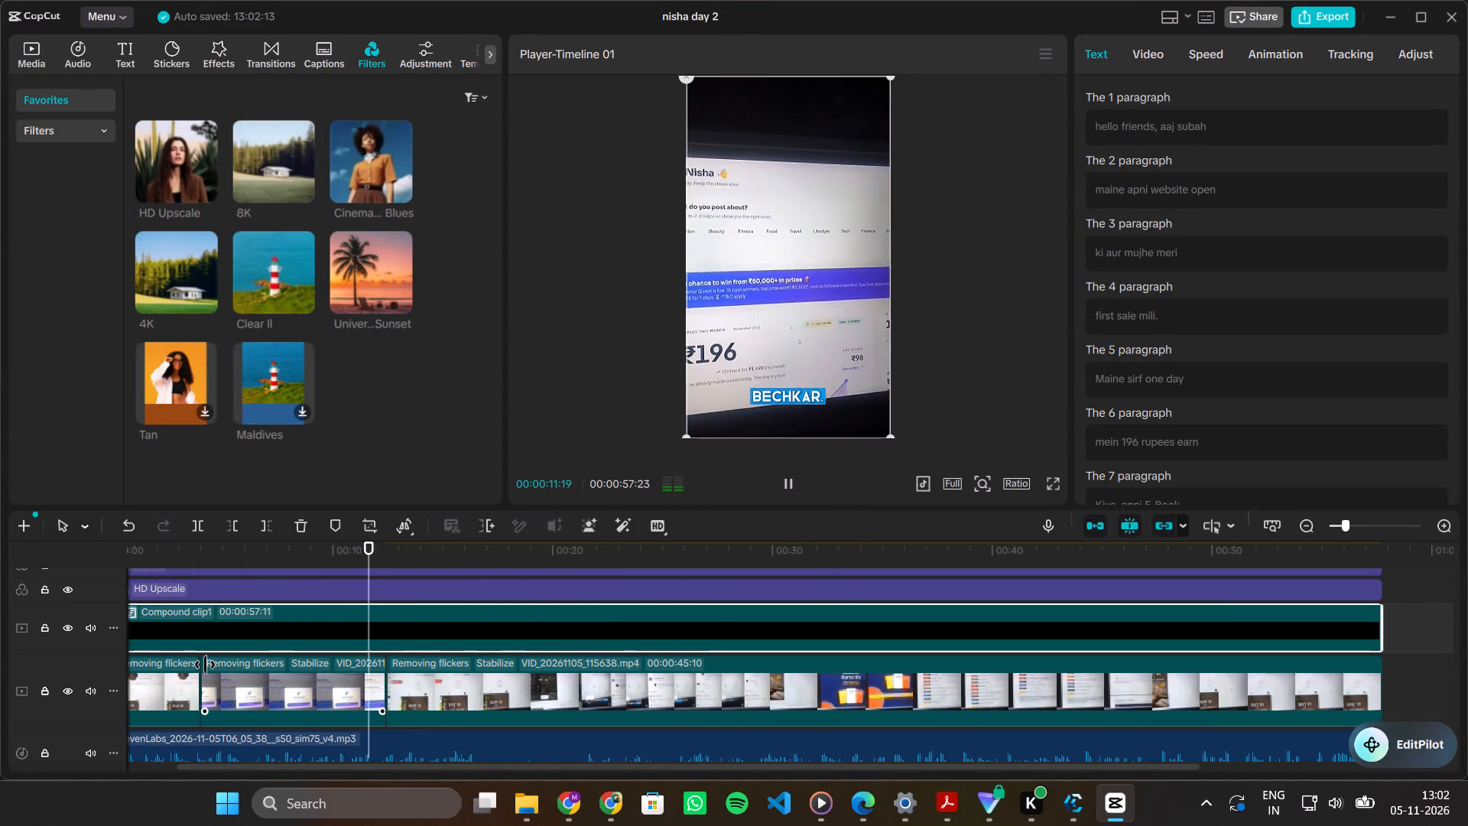
scroll(205, 664, up, 3)
scroll(205, 664, down, 1)
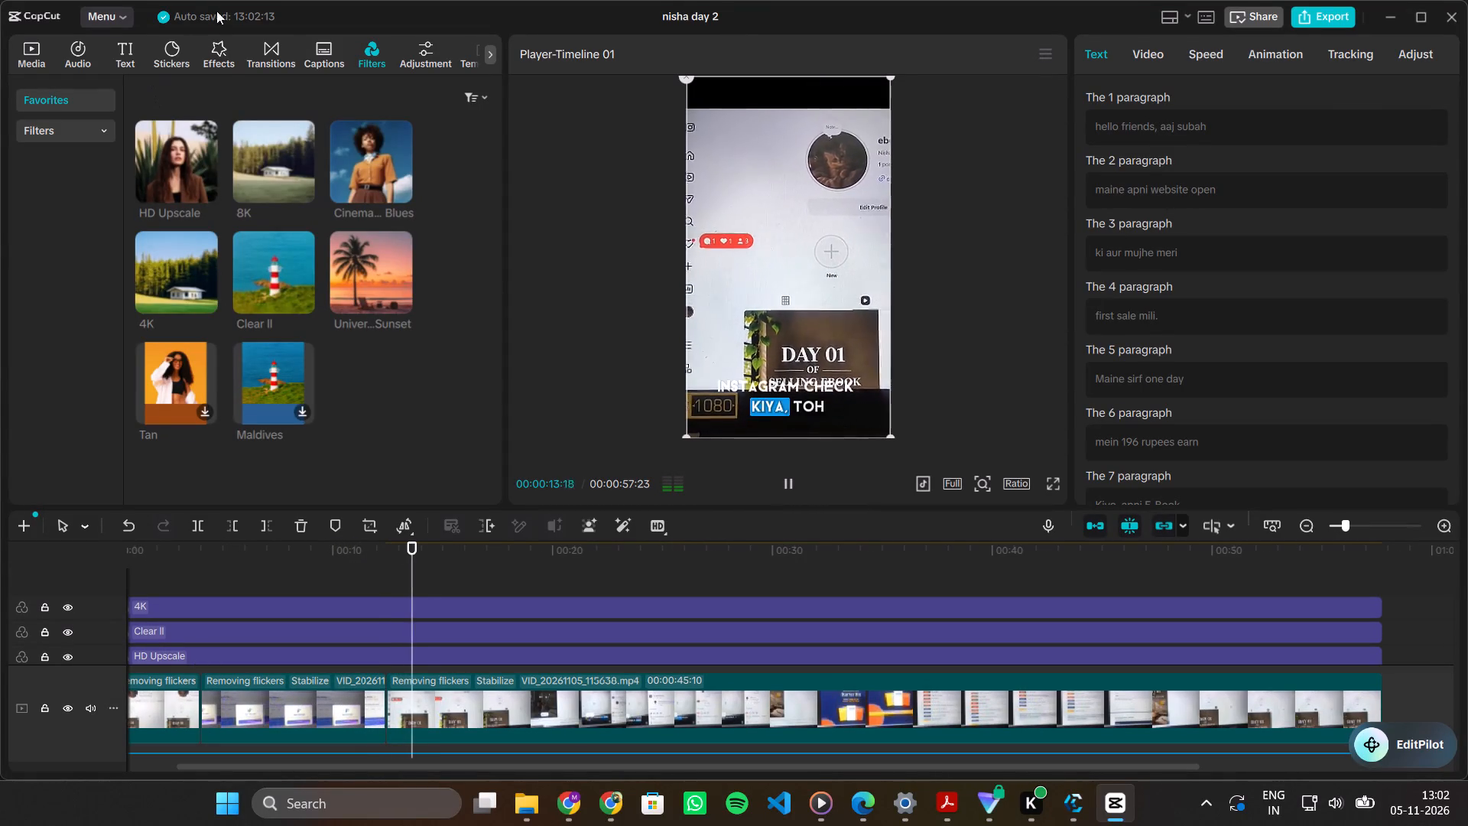
Look through the favourite video effects and return the playhead to the start of the video.
click(219, 63)
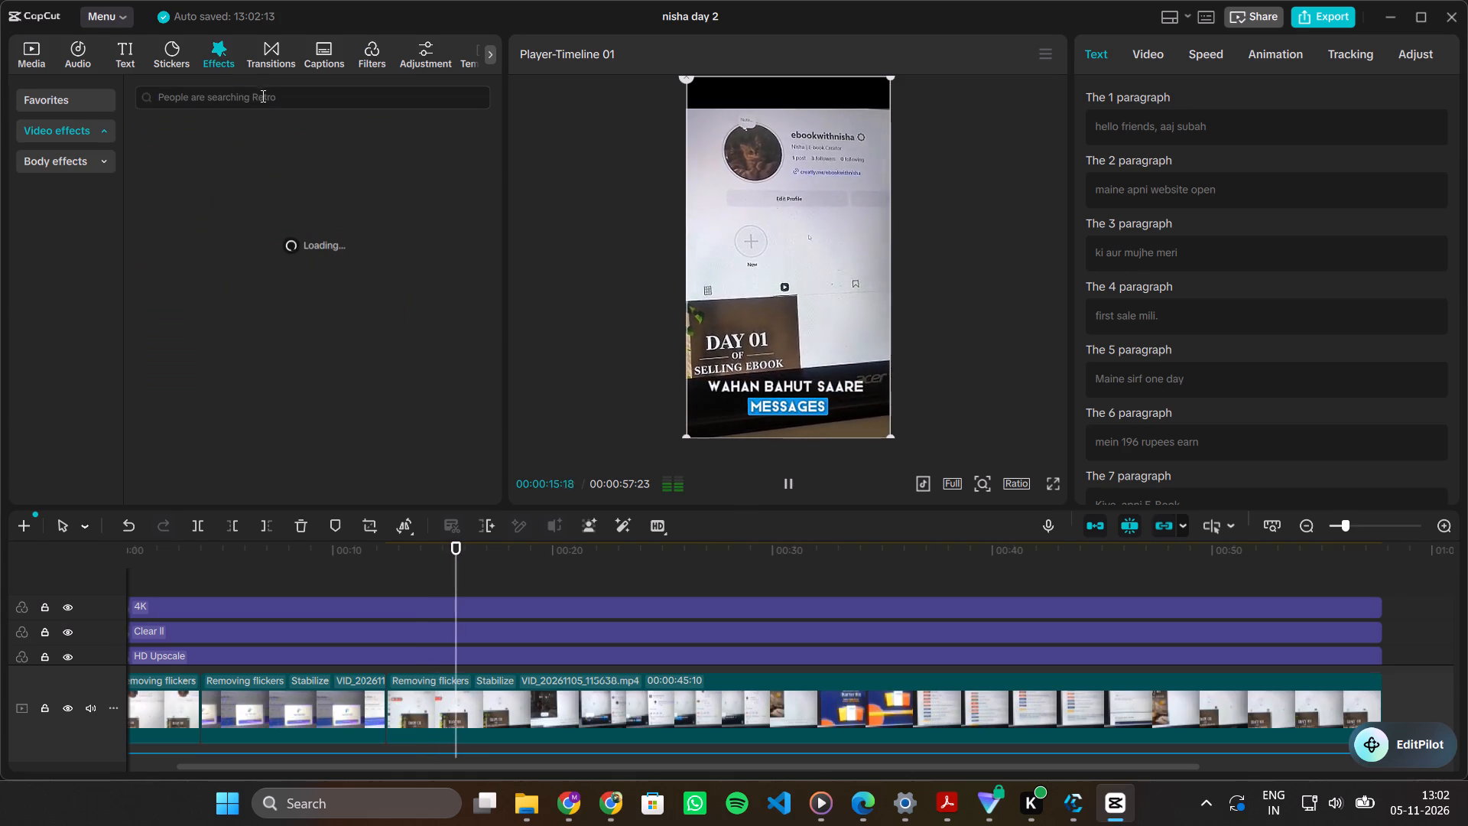
click(39, 93)
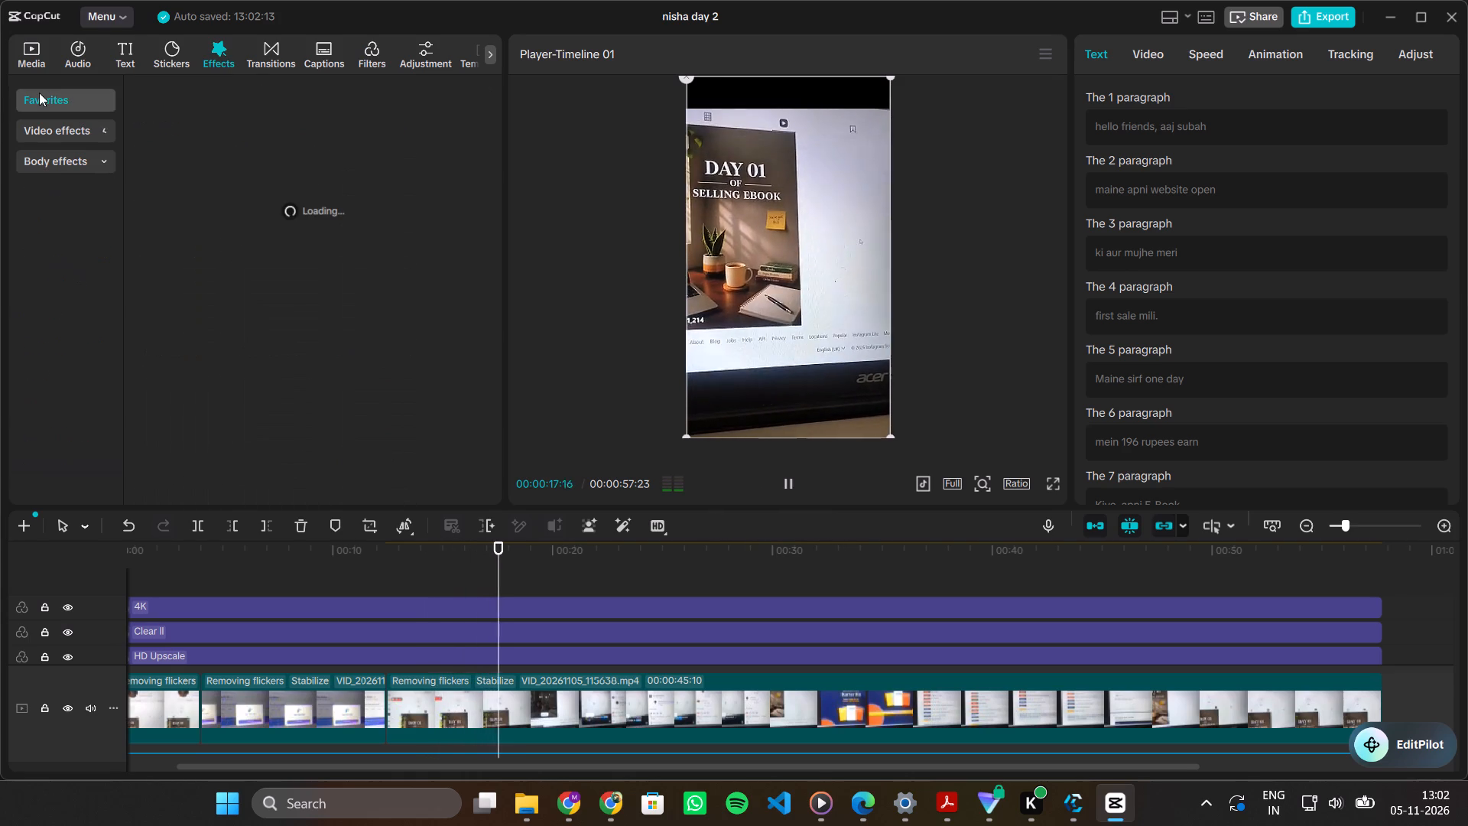
click(538, 571)
drag(538, 571, 88, 594)
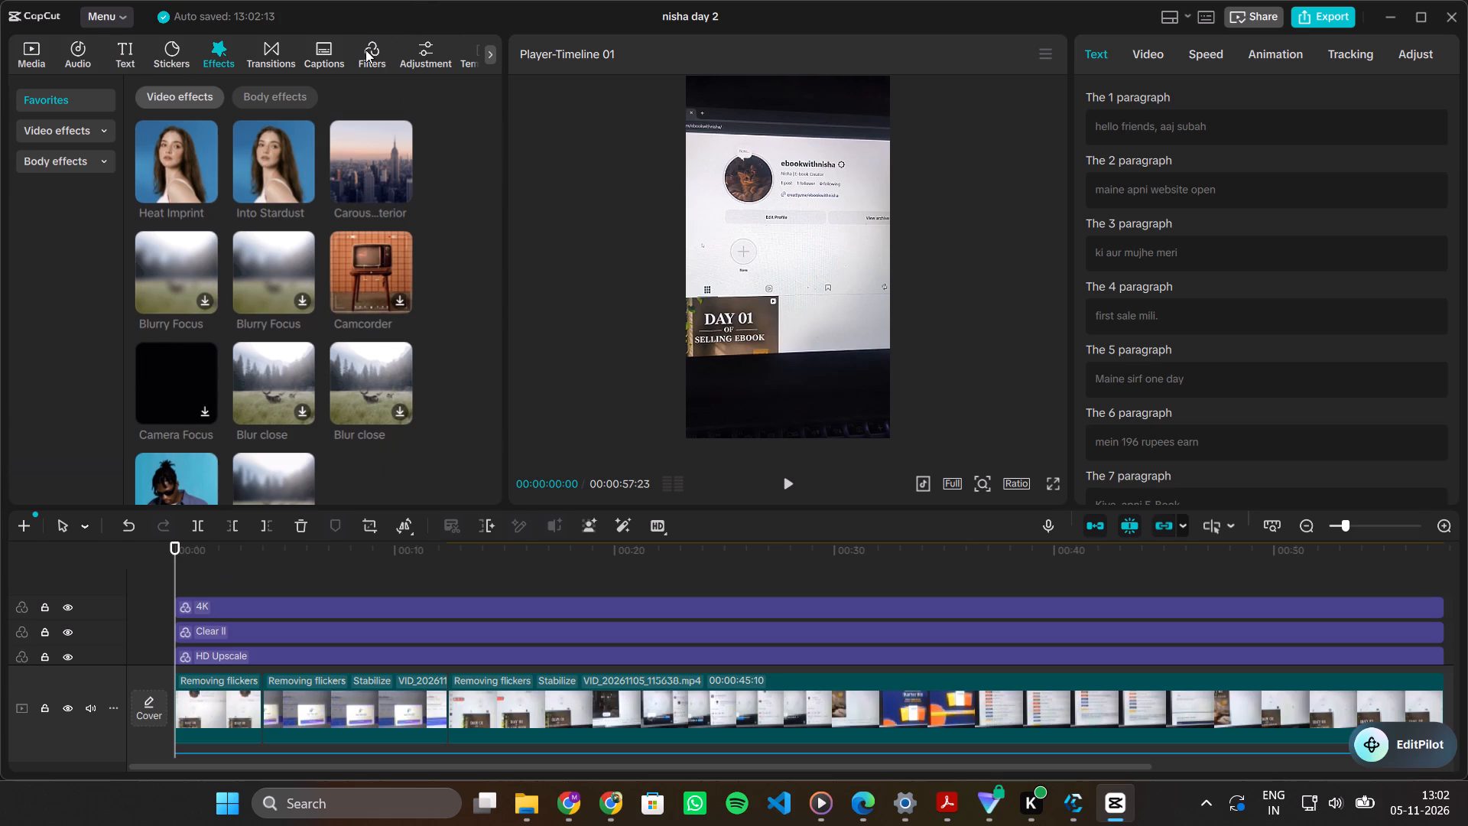
Open the transitions library.
click(280, 56)
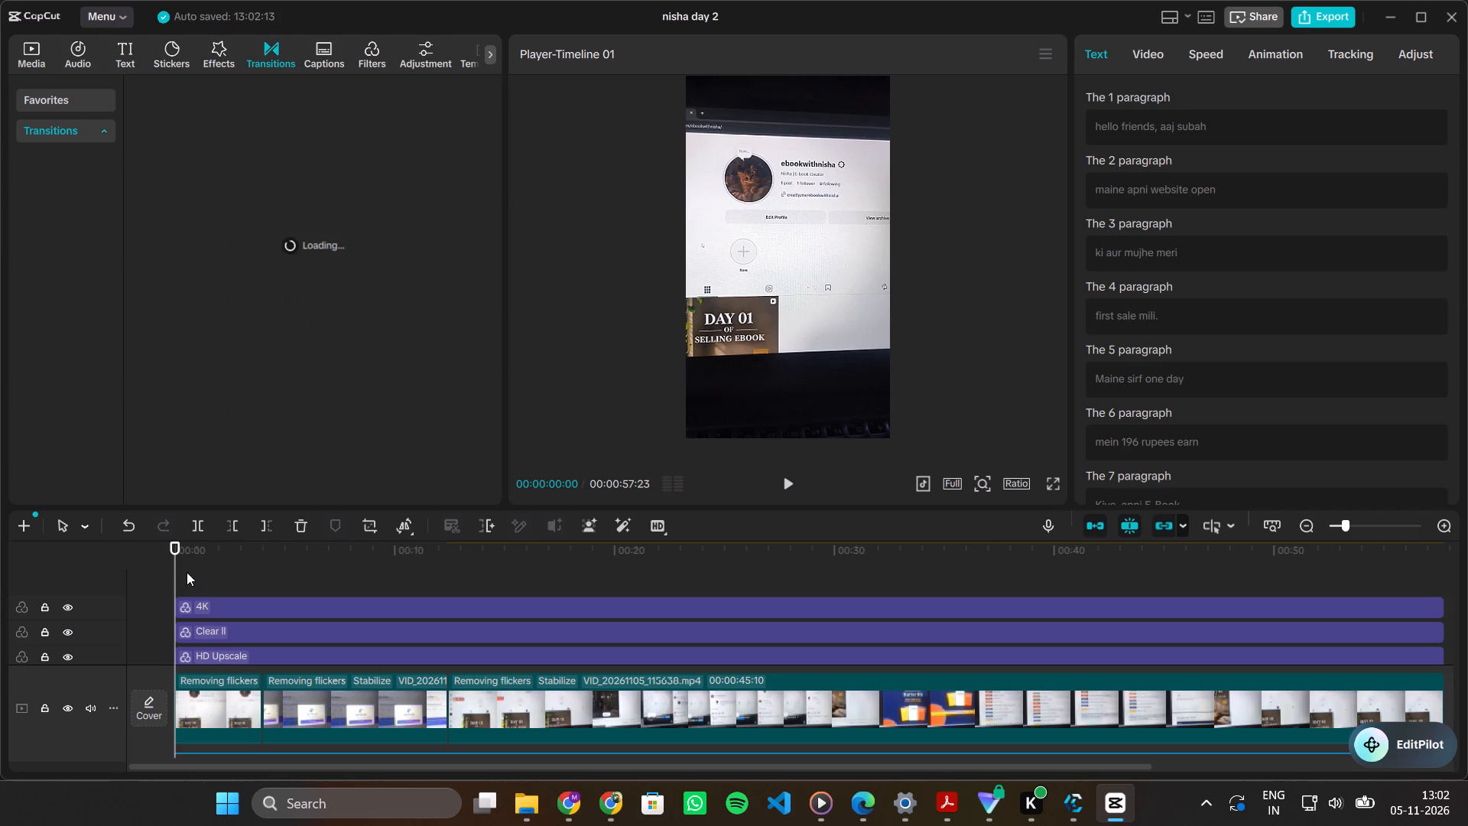
Check the favourite transitions and filters at the cut at 00:00:04:00, and inspect the first video clip's properties.
drag(179, 570, 264, 593)
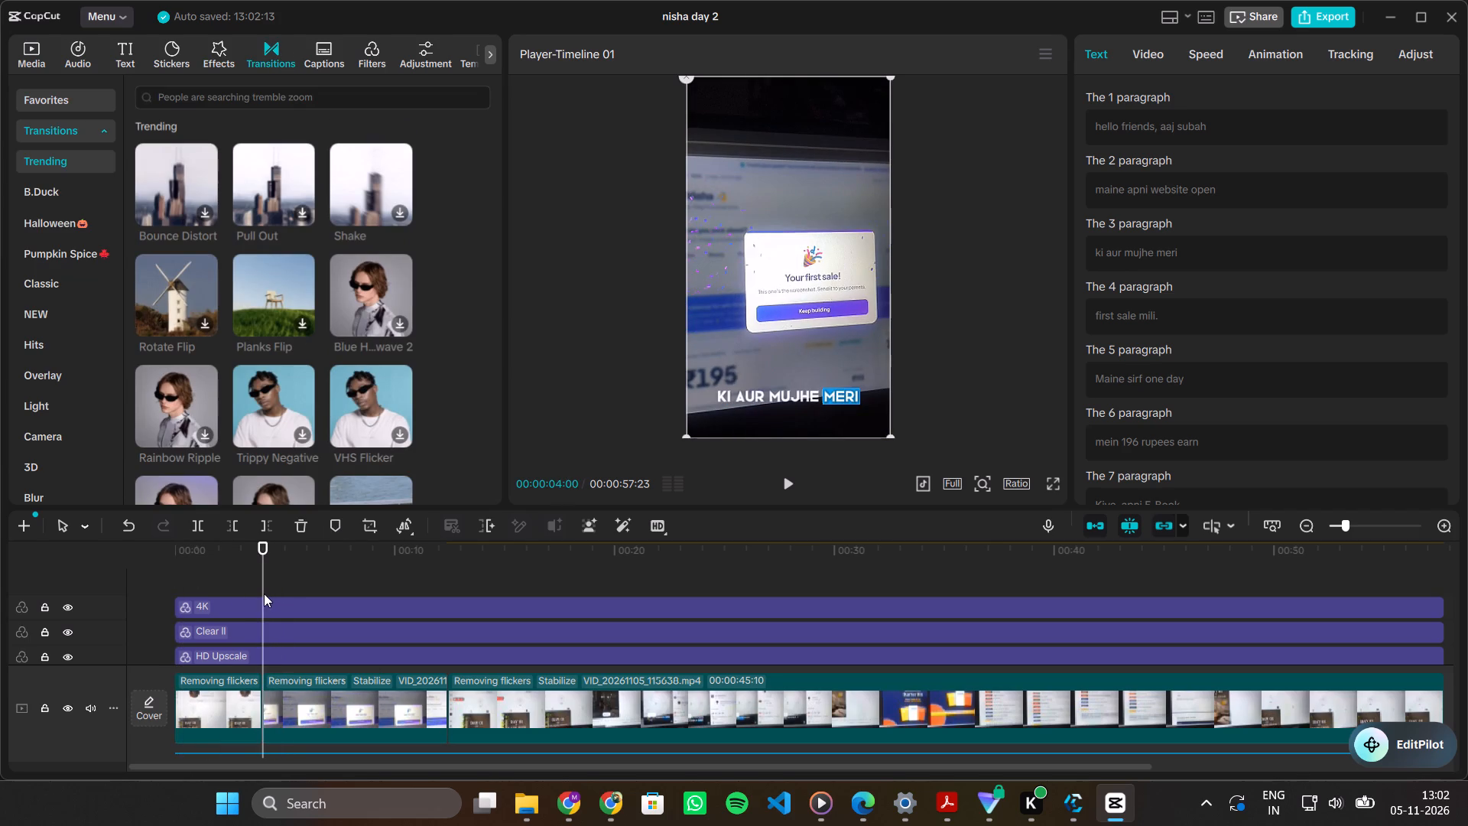
click(44, 91)
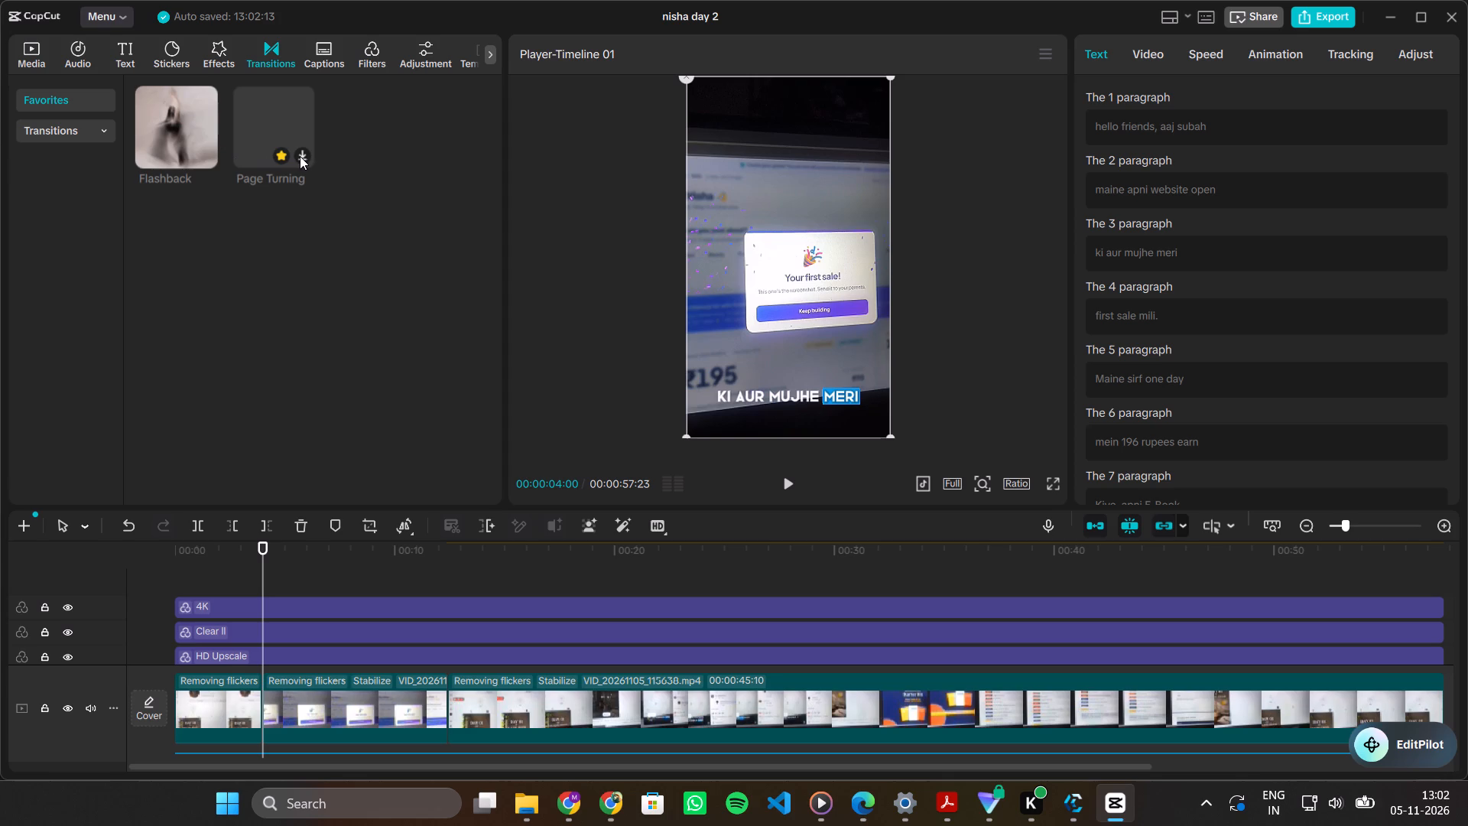
click(378, 48)
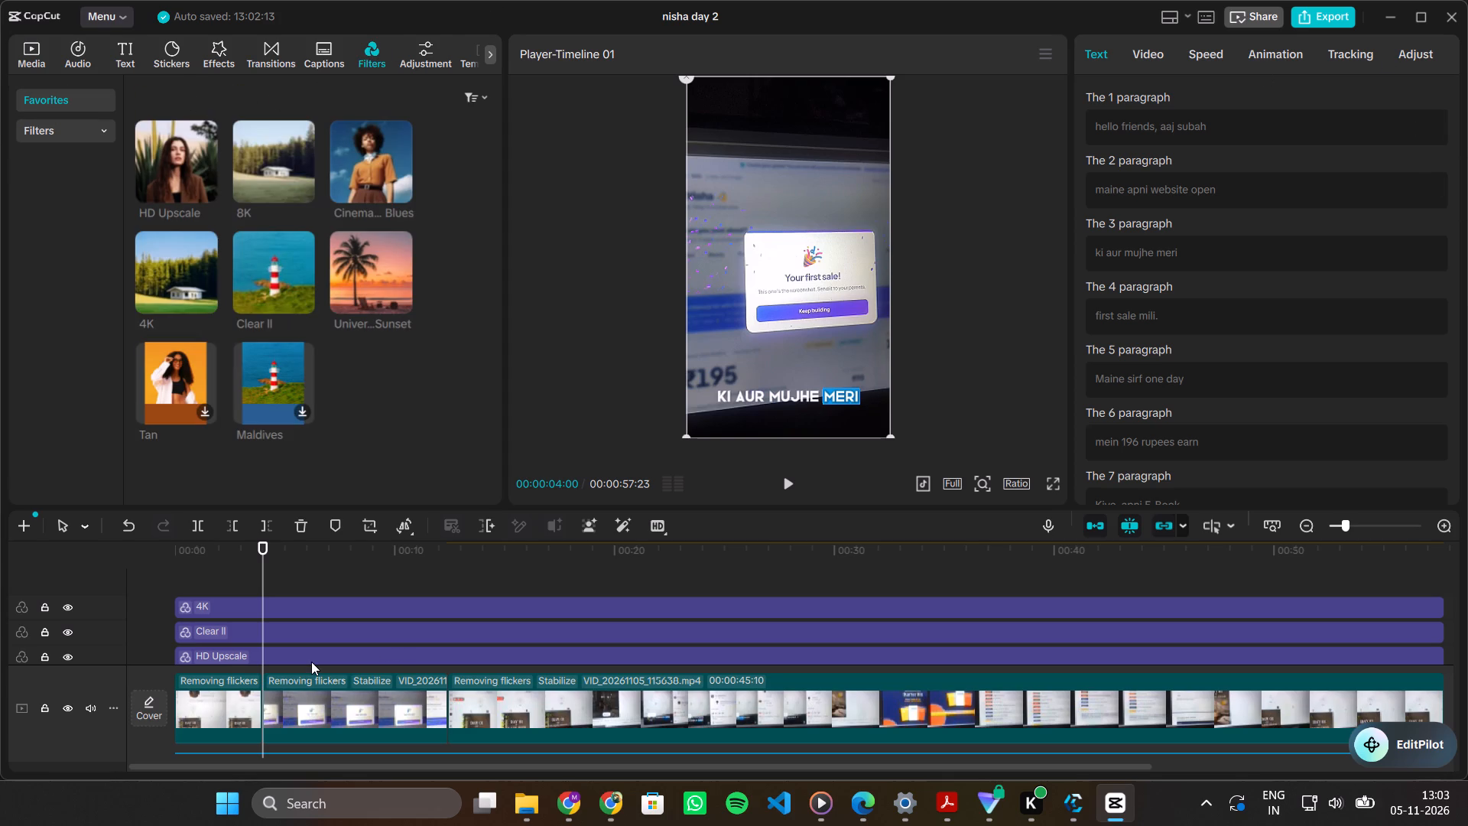
click(200, 702)
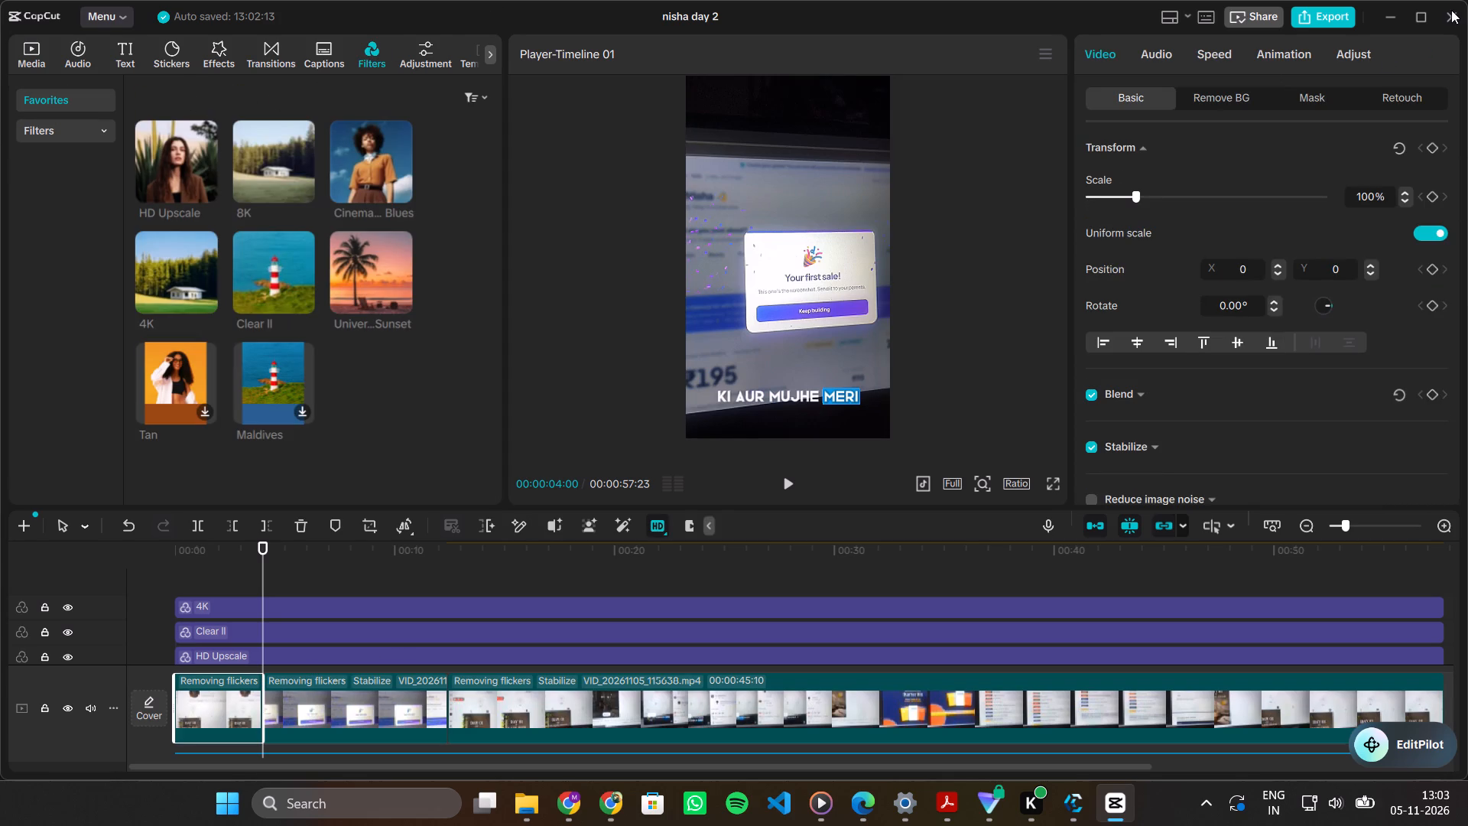
Close the nisha day 2 project and return to the home screen.
click(1451, 10)
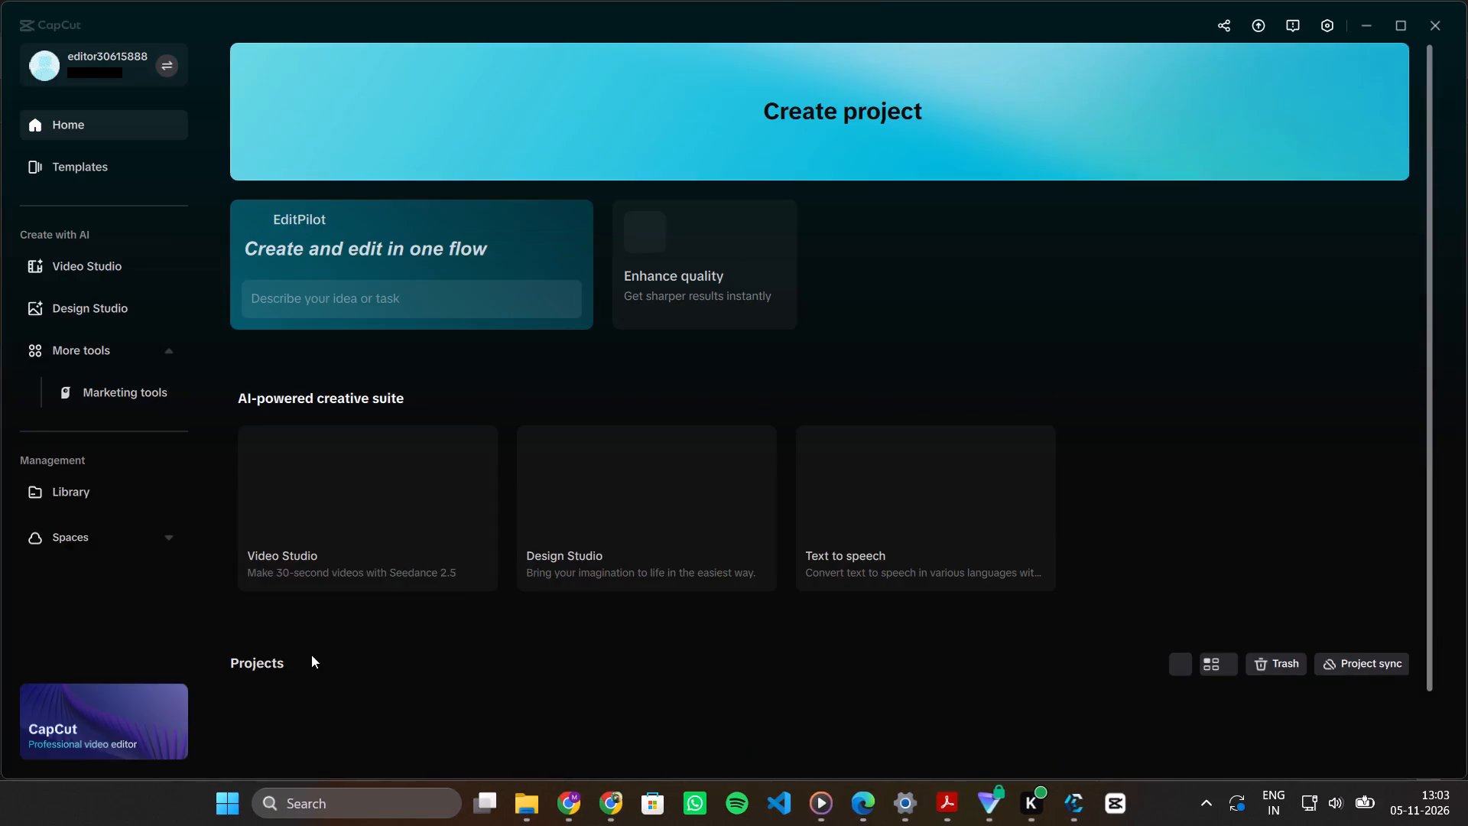
Open the nisha day 1 project and inspect the settings of the short effect clip at its start.
scroll(292, 692, down, 3)
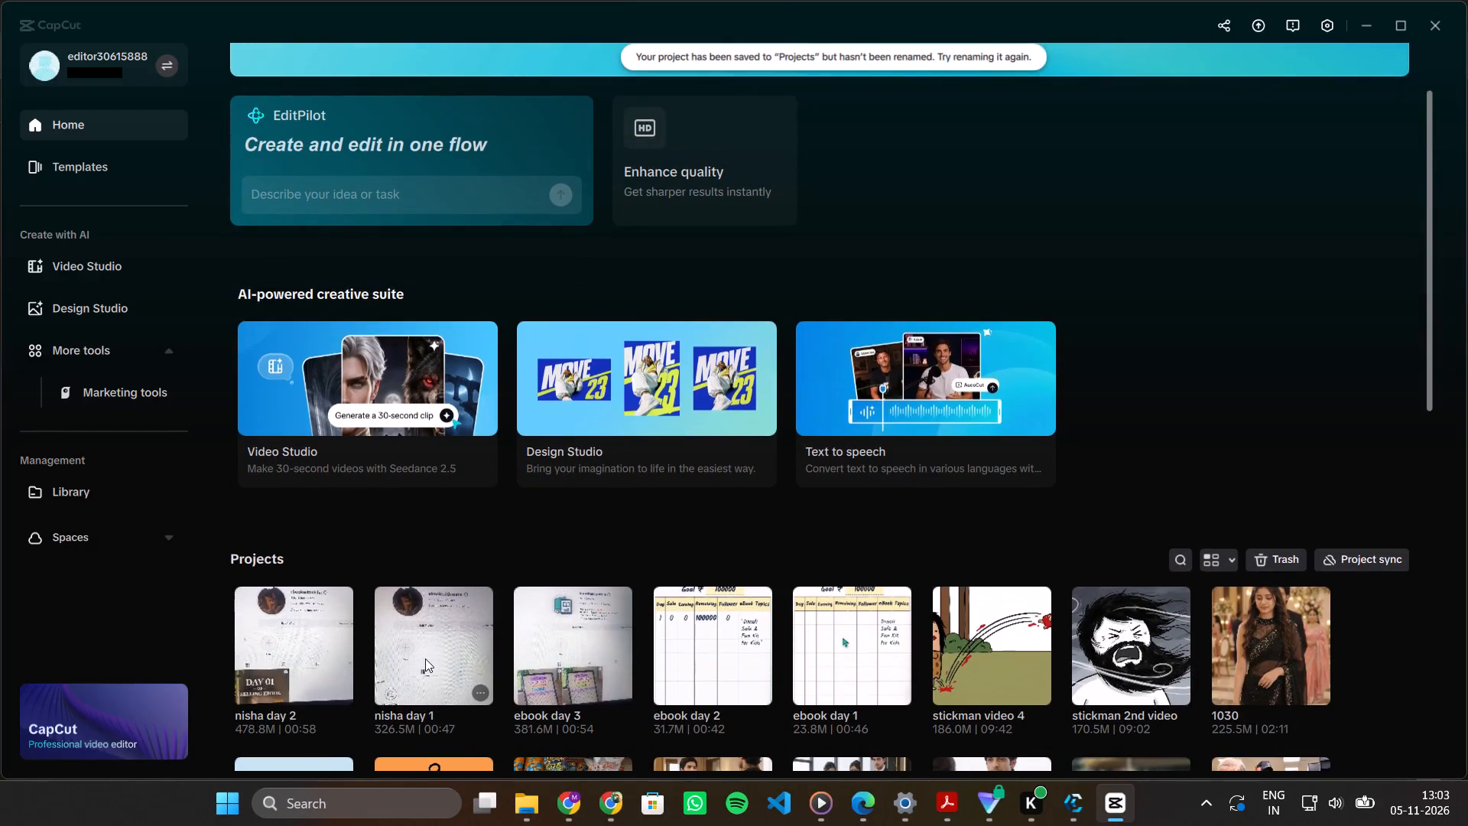
double_click(425, 659)
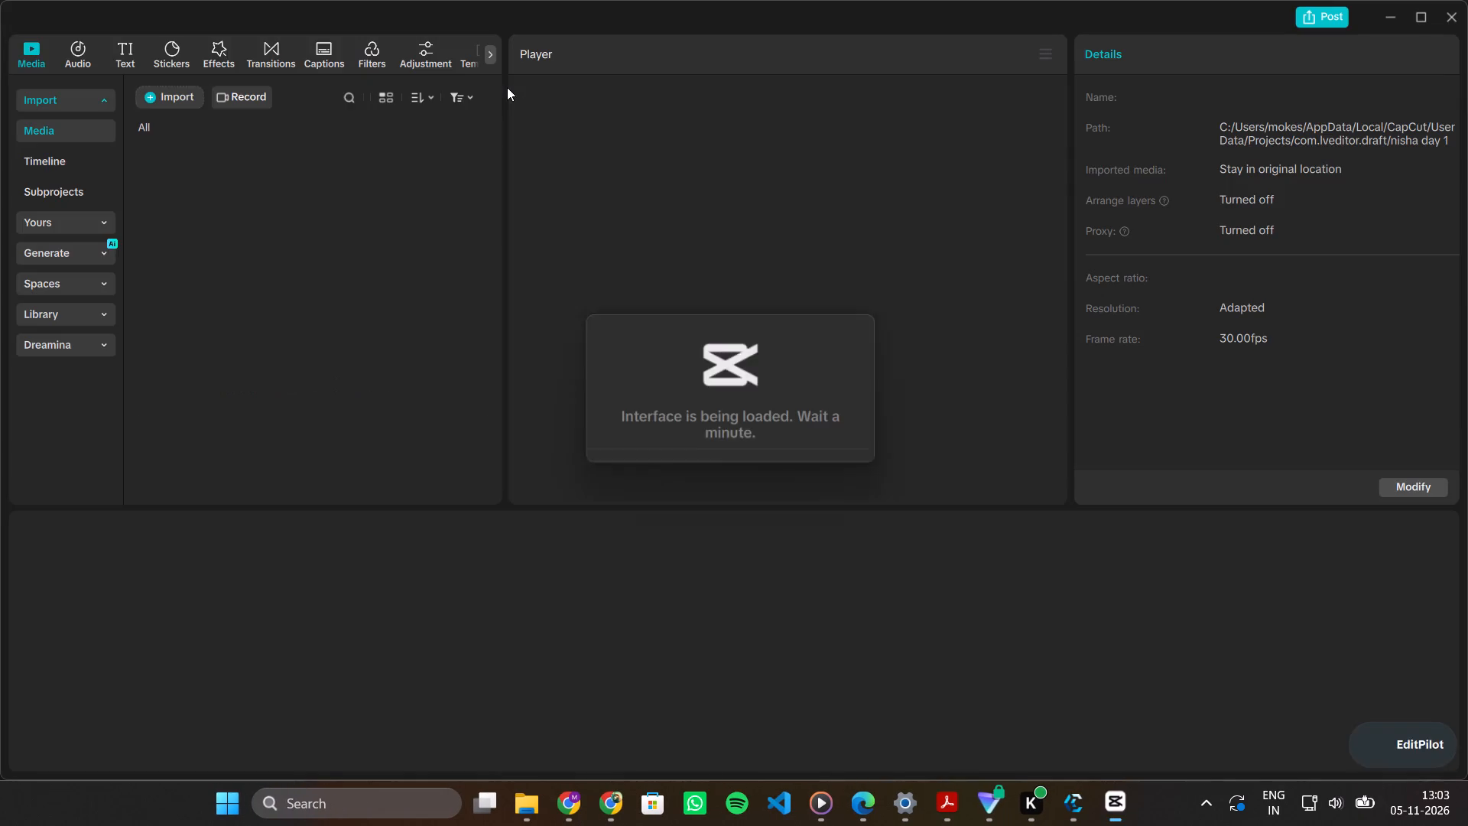
scroll(208, 685, up, 4)
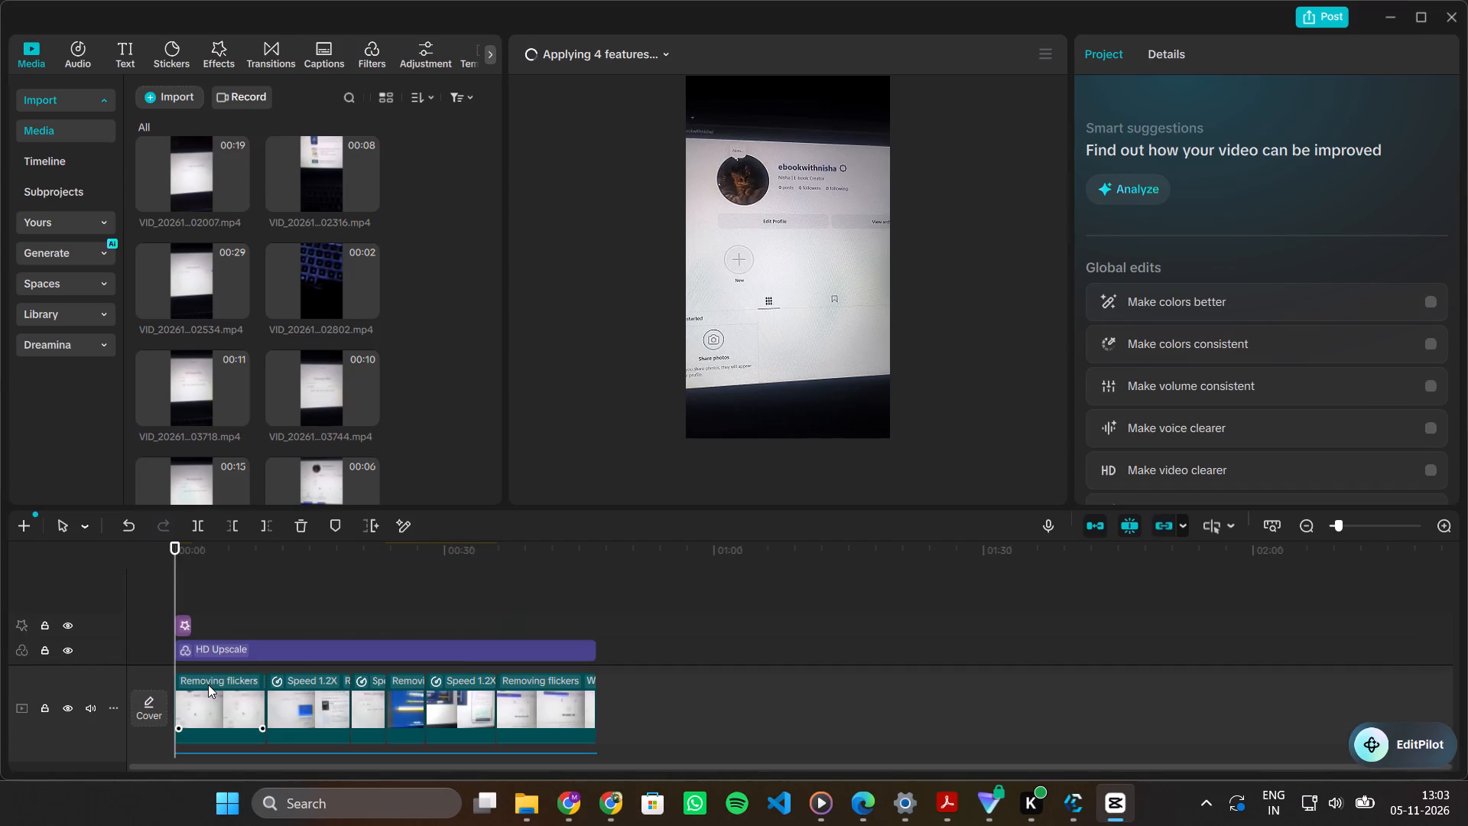
scroll(208, 685, up, 9)
click(187, 580)
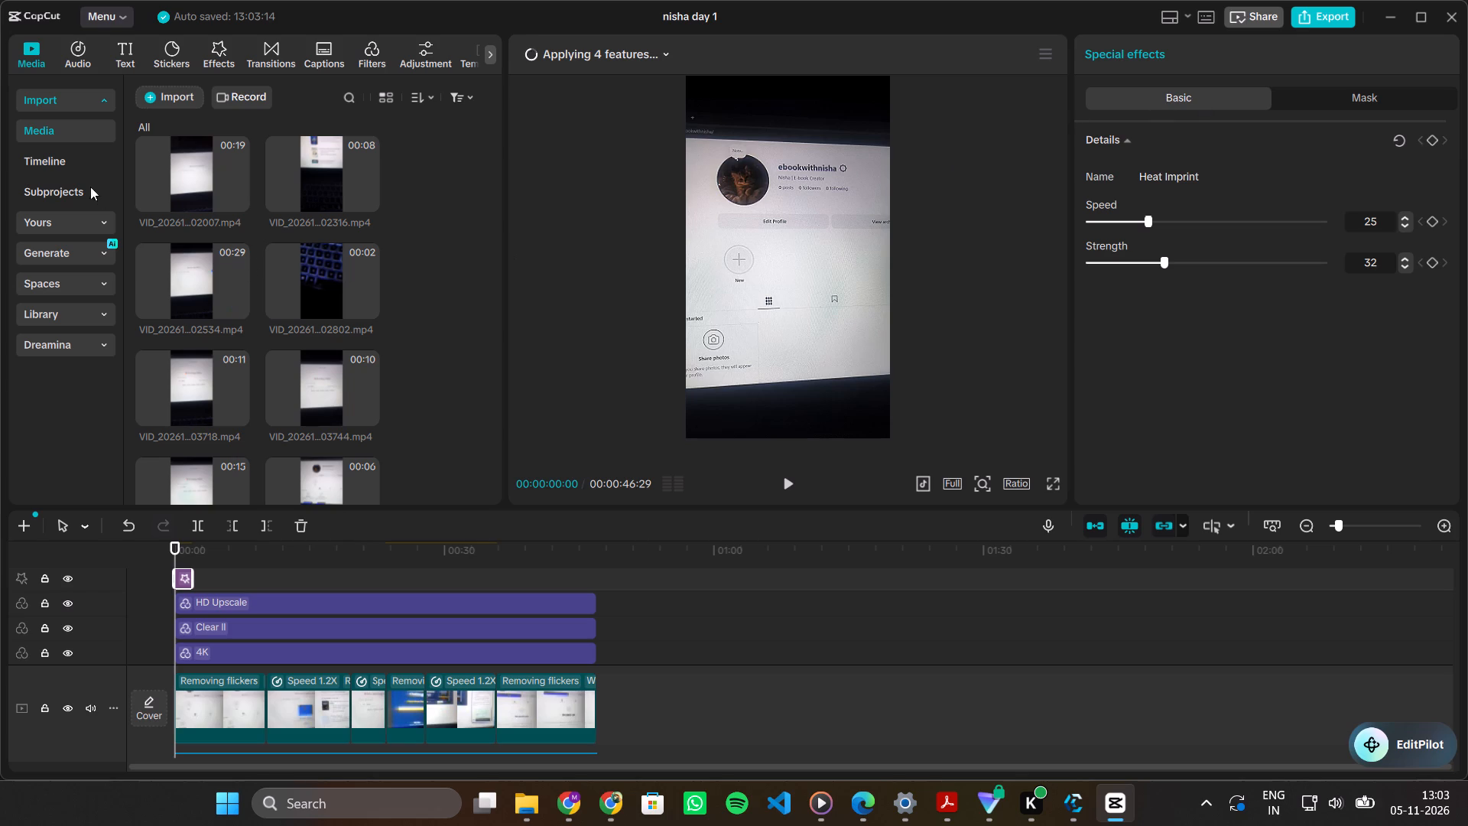
Look through the favourite video effects and search the video effects for "heat imprint".
click(219, 57)
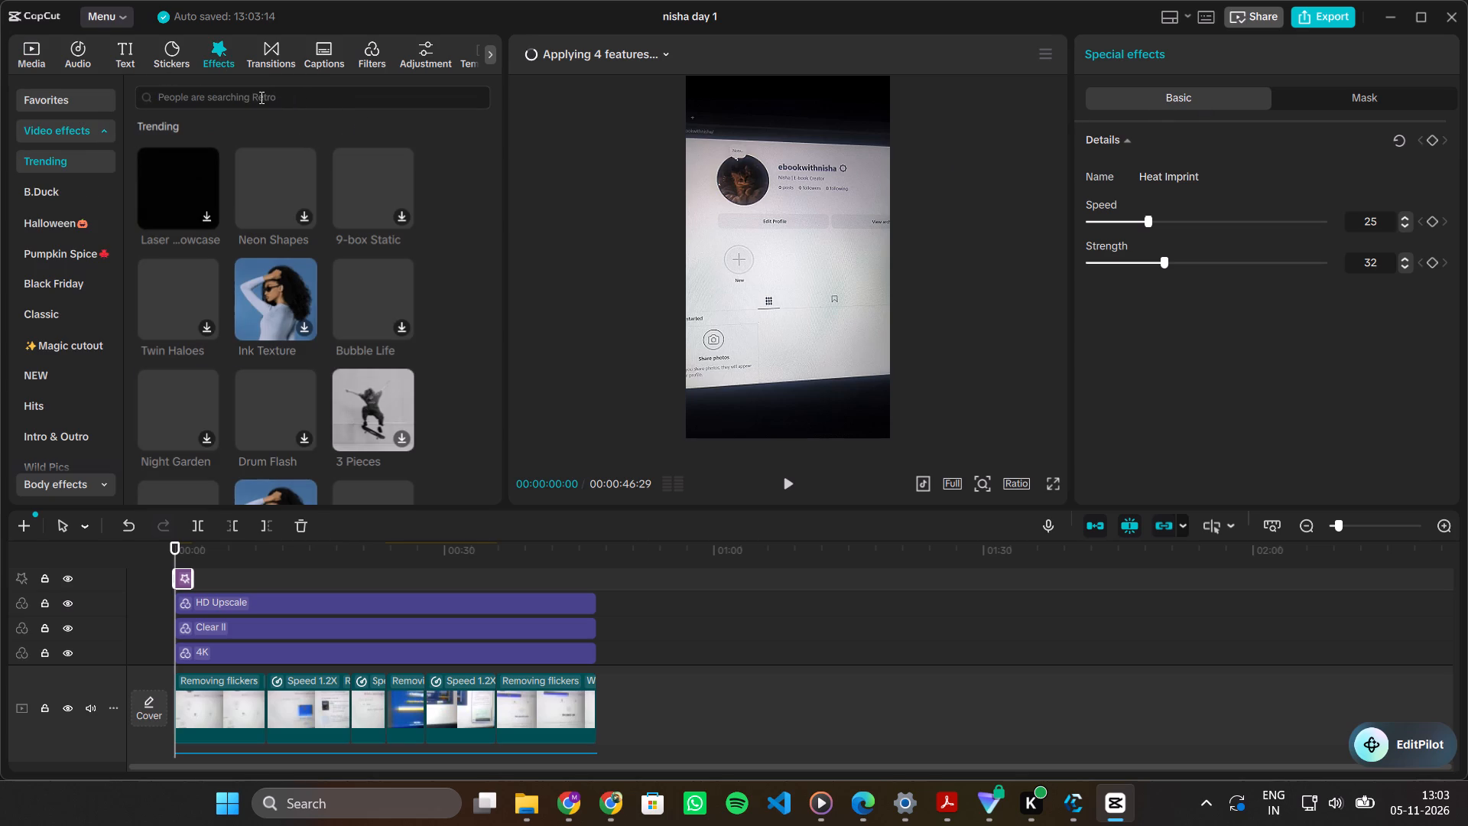
click(85, 103)
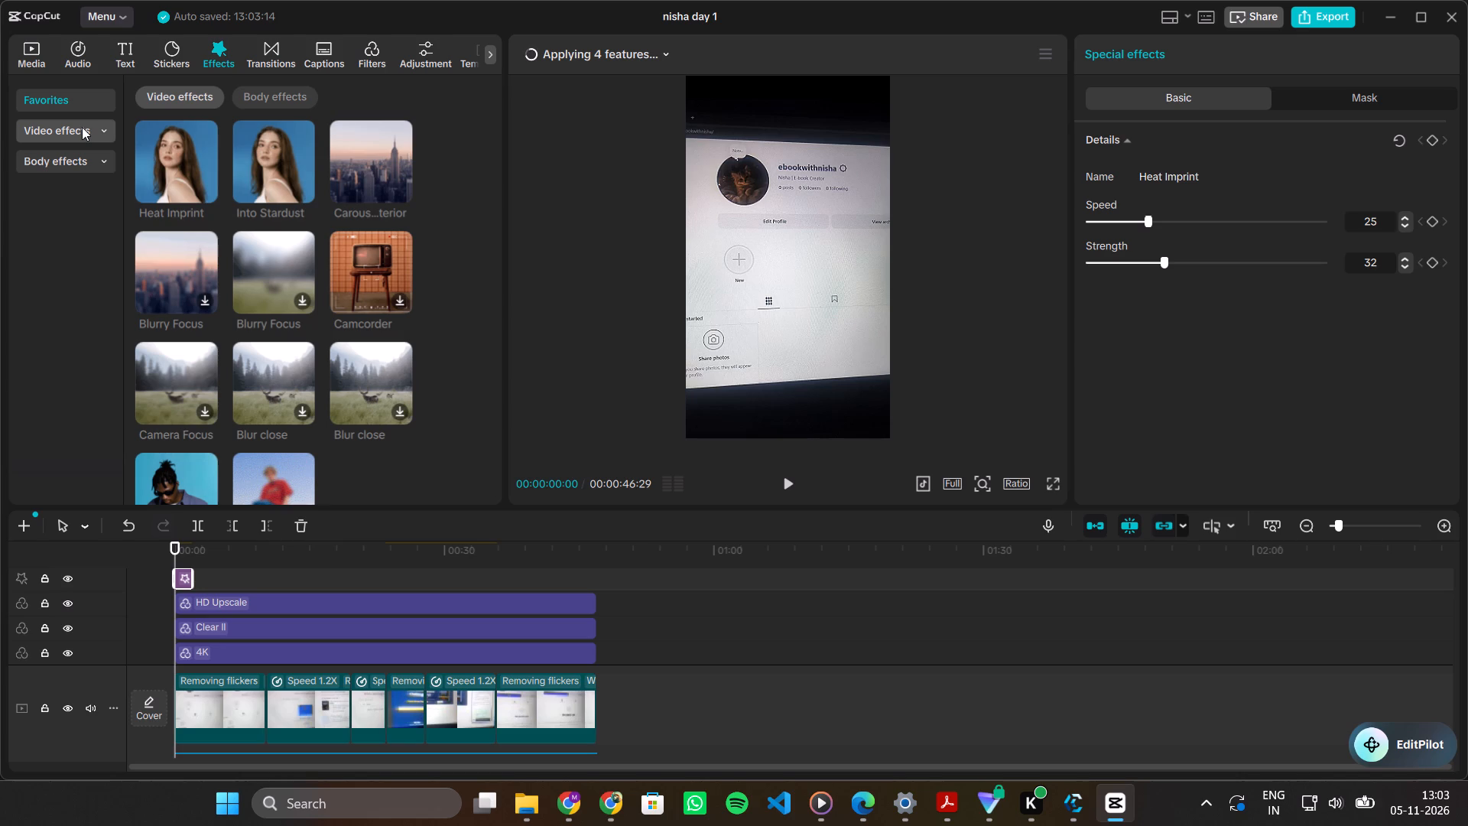
click(82, 128)
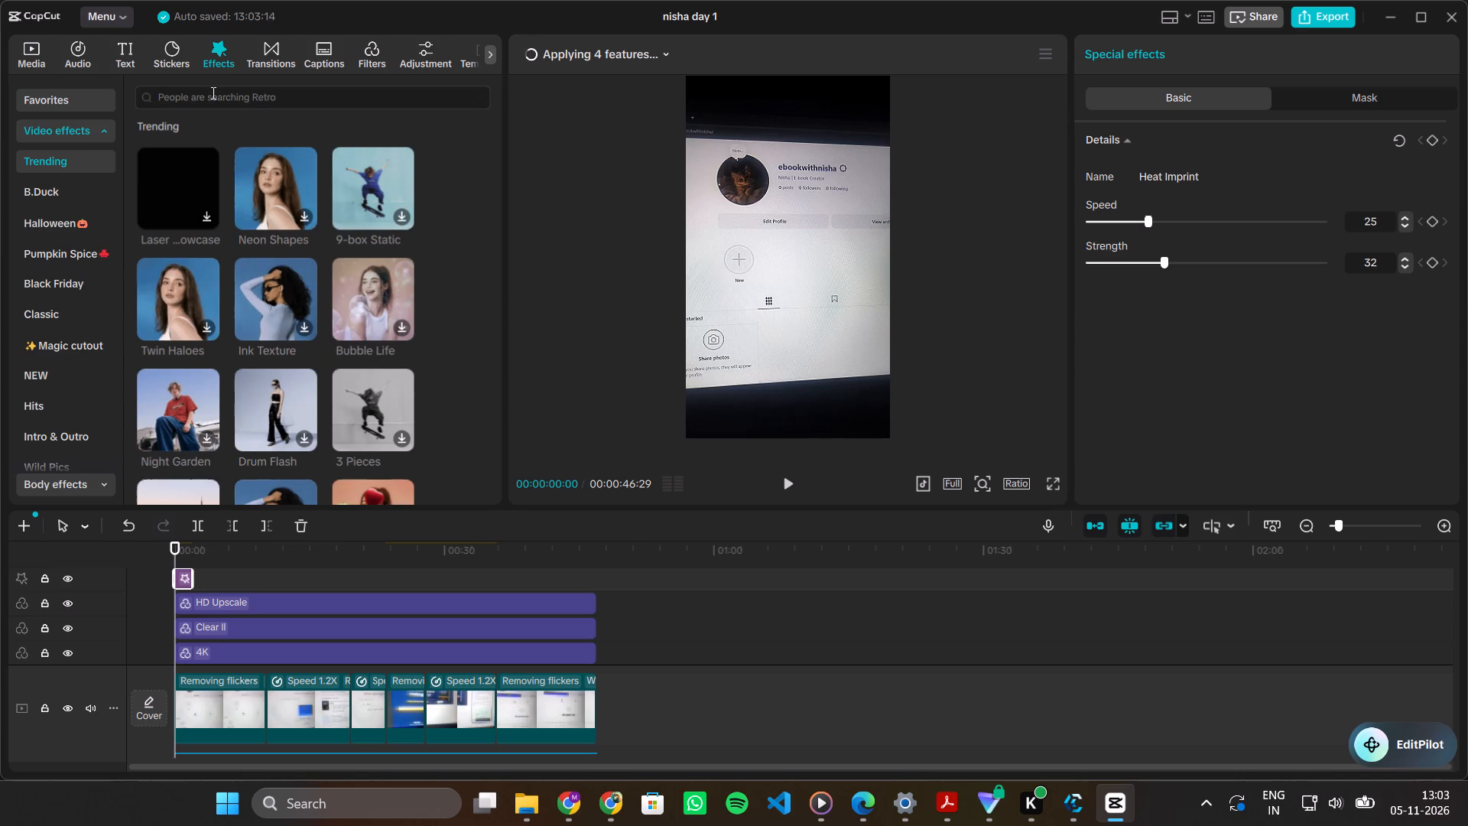
click(212, 93)
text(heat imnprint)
Correct the video effects search to "heat imprint", check the matching effects, and return to the favourite effects.
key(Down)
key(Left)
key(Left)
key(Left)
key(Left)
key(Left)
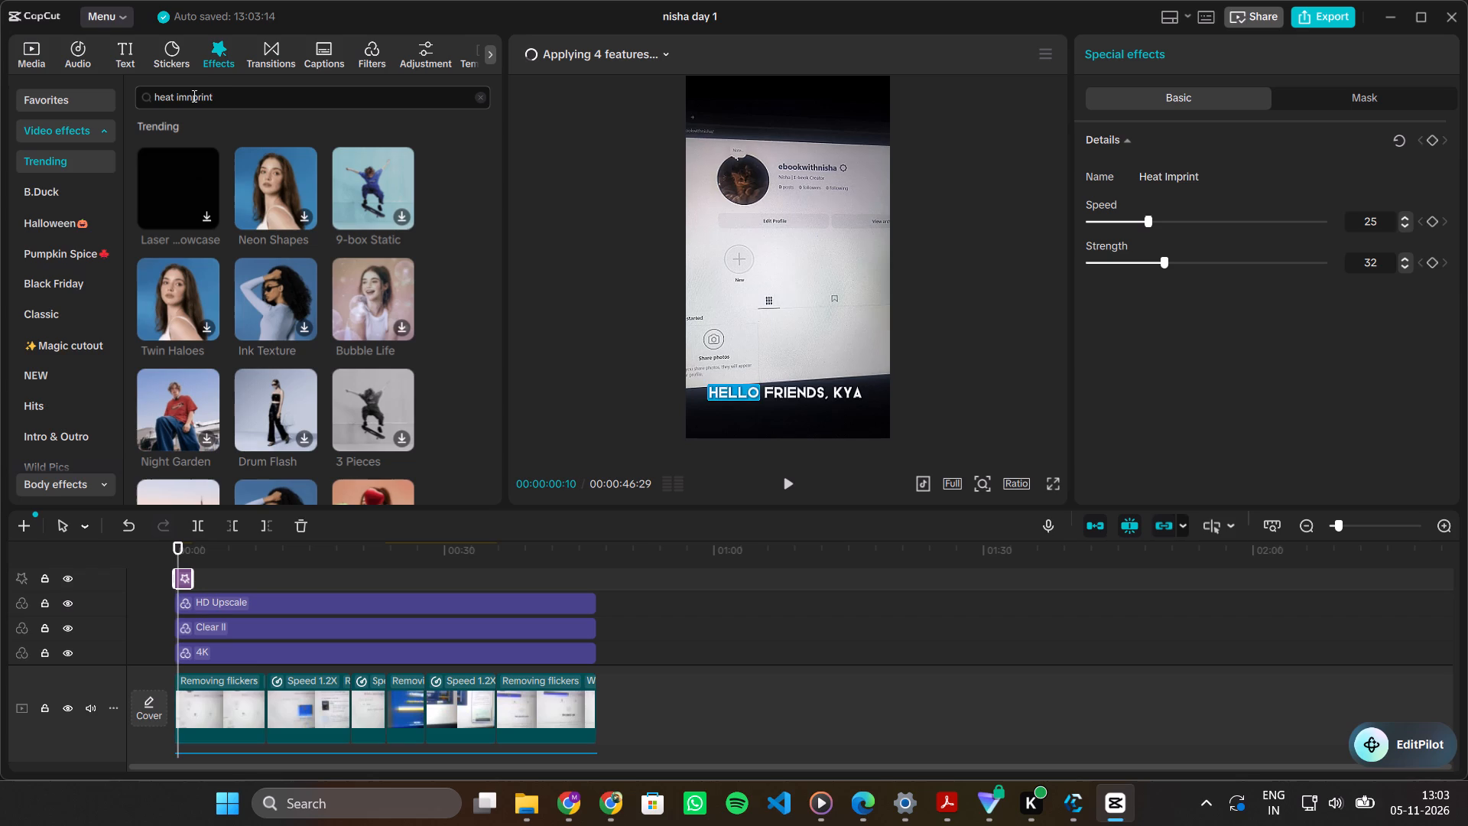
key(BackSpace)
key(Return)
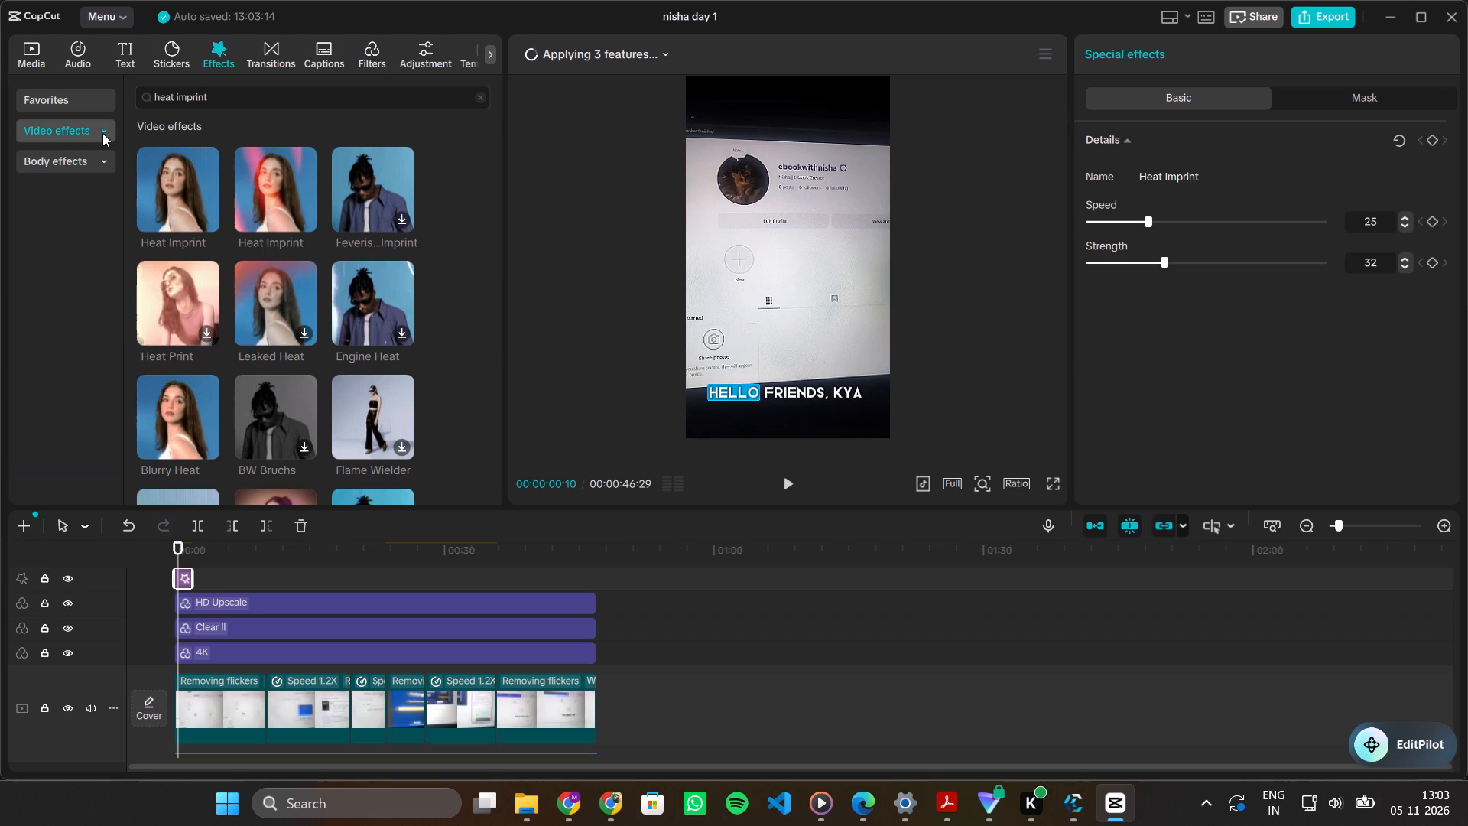
click(91, 110)
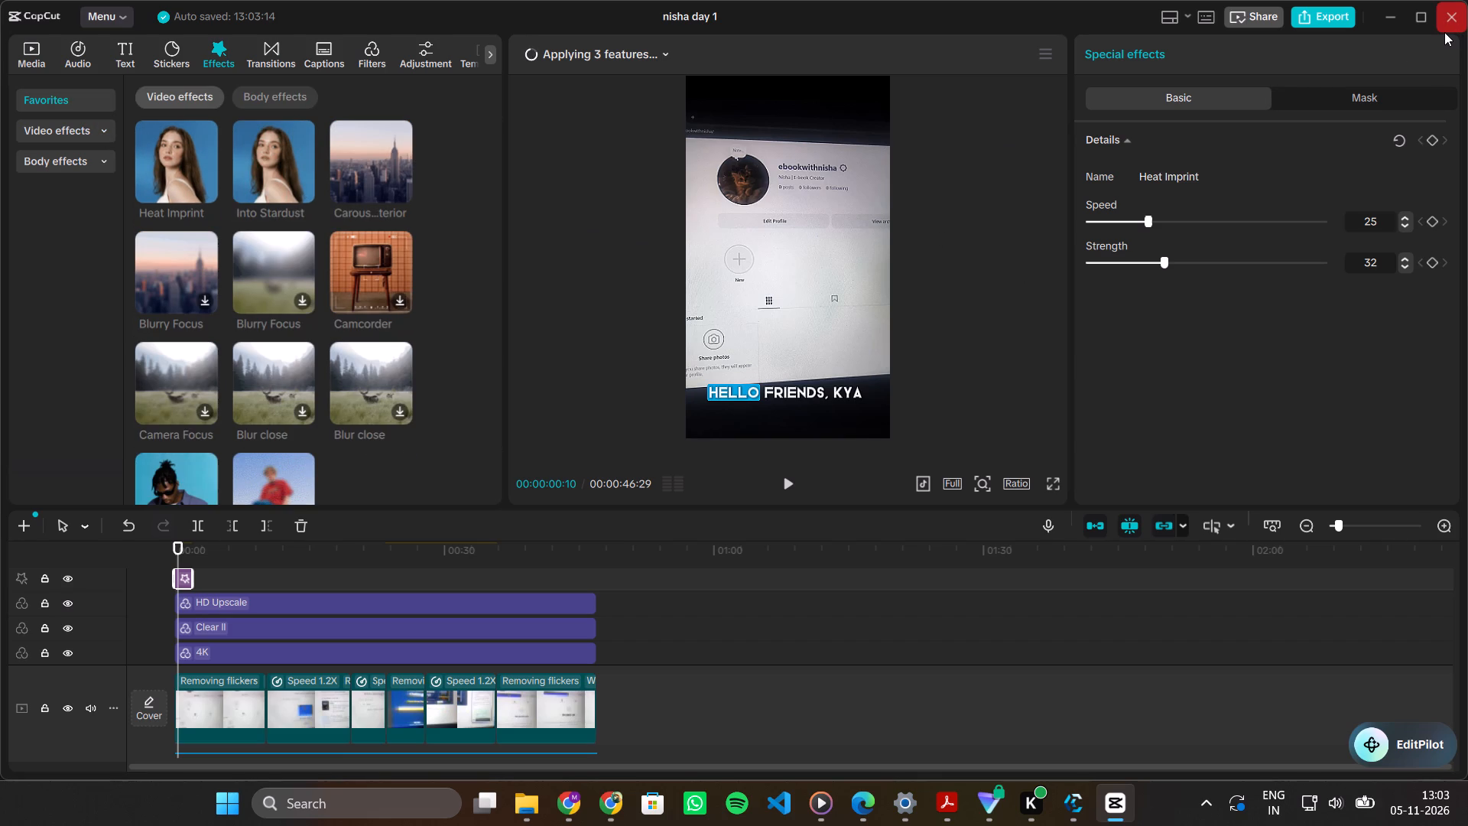
Review the nisha day 1 timeline tracks and preview the video at the cut near 00:00:35:23.
scroll(216, 672, down, 6)
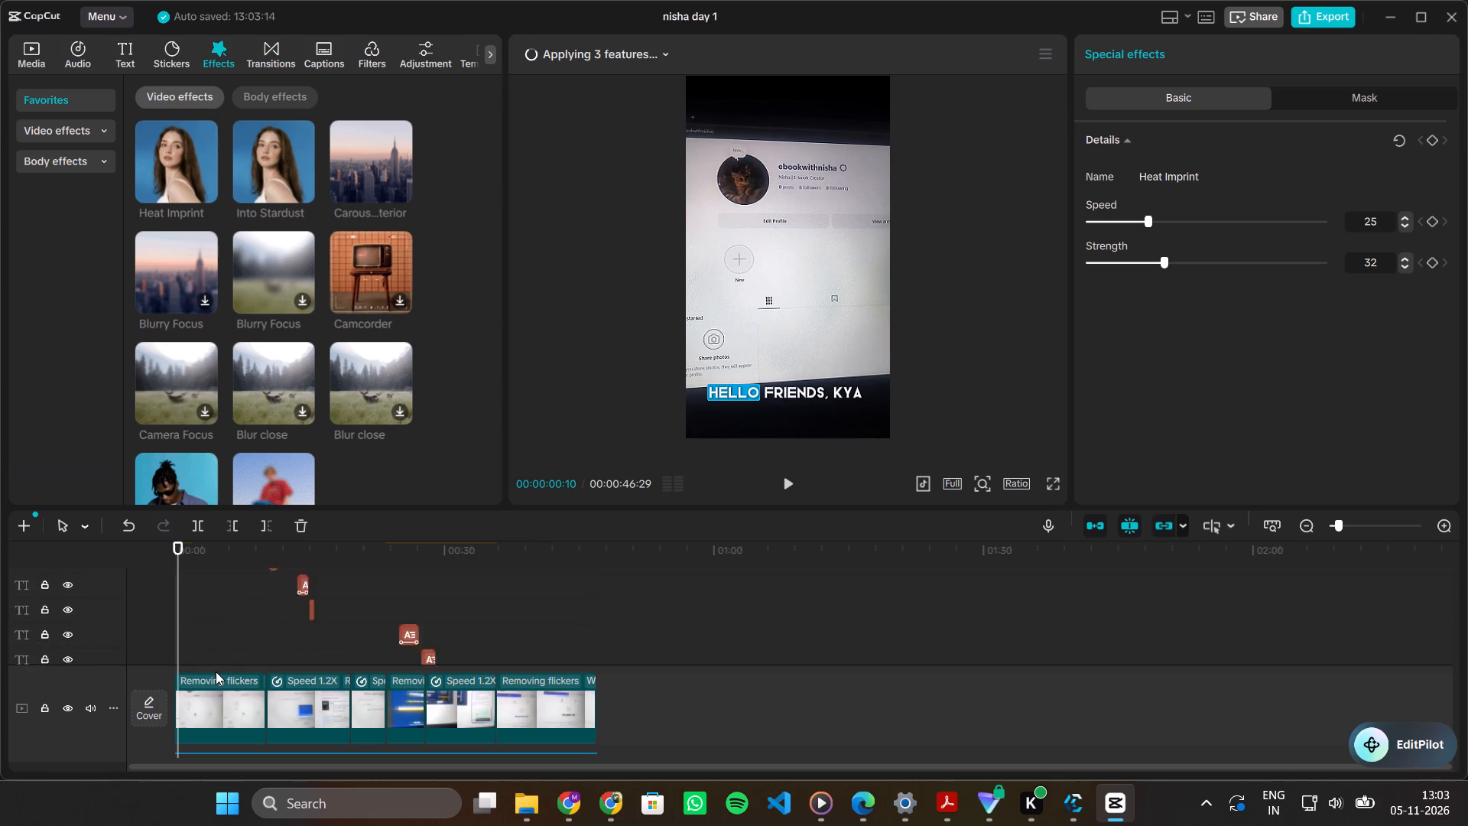
scroll(216, 672, down, 7)
ctrl+scroll(216, 672, up, 8)
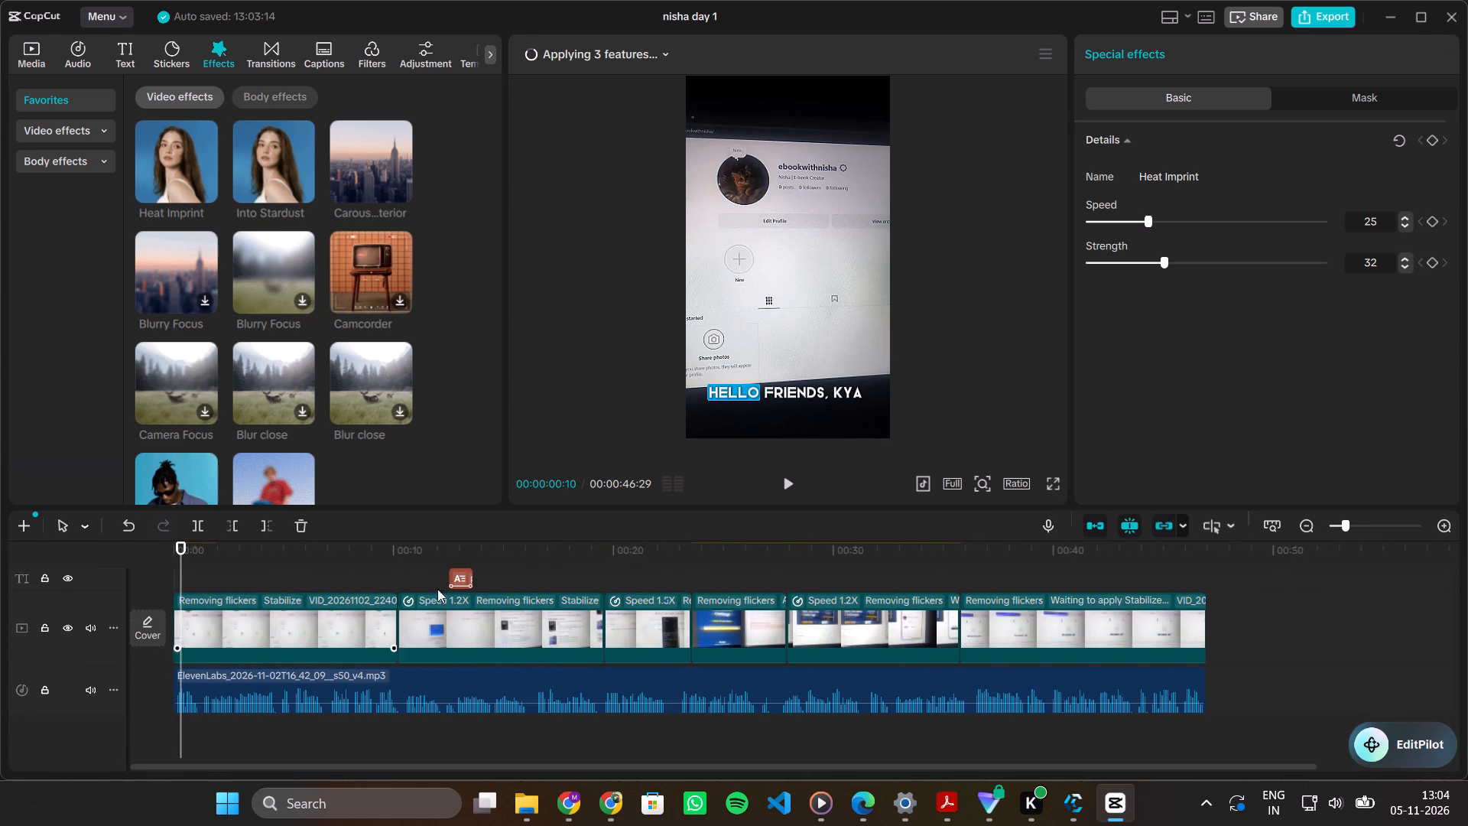
click(393, 587)
drag(393, 587, 362, 597)
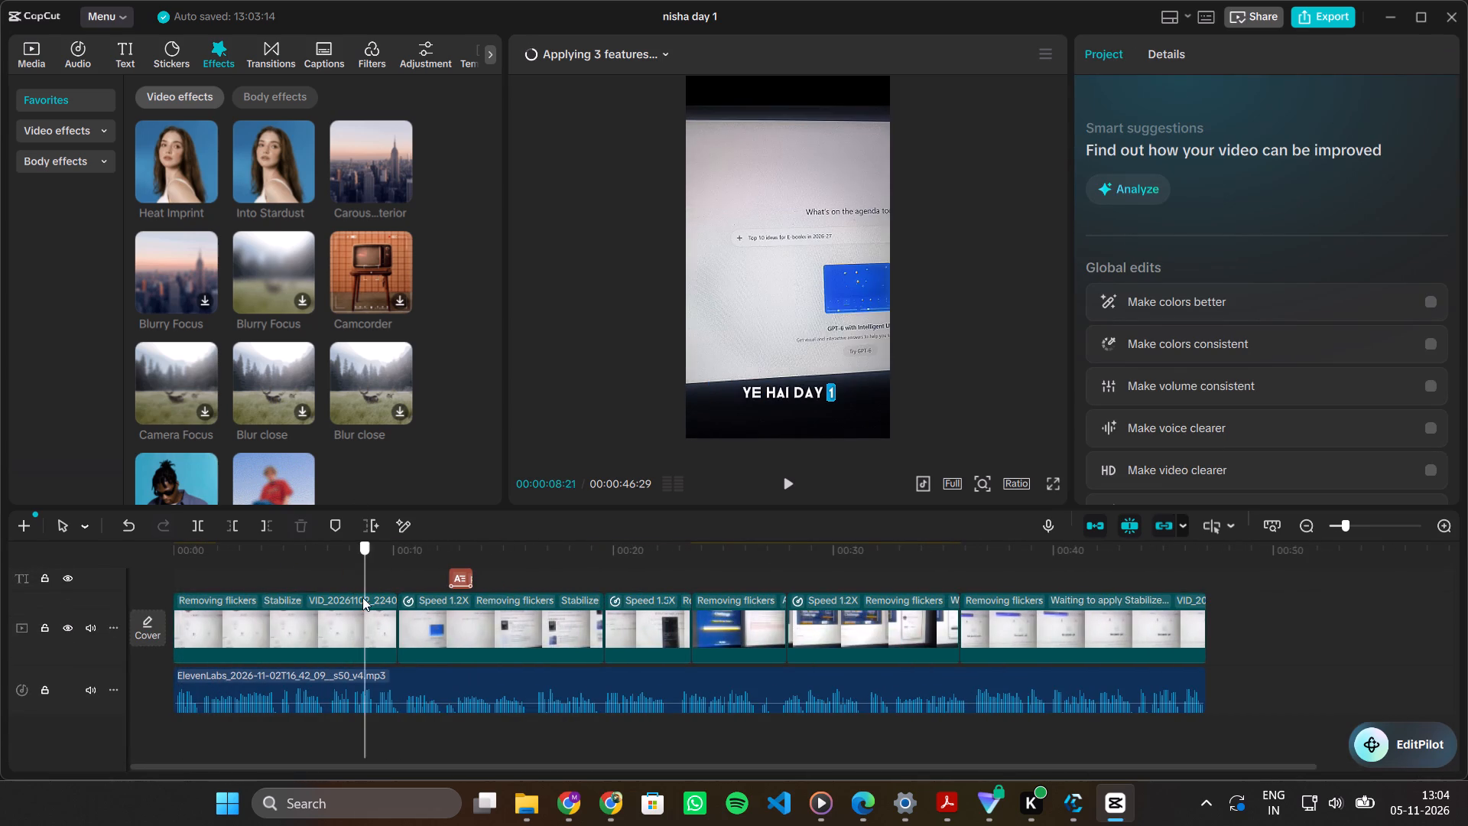
drag(362, 597, 956, 550)
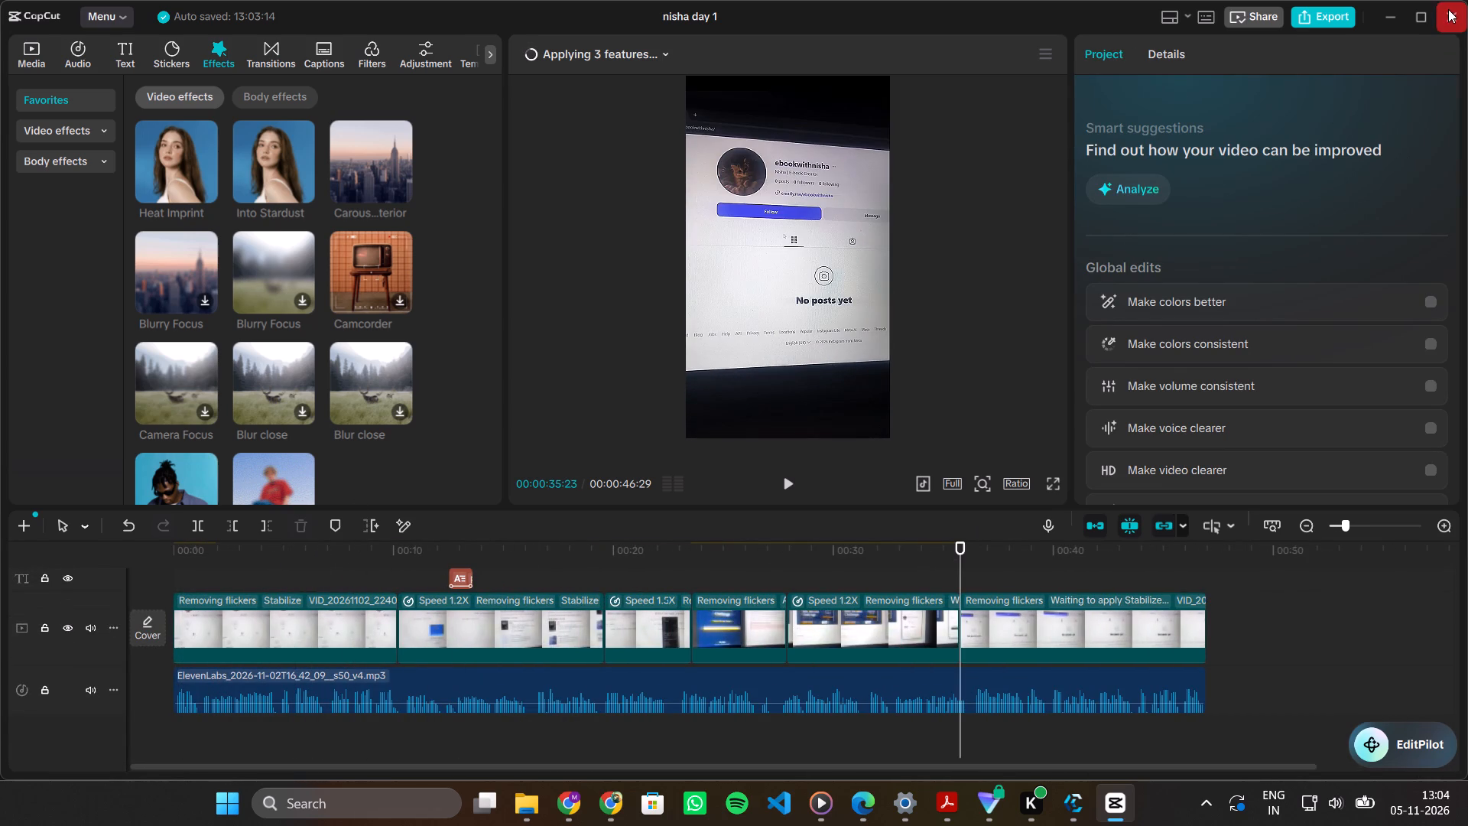
Close the nisha day 1 project and open the ebook day 3 project from the home screen.
click(1448, 9)
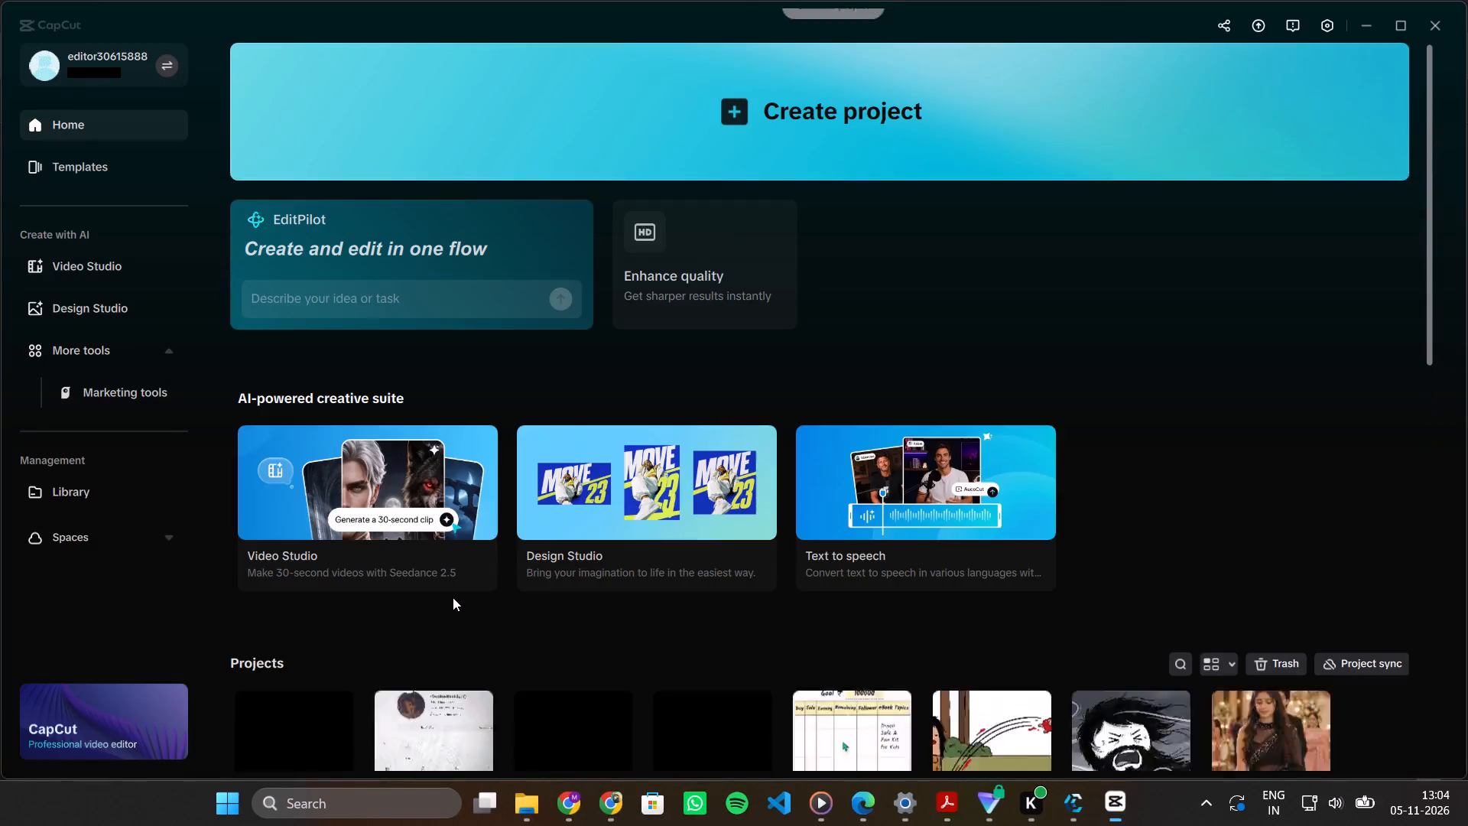
scroll(453, 597, down, 6)
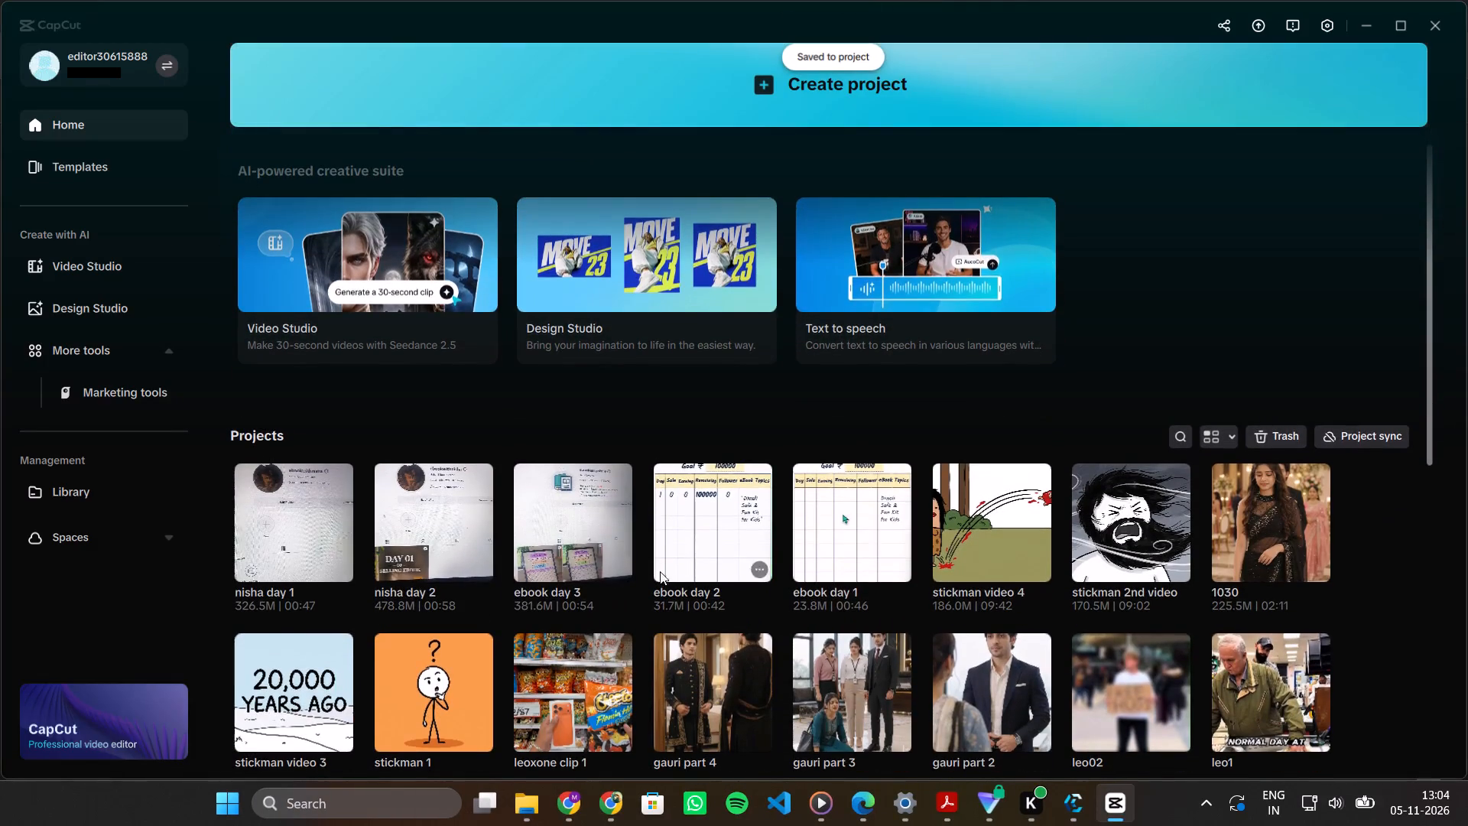
double_click(581, 534)
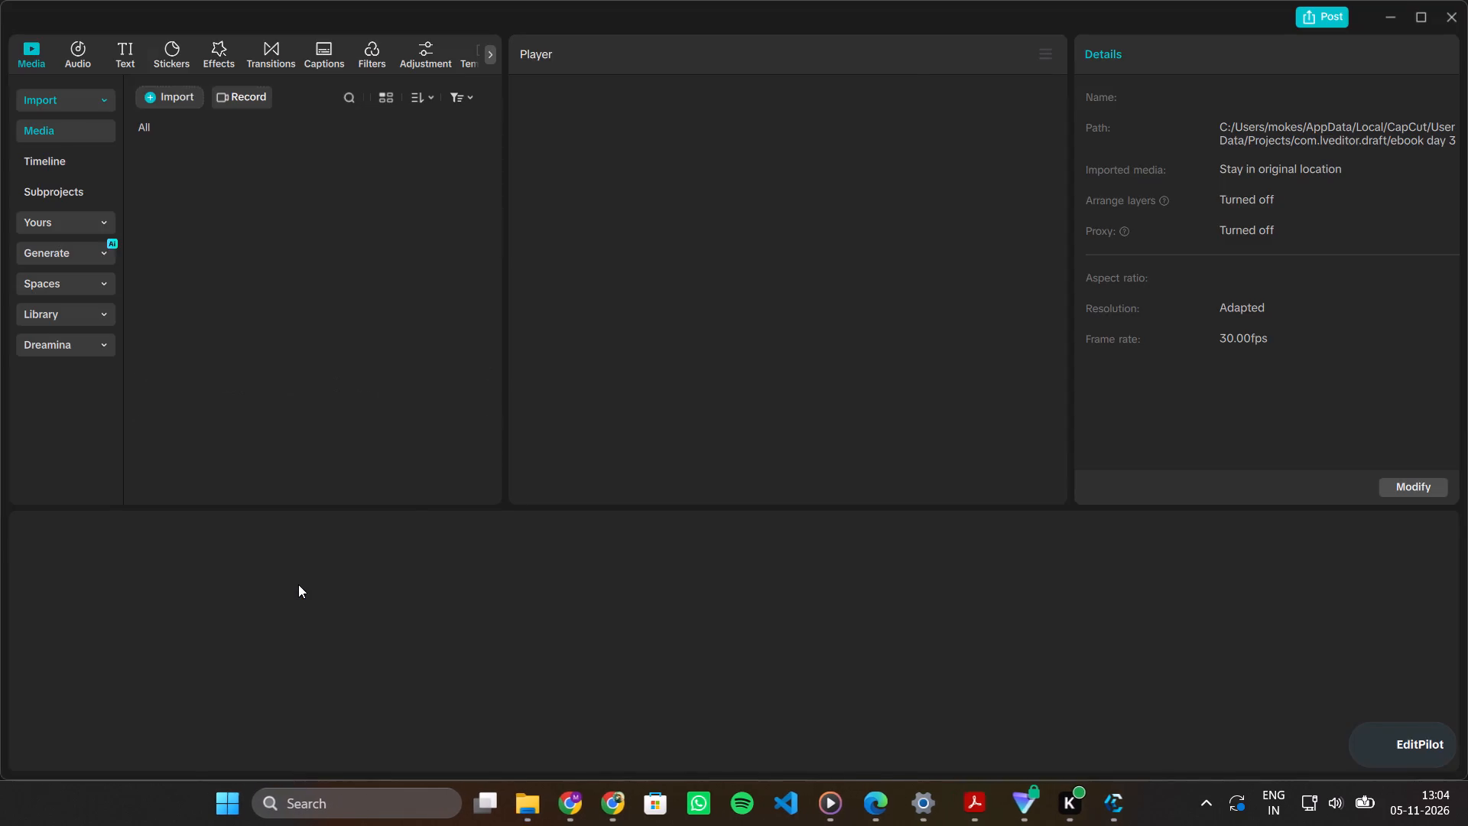
Inspect the properties of the first transition in the ebook day 3 project, and close the project.
scroll(309, 544, down, 2)
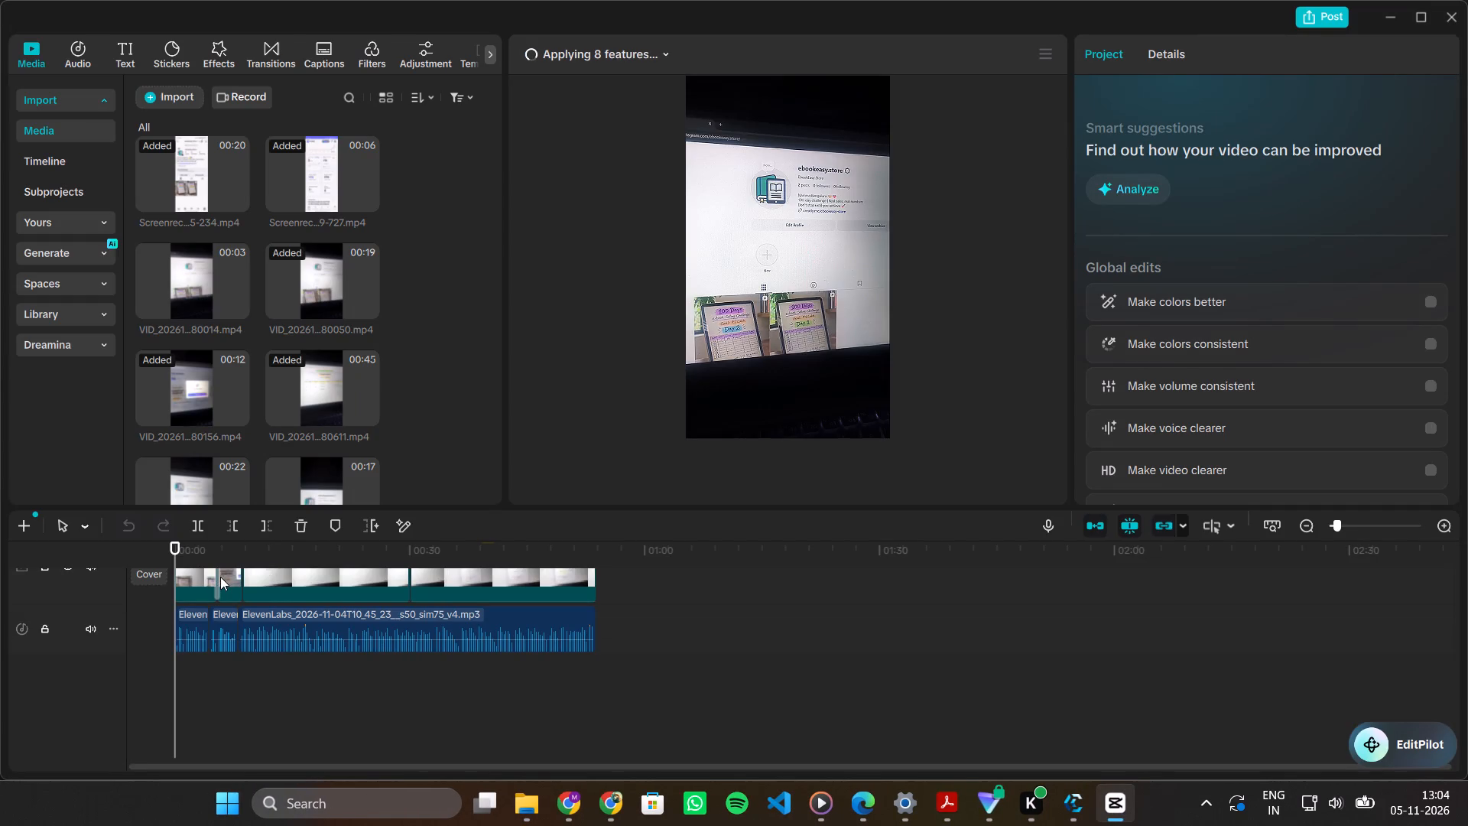
click(216, 579)
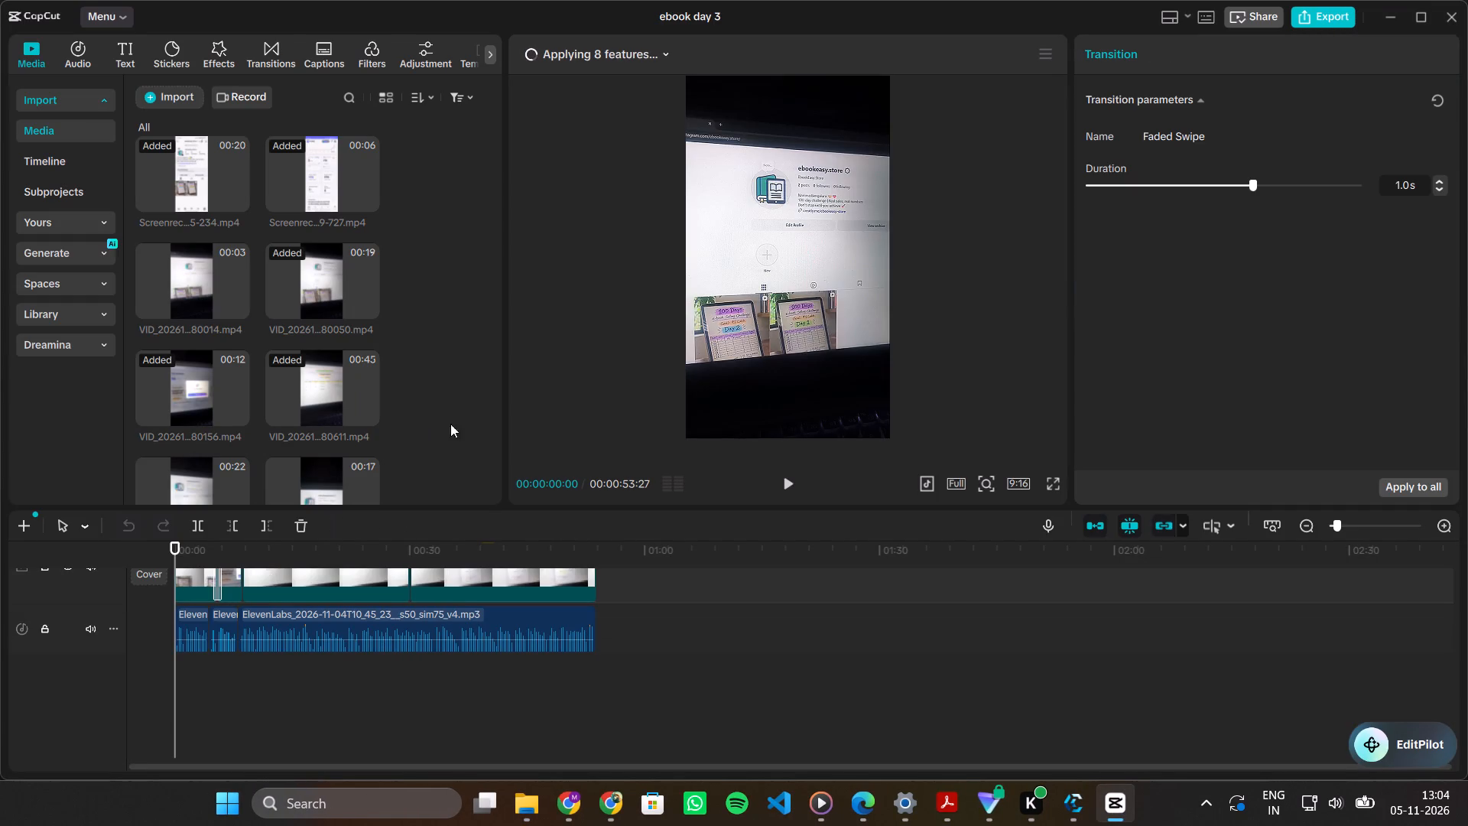
click(1459, 8)
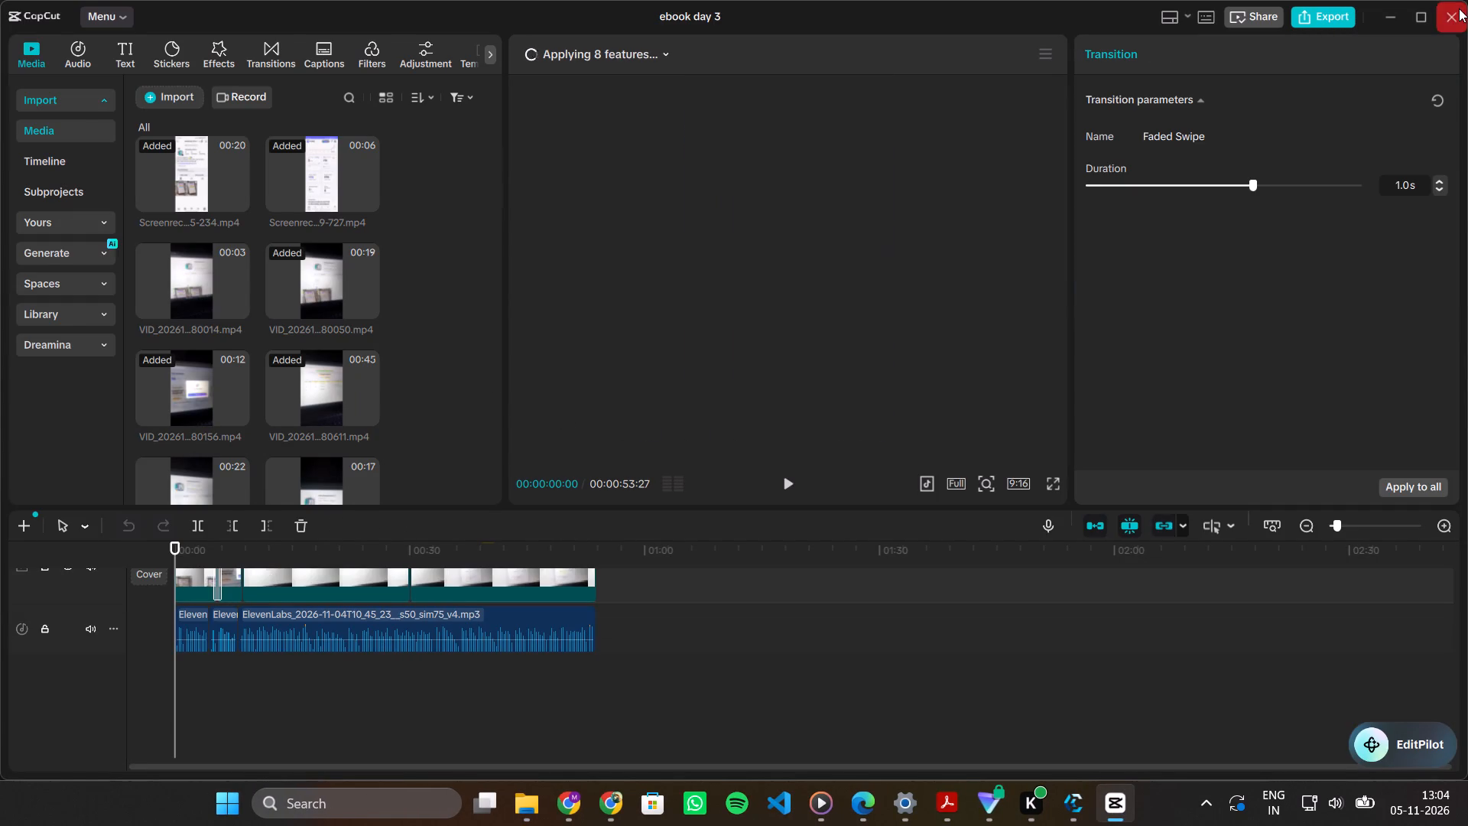
Reopen the nisha day 2 project and add the favourite Heat Imprint video effect at the start of the timeline.
scroll(540, 579, down, 2)
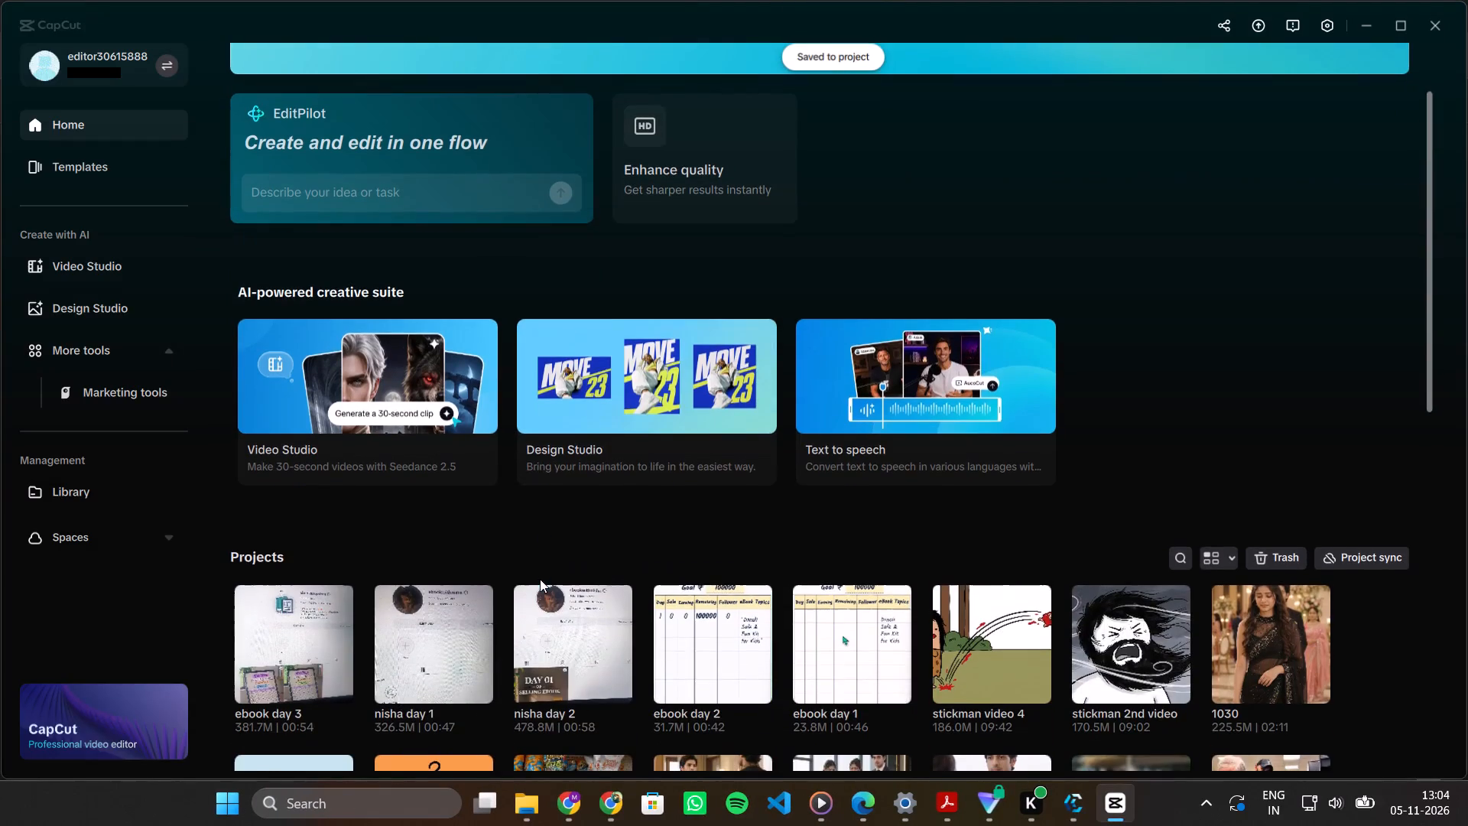
double_click(541, 668)
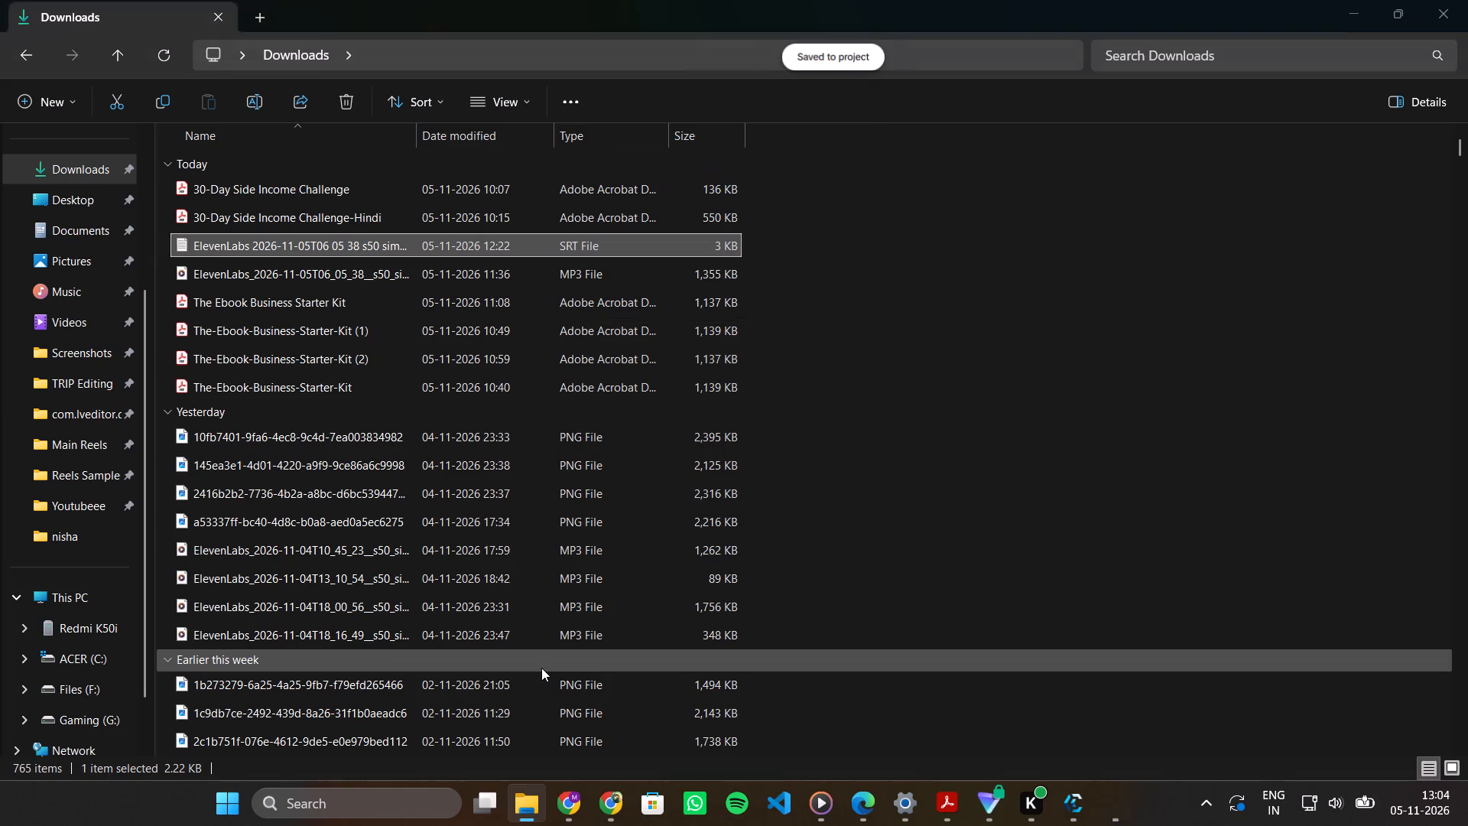
scroll(348, 619, up, 4)
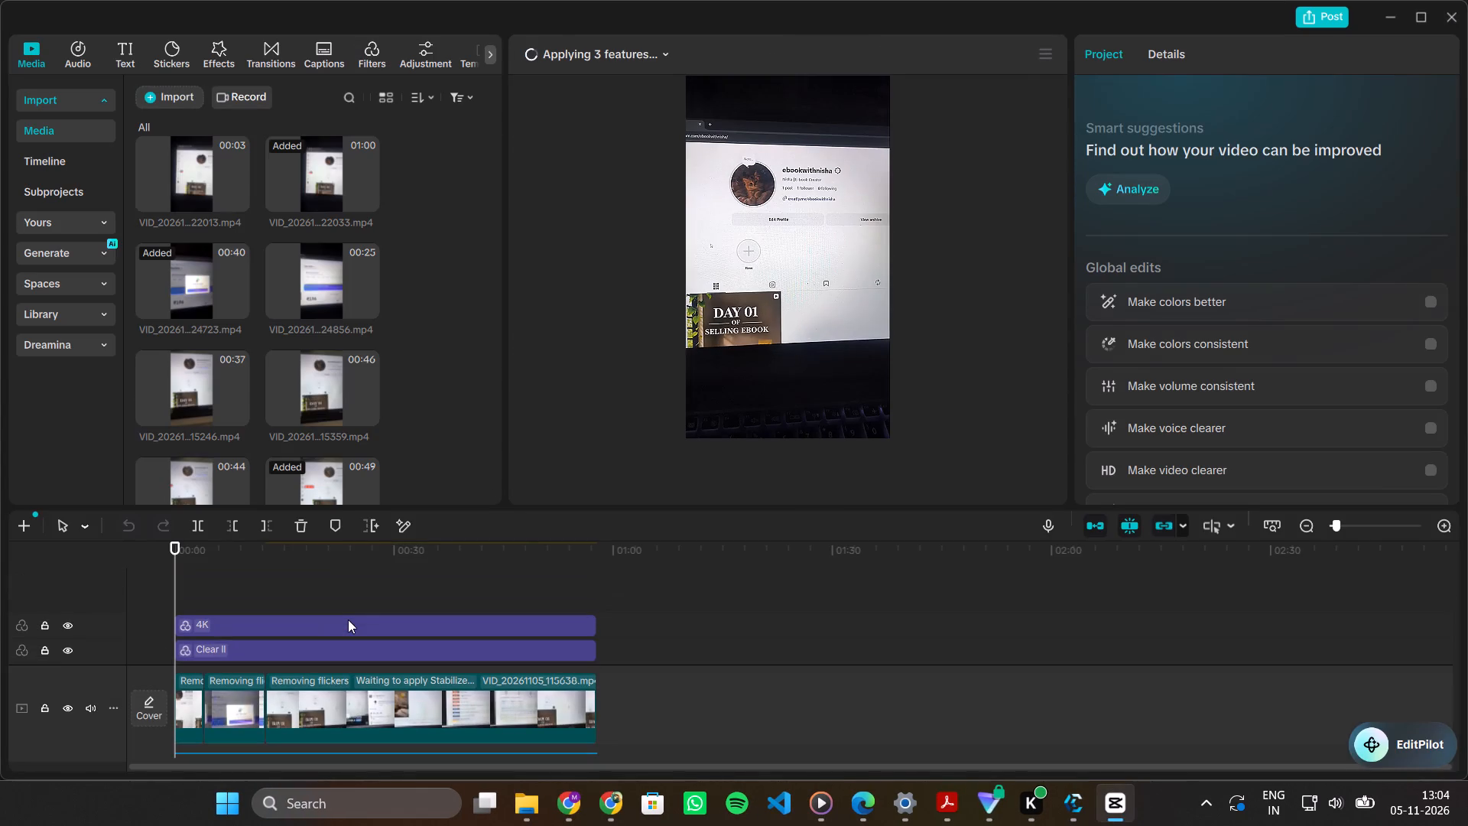
click(225, 58)
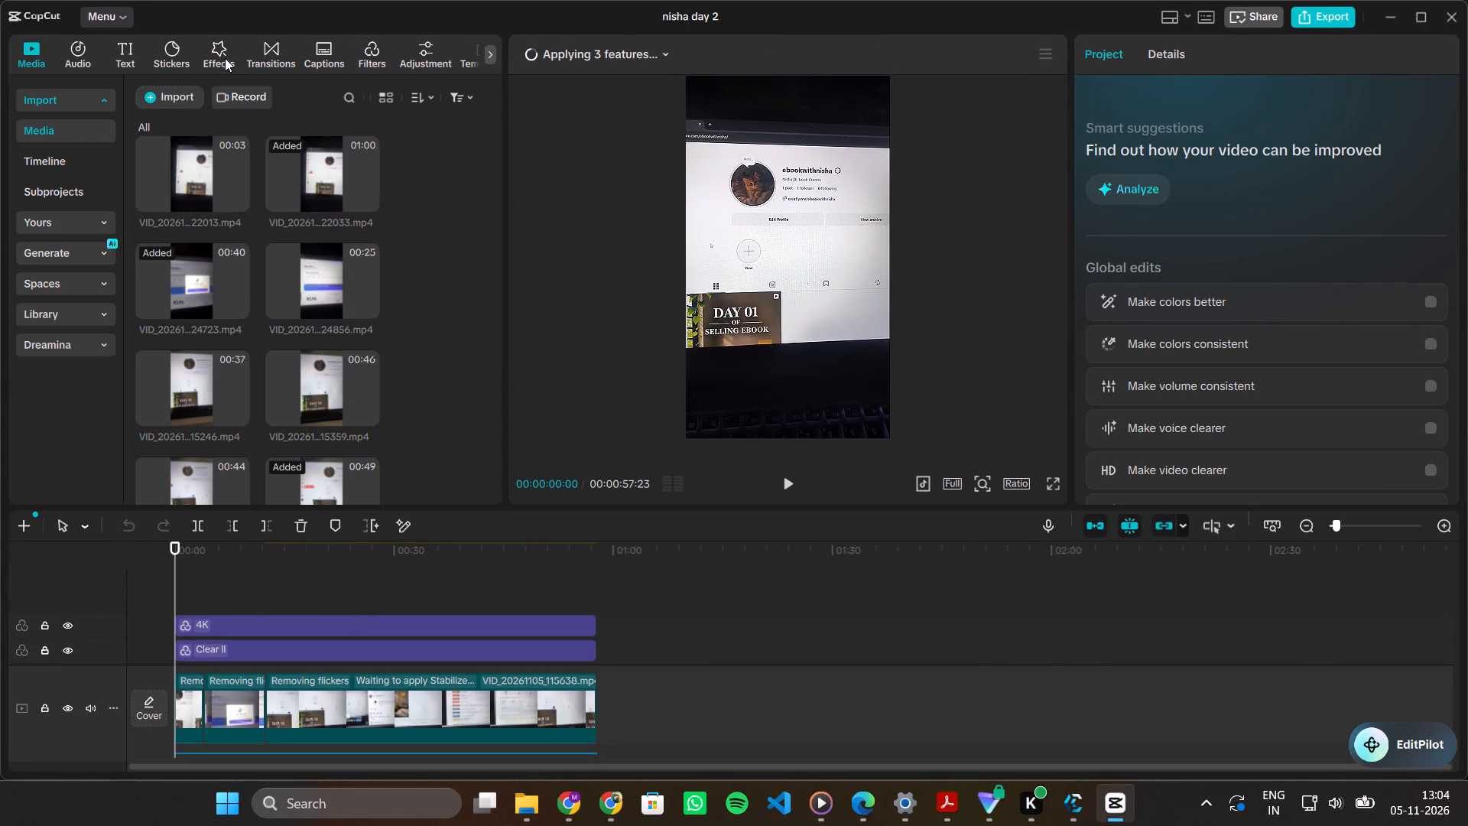
click(59, 98)
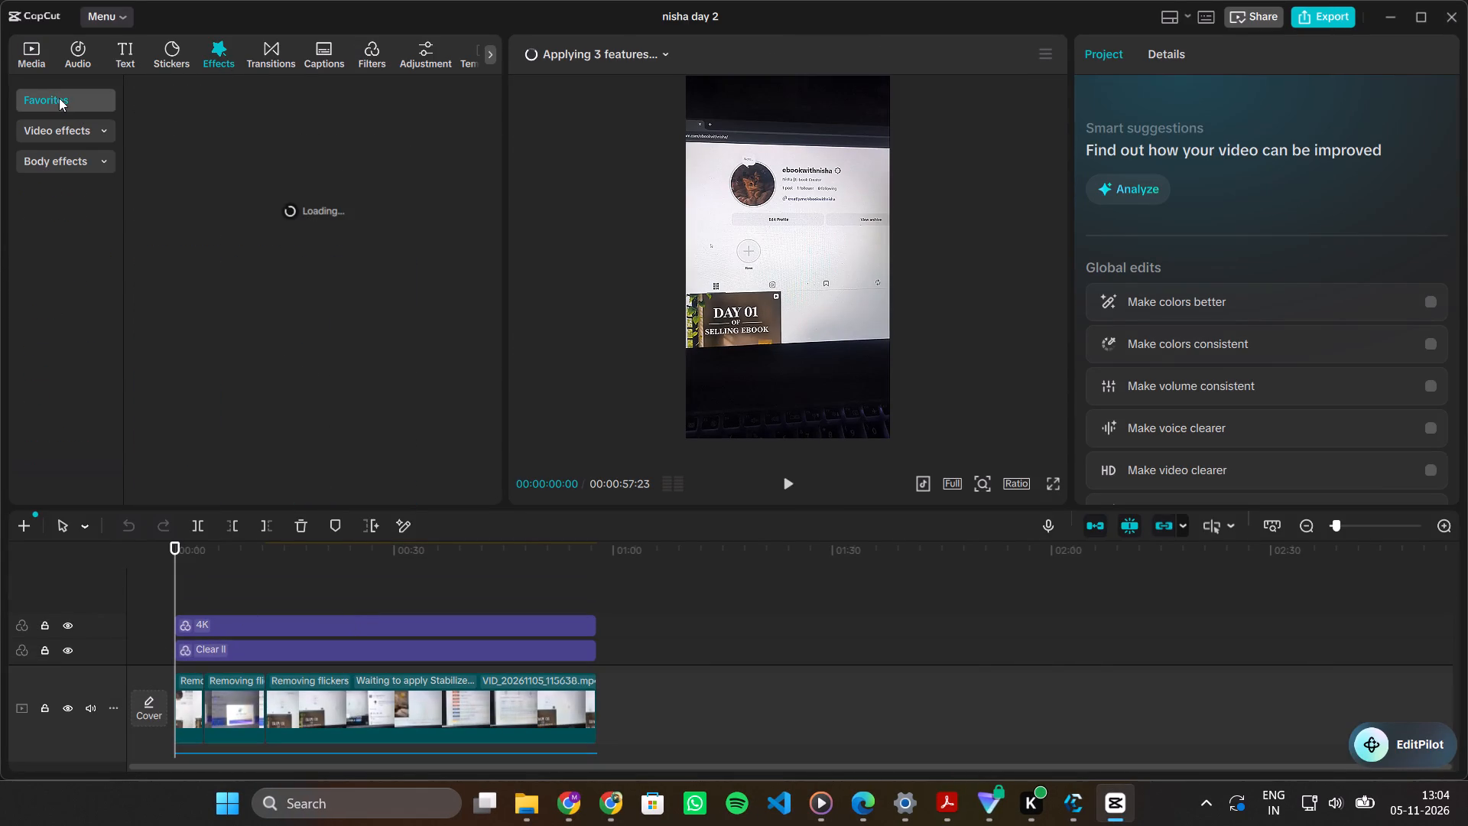
click(203, 191)
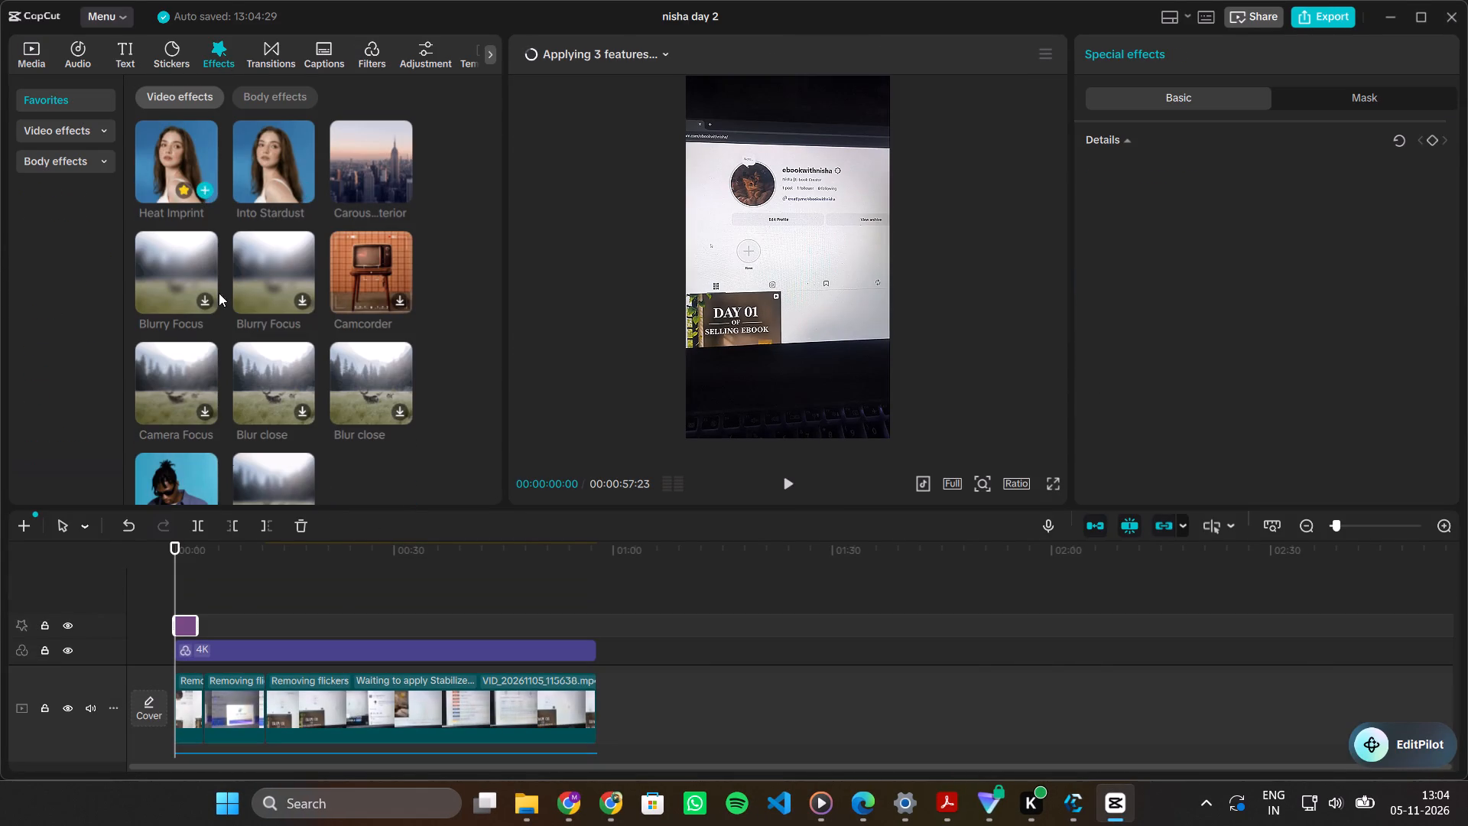
Set the Heat Imprint effect's strength to 32 and speed to 22, and play the opening to check it.
key(space)
key(space)
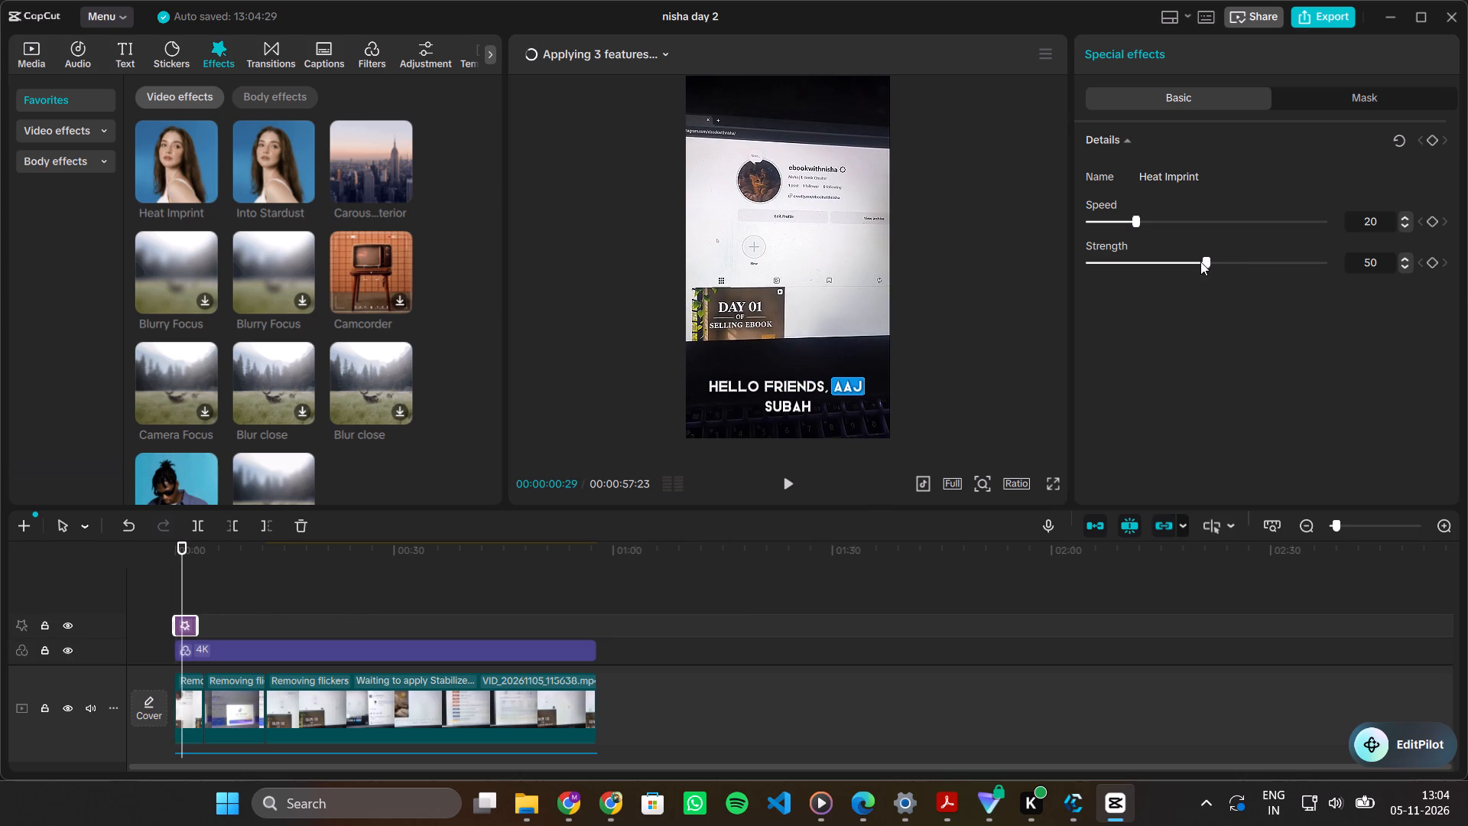
drag(1199, 262, 1164, 263)
click(1135, 214)
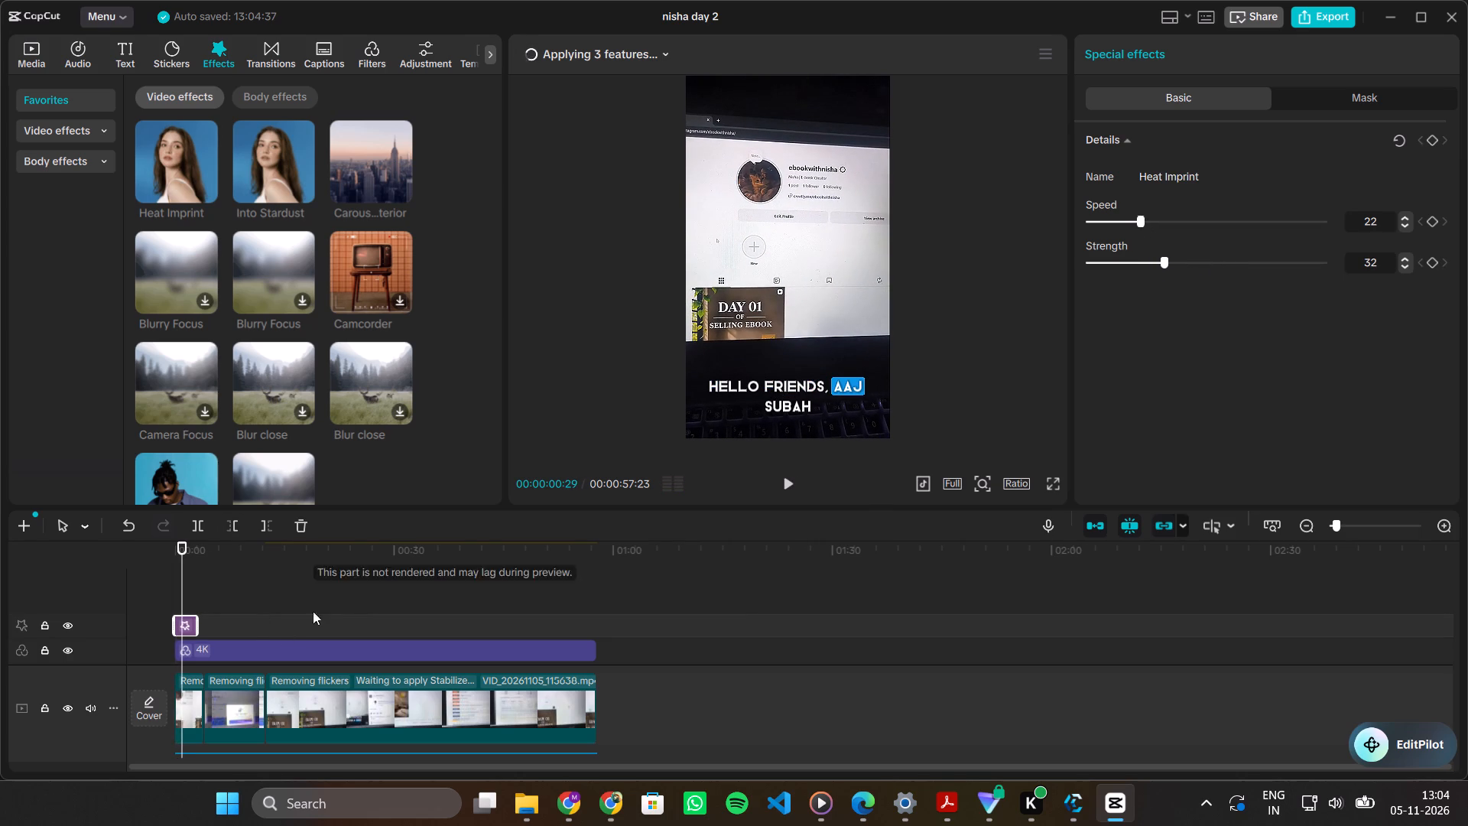
click(229, 616)
drag(229, 616, 62, 638)
key(space)
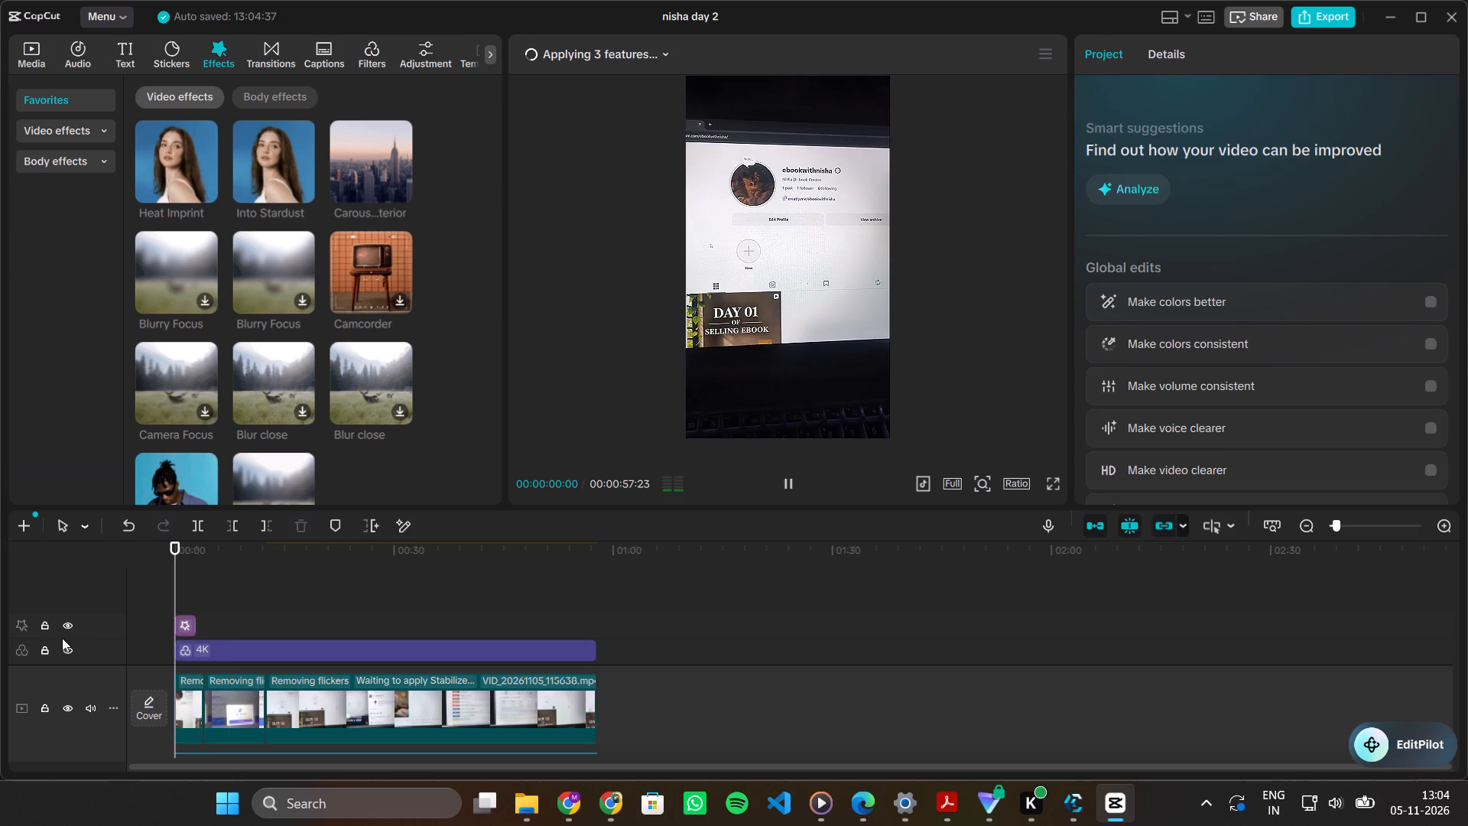
key(space)
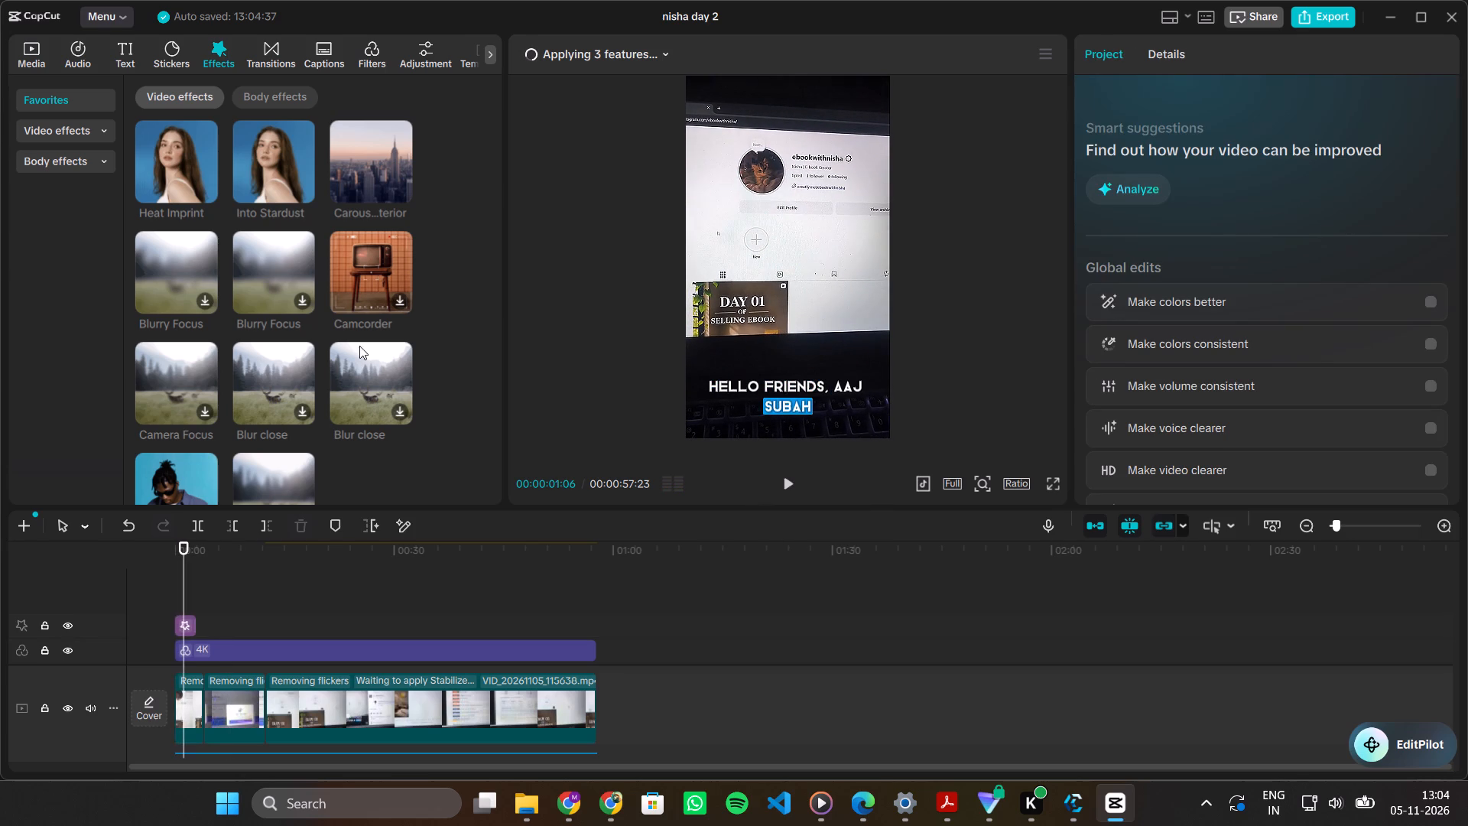
Check the stabilization progress of the video clips and look over the clip, voice-over and effect tracks.
click(628, 63)
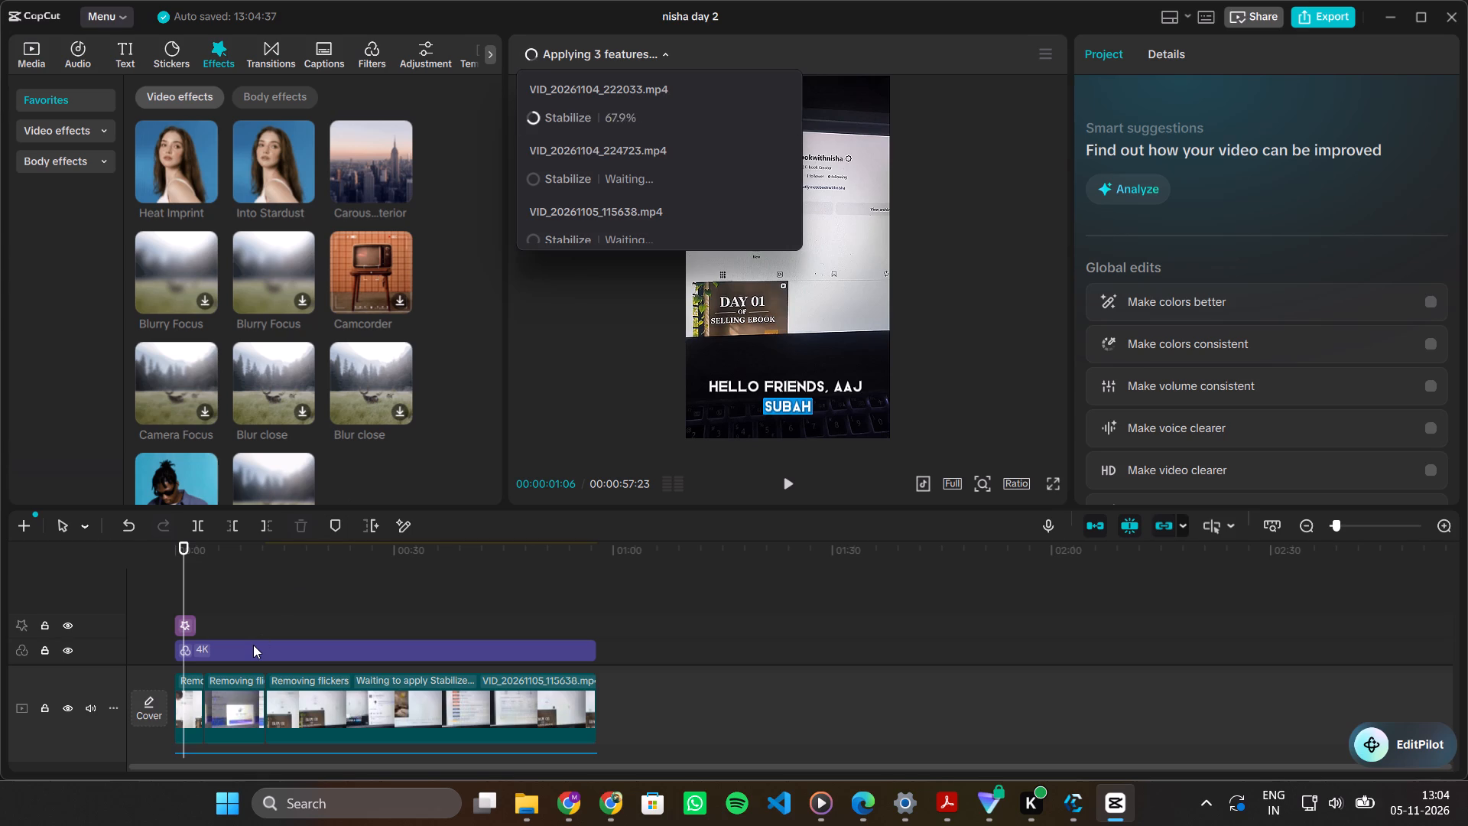
scroll(253, 645, down, 7)
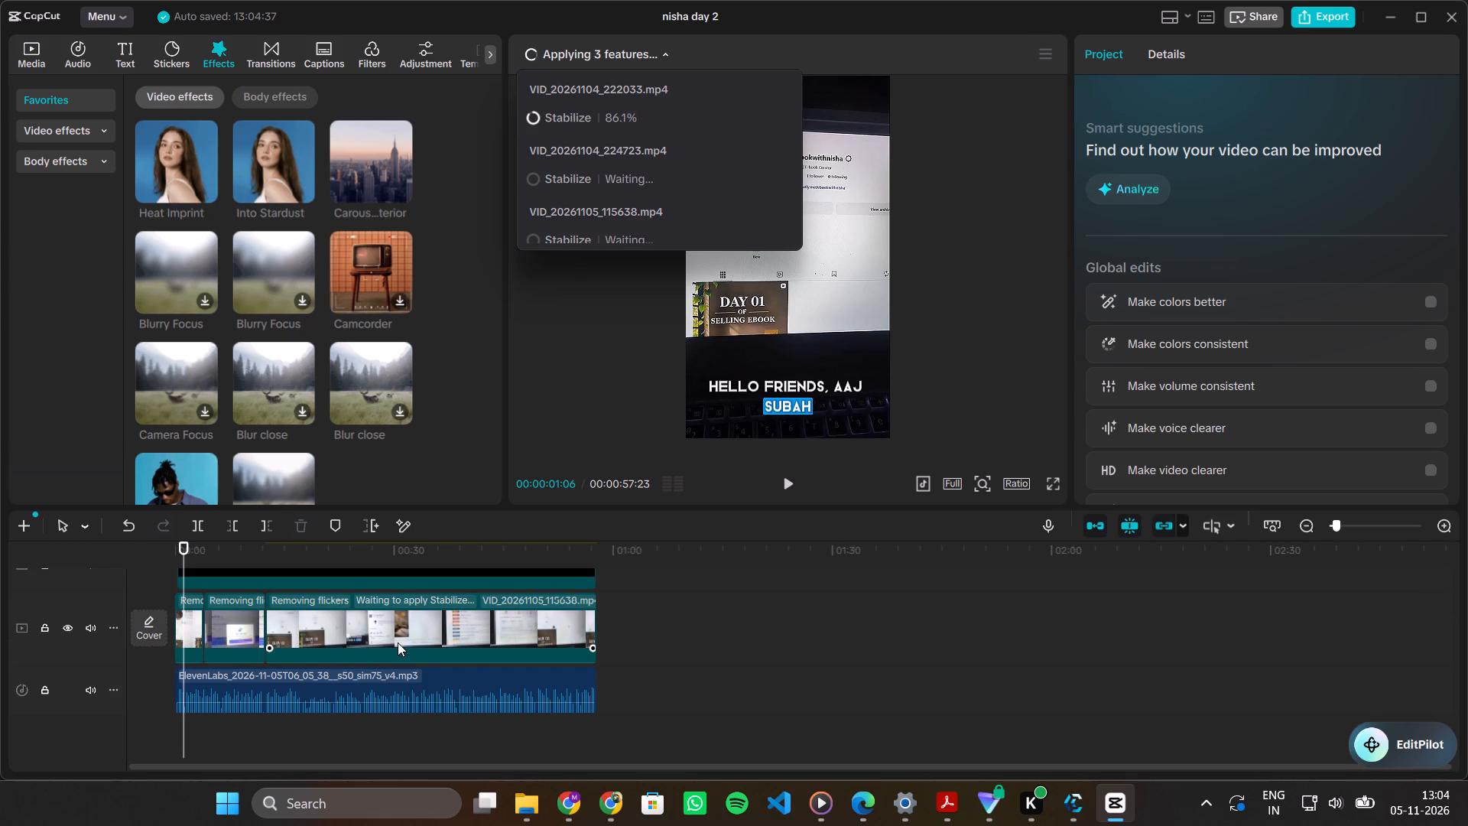
ctrl+scroll(385, 639, up, 8)
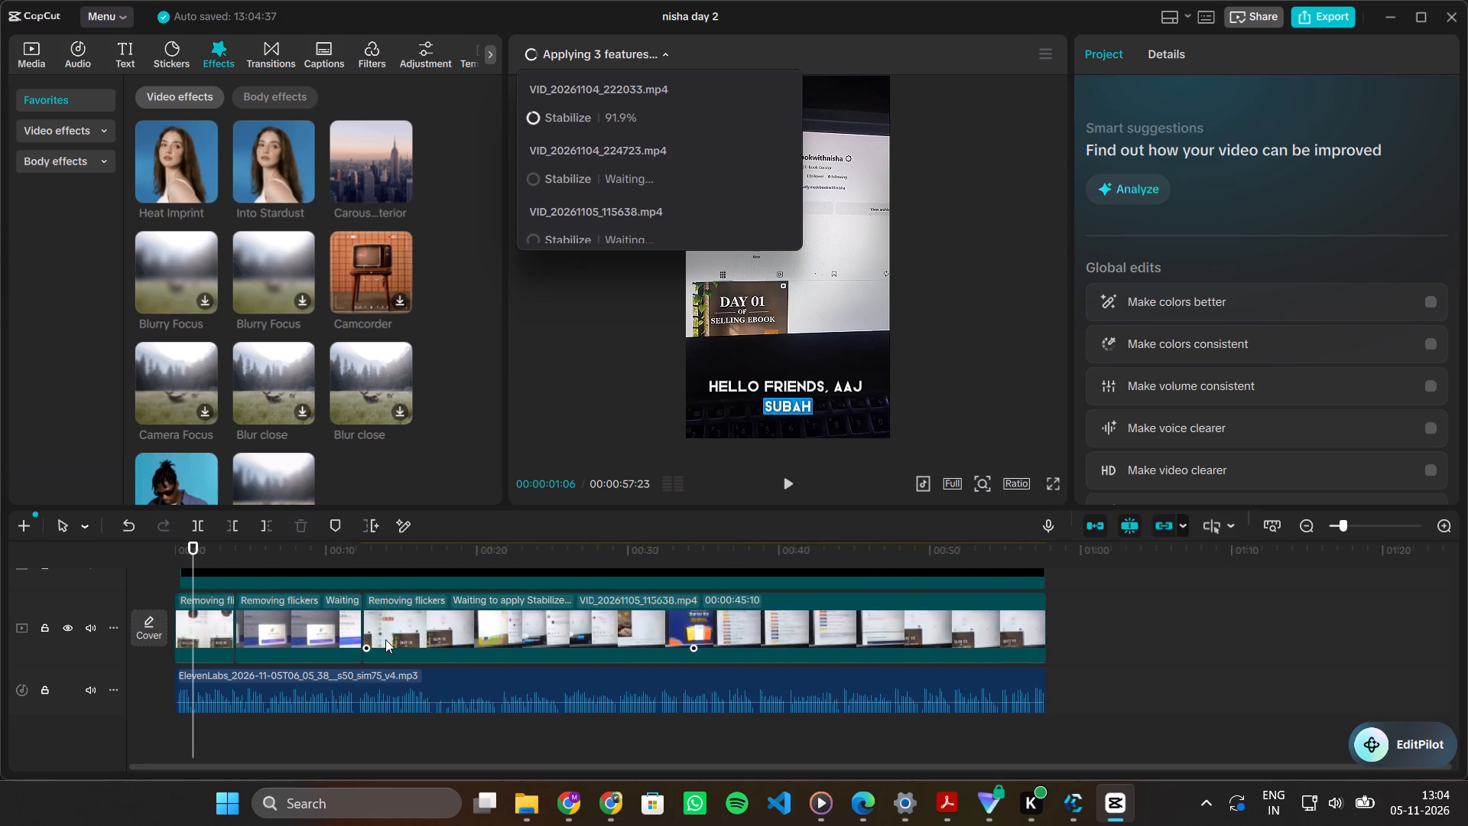
ctrl+scroll(385, 639, up, 3)
ctrl+scroll(1022, 655, down, 5)
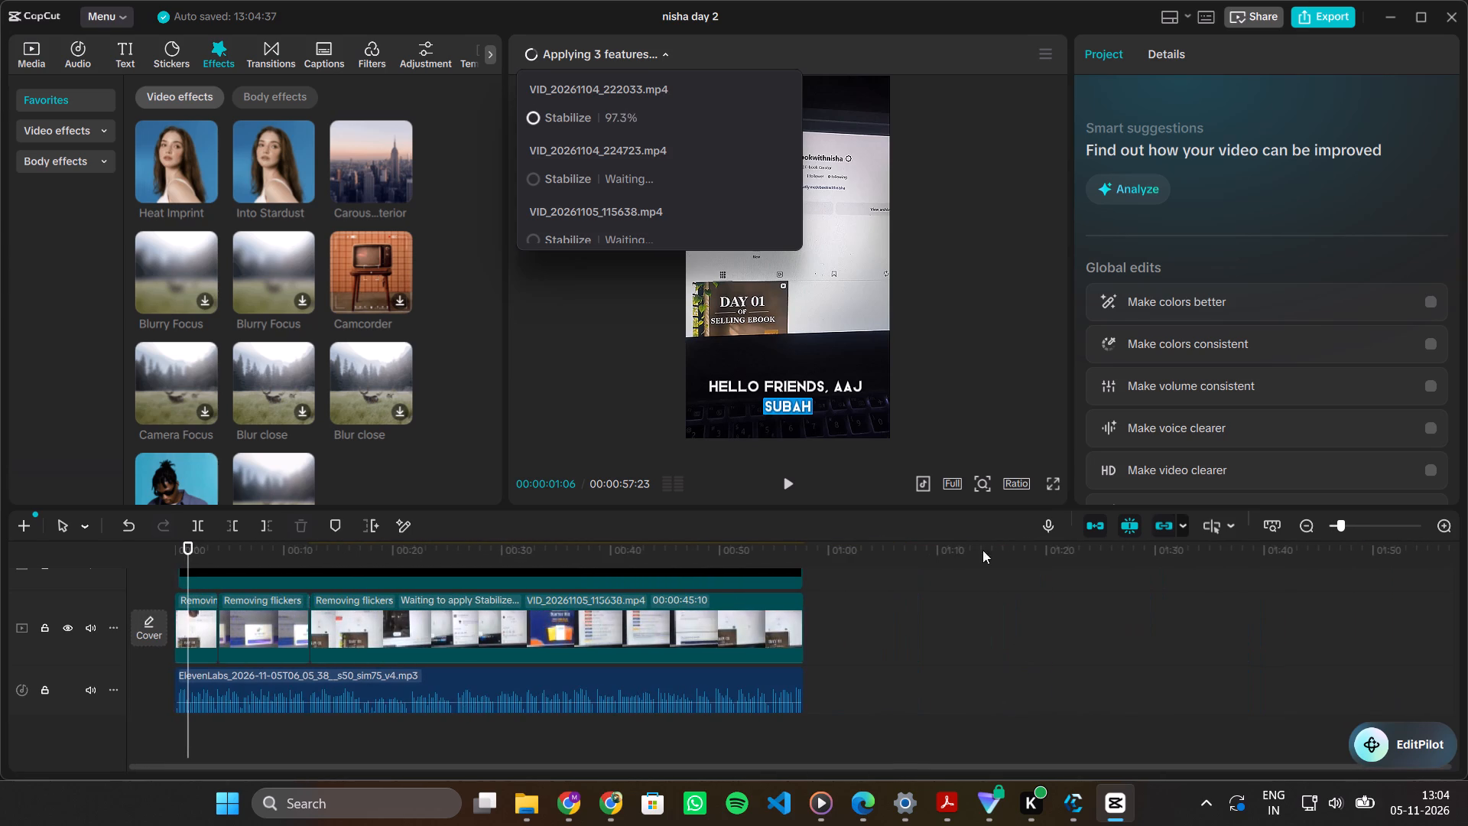
scroll(692, 160, down, 10)
scroll(692, 160, up, 4)
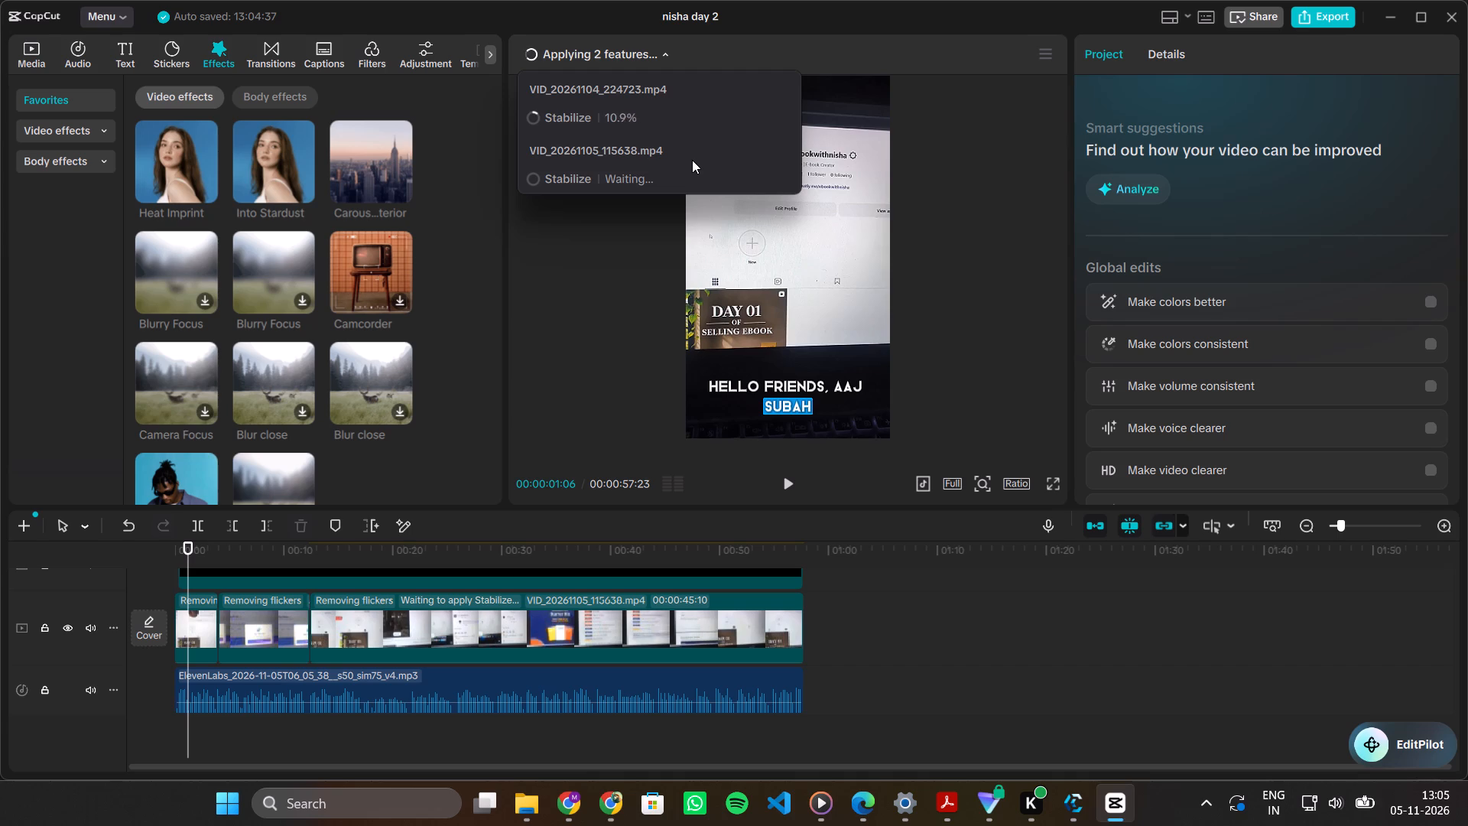
scroll(349, 662, up, 9)
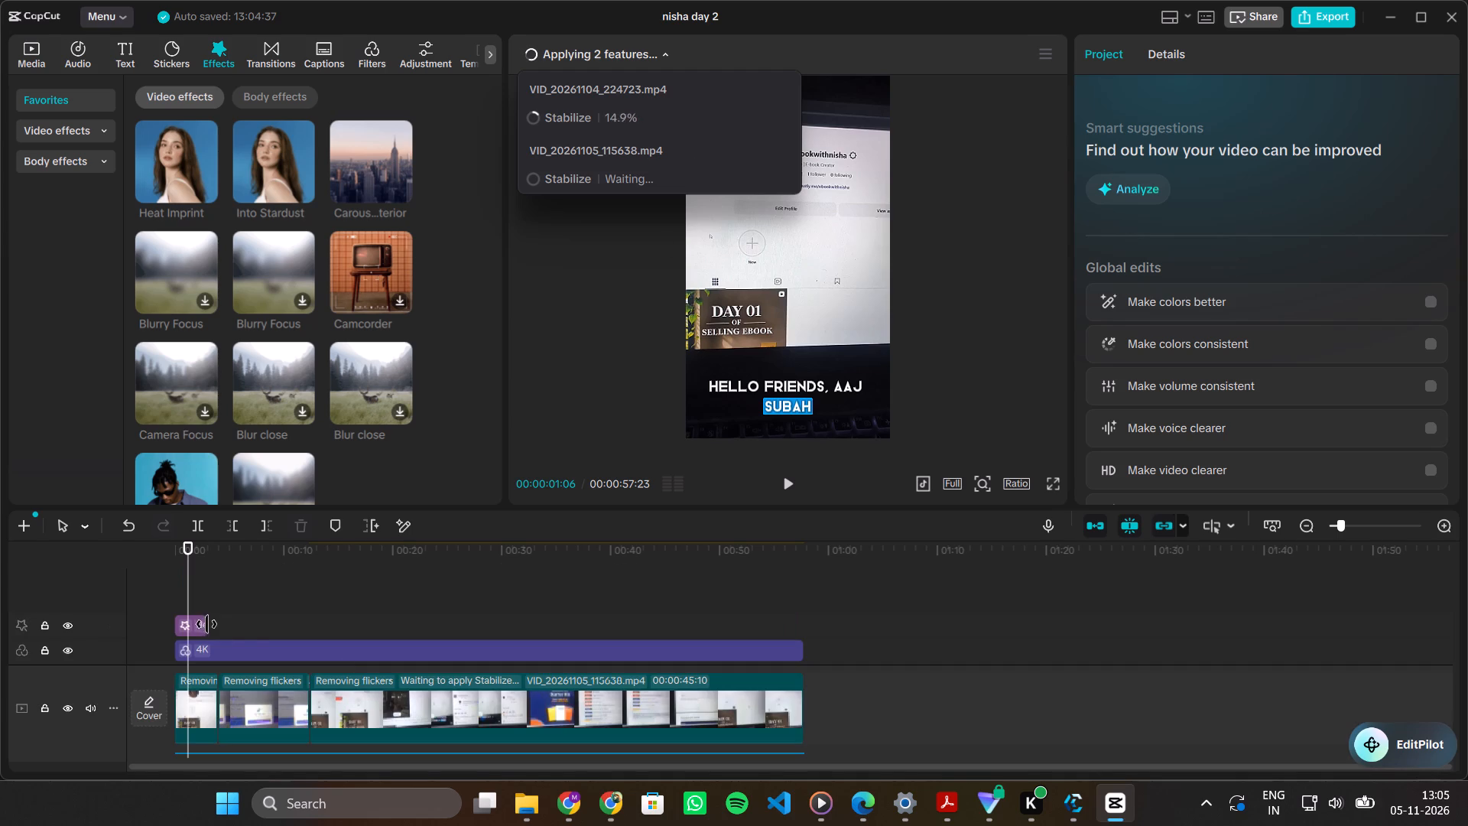
Preview the favourite Heat Imprint effect near 00:00:01:15, and play the video from its start past the first cut.
click(191, 599)
double_click(167, 160)
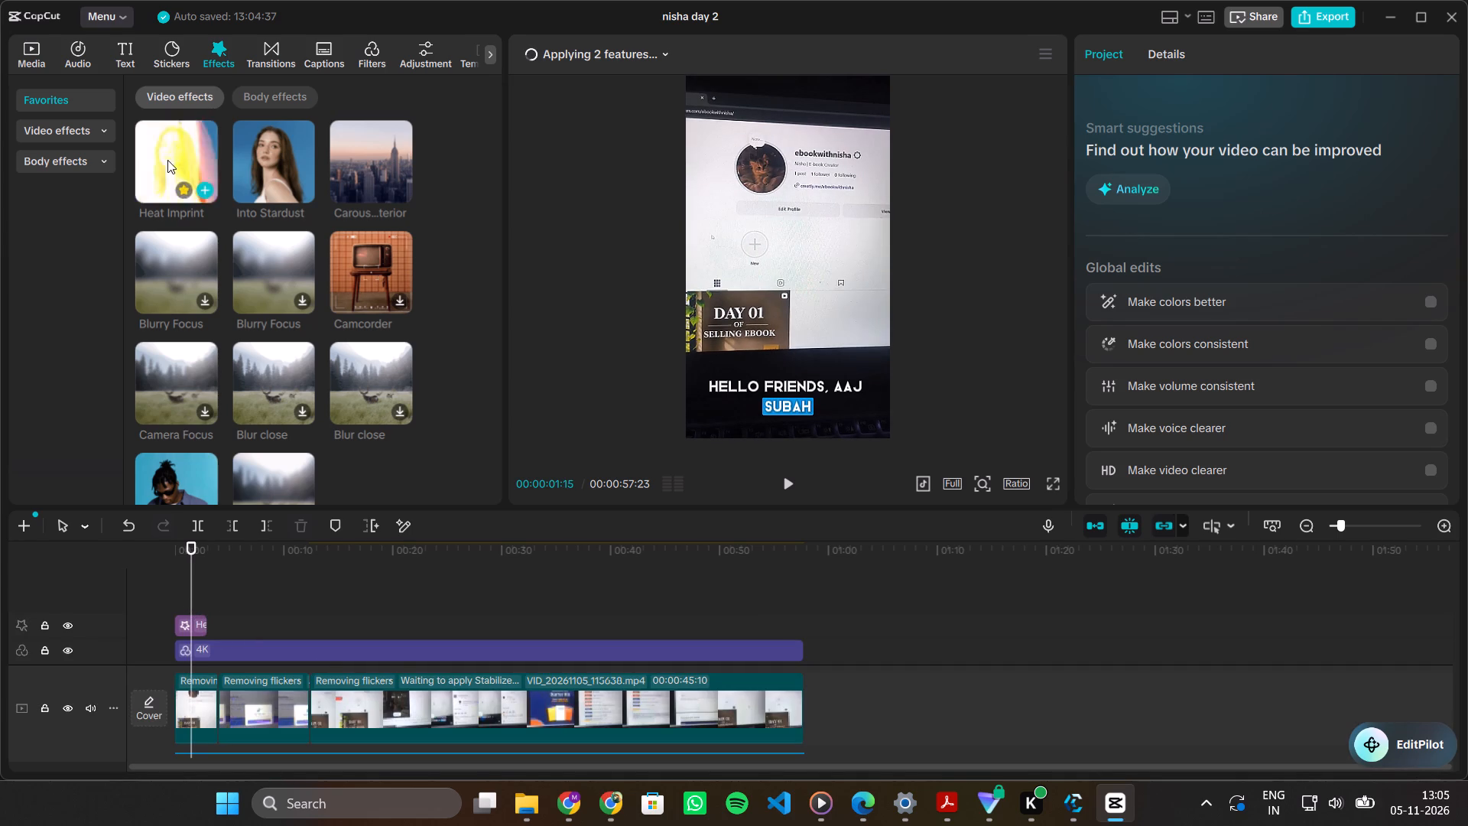
double_click(167, 160)
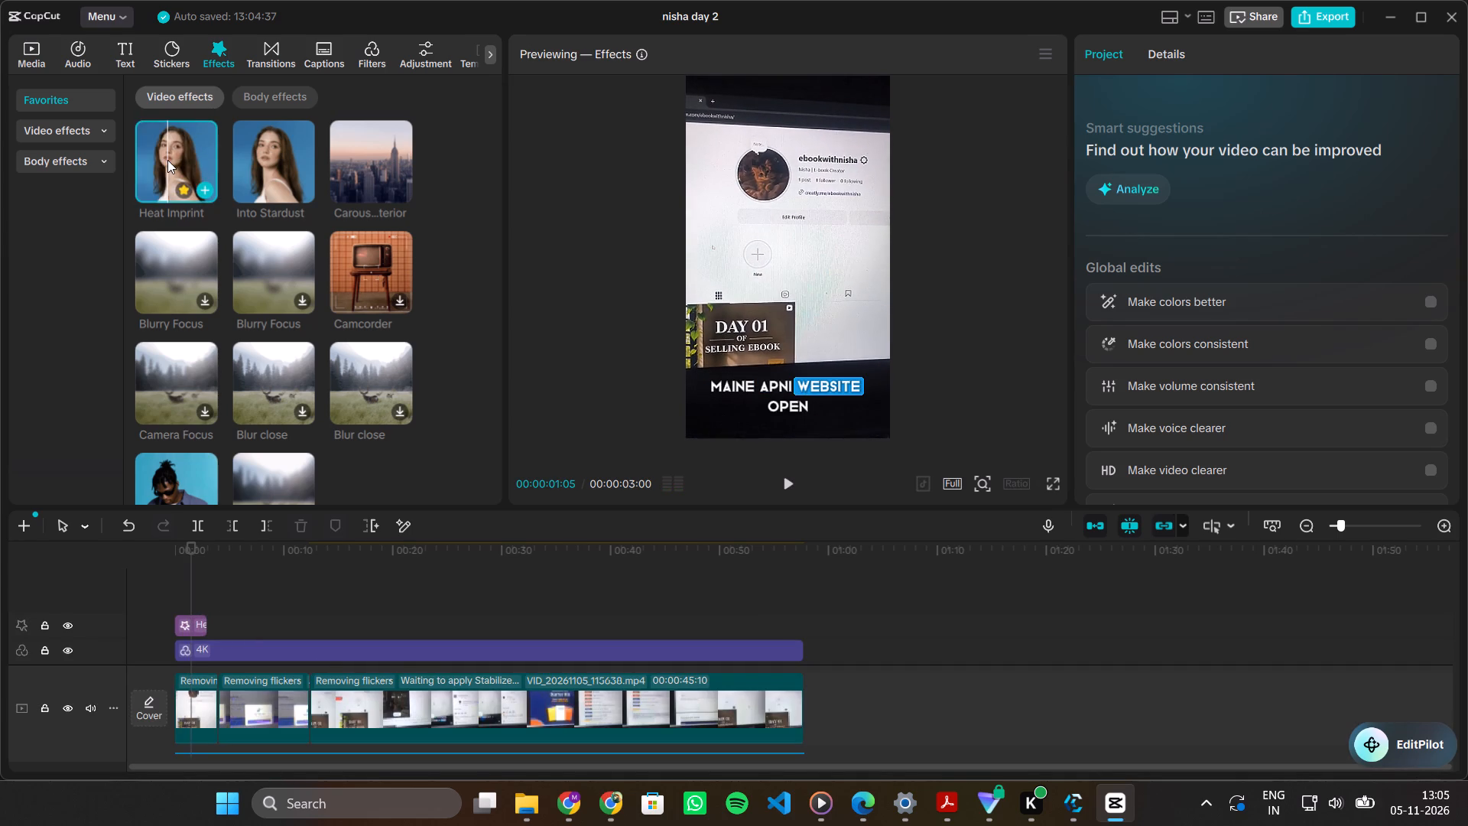
triple_click(167, 160)
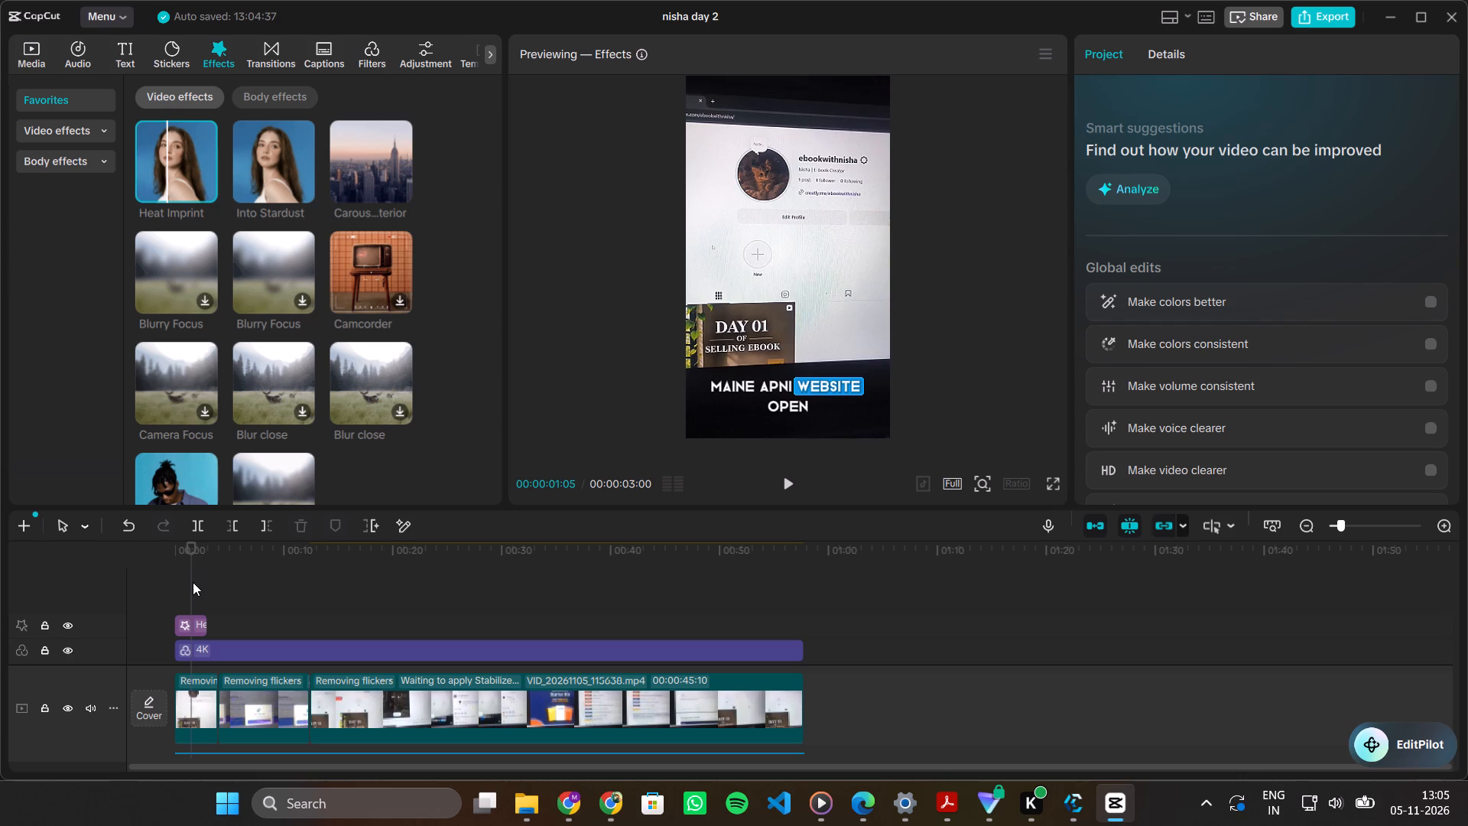
click(192, 583)
drag(192, 583, 106, 578)
key(space)
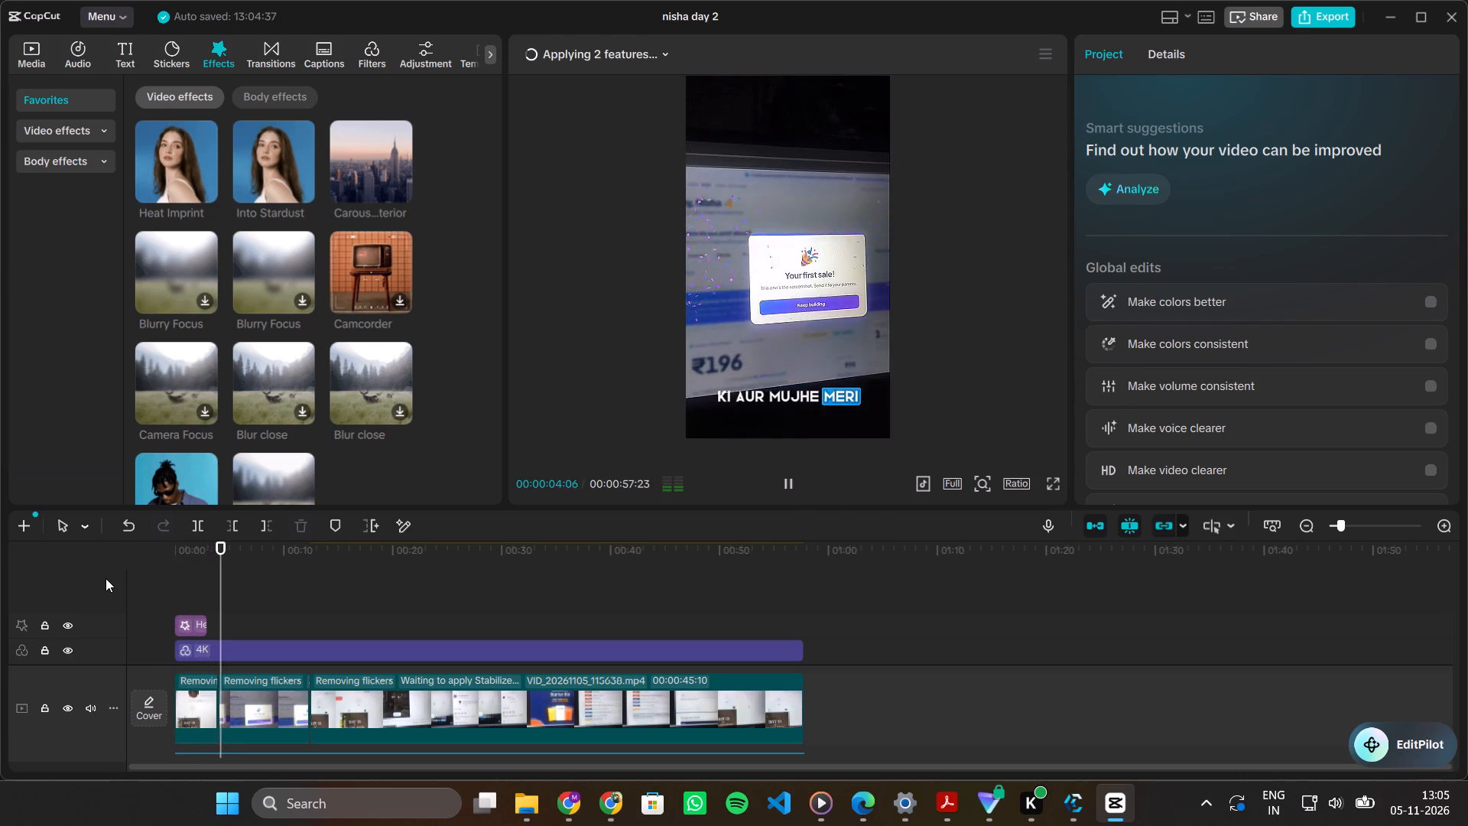
key(space)
Go to the cut at 00:00:04:00, search the transitions for Faded Swipe and mark Faded Swipe as a favourite.
ctrl+scroll(106, 578, up, 6)
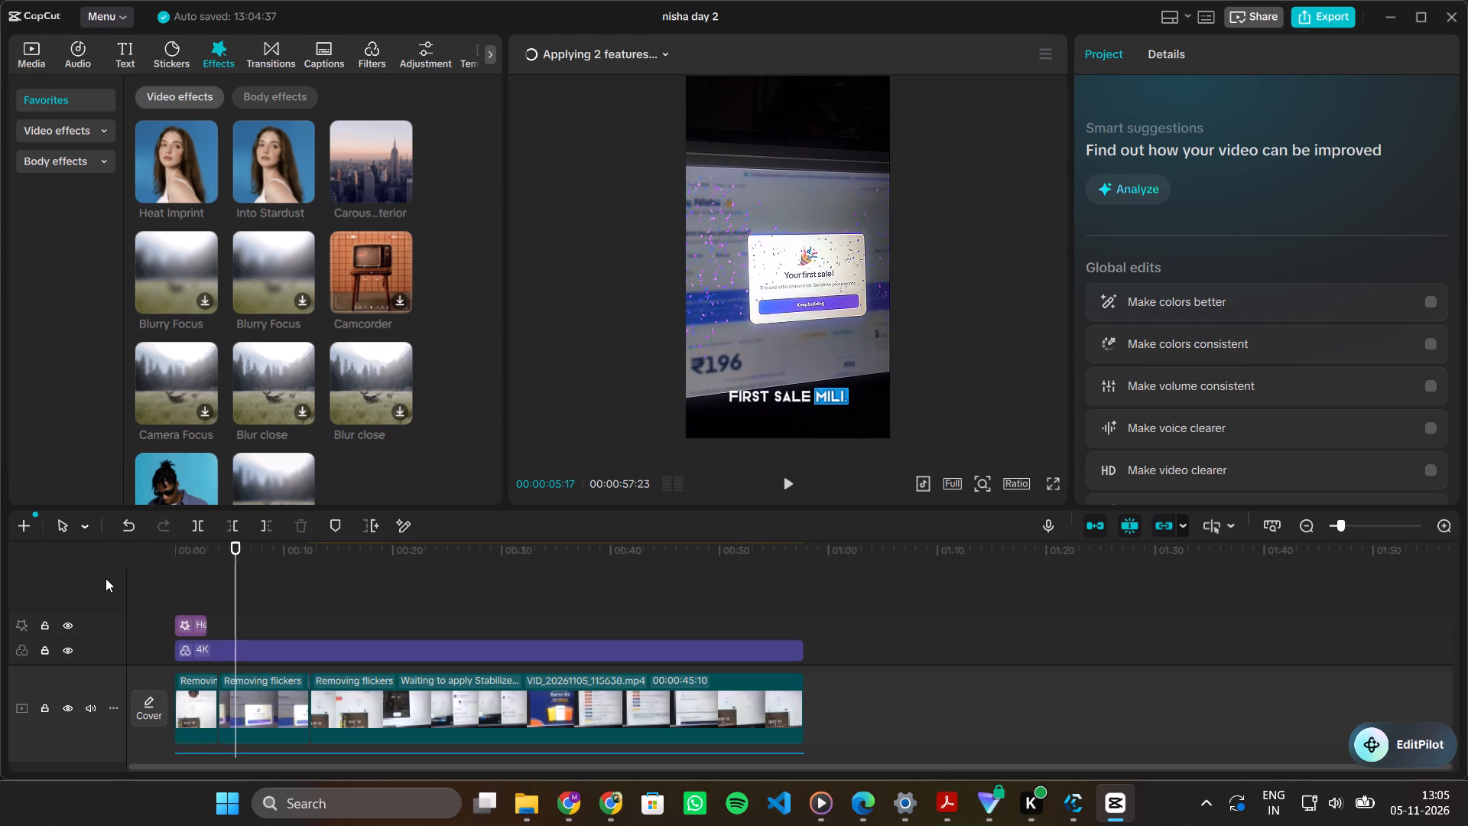
ctrl+scroll(106, 578, up, 4)
drag(232, 579, 217, 580)
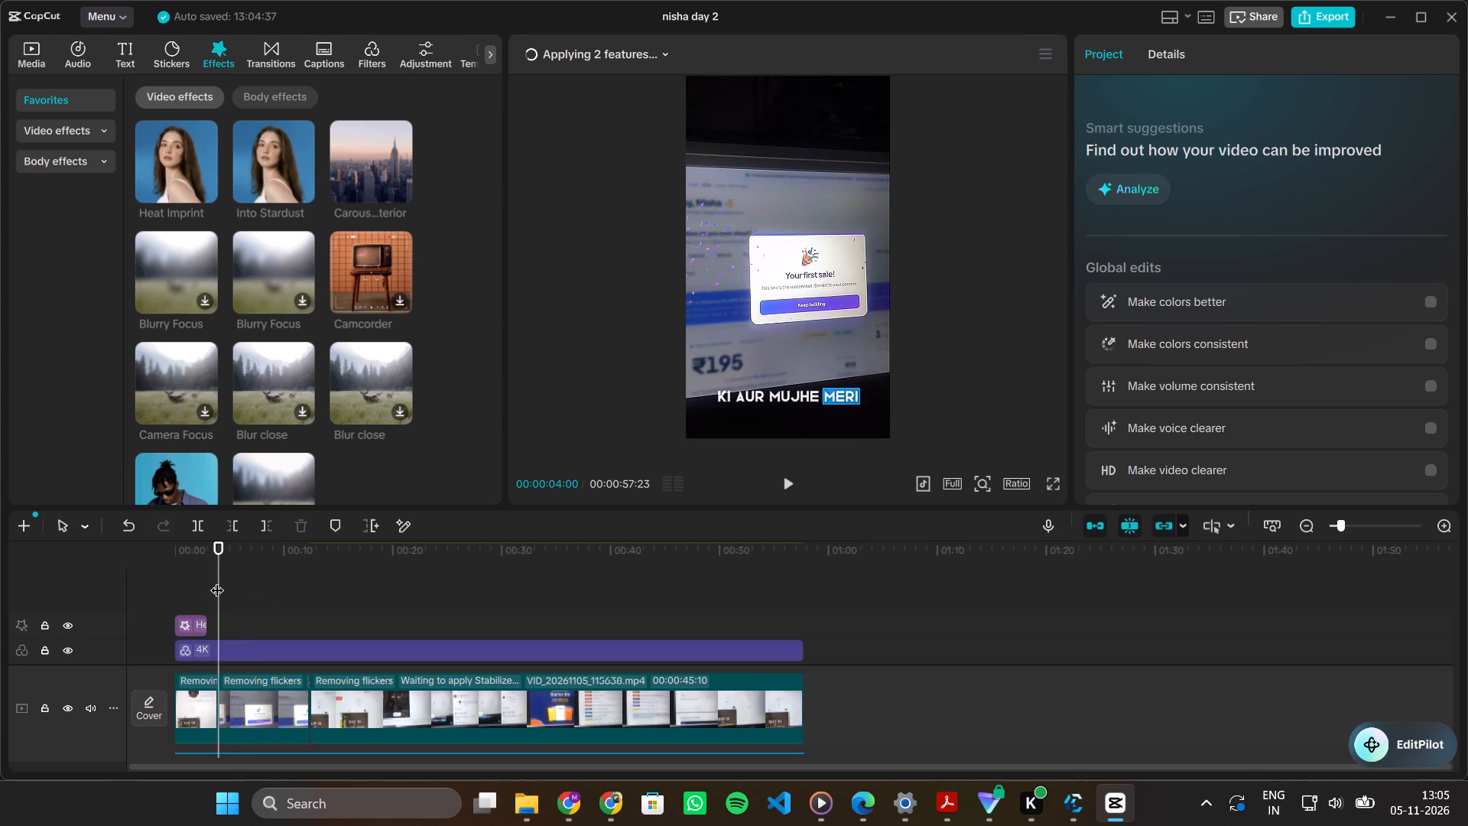
click(274, 57)
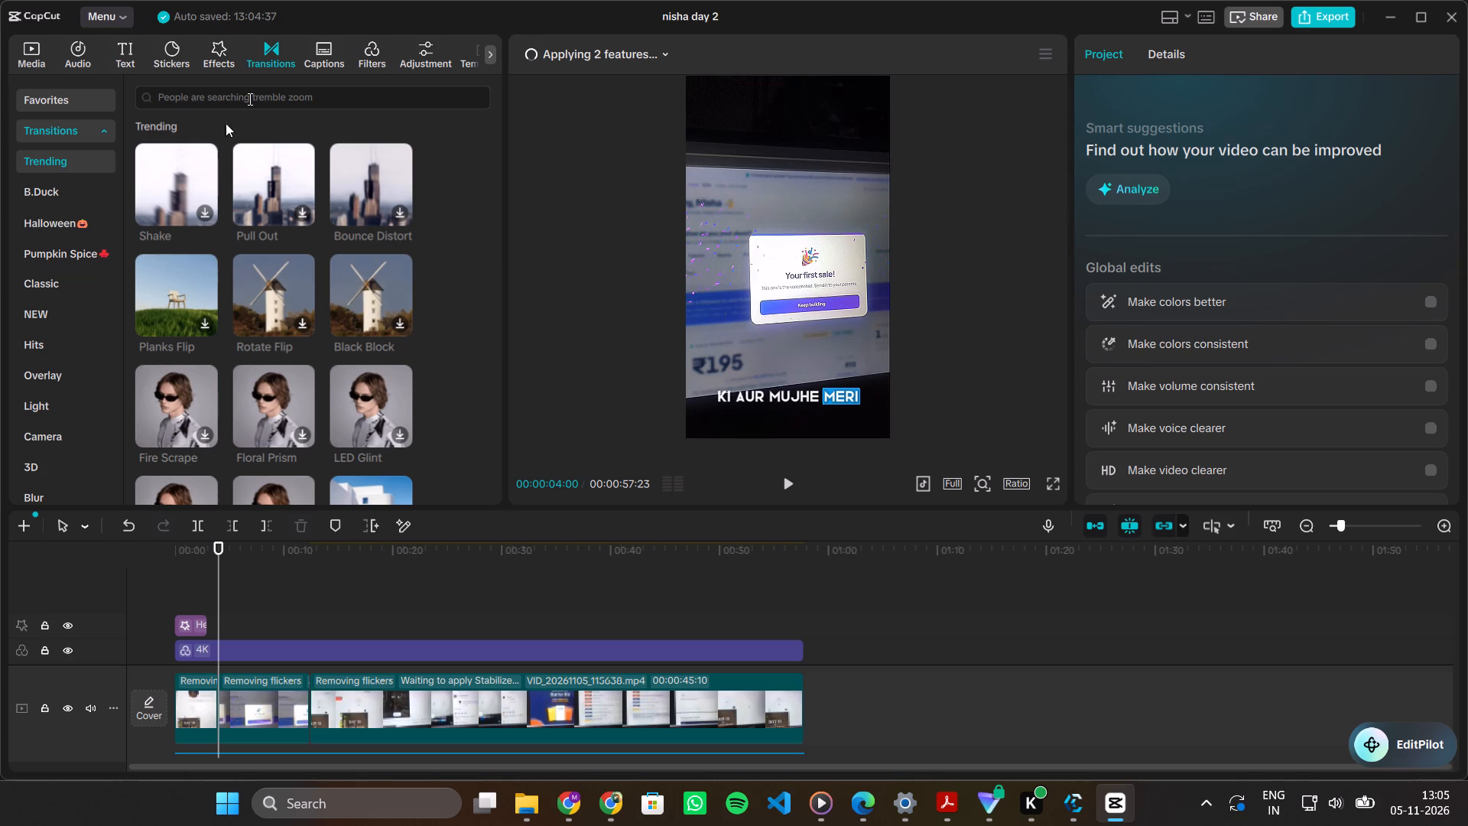
click(75, 110)
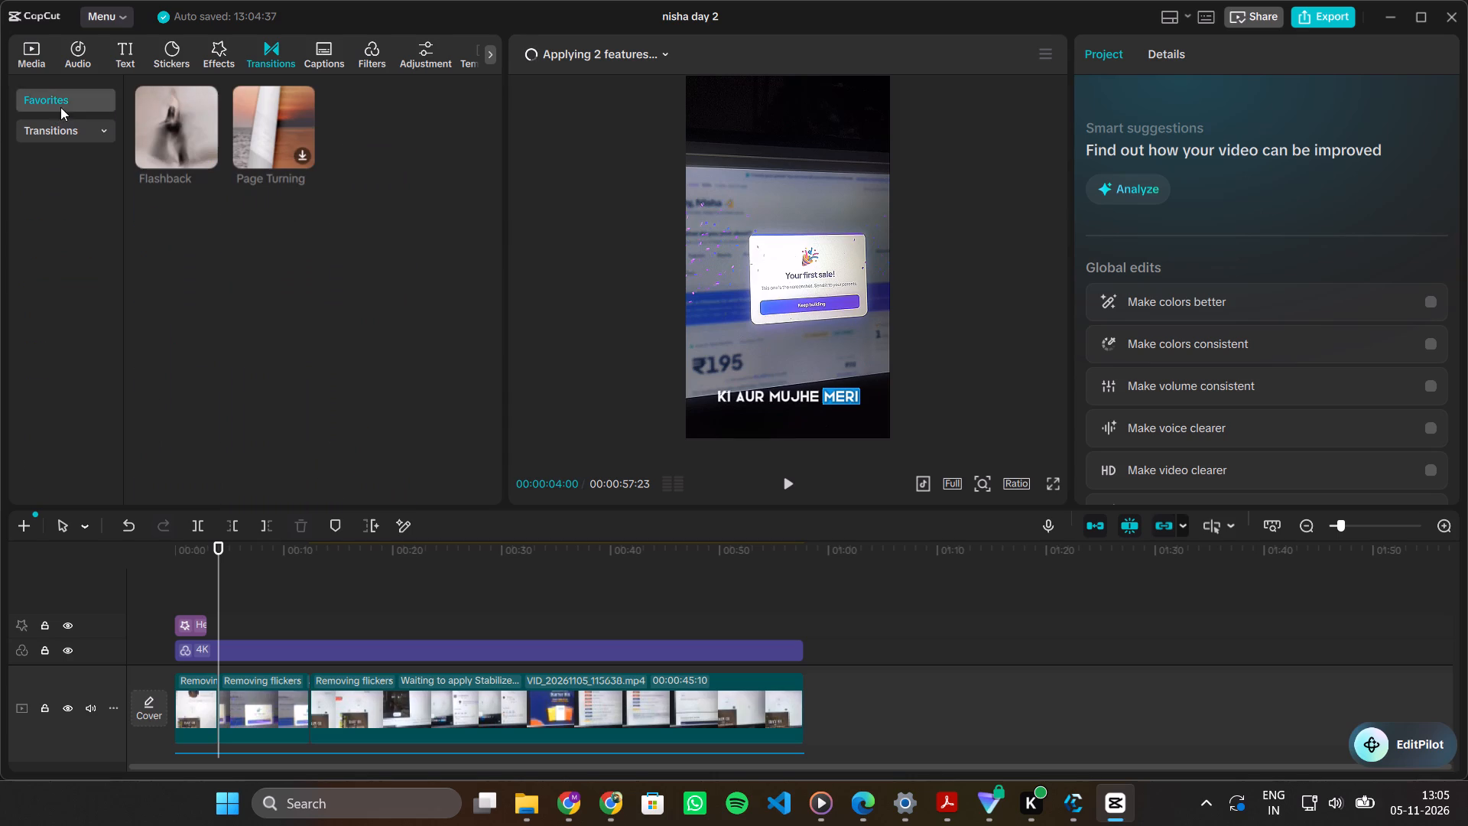
click(57, 128)
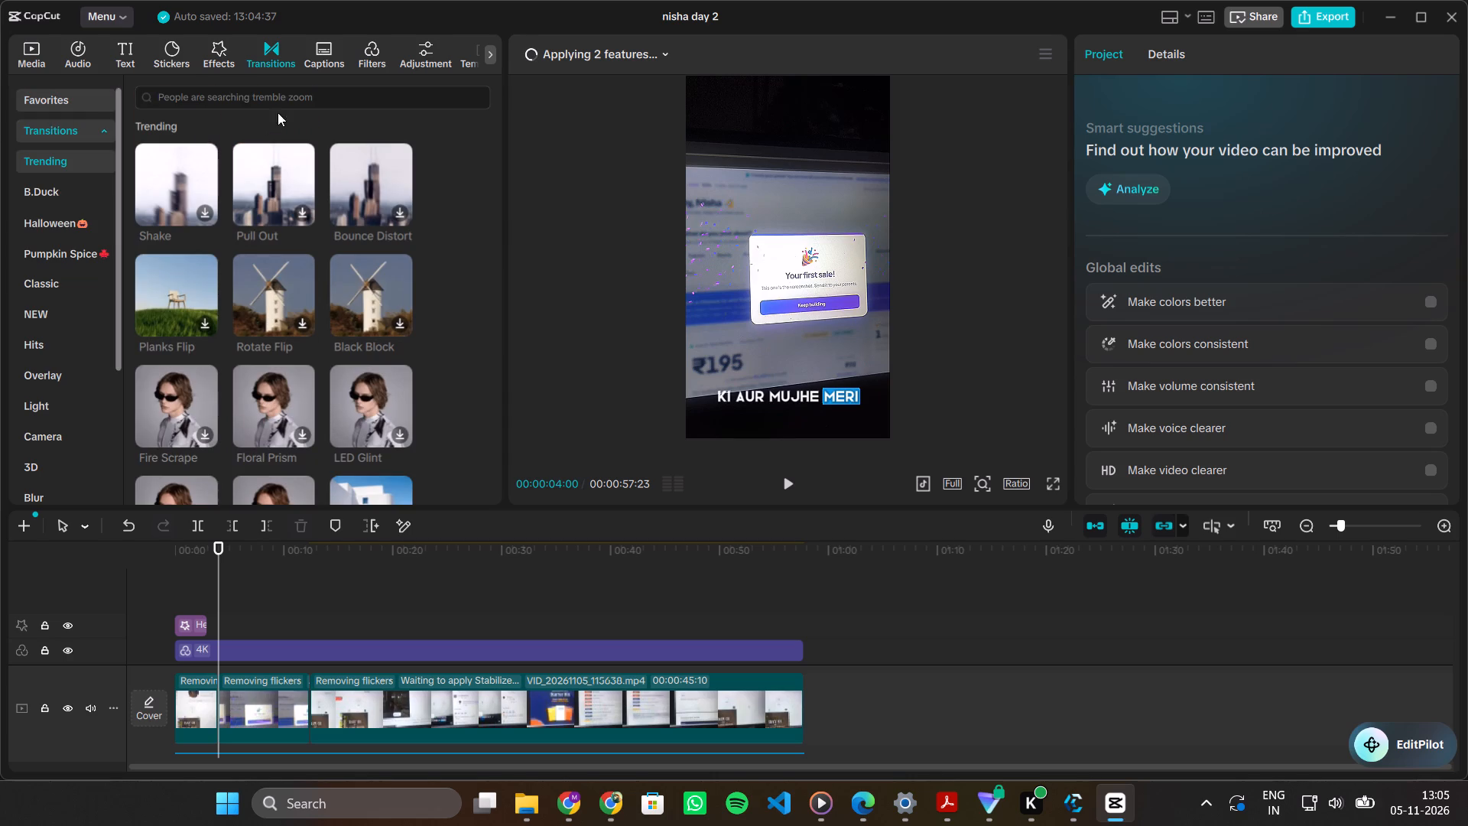
click(284, 97)
text(faderd swipe])
key(BackSpace)
key(Return)
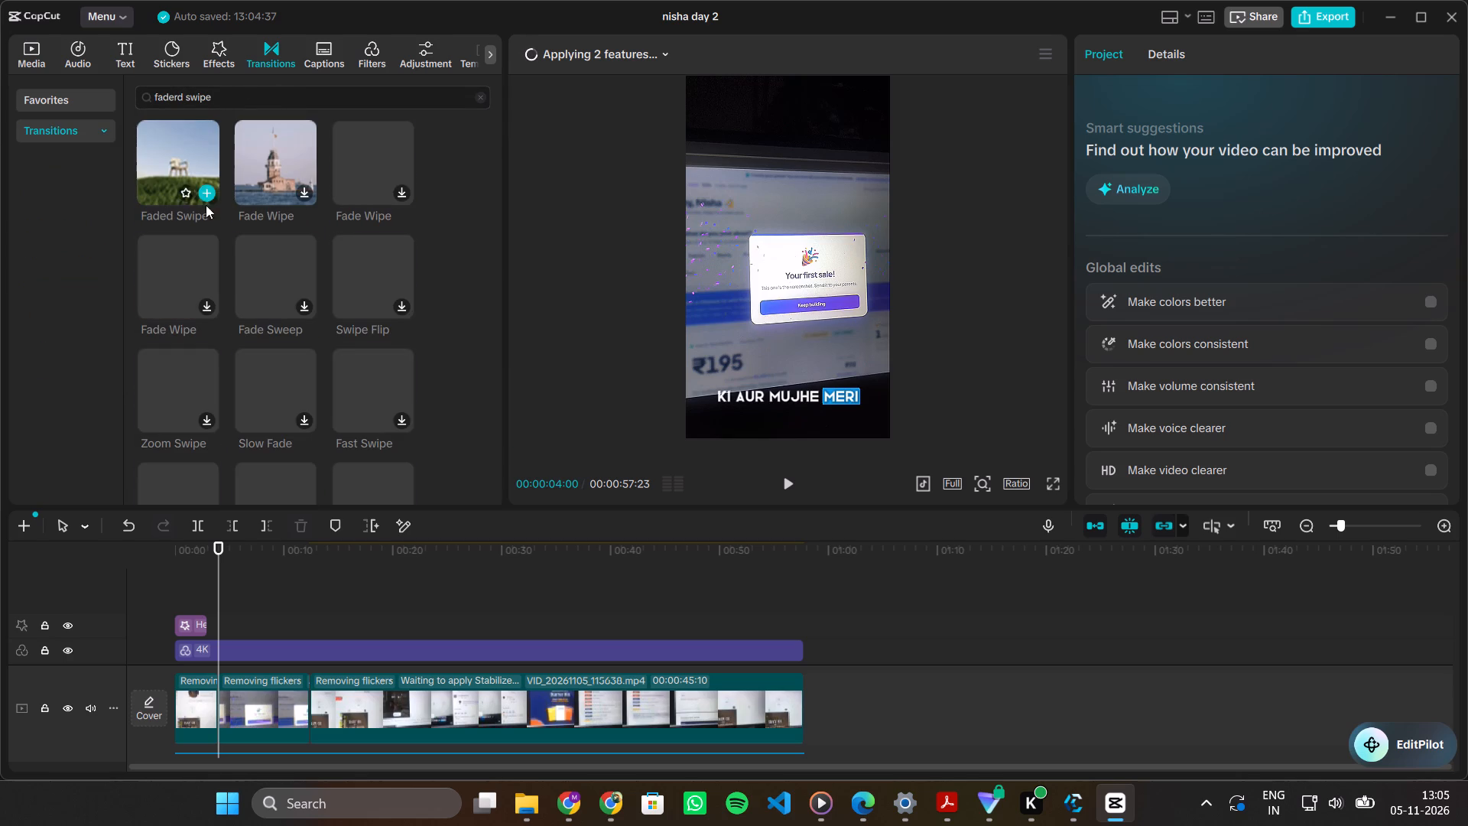
click(188, 187)
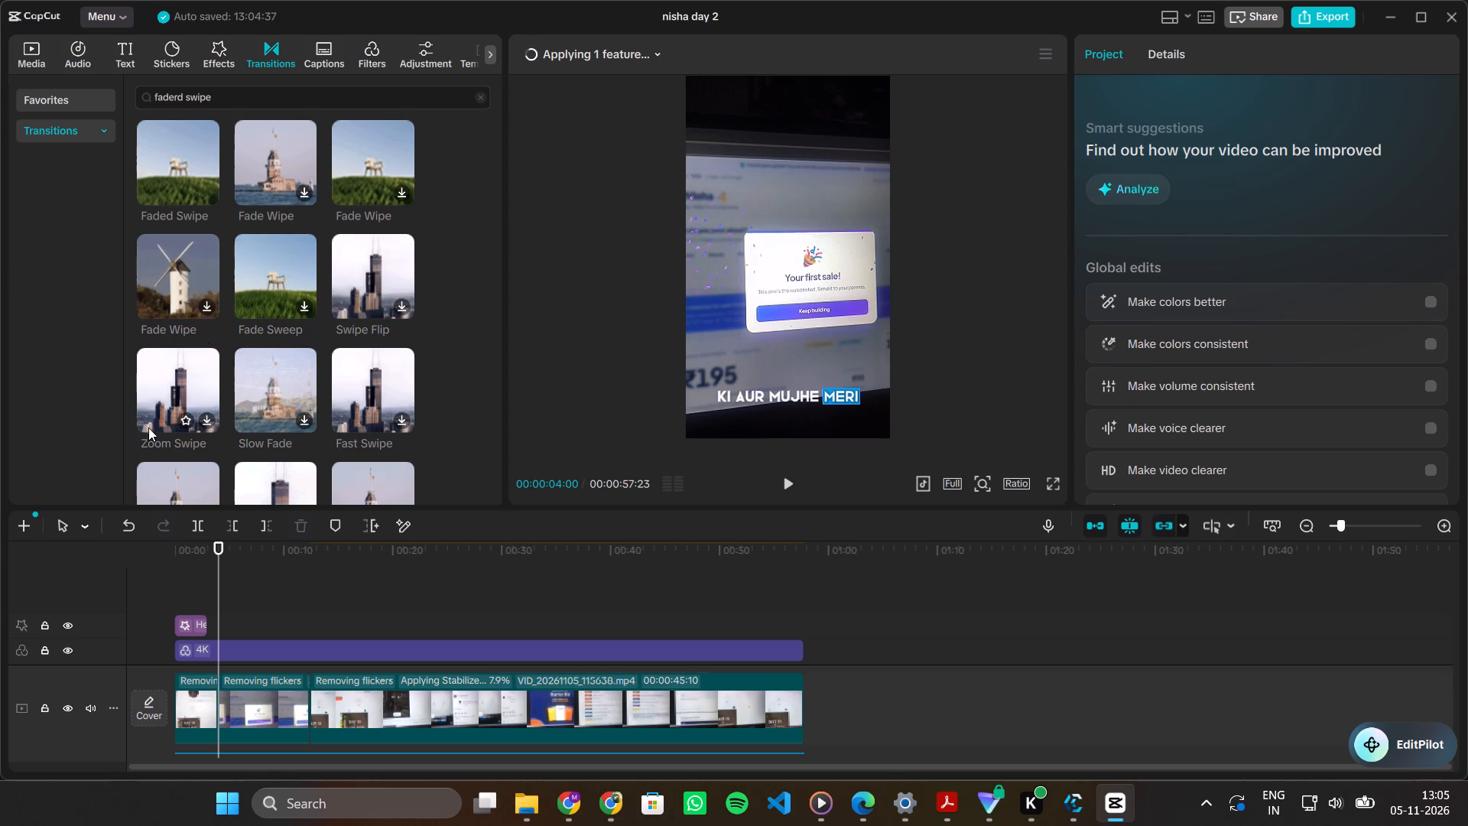
Add the Fade Wipe transition with the windmill thumbnail at the 00:00:04:00 cut and mark it as a favourite.
double_click(206, 306)
click(189, 304)
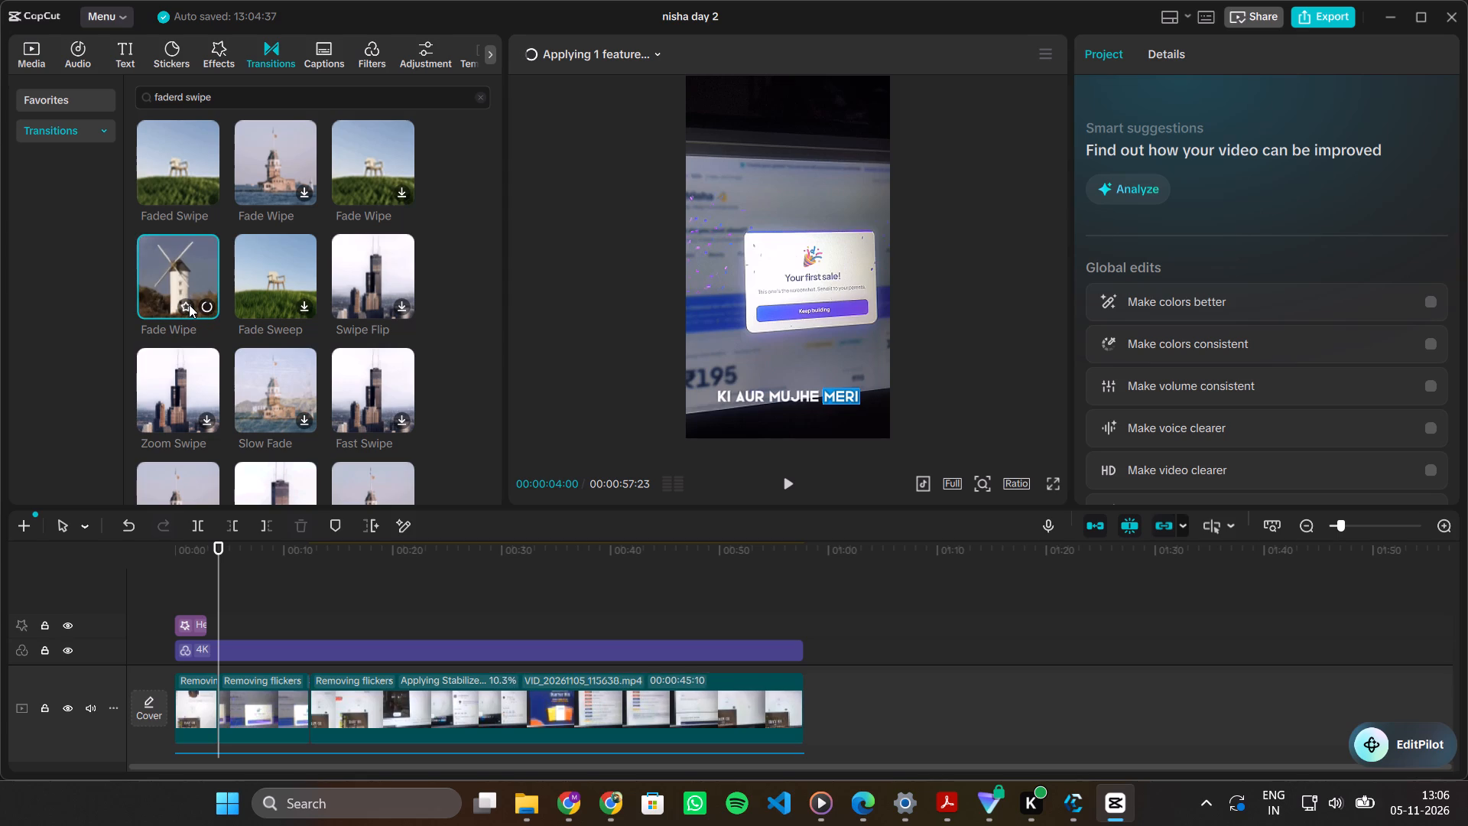
Apply the windmill-thumbnail Fade Wipe transition at the 00:00:04:00 cut and set its duration to 0.9 s.
click(205, 304)
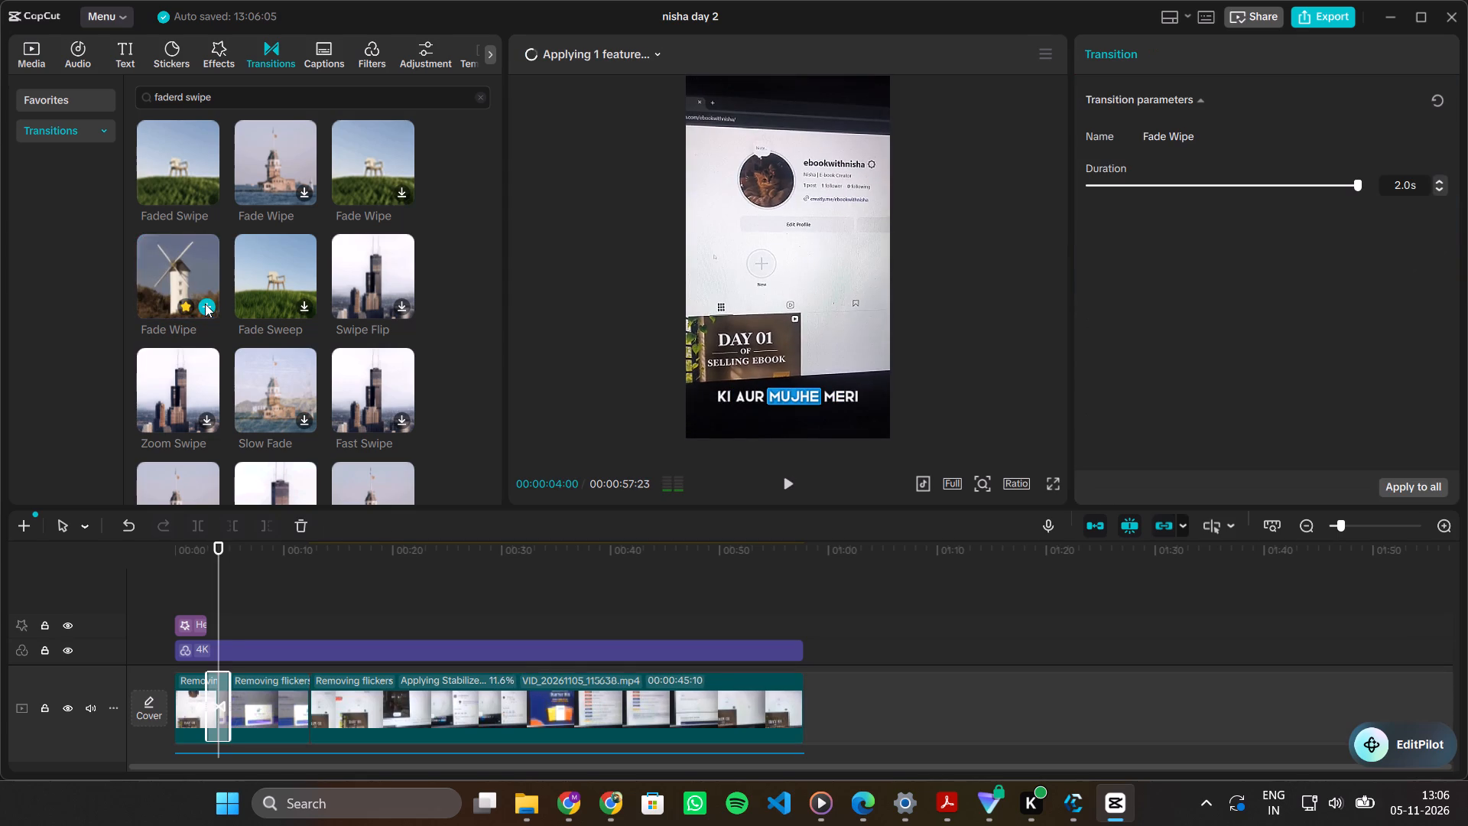
drag(1356, 185, 1166, 200)
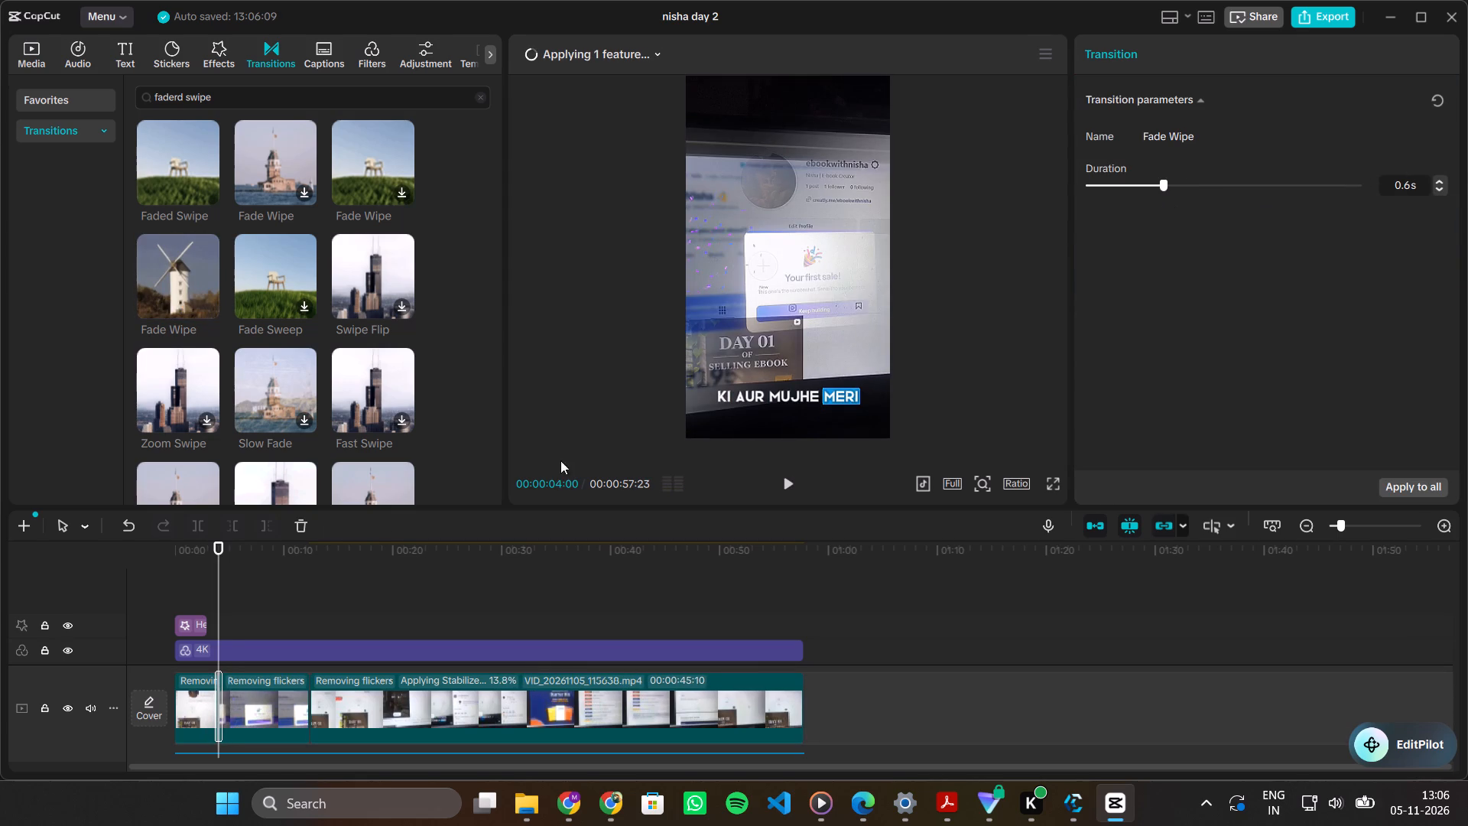
drag(1162, 186, 1168, 186)
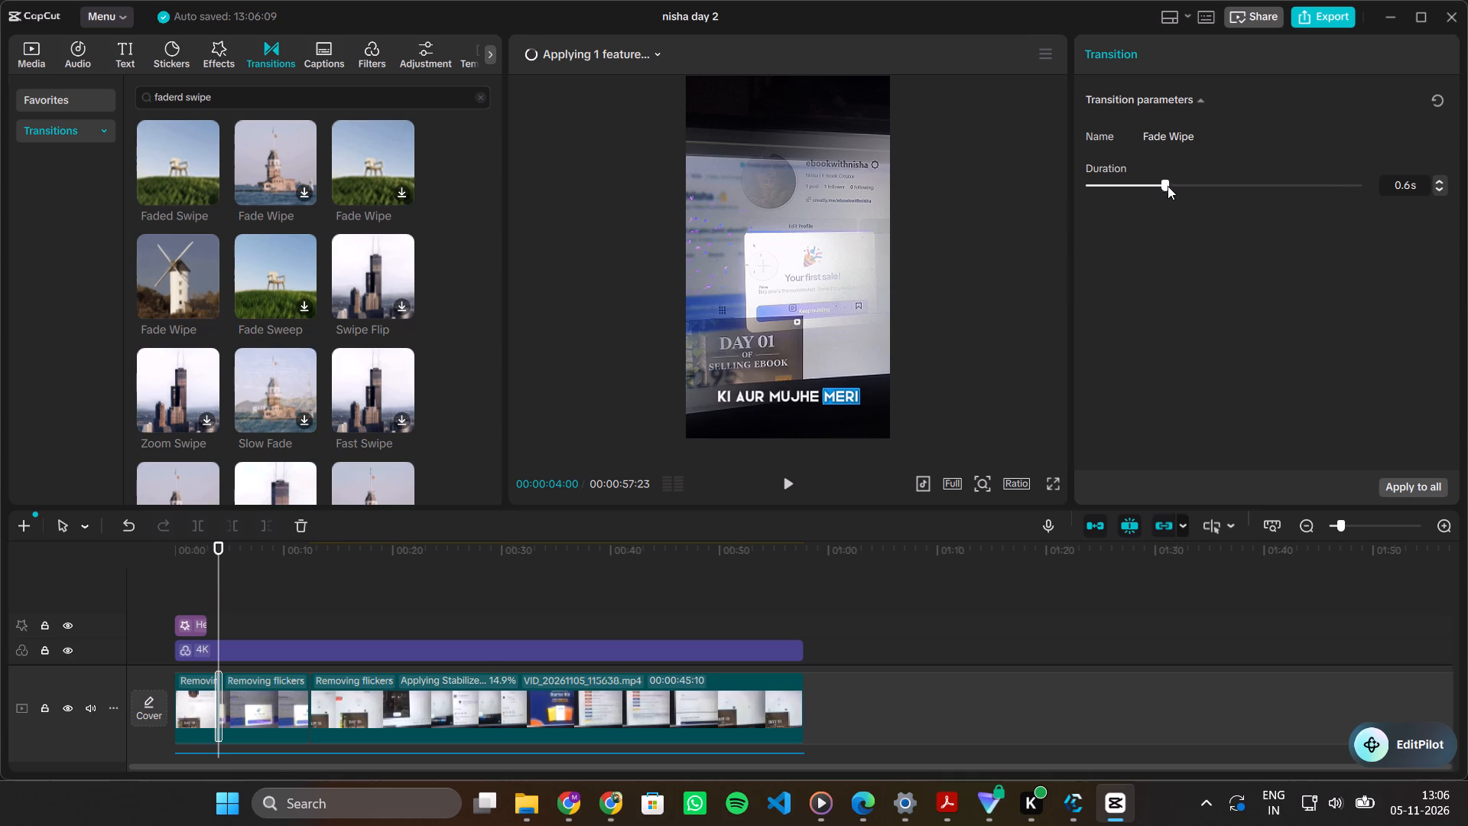
drag(1168, 186, 1197, 186)
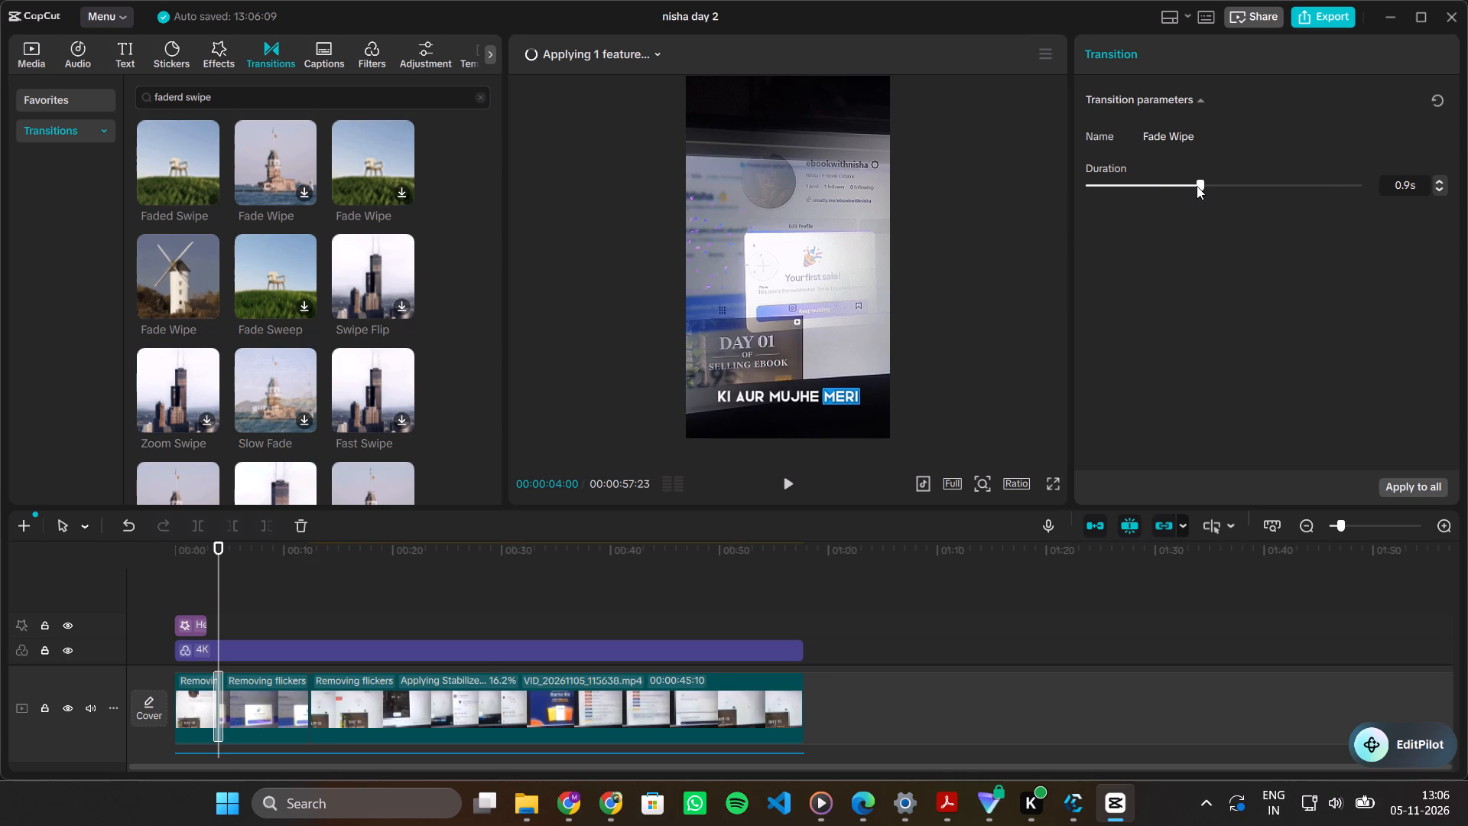
Play the video from its start through to the closing captions, checking the clip's stabilization progress during playback.
click(177, 590)
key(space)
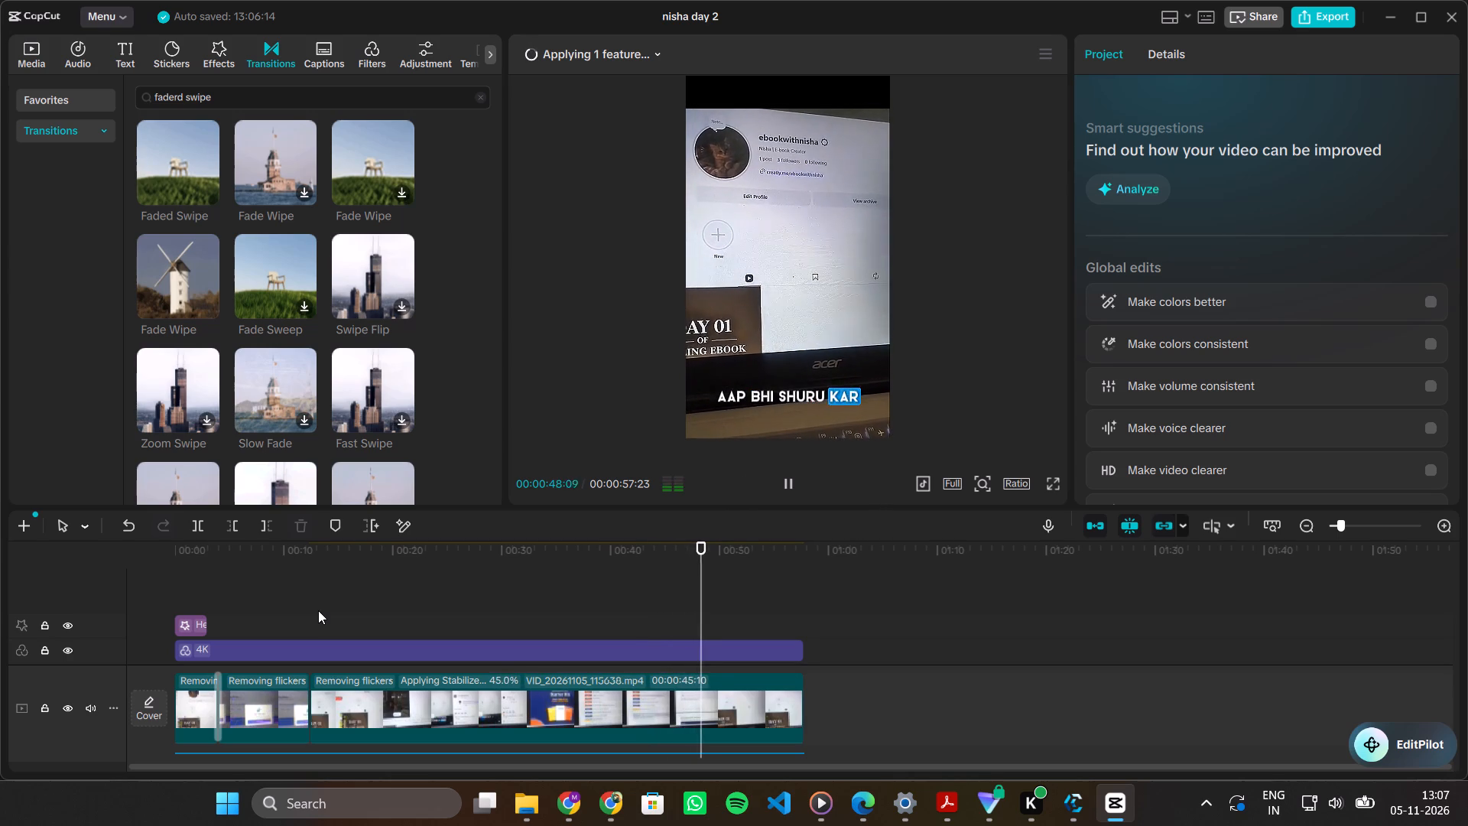
click(603, 50)
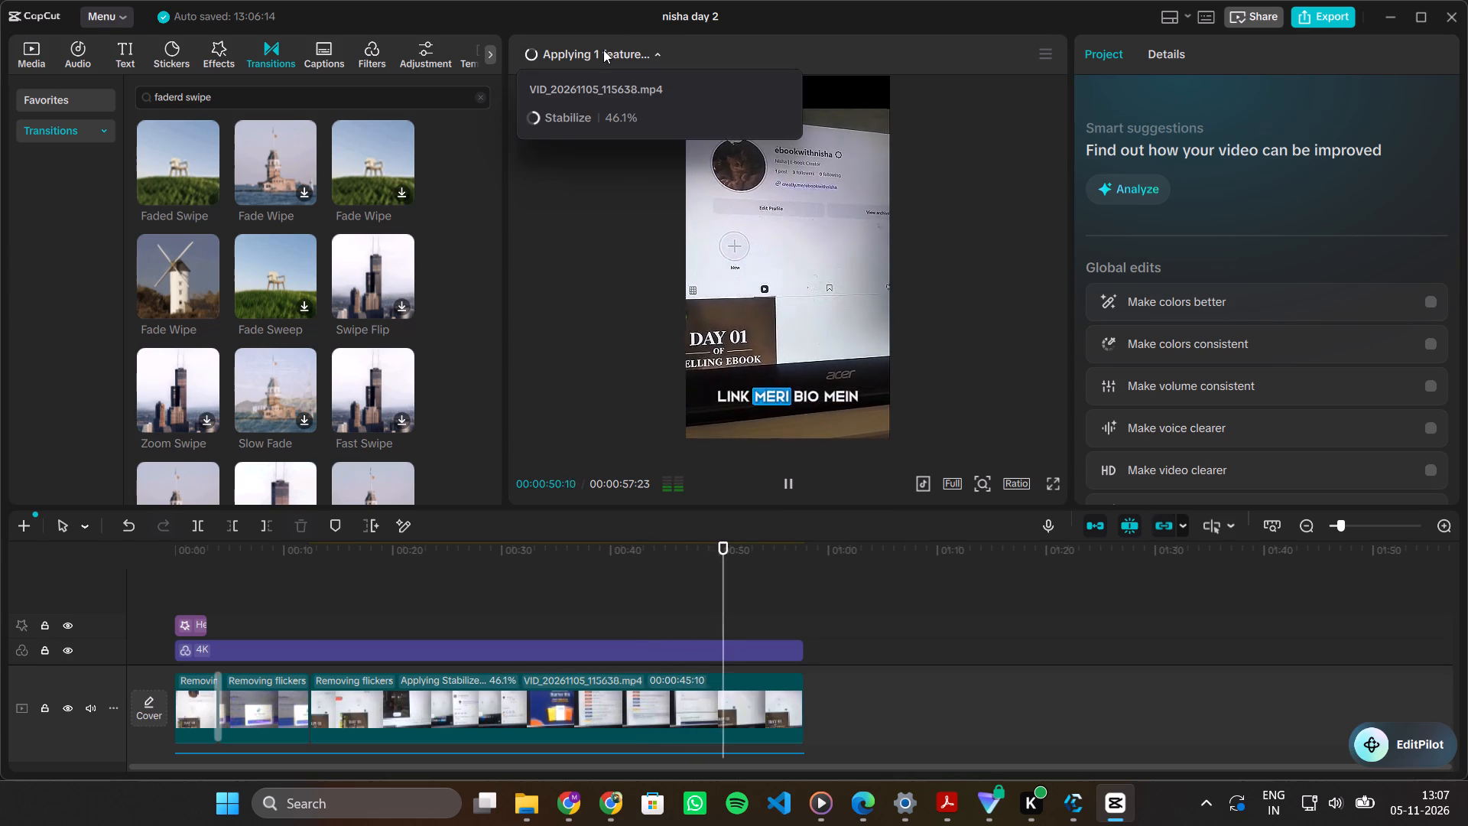
click(603, 50)
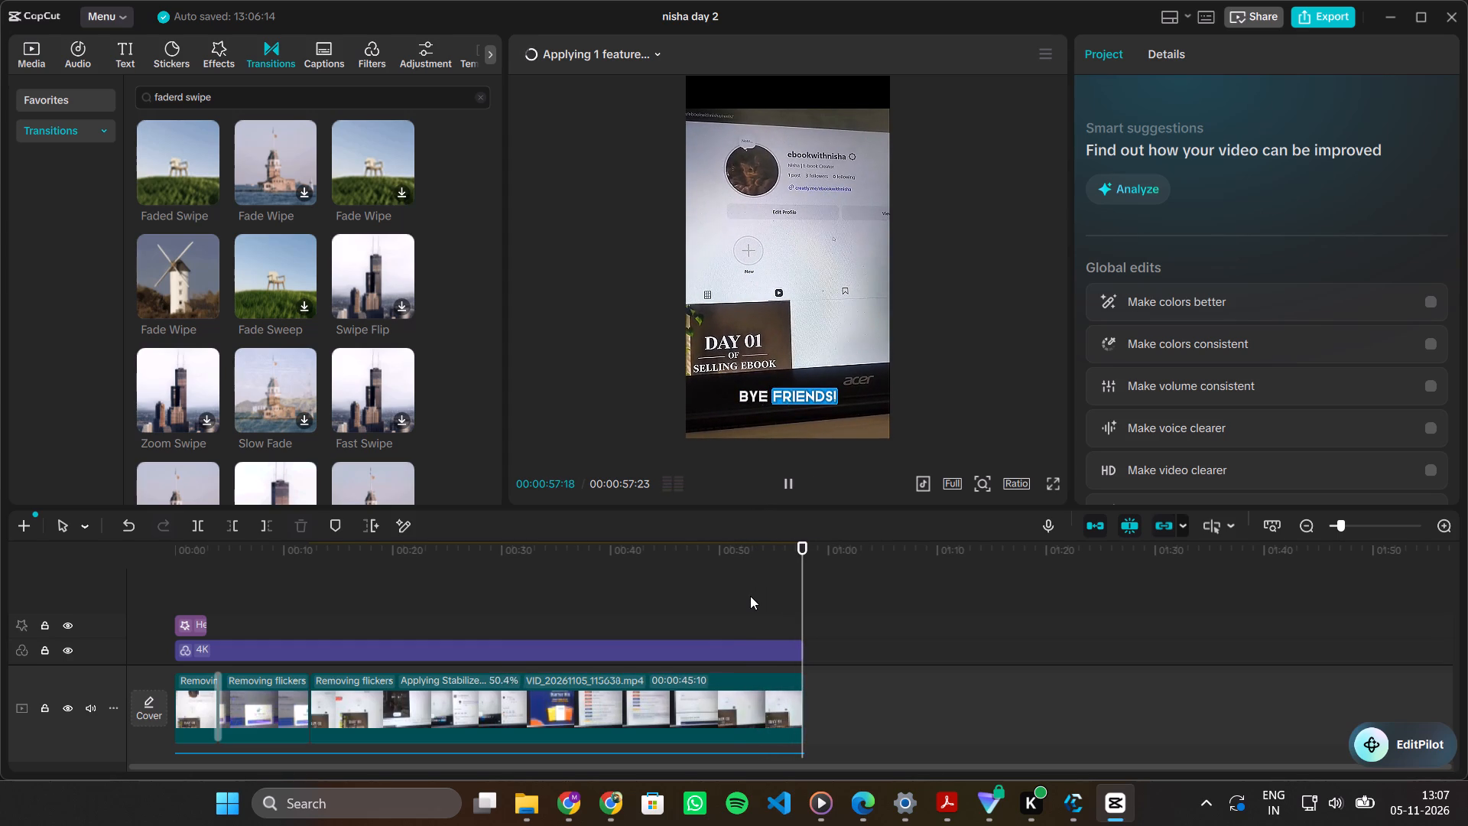
Return to the start of the video, briefly play the opening caption, and check the stabilization progress of VID_20261105_115638.mp4 again.
click(658, 595)
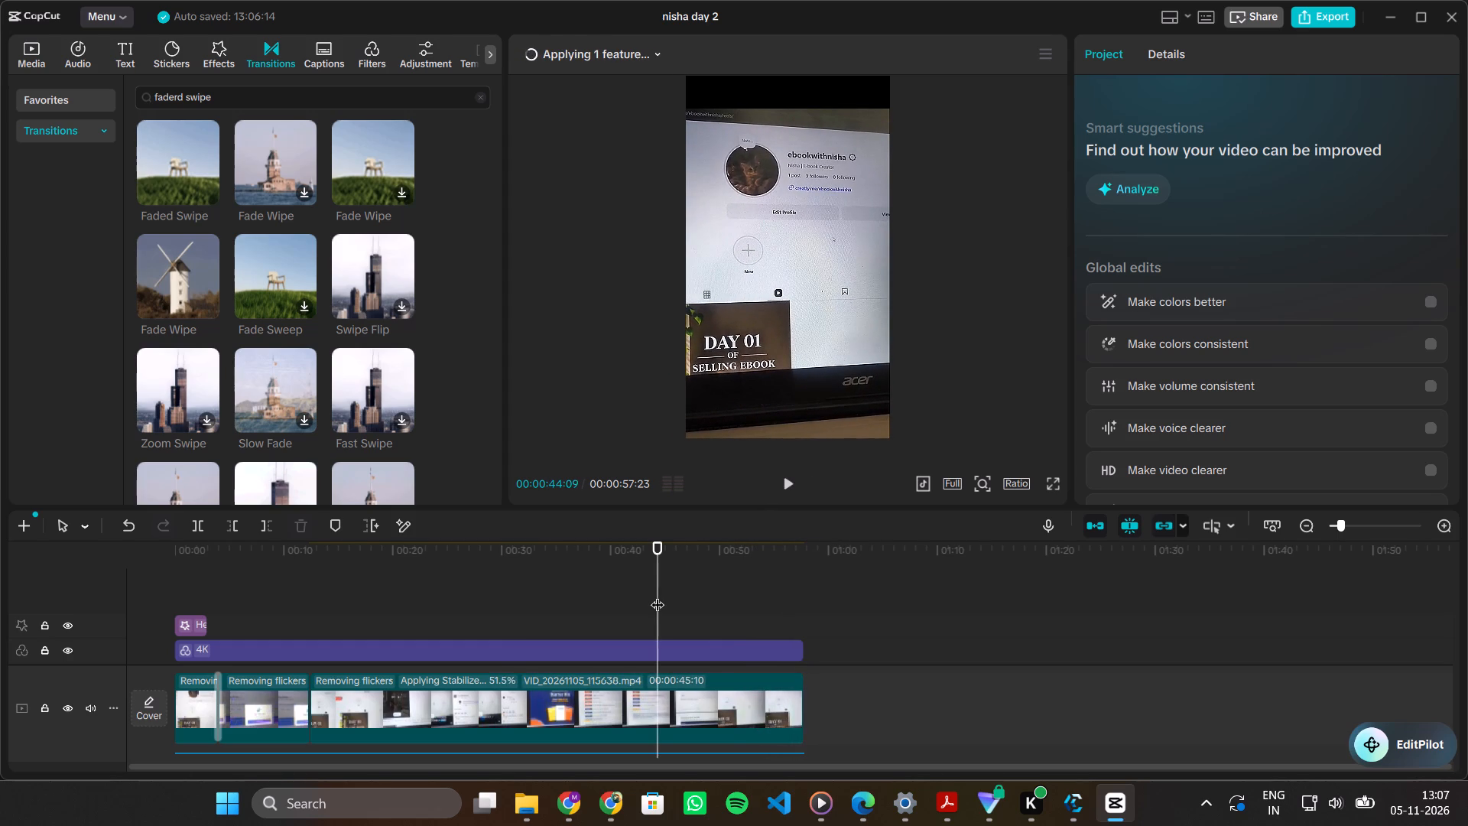
drag(658, 595, 64, 542)
scroll(164, 561, up, 2)
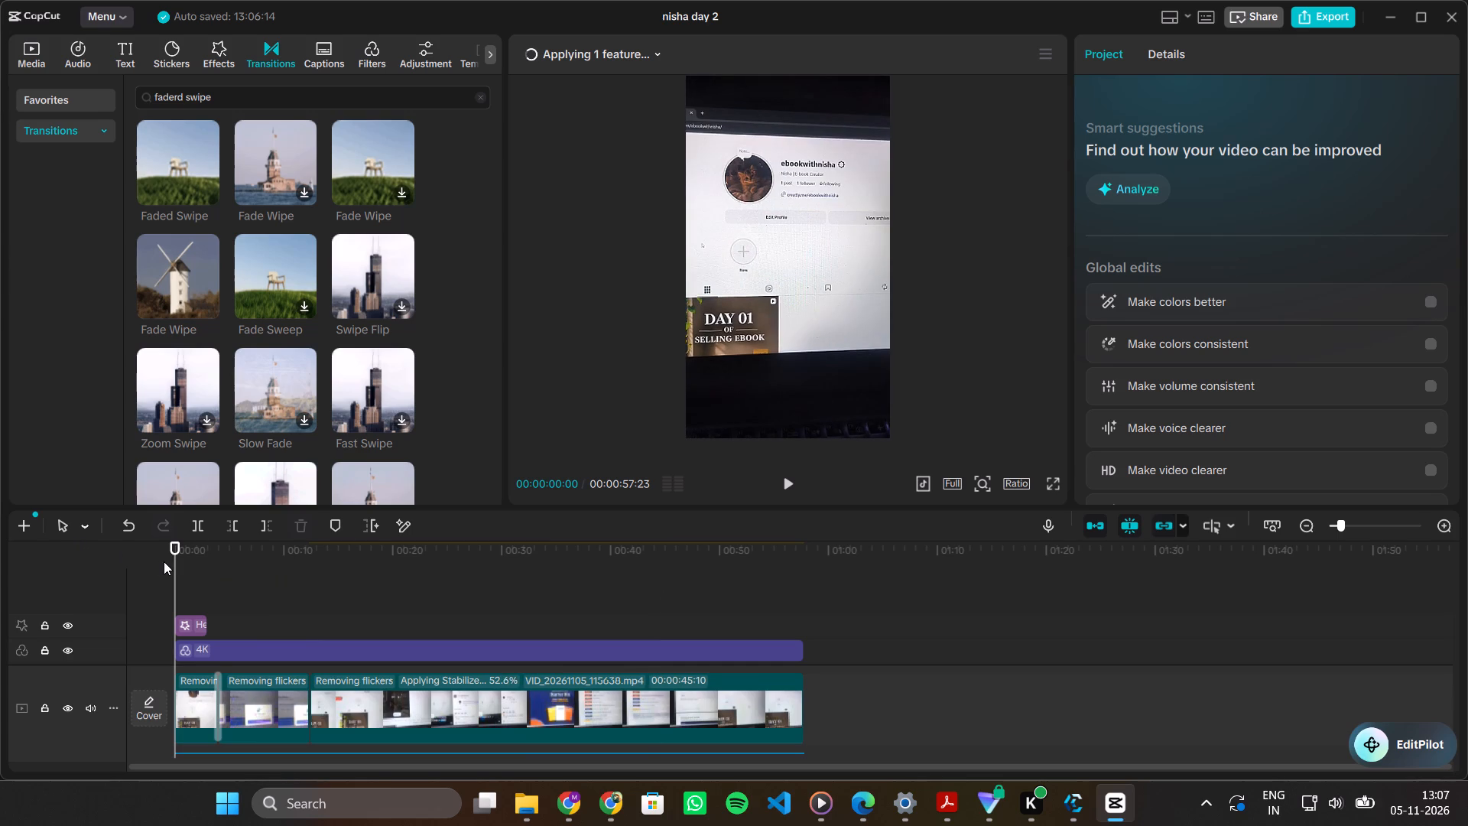
scroll(164, 561, up, 1)
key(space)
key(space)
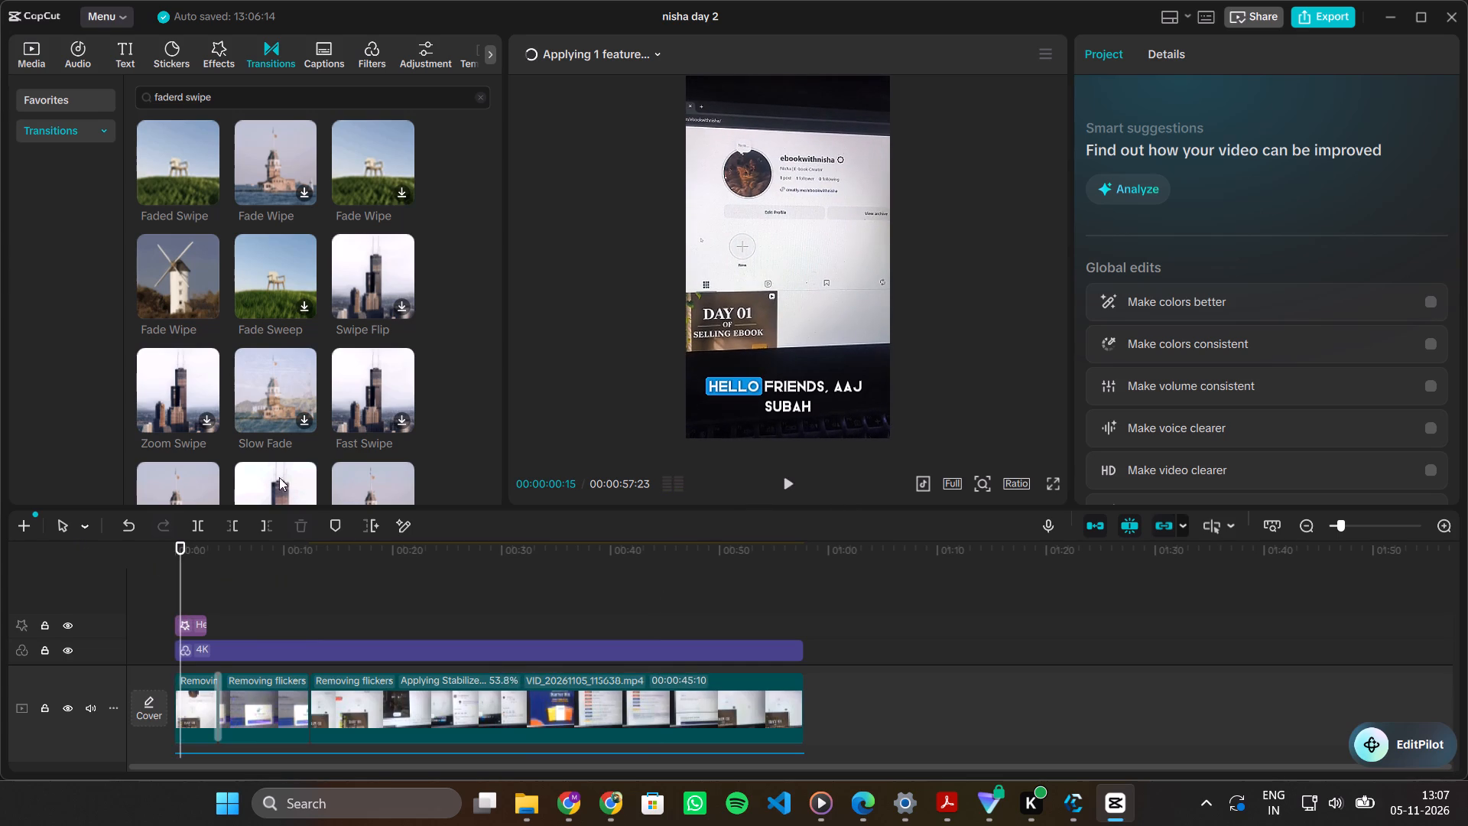
click(622, 59)
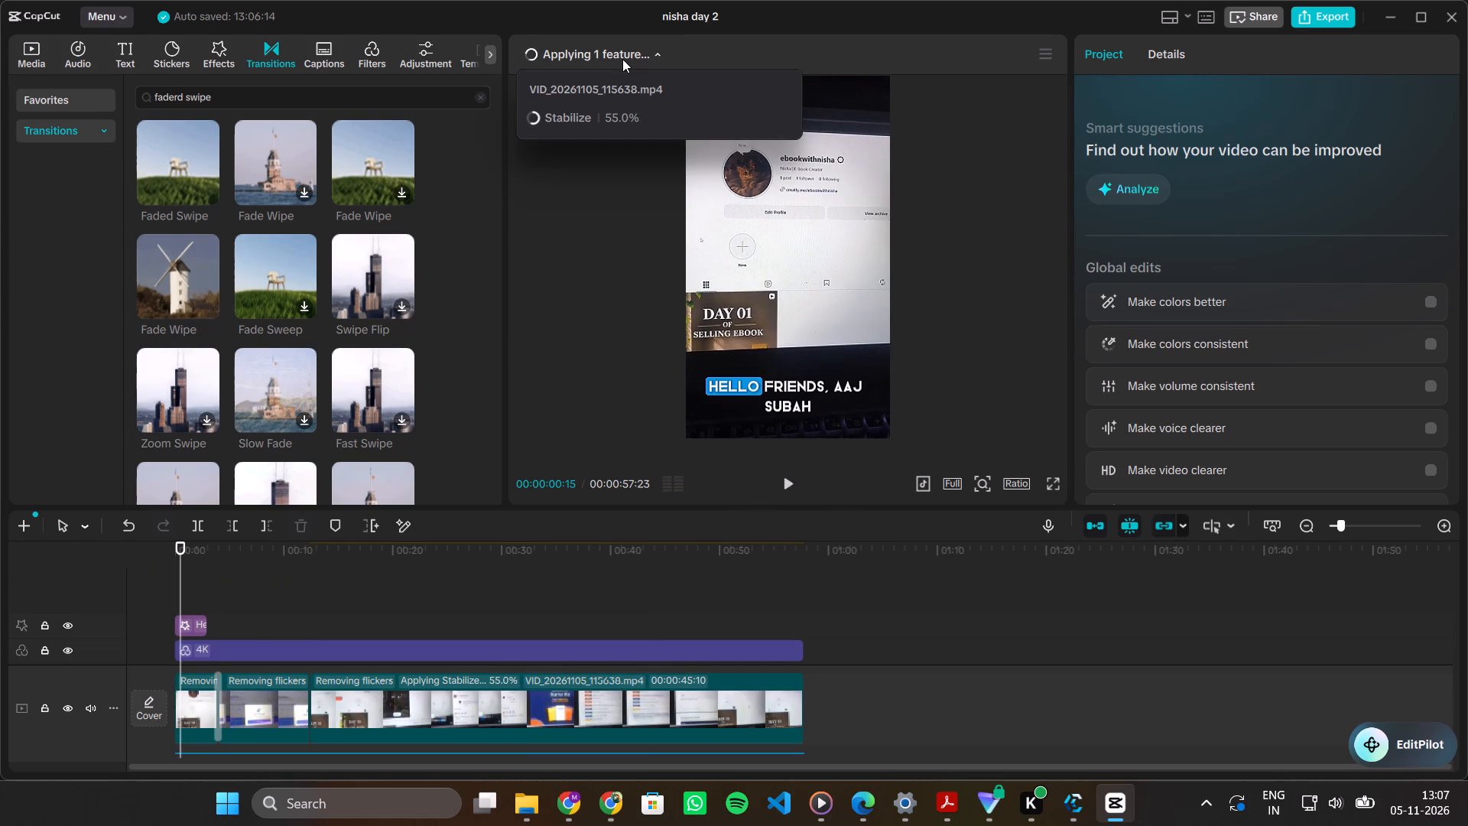
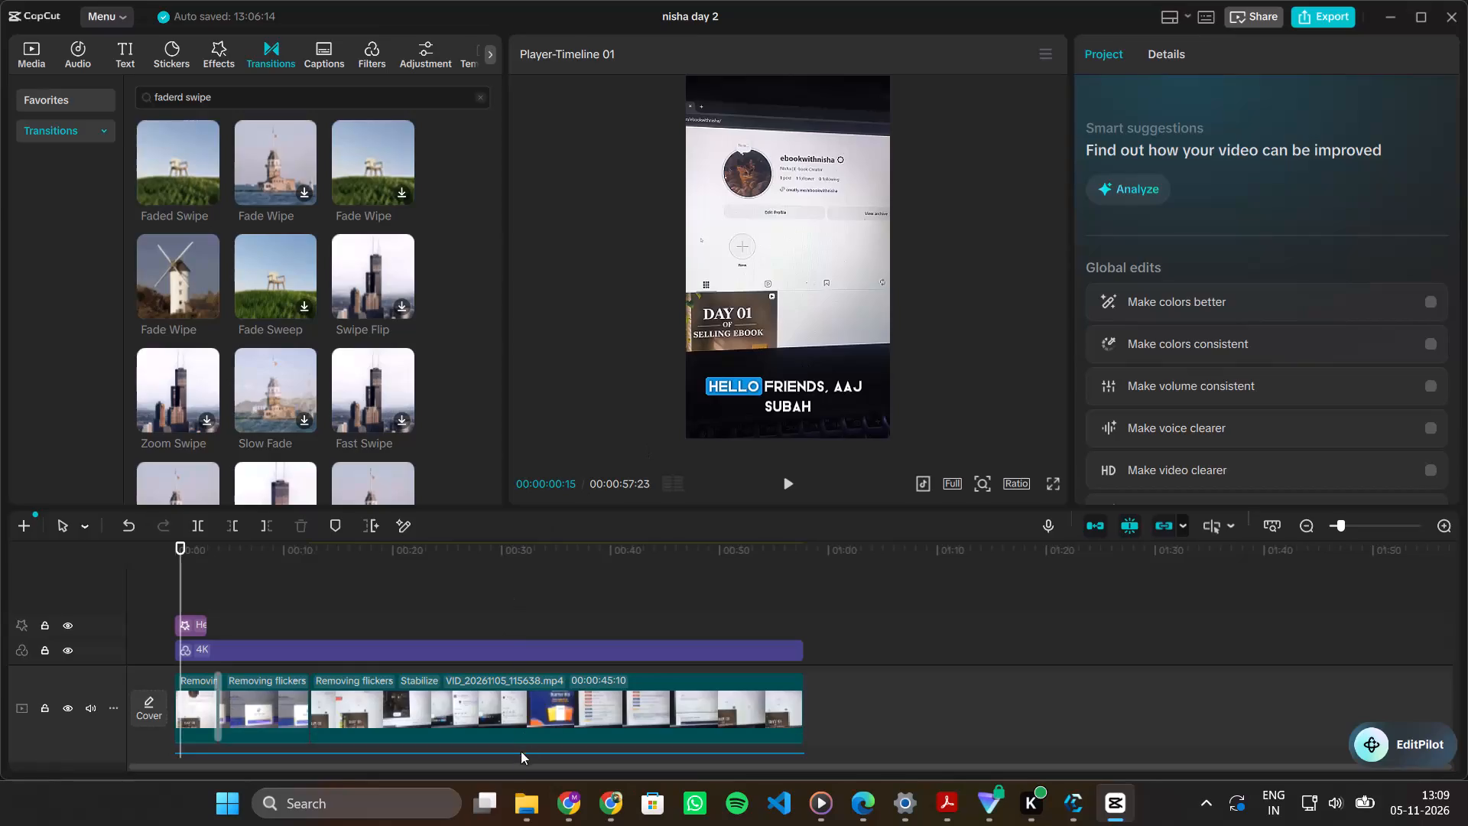
Switch to File Explorer and cut all the videos in the Redmi K50i phone's Phoneeee folder.
click(518, 801)
click(85, 635)
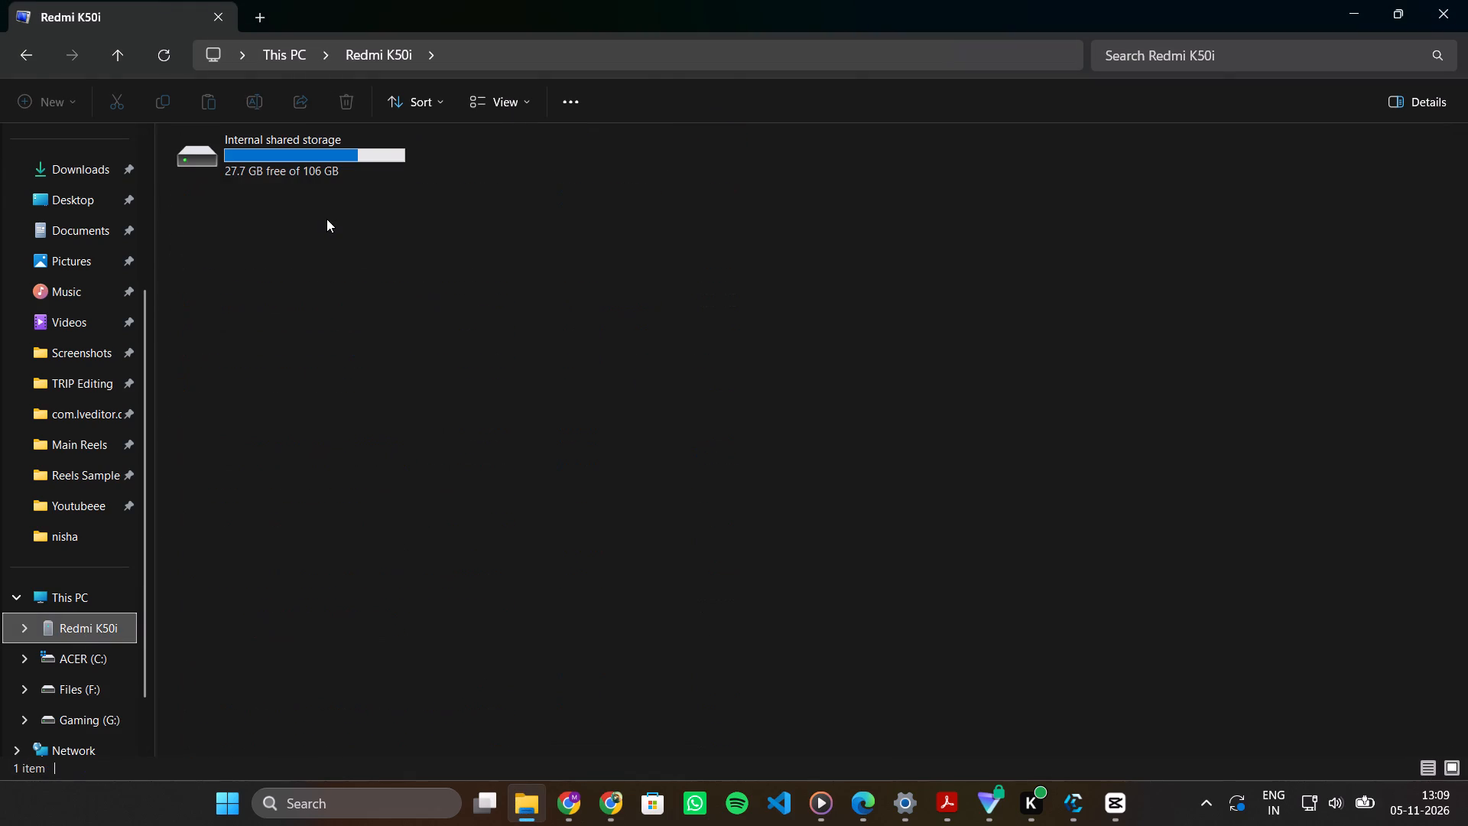
double_click(313, 173)
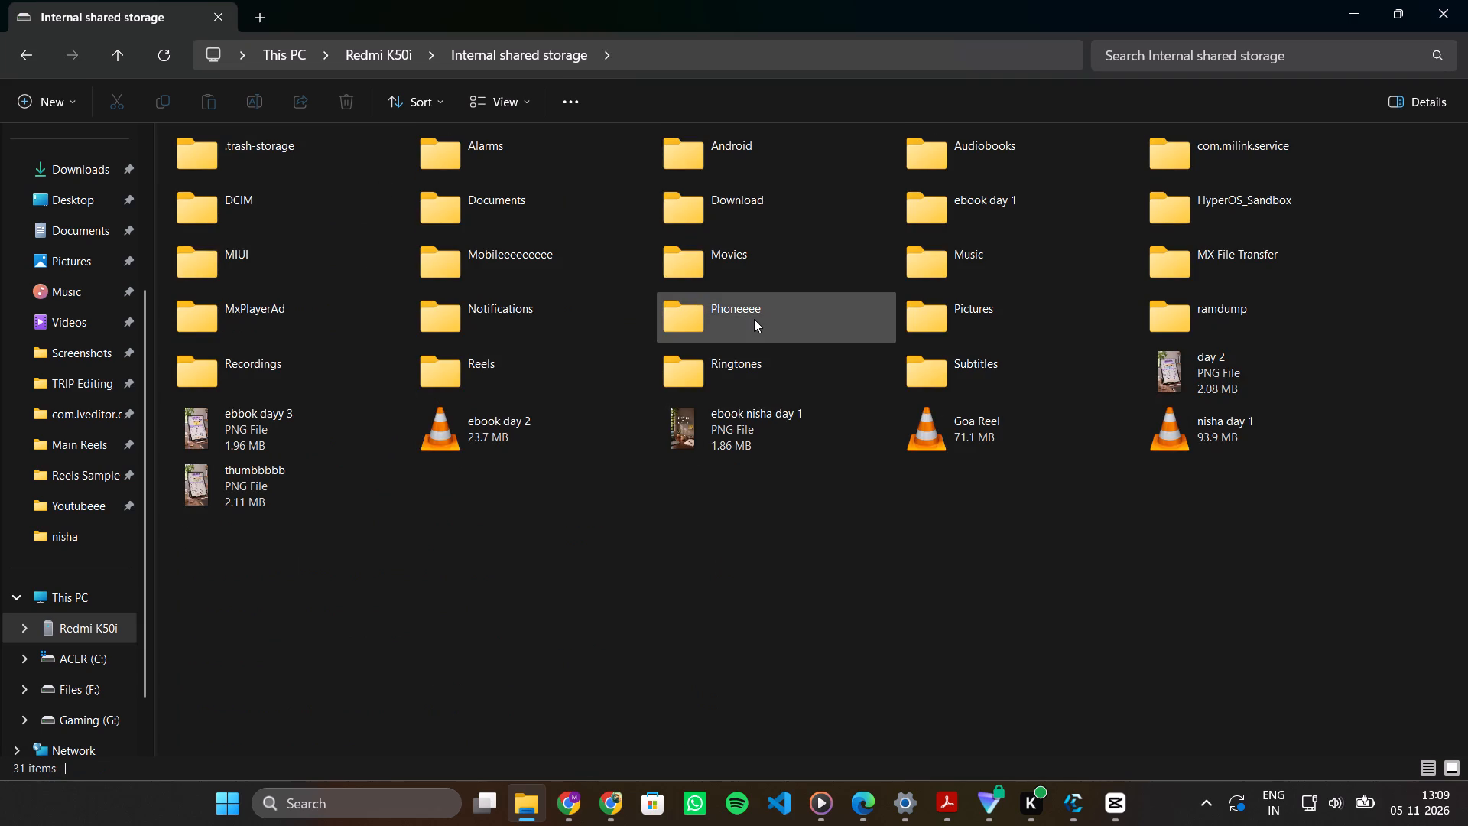
double_click(754, 319)
key(ctrl+a)
key(ctrl+x)
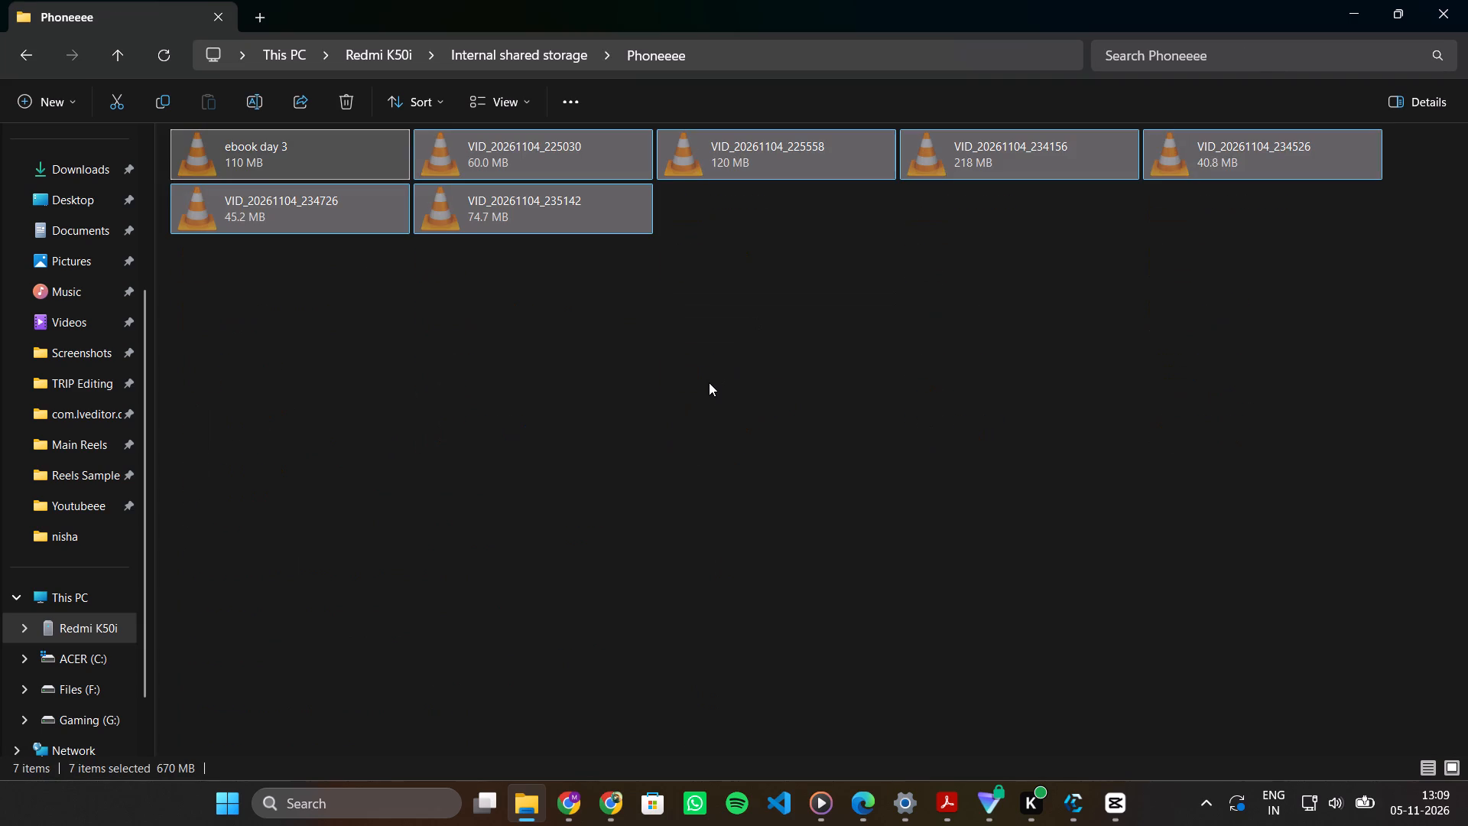
Create a new folder named ebookstore inside the Youtubeee folder.
click(65, 504)
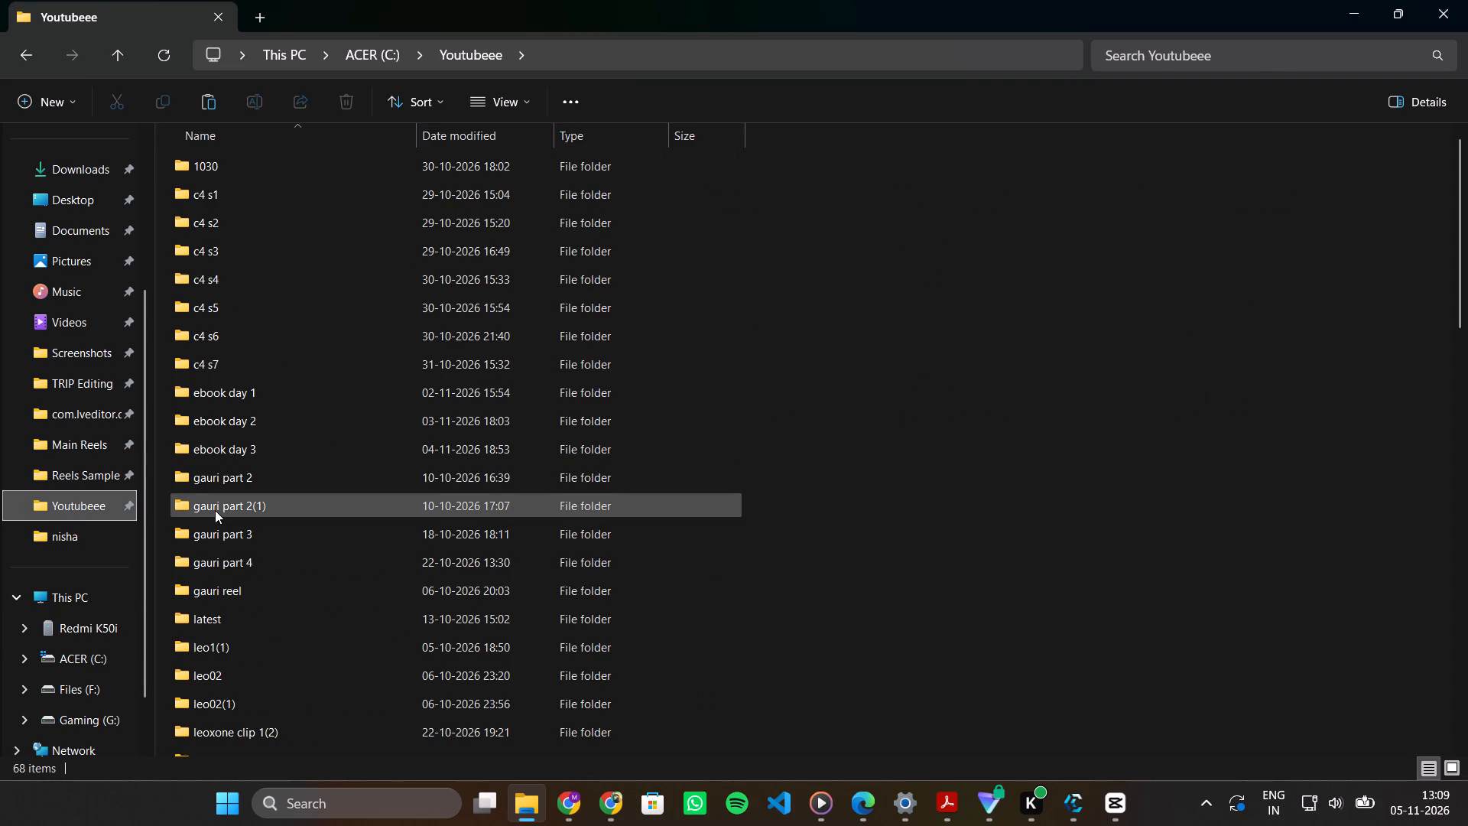
scroll(215, 510, down, 3)
scroll(215, 510, up, 1)
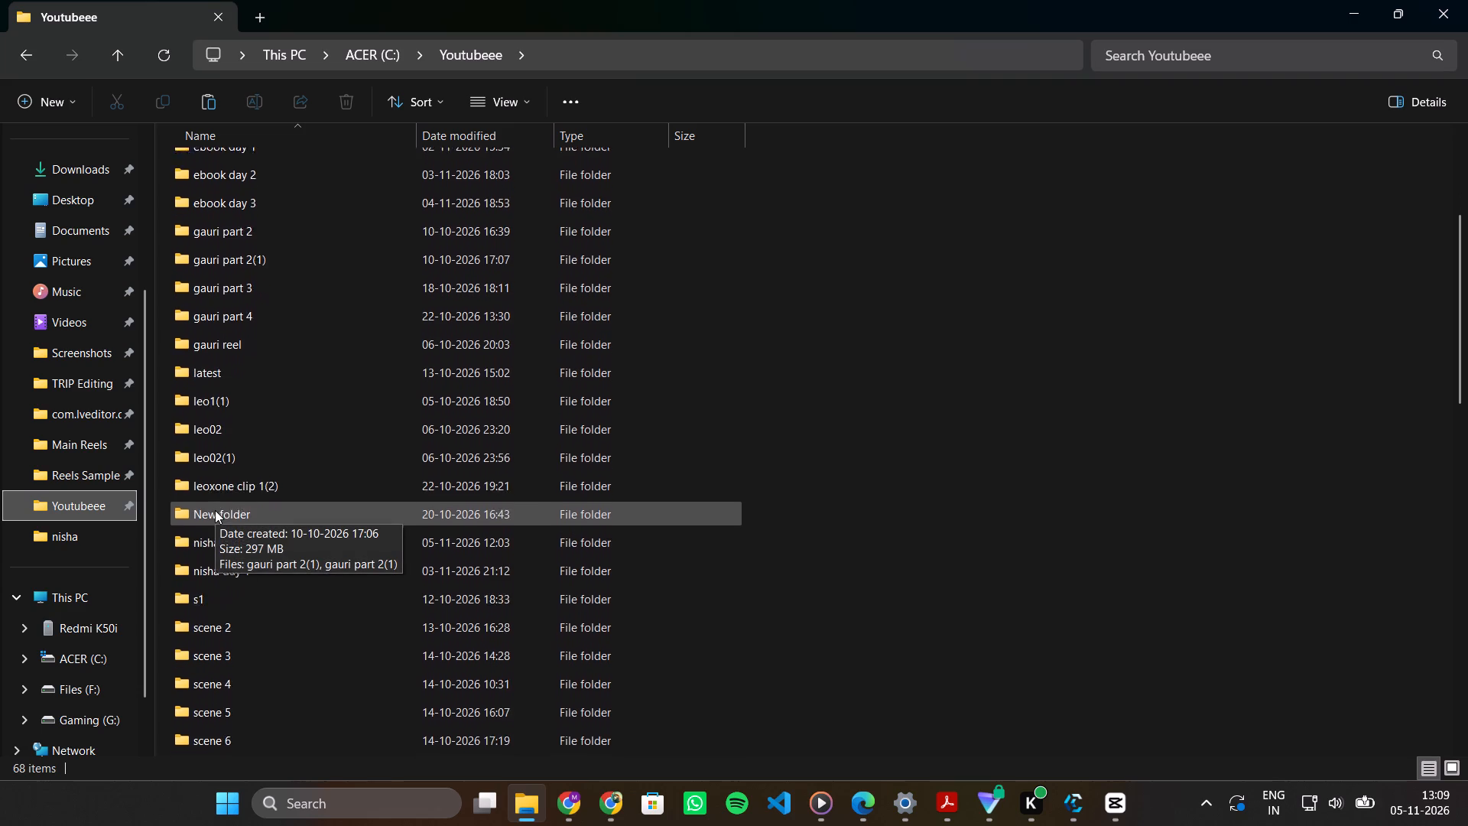
scroll(215, 510, up, 1)
scroll(215, 510, down, 3)
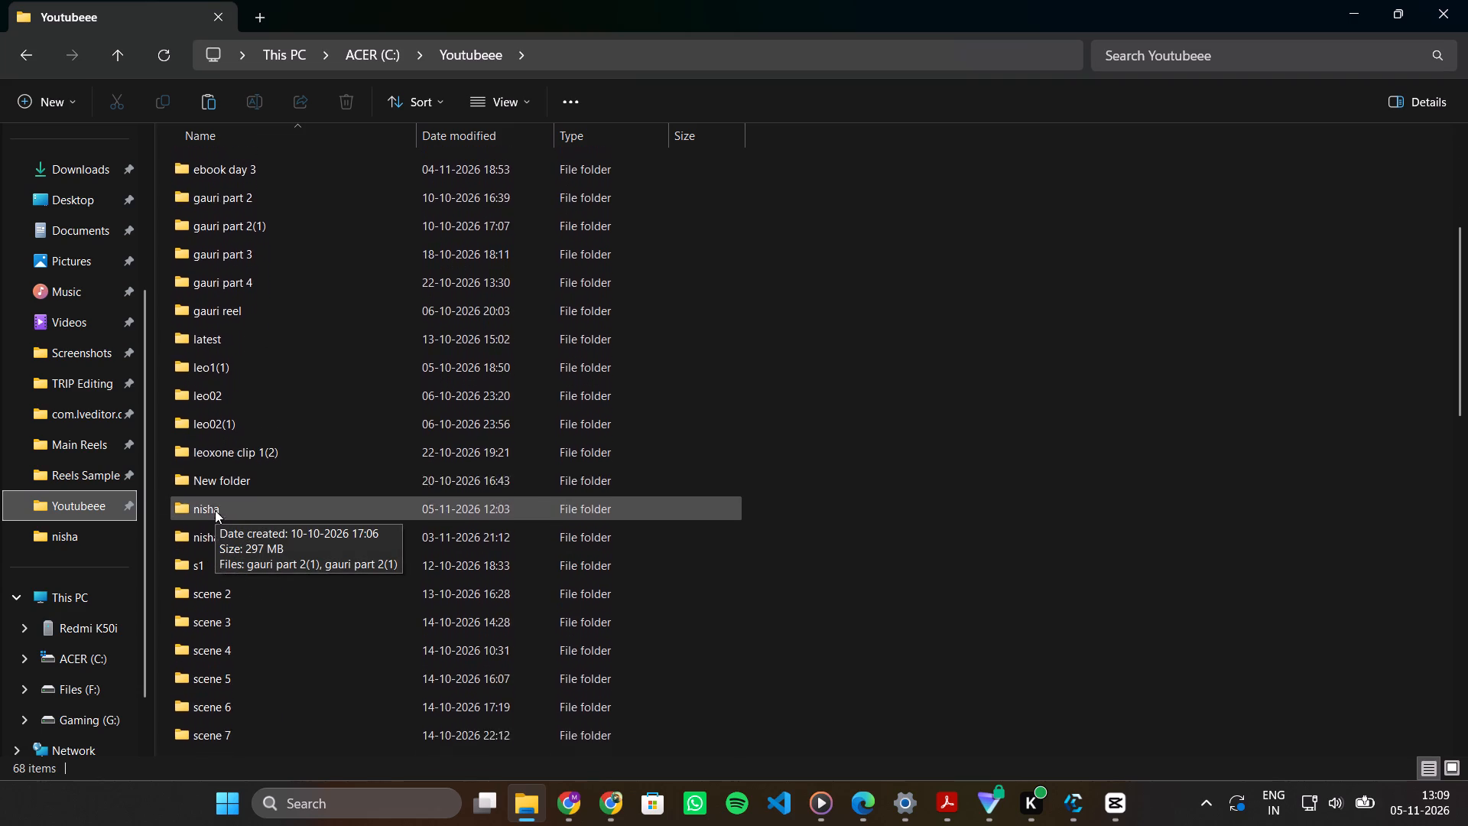
scroll(215, 510, down, 5)
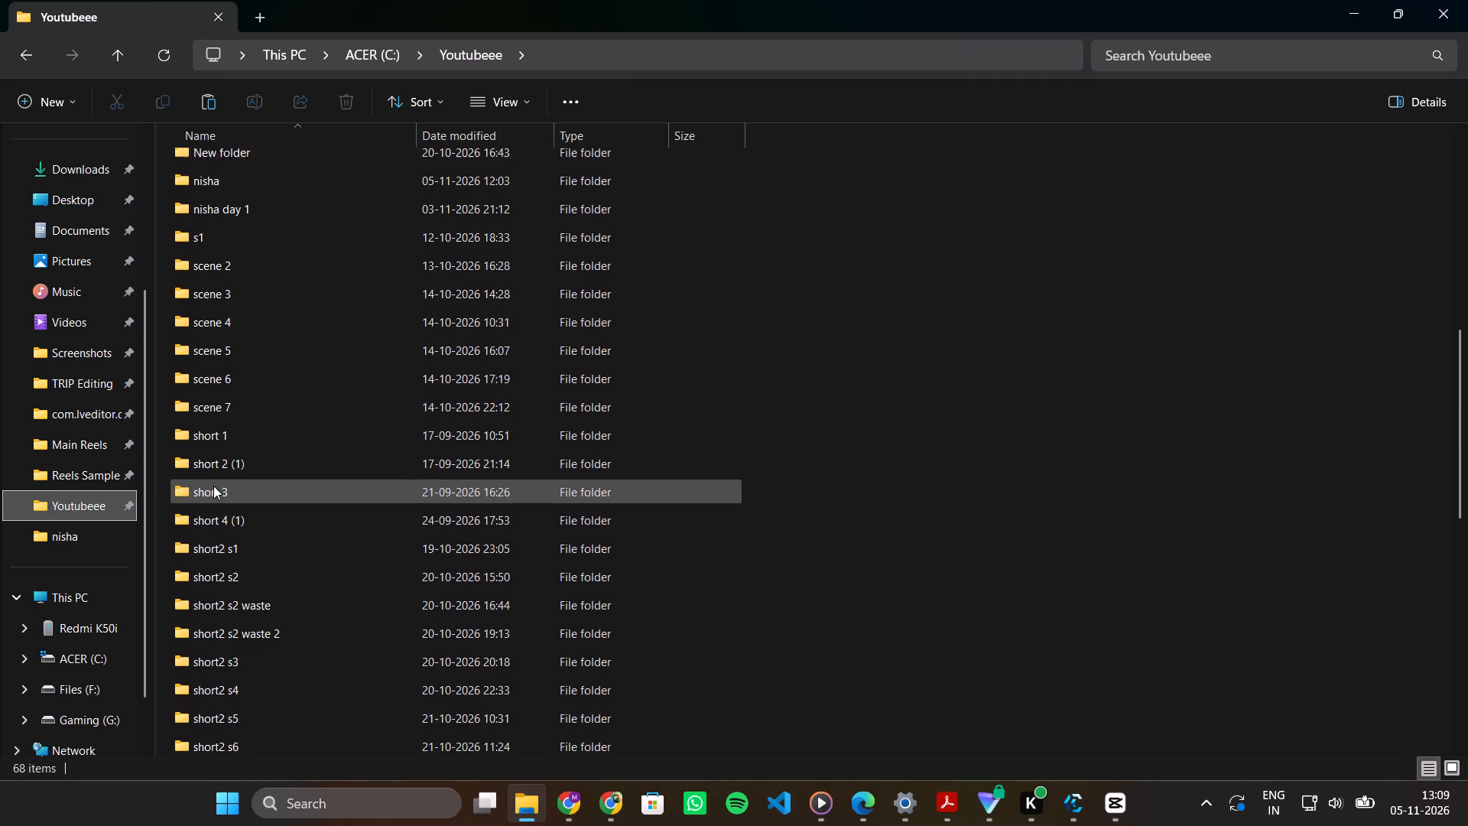
scroll(213, 486, down, 4)
scroll(213, 486, up, 9)
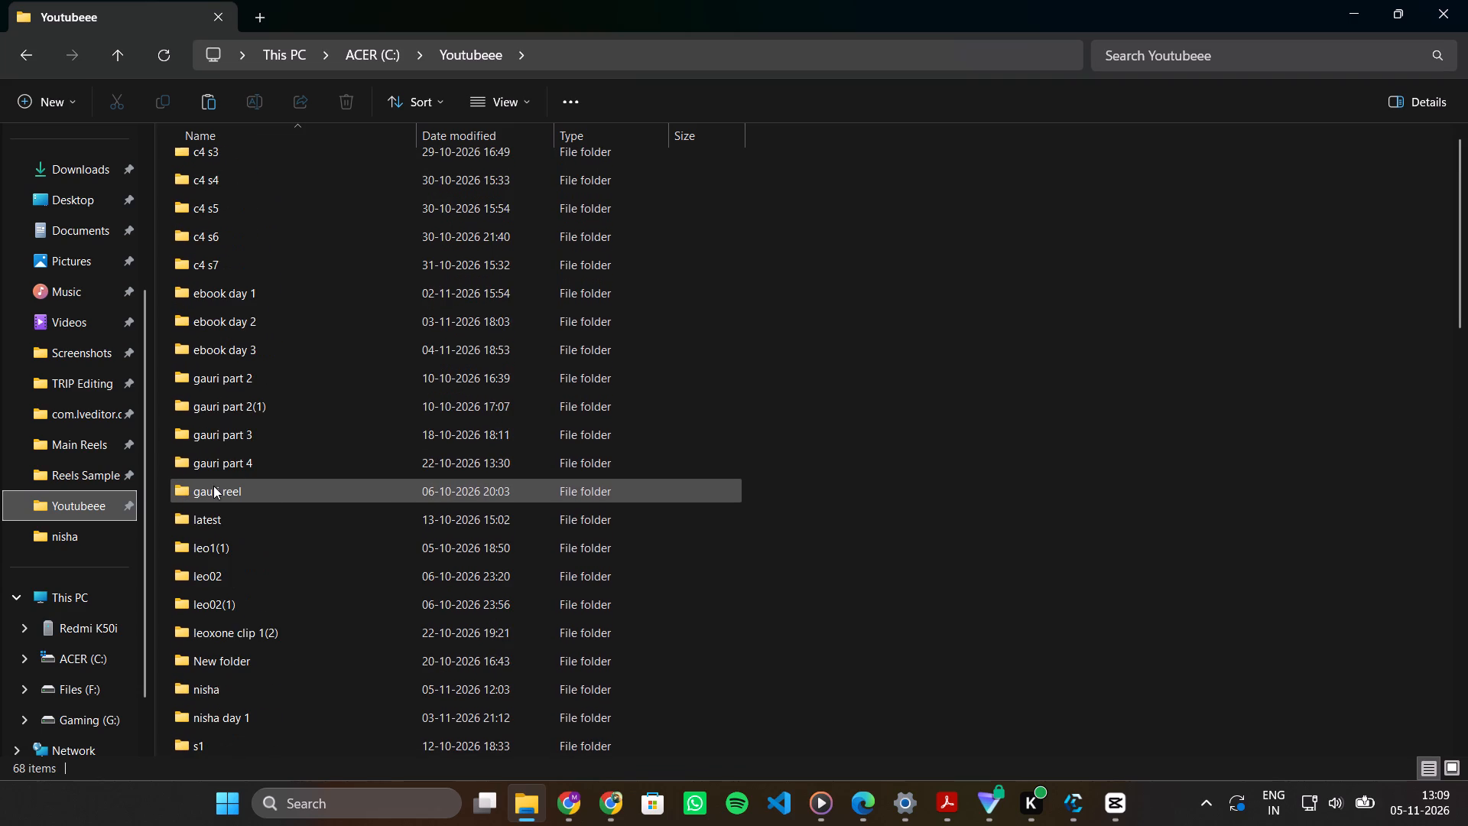
scroll(213, 486, down, 1)
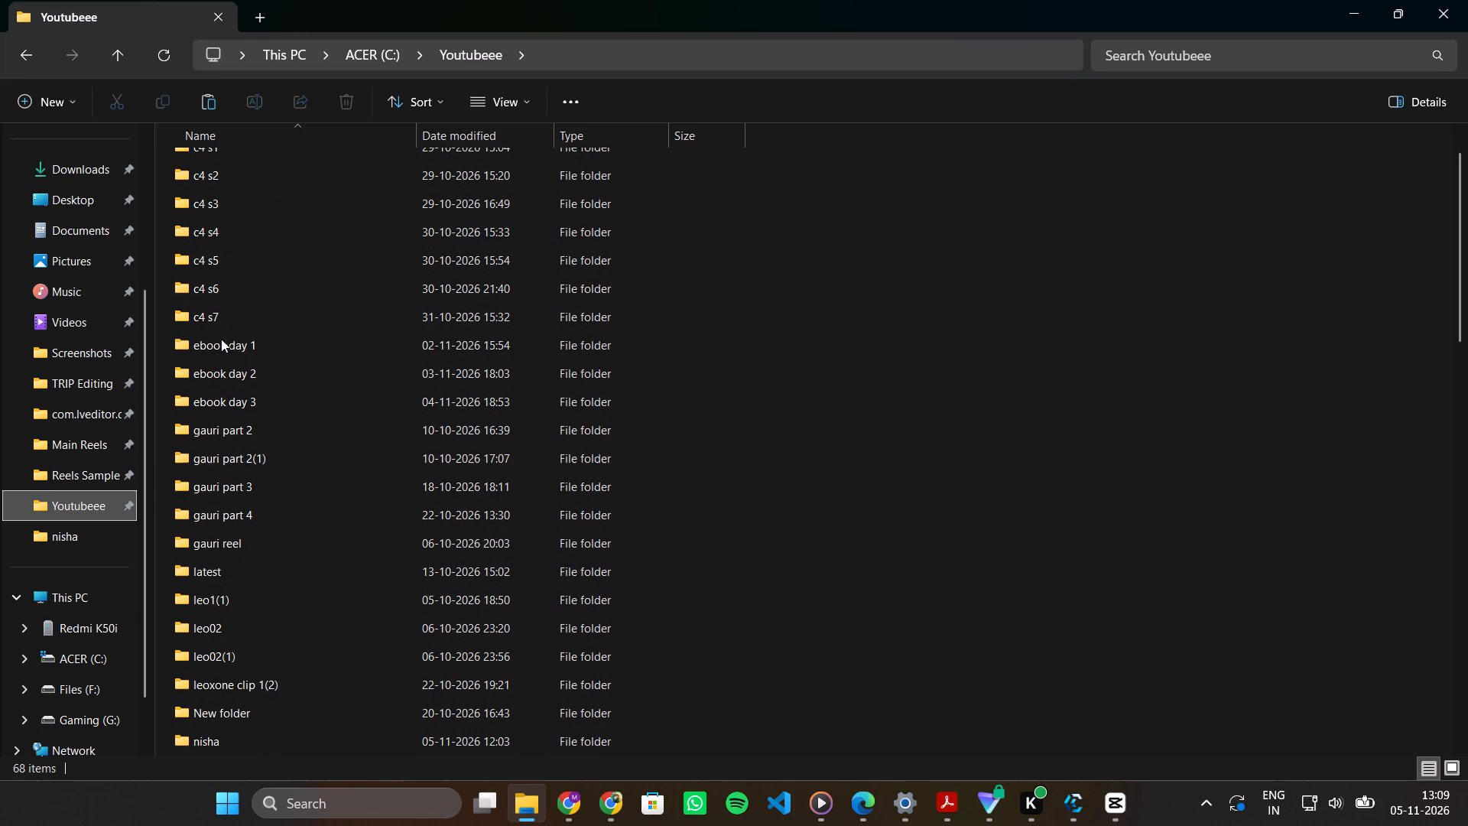
click(65, 97)
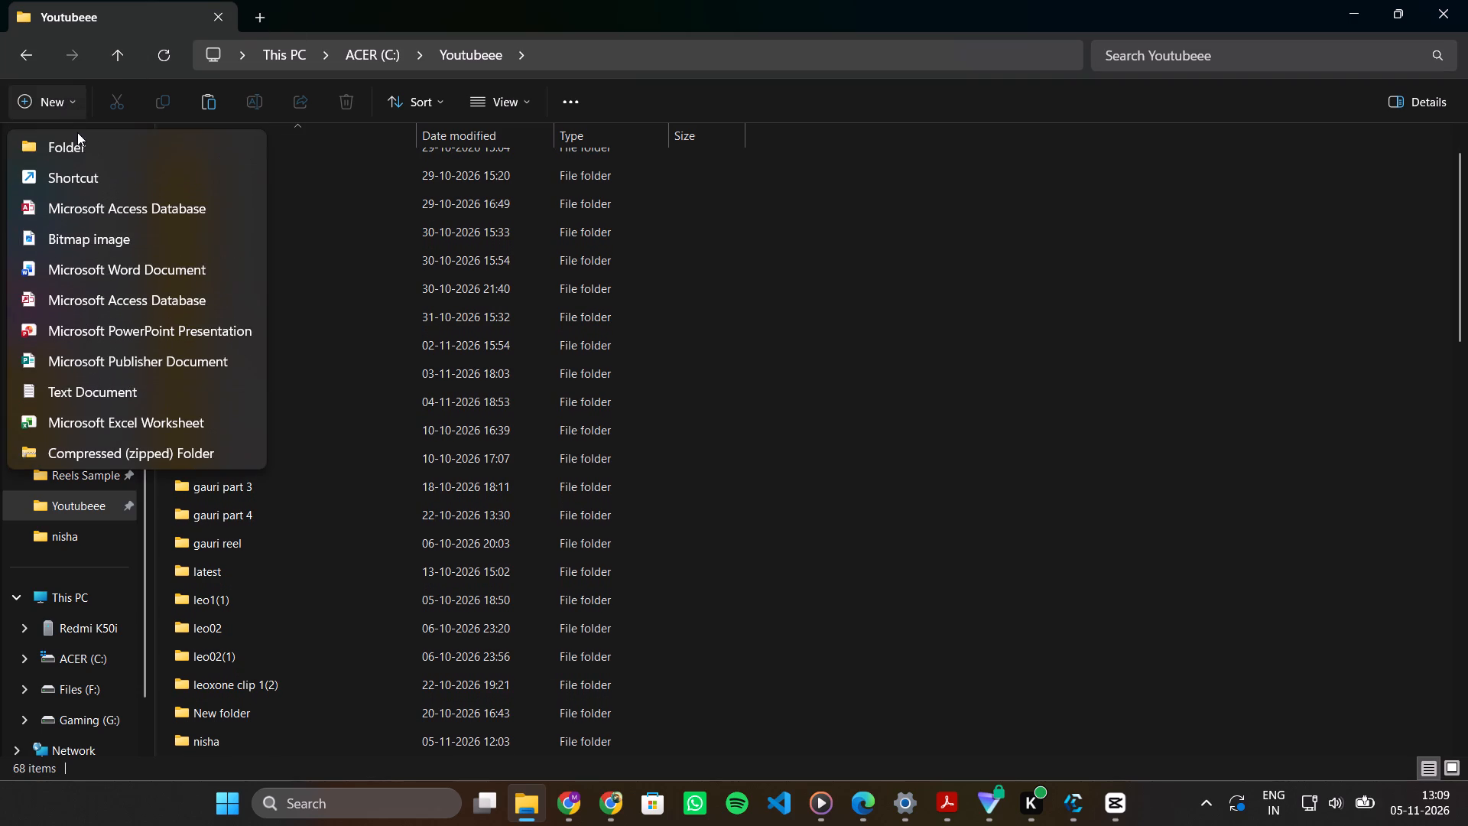
click(73, 151)
text(ebookstore)
key(Return)
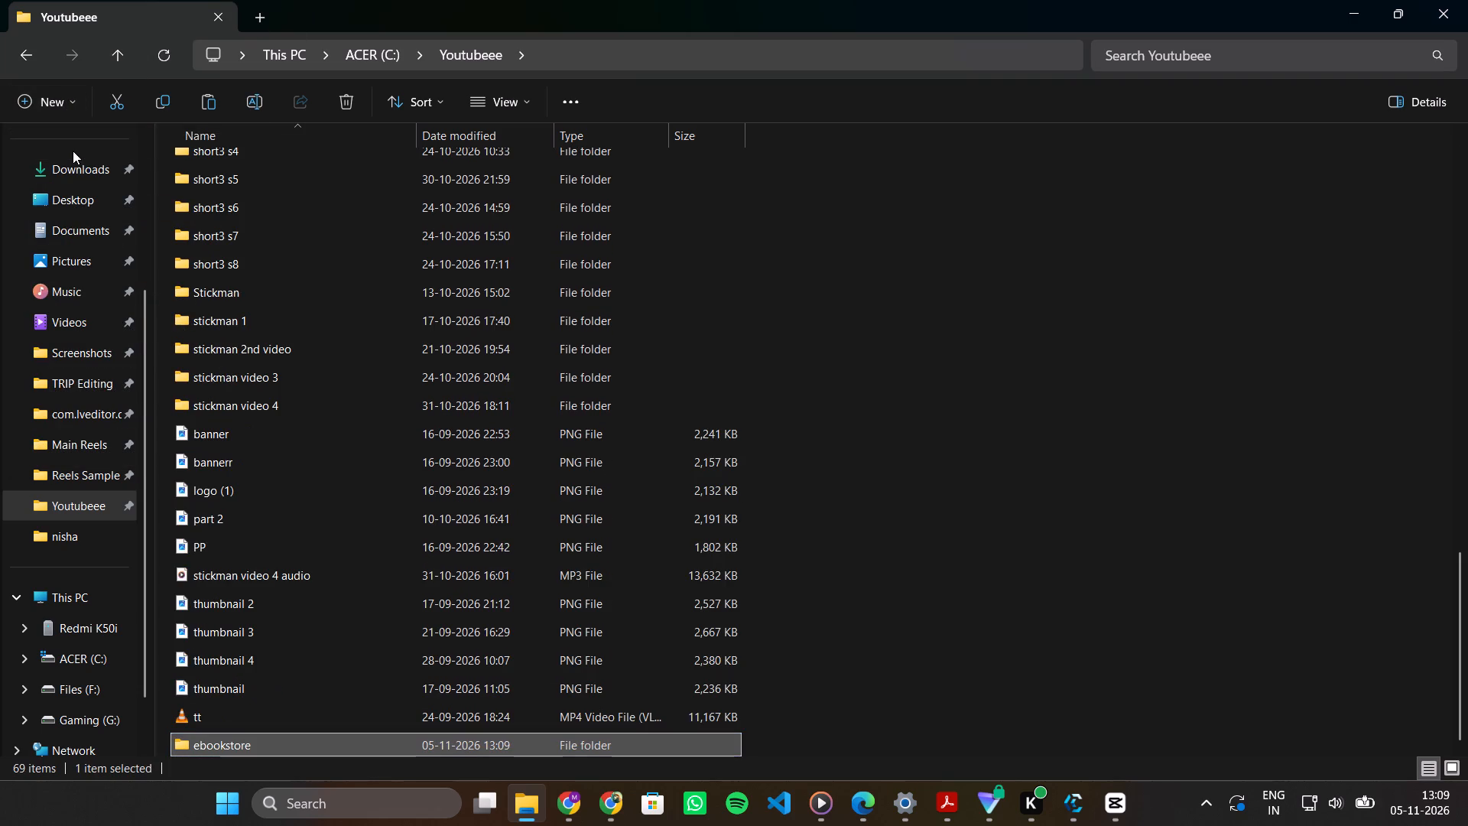
Create a subfolder named 4 inside ebookstore and move the cut phone videos into it.
key(Return)
click(48, 98)
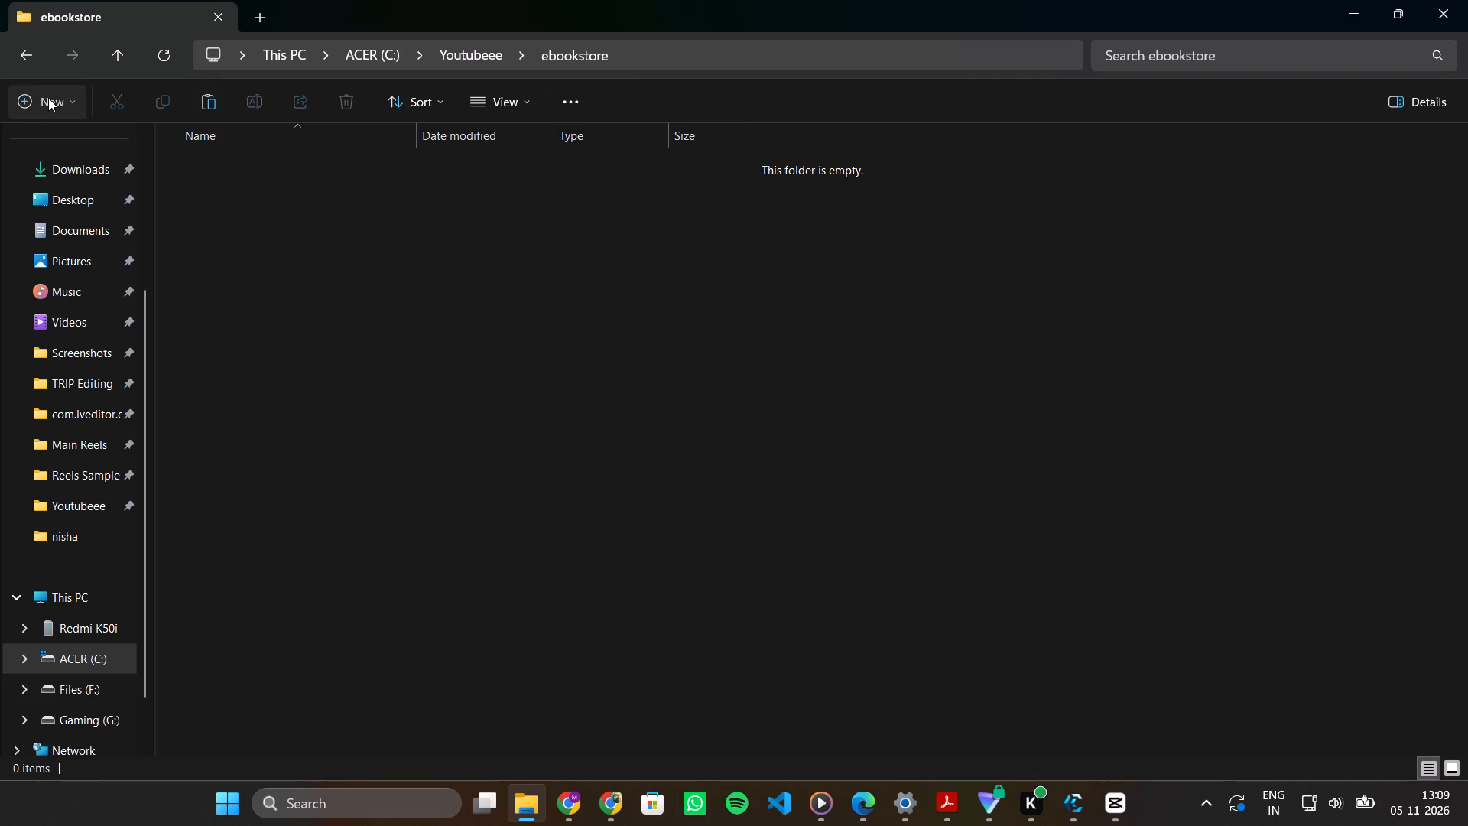
click(64, 141)
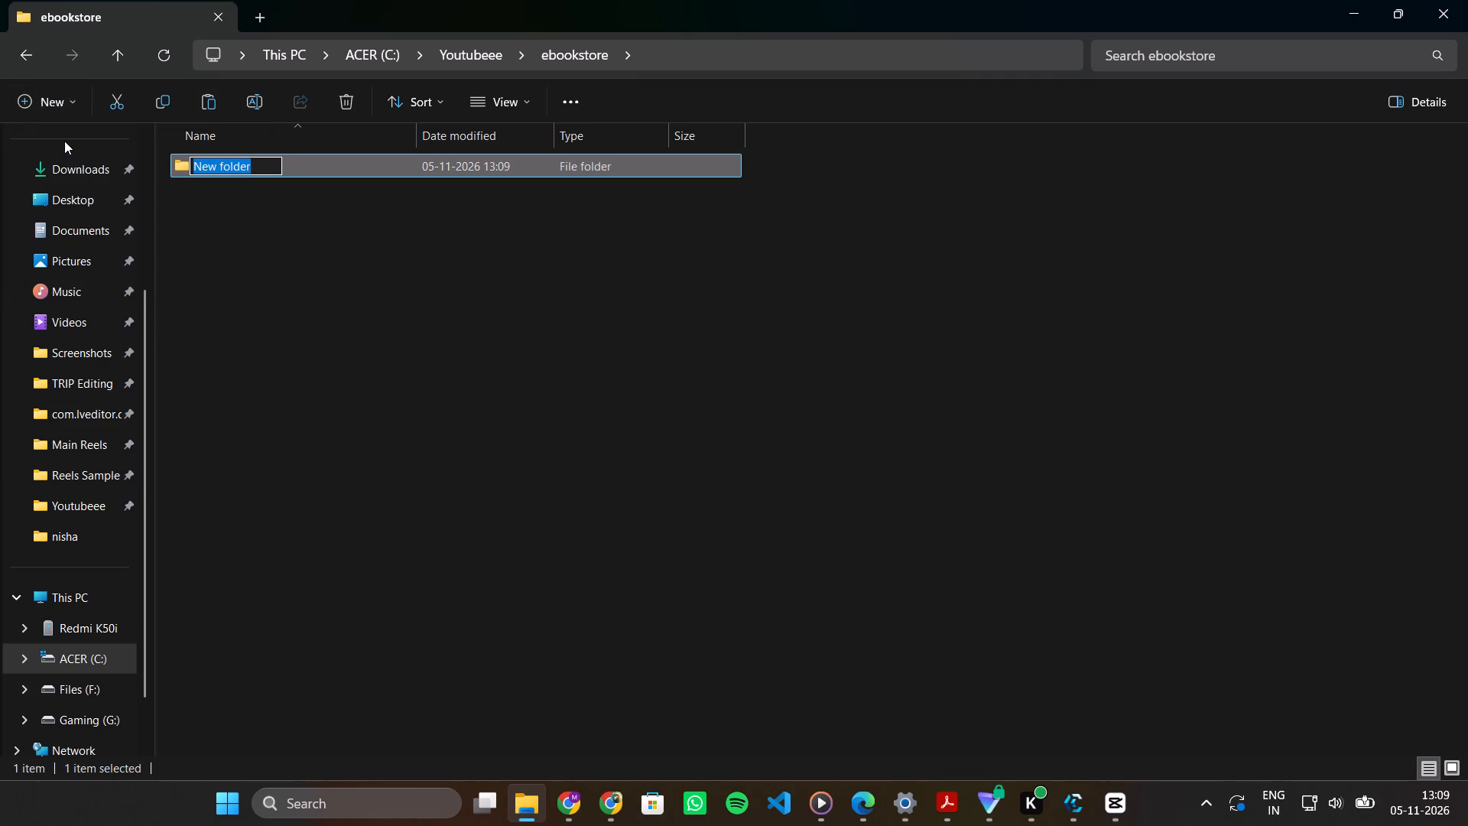
key(4)
key(Return)
key(Return)
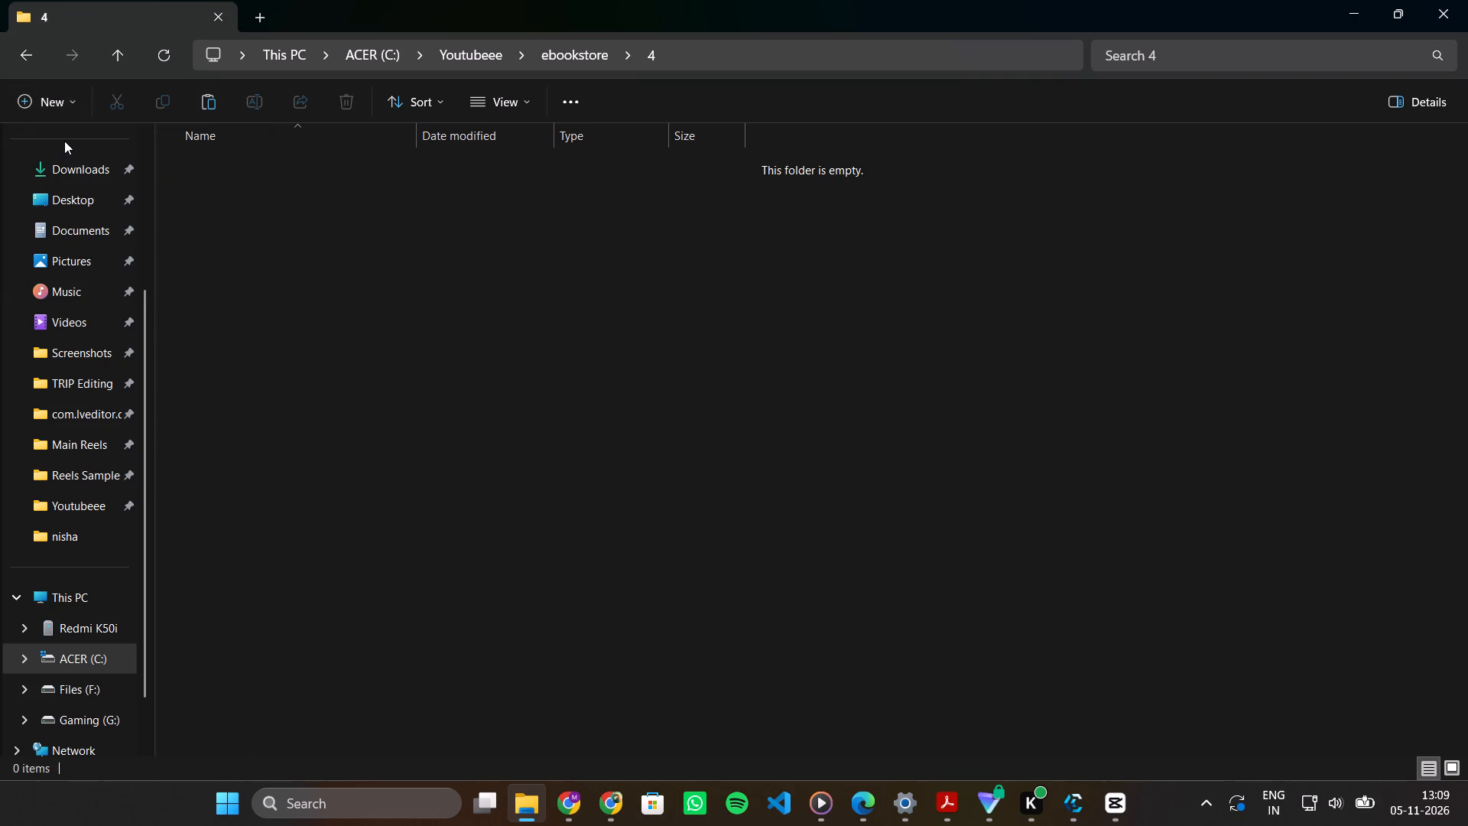
key(ctrl+v)
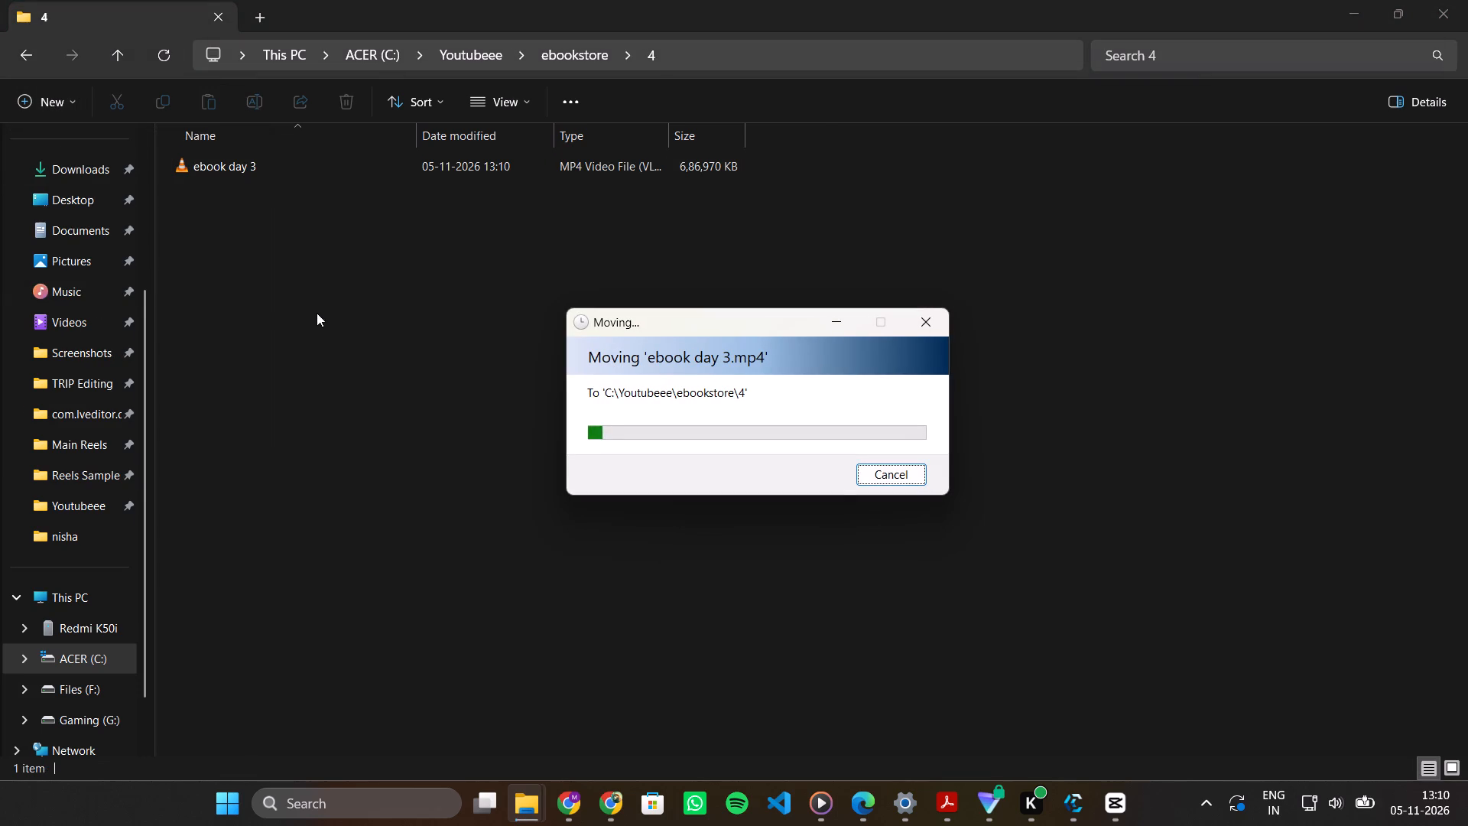
Switch back to CapCut and delete the Heat Imprint effect clip at the start of the timeline.
click(1127, 792)
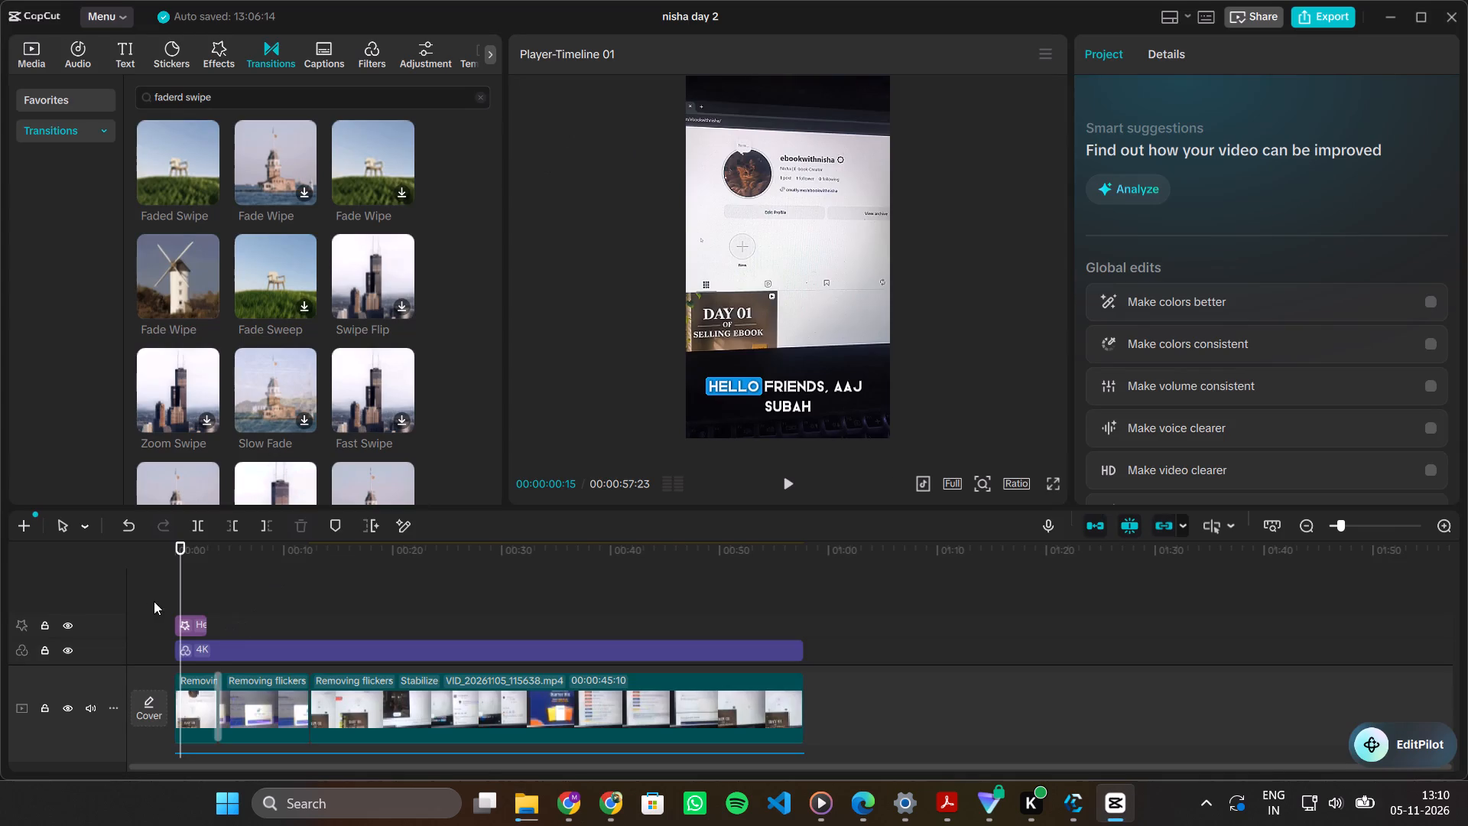
drag(177, 596, 213, 600)
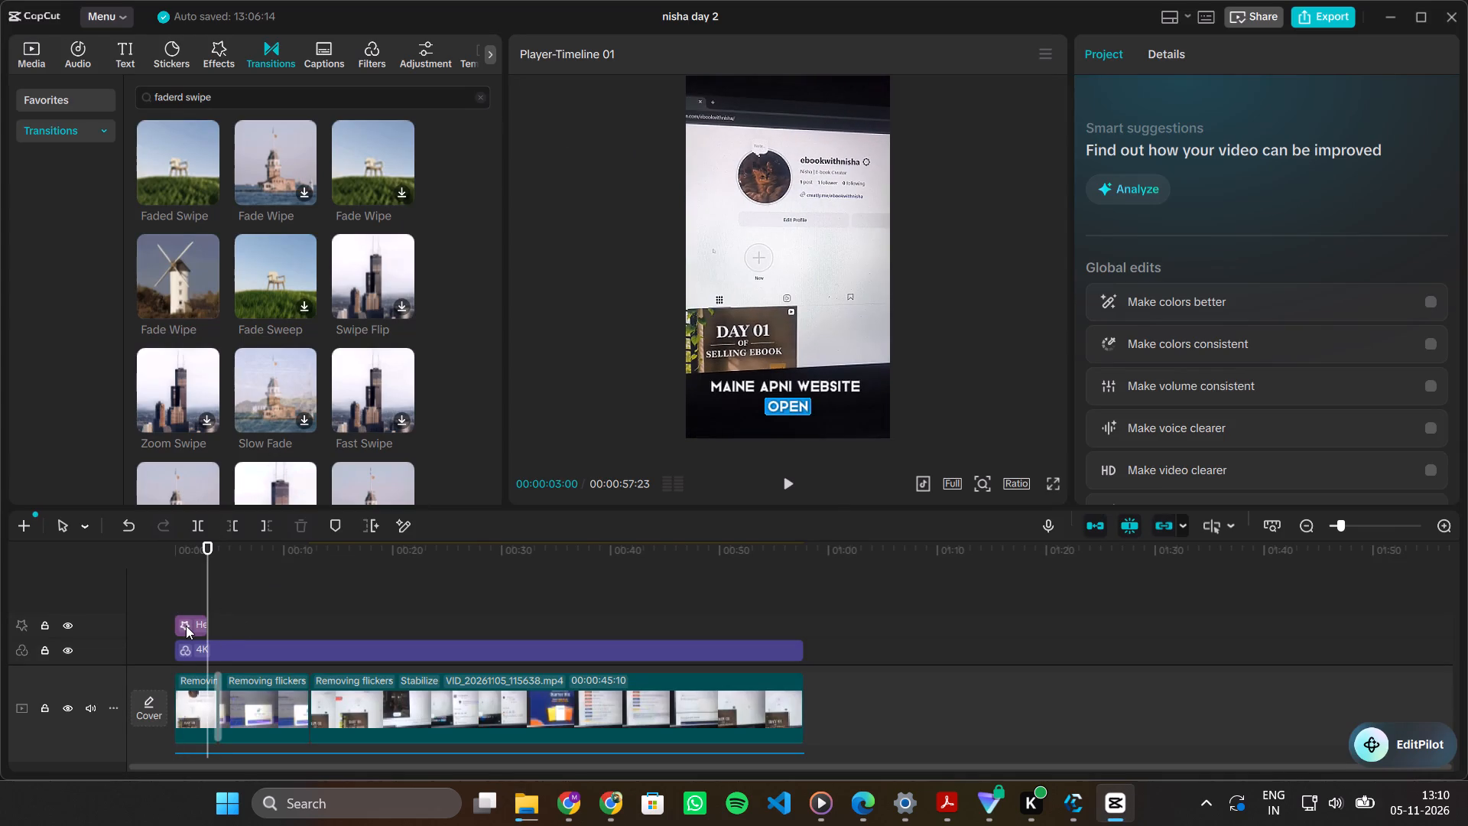
click(185, 625)
key(Delete)
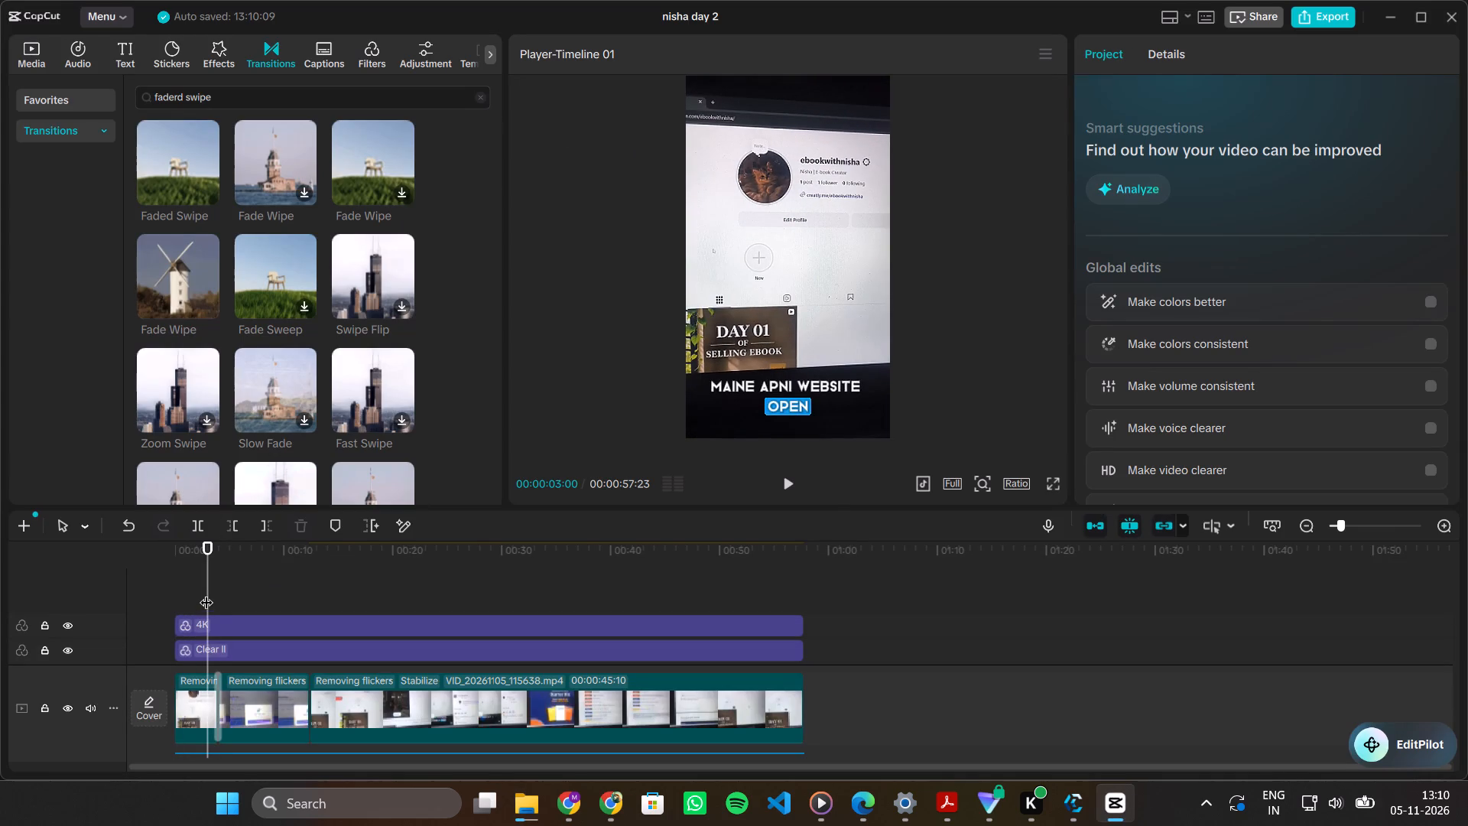
From 00:00:00:00, preview and compare the favourite video effects Heat Imprint, Into Stardust and Carous...terior.
drag(206, 593, 158, 597)
scroll(158, 597, down, 2)
scroll(226, 652, down, 2)
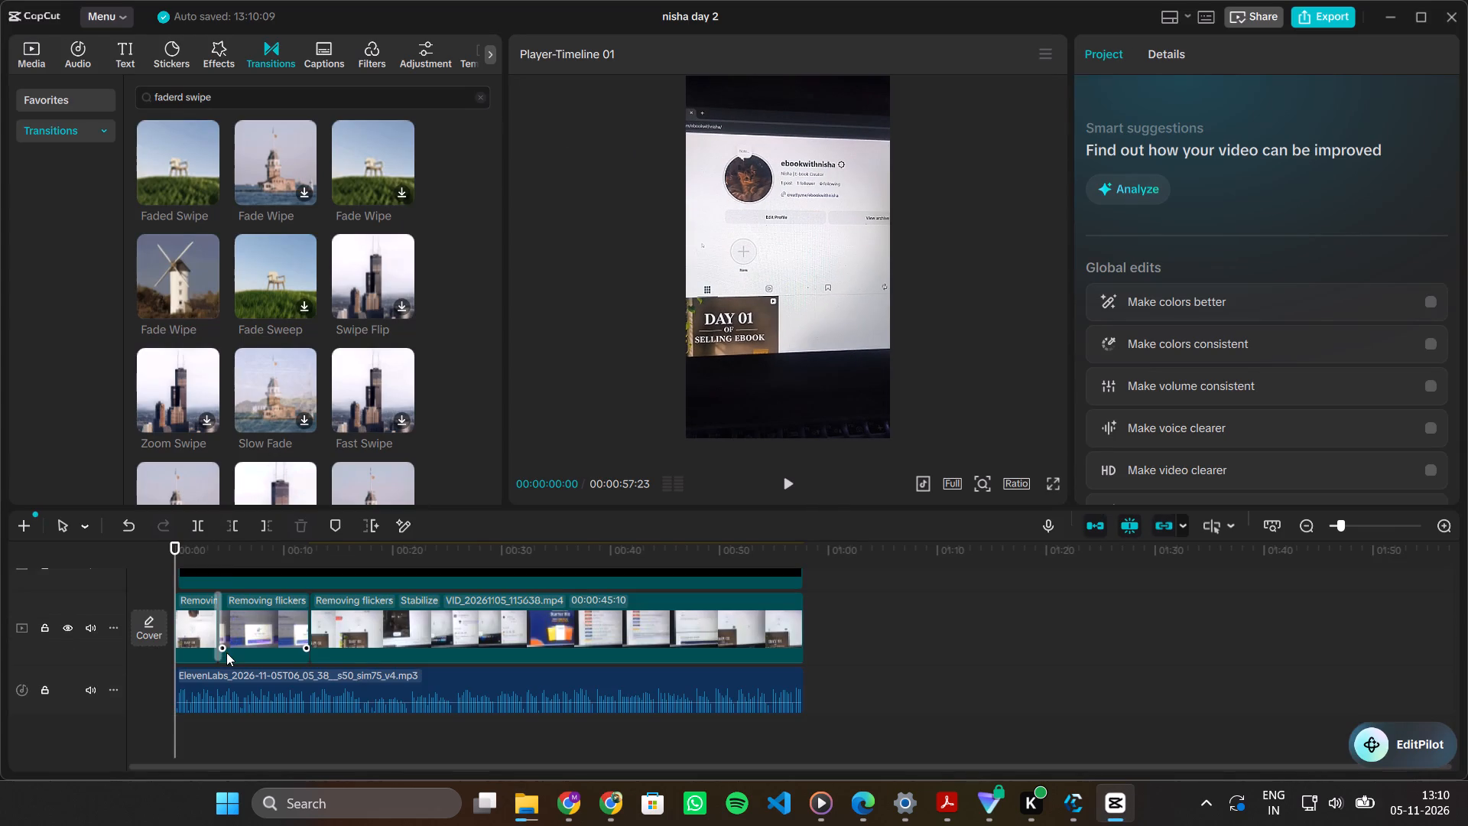
click(229, 51)
double_click(168, 164)
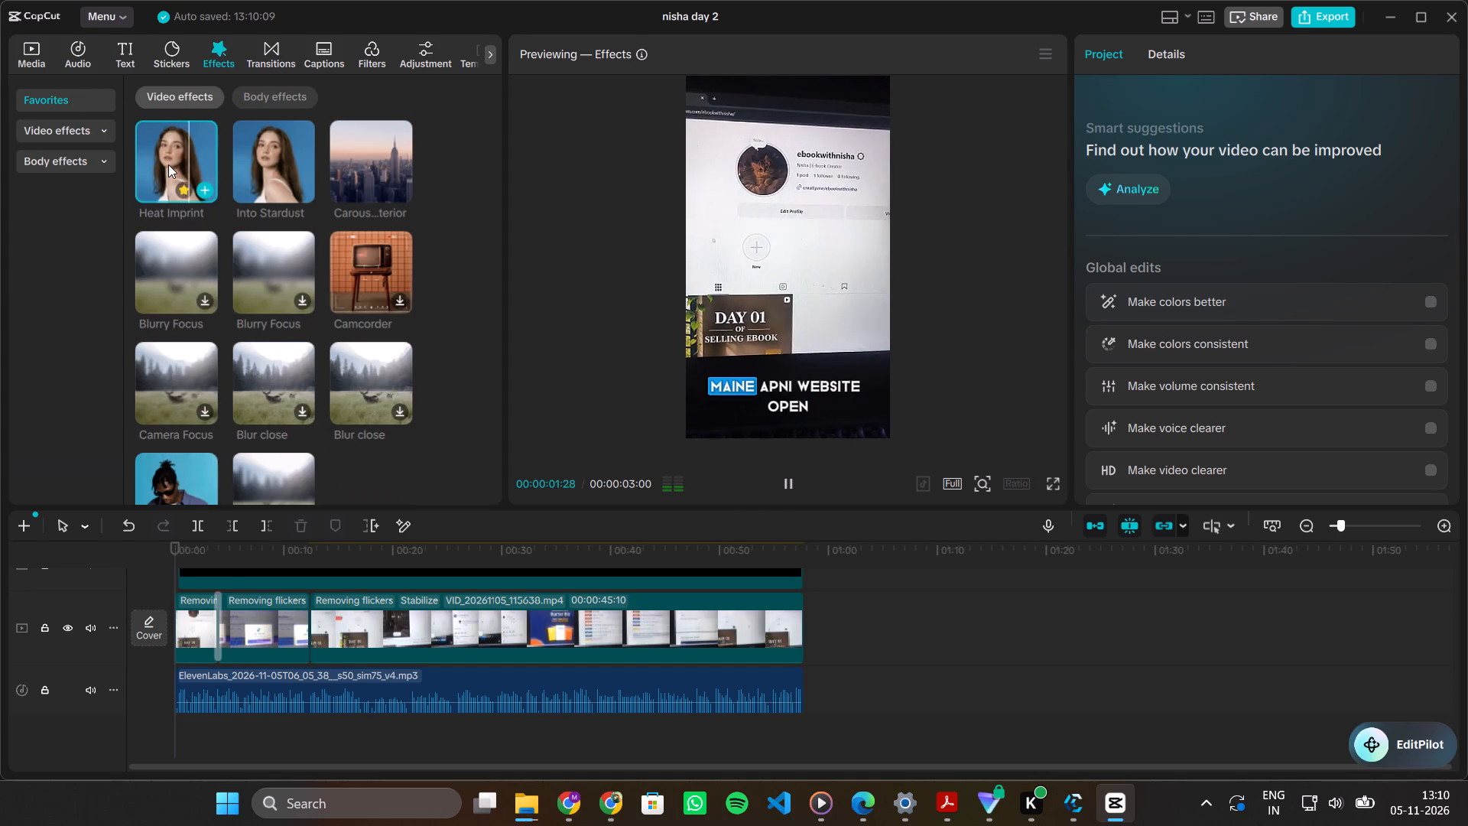
double_click(257, 150)
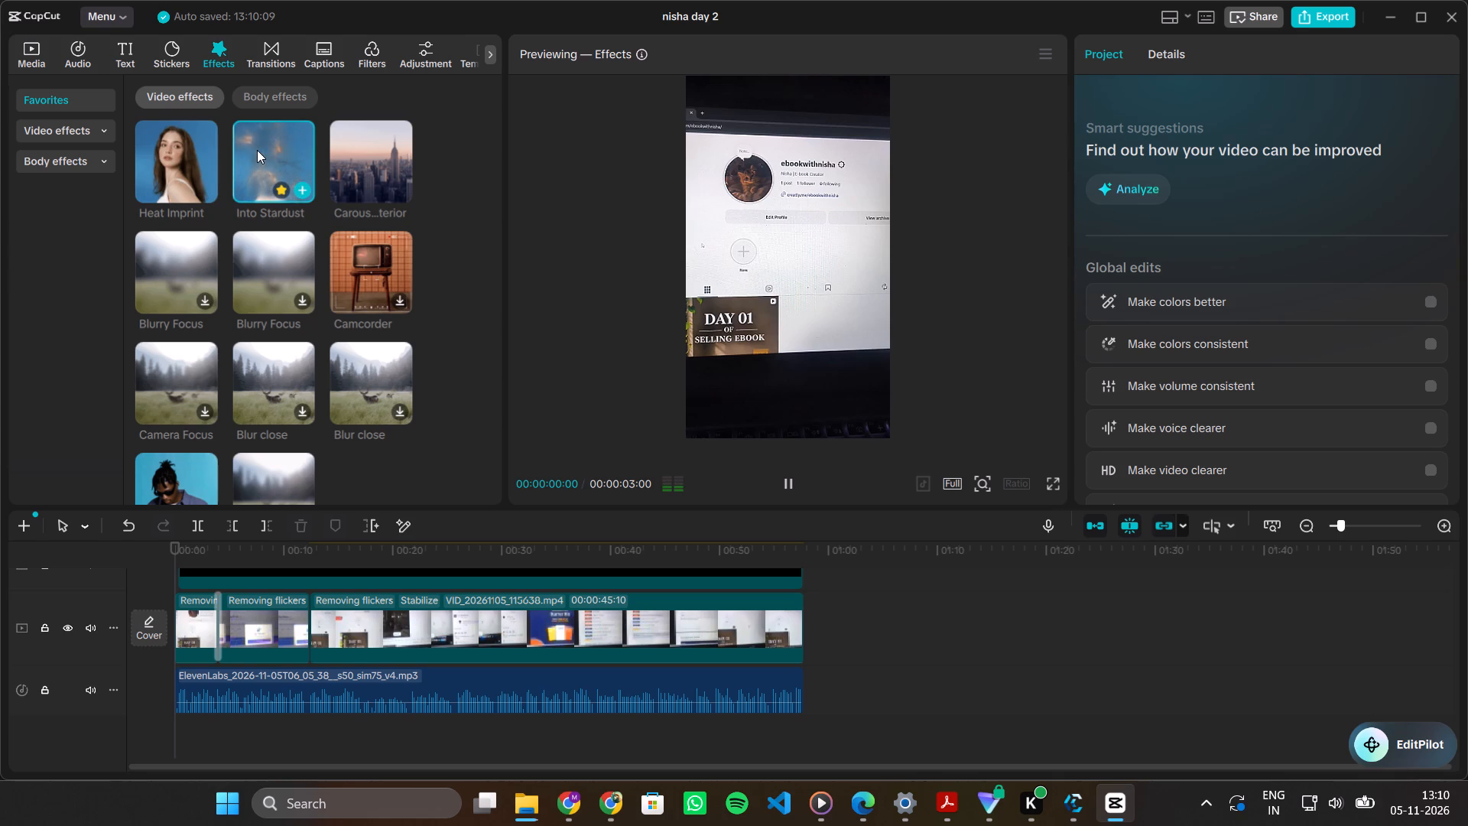
click(639, 51)
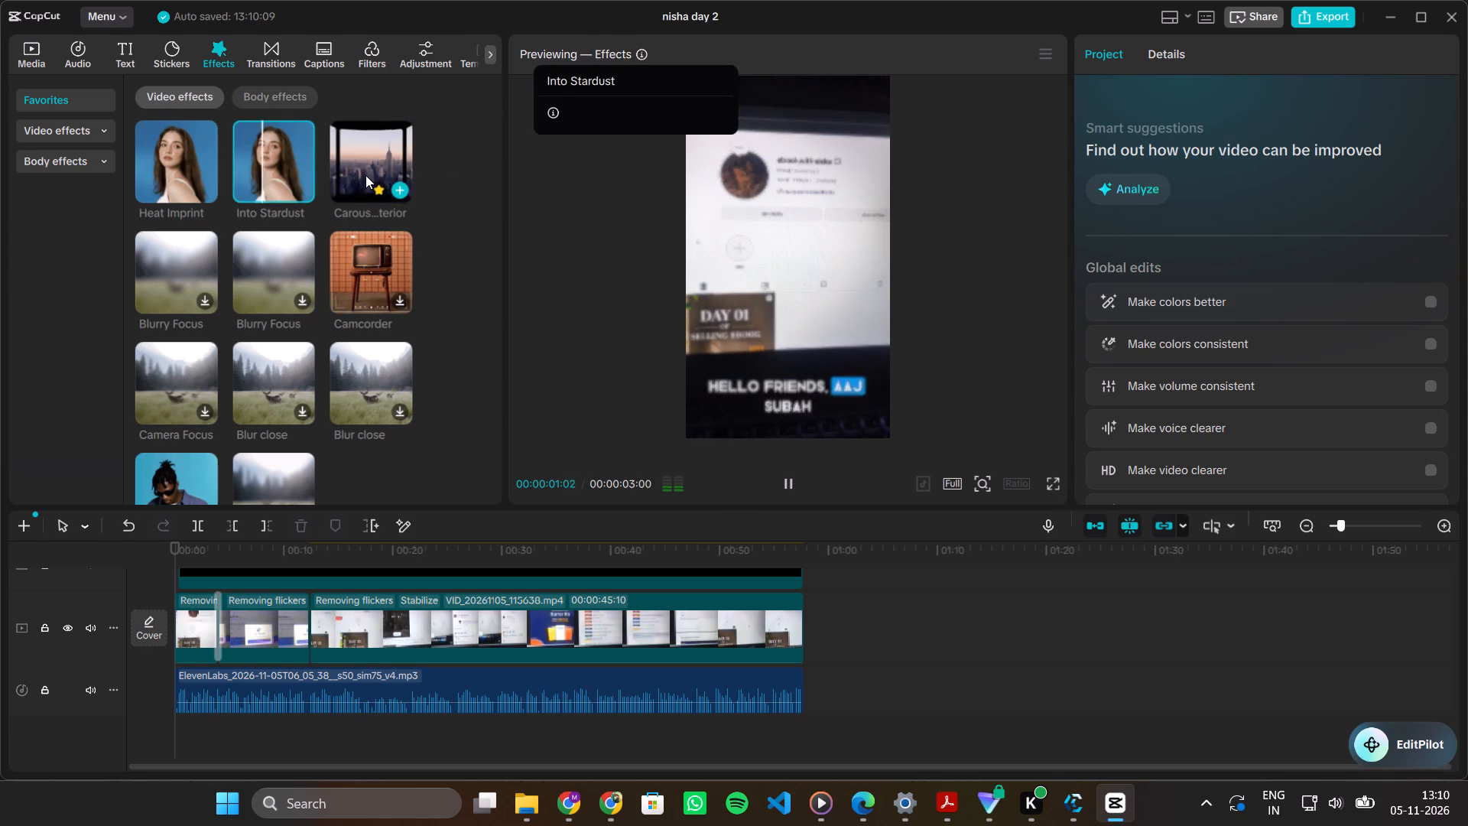
double_click(365, 175)
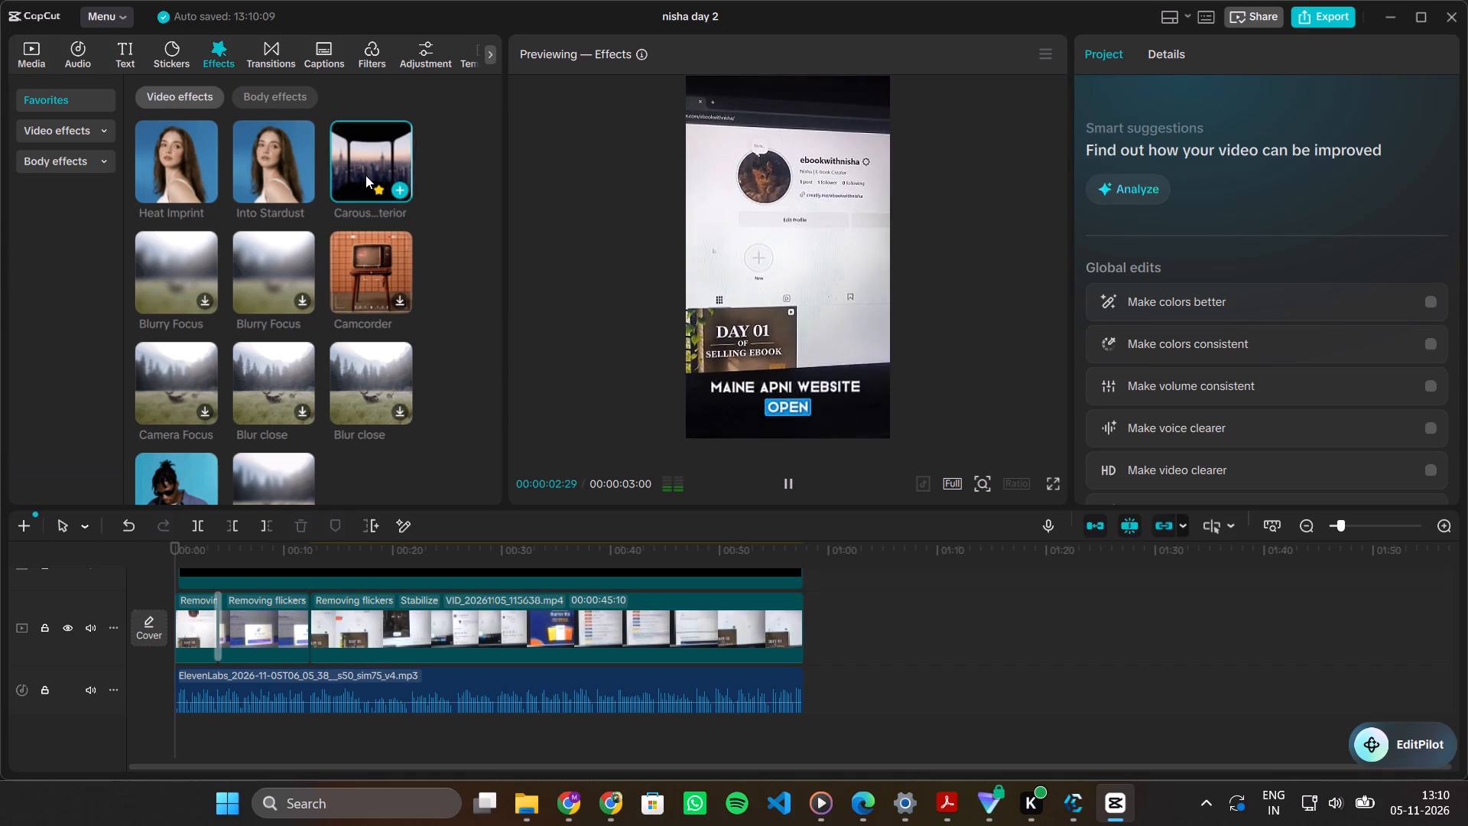
double_click(298, 171)
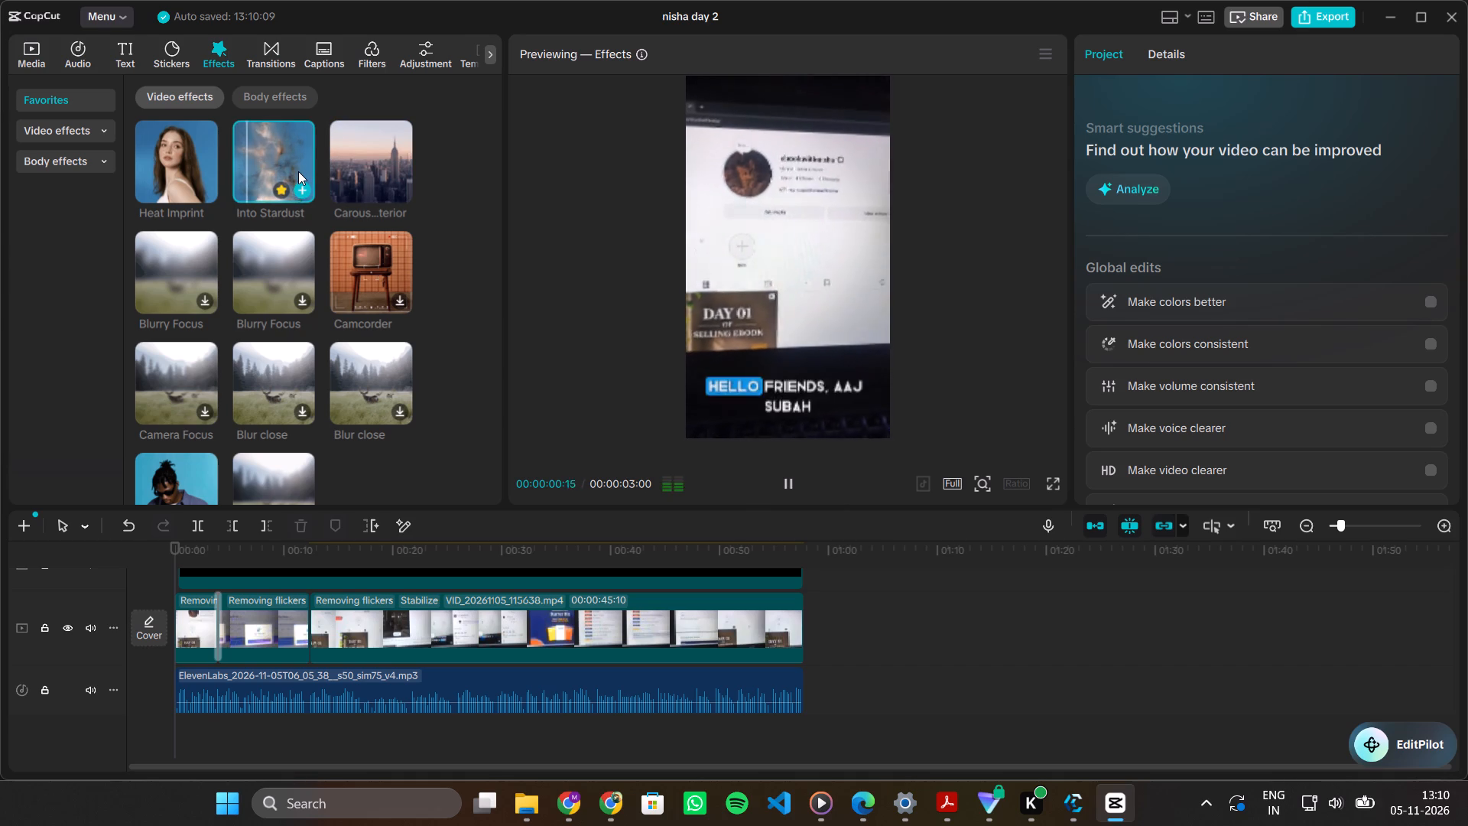
double_click(180, 174)
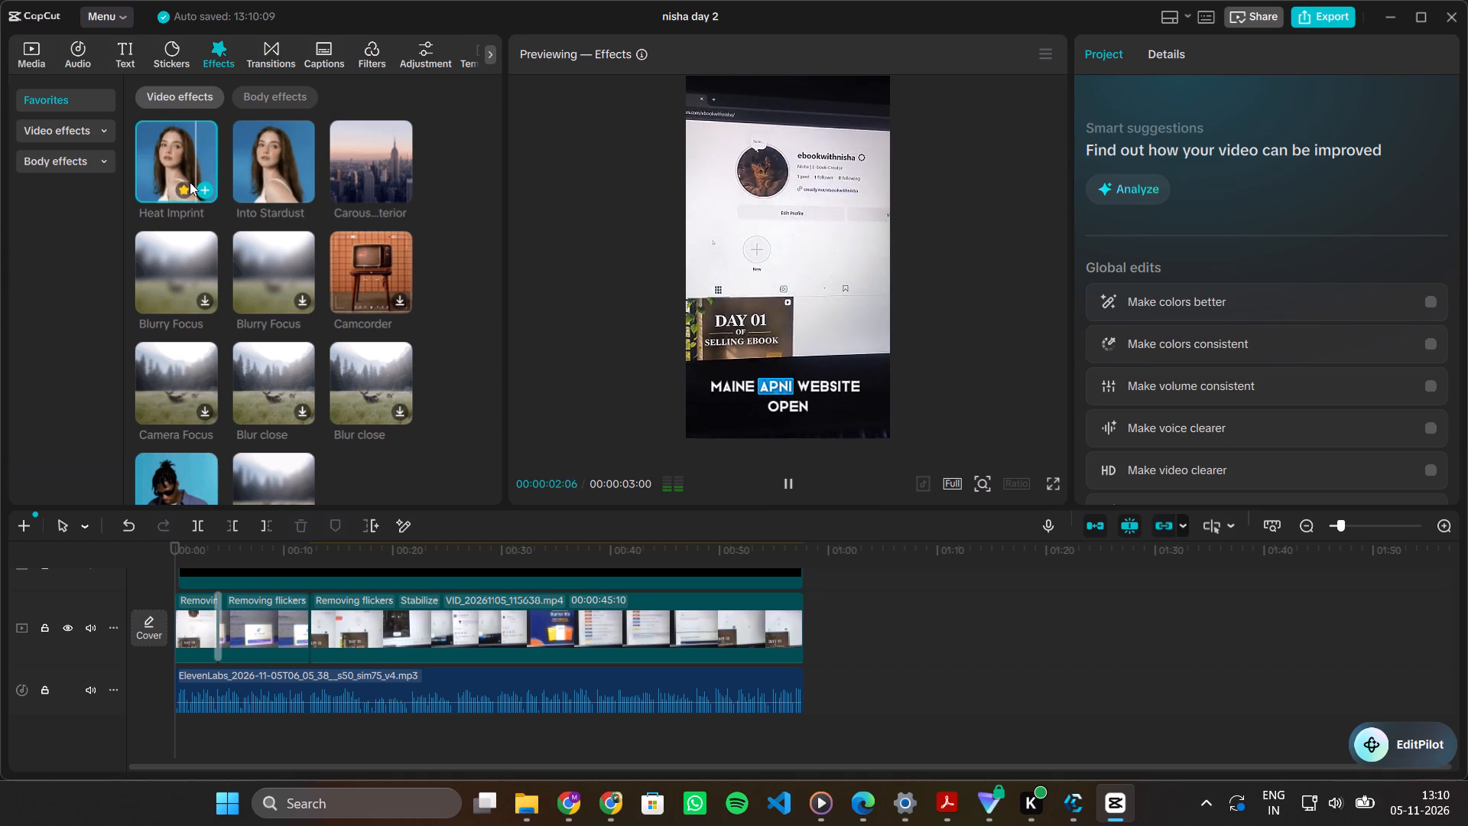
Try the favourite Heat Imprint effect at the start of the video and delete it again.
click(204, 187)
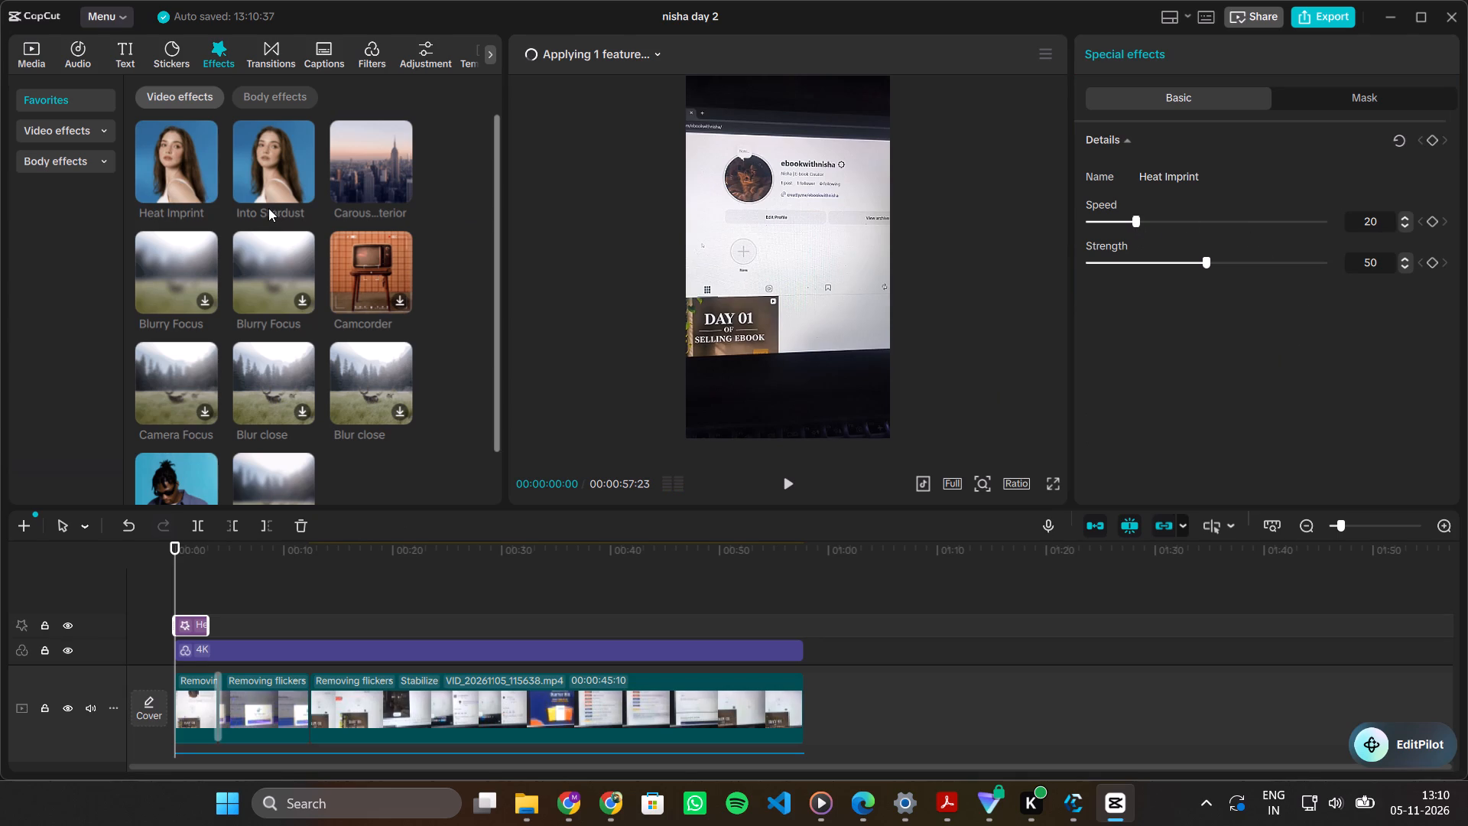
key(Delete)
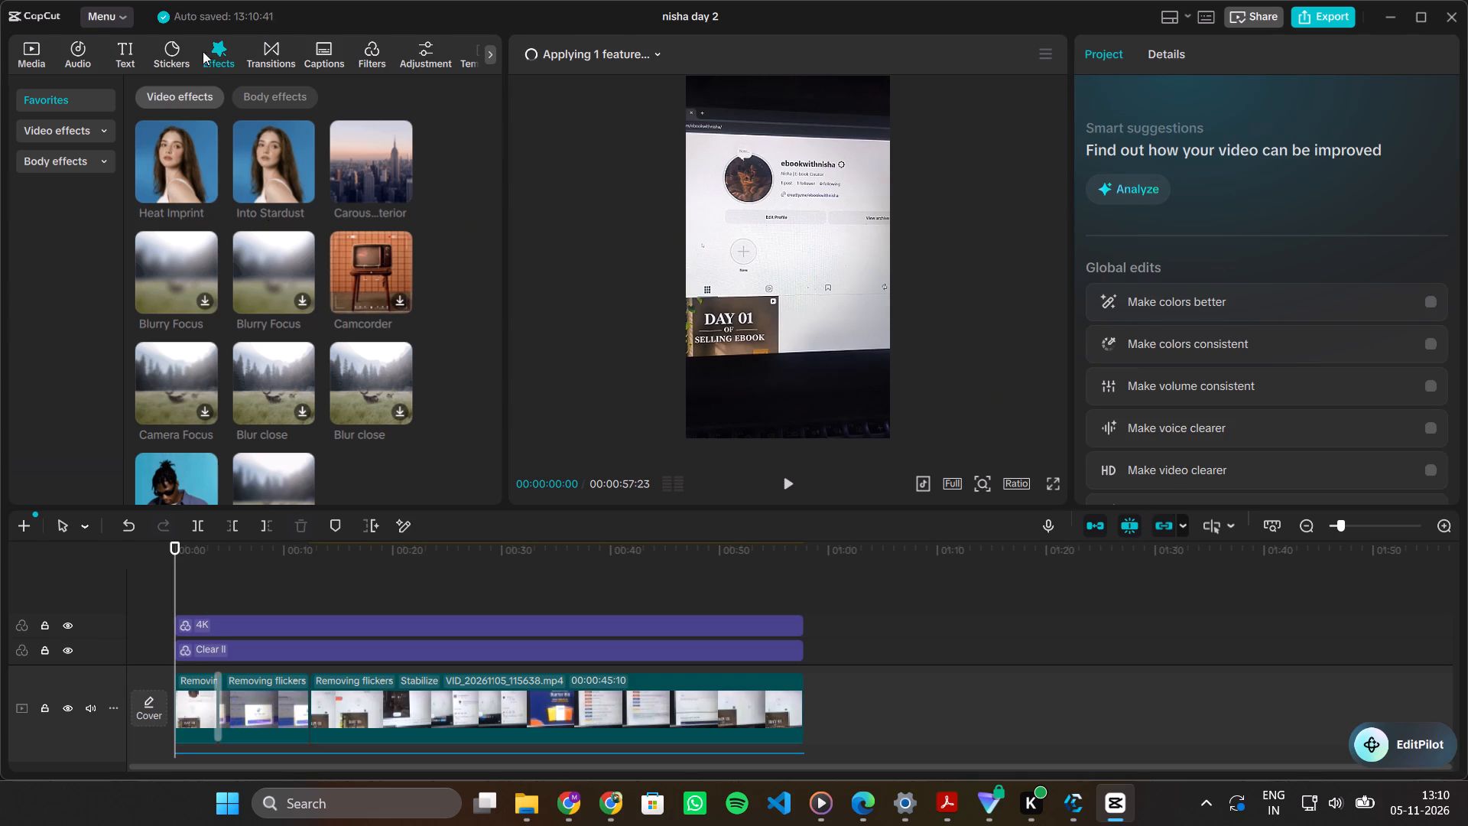
Search the video effects for "heat imprint" and add the second, red-tinted Heat Imprint variant at 00:00:00:00.
click(54, 134)
click(221, 93)
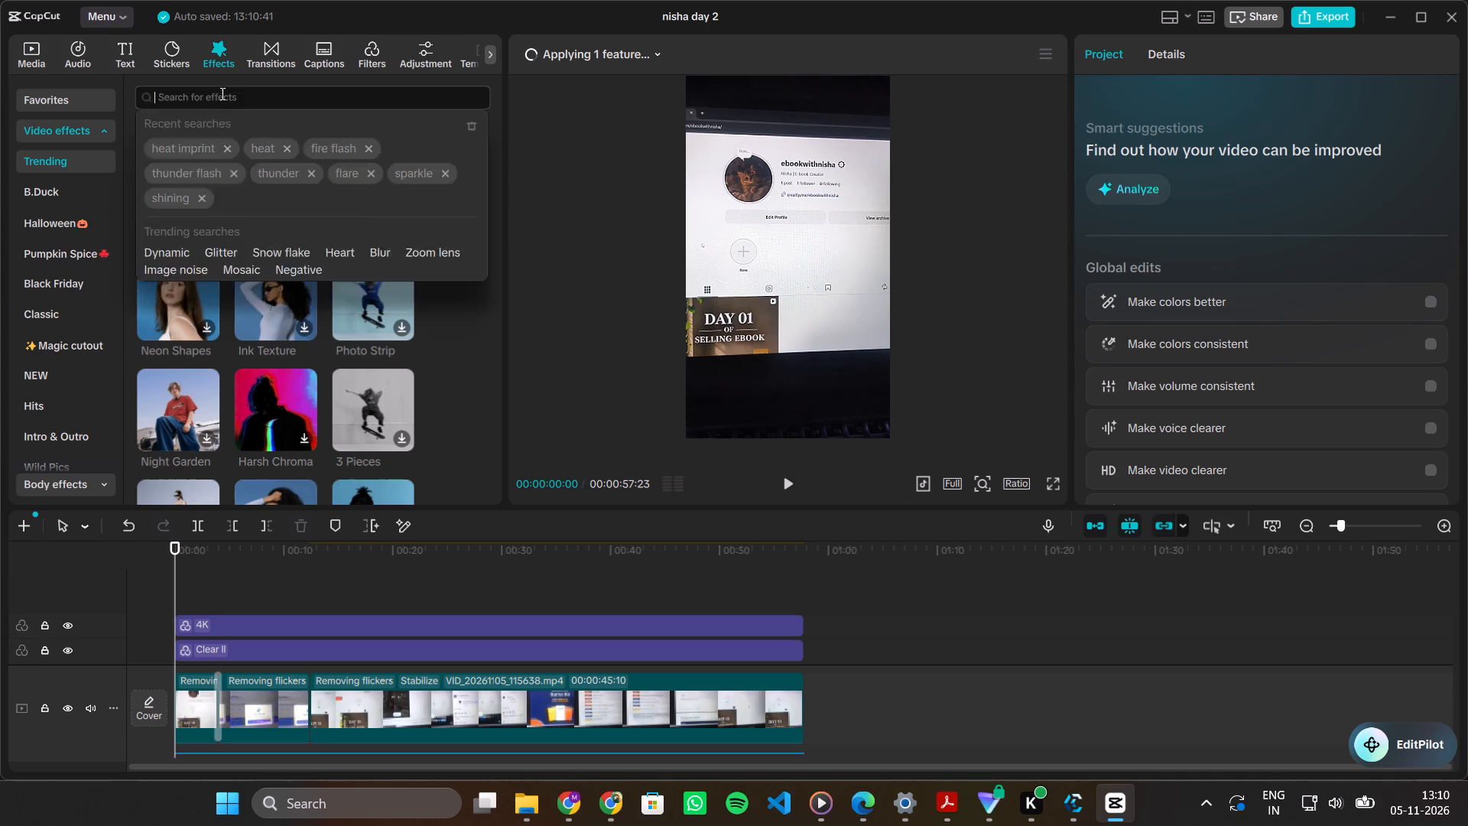
text(heat)
key(space)
text(im)
text(print)
key(Return)
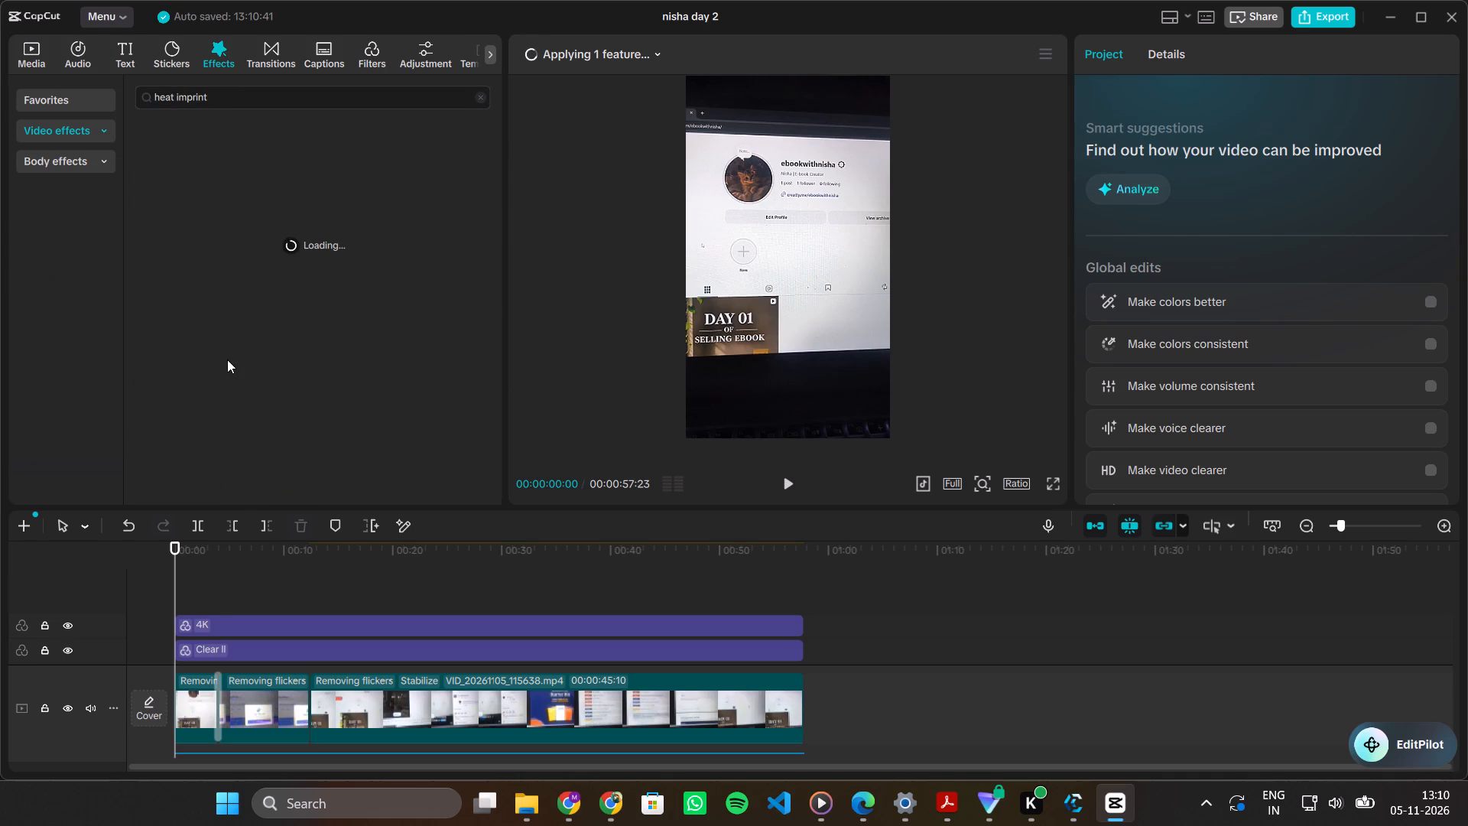
scroll(239, 634, down, 2)
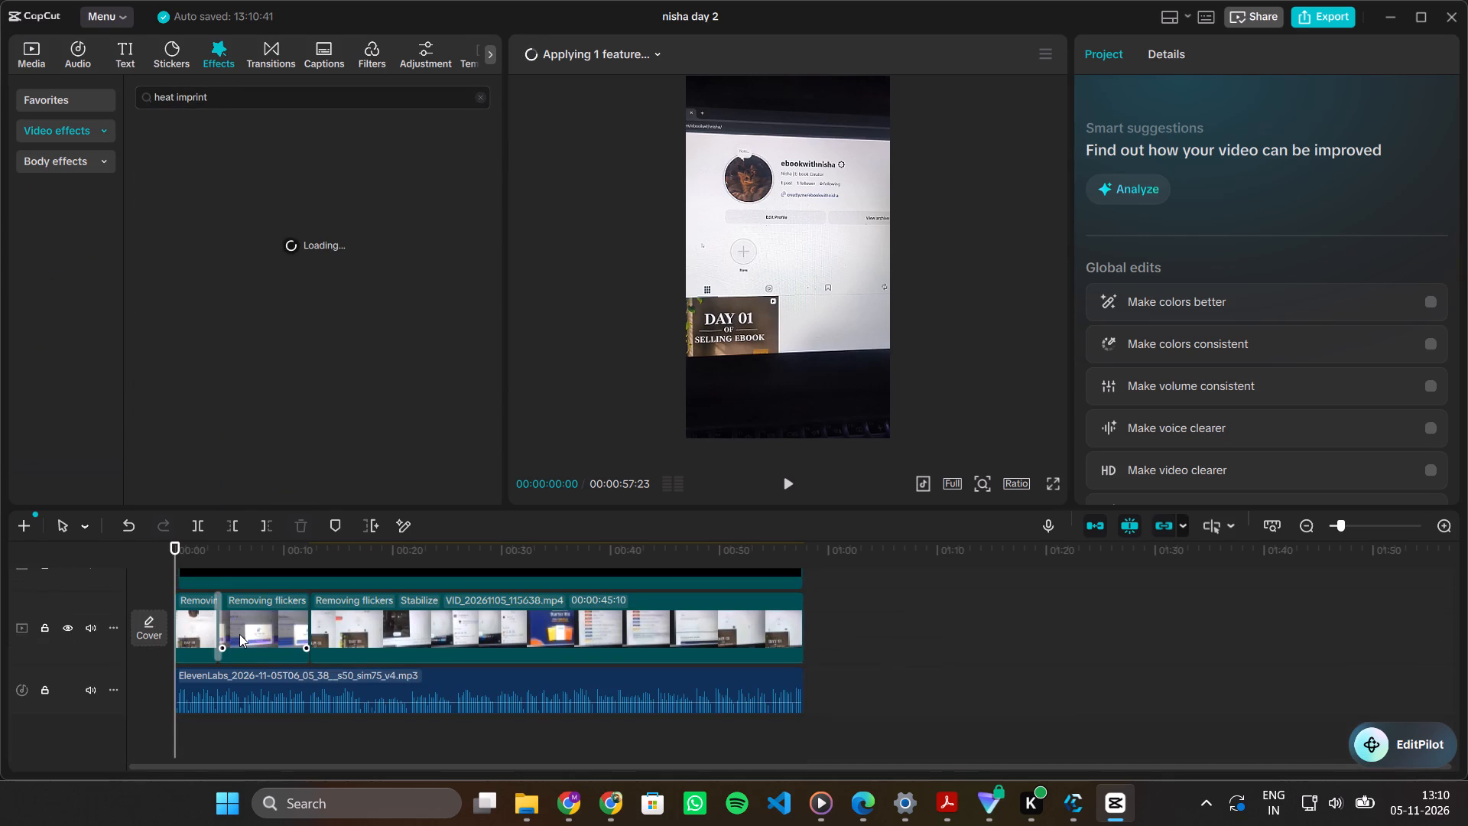
scroll(239, 634, down, 1)
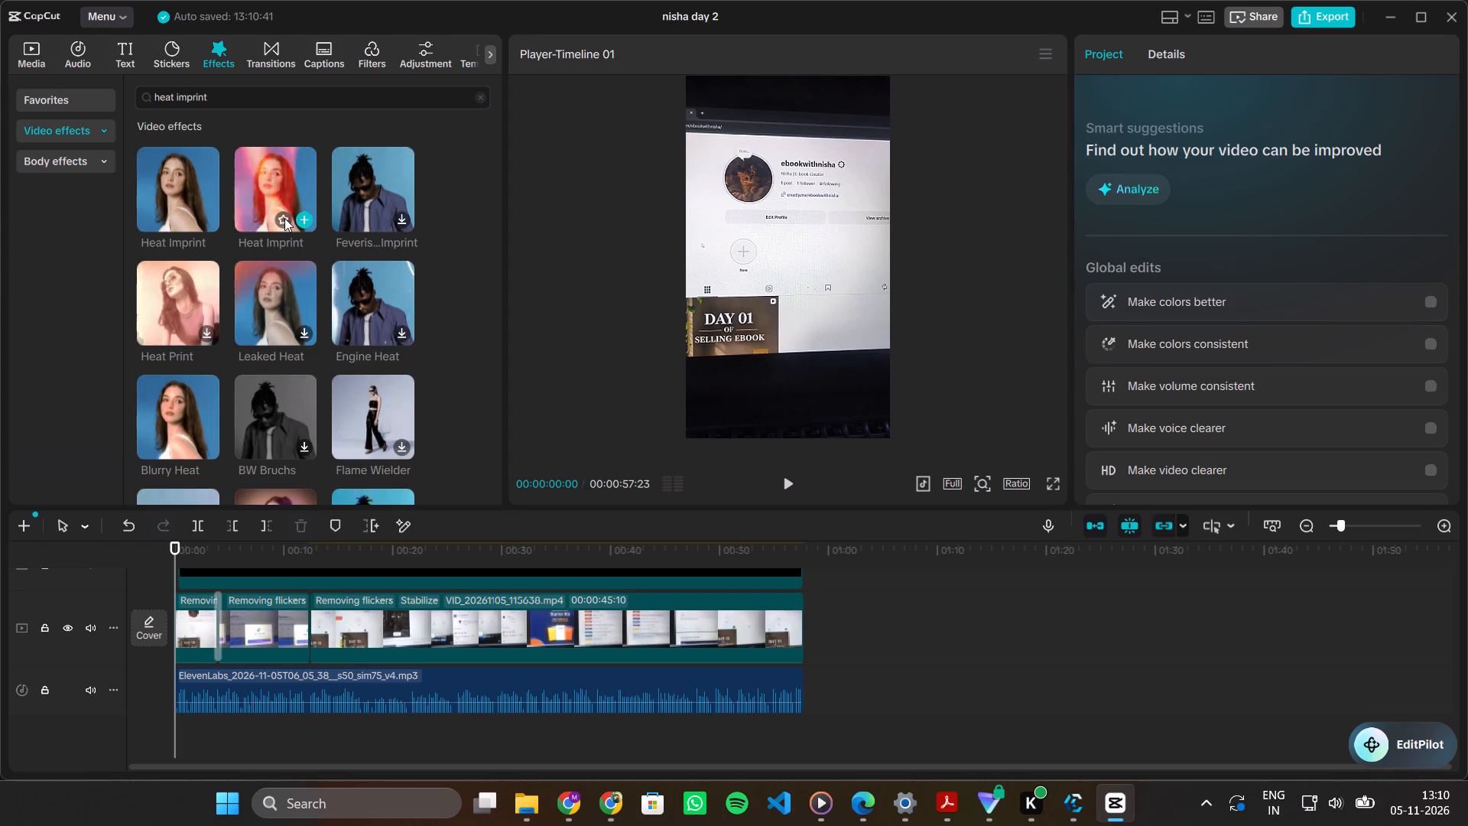
click(301, 215)
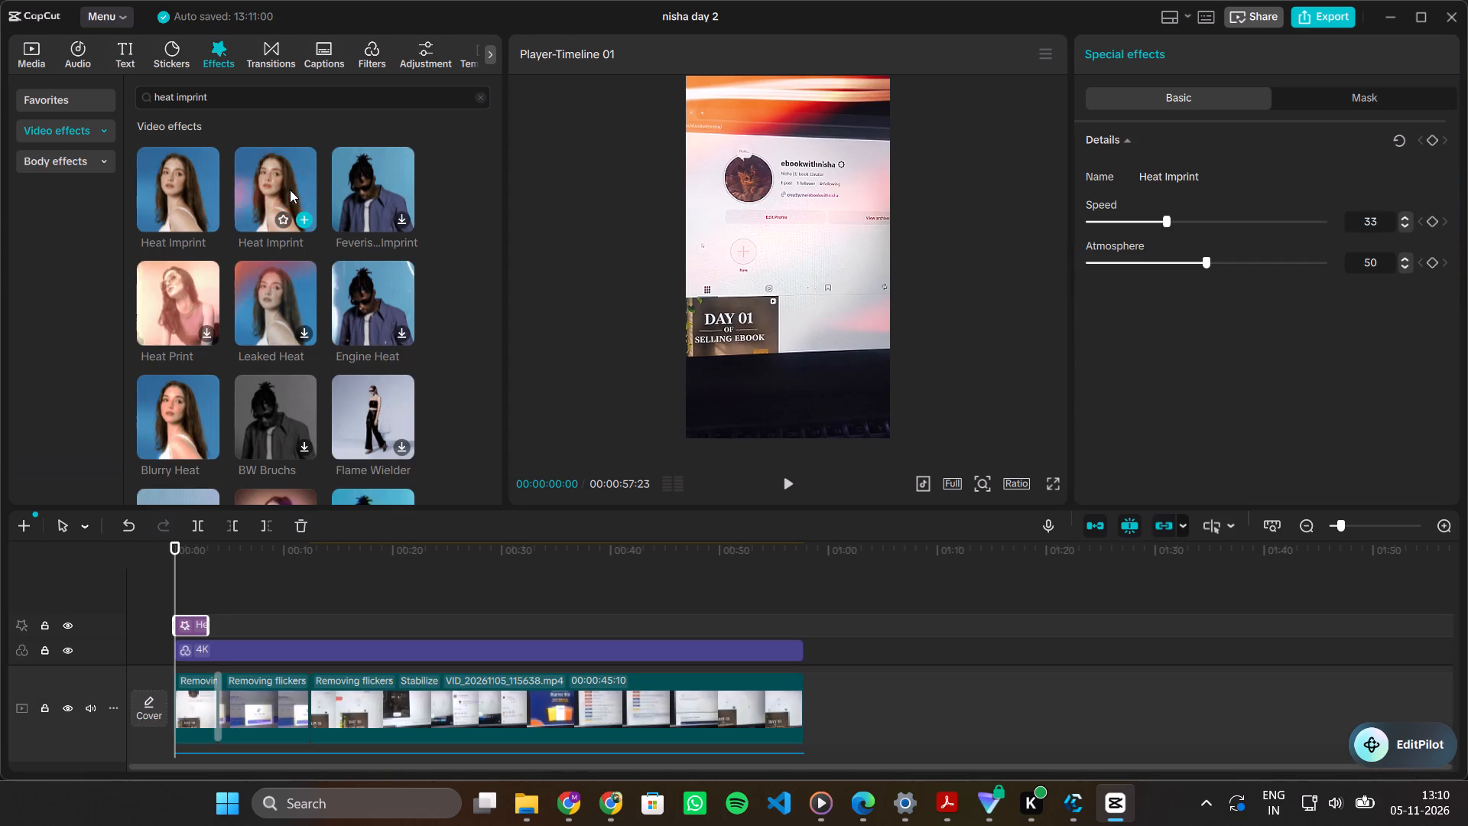
Preview the two Heat Imprint variants in the search results to compare them.
double_click(290, 190)
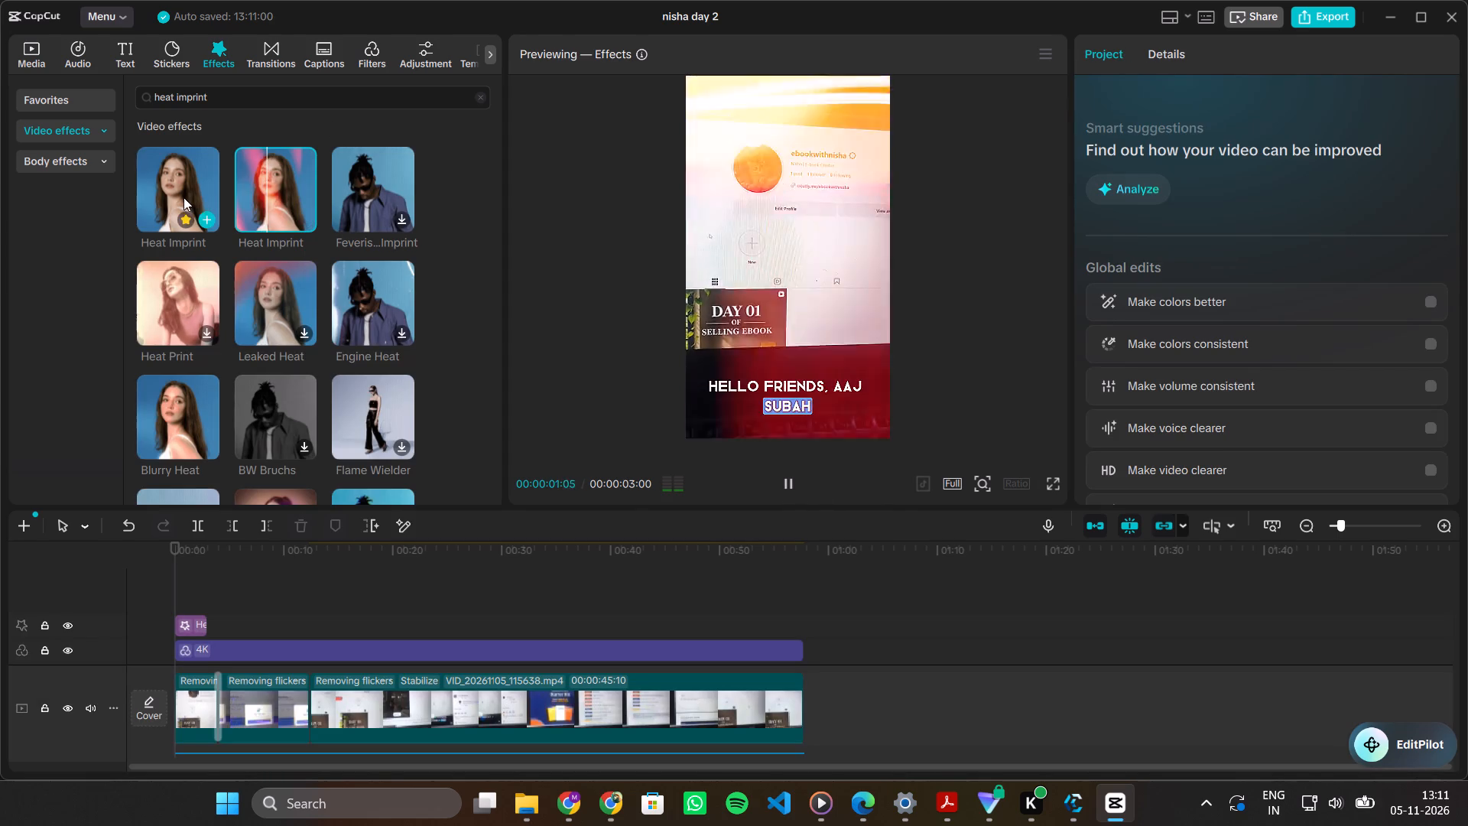
double_click(183, 197)
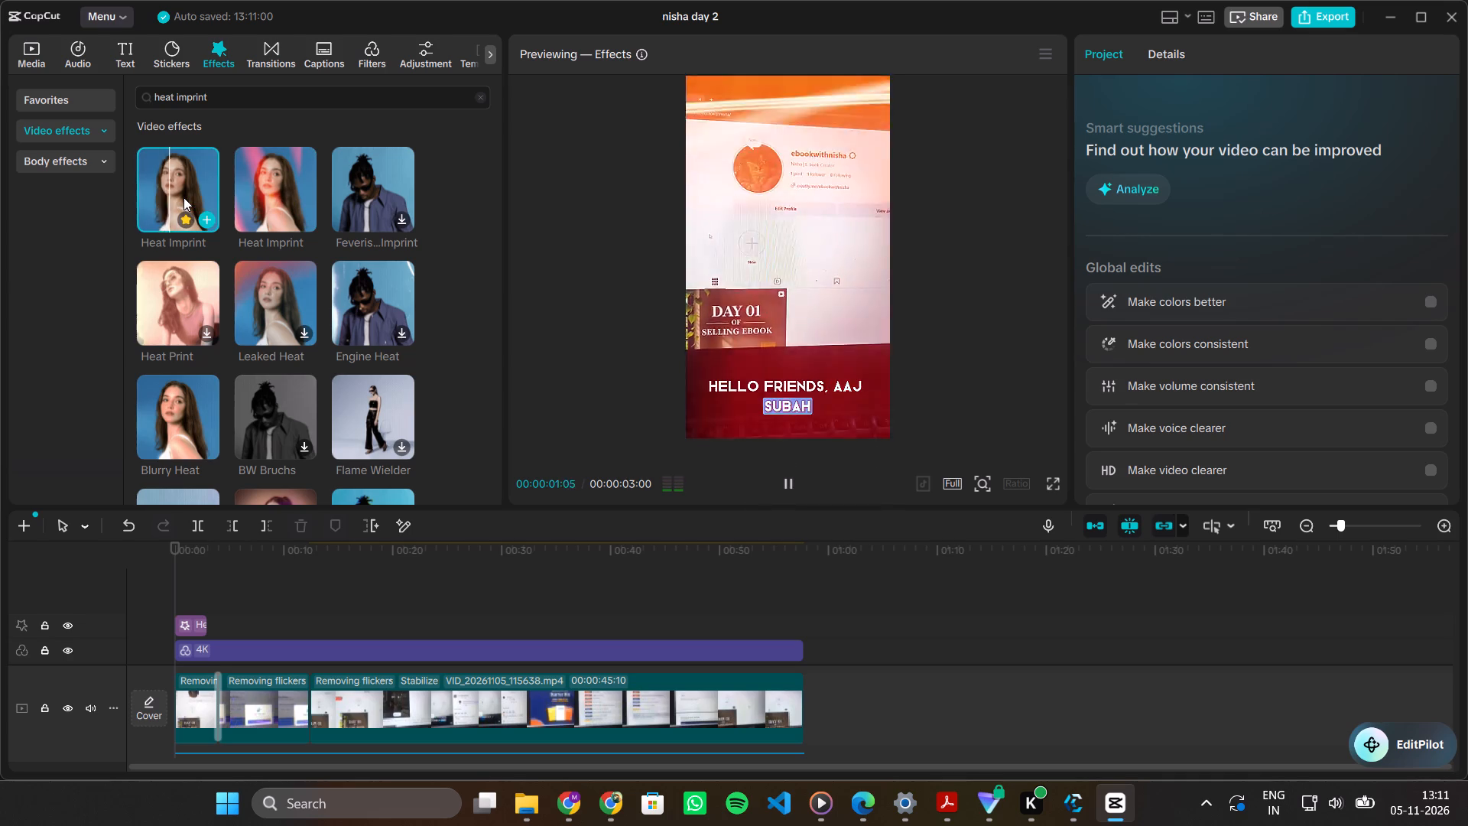
Recheck the first Heat Imprint variant, and delete the Heat Imprint effect from the start of the timeline.
double_click(183, 197)
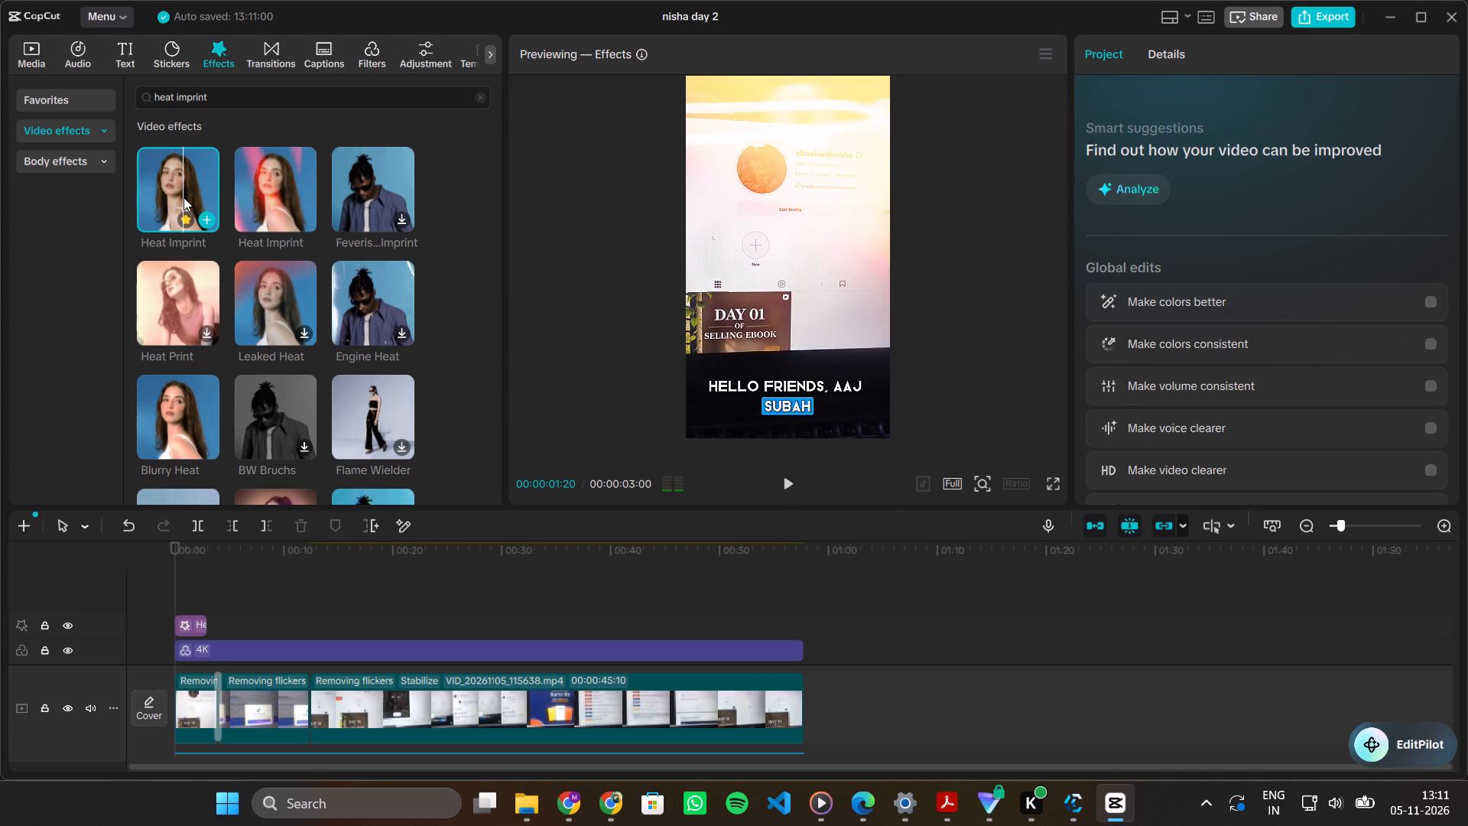
double_click(160, 190)
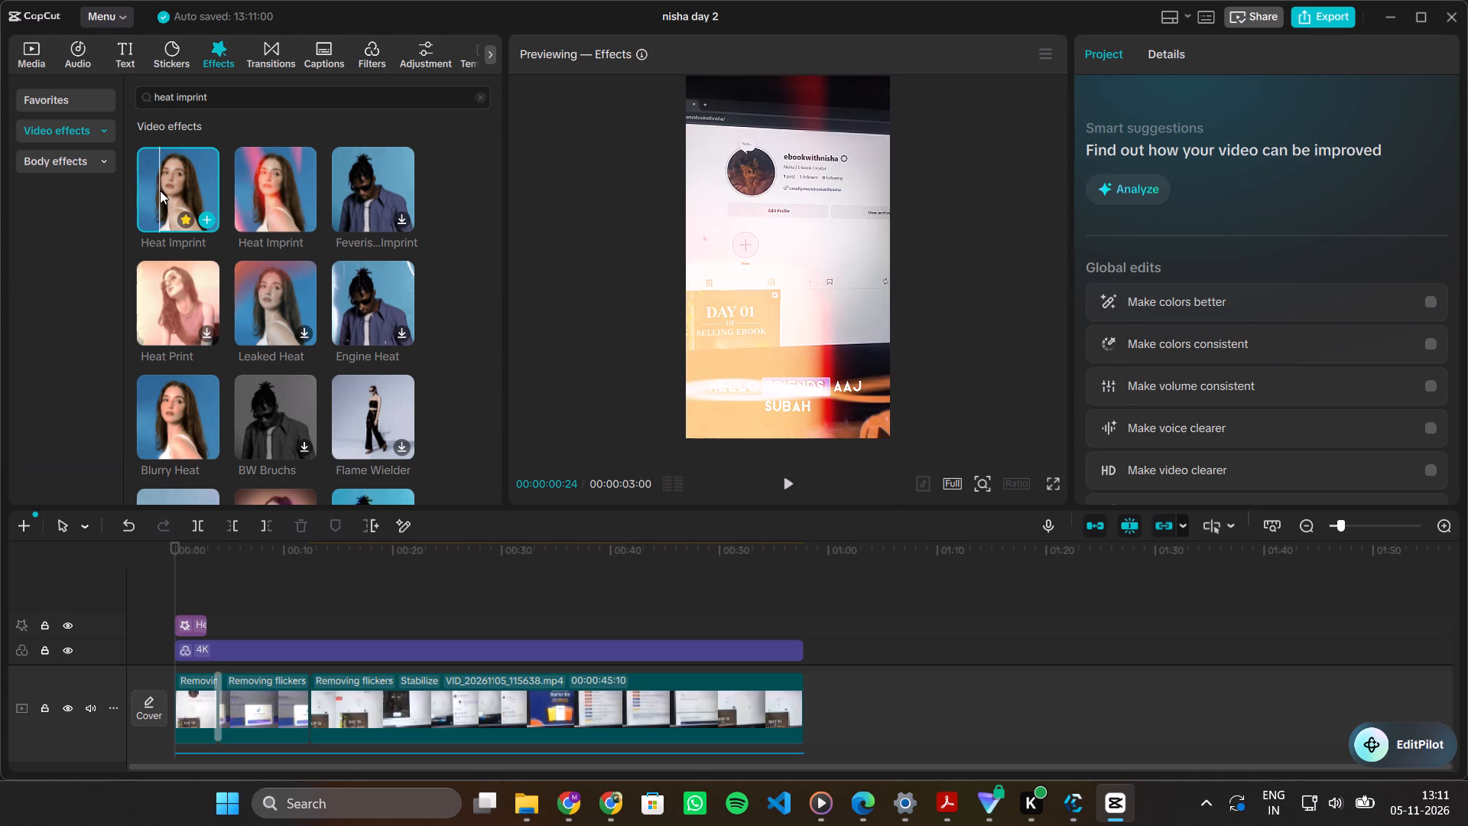
drag(160, 190, 125, 192)
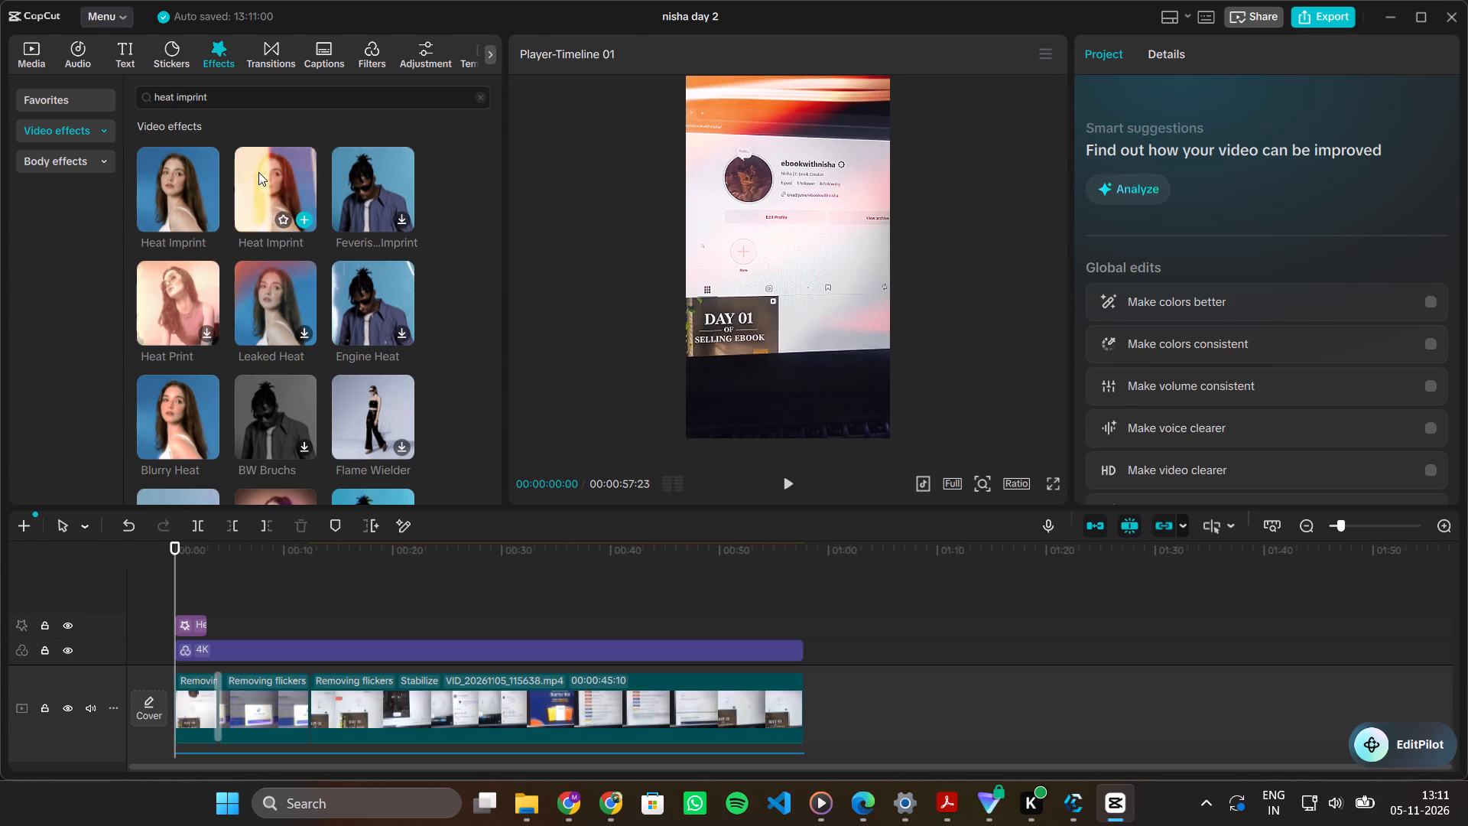
click(193, 625)
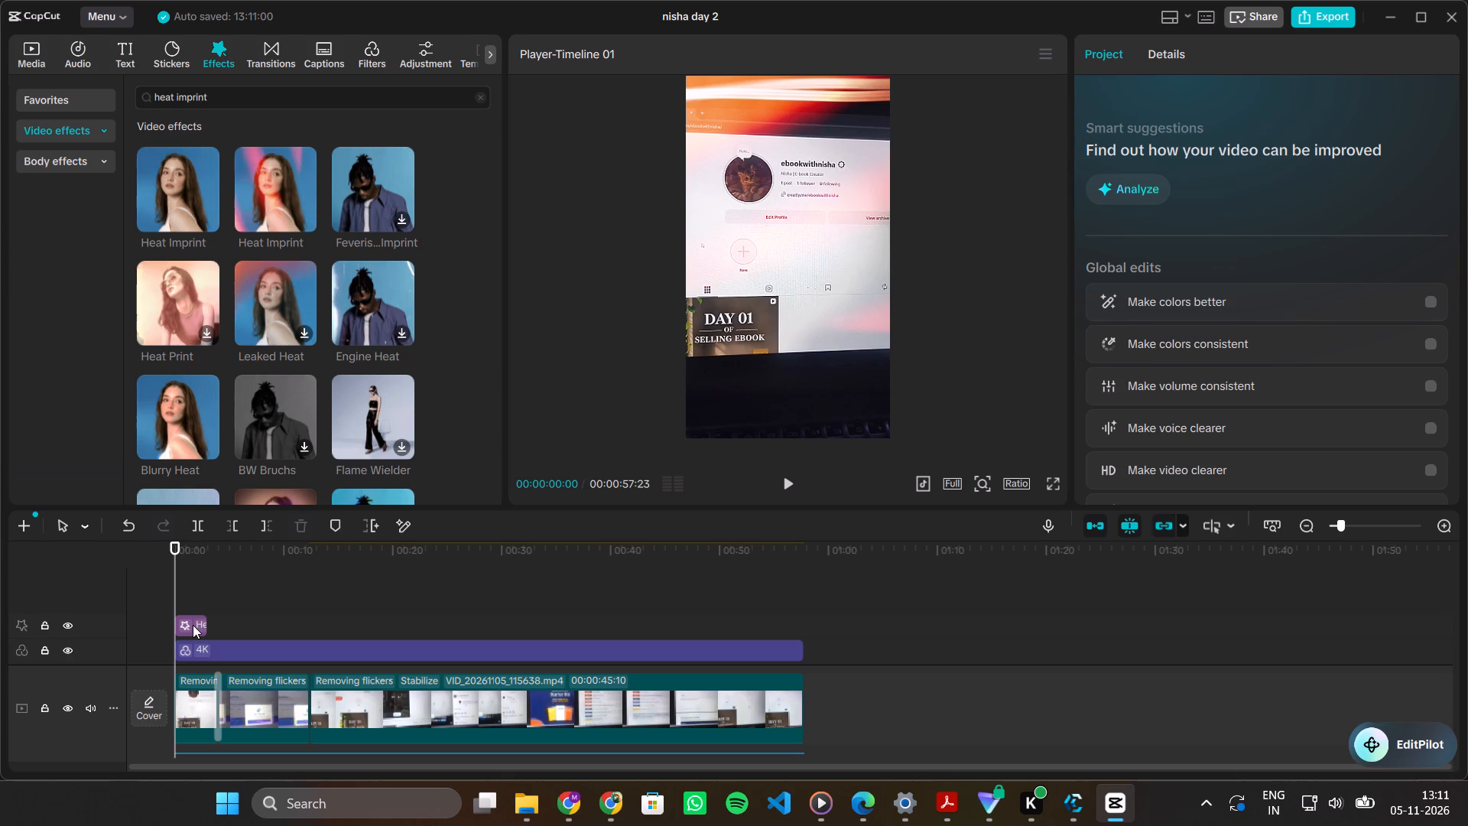
key(Delete)
Preview Heat Imprint, Feverish Imprint, Leaked Heat, Engine Heat and Blurry Heat to compare them on the opening clip.
double_click(163, 174)
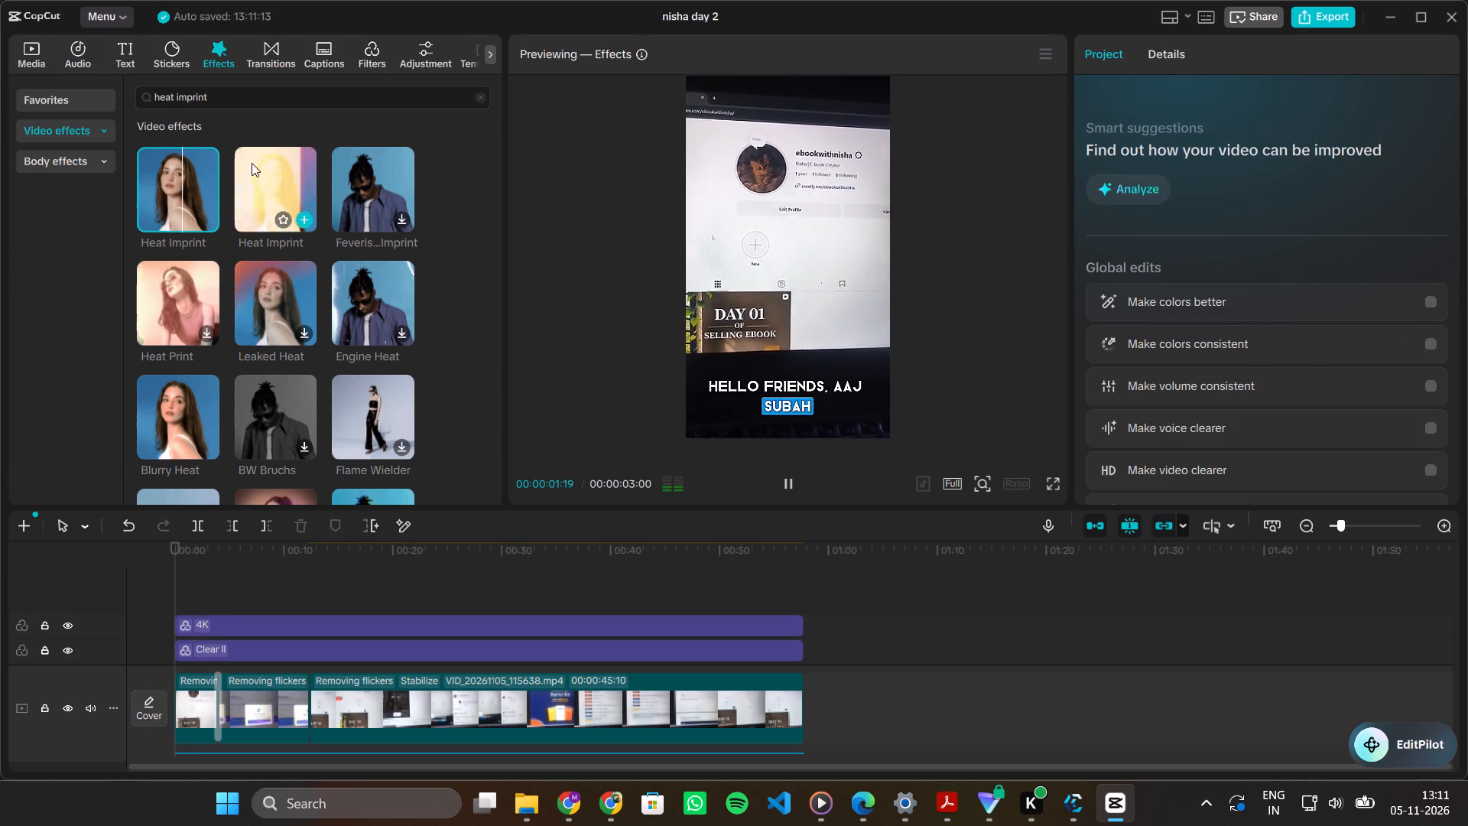
click(637, 57)
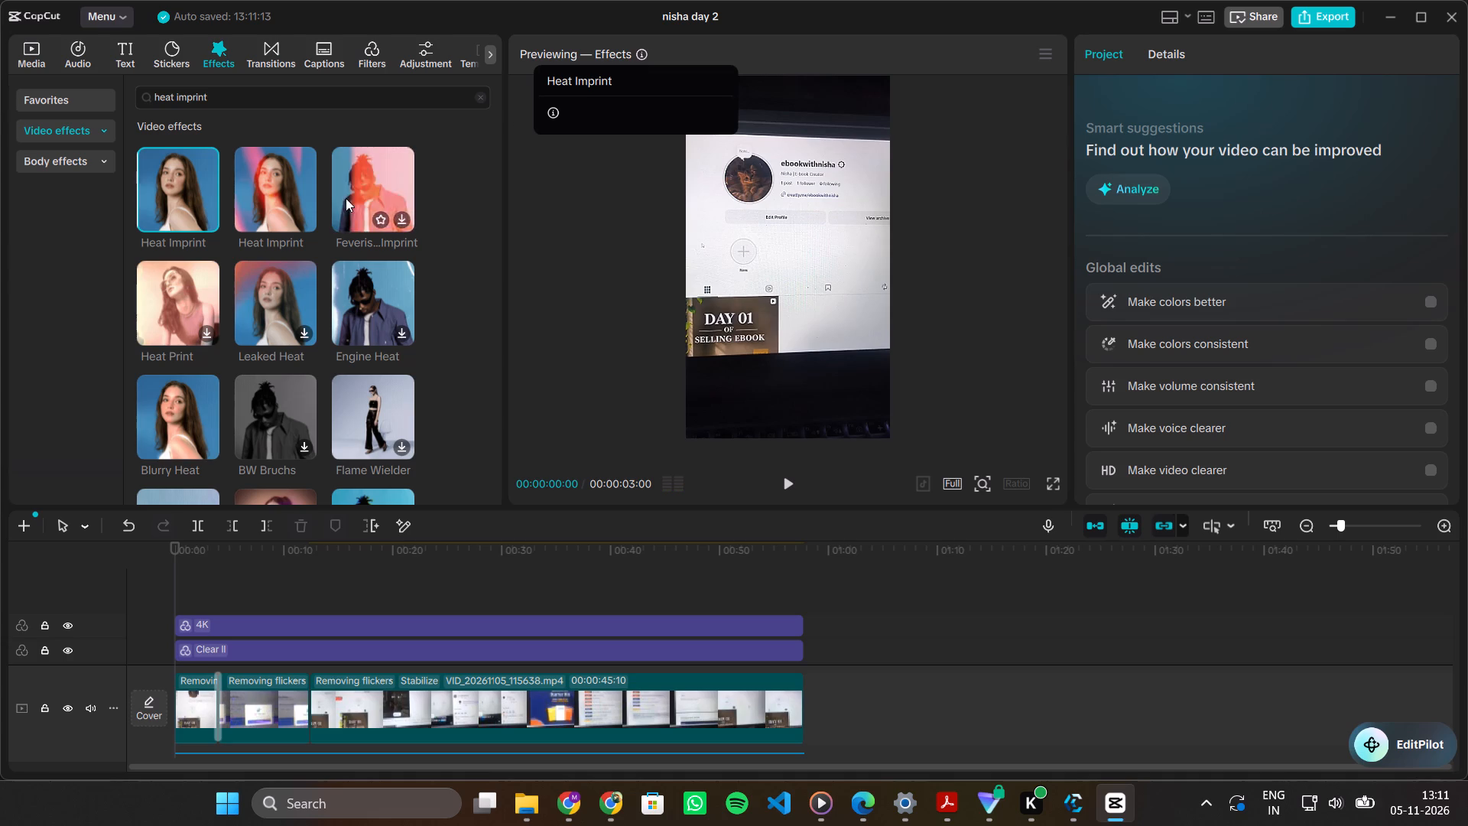
double_click(353, 193)
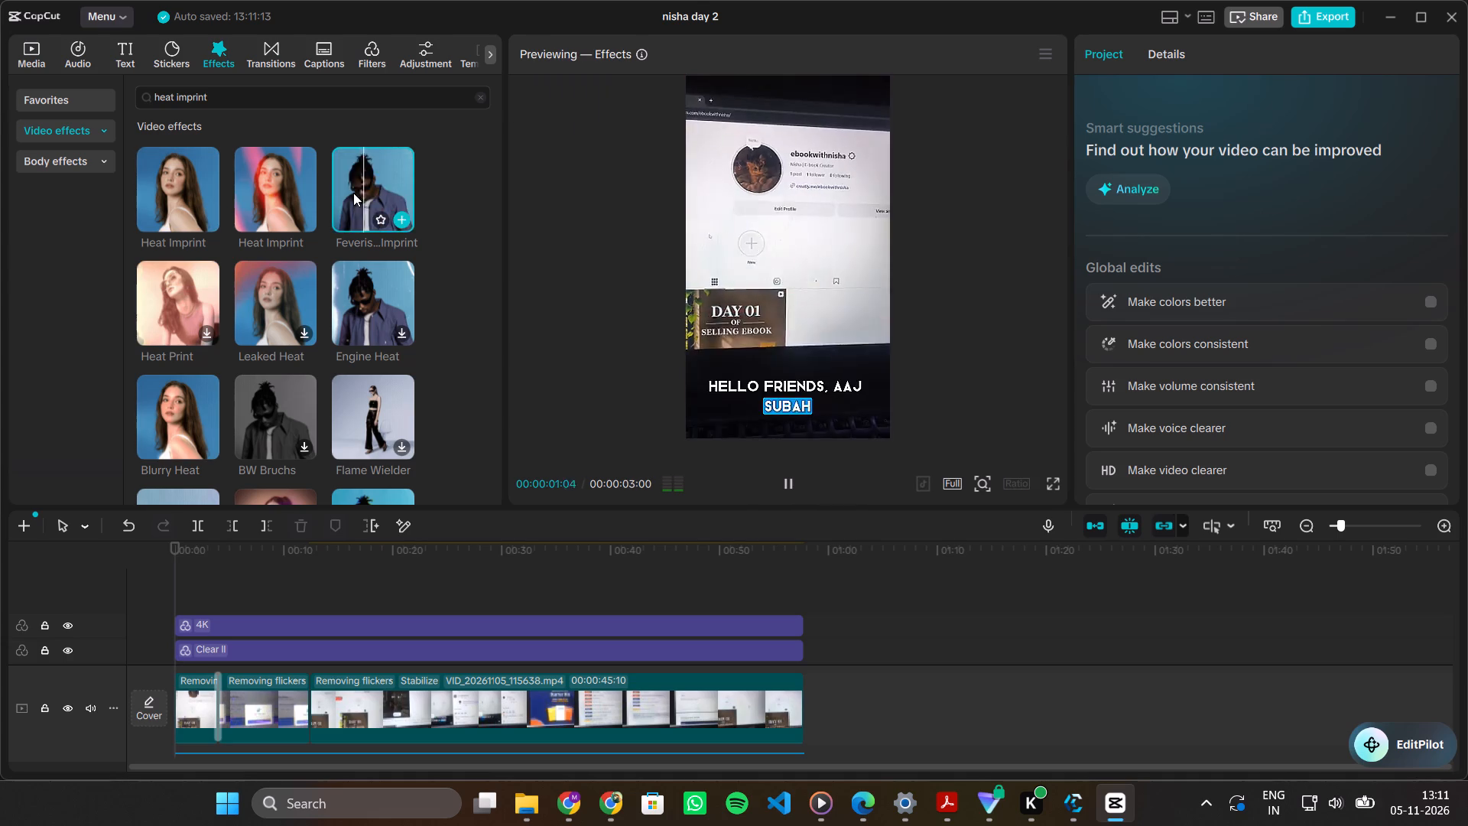
double_click(265, 289)
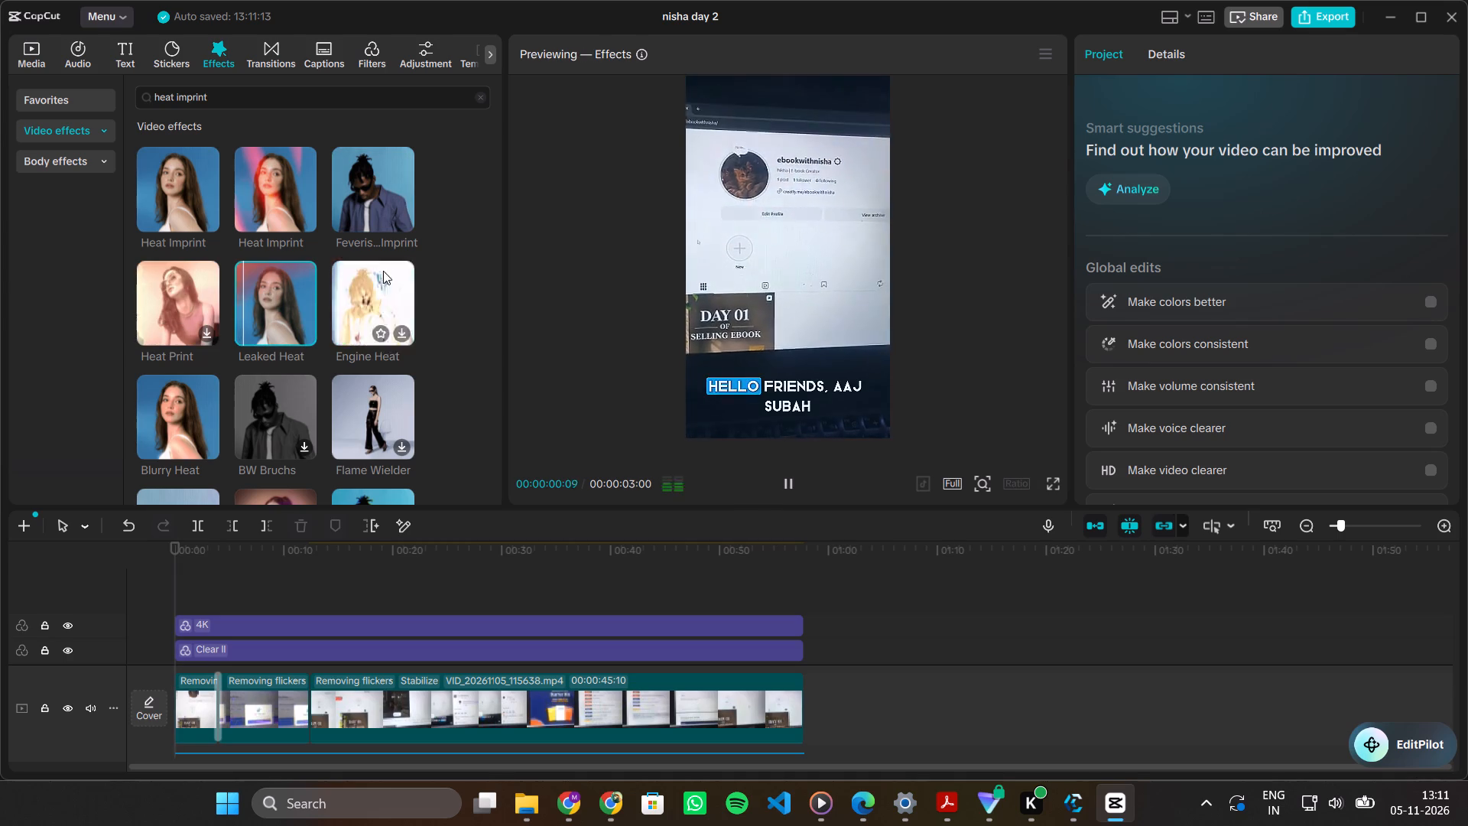
double_click(367, 291)
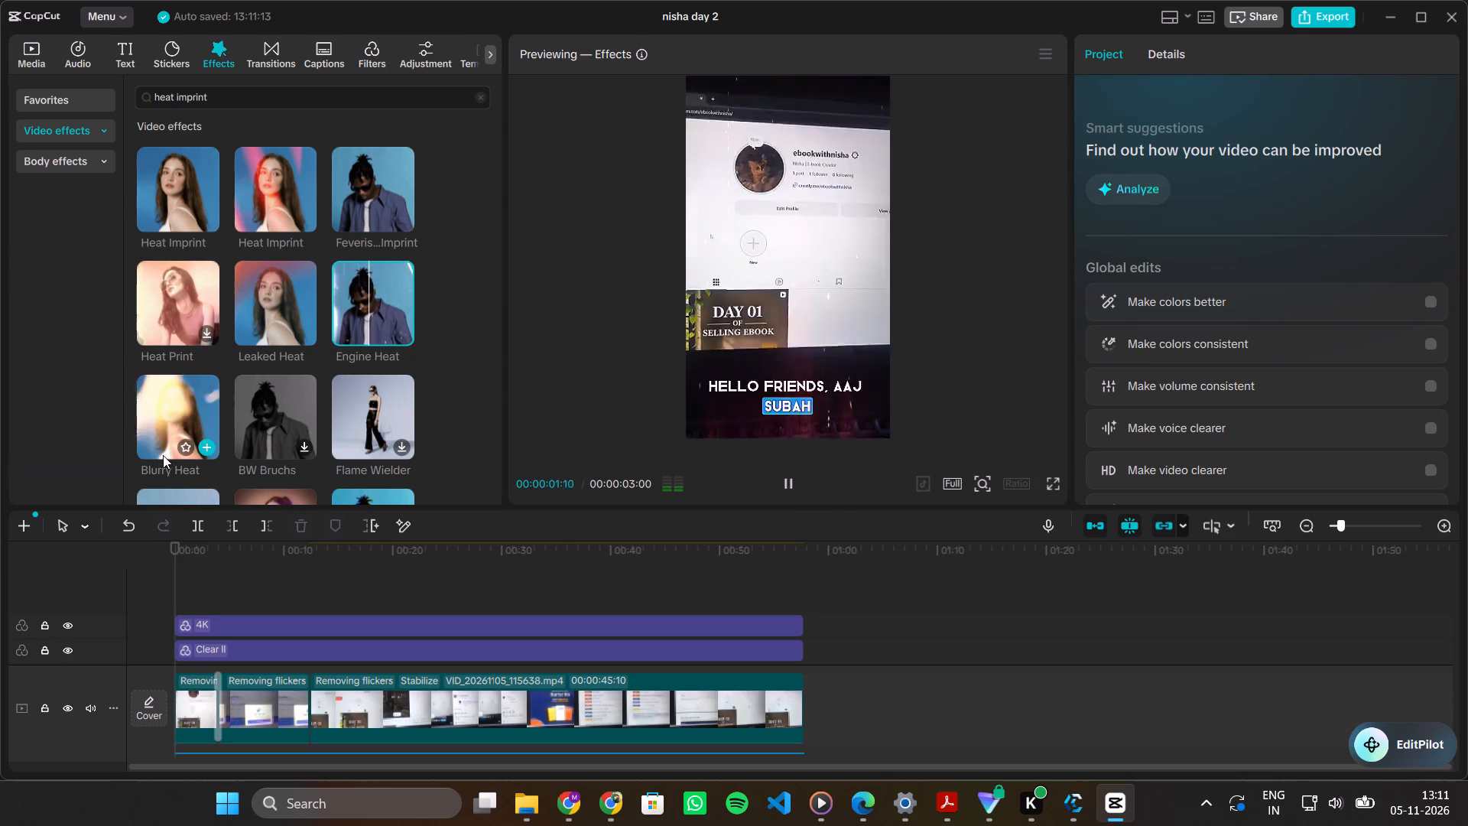
double_click(167, 415)
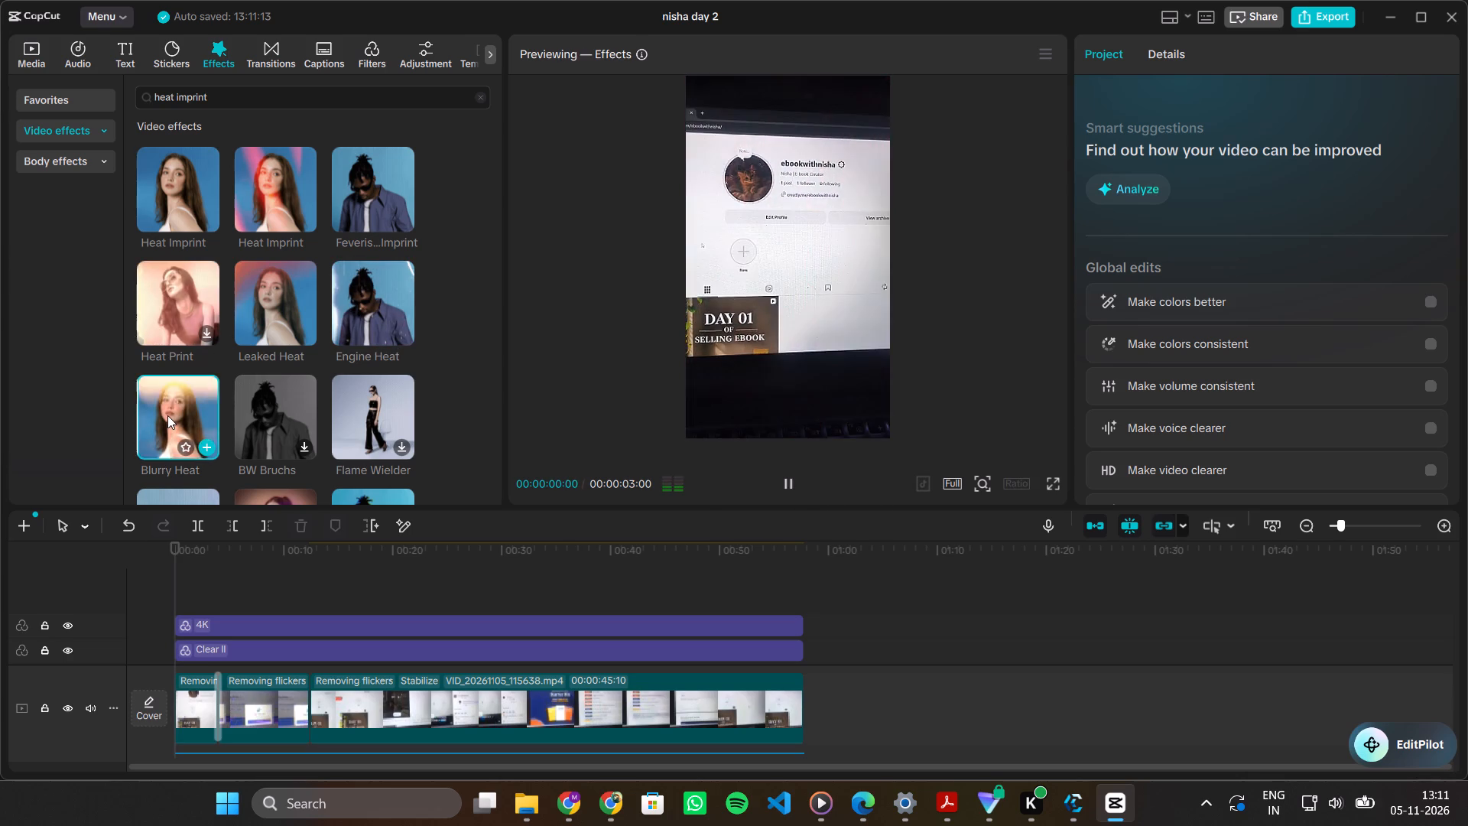
double_click(184, 184)
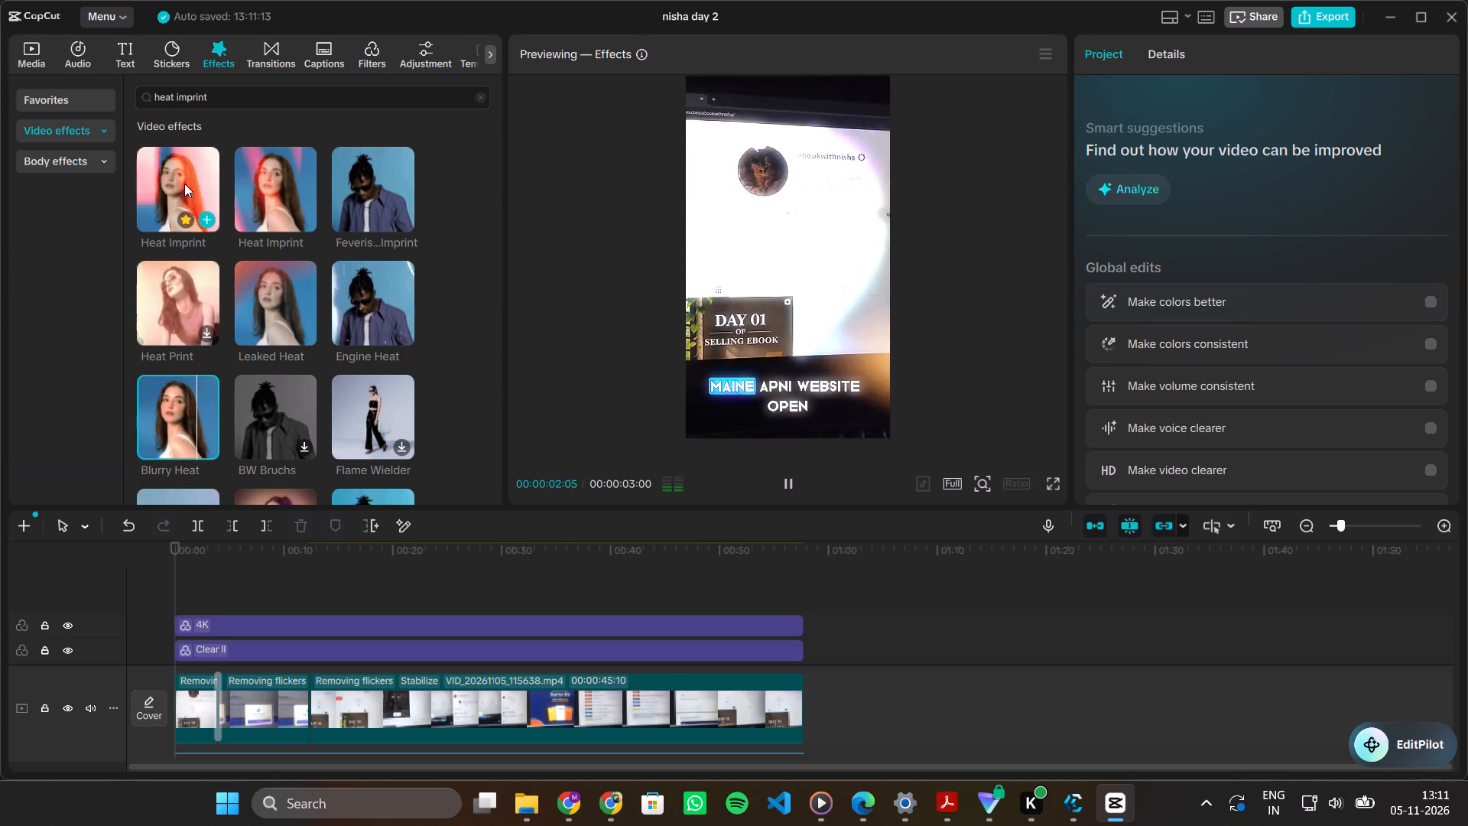
double_click(372, 169)
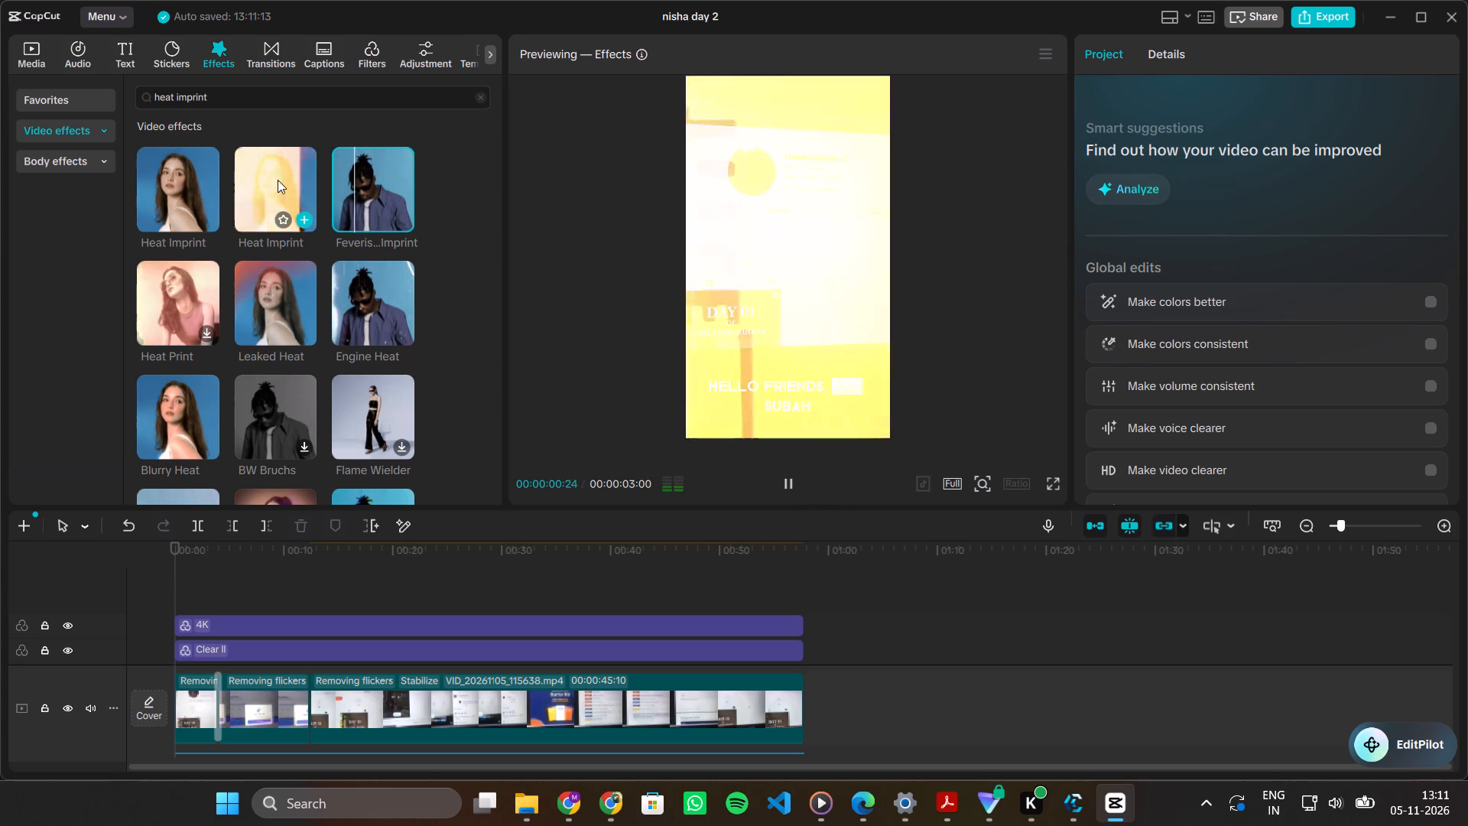
Add the Feverish Imprint effect at 00:00:00:00 and set its Speed to 22 and Atmosphere to 31.
click(401, 214)
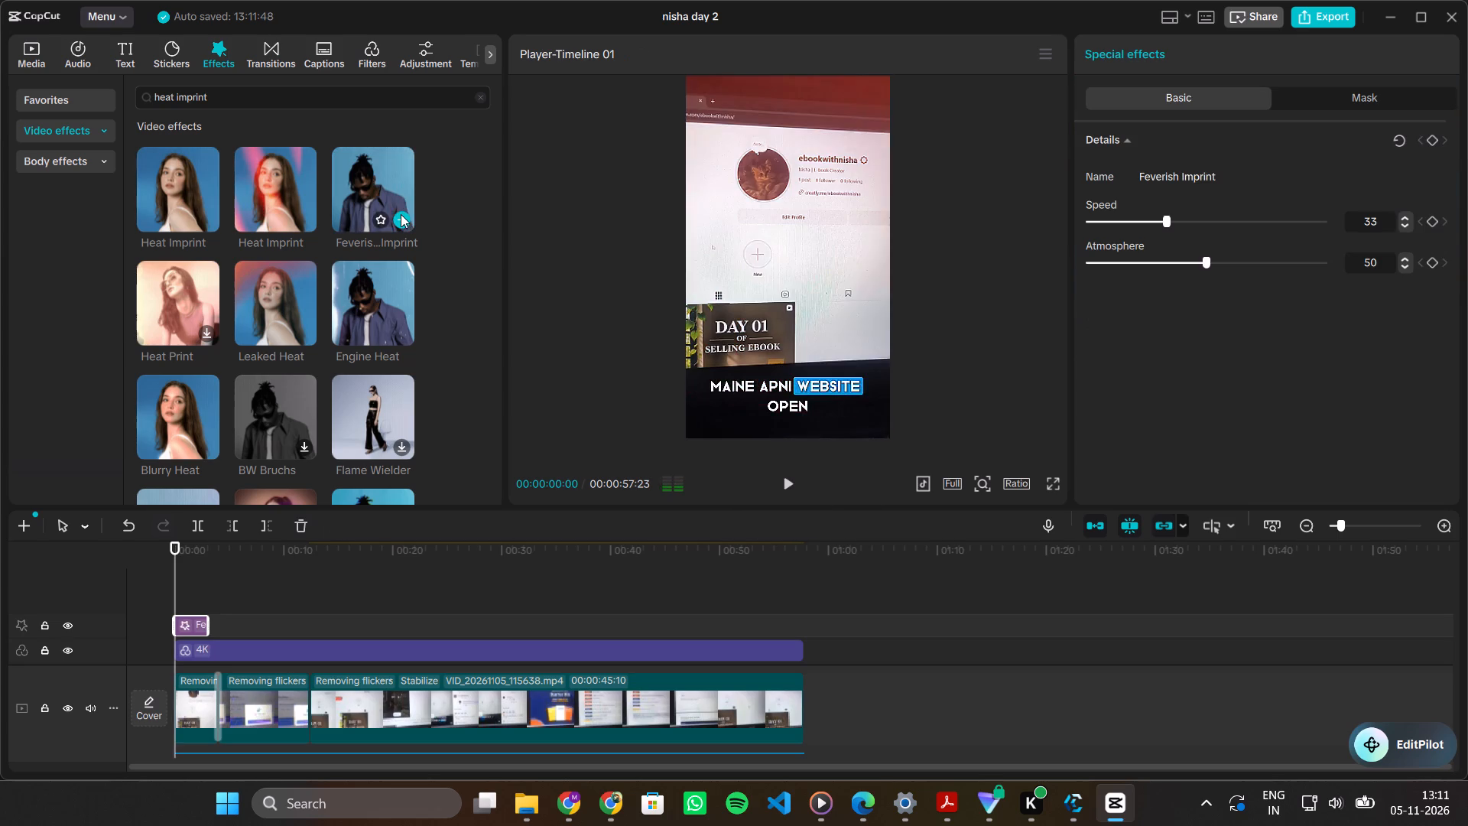
drag(1159, 217, 1135, 220)
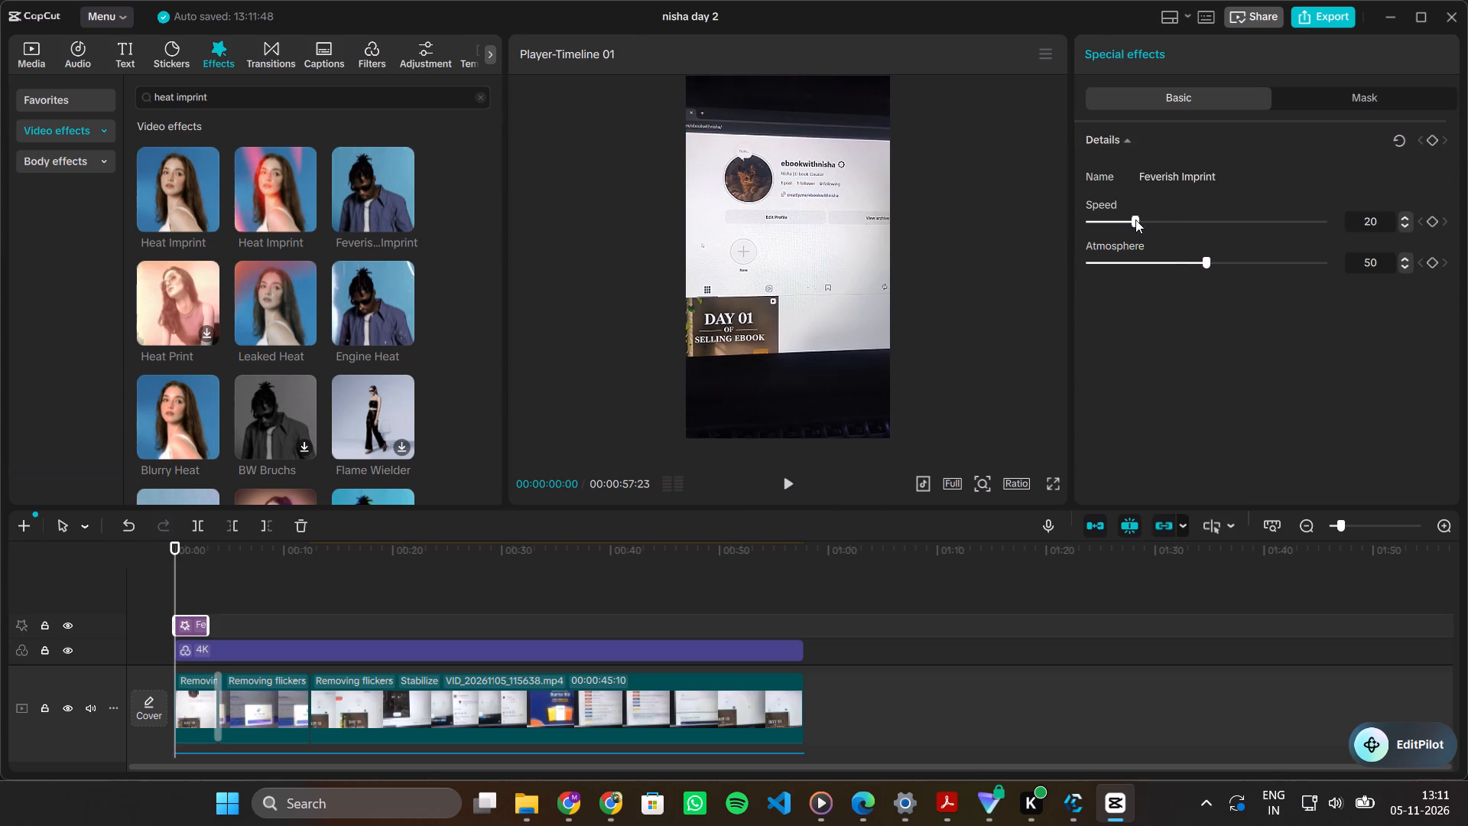
drag(1135, 220, 1140, 221)
drag(1203, 258, 1159, 259)
Mark Feverish Imprint as a favourite and play the video from the start to check the effect.
click(187, 590)
drag(187, 590, 116, 606)
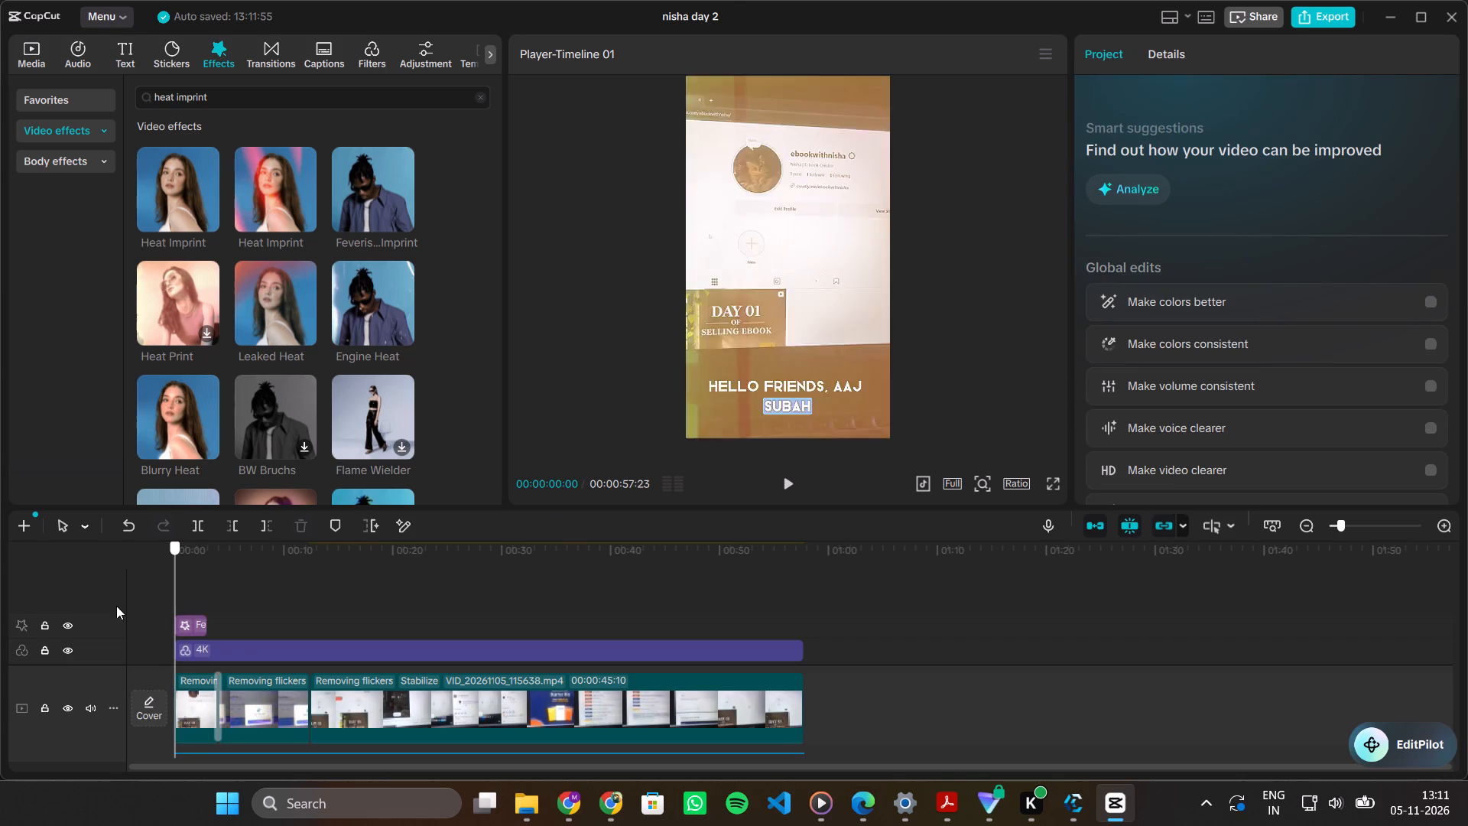
drag(116, 606, 112, 606)
click(384, 220)
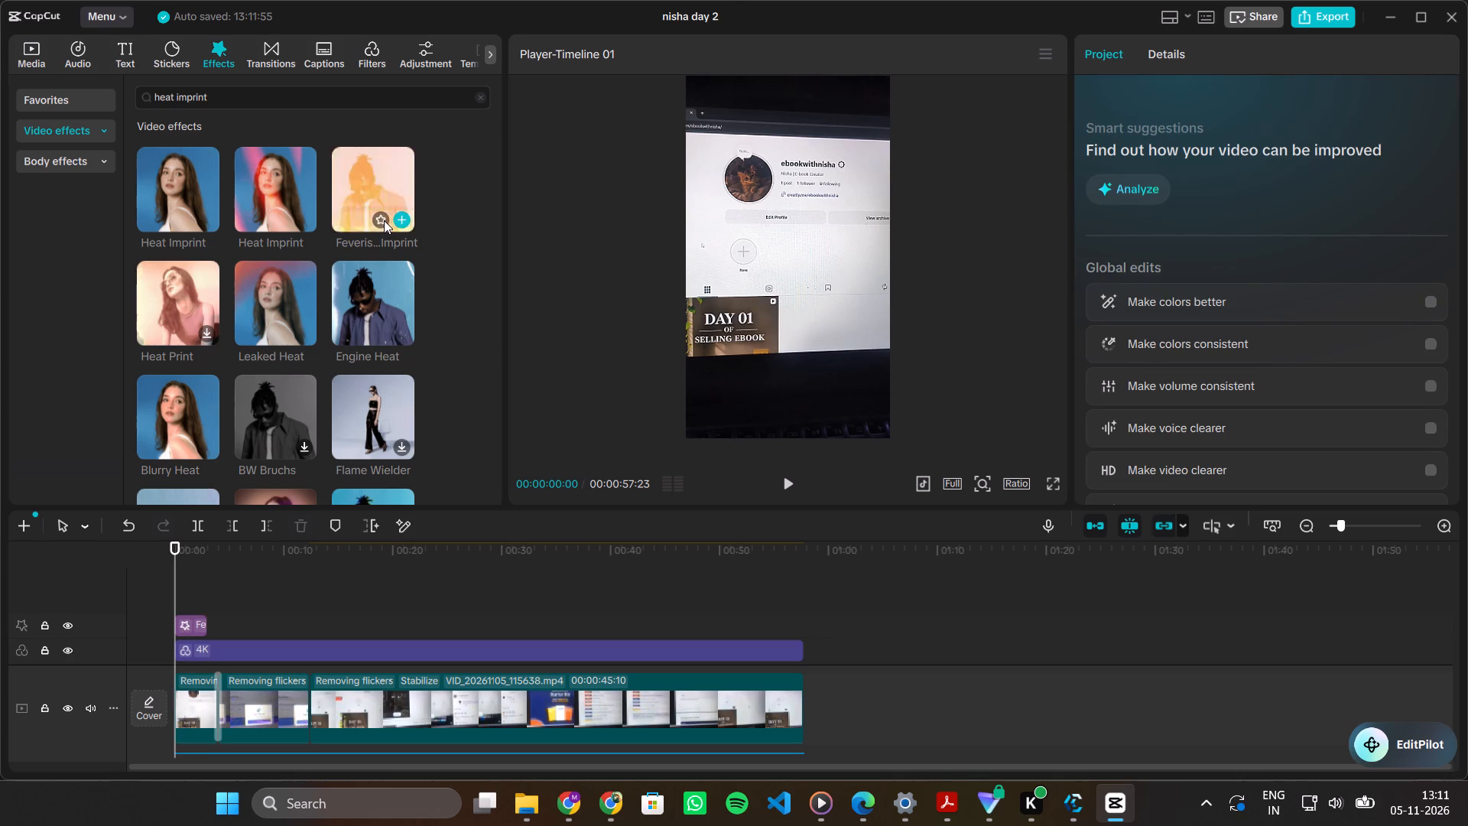
key(space)
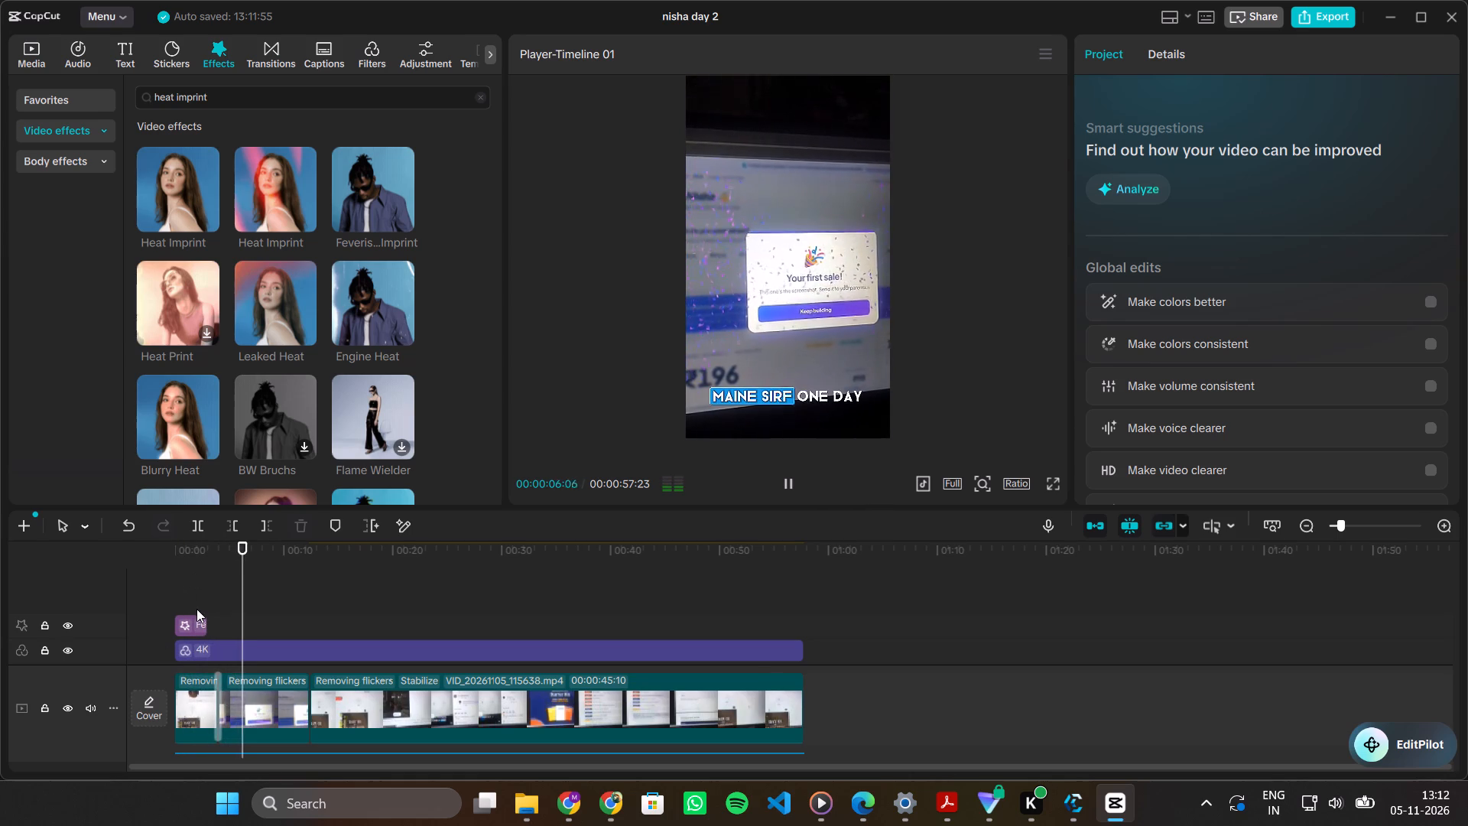
Shorten the Feverish Imprint effect to about 2.5 seconds and replay the video from the start to check it.
ctrl+scroll(196, 616, up, 10)
scroll(196, 616, right, 1)
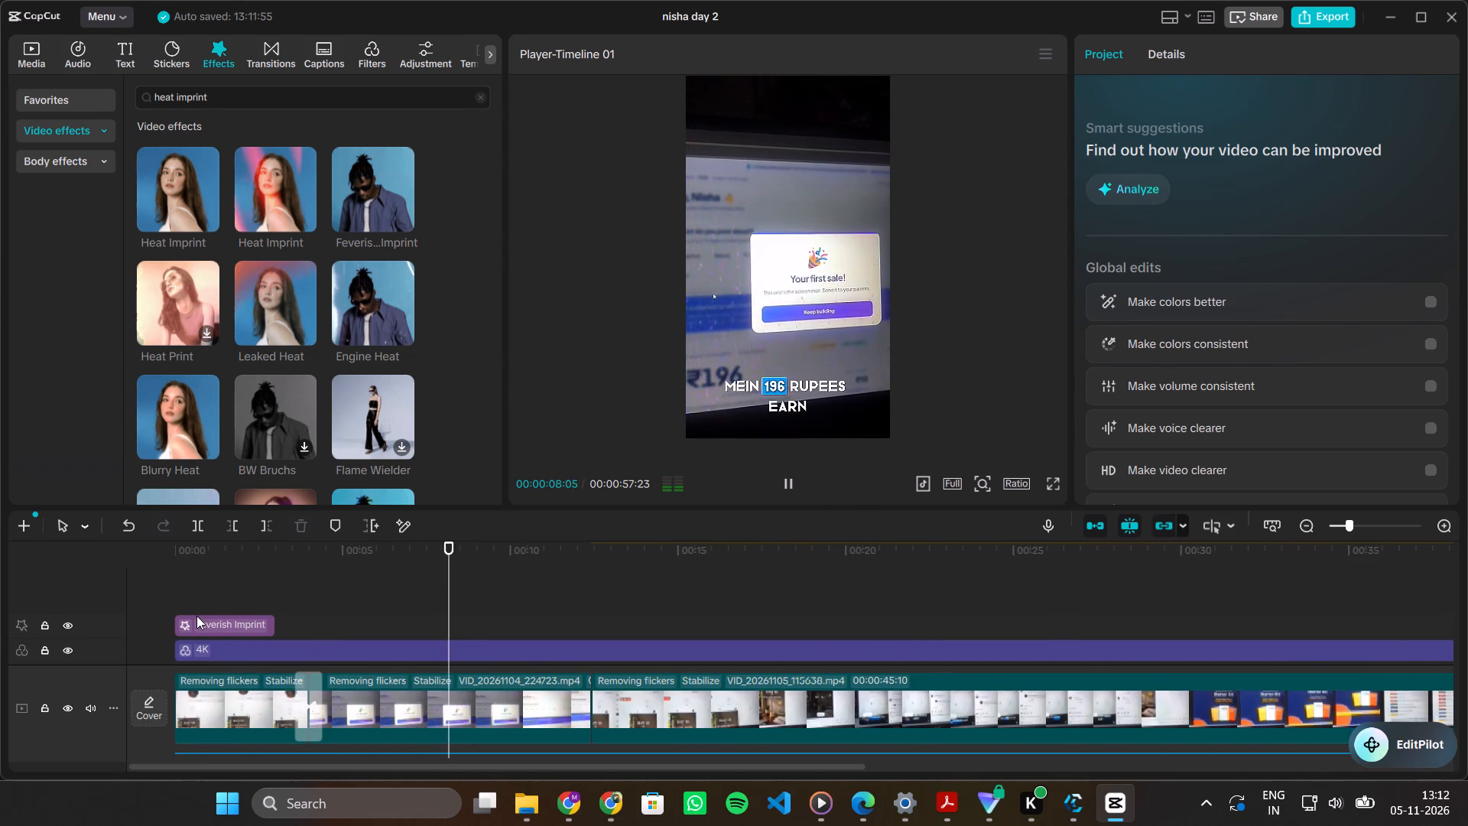
click(219, 619)
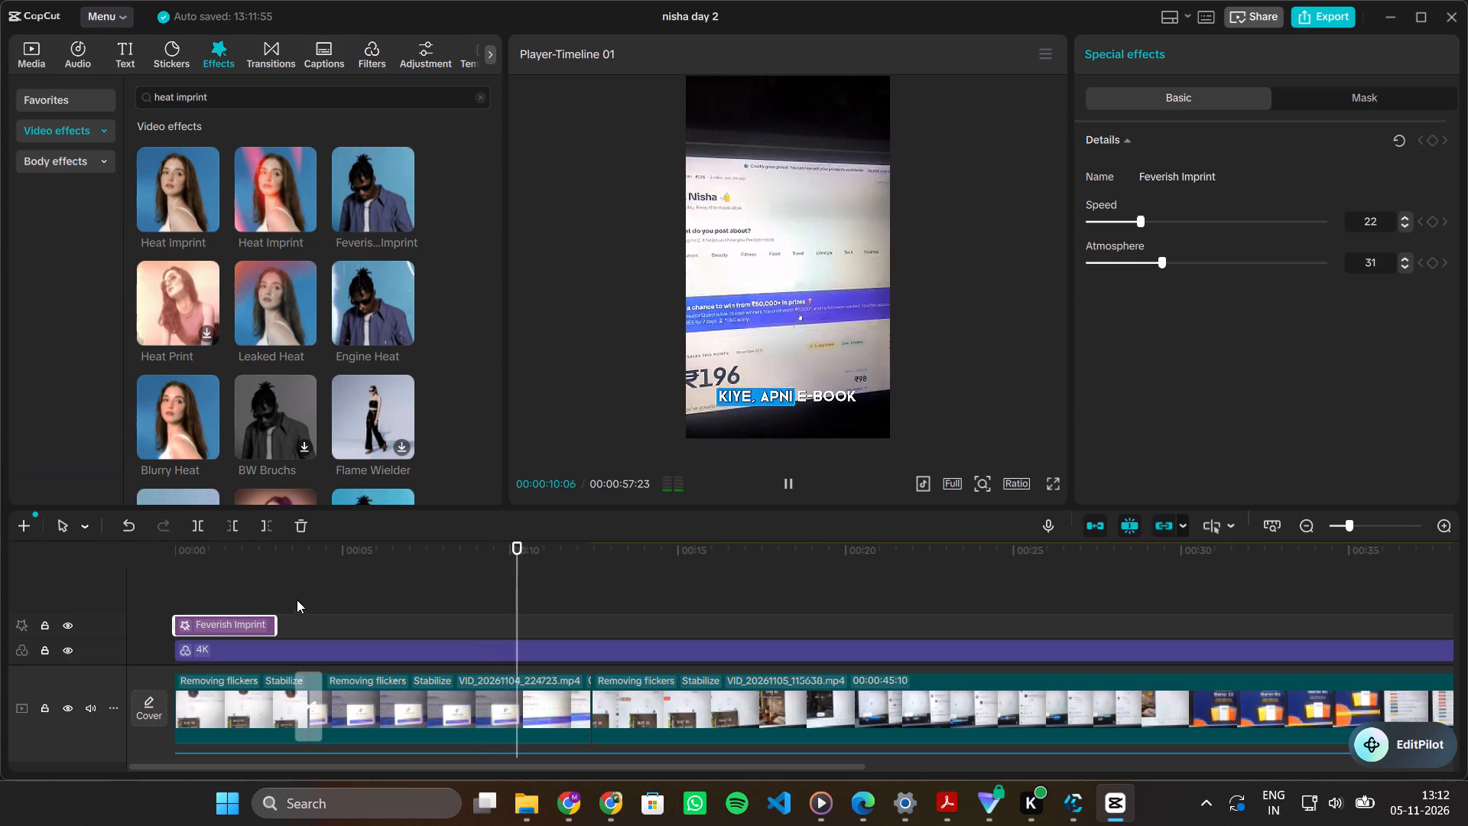
drag(273, 617, 252, 619)
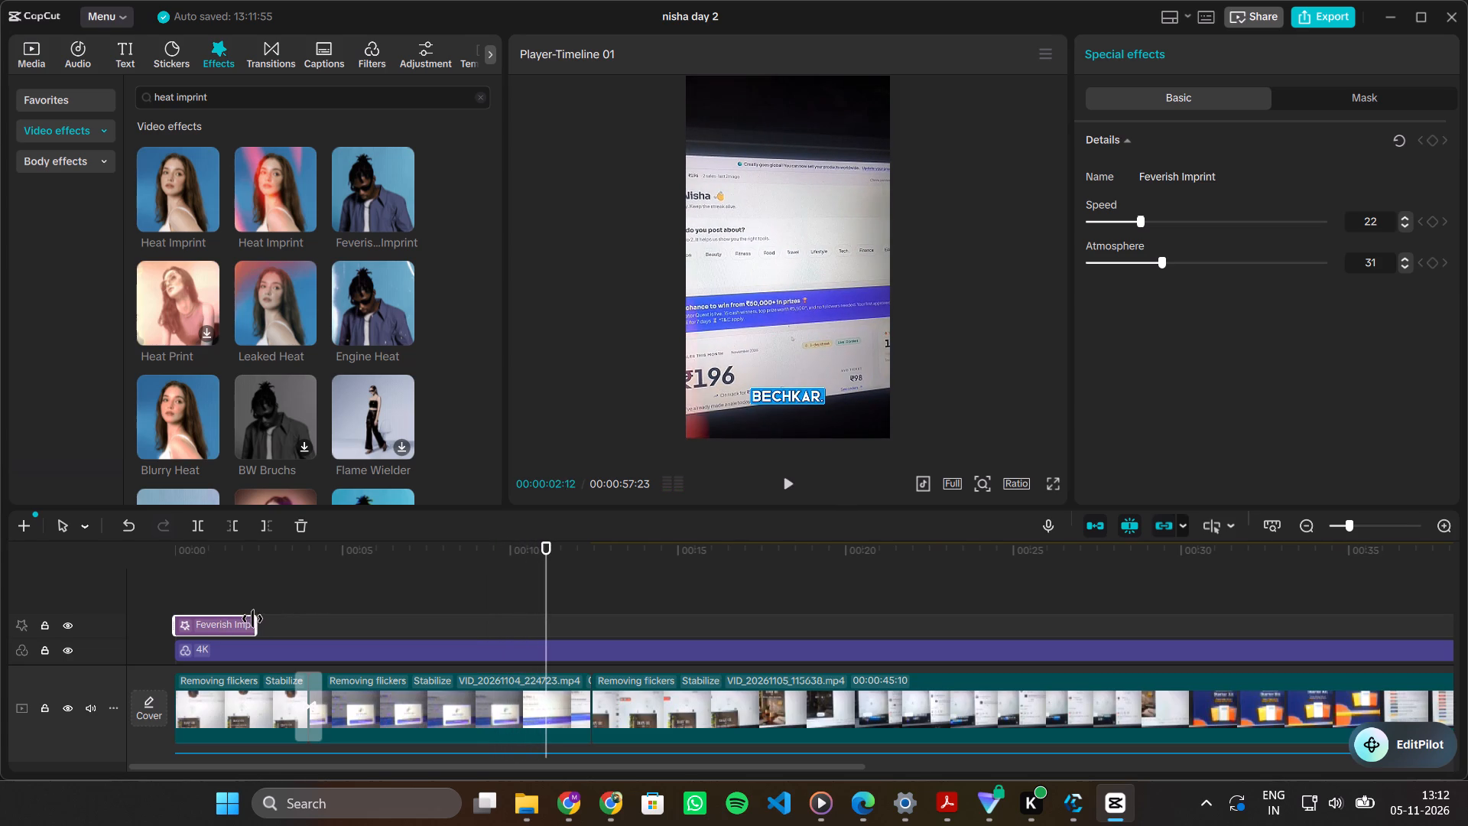
drag(252, 619, 256, 619)
click(203, 605)
drag(203, 605, 148, 600)
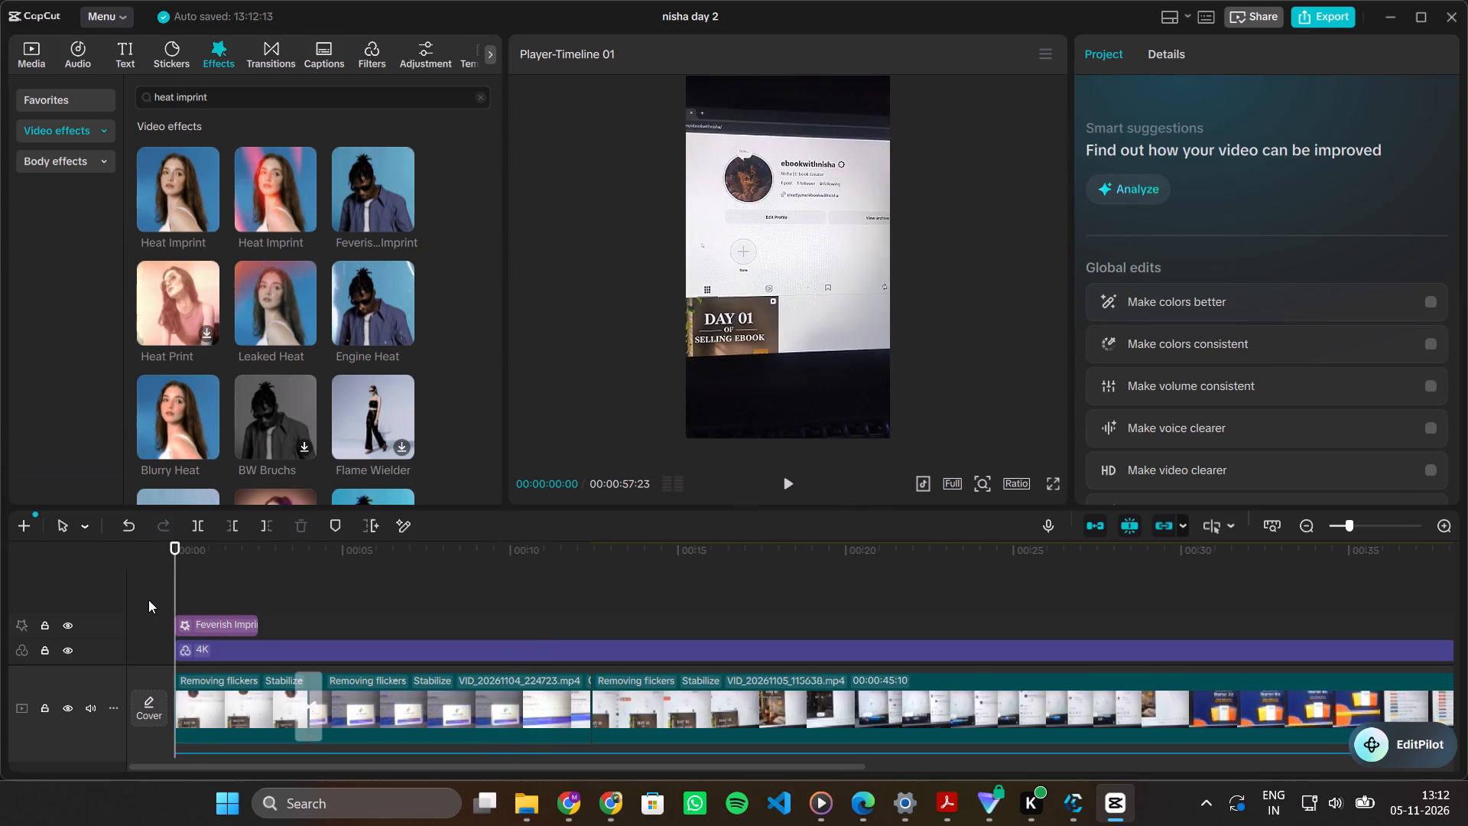
key(space)
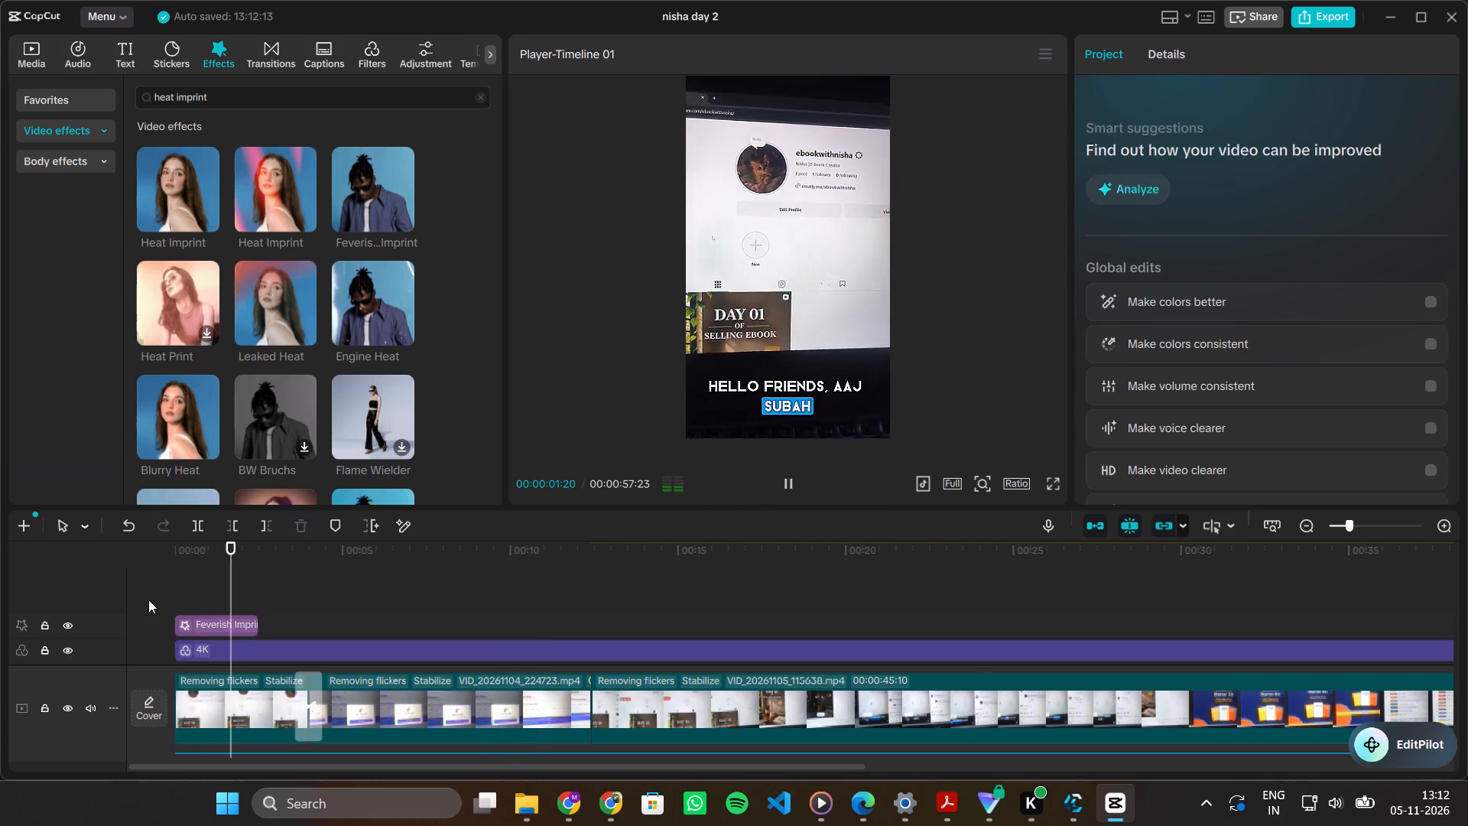
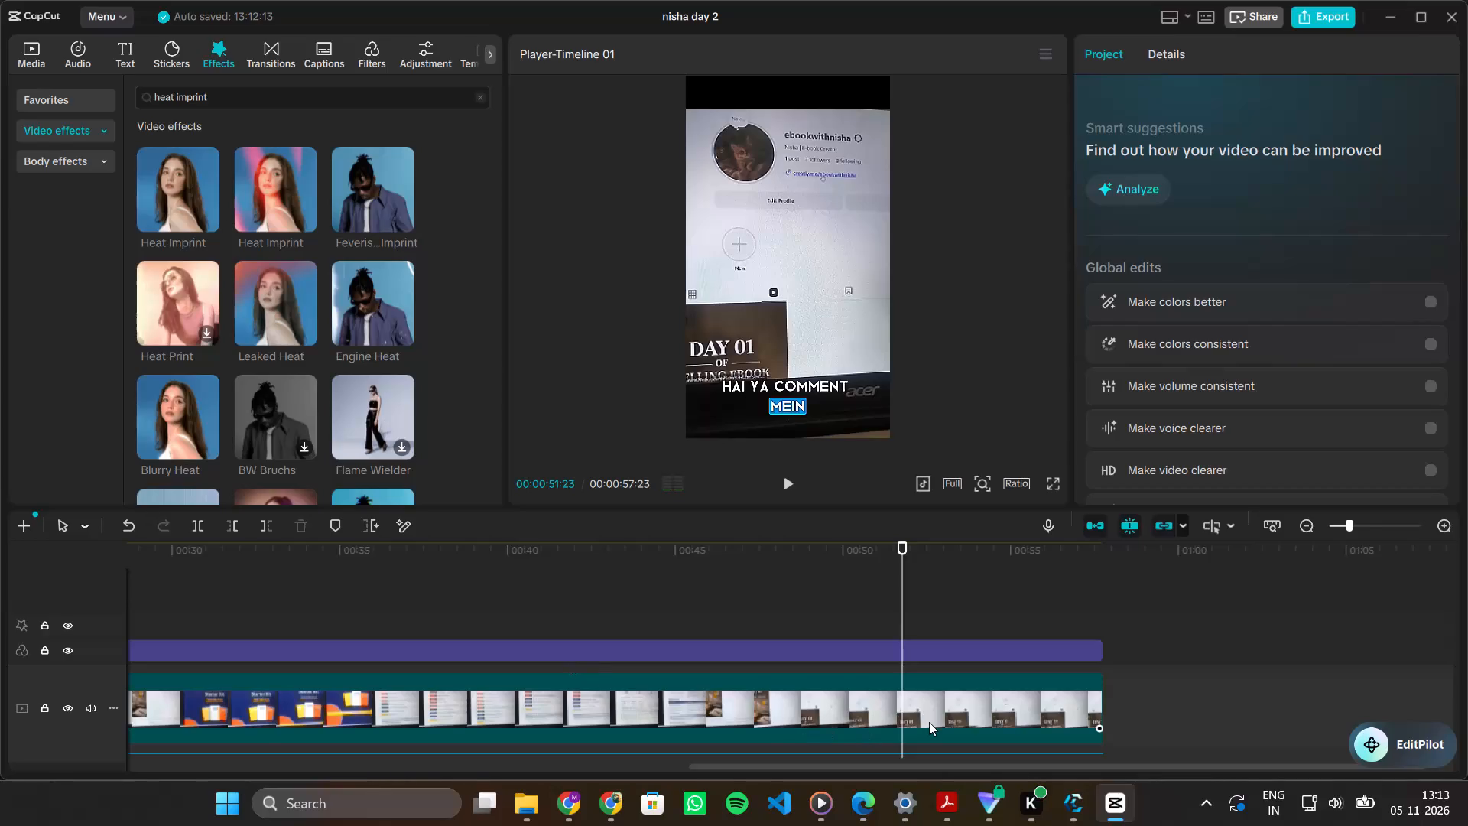
Preview the video around the 50-second mark and place the playhead at 00:00:49:17.
ctrl+scroll(929, 722, up, 7)
scroll(929, 722, down, 2)
scroll(929, 722, up, 1)
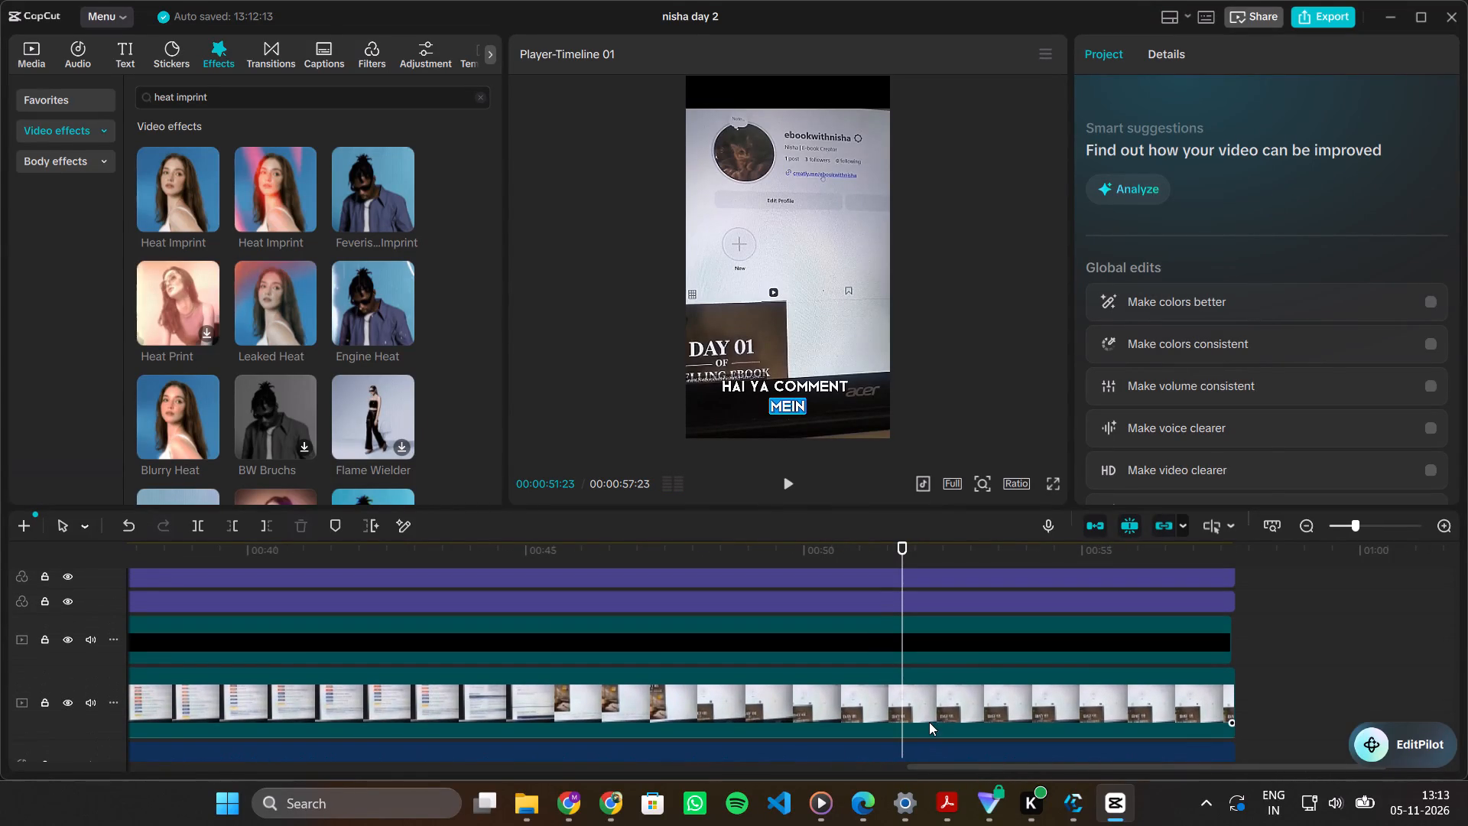
drag(901, 545, 802, 561)
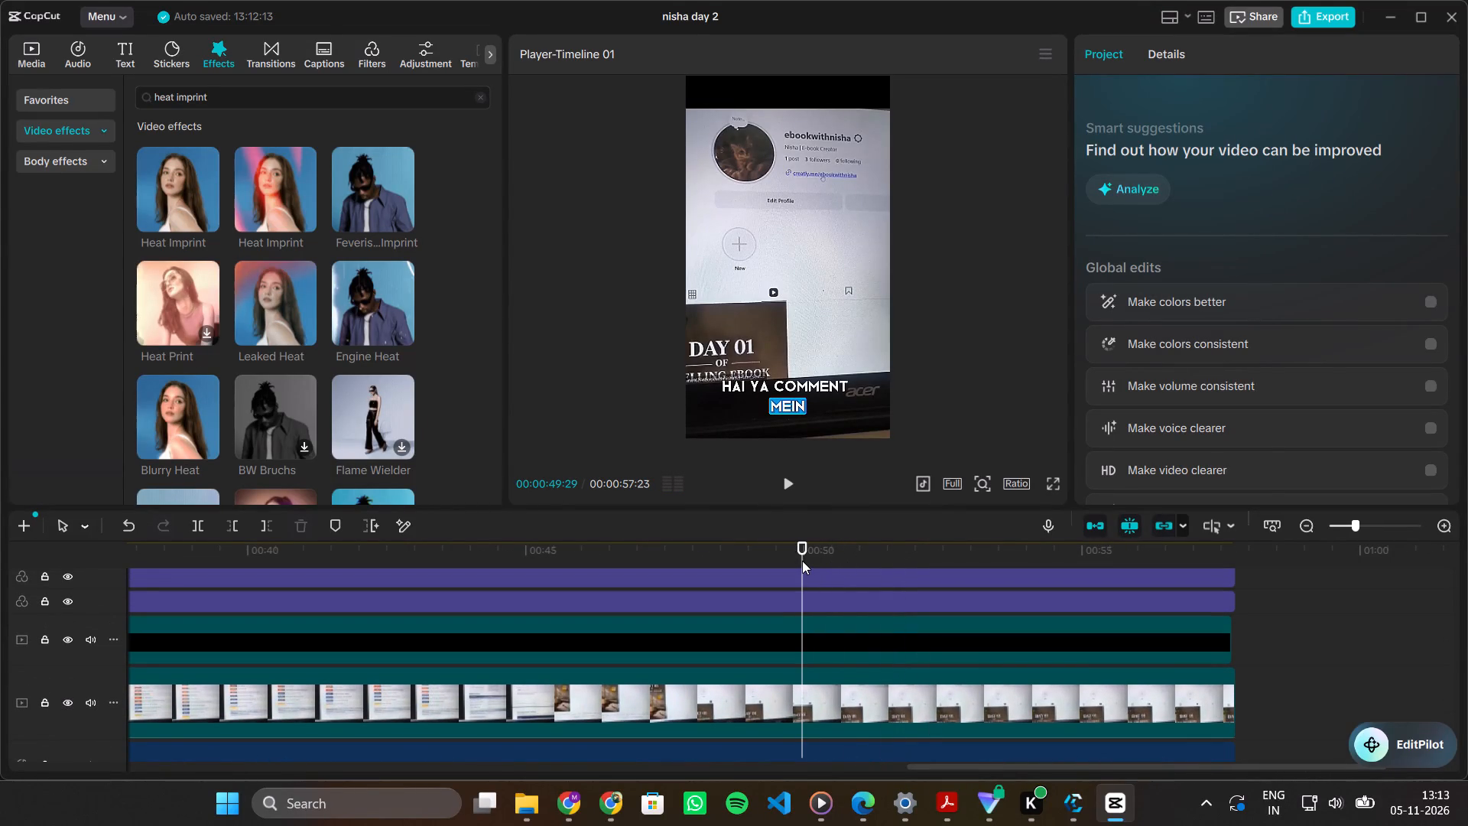
key(space)
key(space)
drag(801, 550, 781, 550)
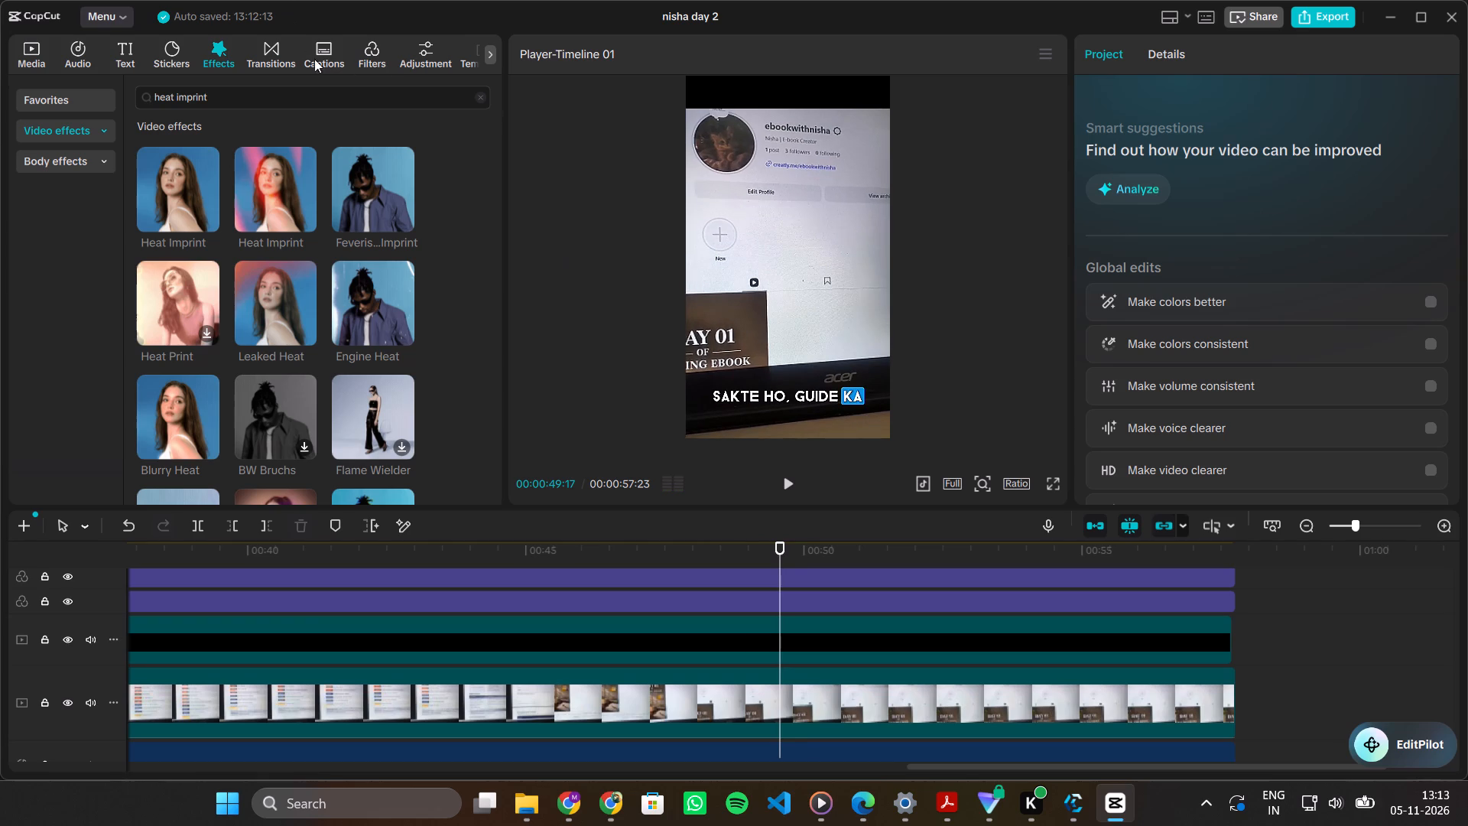
Search the sticker library for "link".
click(170, 50)
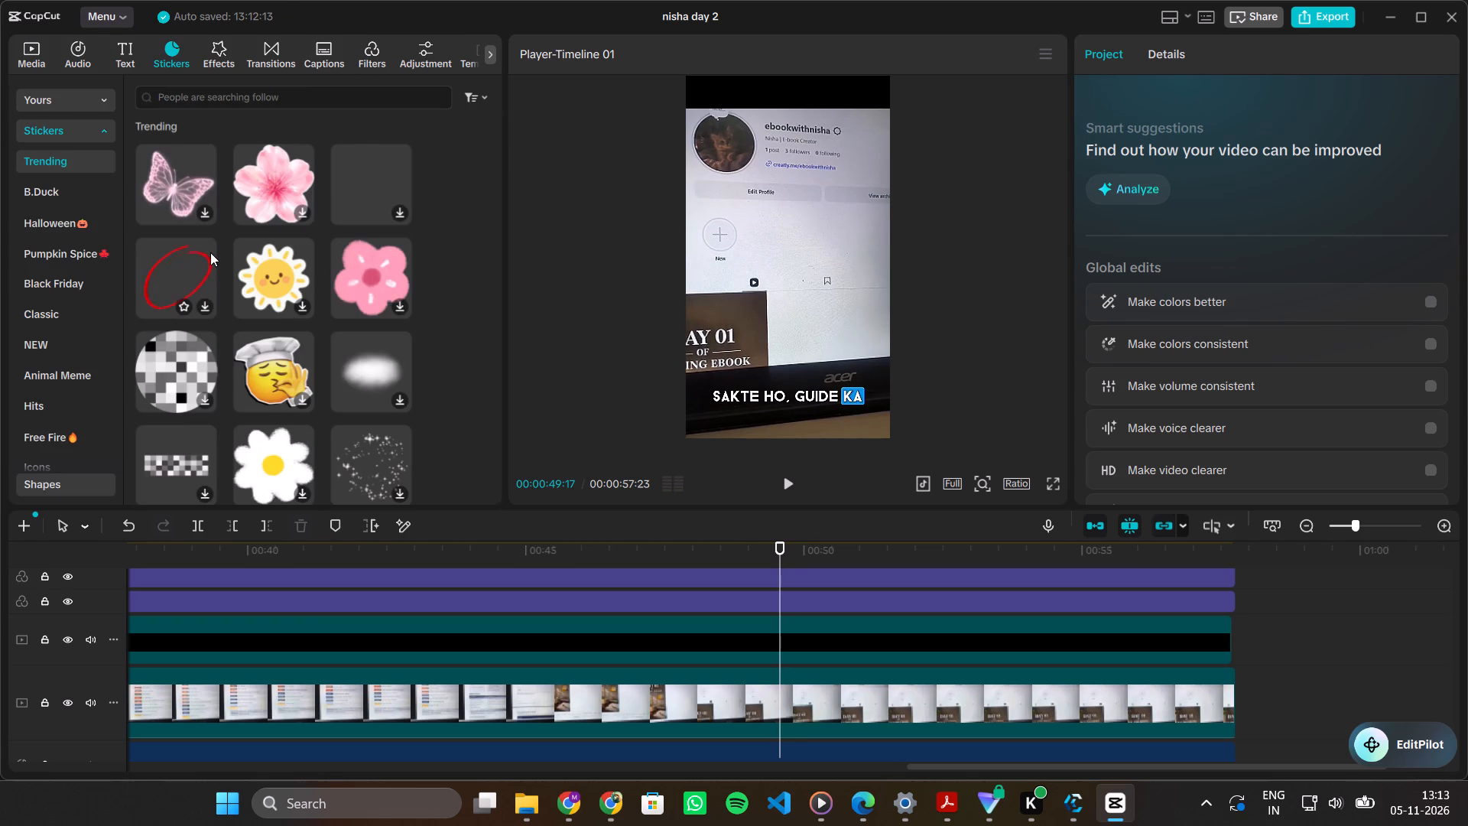
scroll(210, 252, down, 2)
click(245, 96)
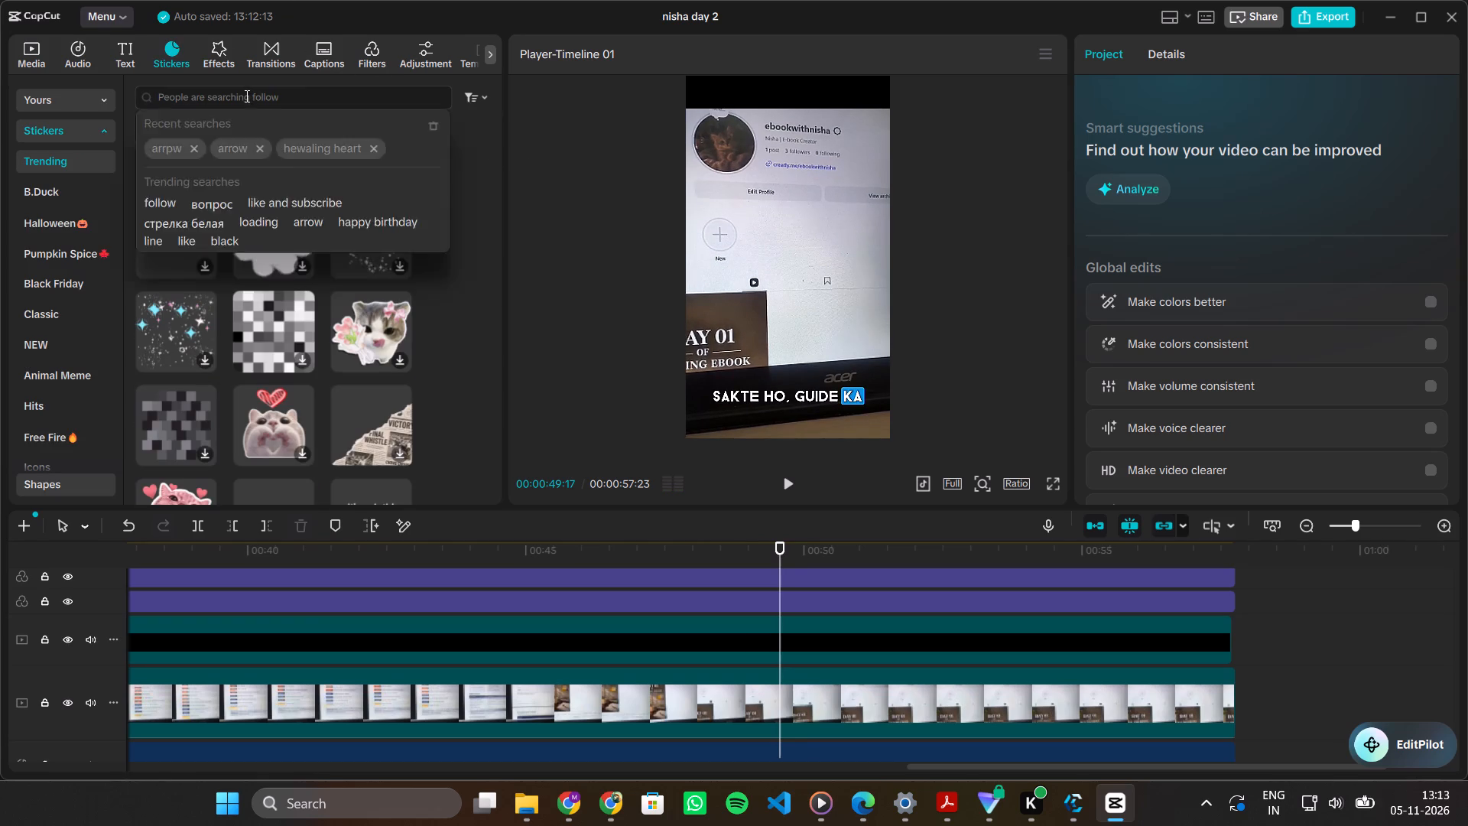
text(link)
key(Return)
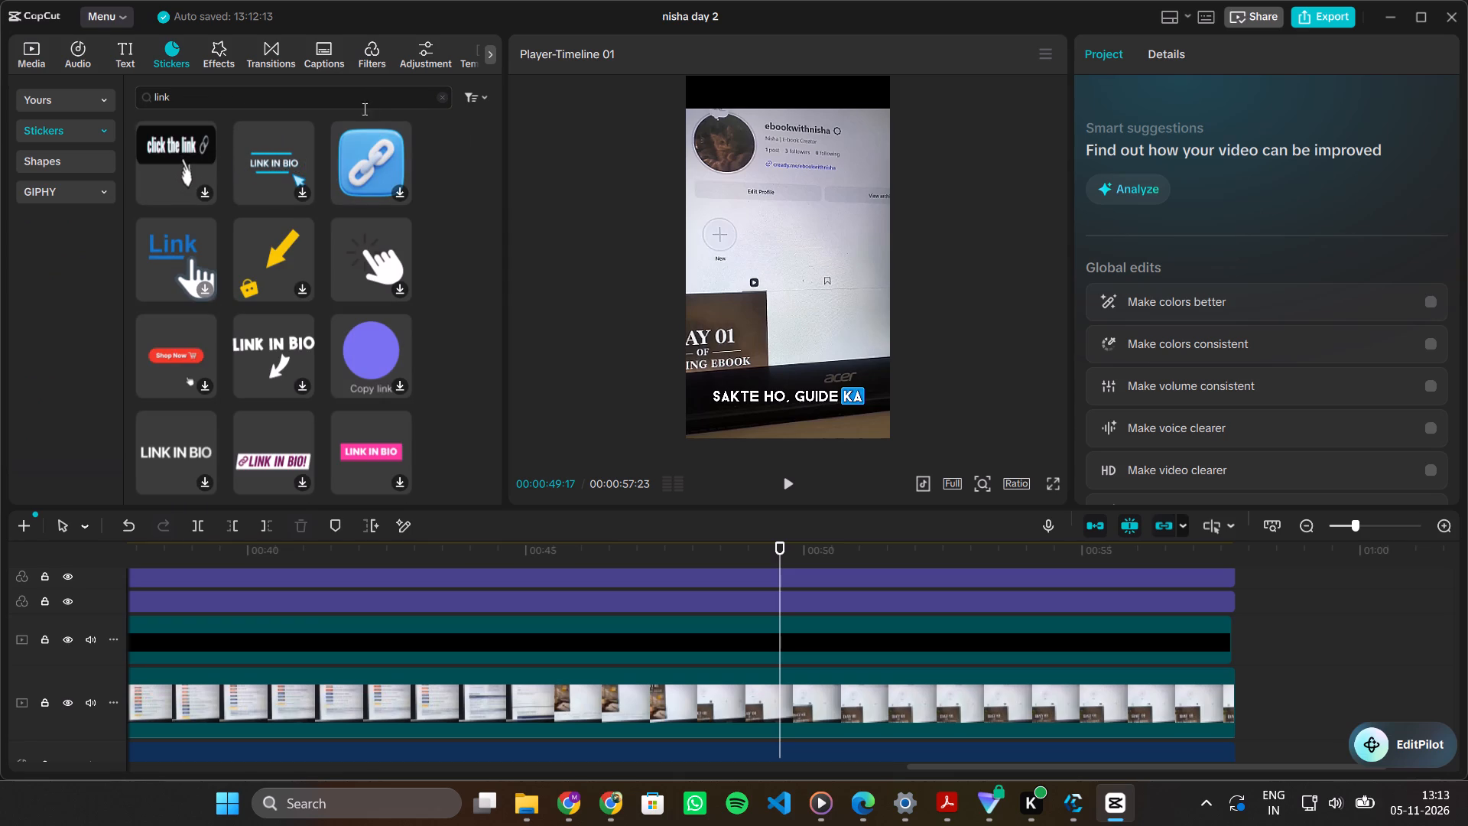
Clear the "link" sticker search and place the playhead at 00:00:48:10.
click(435, 96)
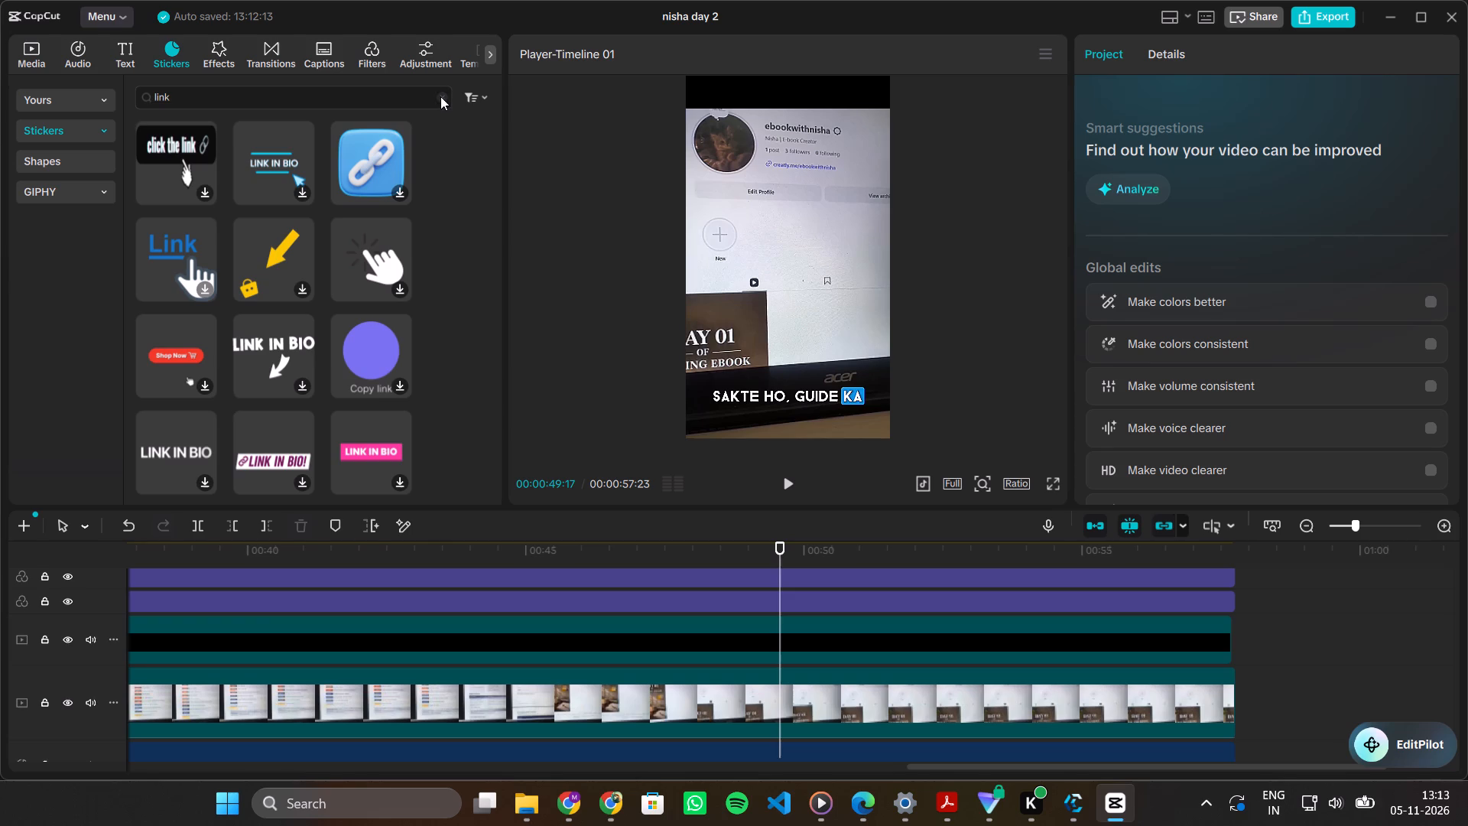
click(440, 96)
text(rectangle)
key(Return)
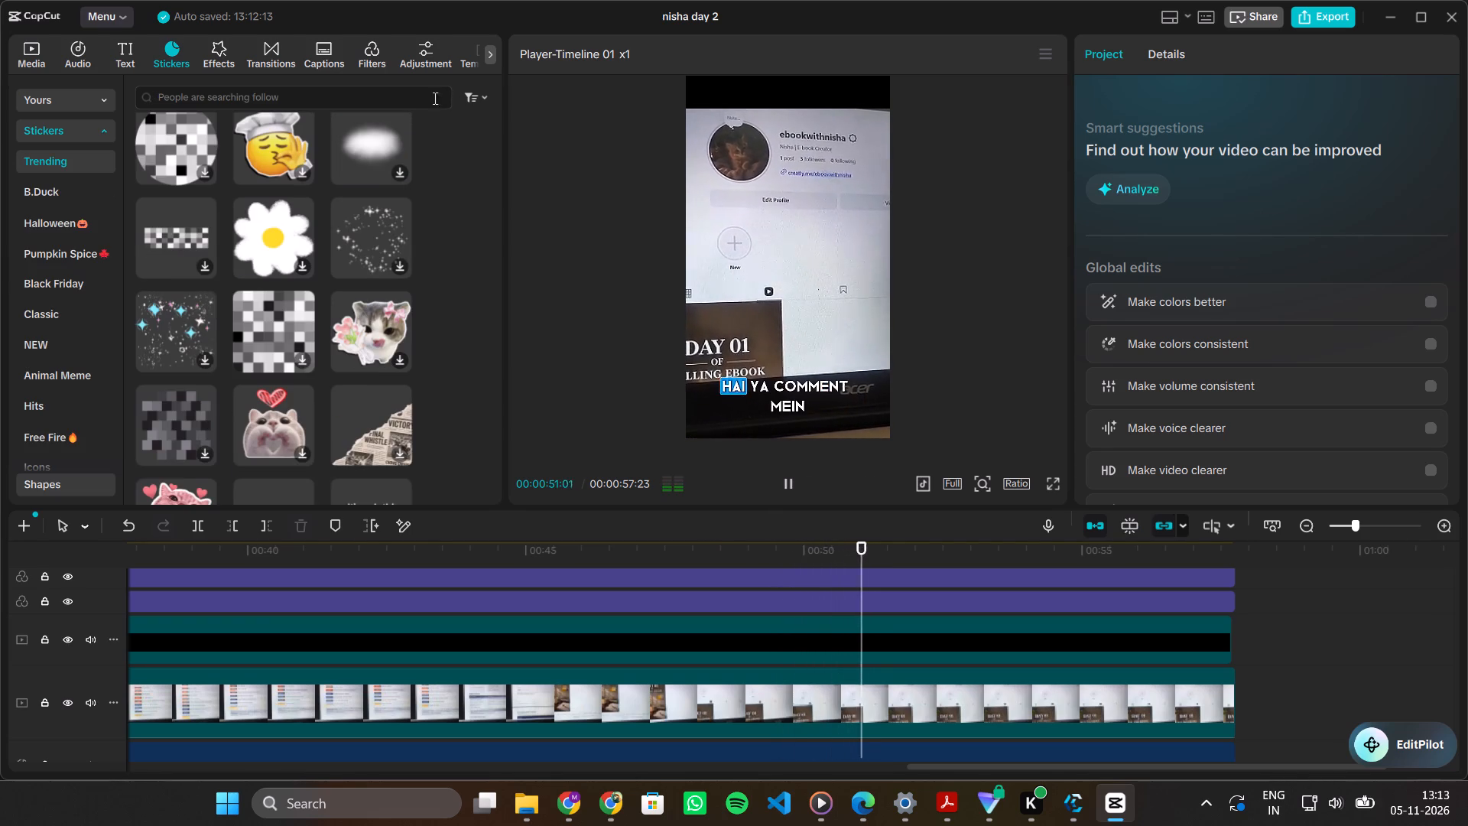
click(422, 99)
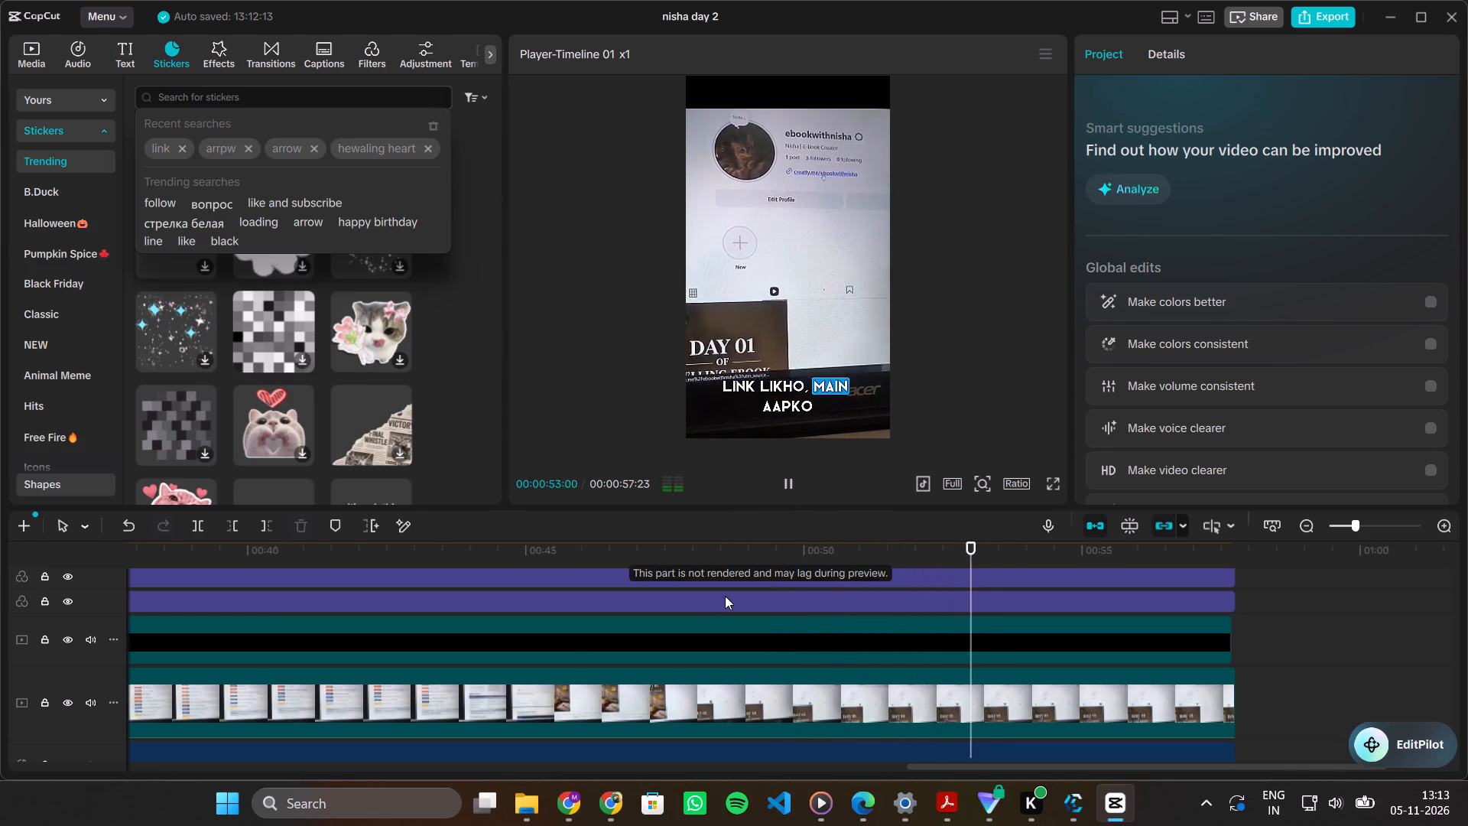
scroll(716, 554, up, 5)
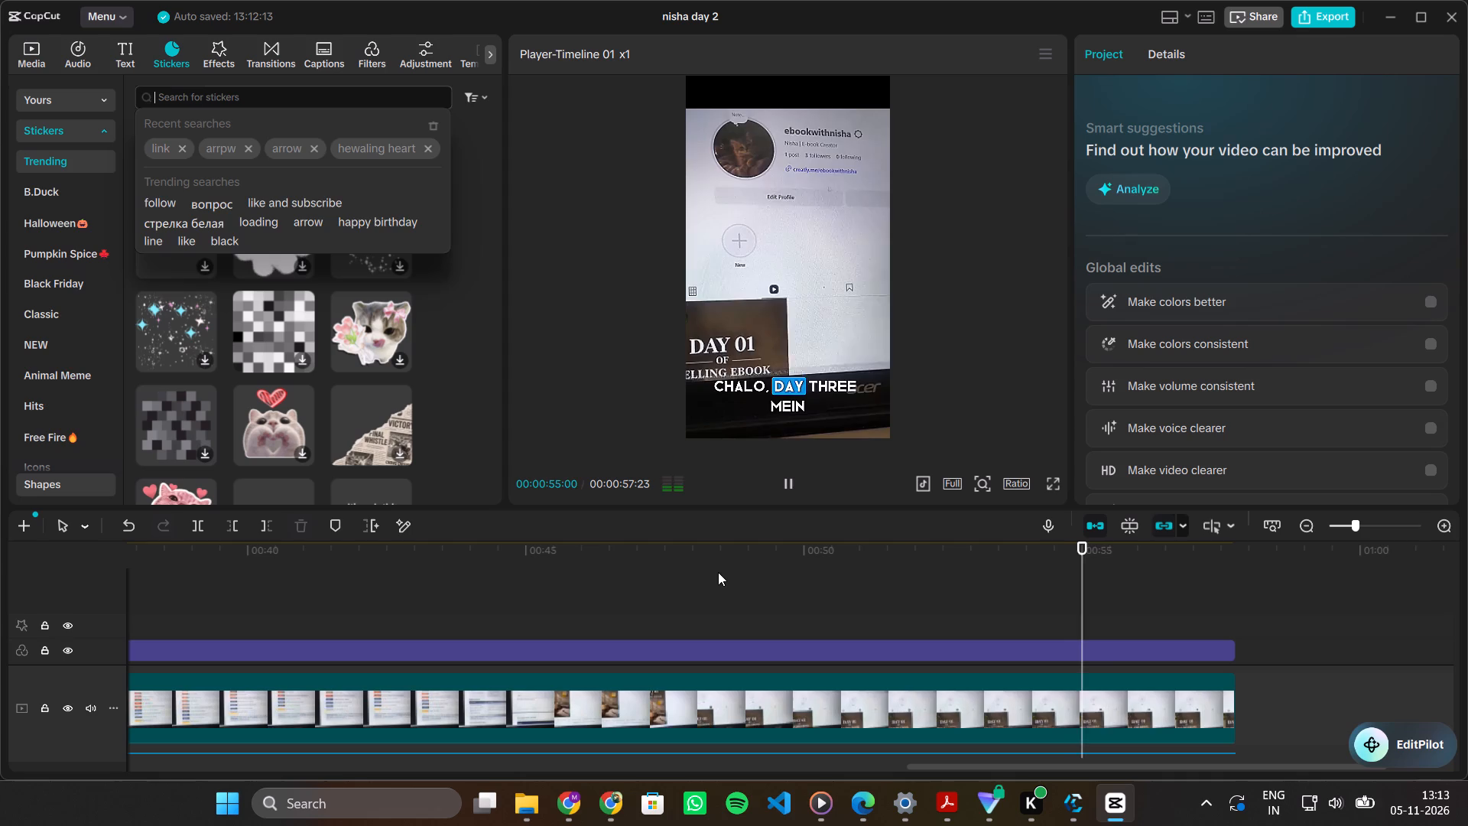
click(711, 583)
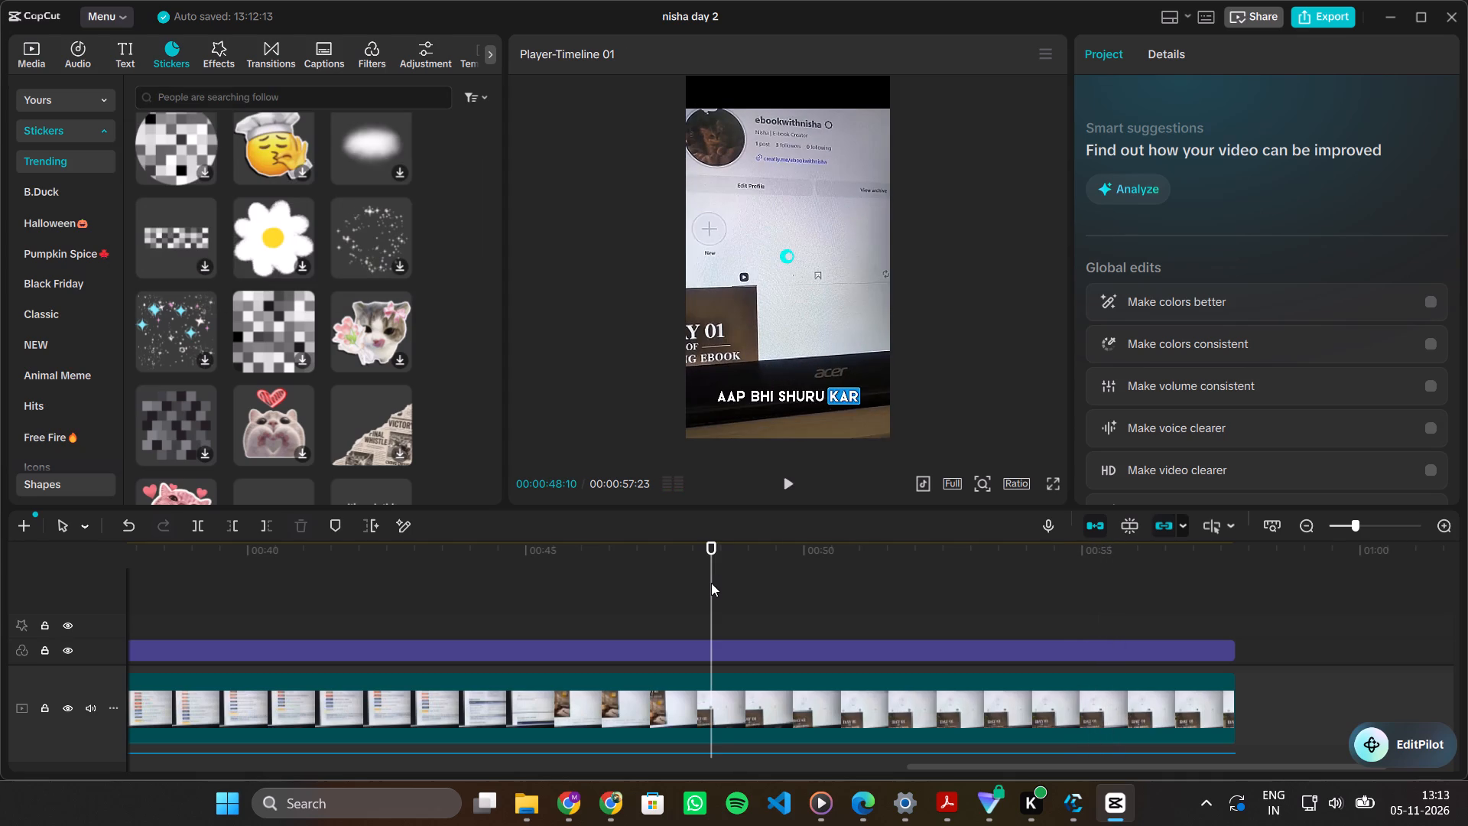
Search the sticker library for "reactangle" and browse the results for a suitable frame.
click(323, 95)
text(reactang)
text(le)
key(Return)
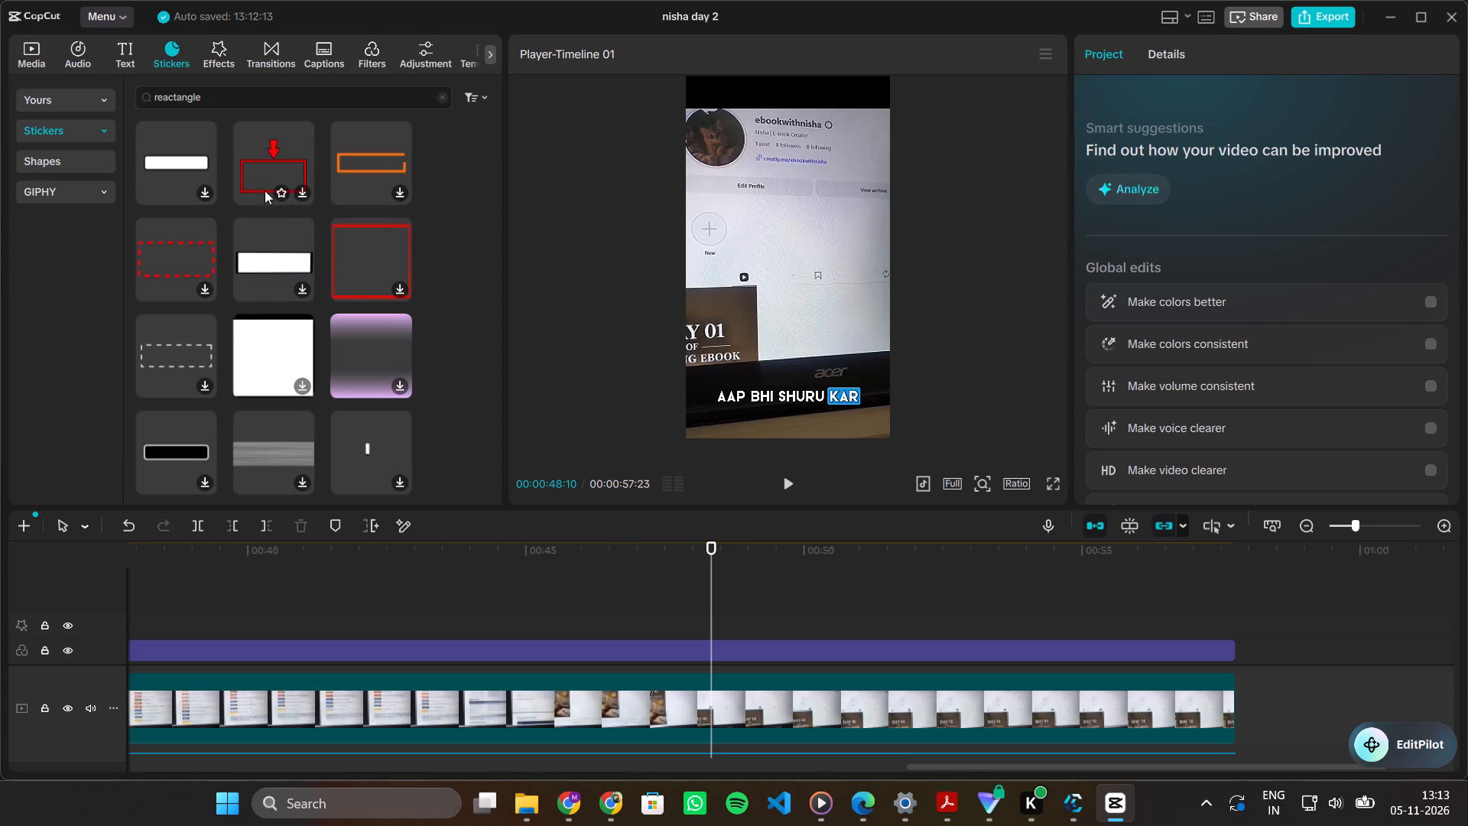
scroll(256, 304, down, 1)
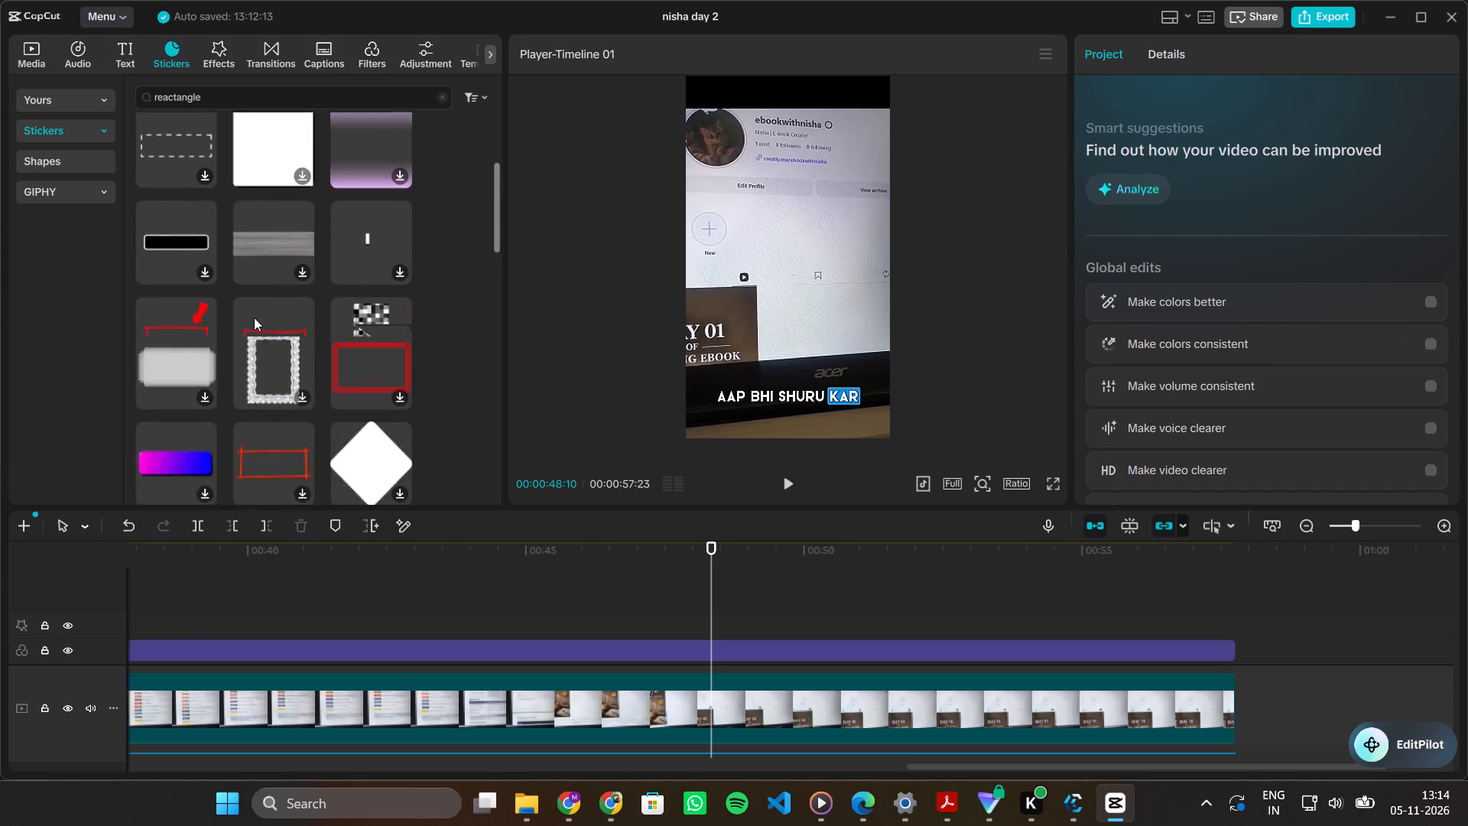
scroll(350, 57, left, 2)
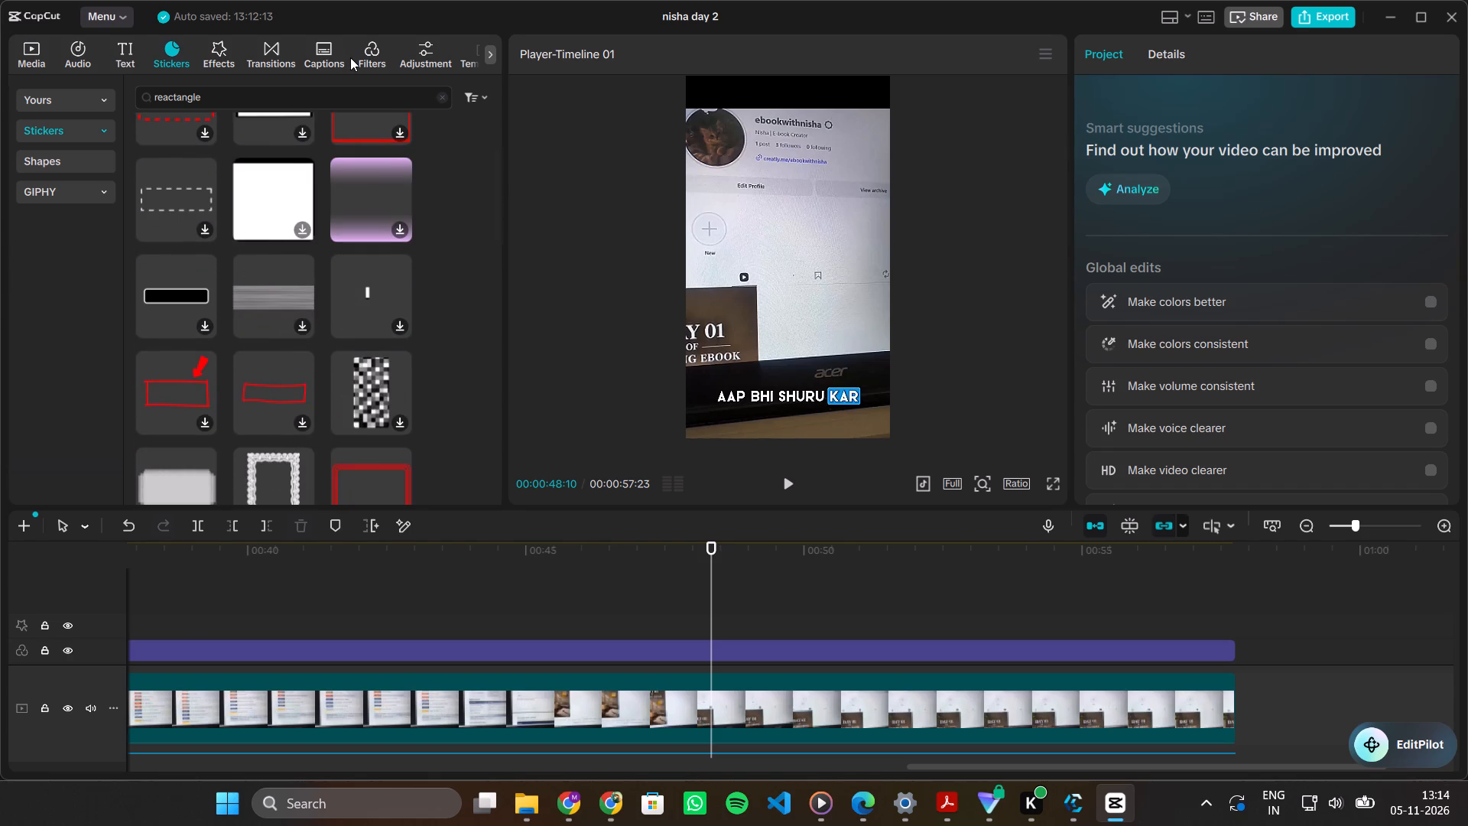
scroll(350, 57, left, 1)
click(487, 53)
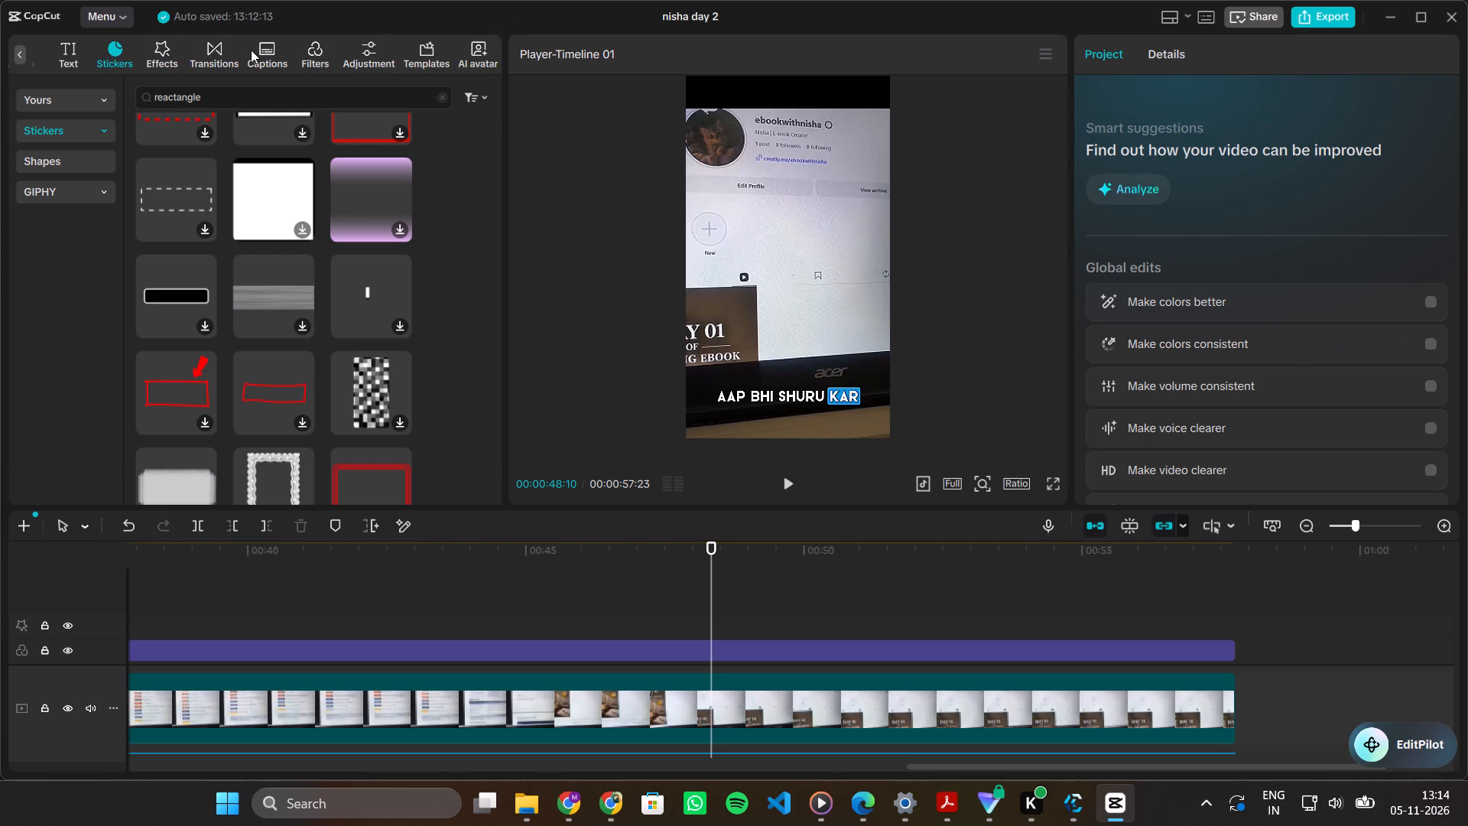
click(15, 50)
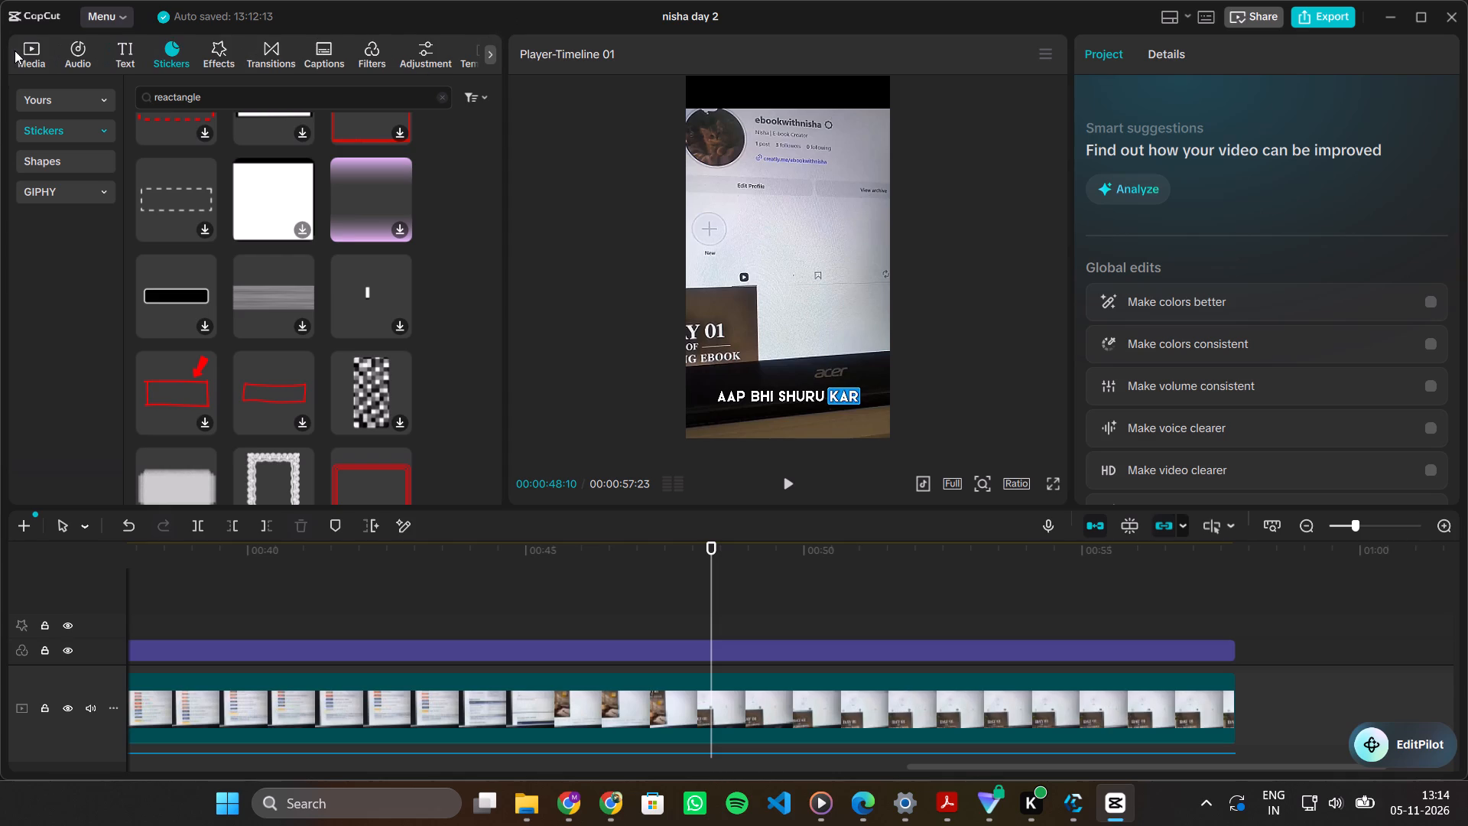
scroll(341, 239, down, 1)
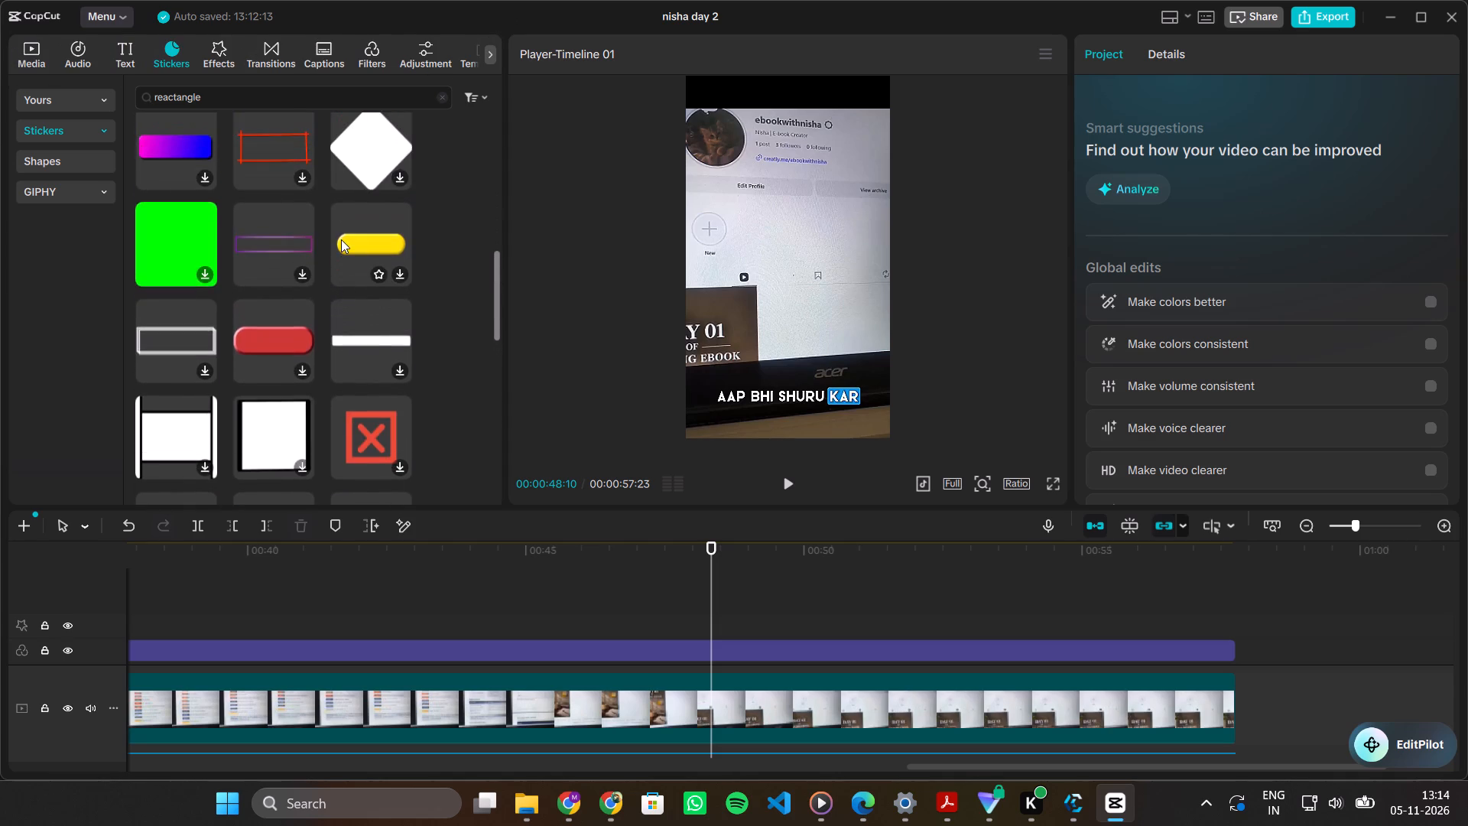
scroll(341, 239, up, 4)
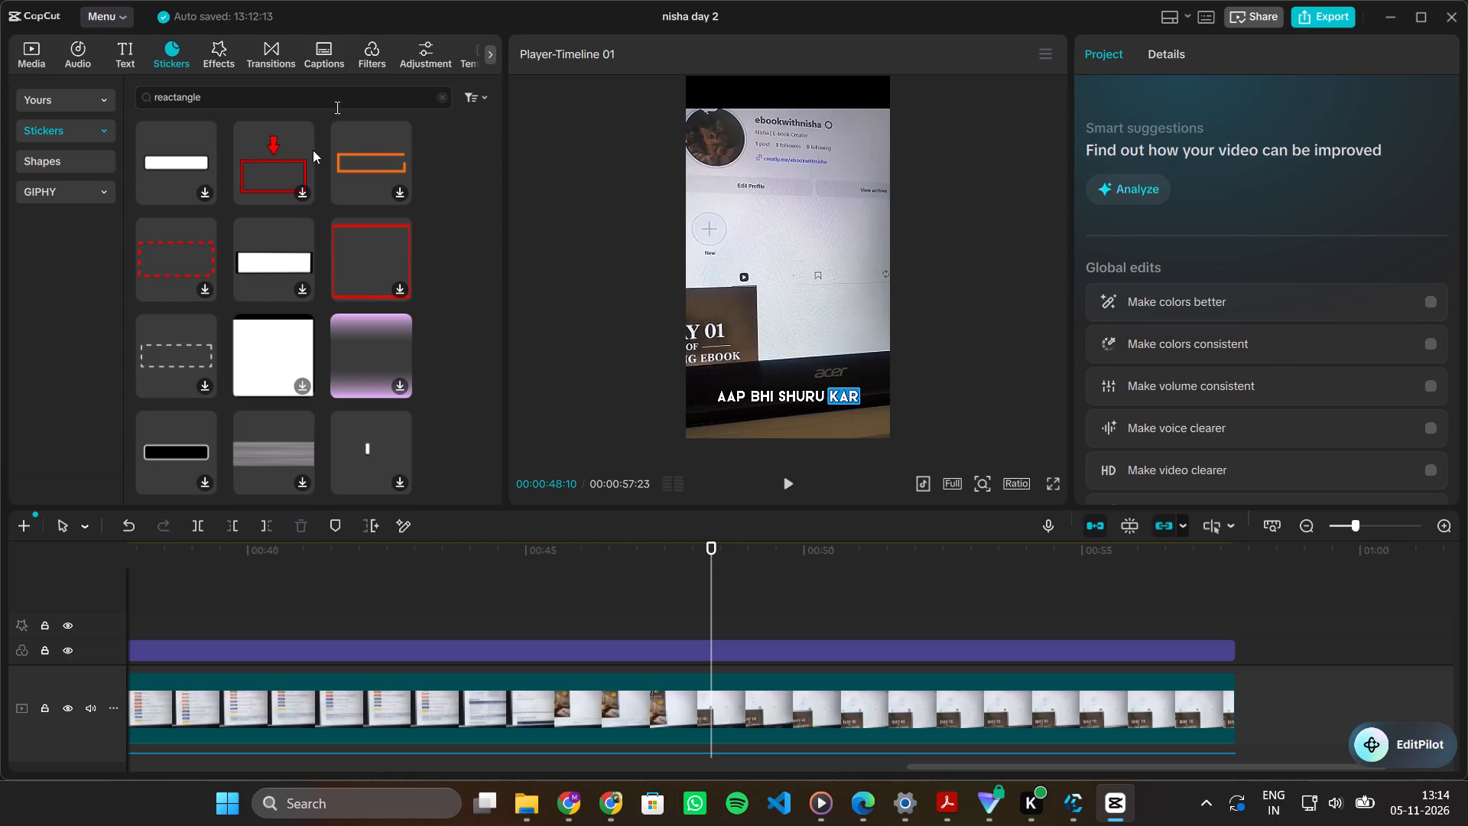
Replace the sticker search with "arrow" and look through the arrow stickers.
drag(255, 102, 152, 101)
text(arrow)
key(Return)
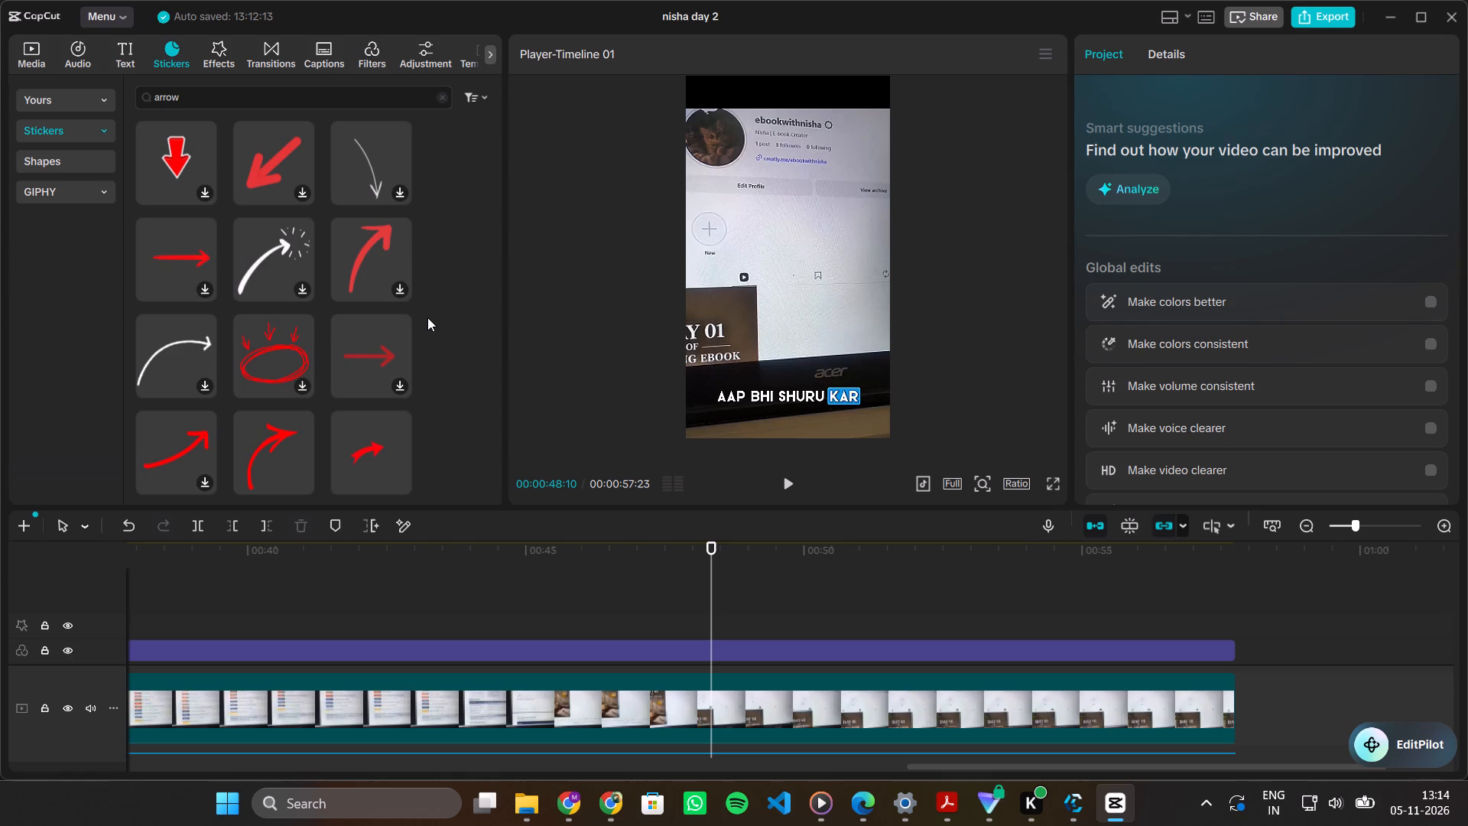
scroll(427, 317, down, 2)
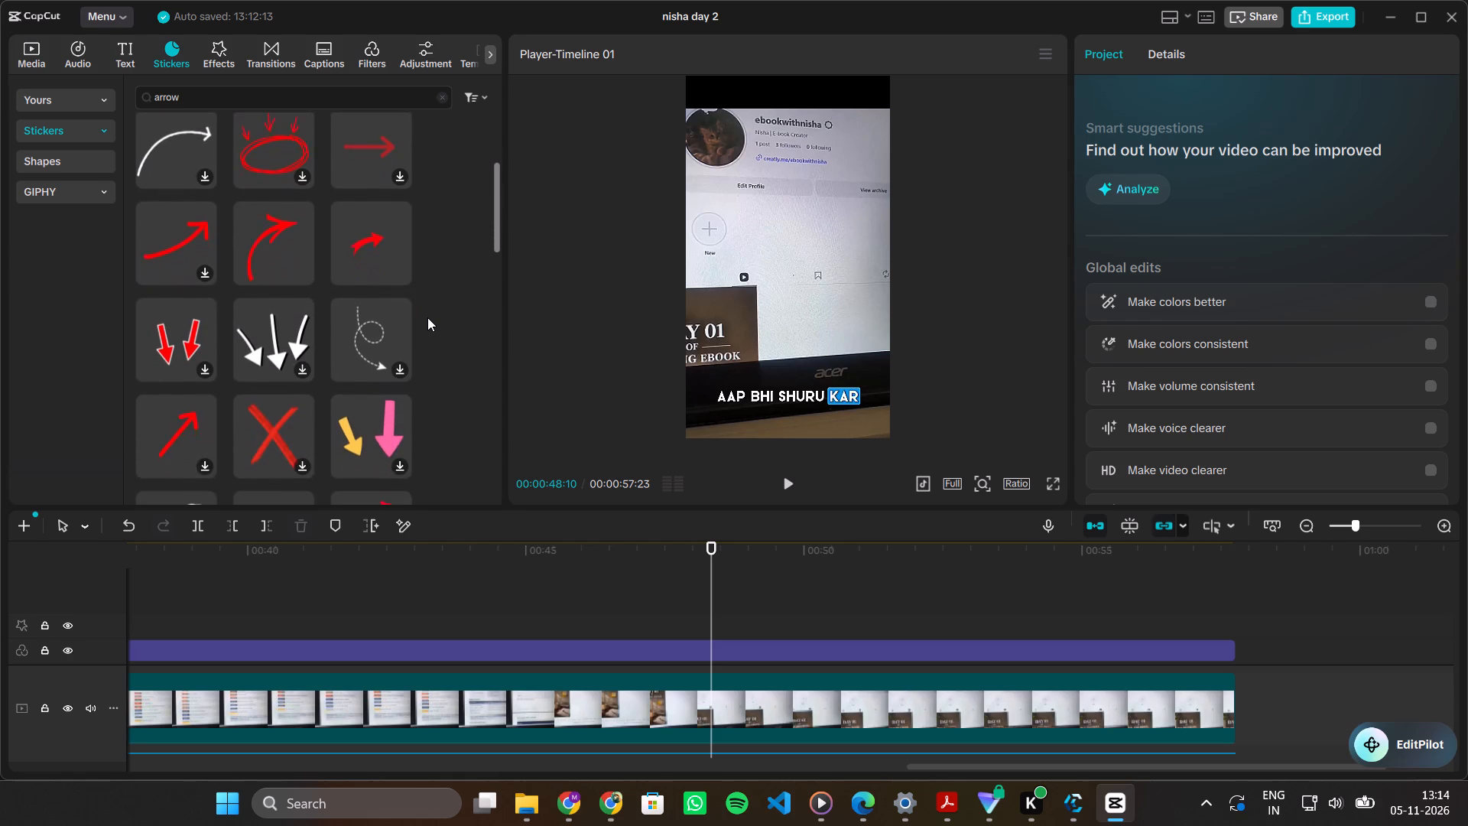
scroll(427, 317, down, 2)
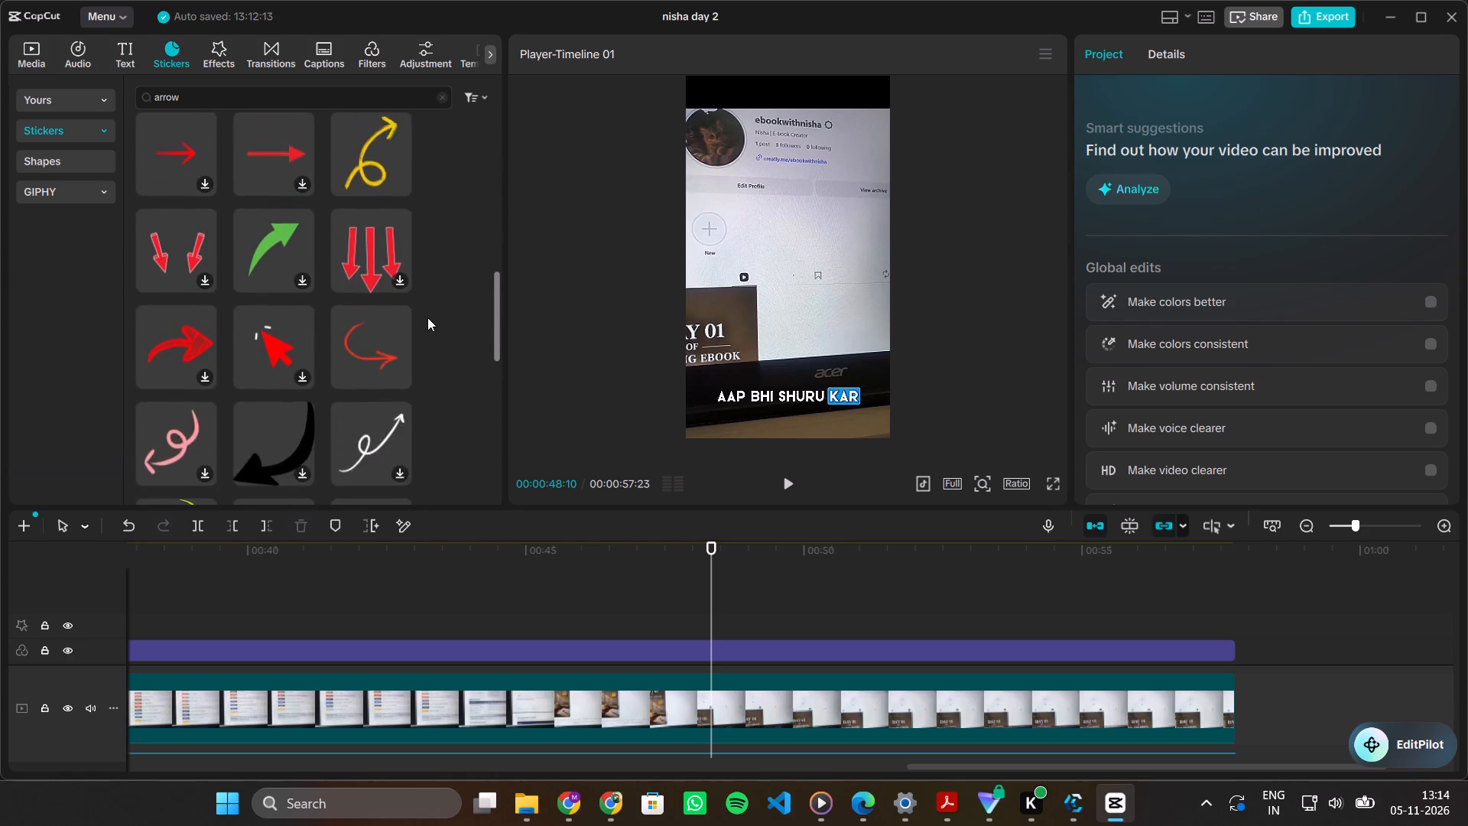
scroll(427, 317, down, 1)
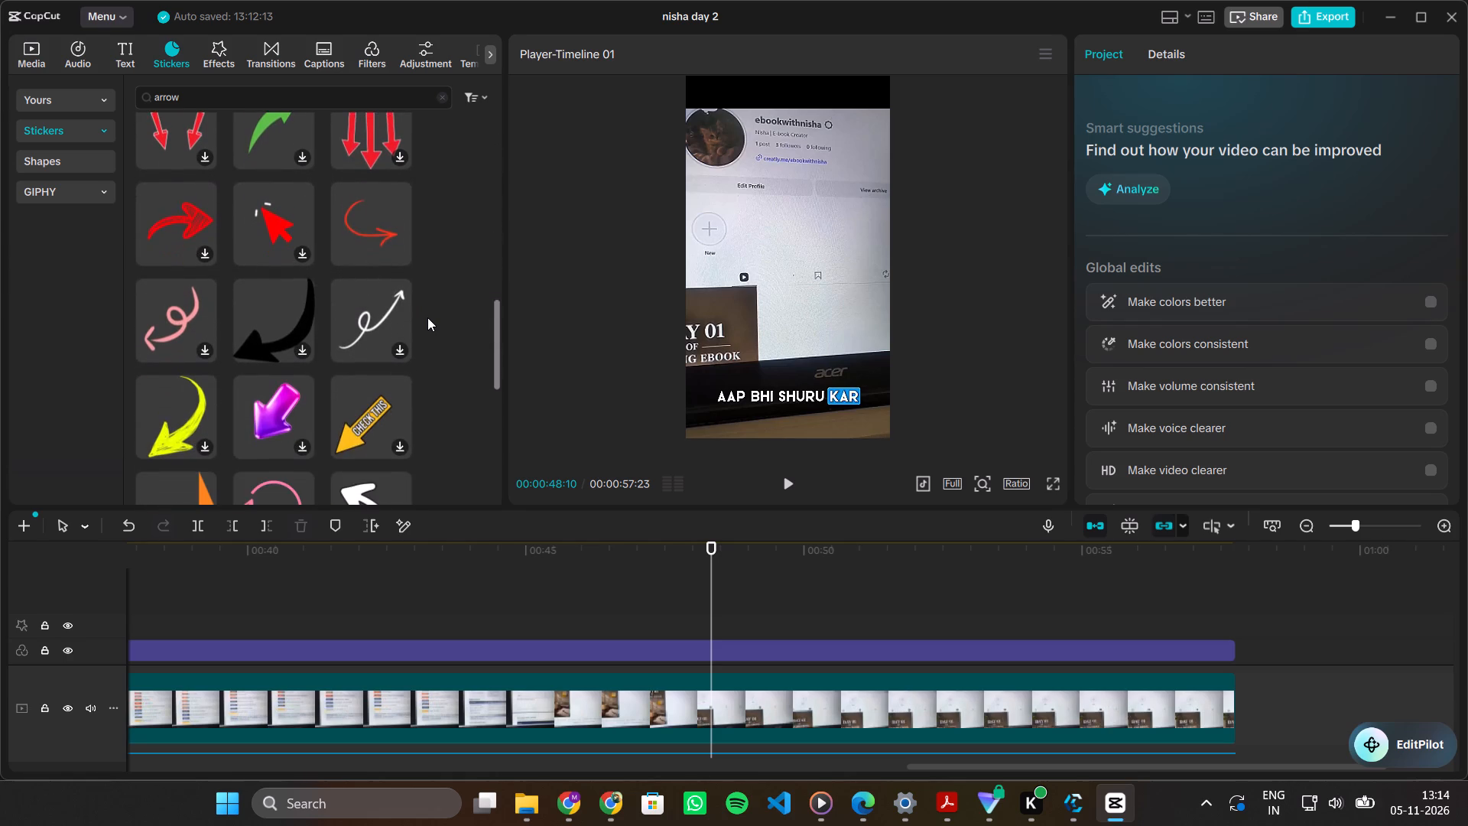
scroll(427, 317, down, 2)
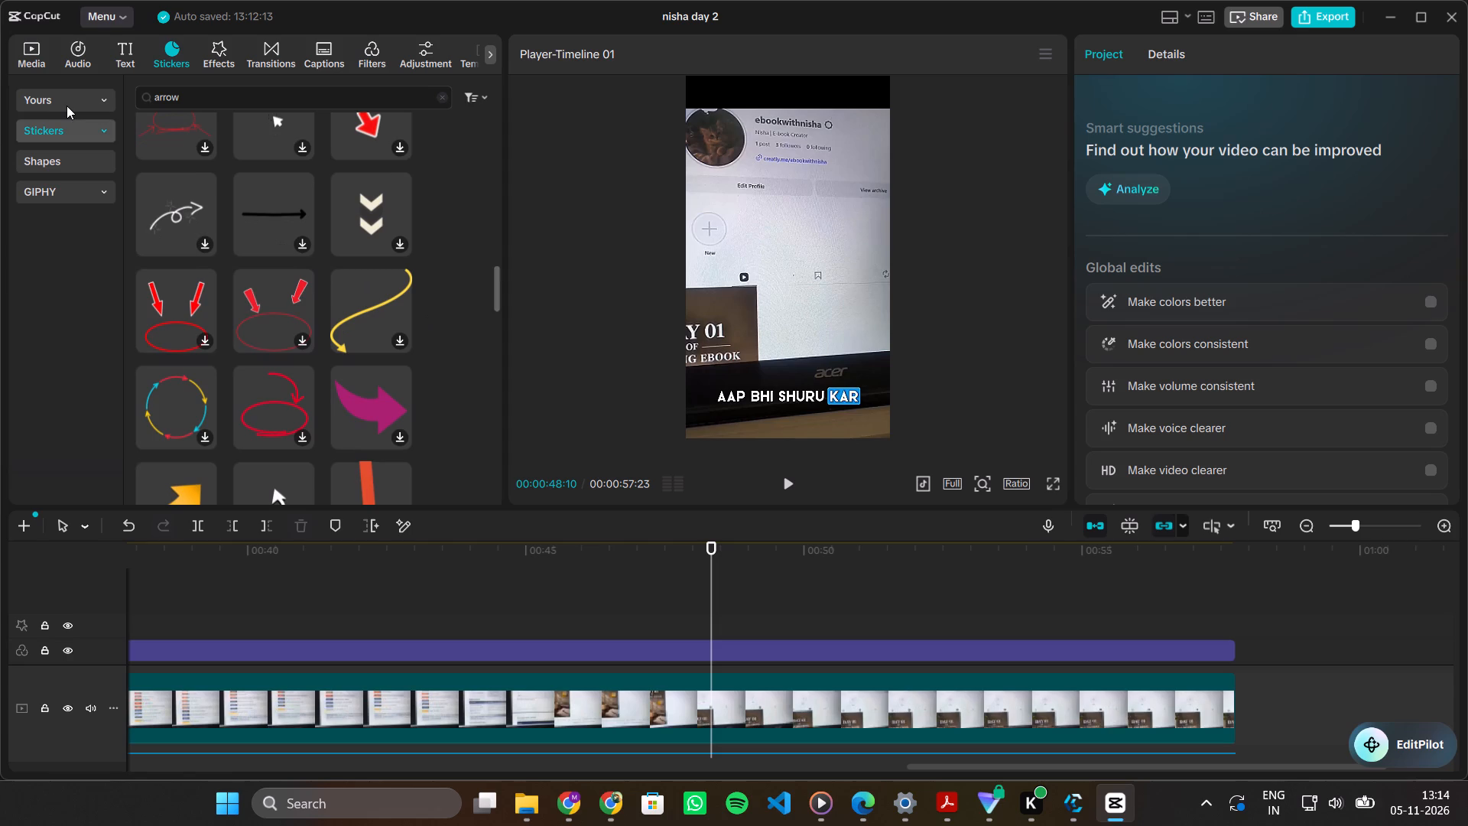
Check the favorite stickers and return to the trending sticker collection.
click(67, 106)
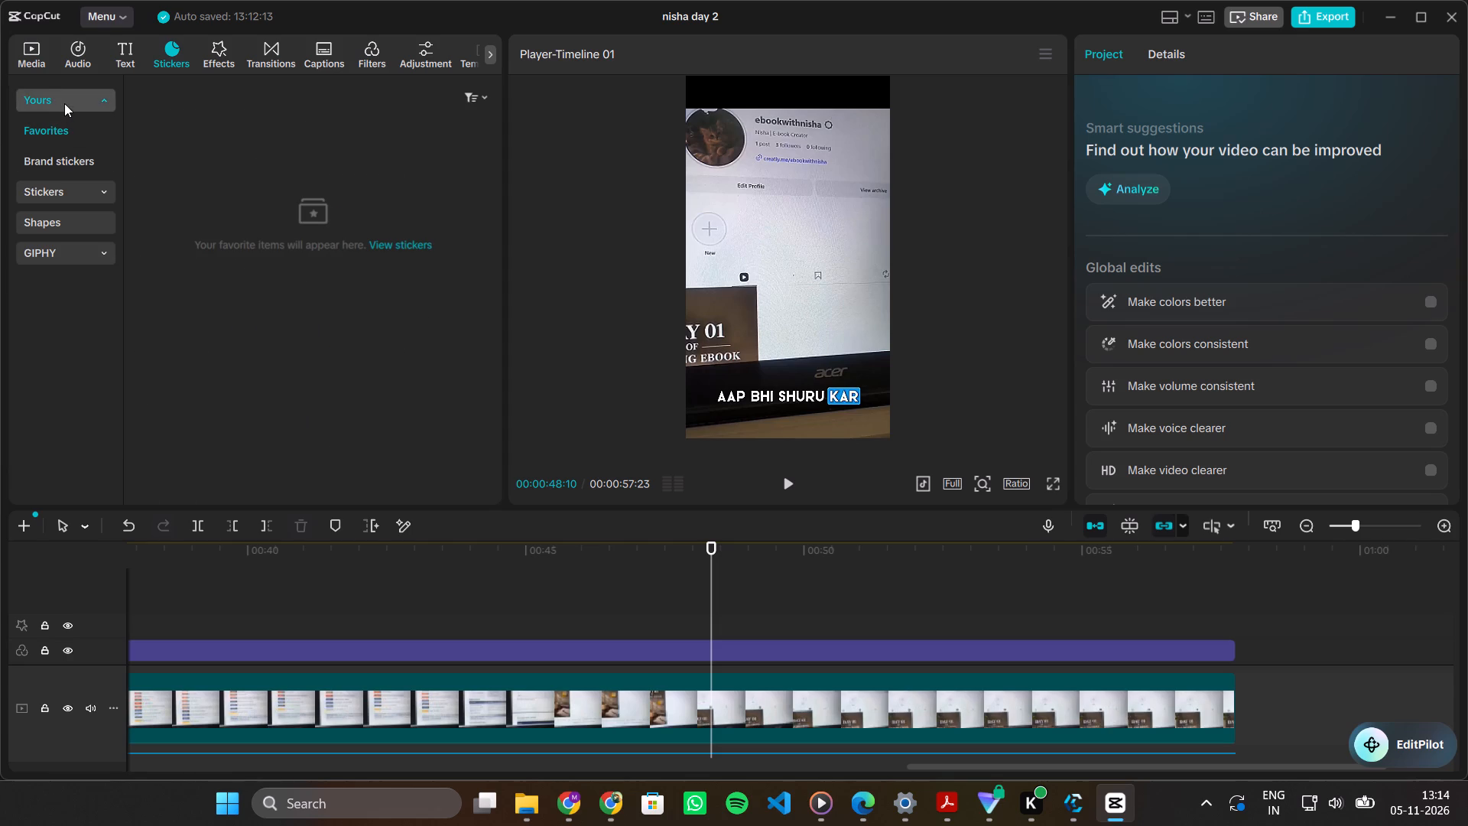
click(69, 197)
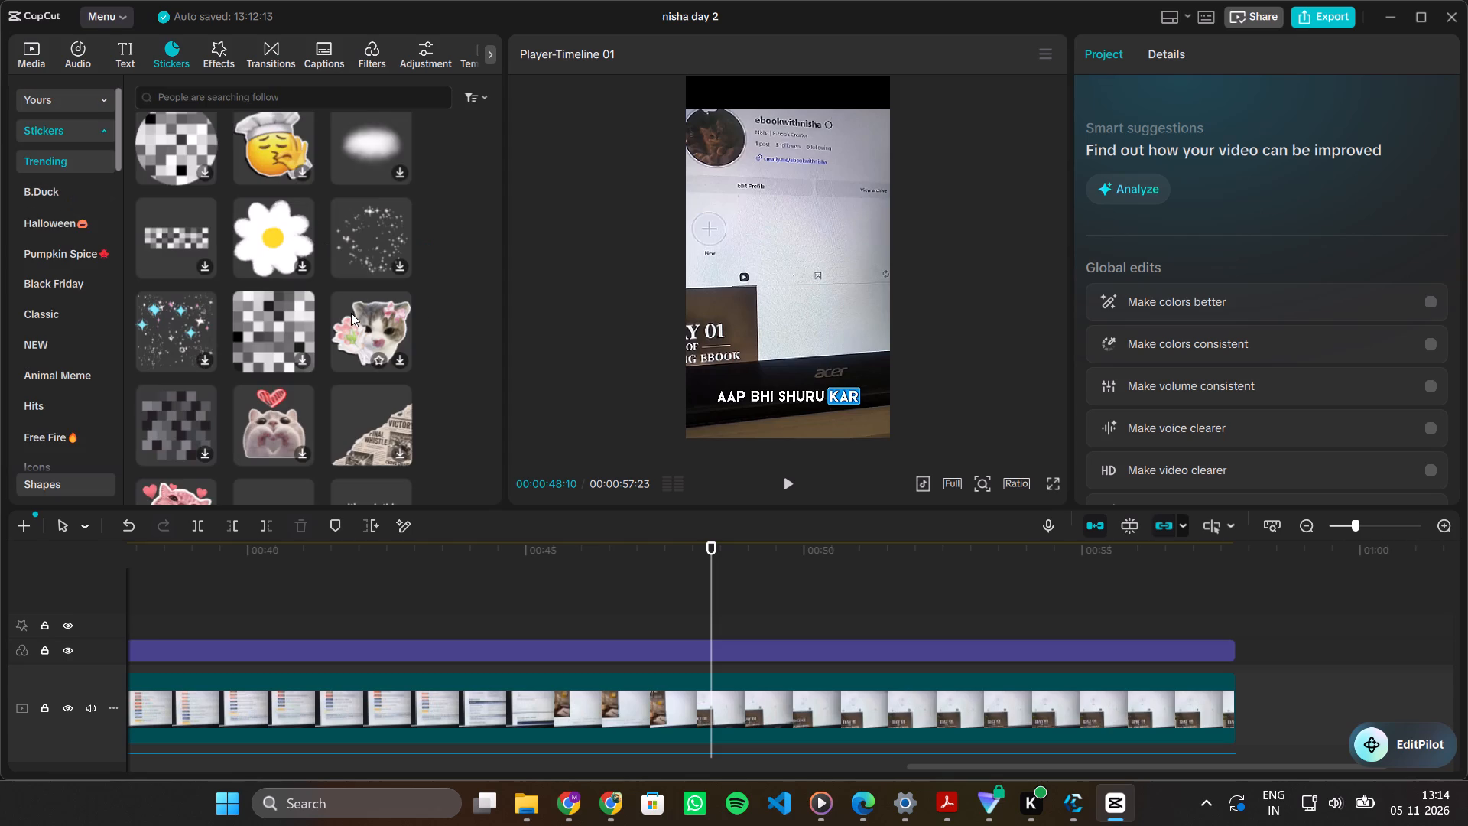
Rerun the recent sticker search "arrpw" and look through the arrow stickers for one to point at the profile link.
click(249, 99)
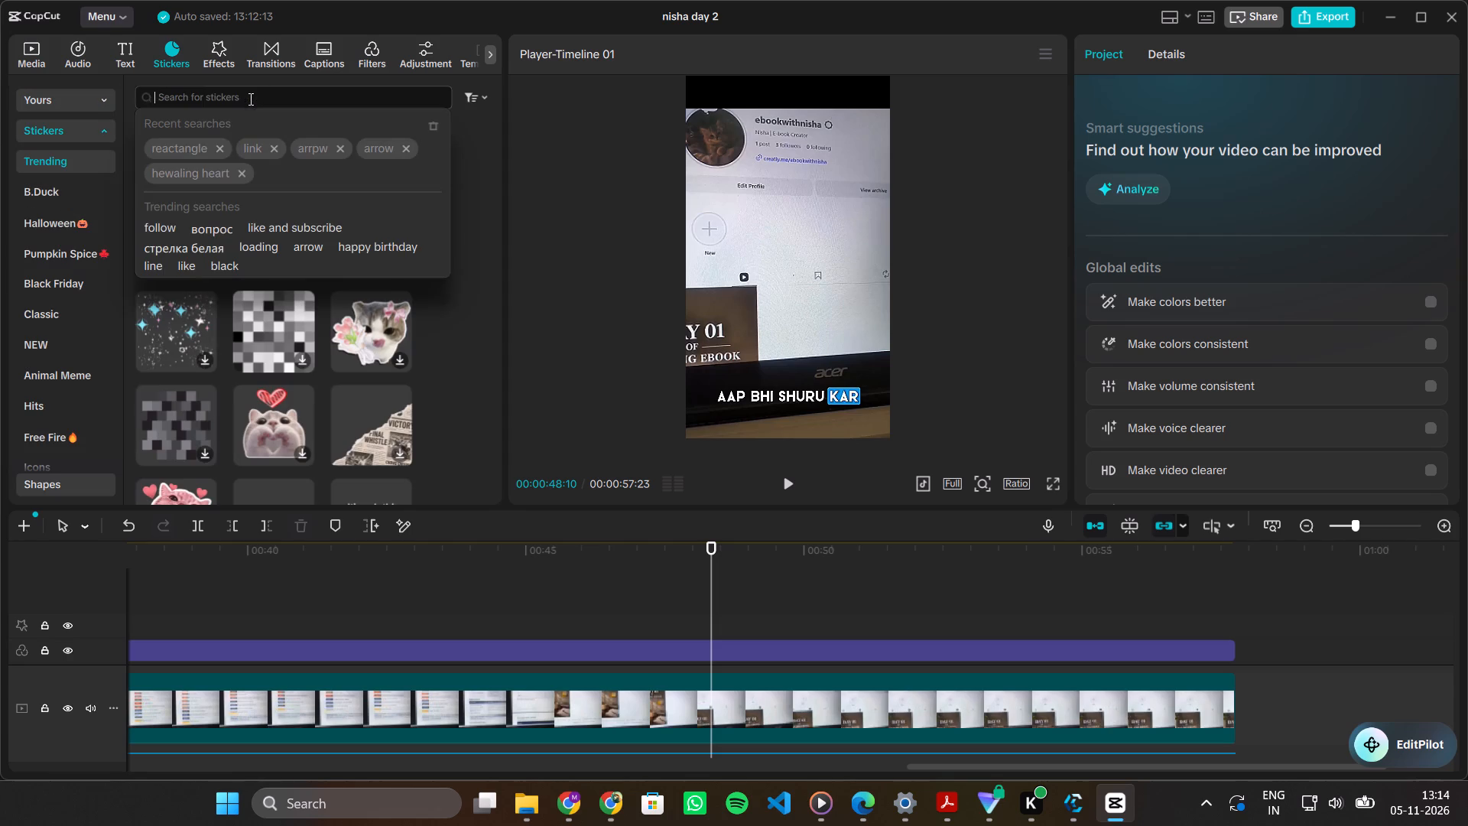
click(303, 148)
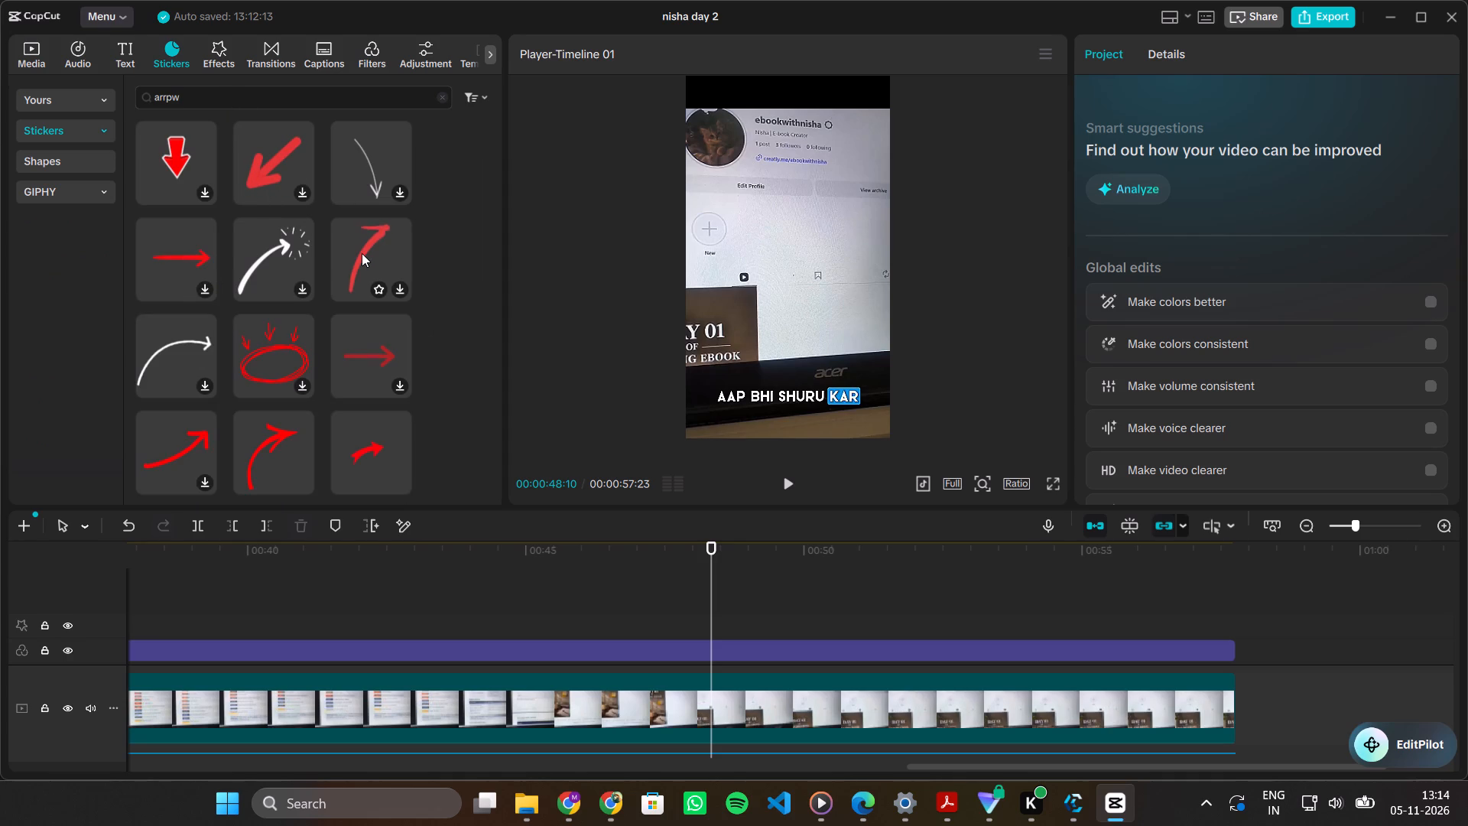
scroll(362, 253, down, 1)
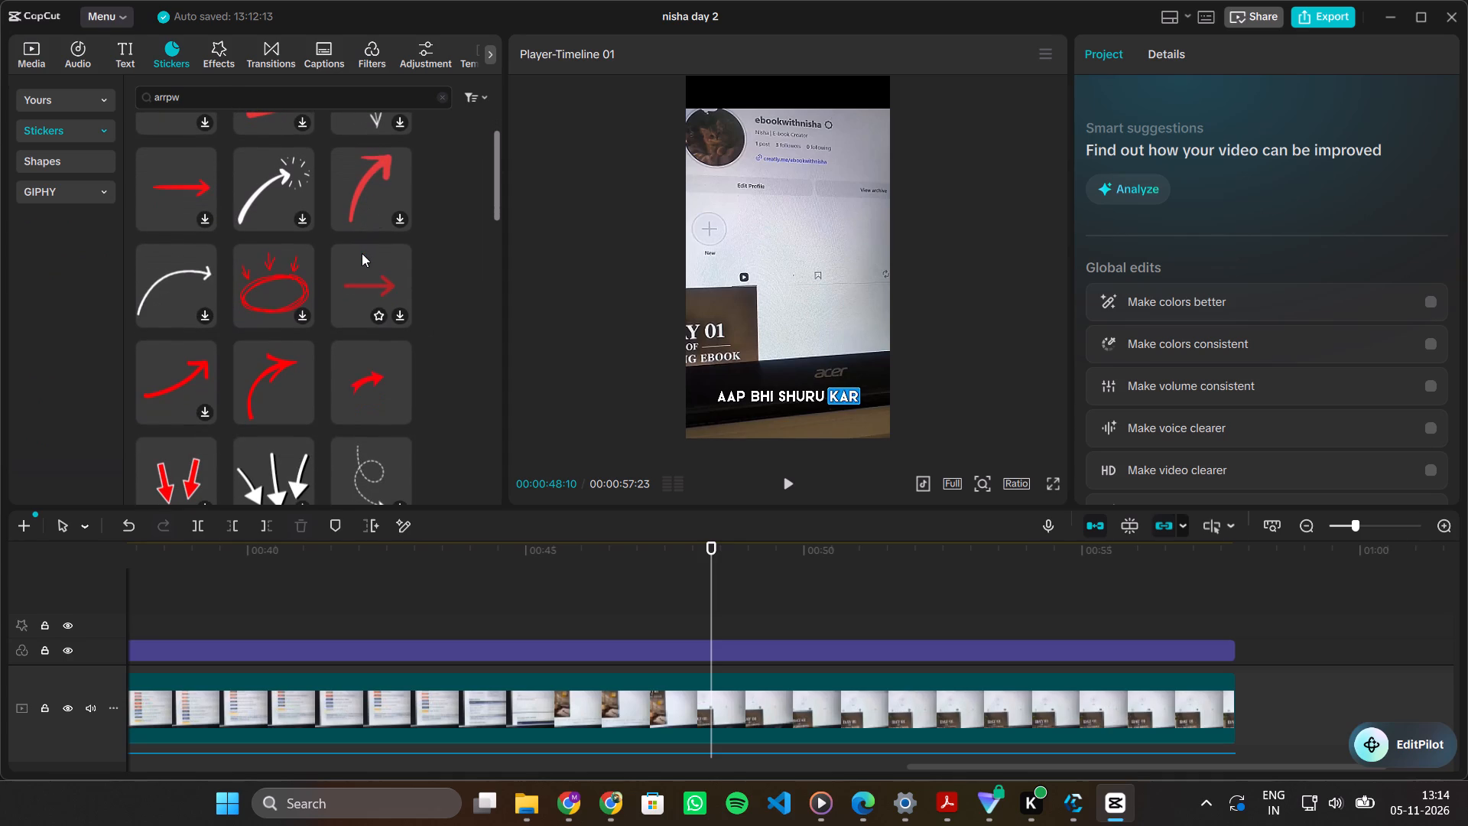
scroll(281, 334, down, 1)
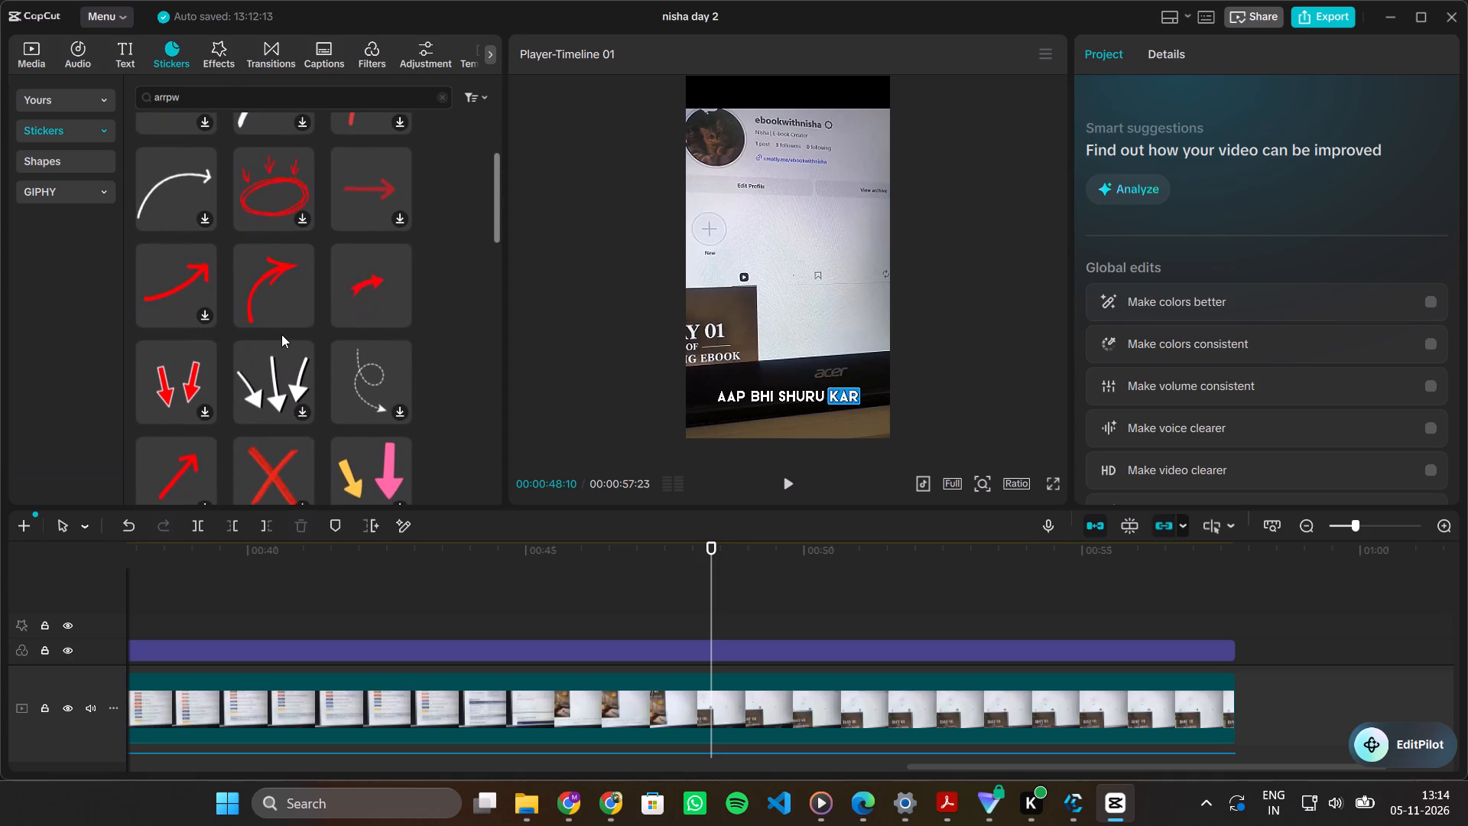
scroll(281, 334, down, 4)
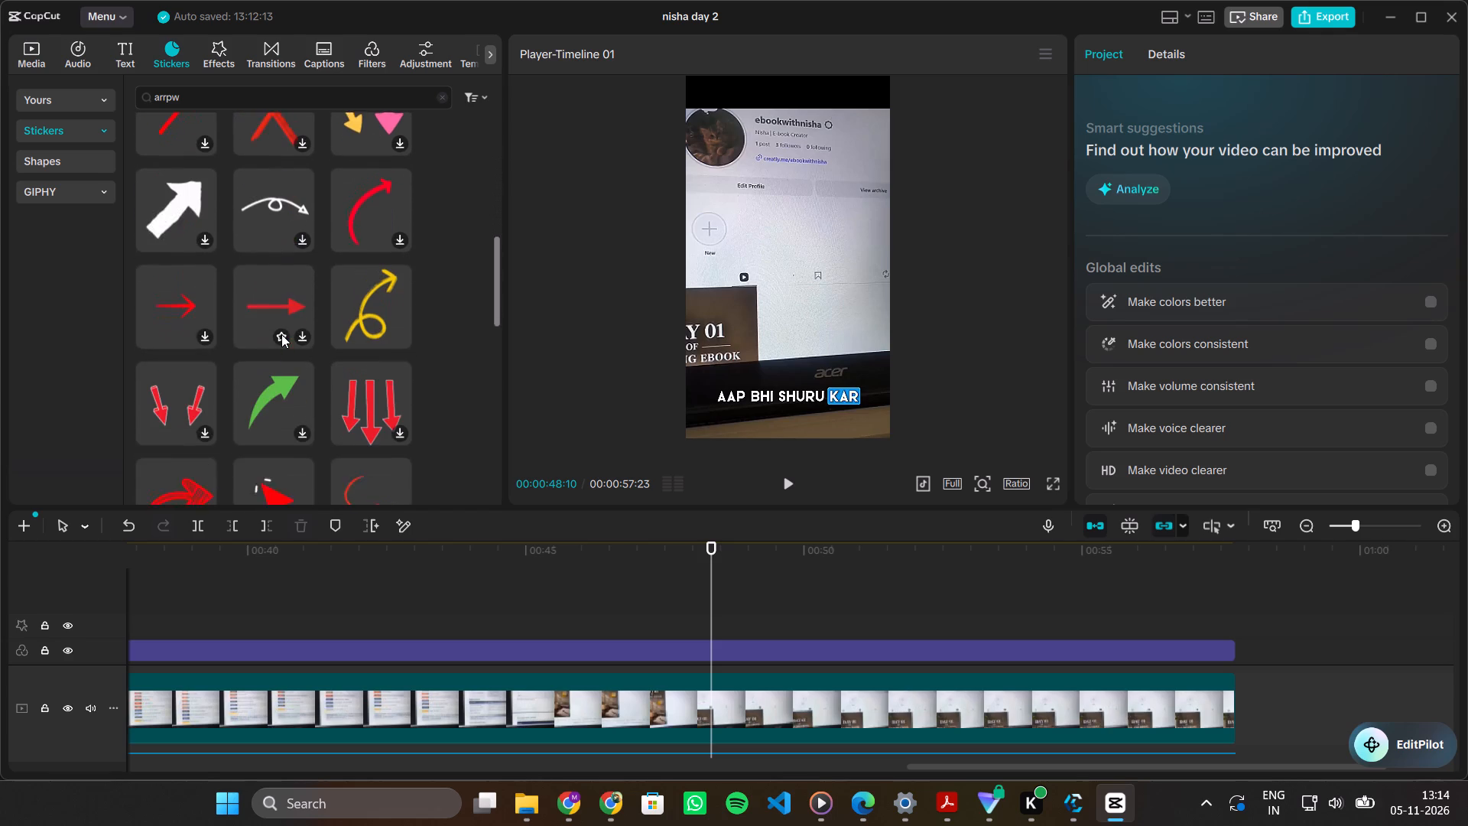
scroll(281, 334, down, 3)
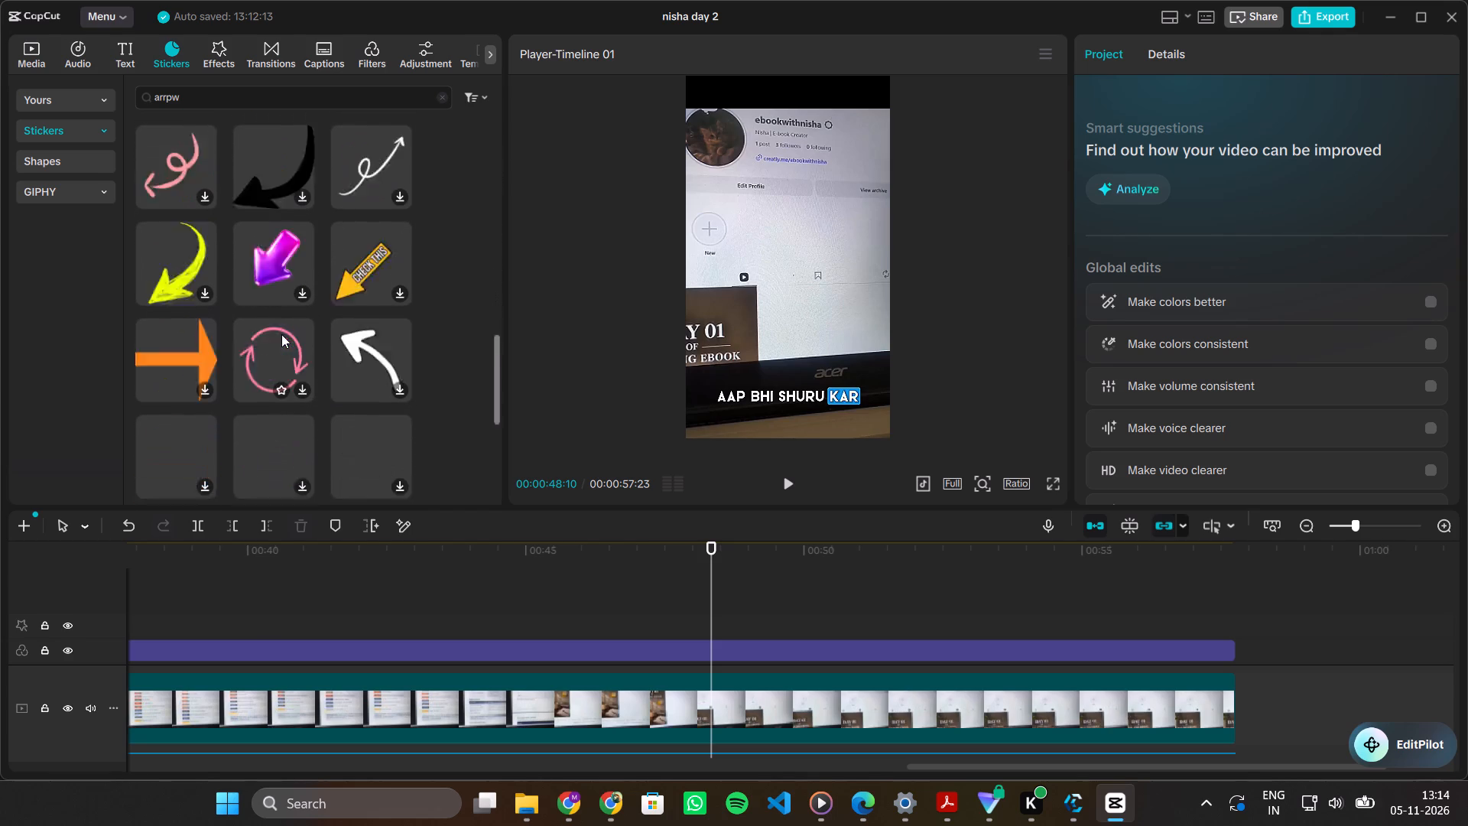
scroll(281, 334, down, 4)
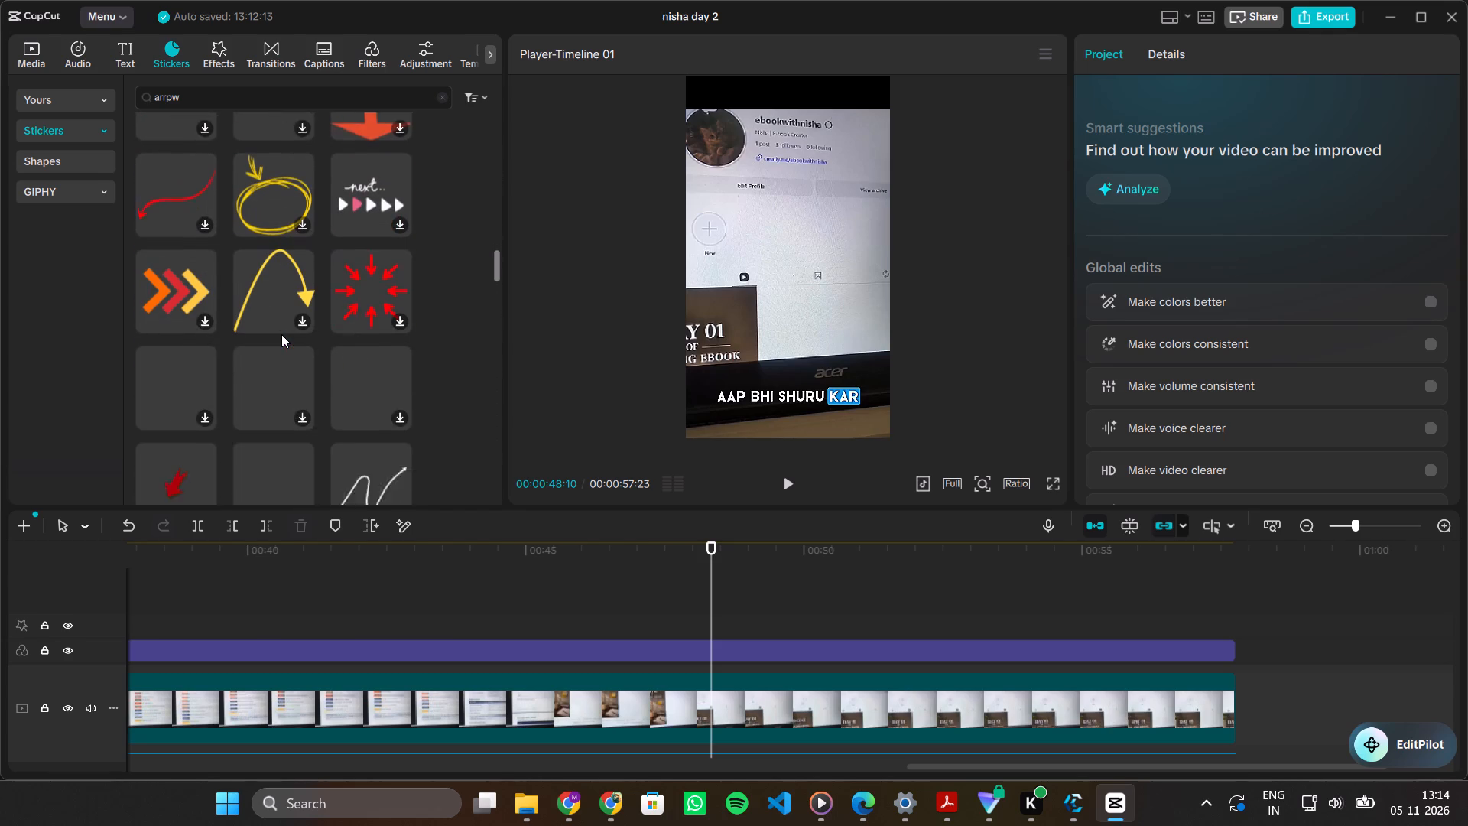
scroll(281, 334, down, 2)
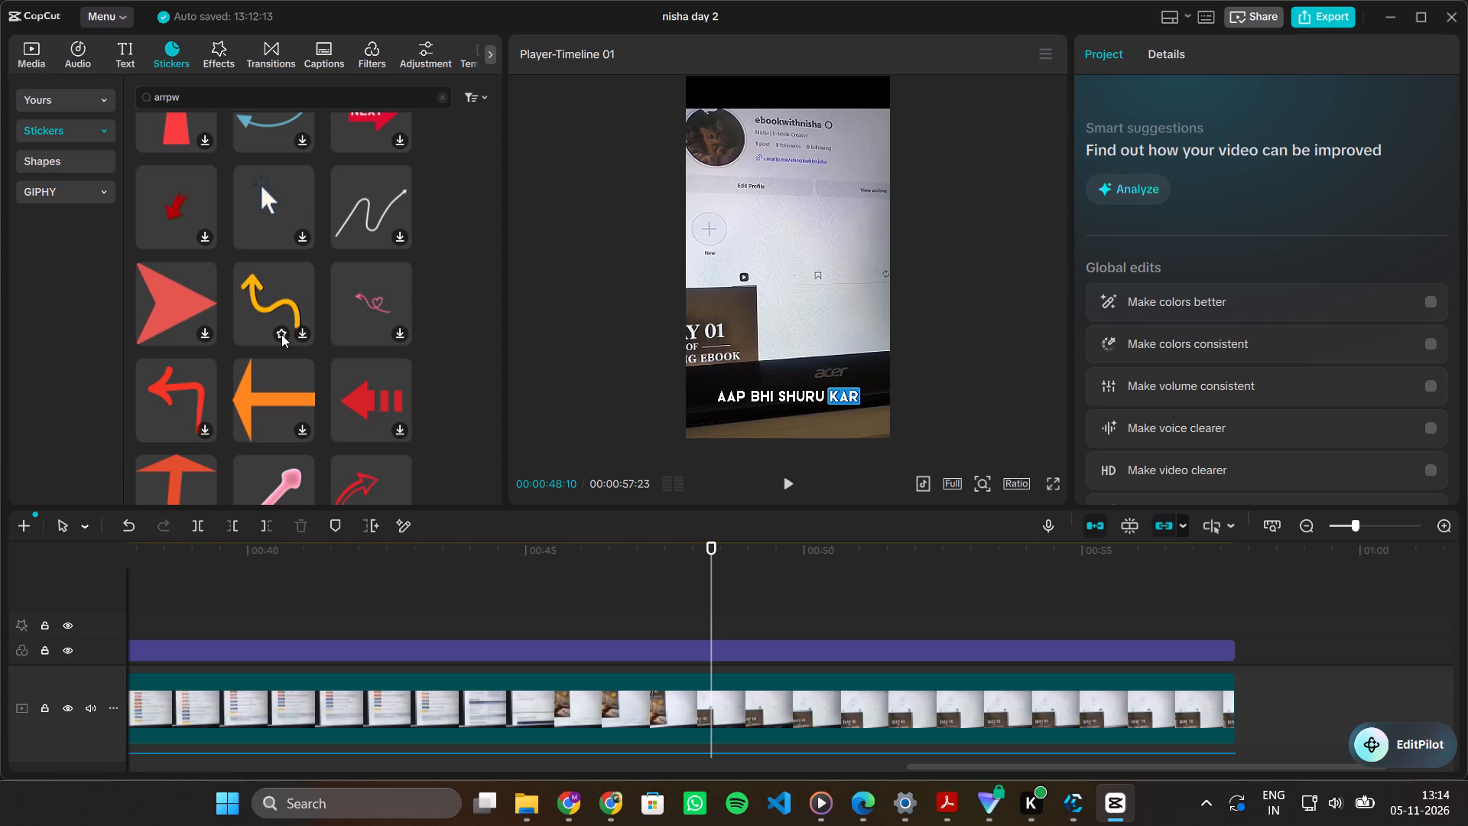
scroll(281, 334, down, 2)
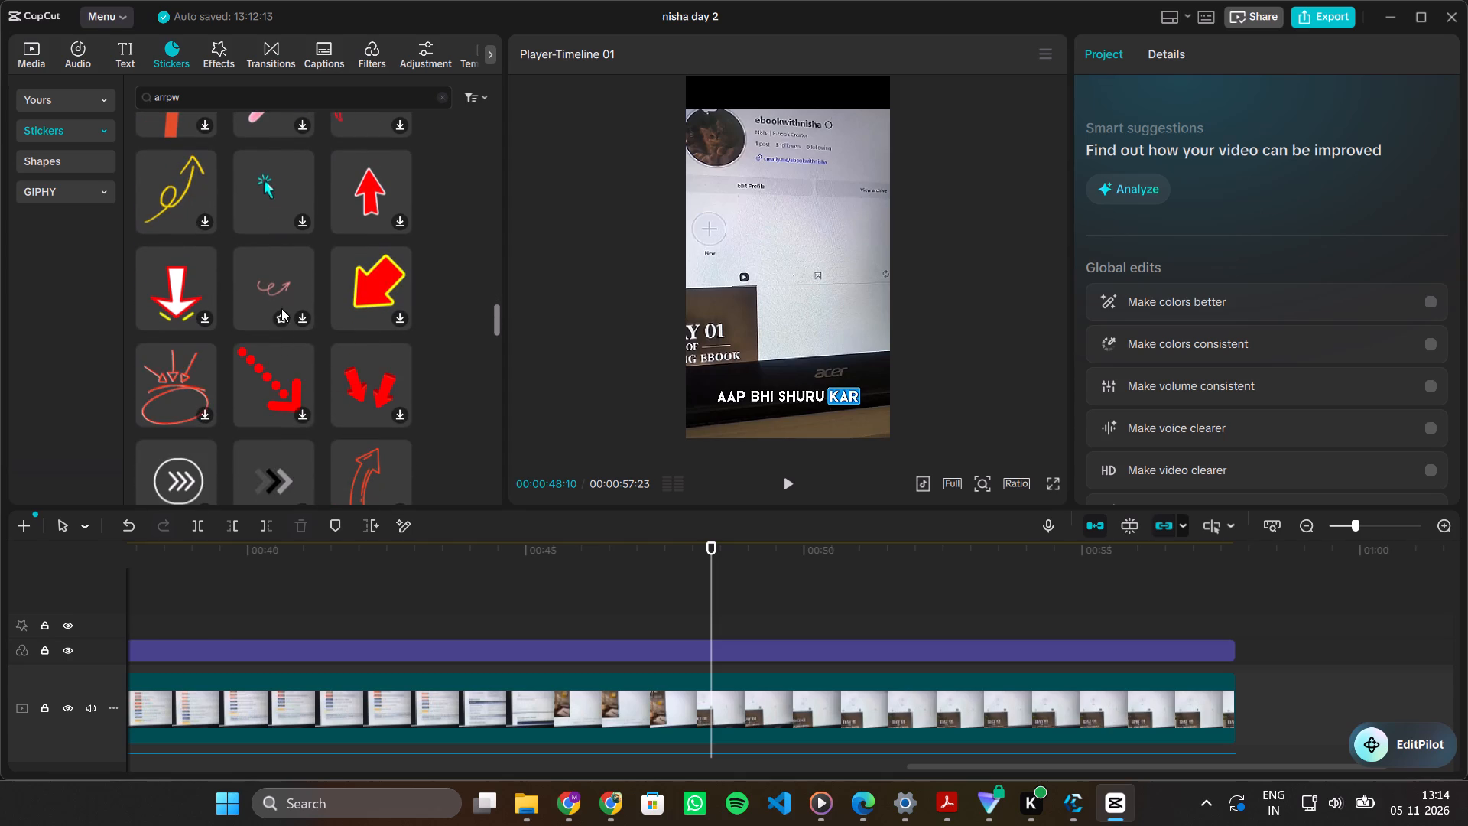
scroll(281, 308, down, 2)
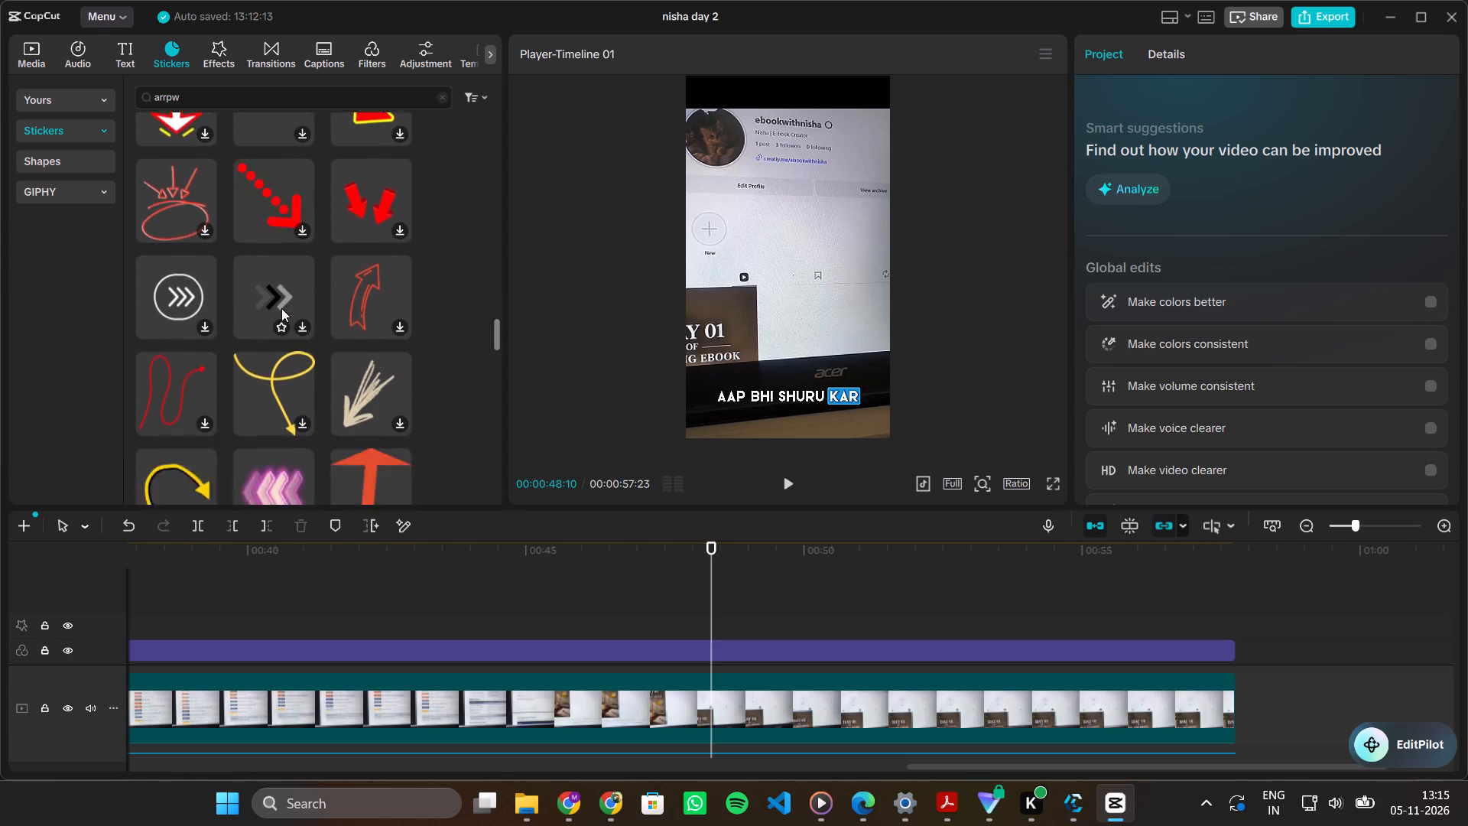
scroll(281, 308, down, 3)
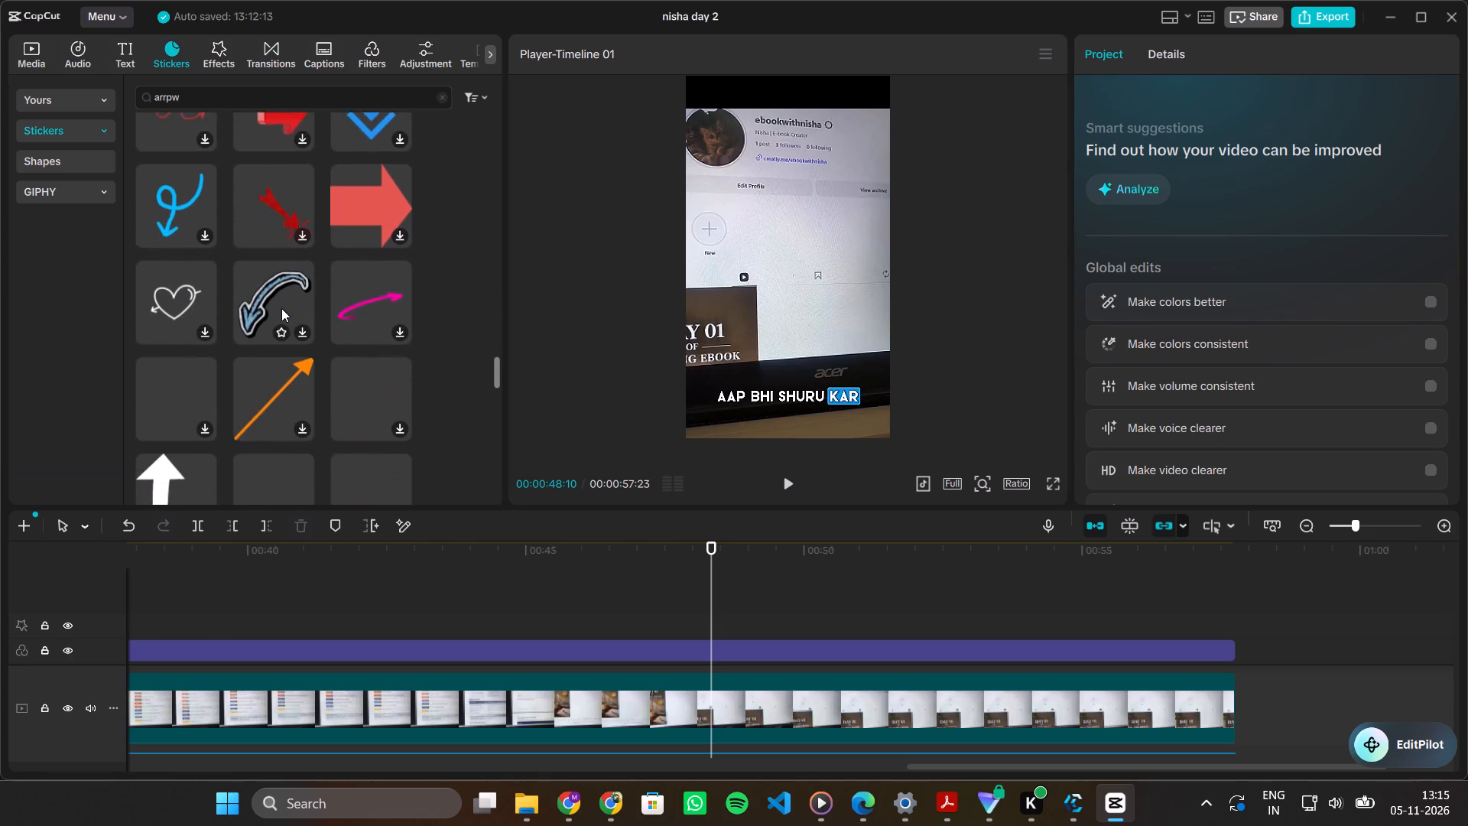
scroll(281, 308, down, 2)
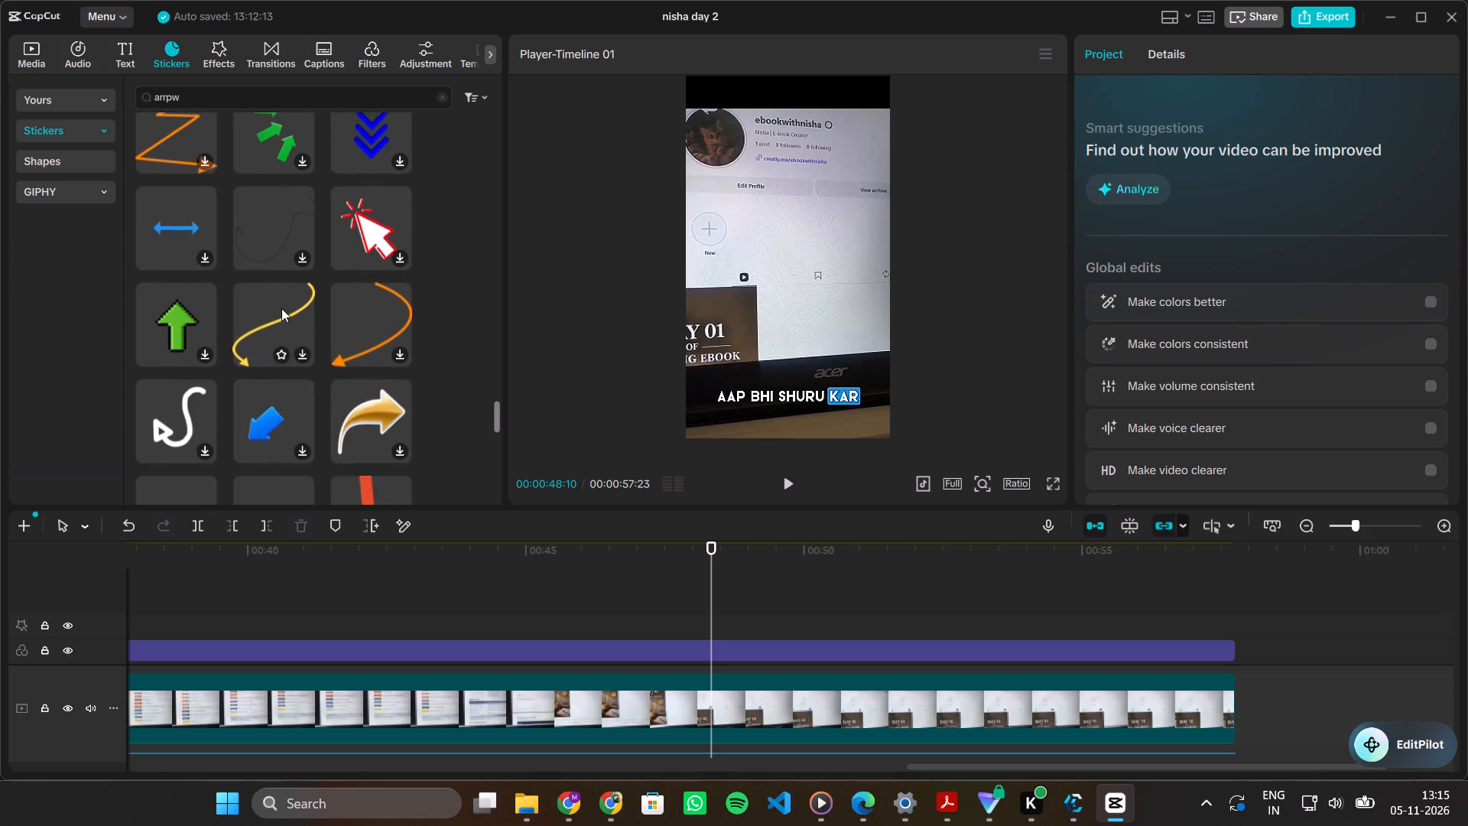
scroll(281, 308, down, 1)
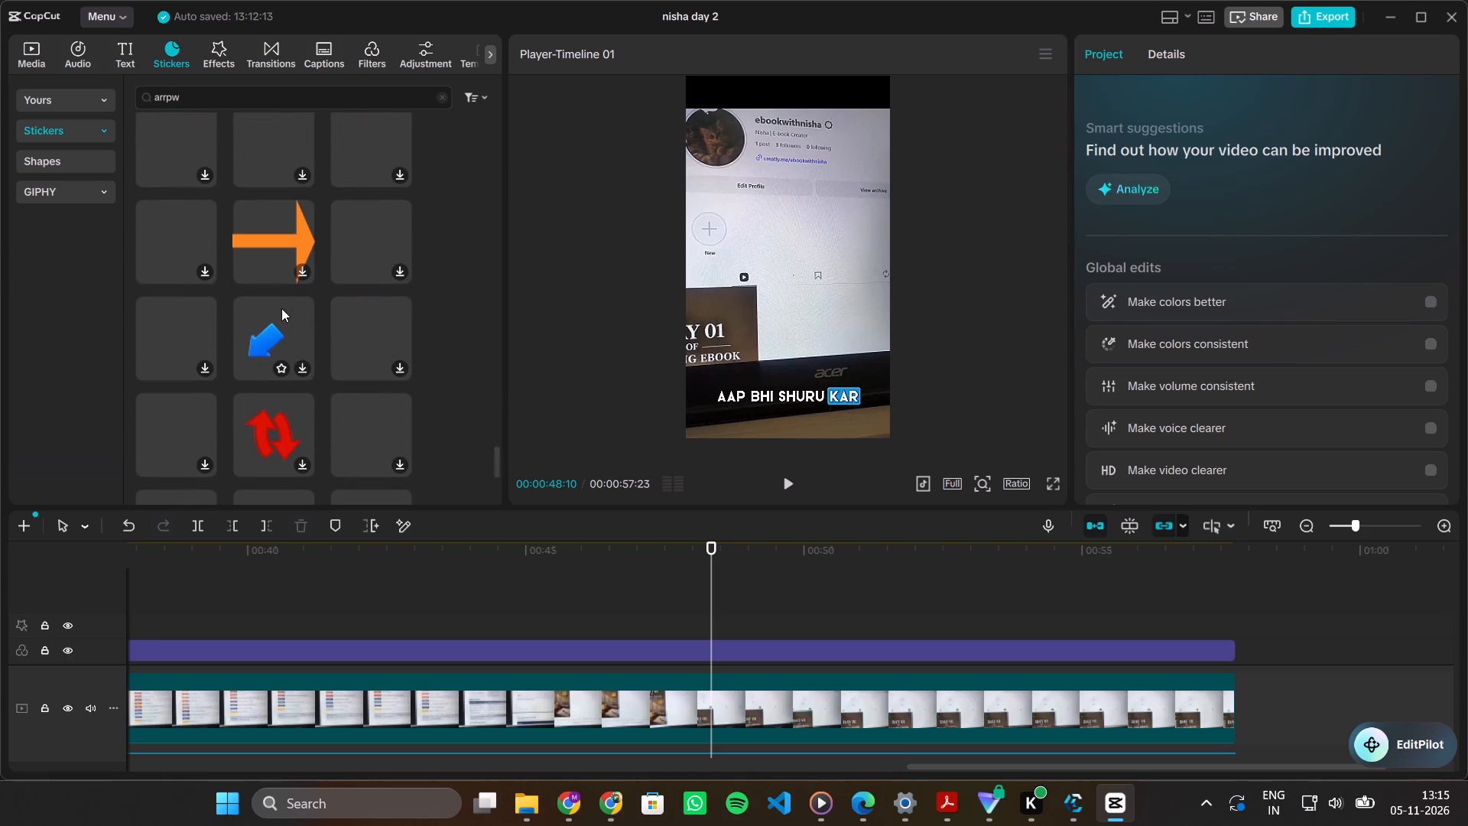
scroll(281, 308, down, 2)
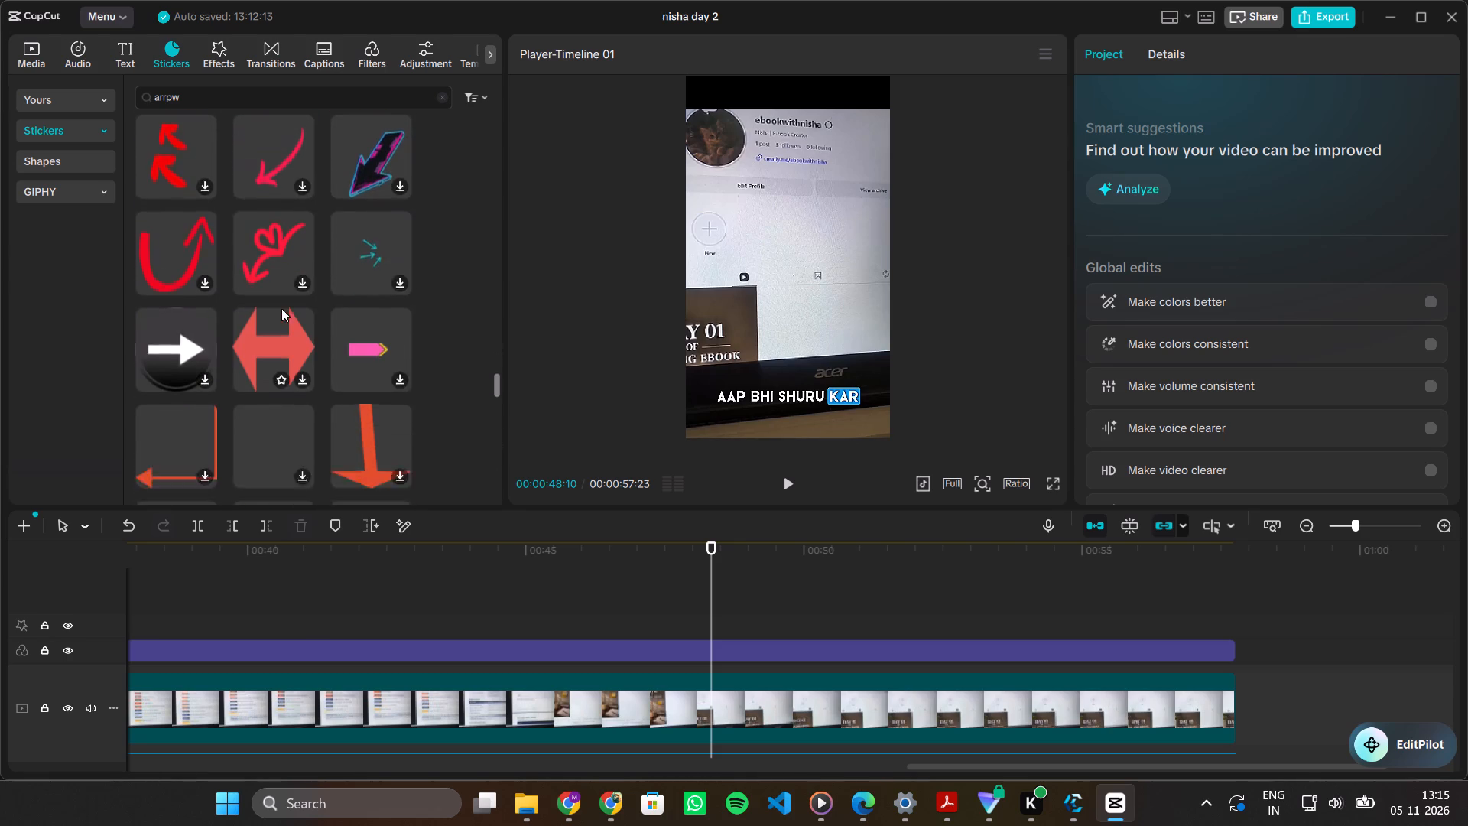
scroll(281, 308, down, 1)
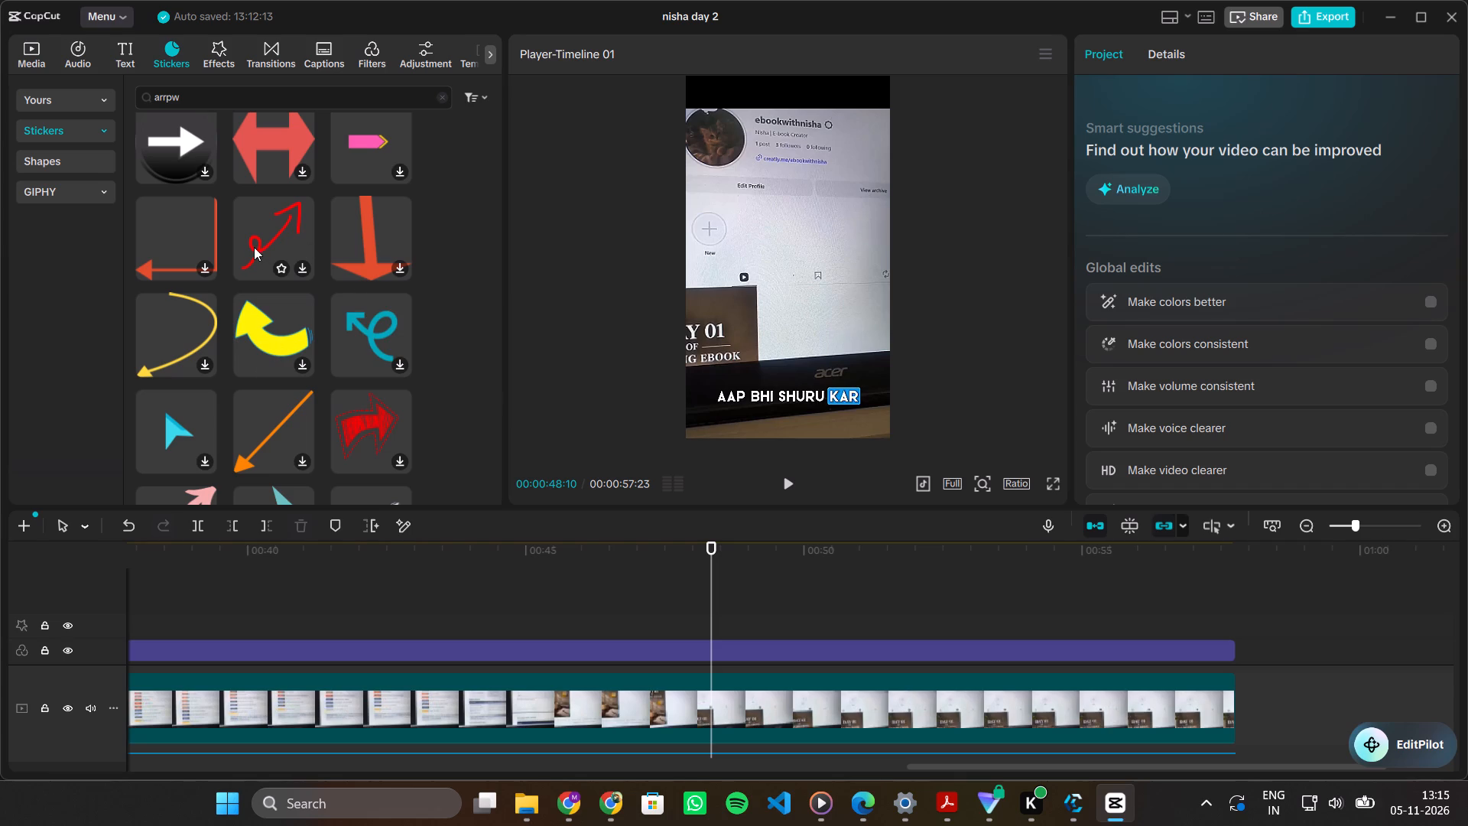
scroll(354, 379, down, 4)
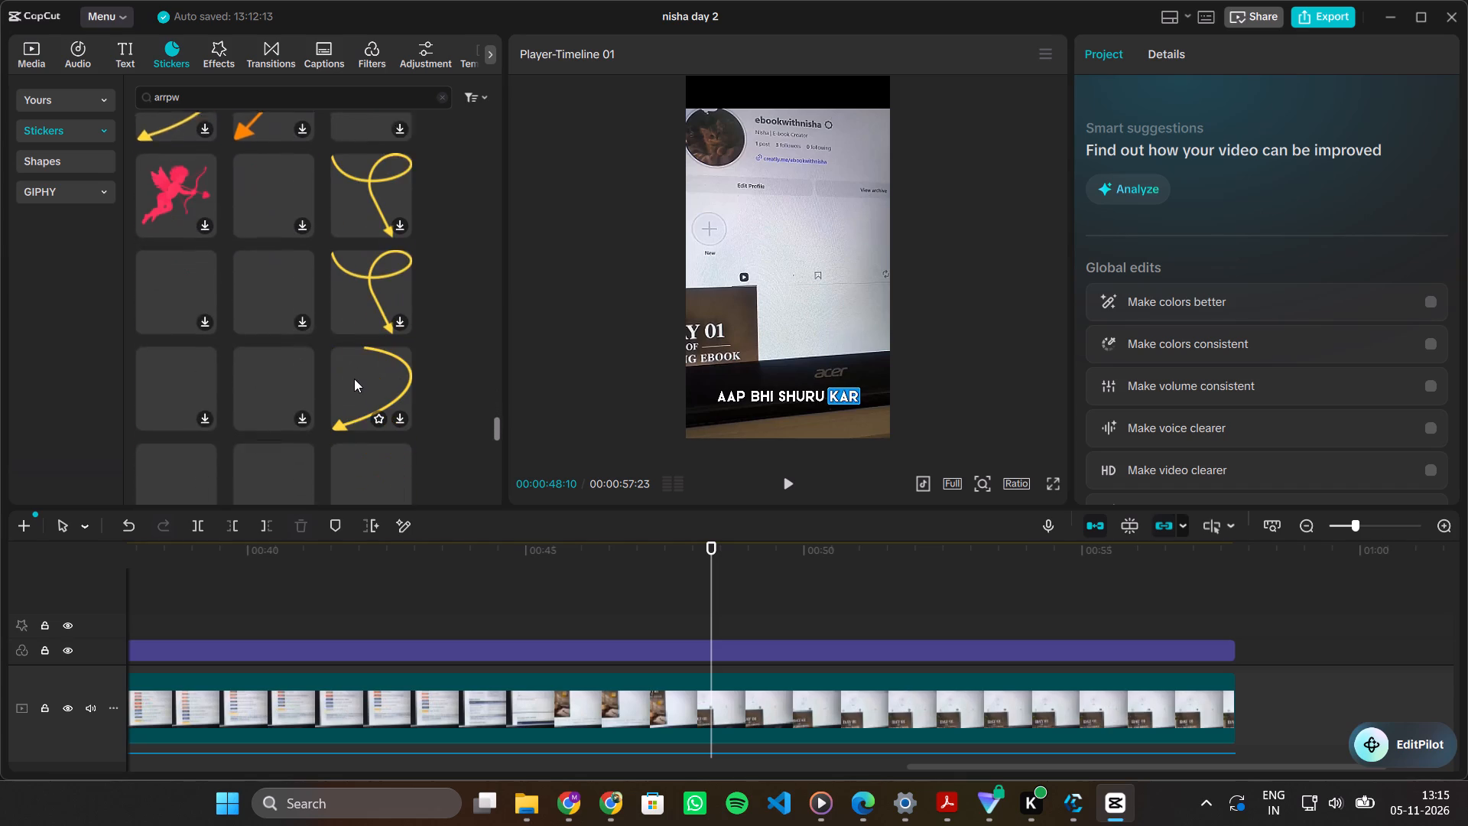
scroll(354, 379, down, 2)
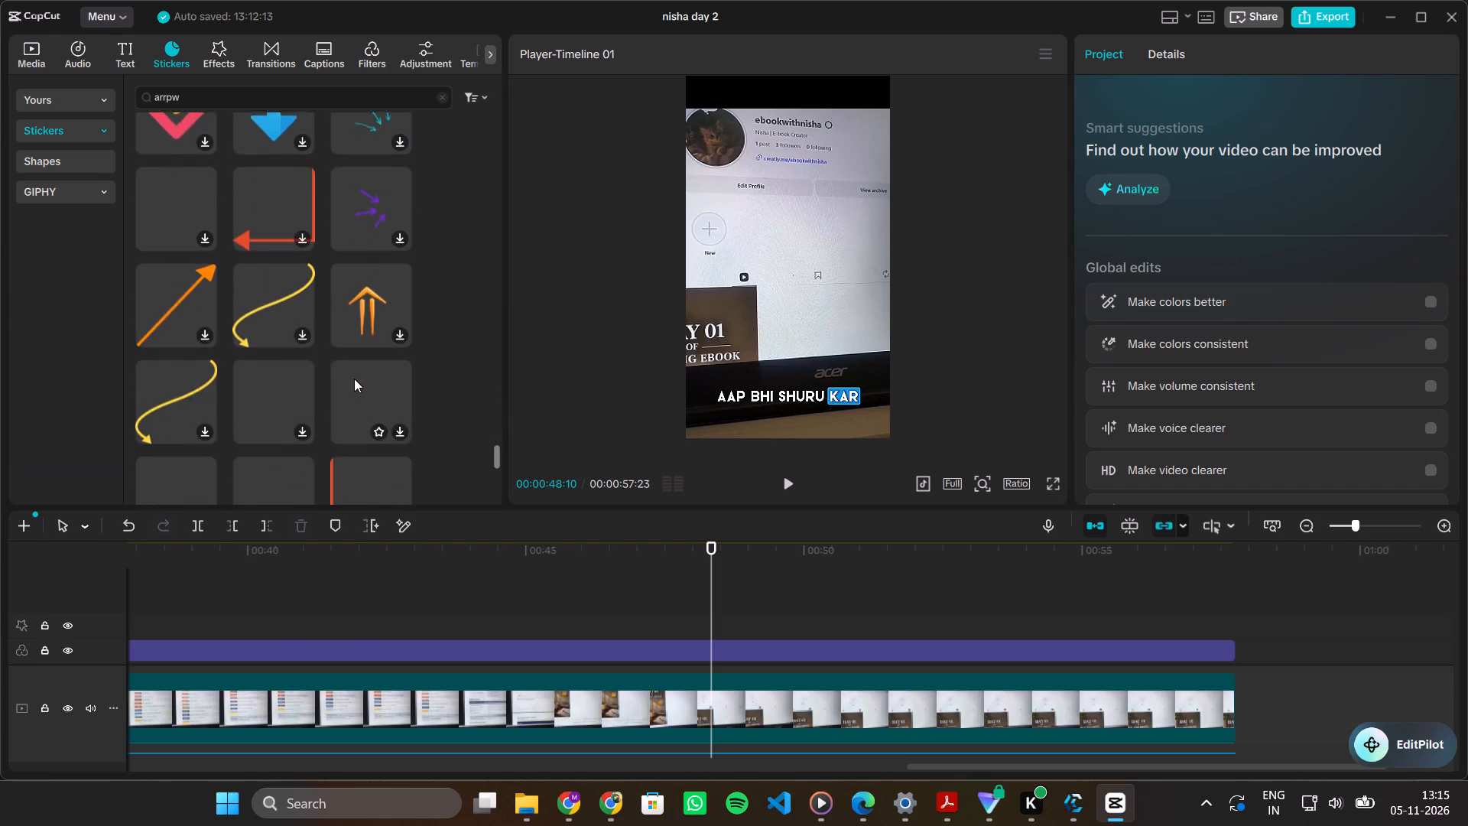
scroll(354, 379, down, 4)
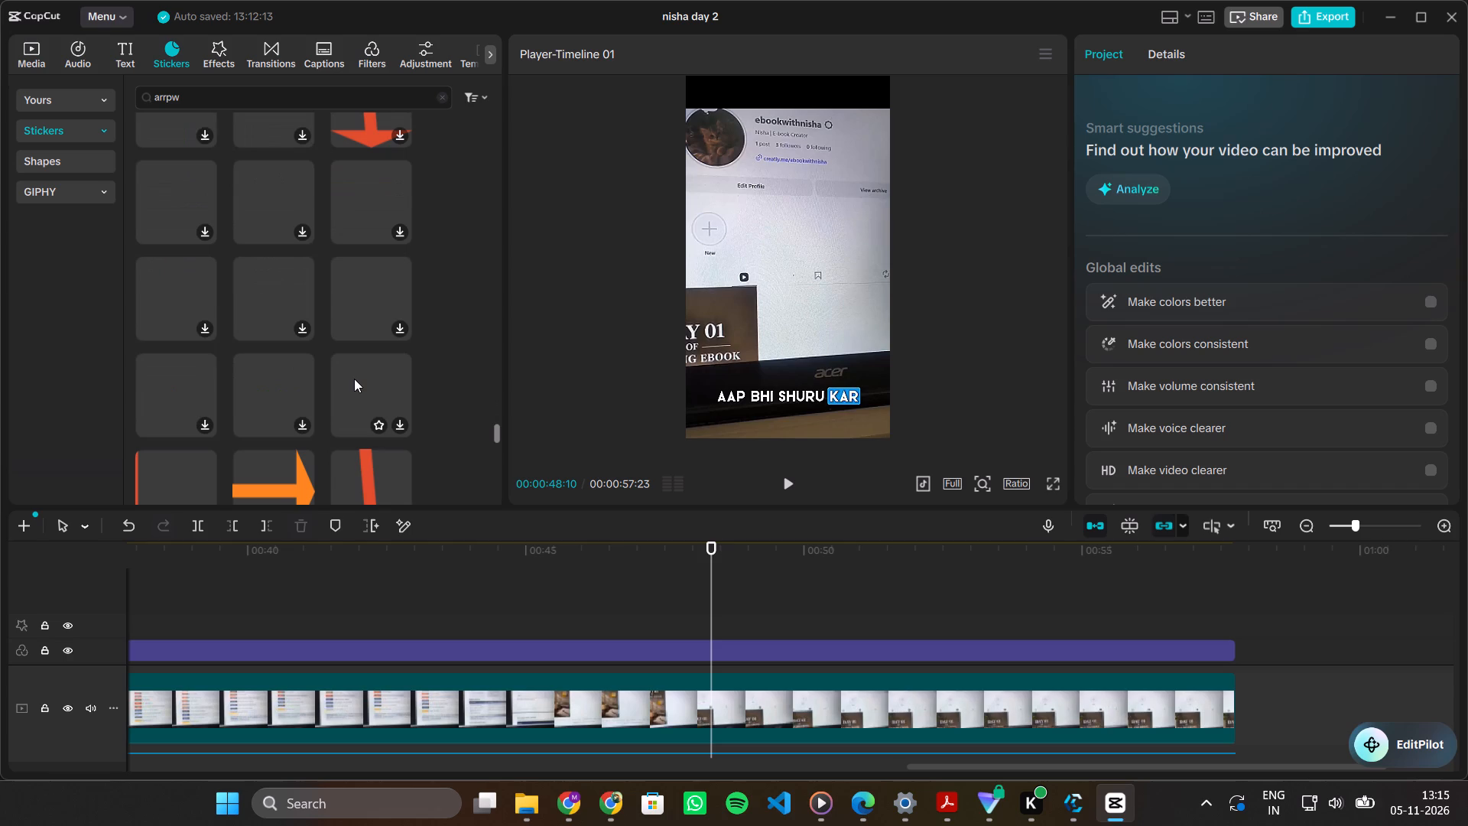
scroll(354, 379, down, 2)
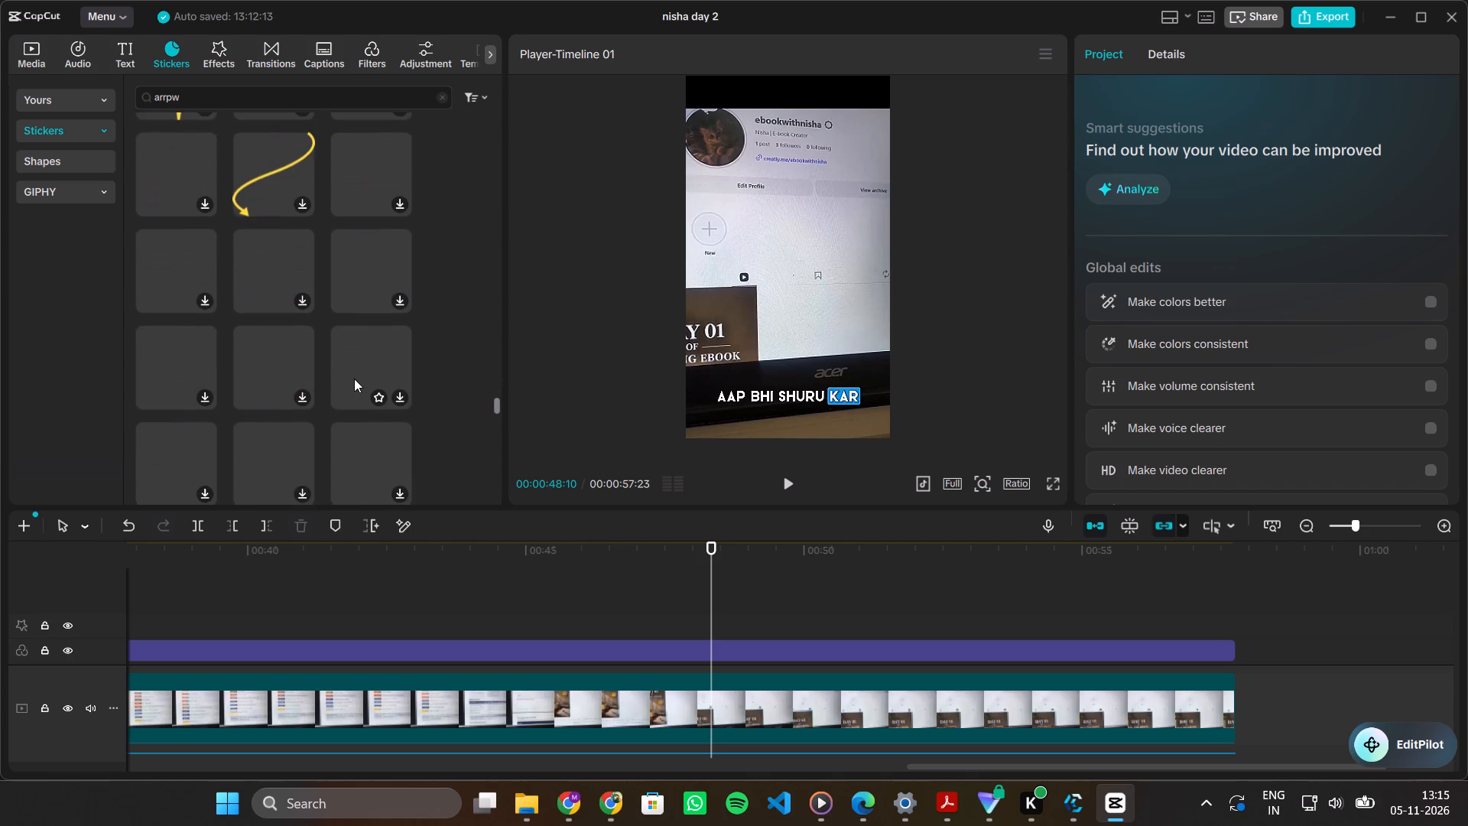
scroll(354, 379, up, 1)
scroll(354, 379, down, 3)
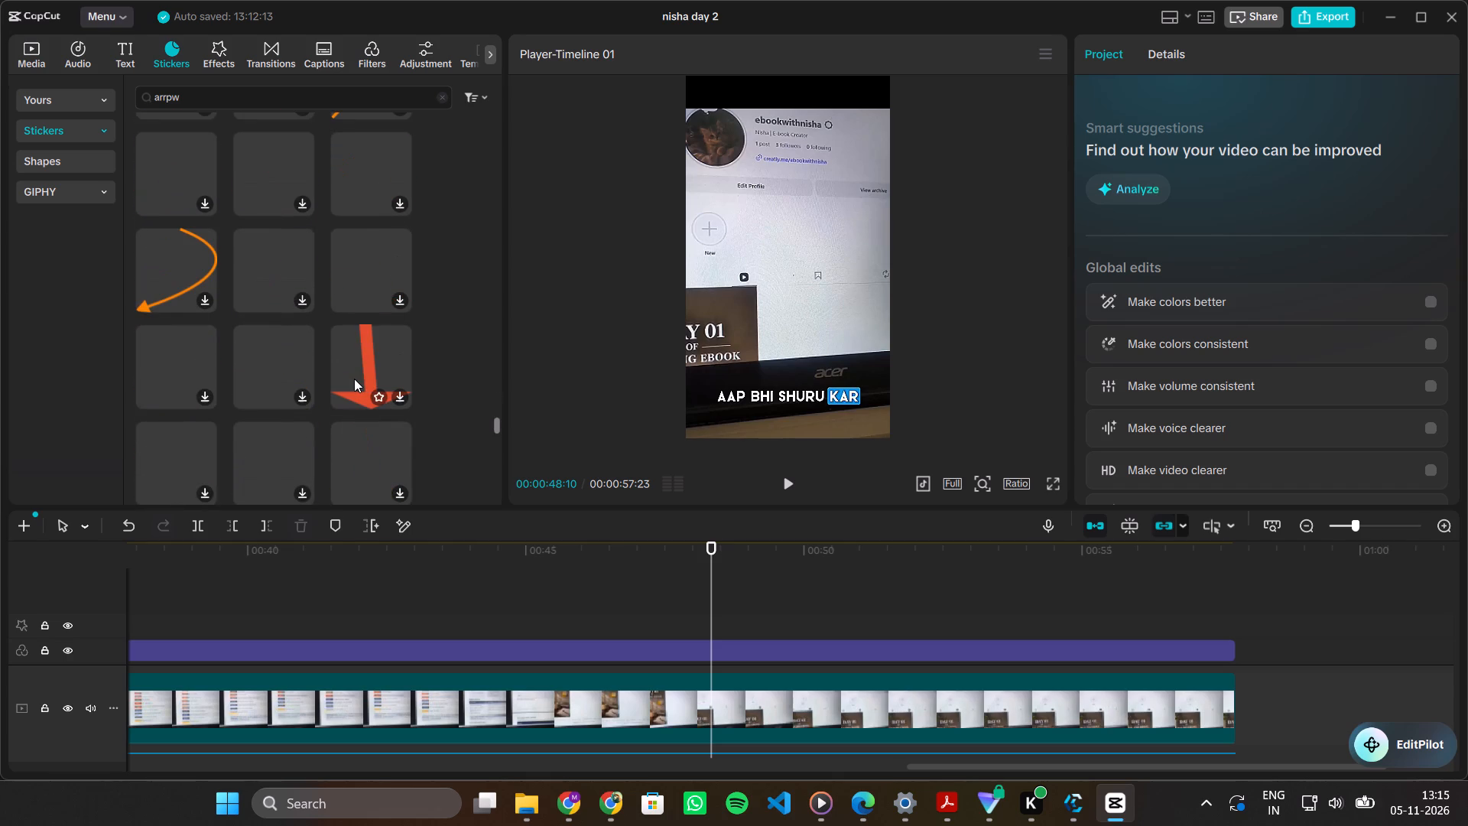
scroll(354, 379, up, 1)
scroll(354, 379, up, 20)
scroll(354, 379, up, 16)
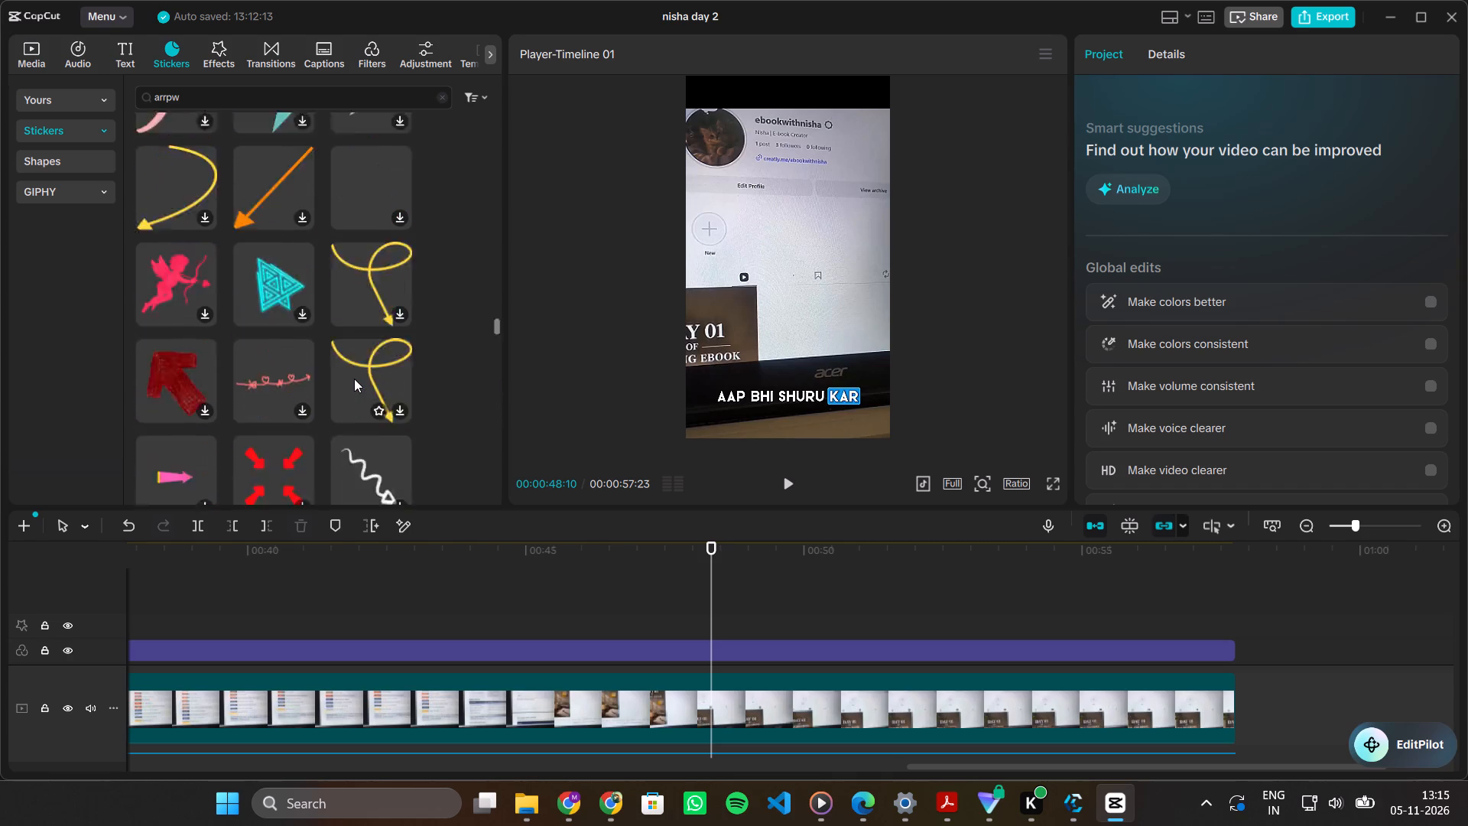
scroll(354, 379, up, 18)
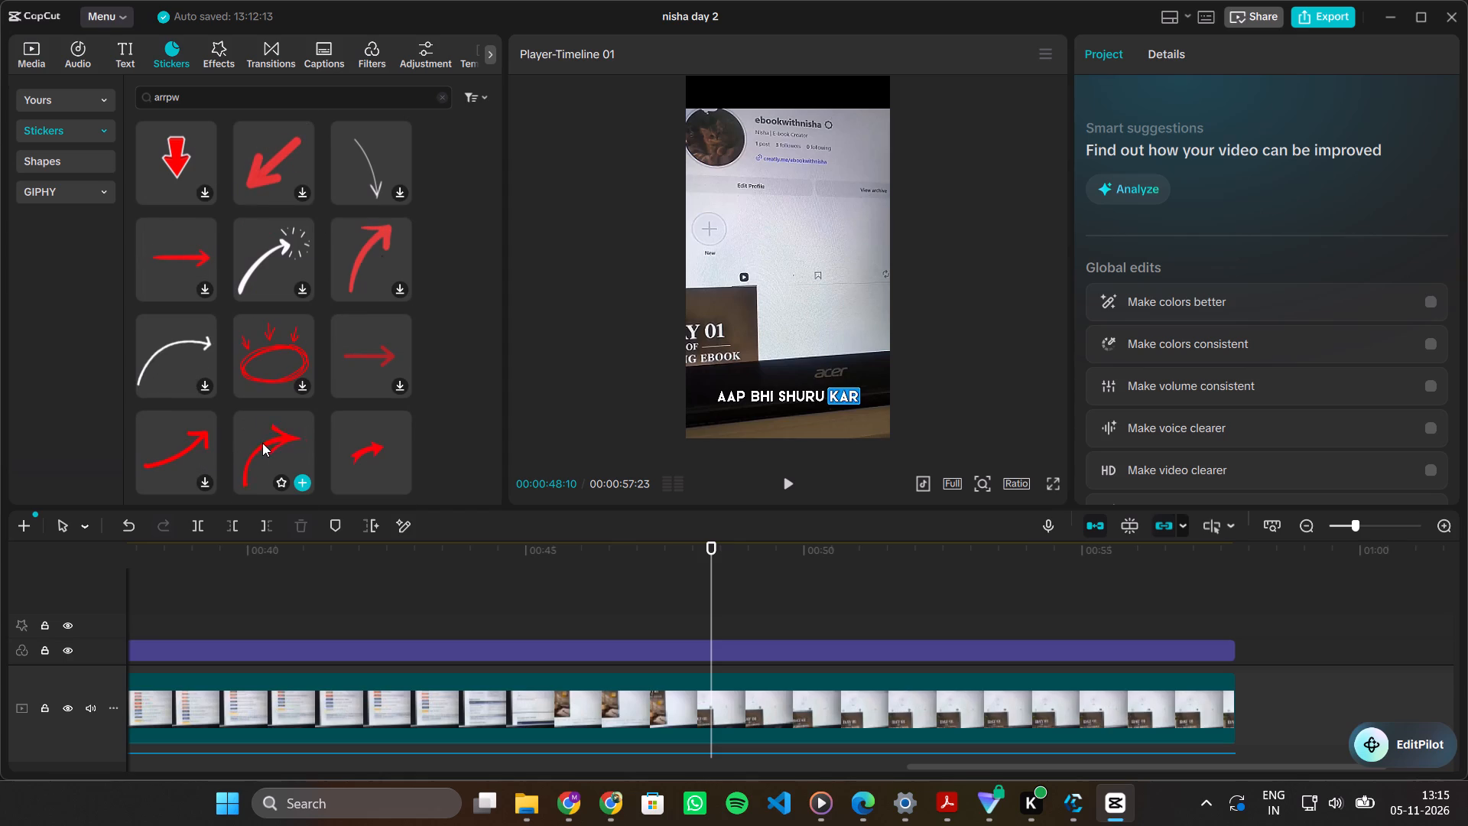
Download the curved red brush-stroke arrow sticker pointing up and add it to the timeline at 00:00:48:10.
click(397, 285)
double_click(397, 285)
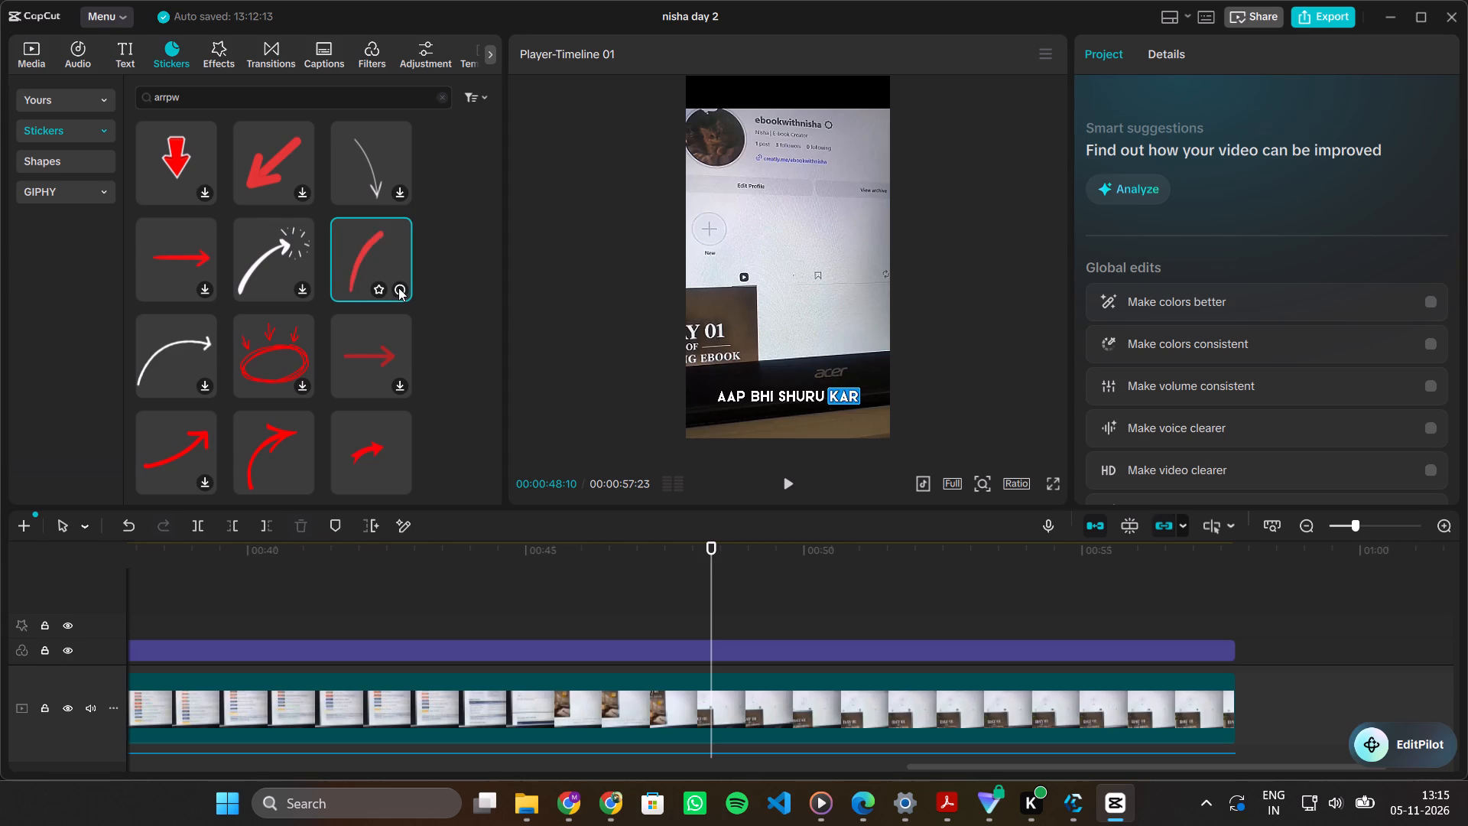
click(398, 288)
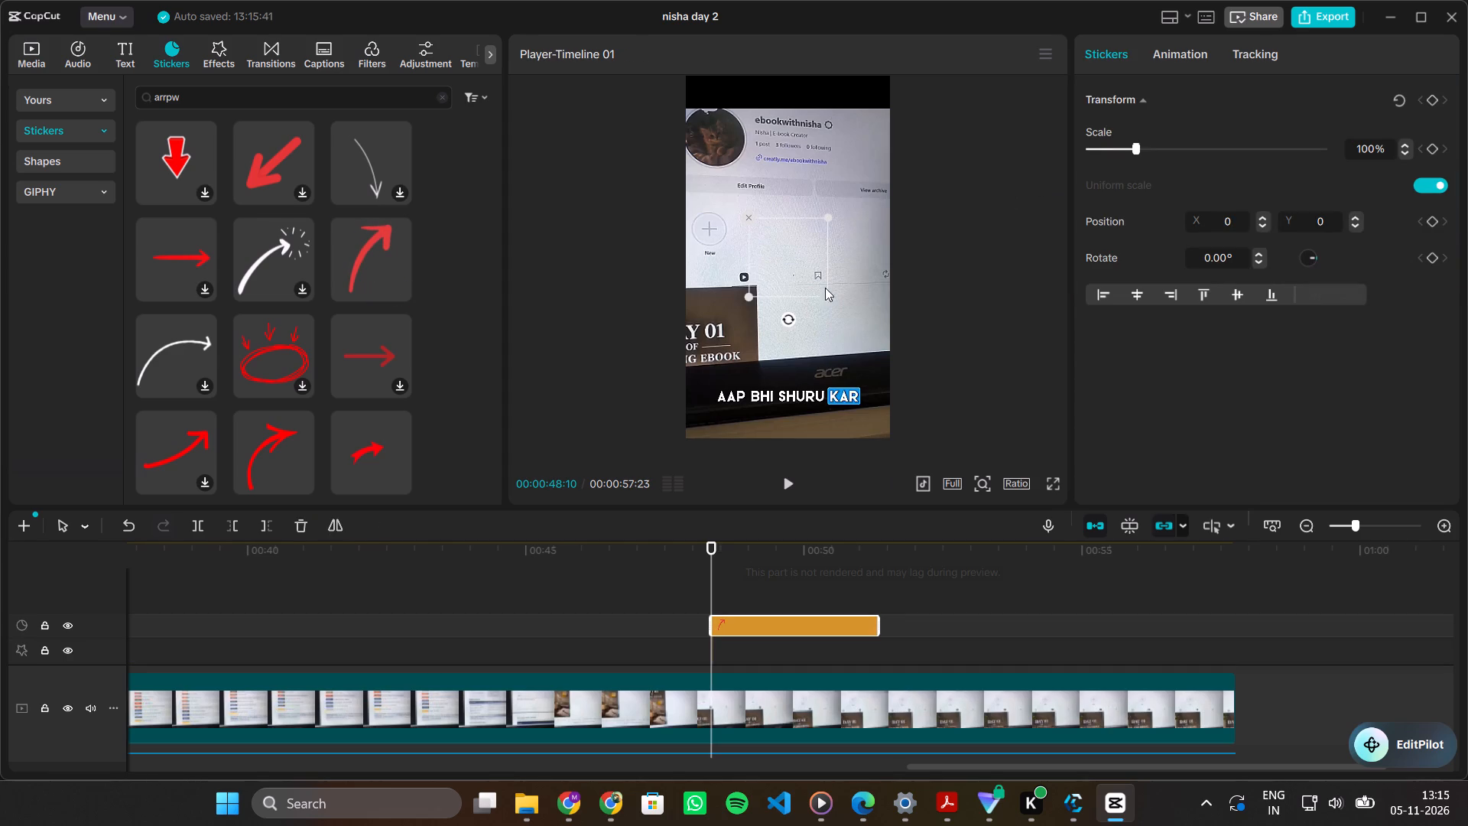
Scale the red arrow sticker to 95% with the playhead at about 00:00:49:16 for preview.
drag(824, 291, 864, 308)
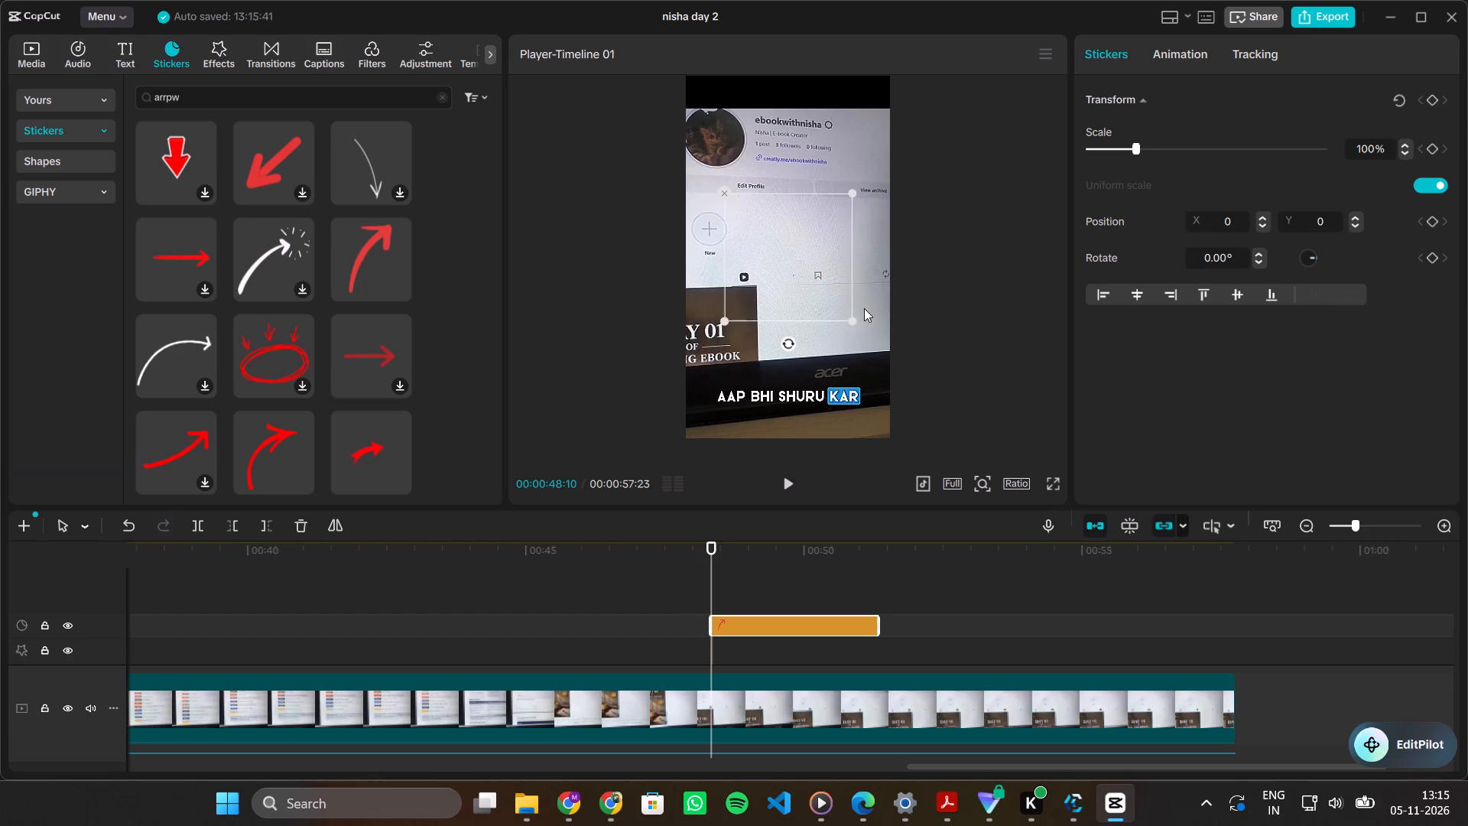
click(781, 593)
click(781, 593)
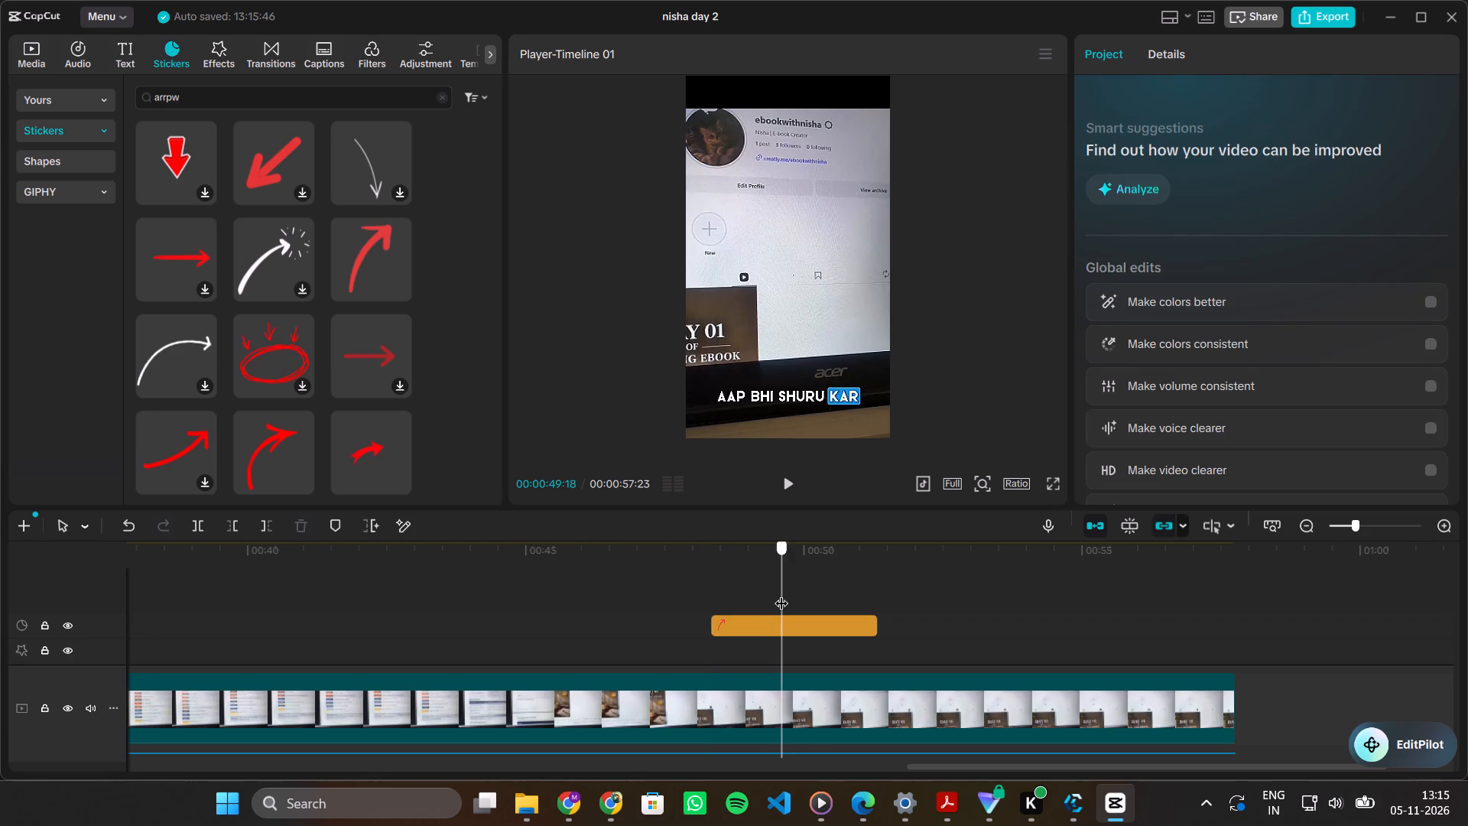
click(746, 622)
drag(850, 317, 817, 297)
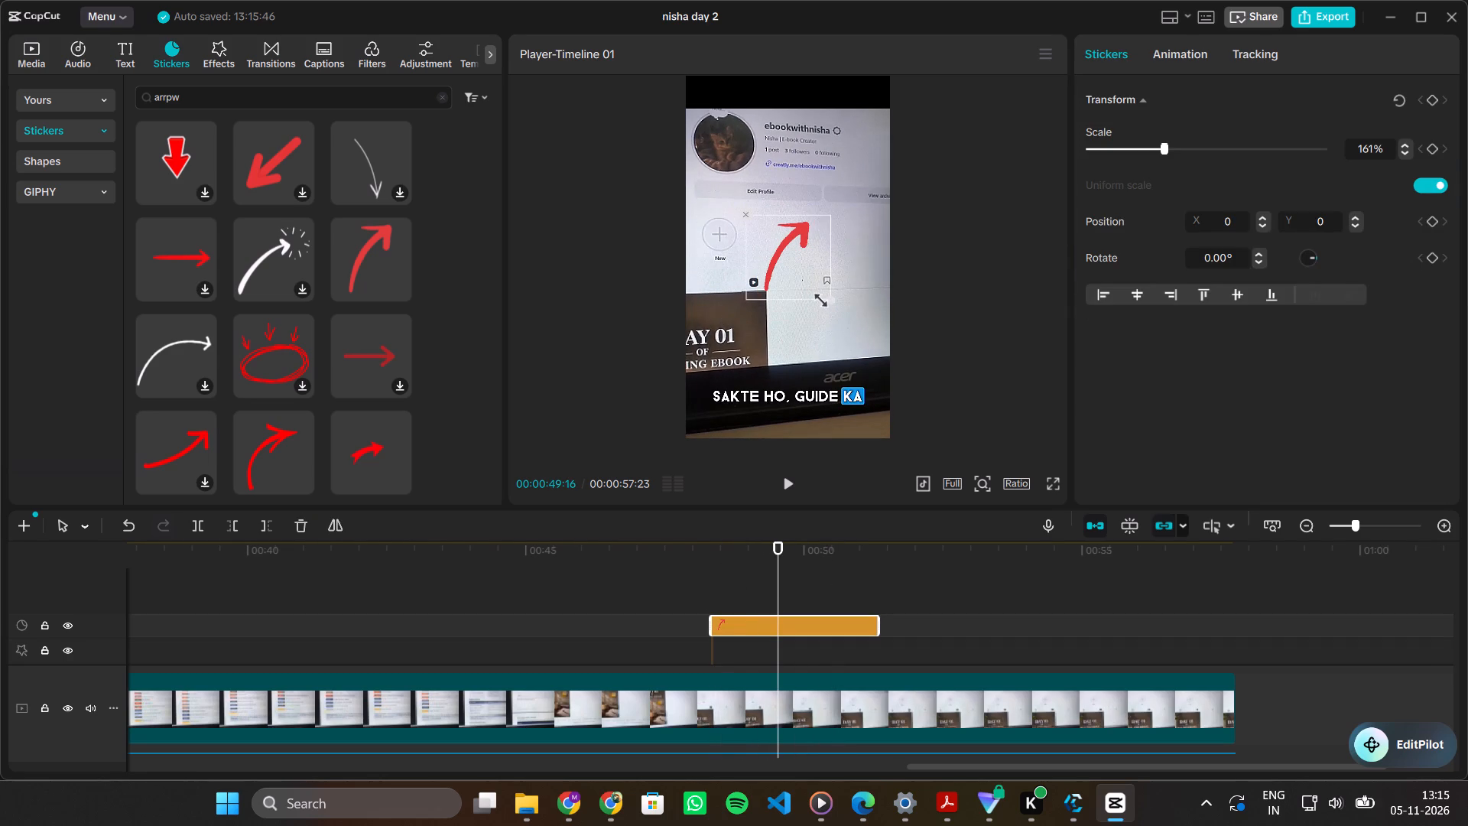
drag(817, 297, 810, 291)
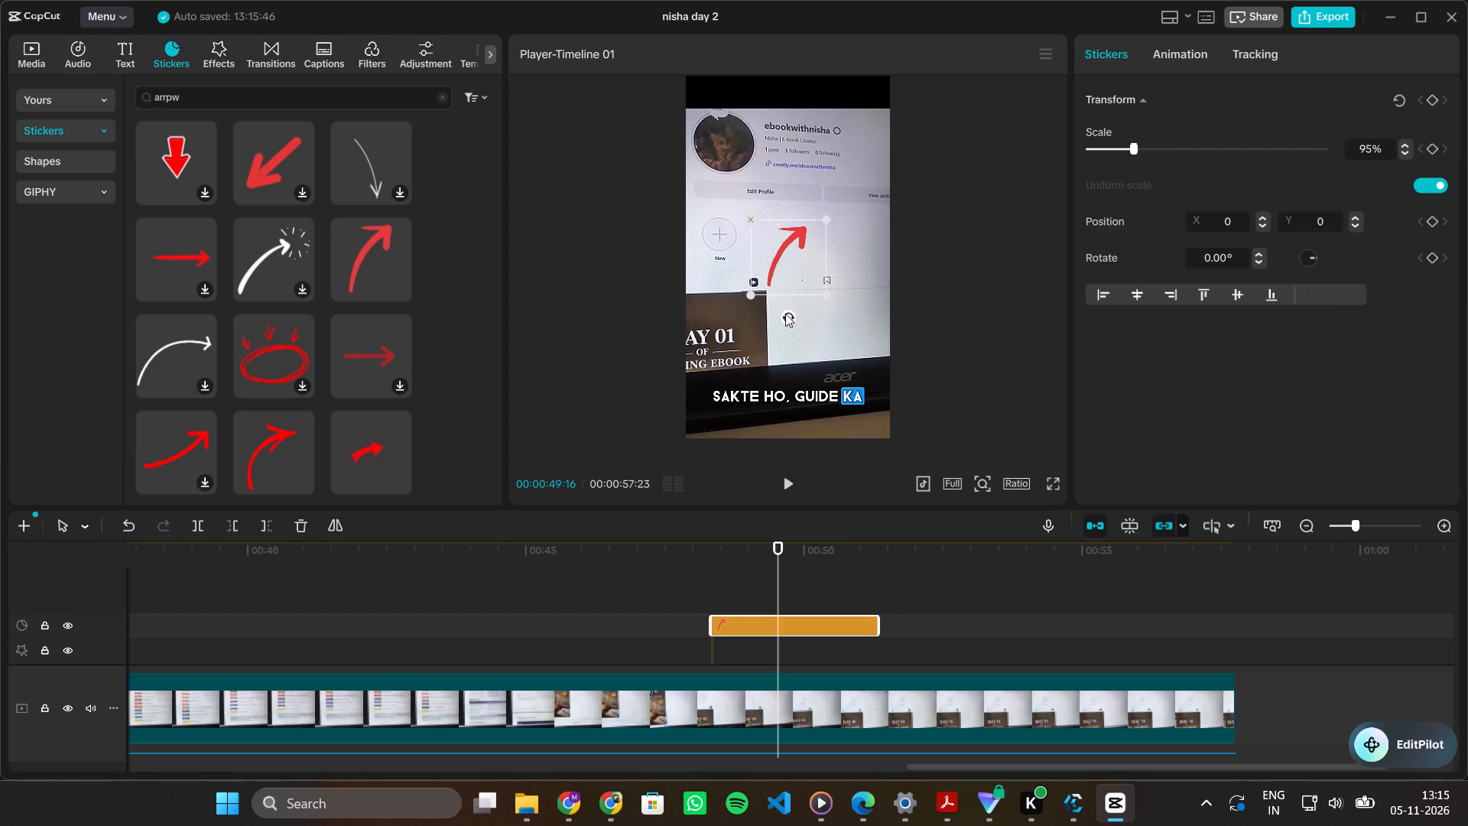
Rotate the red arrow sticker to about -446.30° so its head points up toward the profile link.
drag(785, 314, 791, 304)
click(1307, 258)
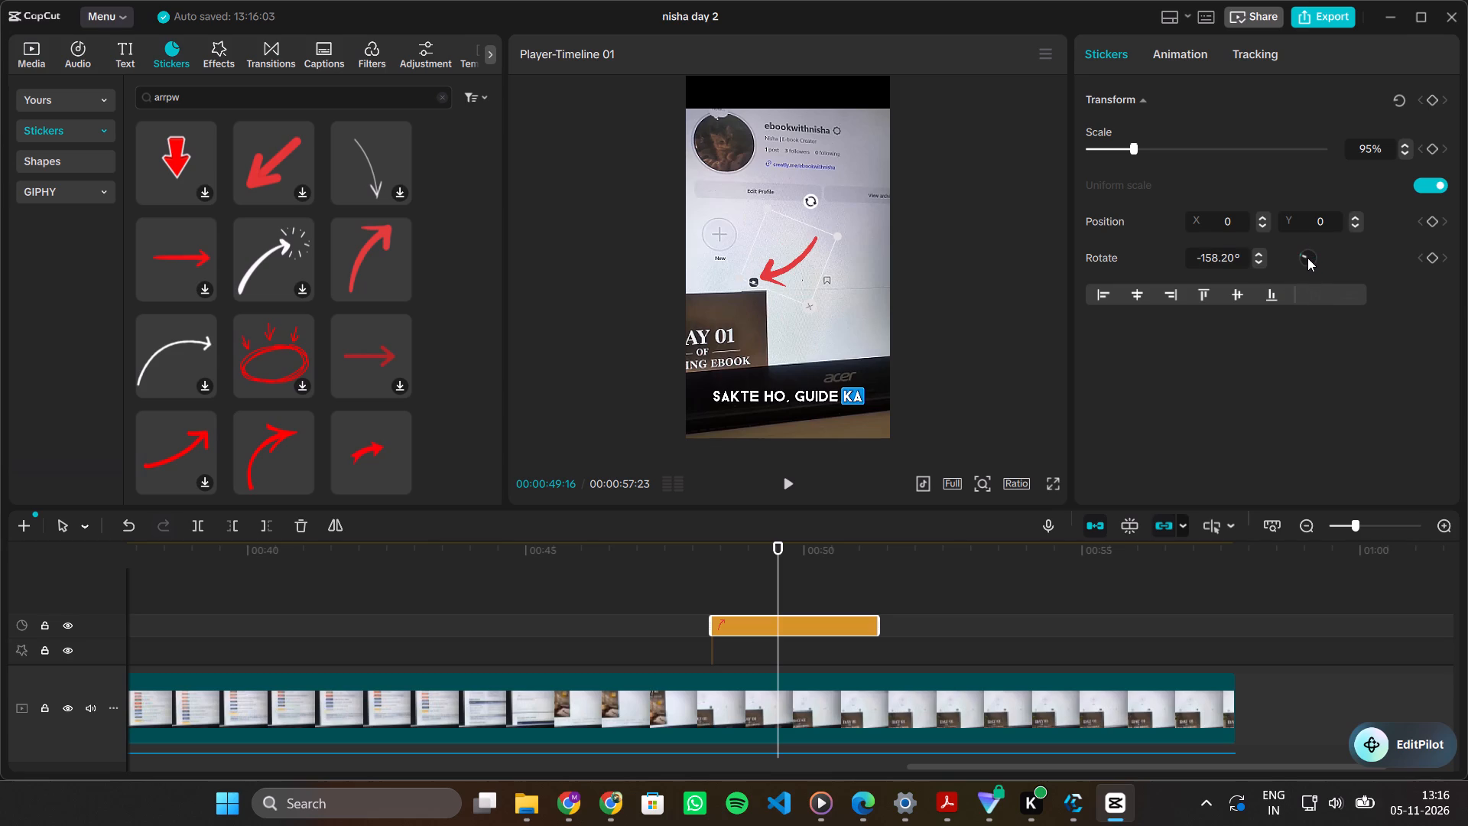
click(1307, 258)
click(1307, 258)
drag(1302, 252, 1323, 261)
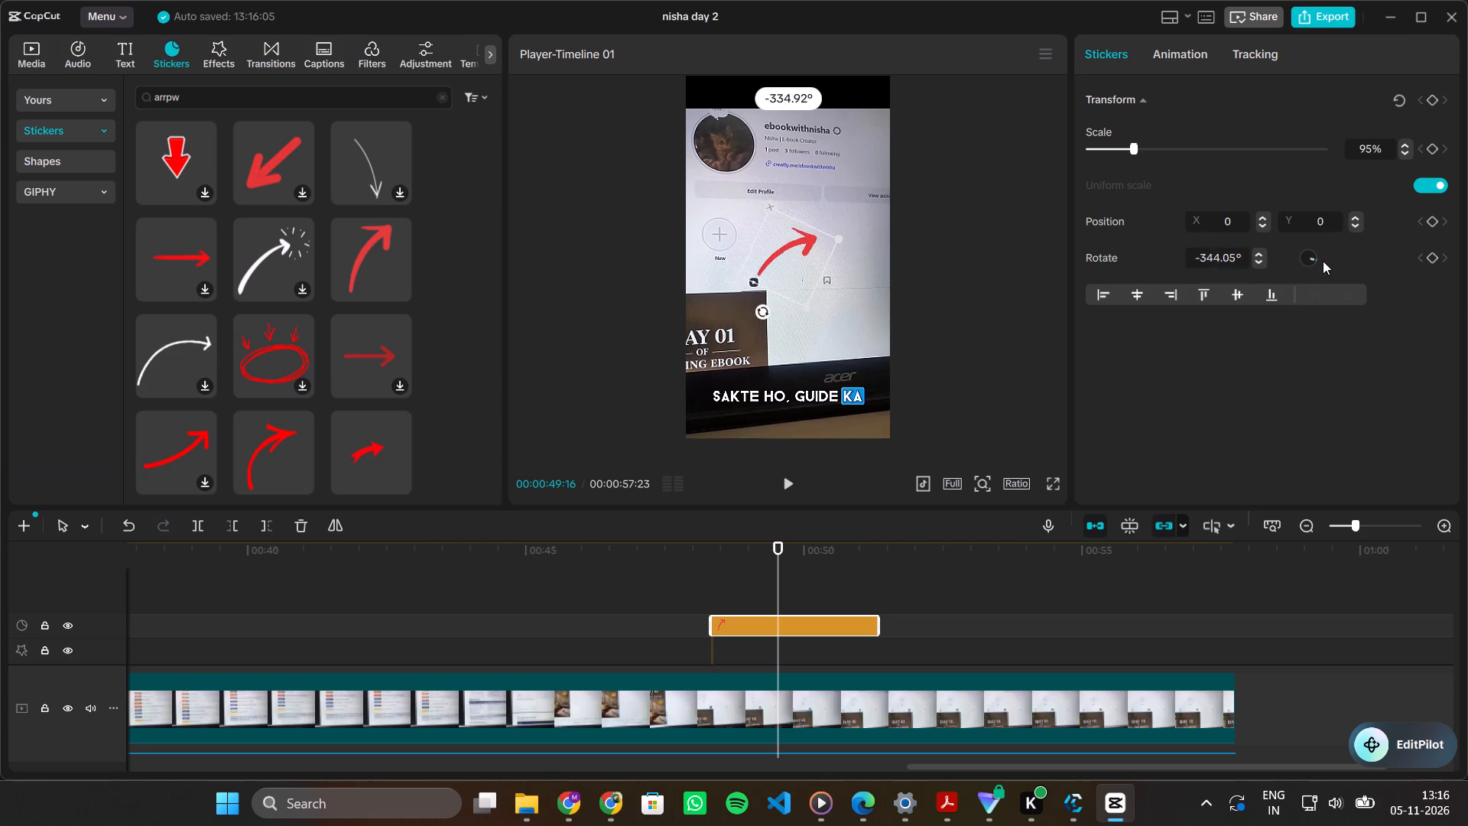
drag(1323, 261, 1323, 263)
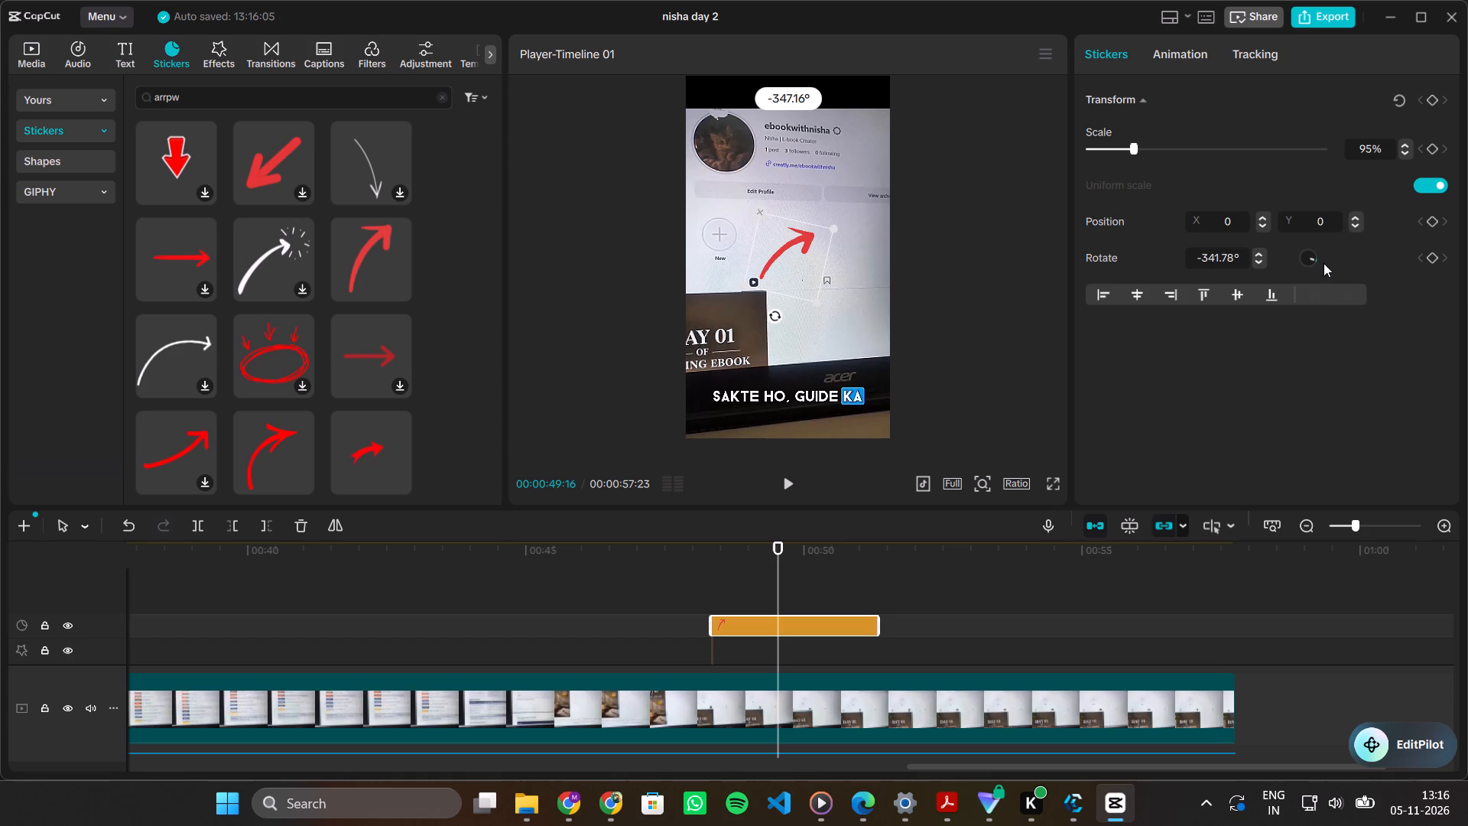
drag(1323, 263, 1322, 237)
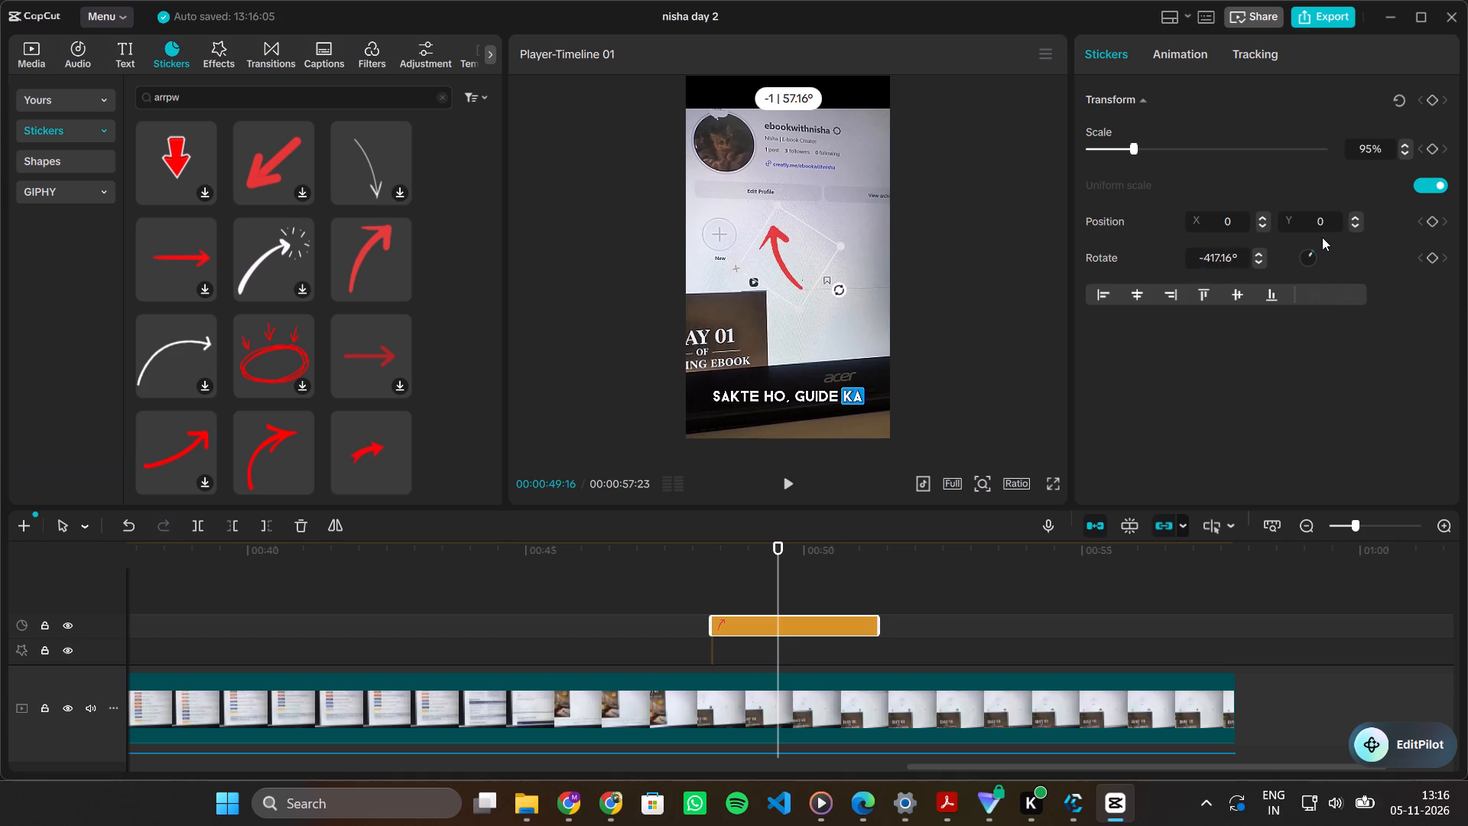
drag(1322, 237, 1314, 223)
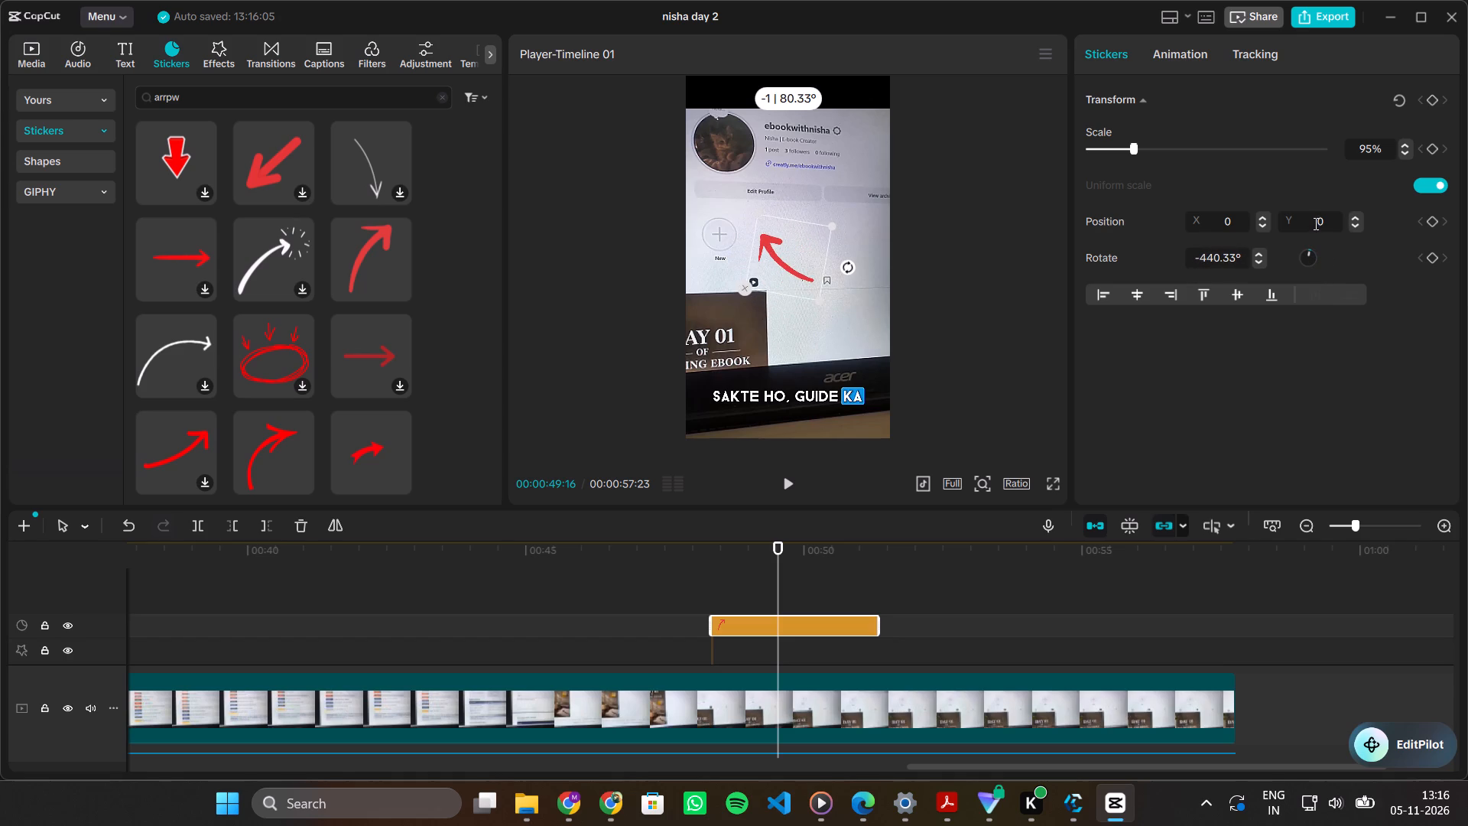
drag(1314, 223, 1310, 226)
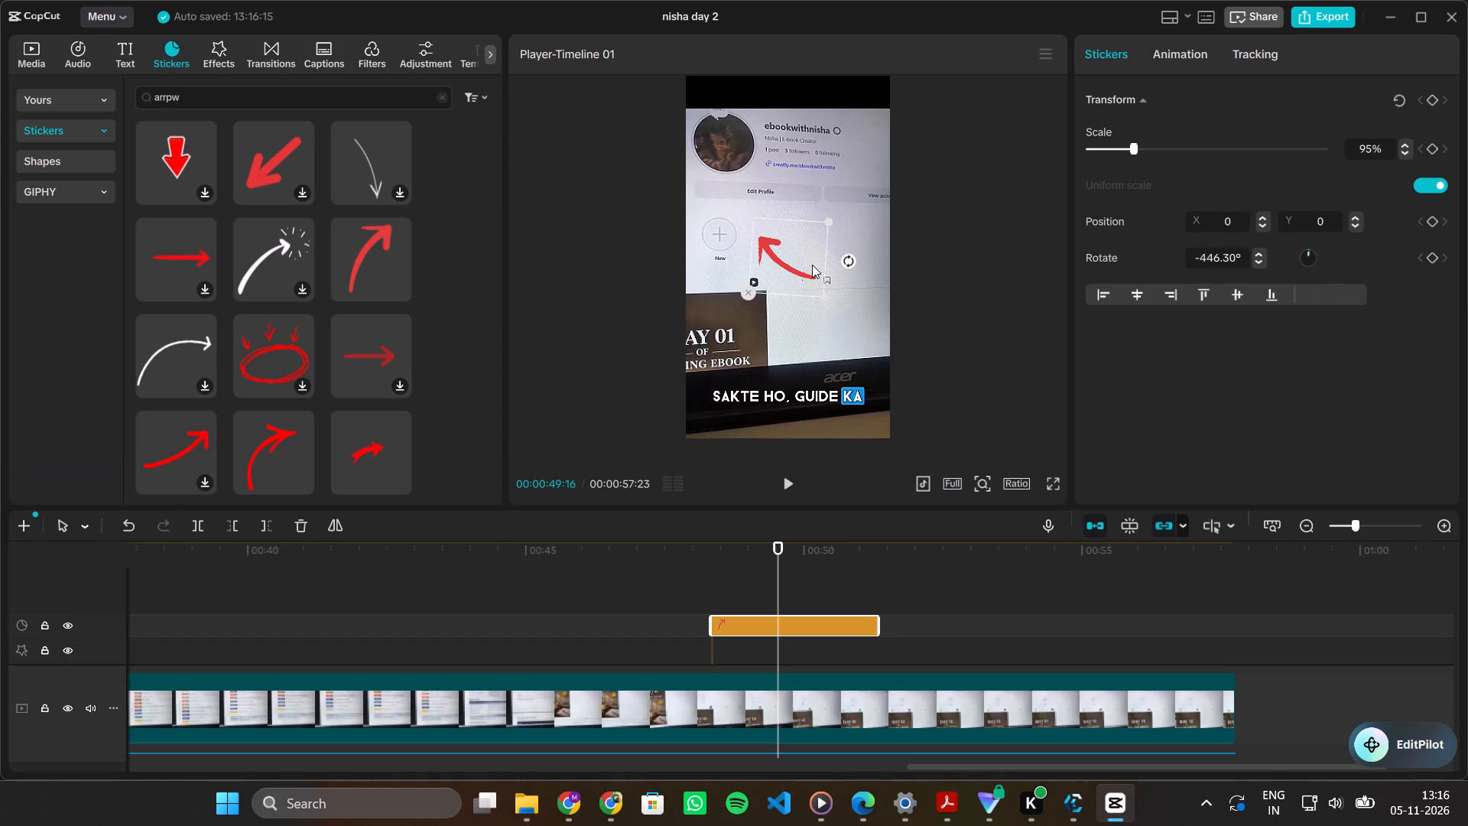
Place the red arrow just below the profile link at about X 531, Y 744, scaled down to 60%.
drag(812, 265, 865, 200)
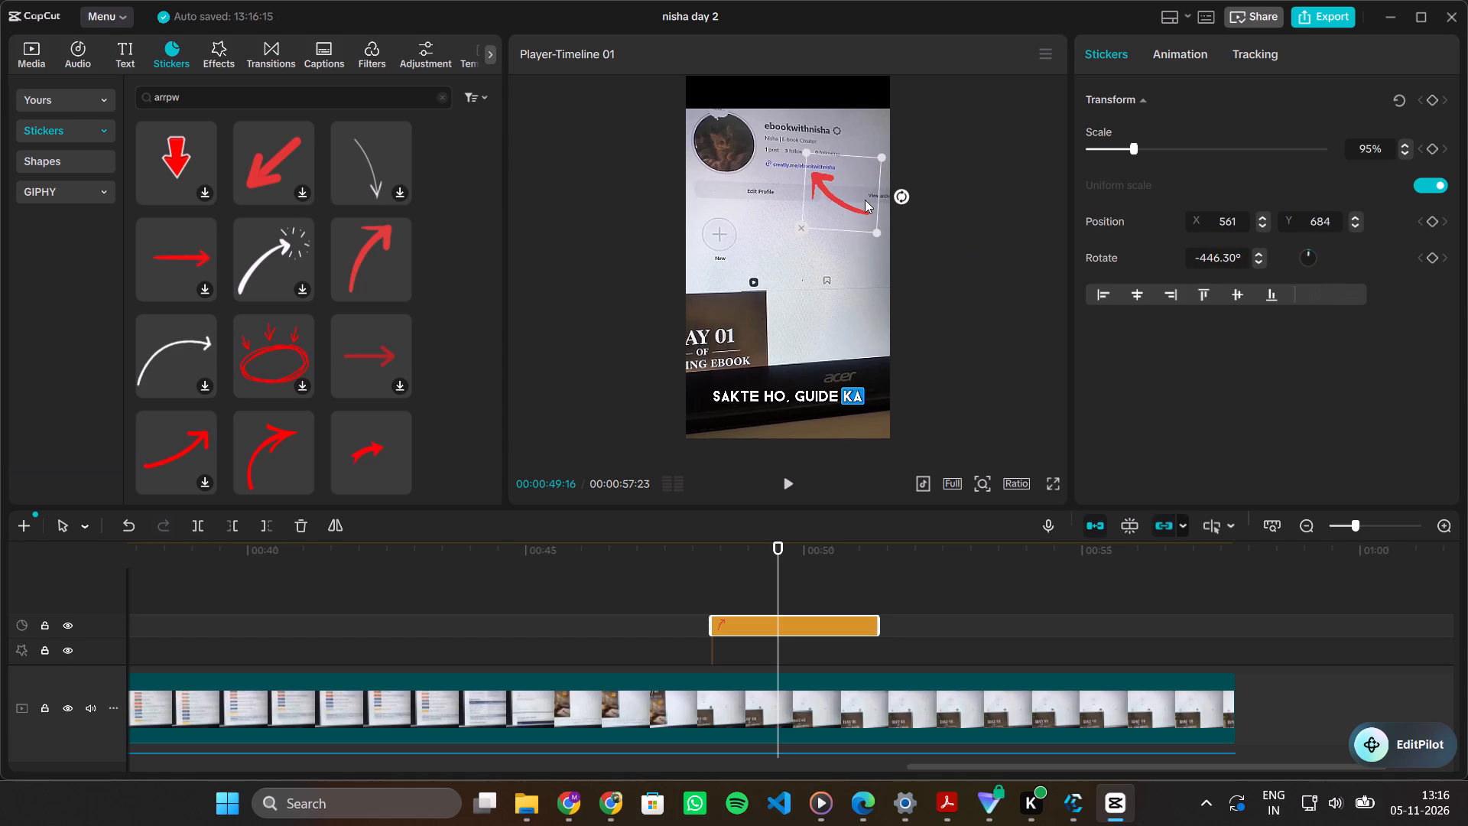
click(748, 239)
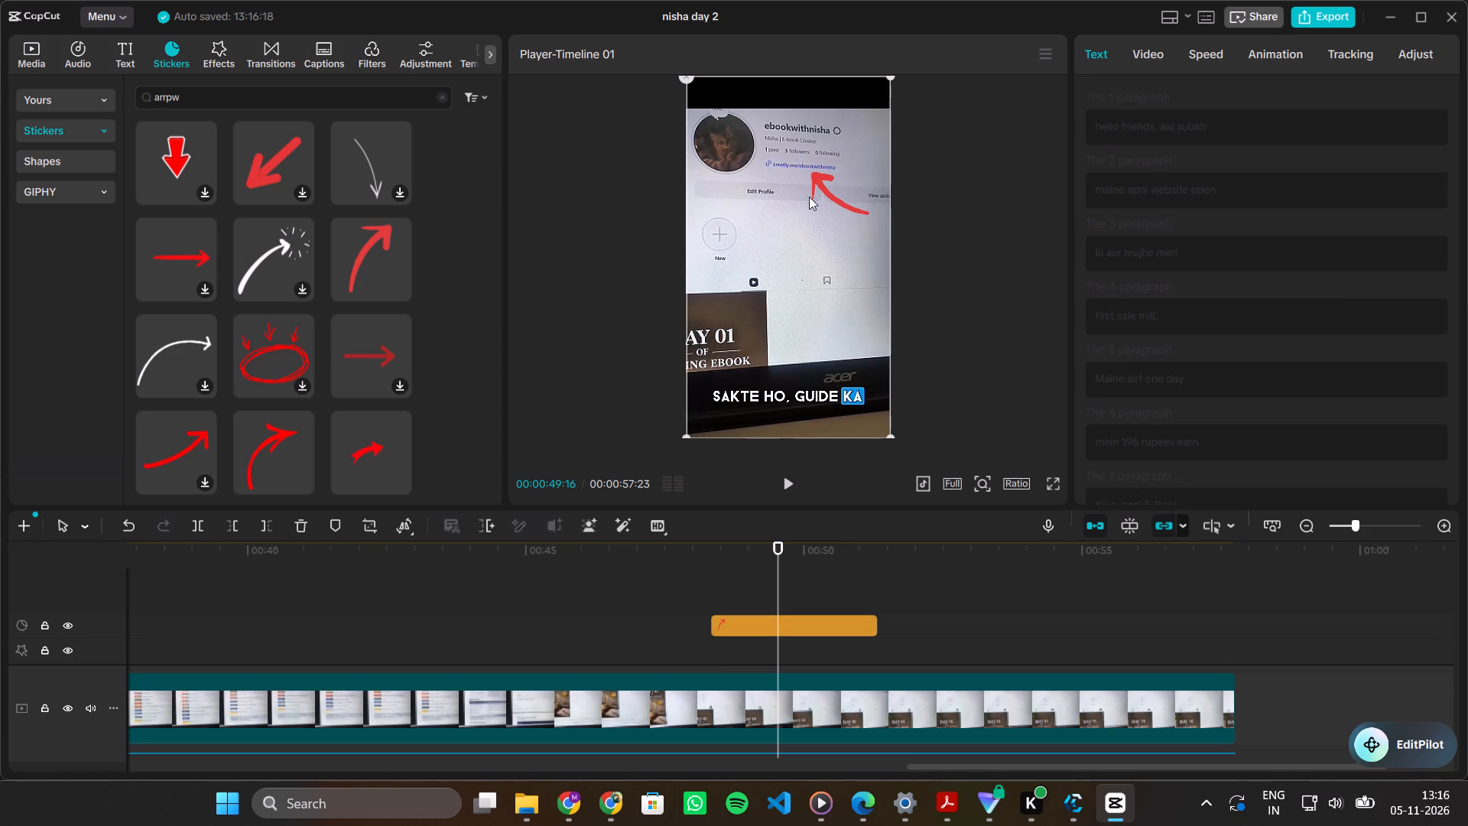
click(849, 180)
click(839, 197)
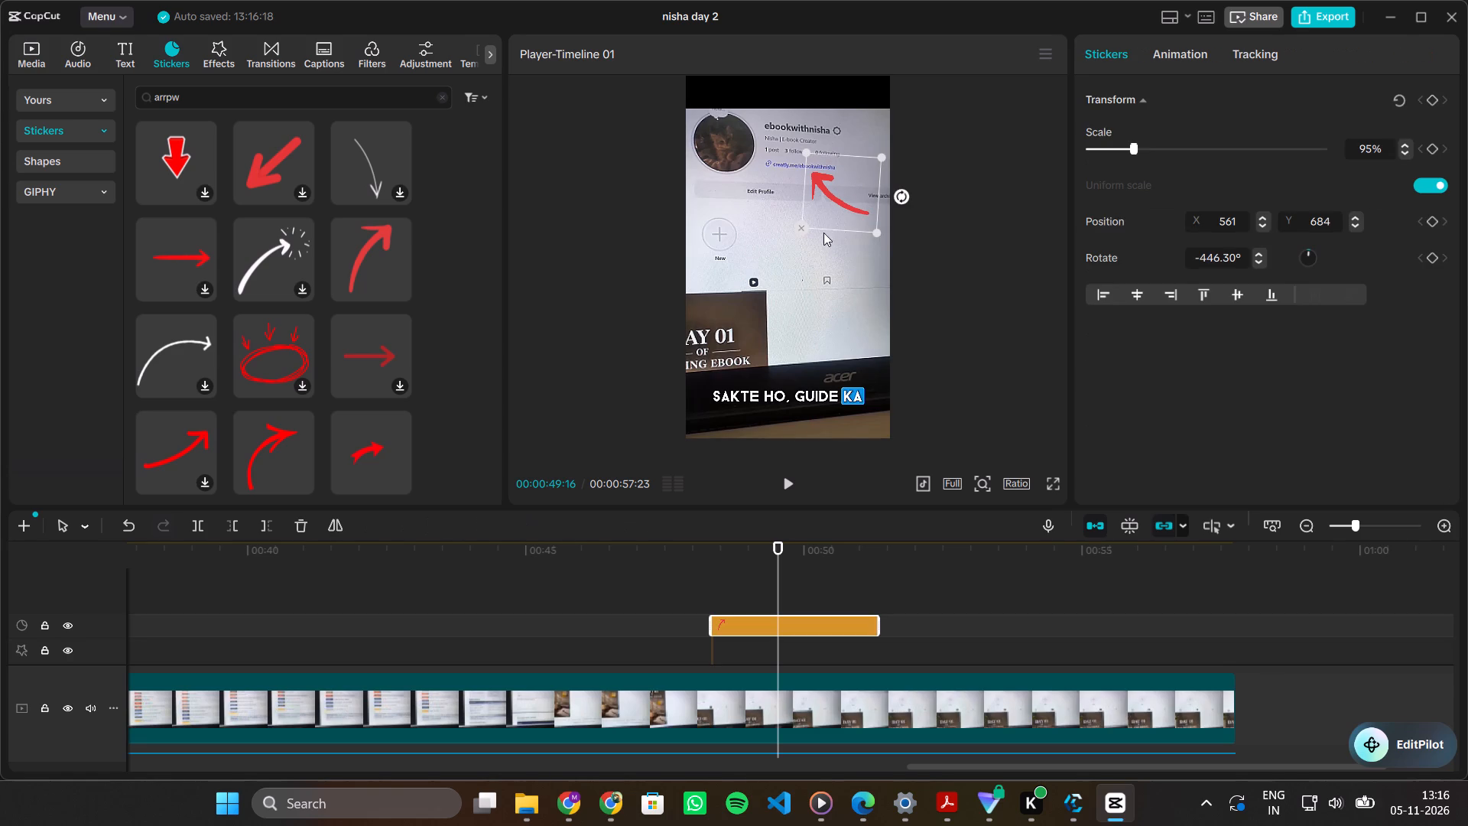
drag(872, 232, 848, 218)
click(840, 195)
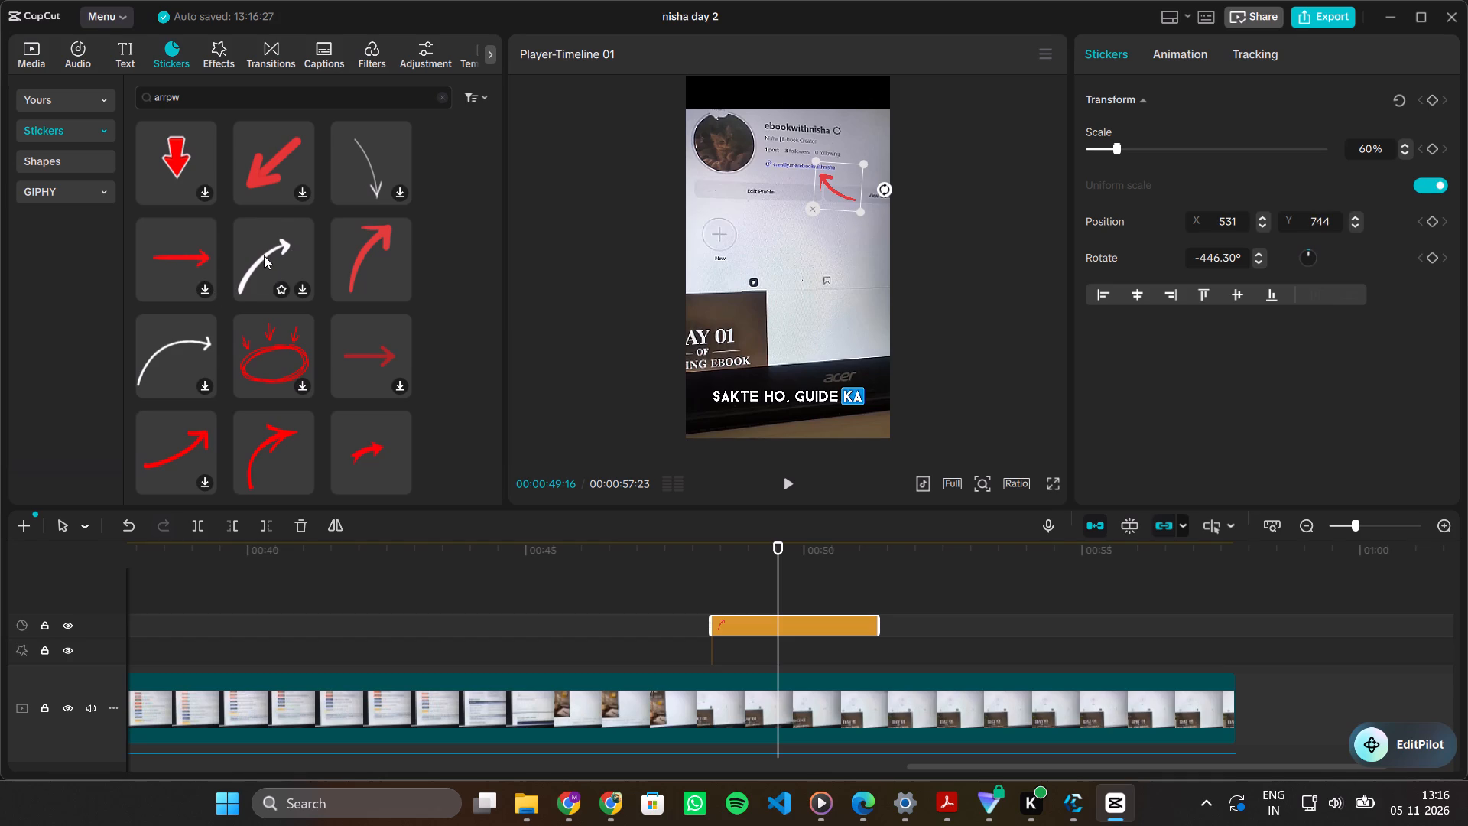
Look through more of the arrow stickers in the "arrpw" search results for alternatives.
scroll(252, 404, down, 2)
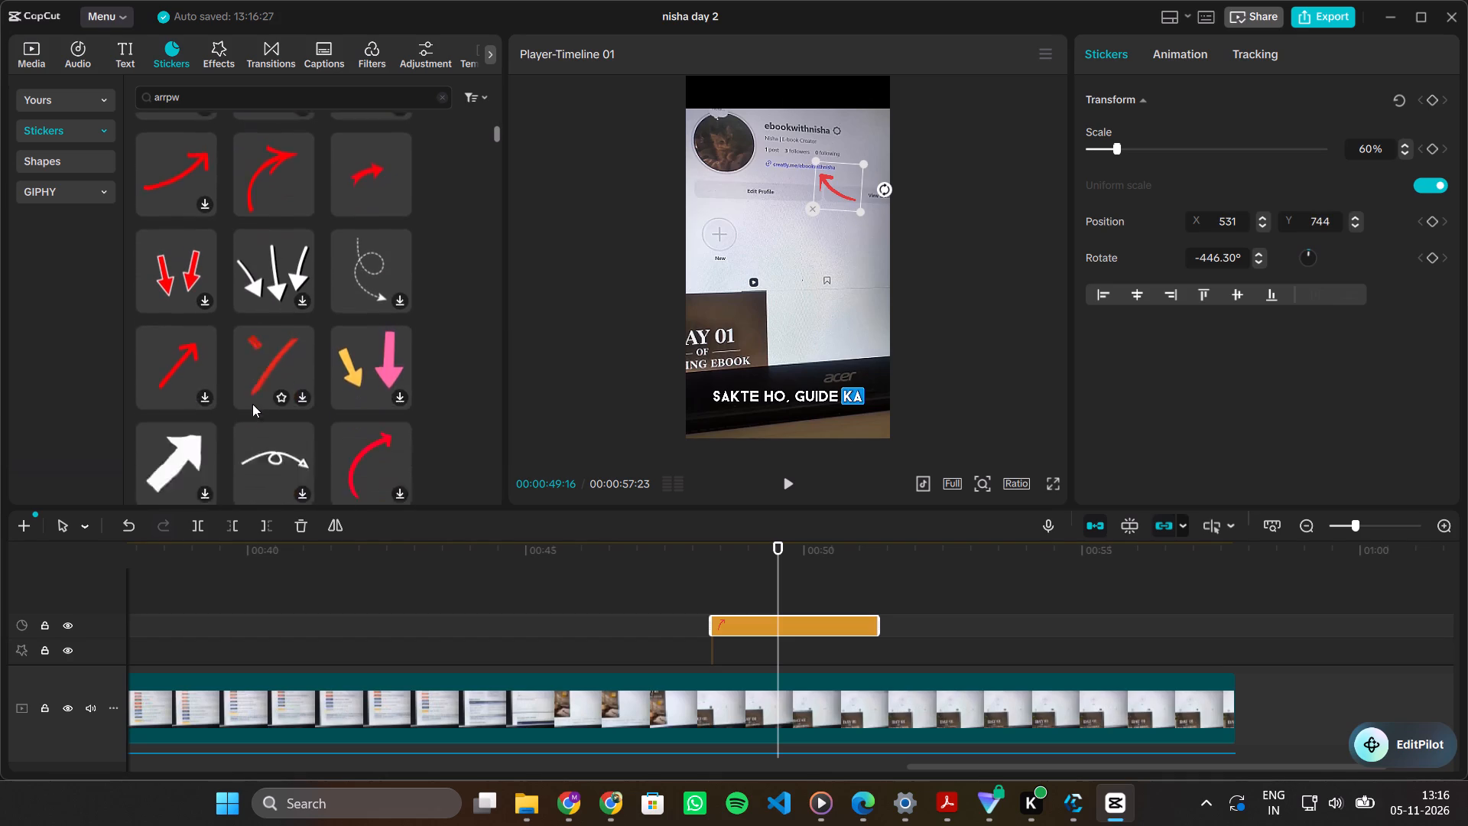
scroll(252, 404, down, 5)
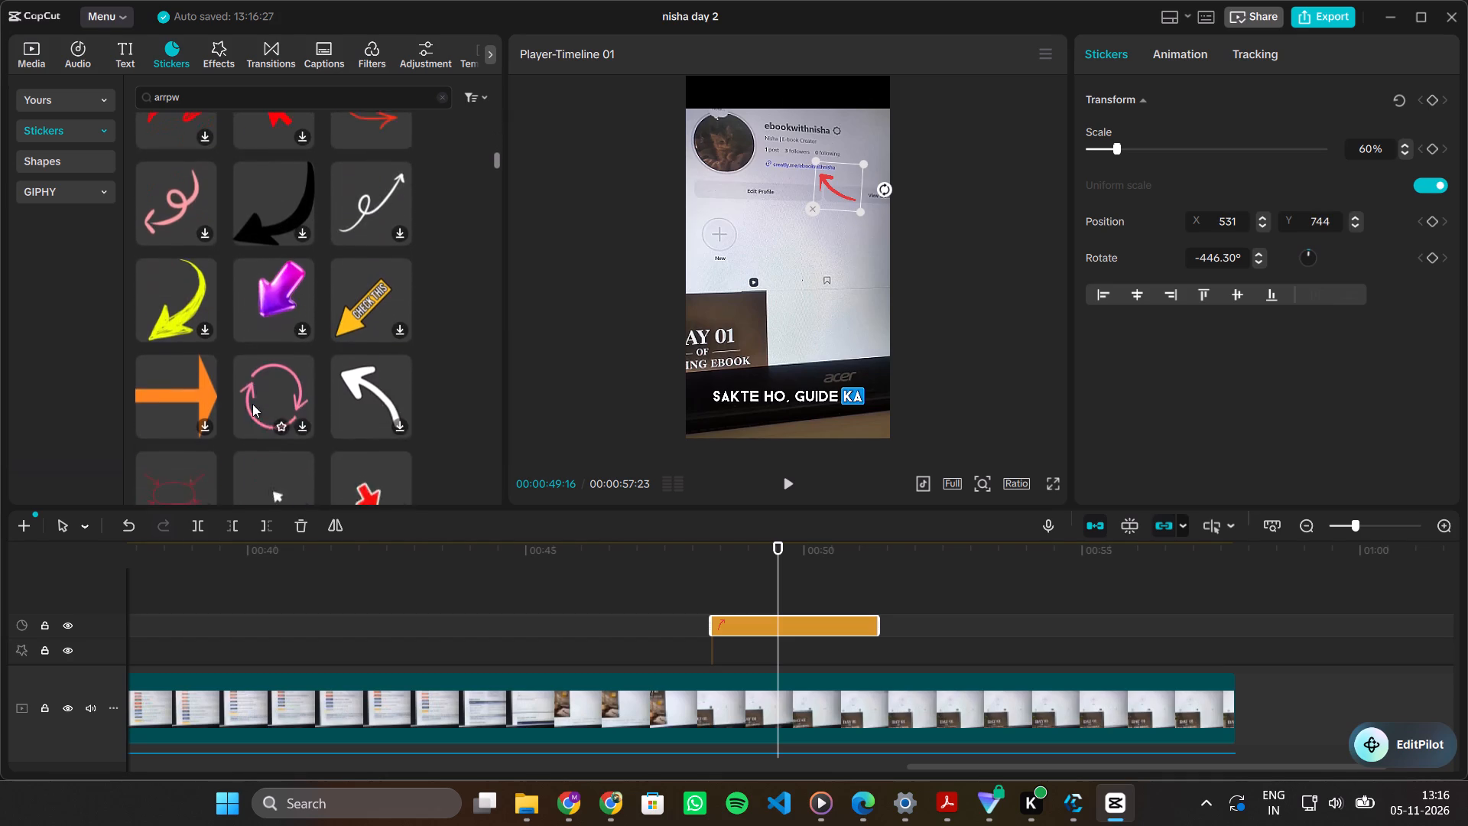
scroll(252, 404, down, 2)
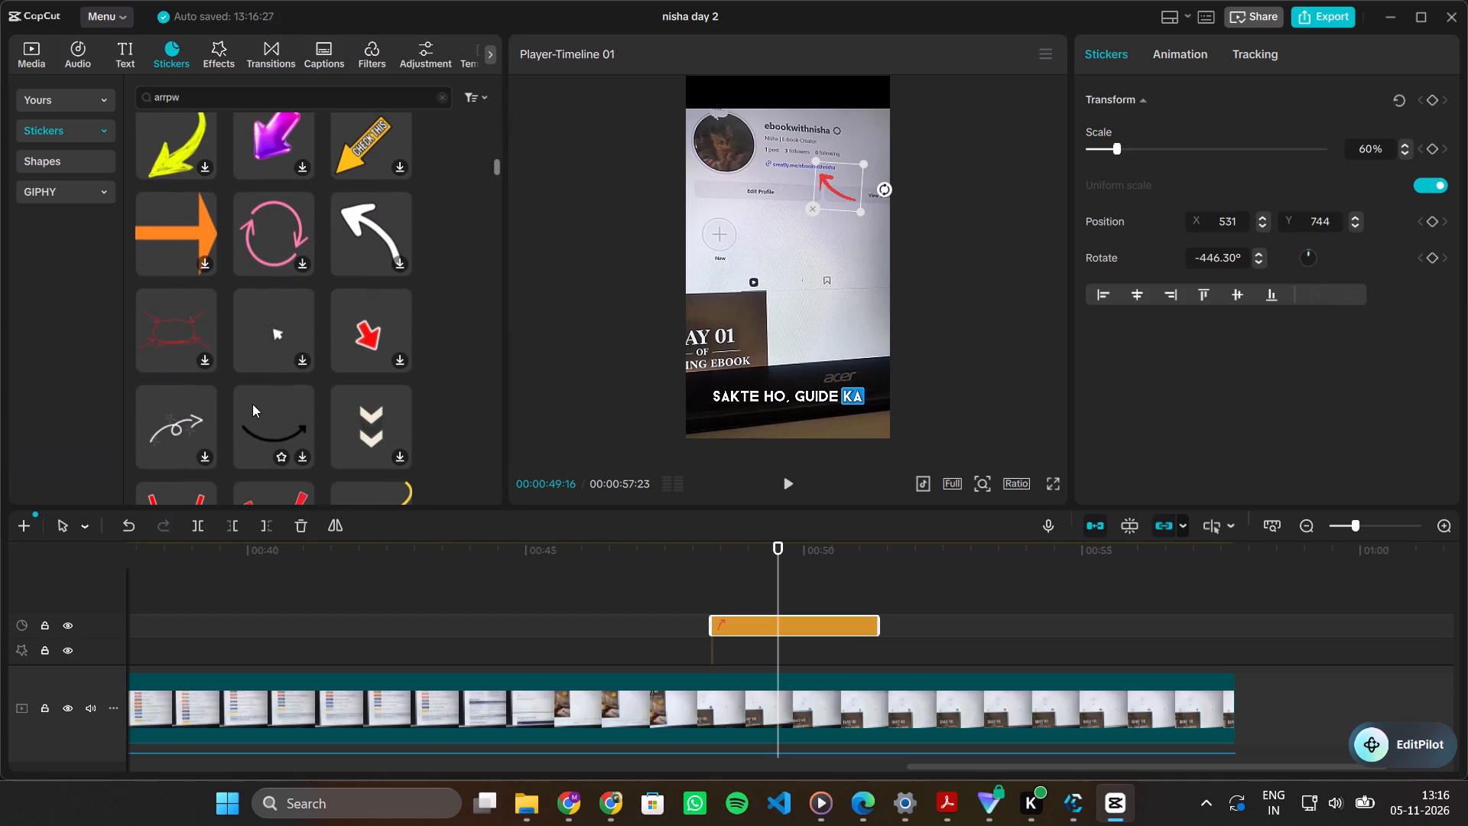
scroll(252, 404, down, 2)
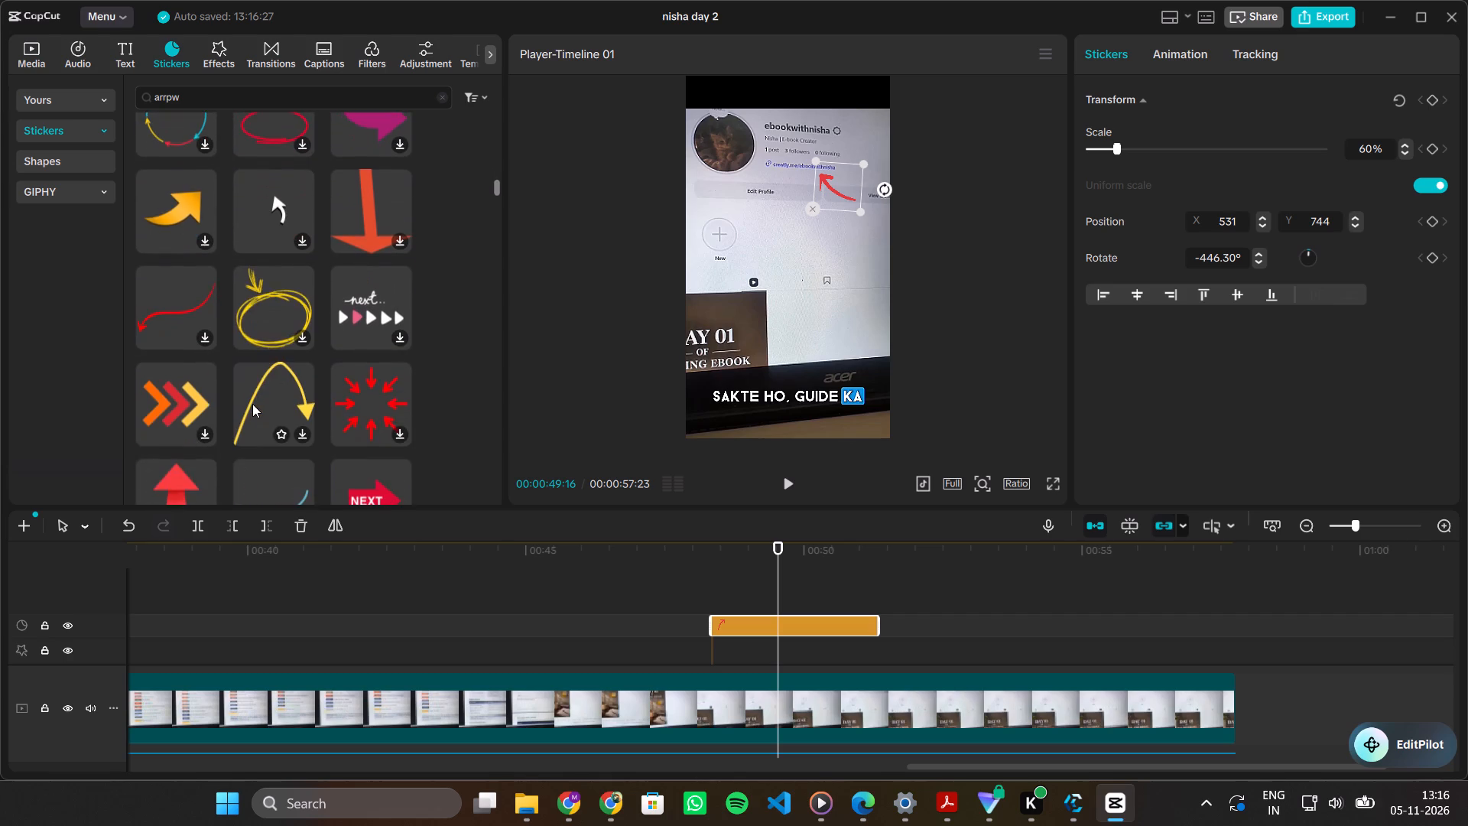
scroll(252, 404, down, 2)
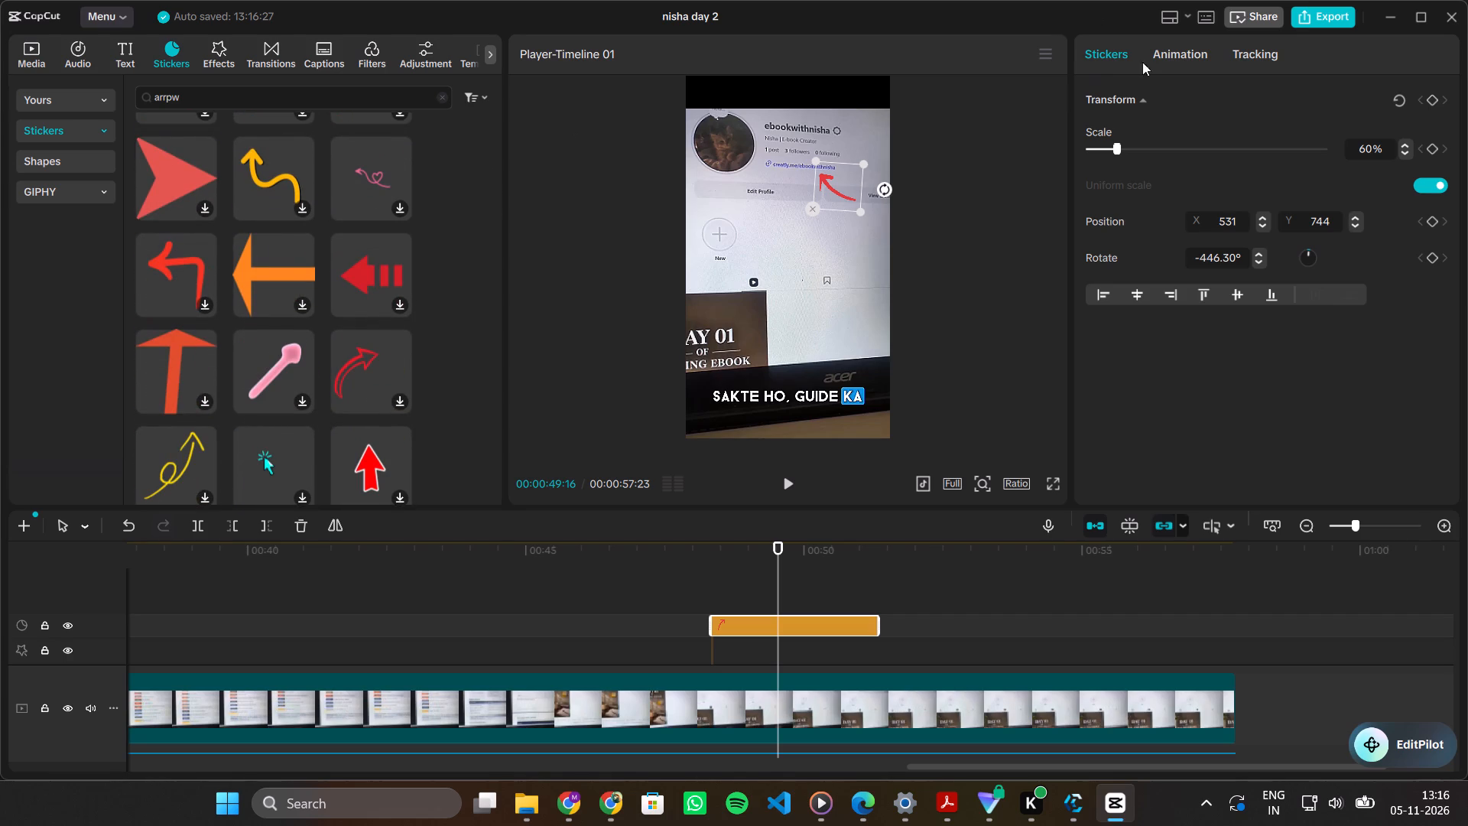
Apply the Fold entrance animation to the red arrow sticker.
click(1190, 47)
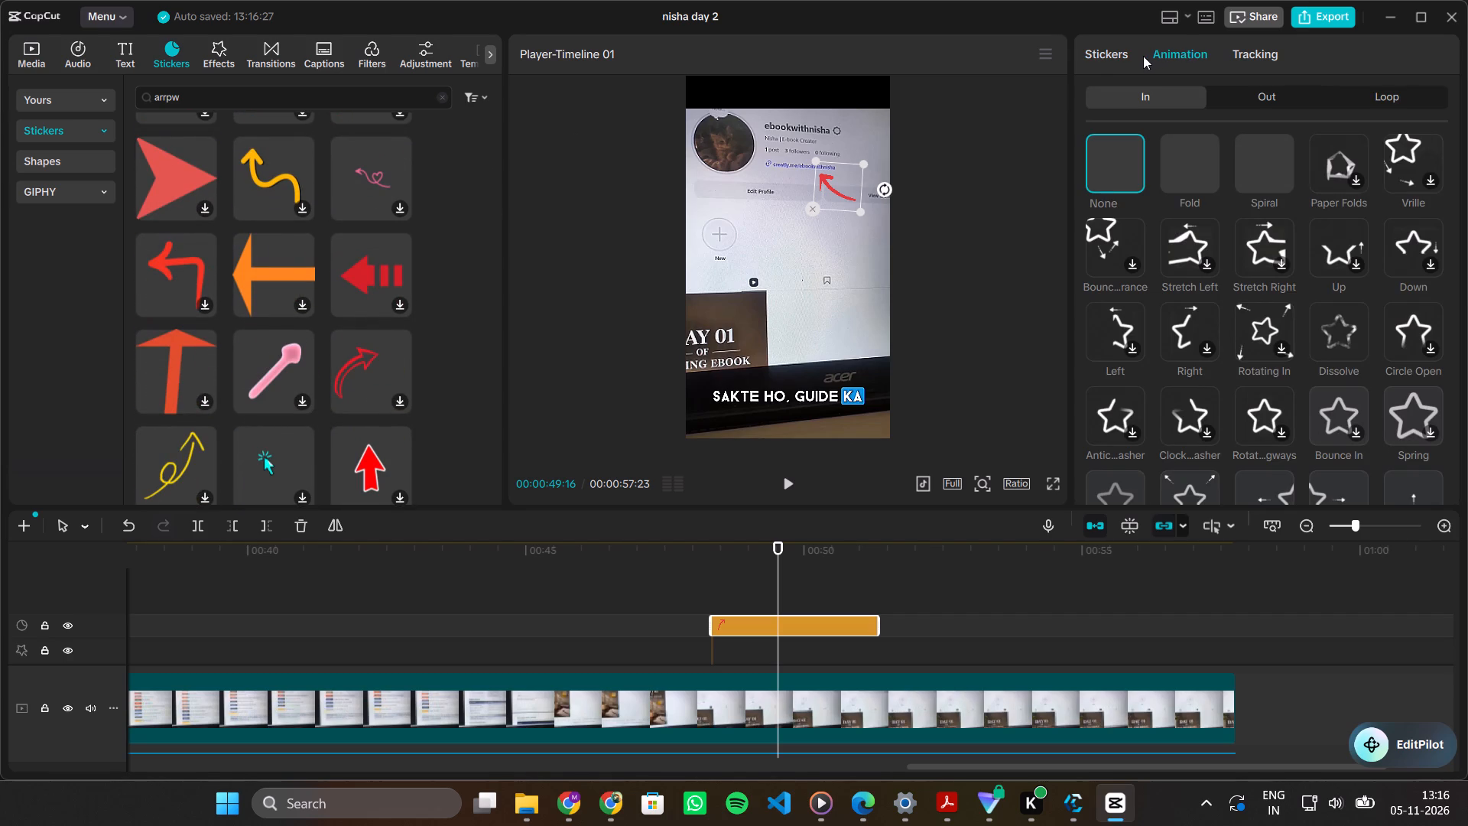
click(1193, 169)
double_click(1193, 169)
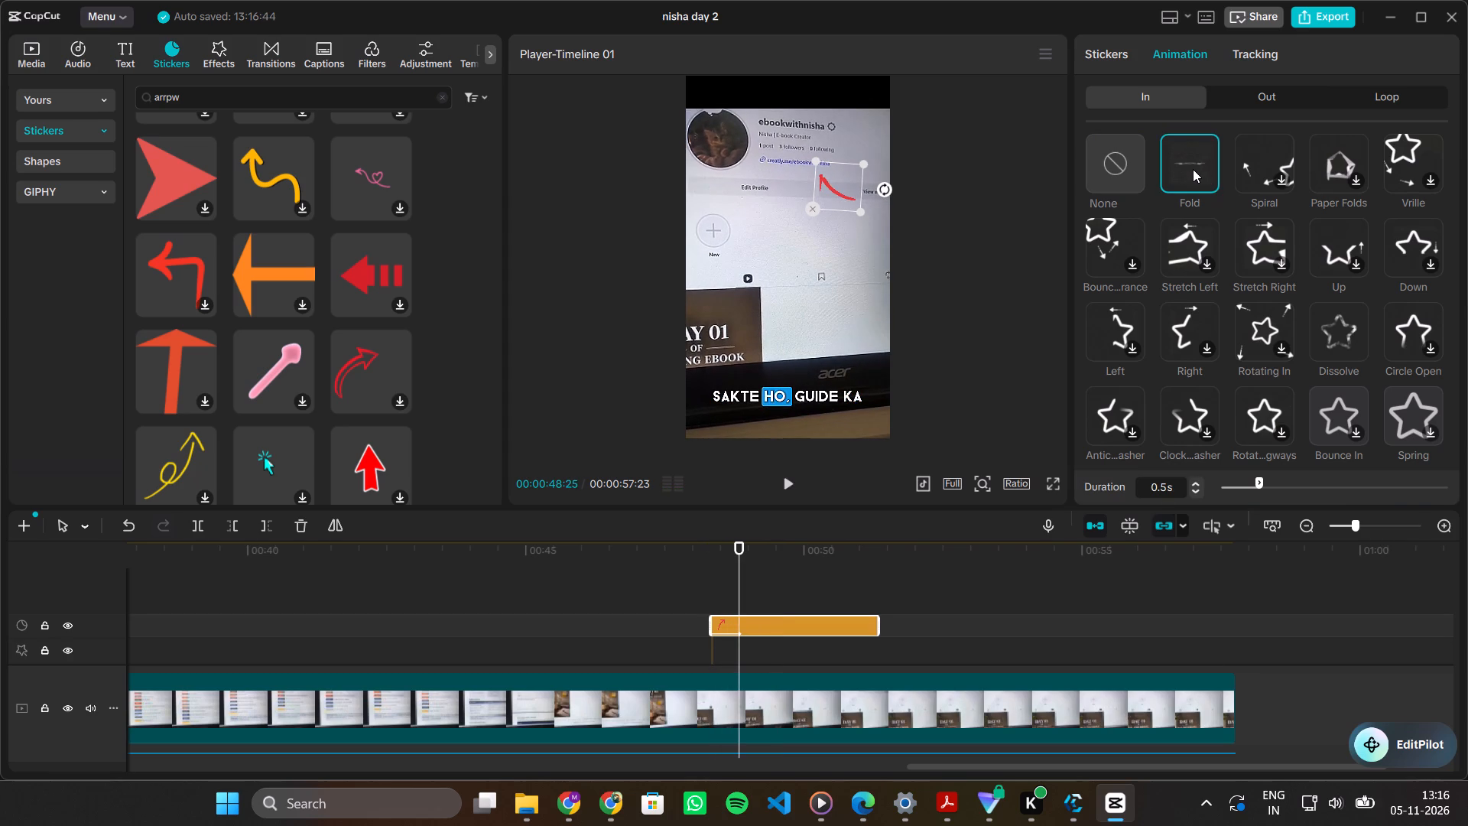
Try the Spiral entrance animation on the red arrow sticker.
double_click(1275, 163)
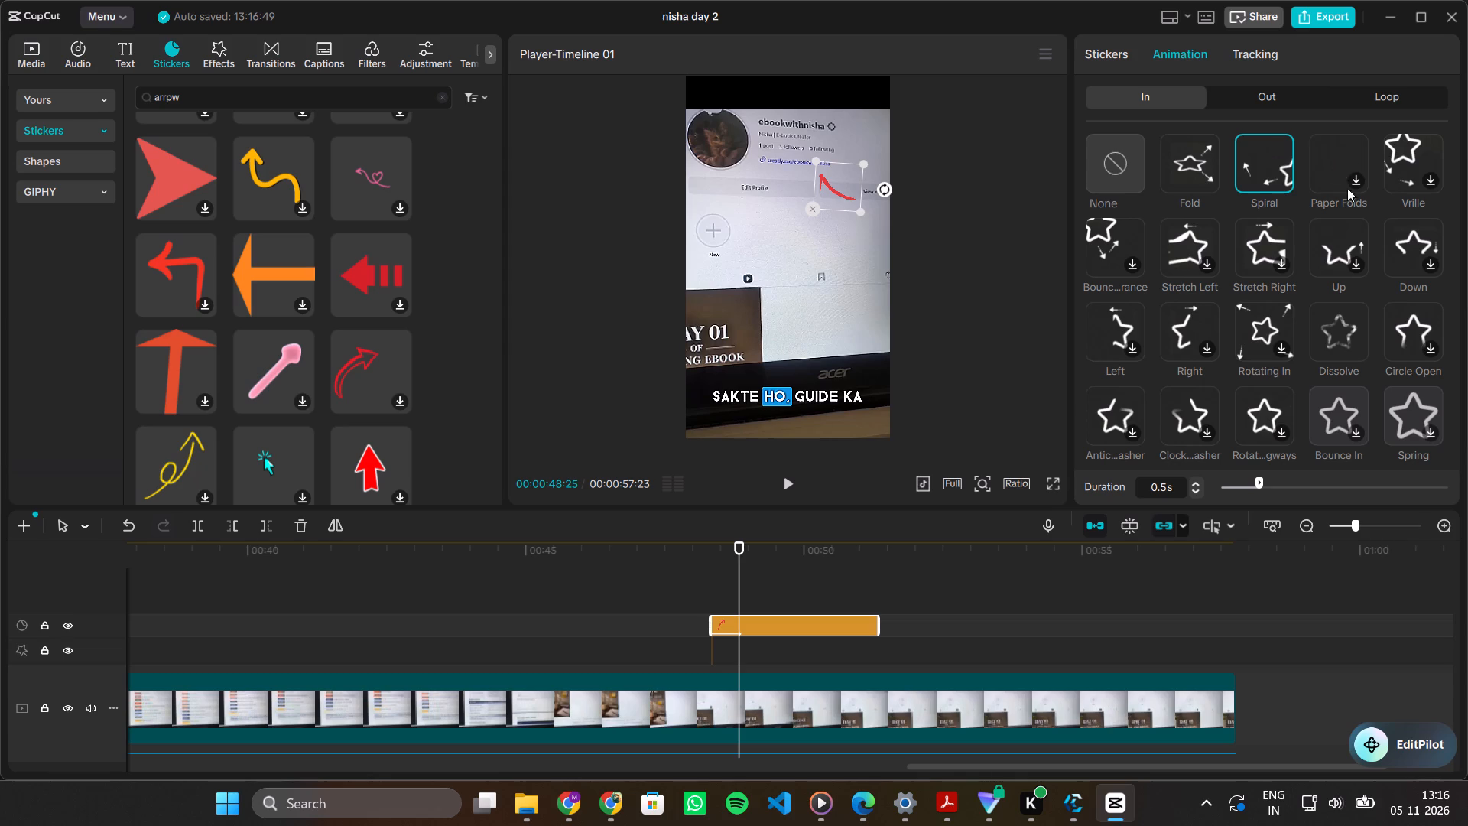
Remove the entrance animation from the red arrow sticker by setting it to None.
click(1117, 169)
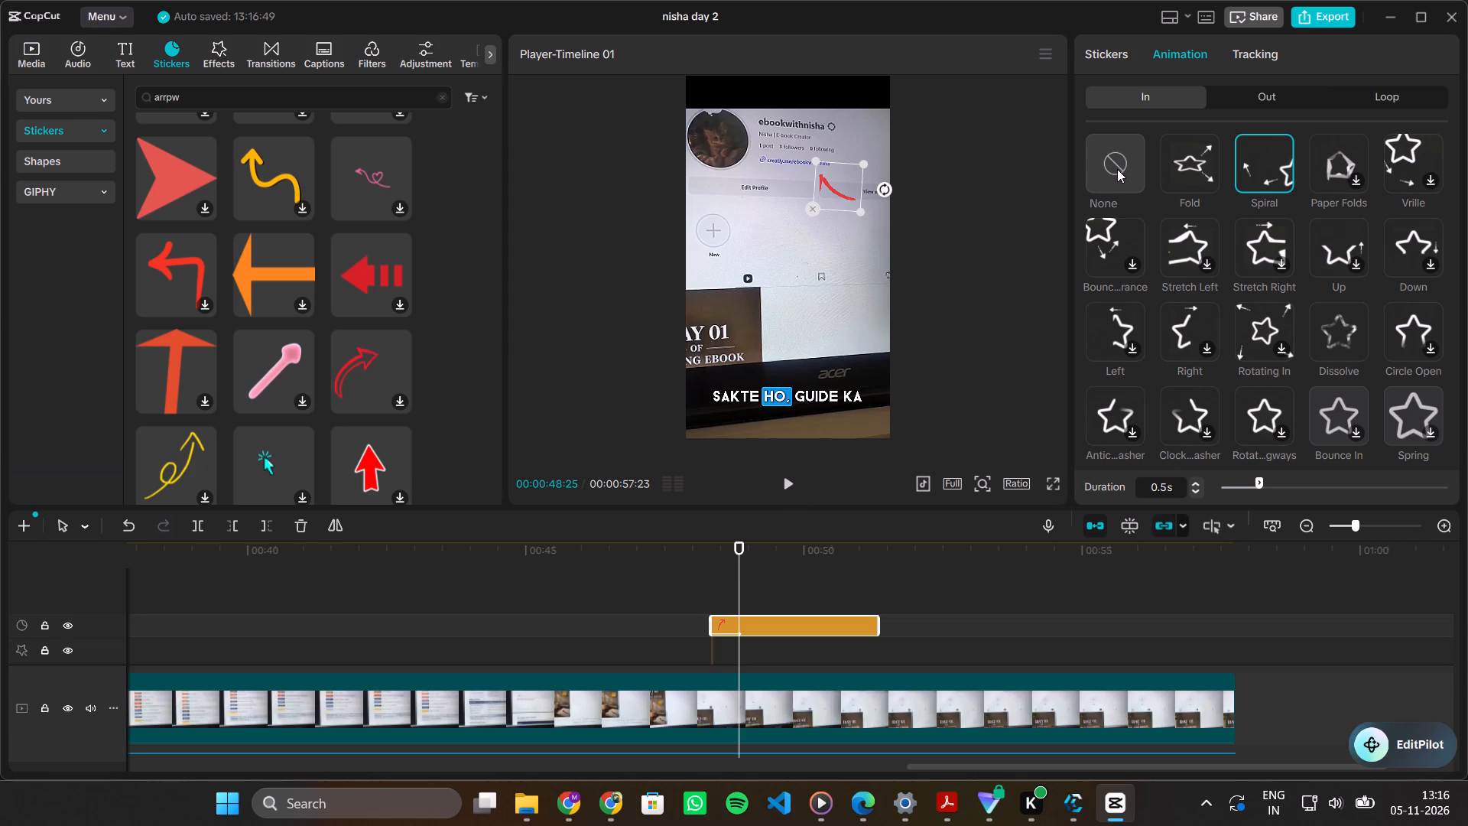
double_click(1117, 164)
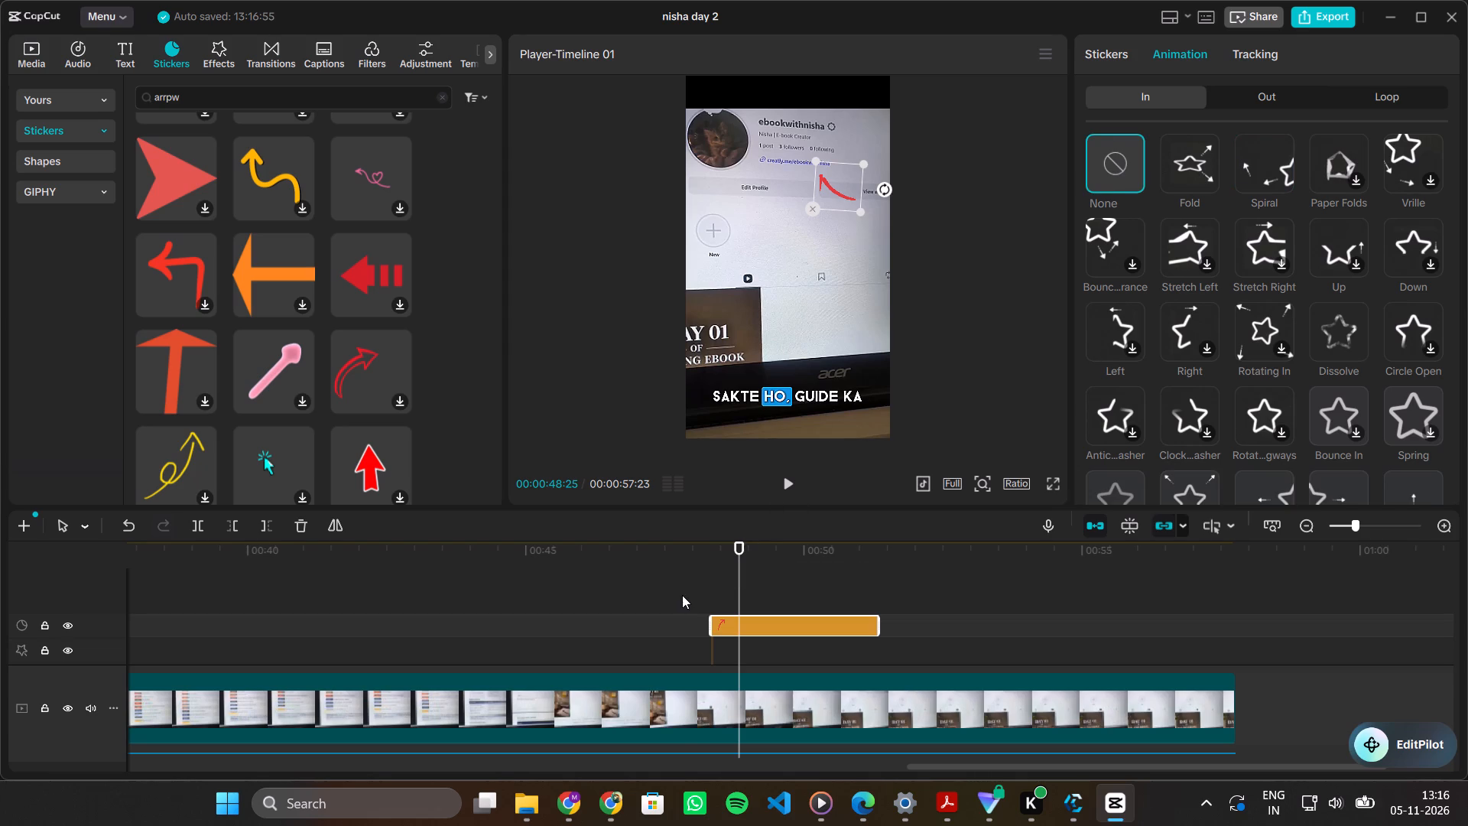
Play the arrow section and trim the red arrow sticker's start to about 00:00:49:26, where the "LINK MERI BIO MEIN" caption begins.
click(682, 595)
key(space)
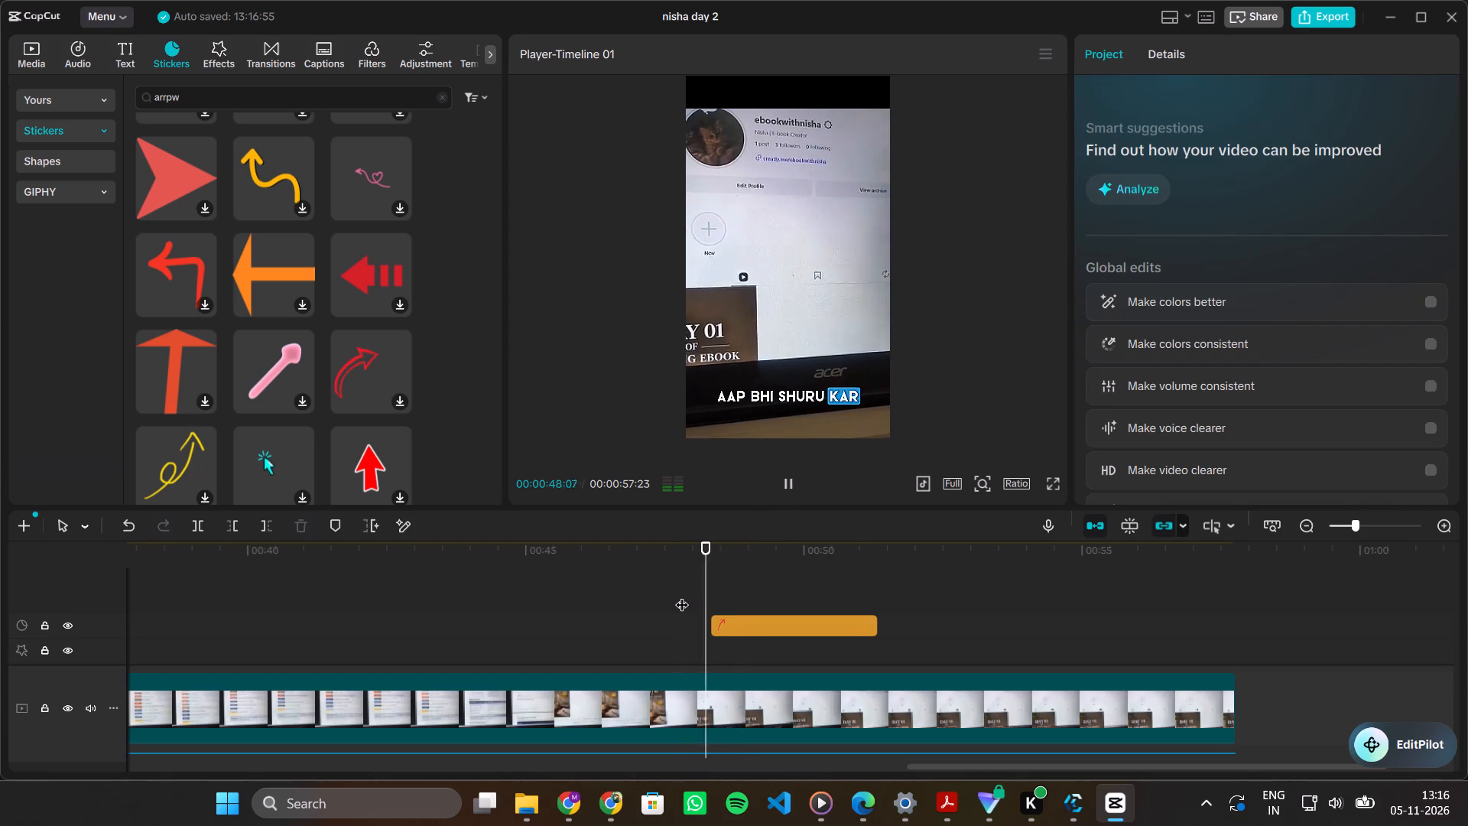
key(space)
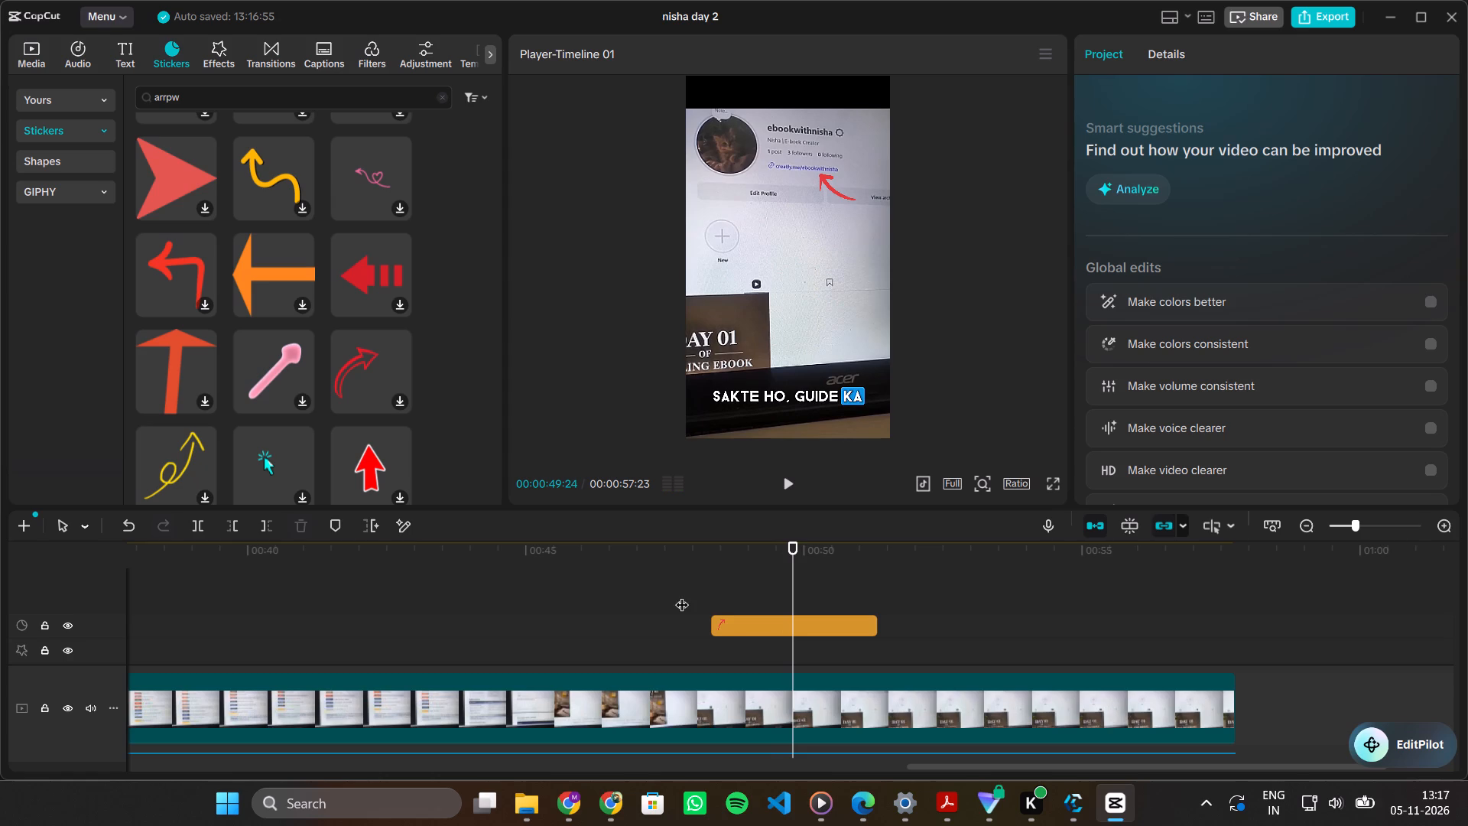
click(748, 626)
drag(712, 626, 797, 636)
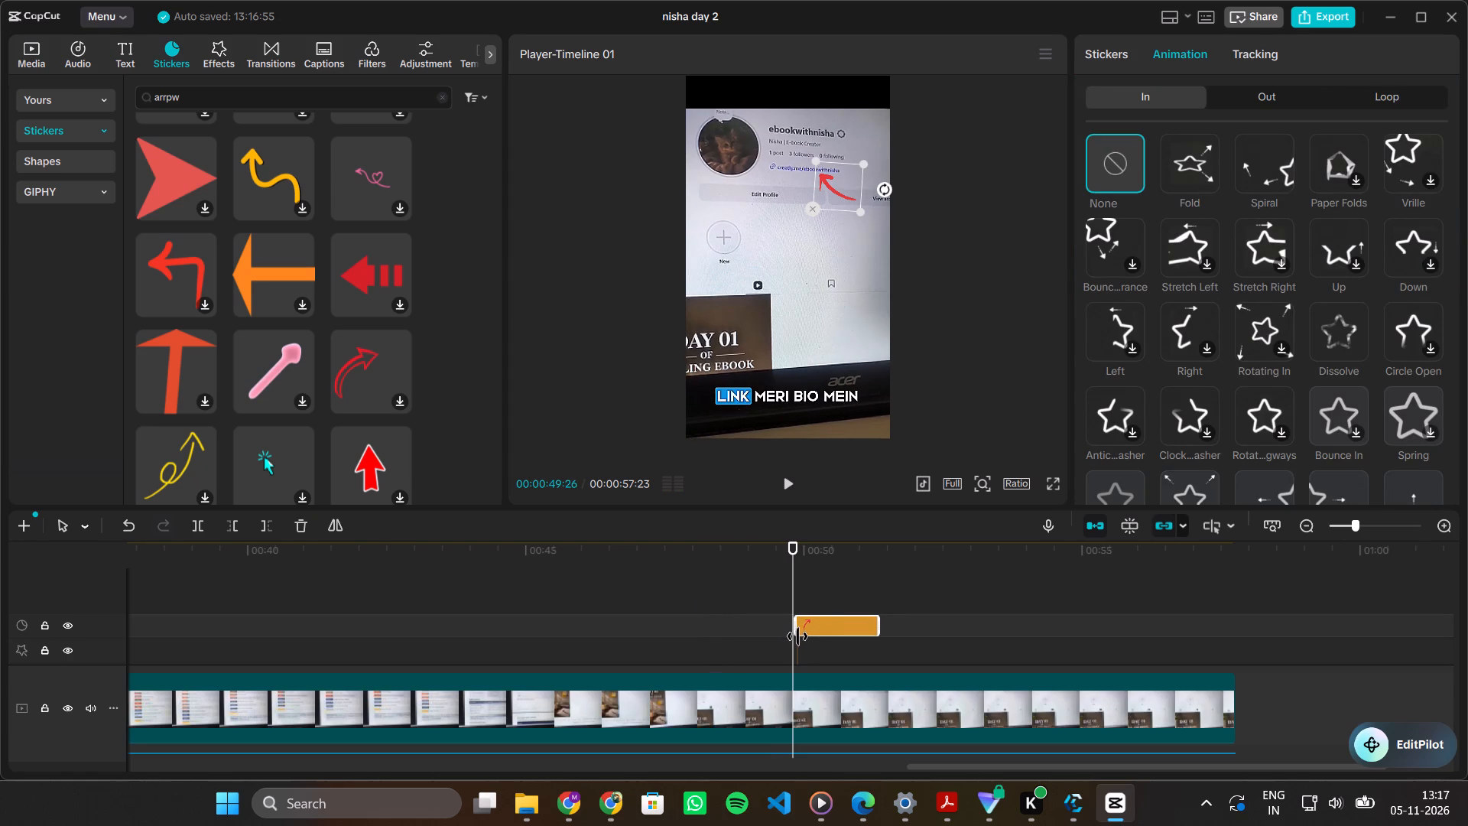
drag(797, 636, 798, 636)
Play the trimmed sticker section and move the red arrow slightly down and right in the frame, just below the profile link.
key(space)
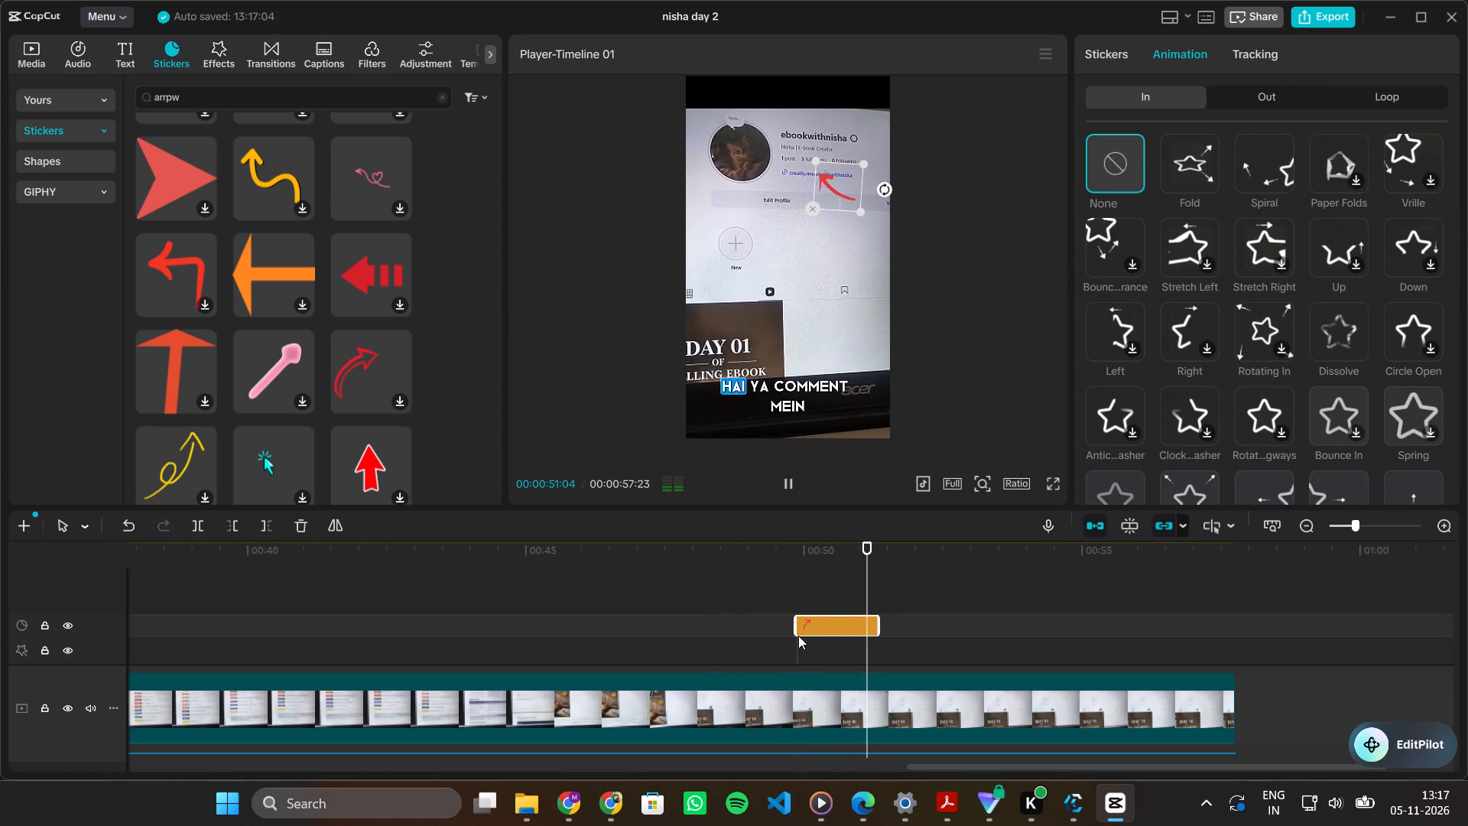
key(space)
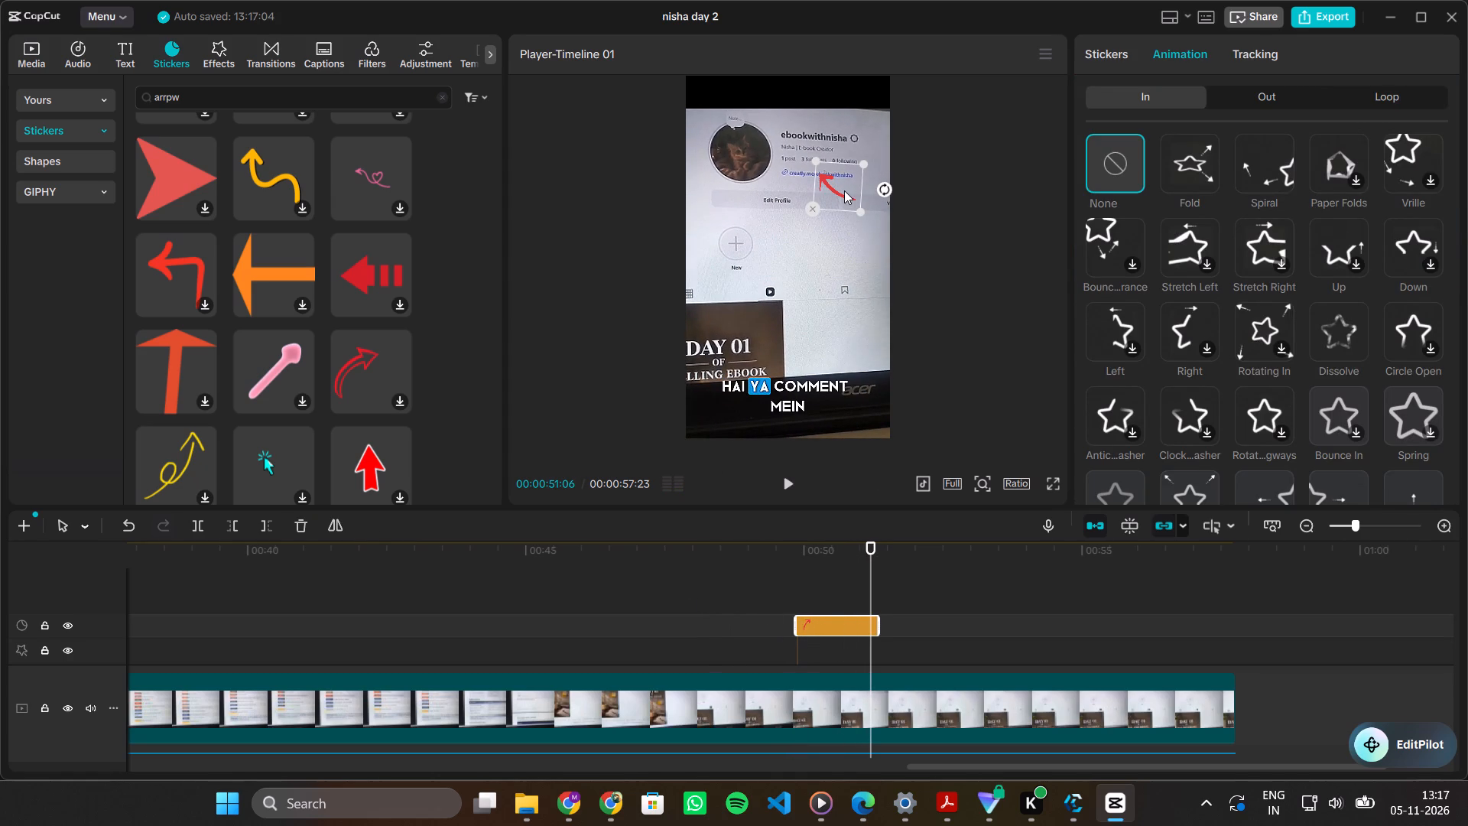
drag(844, 190, 856, 202)
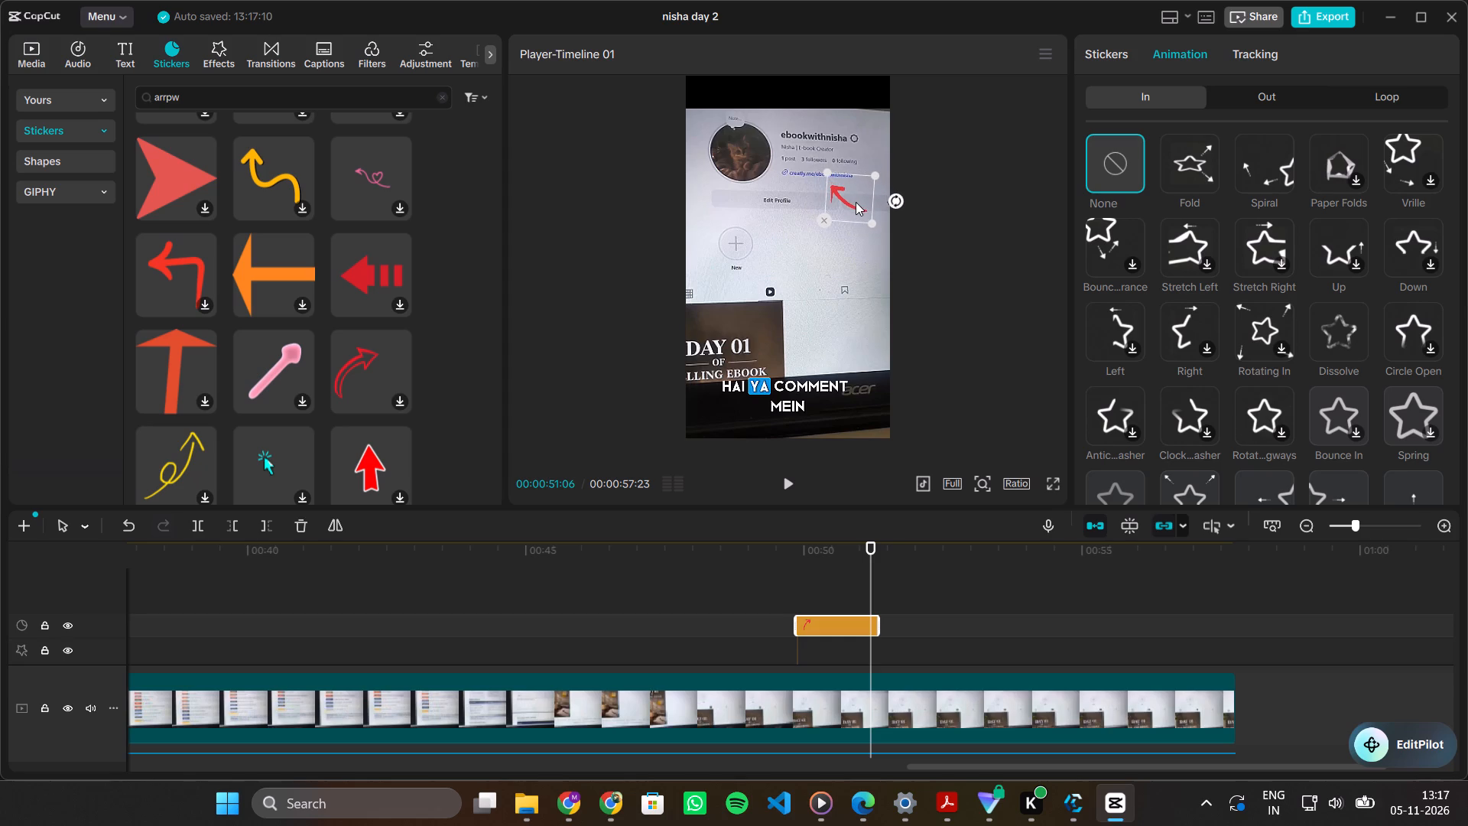
Replay the arrow section and extend the red arrow sticker's end to about 51.6 seconds on the timeline.
click(771, 588)
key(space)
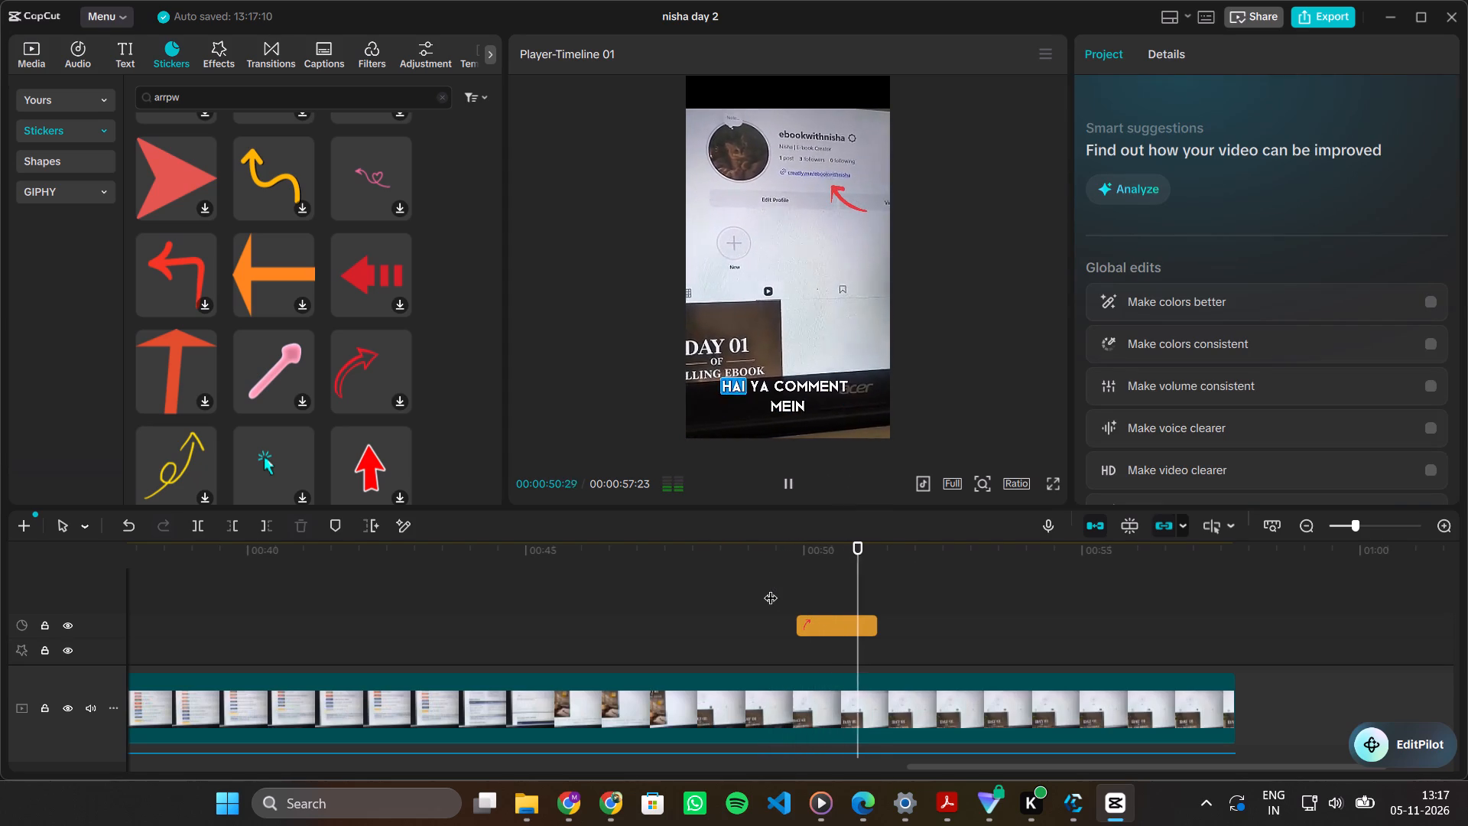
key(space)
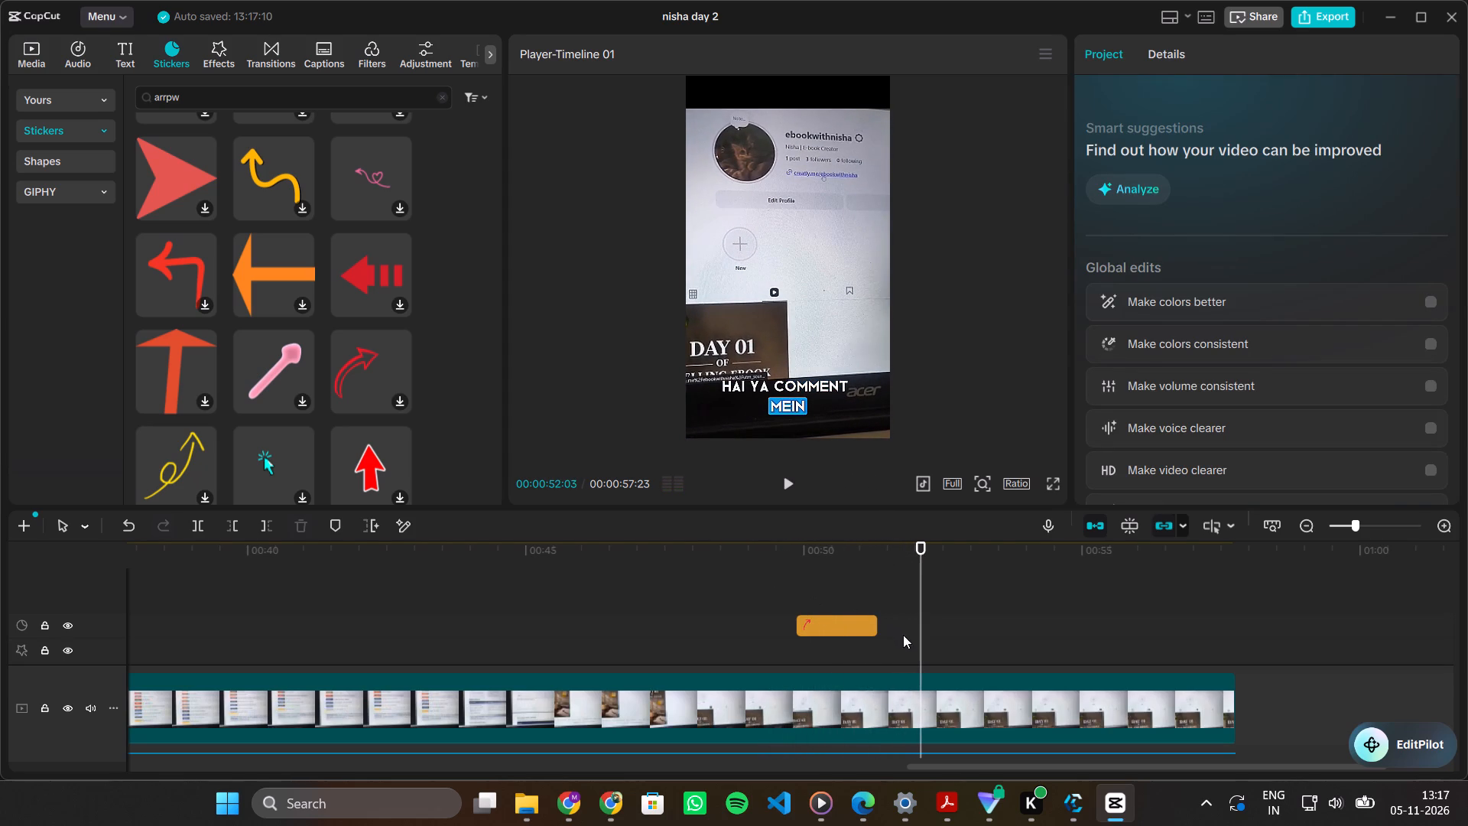
click(861, 626)
drag(876, 626, 893, 634)
Play back the section around the red arrow sticker to check its timing and position against the profile link and captions.
click(775, 604)
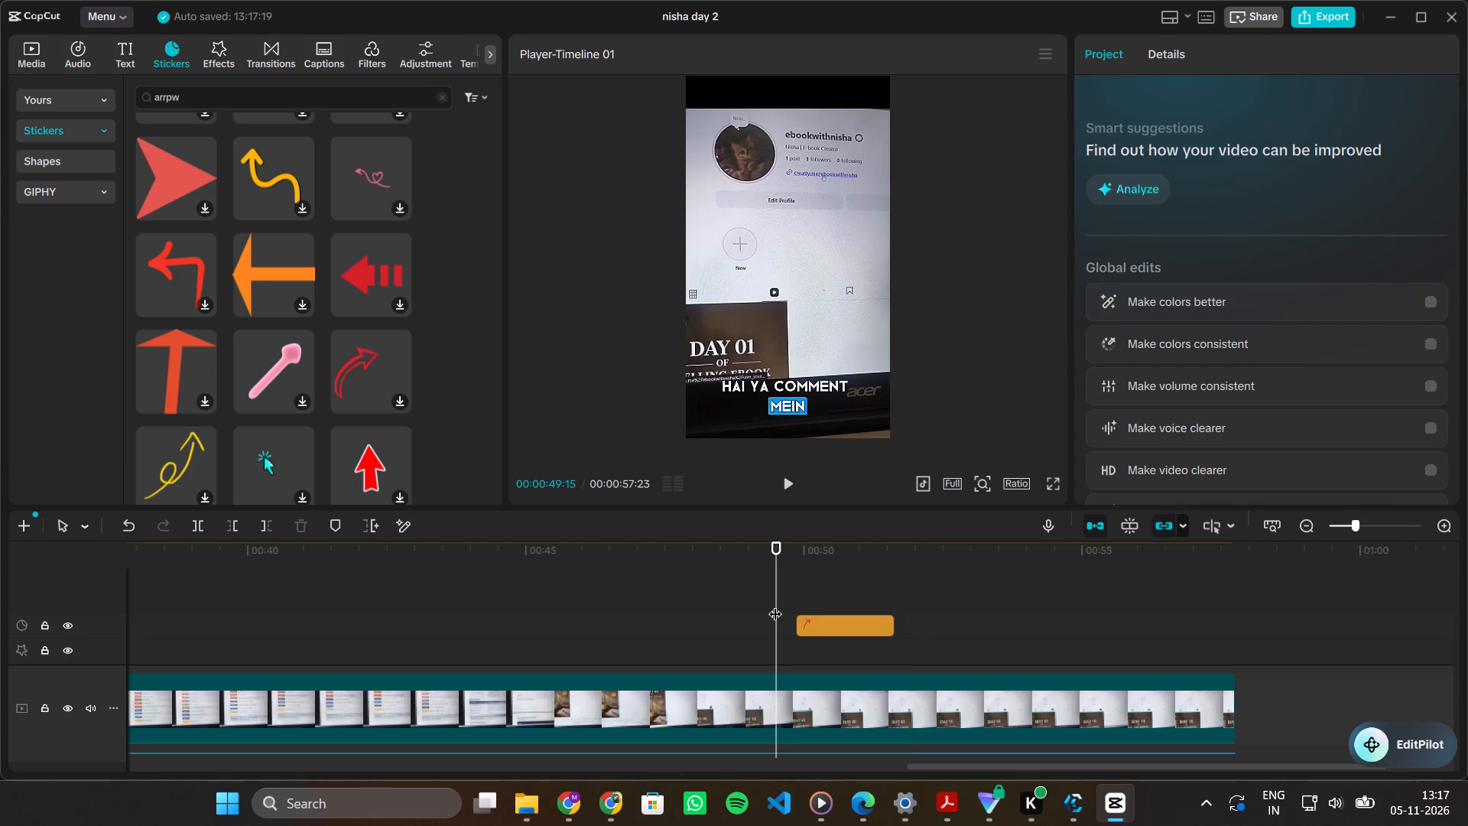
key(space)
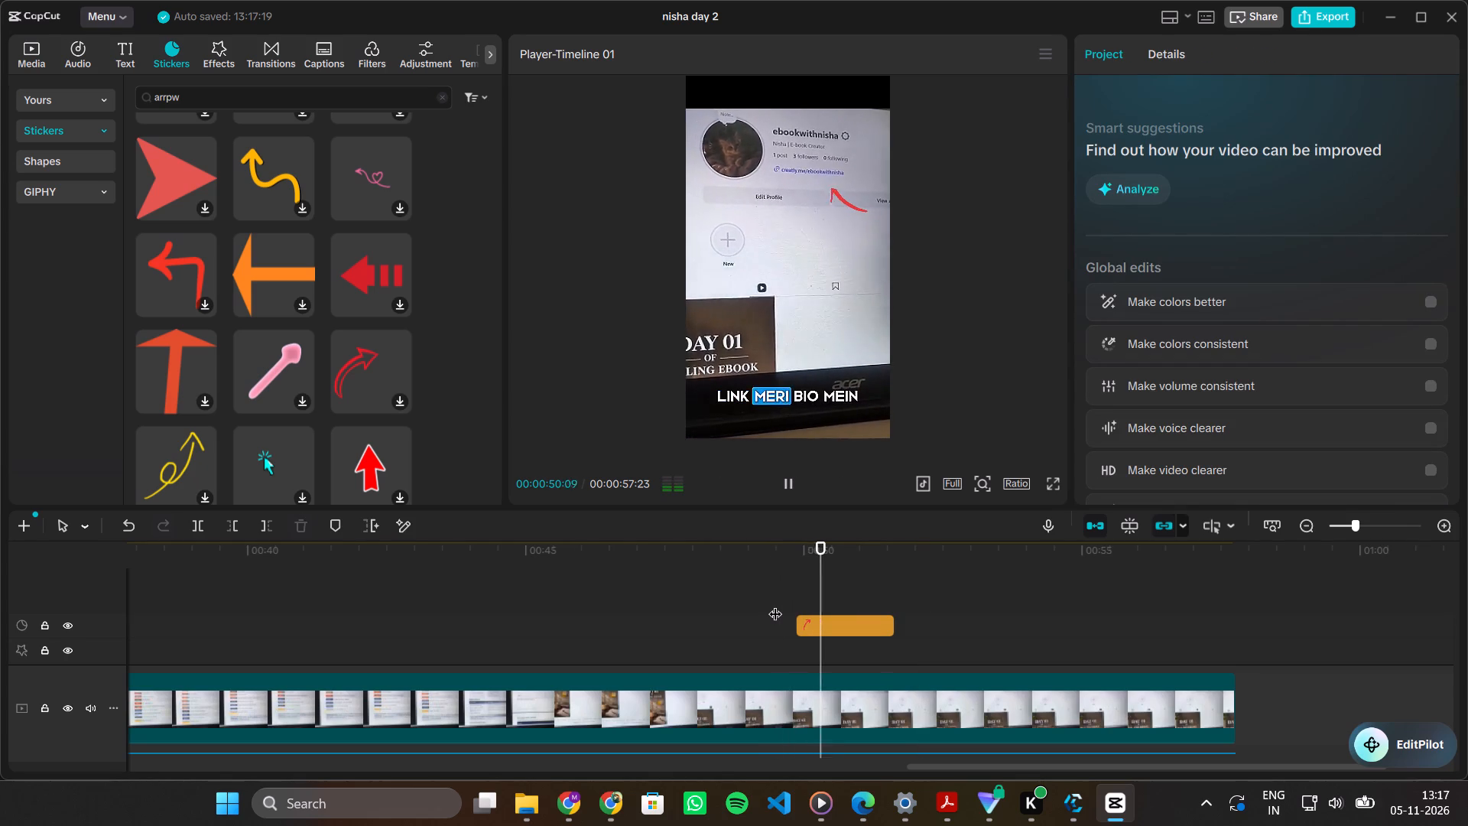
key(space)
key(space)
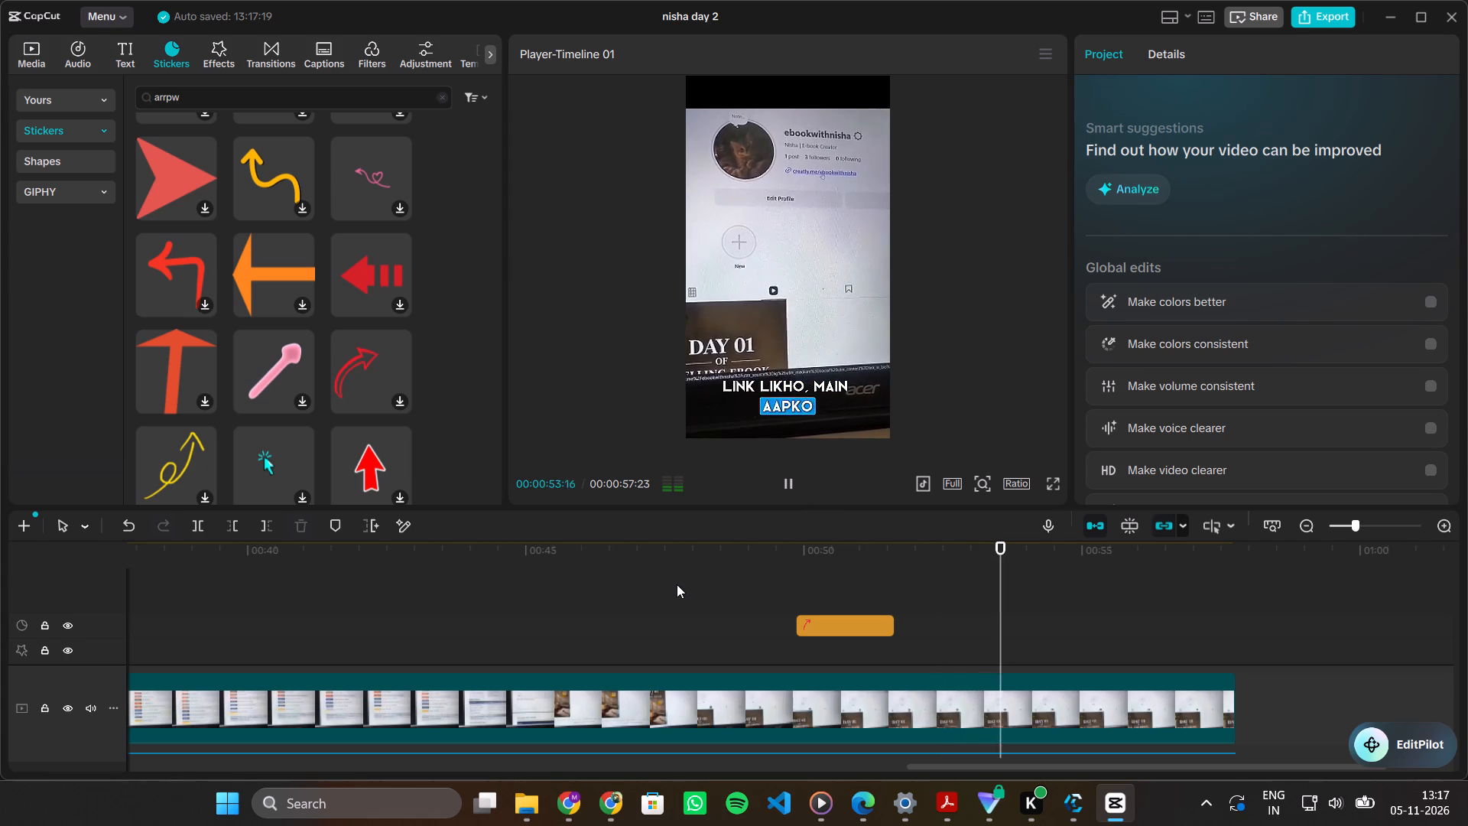
click(654, 600)
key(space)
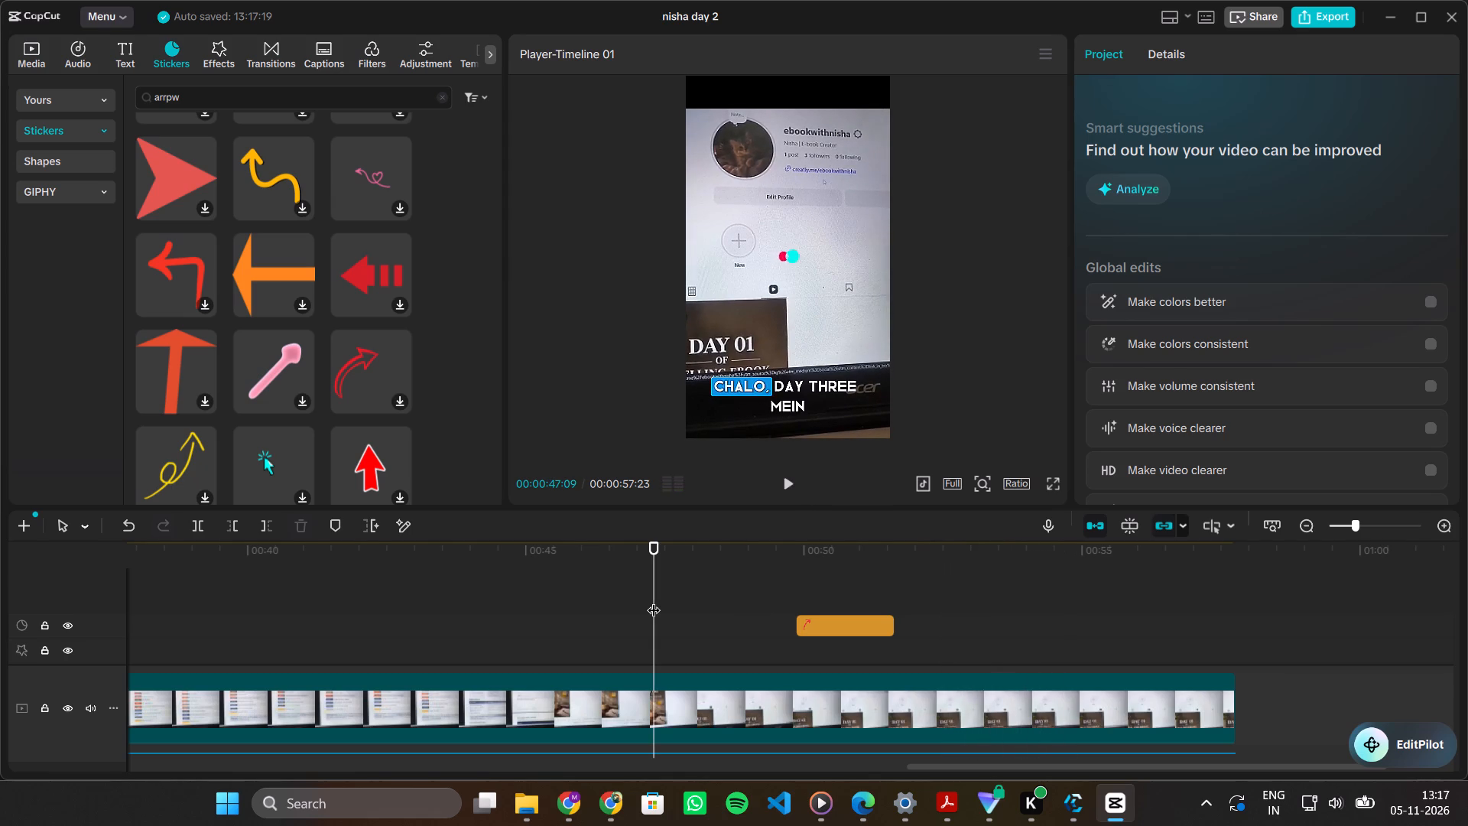
Play the ending from about 00:00:47:09 to check the red arrow sticker, and return the playhead to about 00:00:48:05.
key(space)
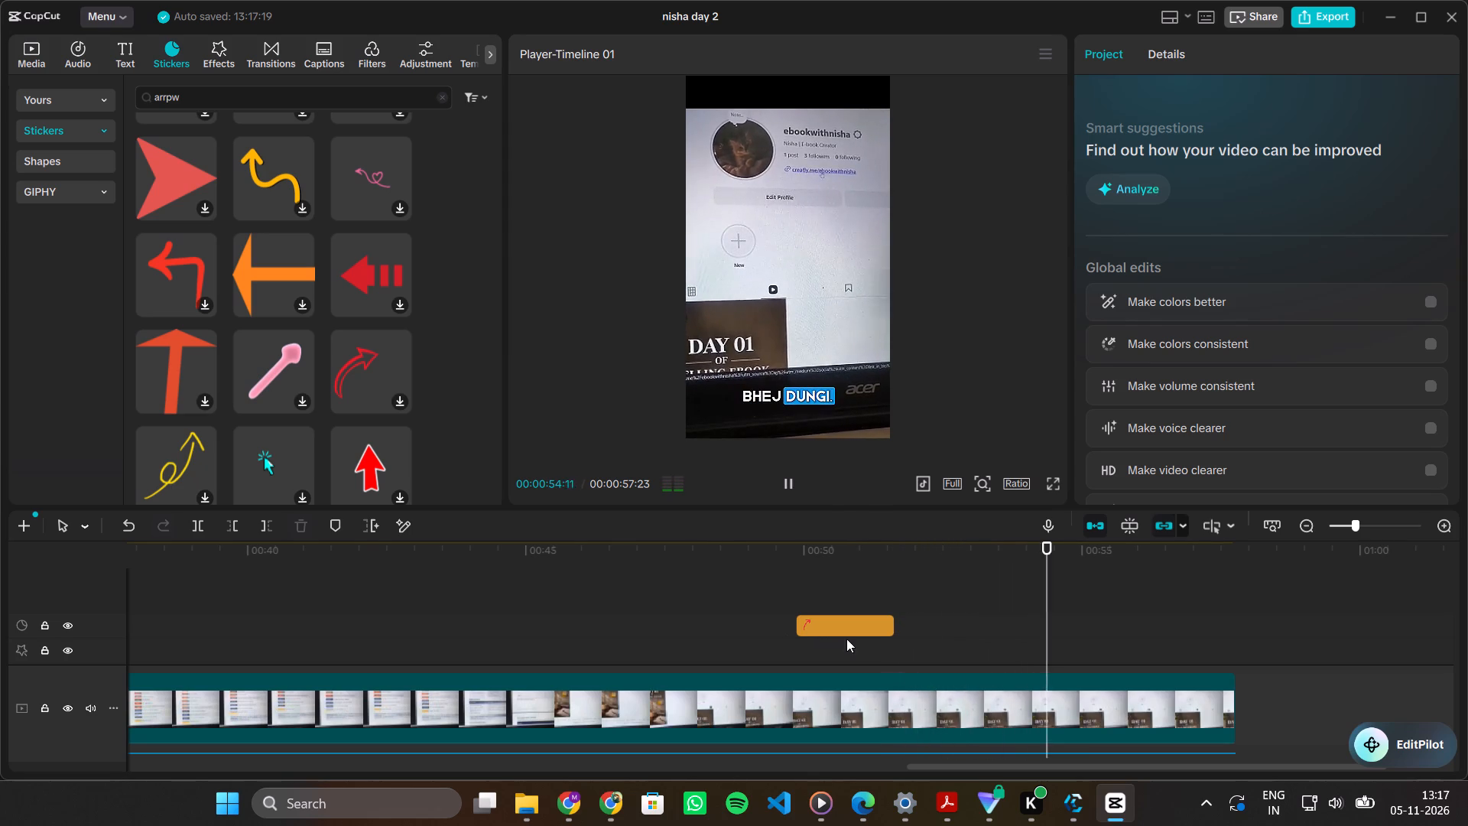
click(862, 626)
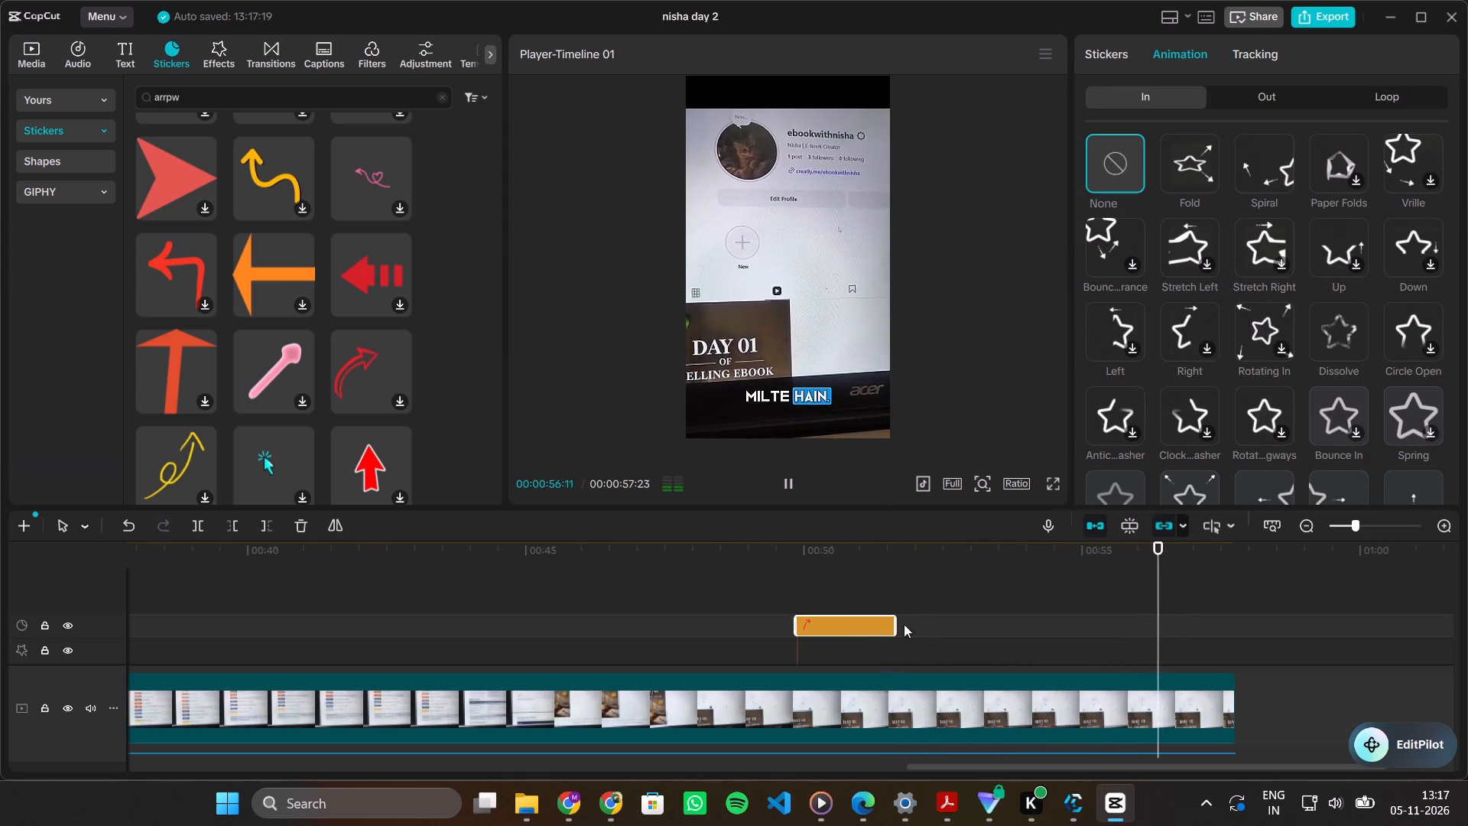
click(702, 588)
Play the edited video from the very beginning of the timeline to review it.
ctrl+scroll(702, 588, down, 3)
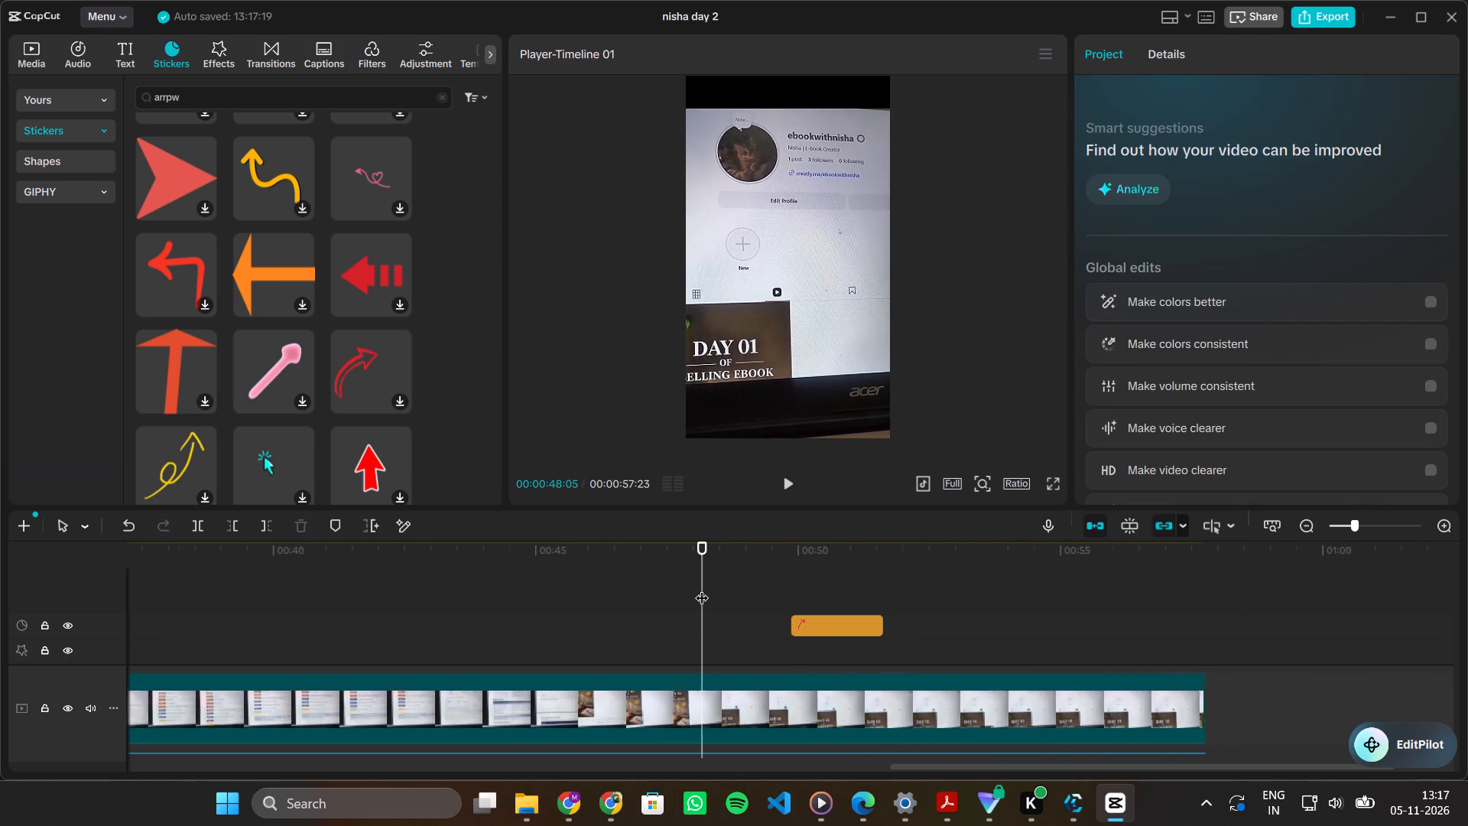
ctrl+scroll(702, 588, down, 13)
scroll(702, 588, up, 5)
drag(802, 597, 239, 649)
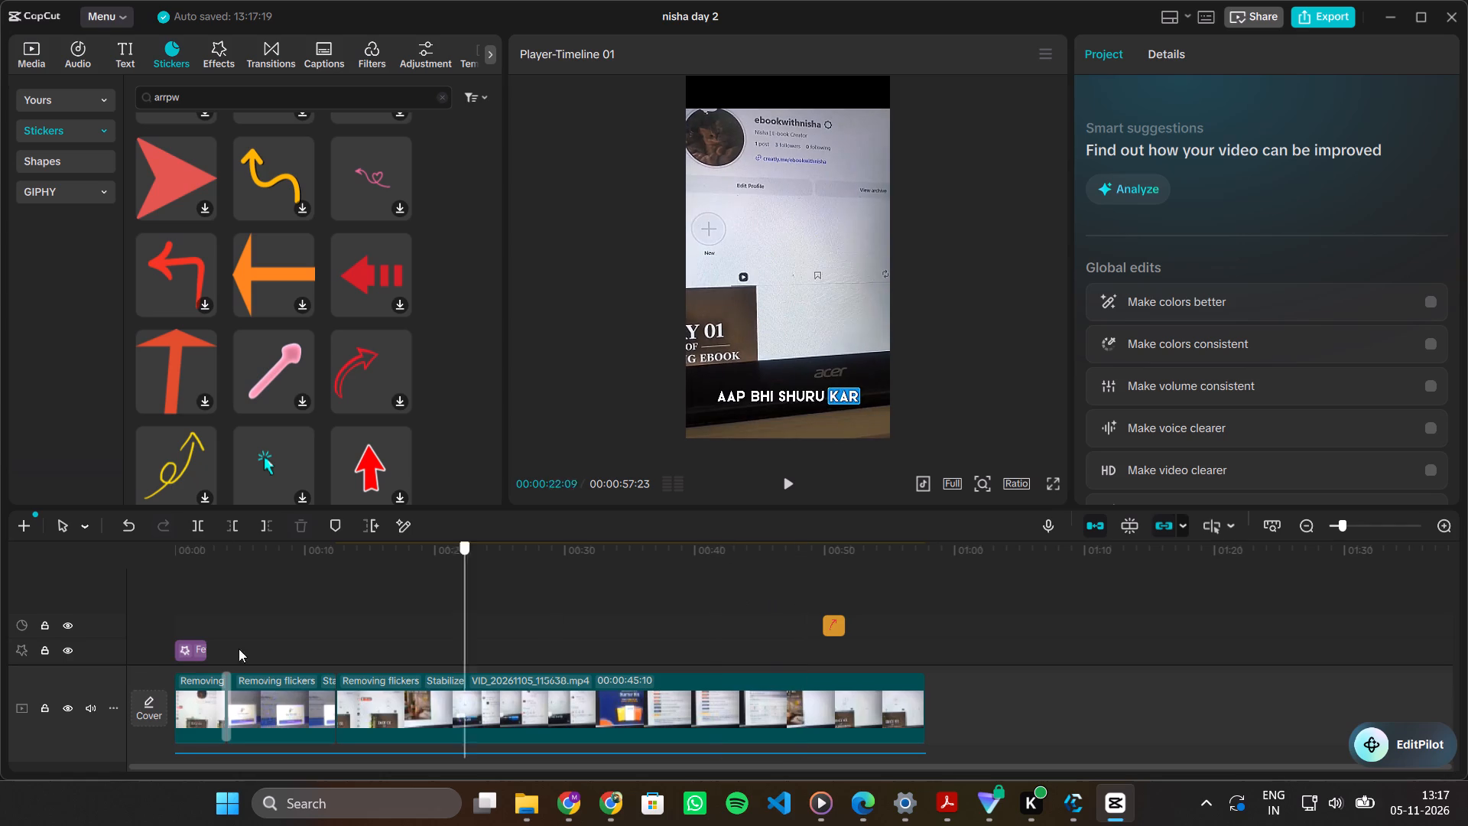
drag(239, 649, 143, 659)
key(space)
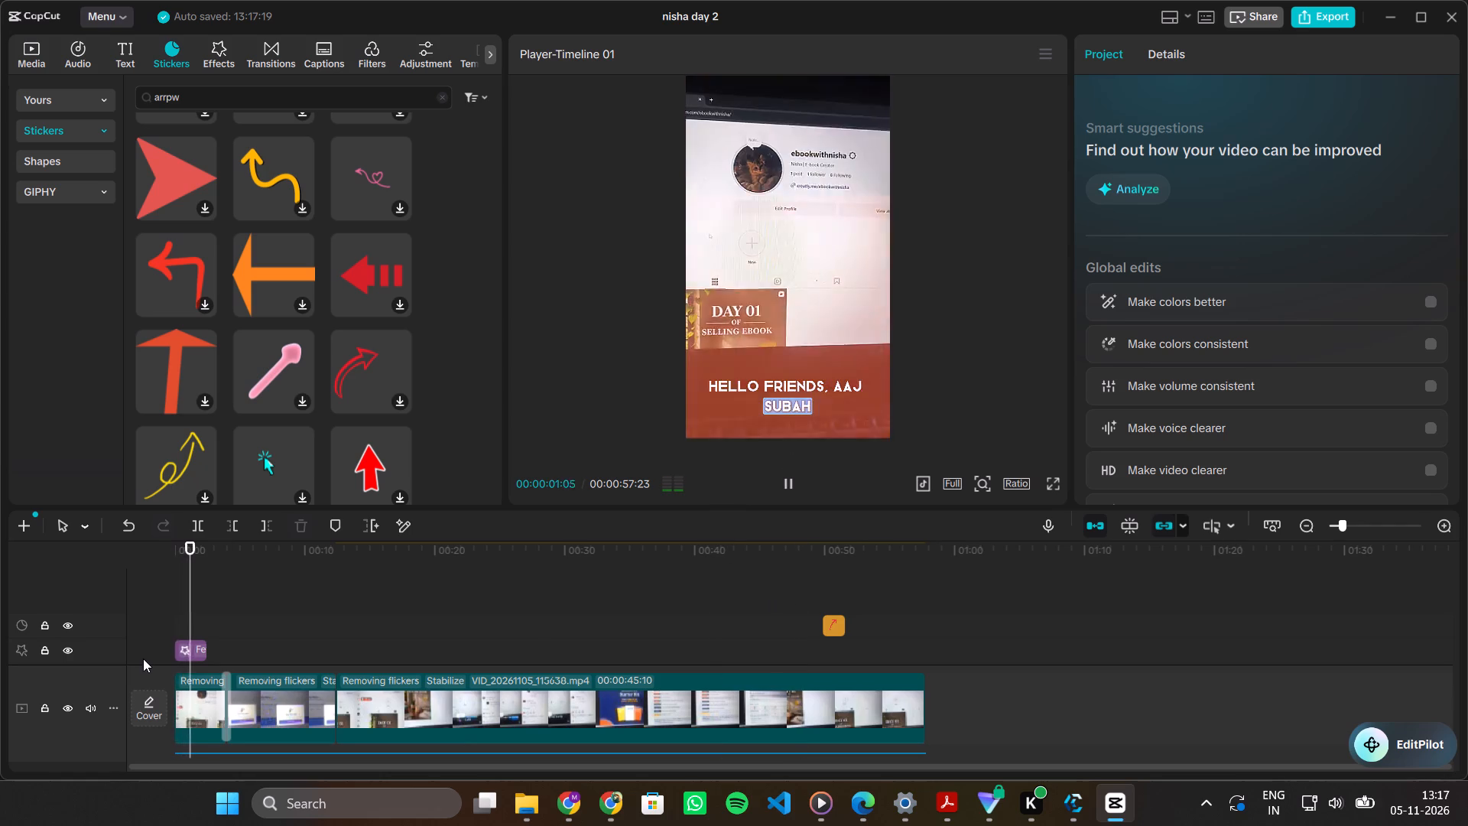
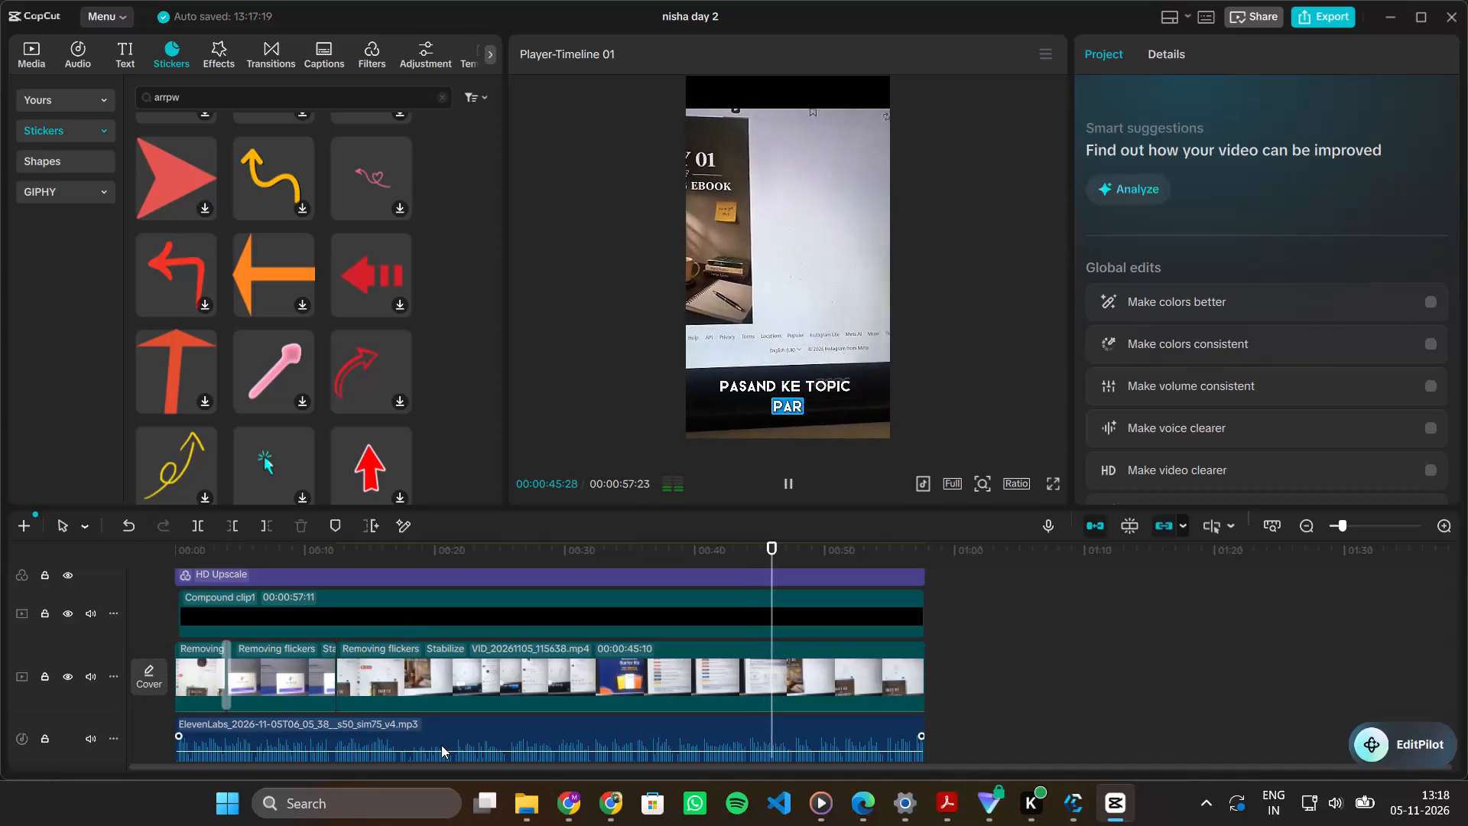
Select the ElevenLabs voiceover clip and examine its basic audio settings, including the voice isolation options.
click(441, 745)
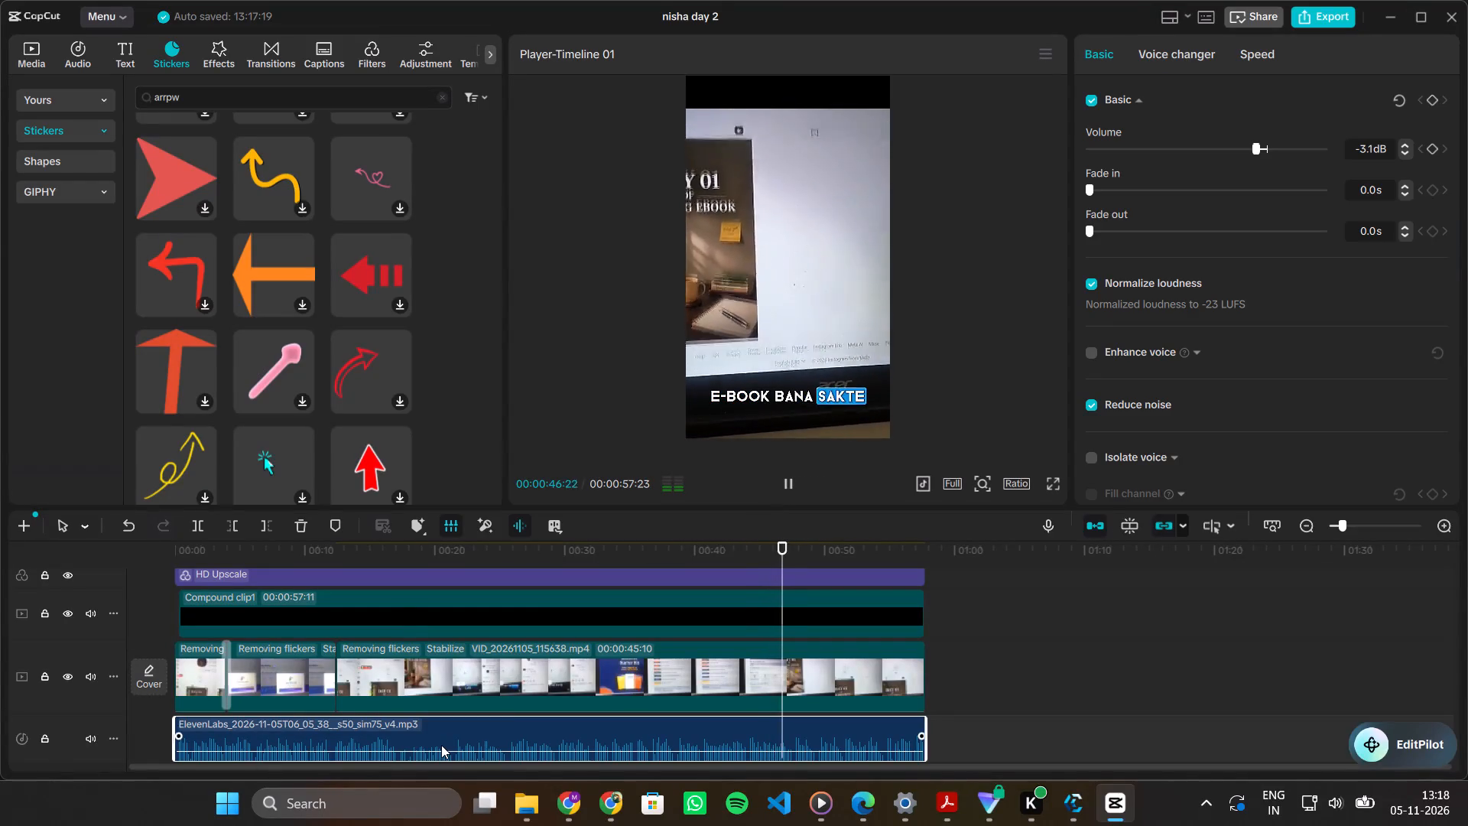
scroll(1200, 388, down, 2)
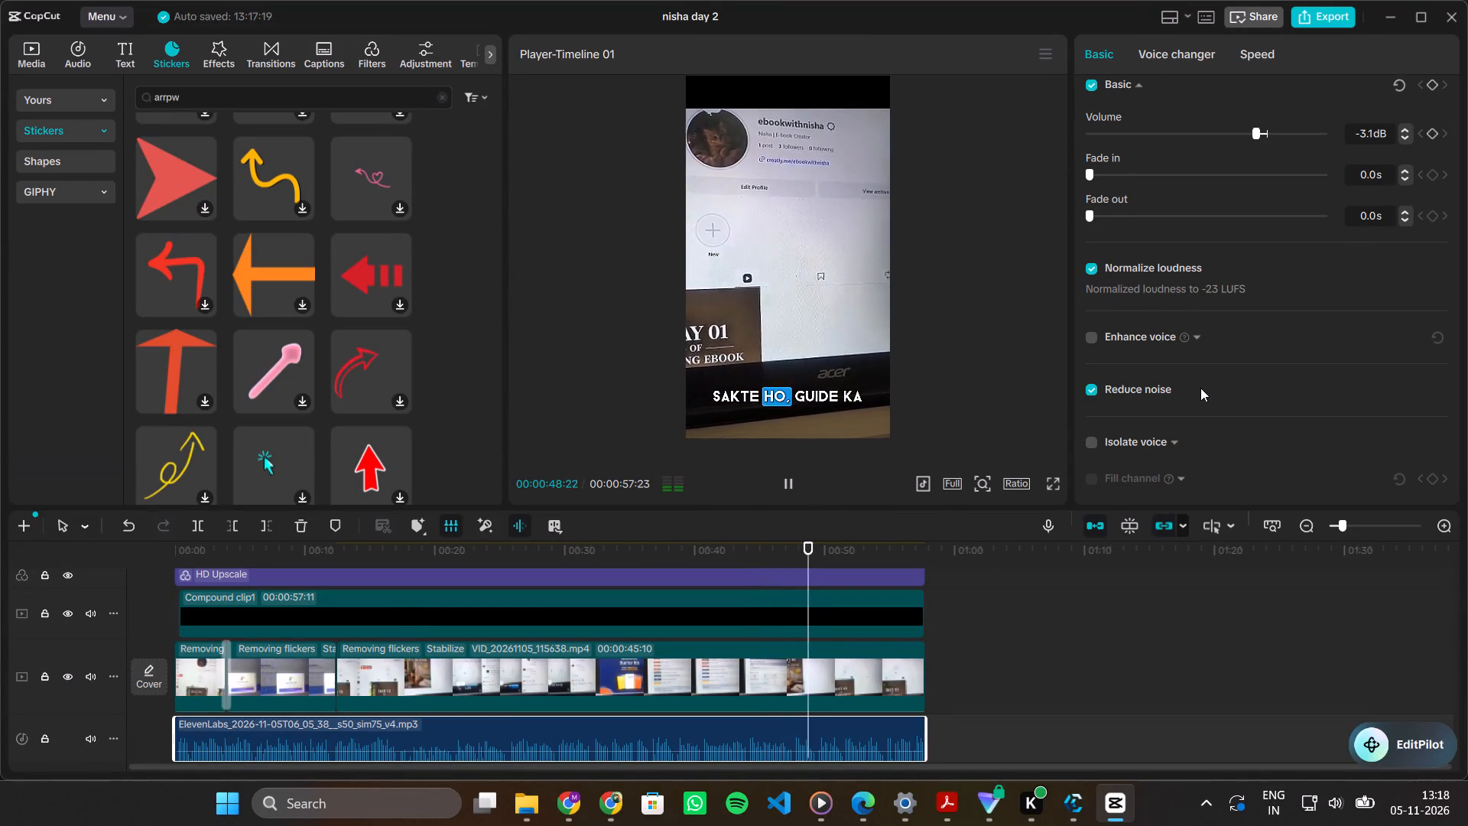
click(1171, 441)
scroll(1171, 441, down, 1)
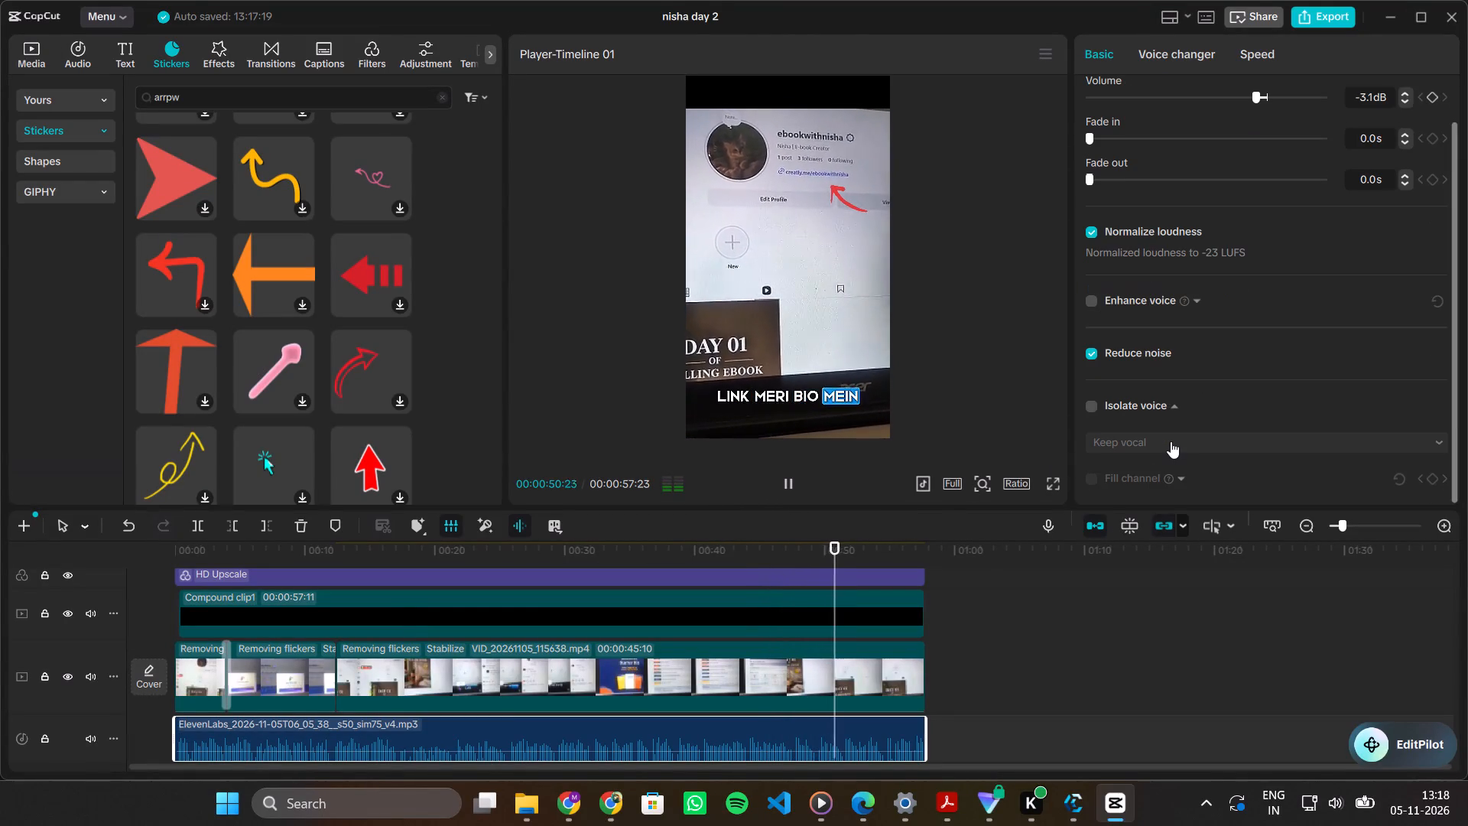
scroll(1171, 441, down, 1)
click(1171, 405)
scroll(1171, 405, up, 2)
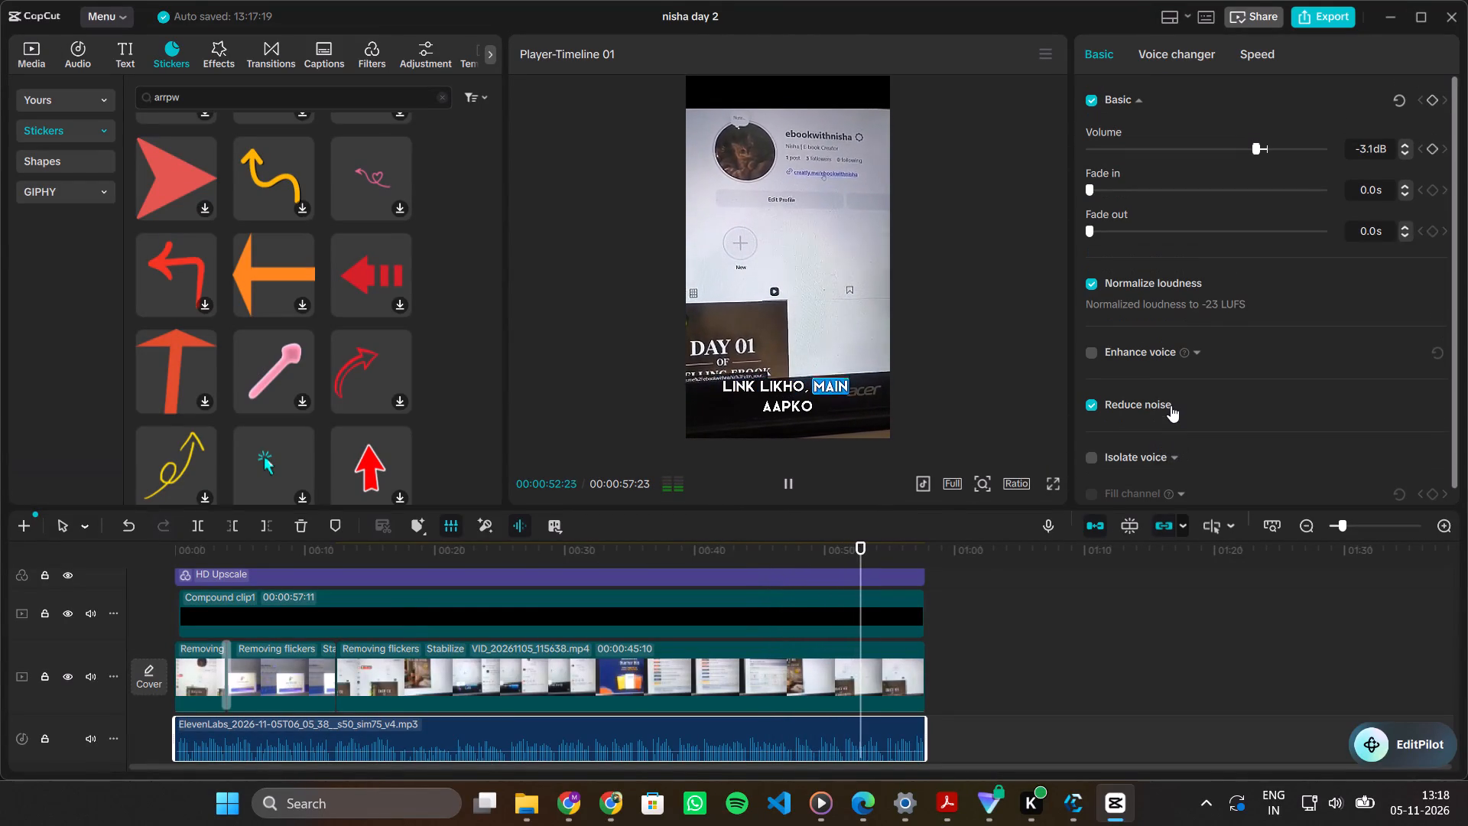
scroll(1171, 405, up, 2)
Browse the voice changer categories for the voiceover and search the voice filters for "hindi real voice".
click(1165, 62)
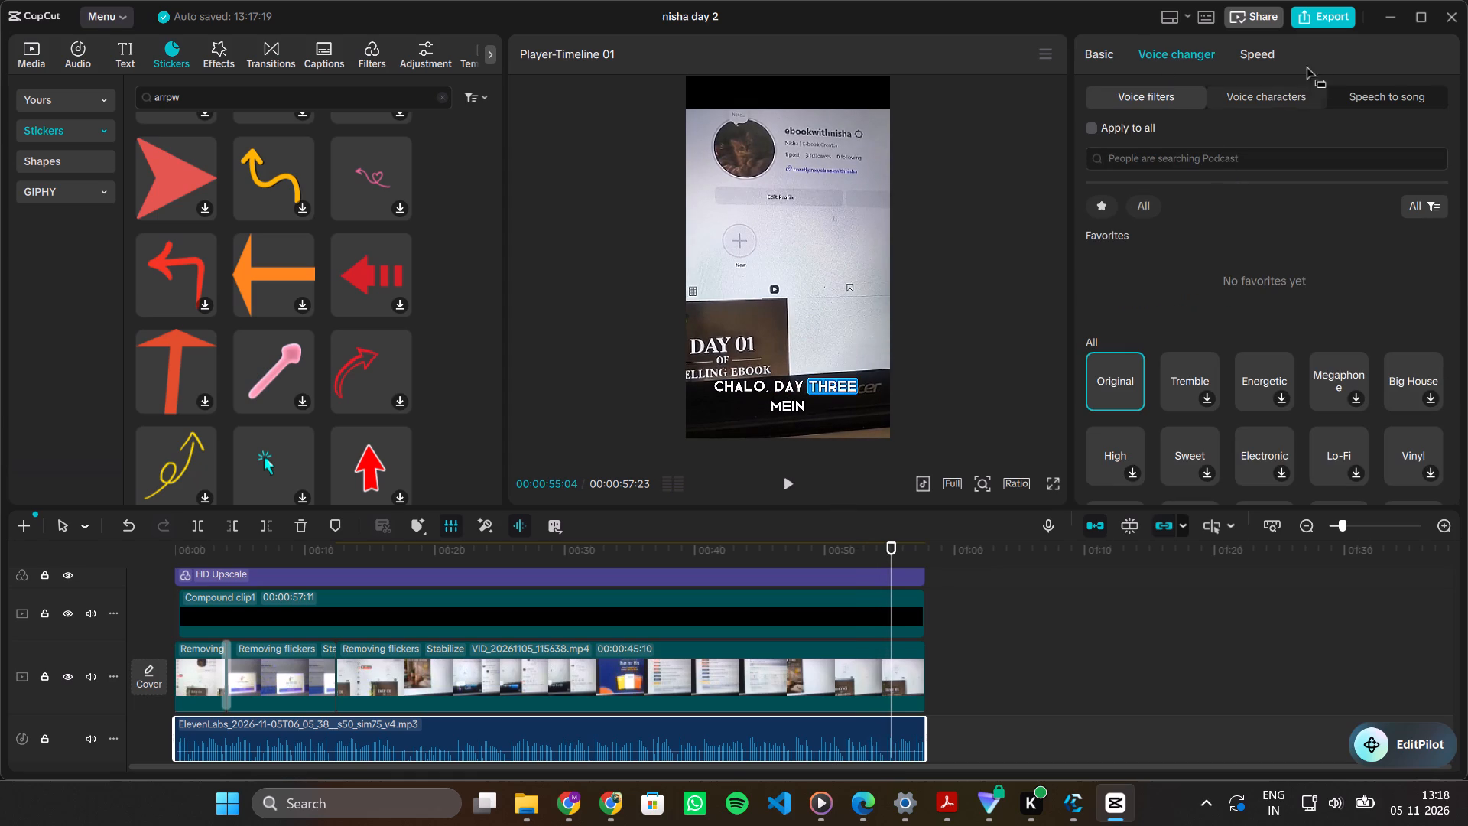
click(1277, 94)
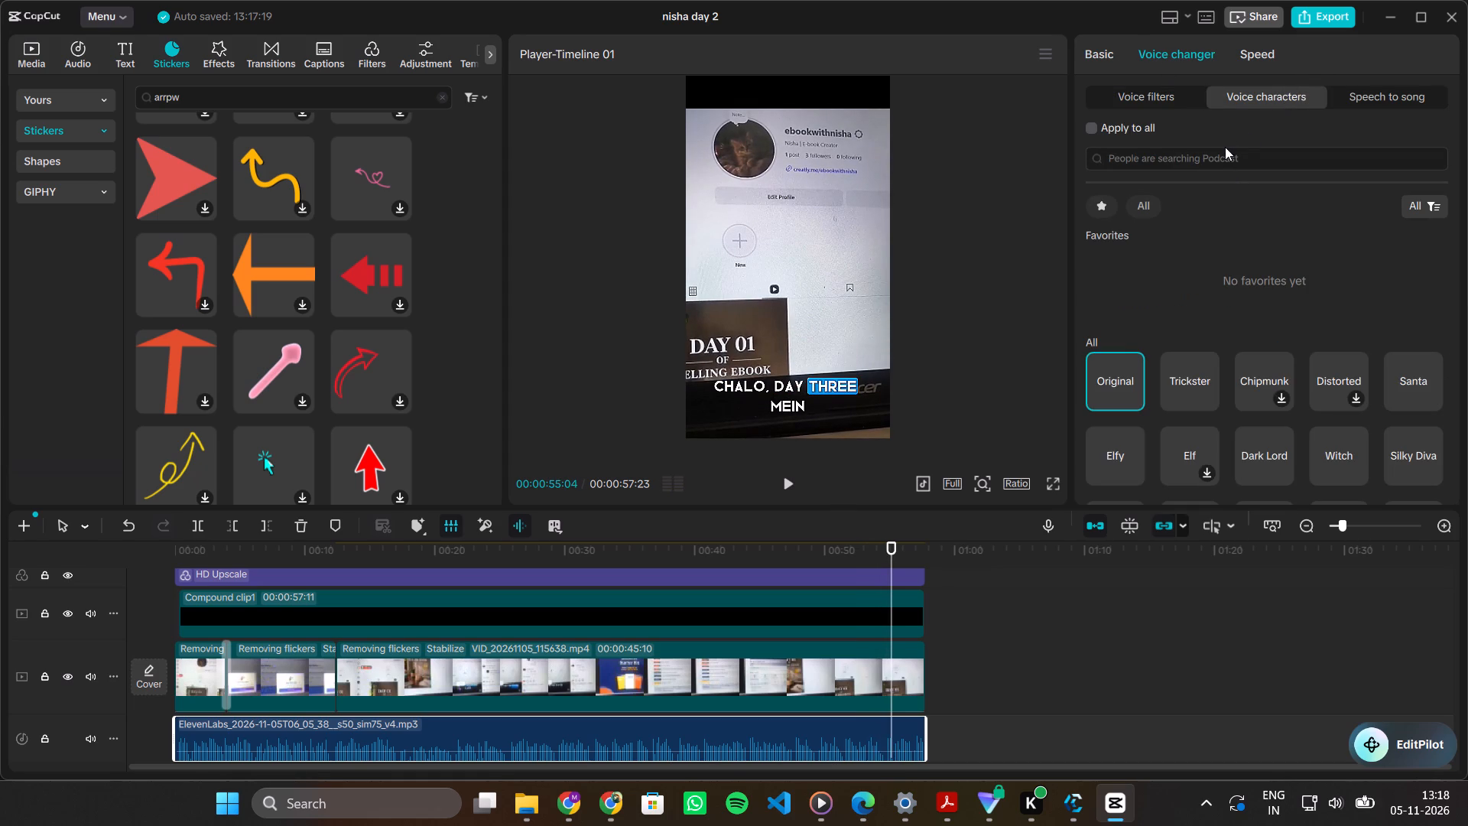
click(1171, 87)
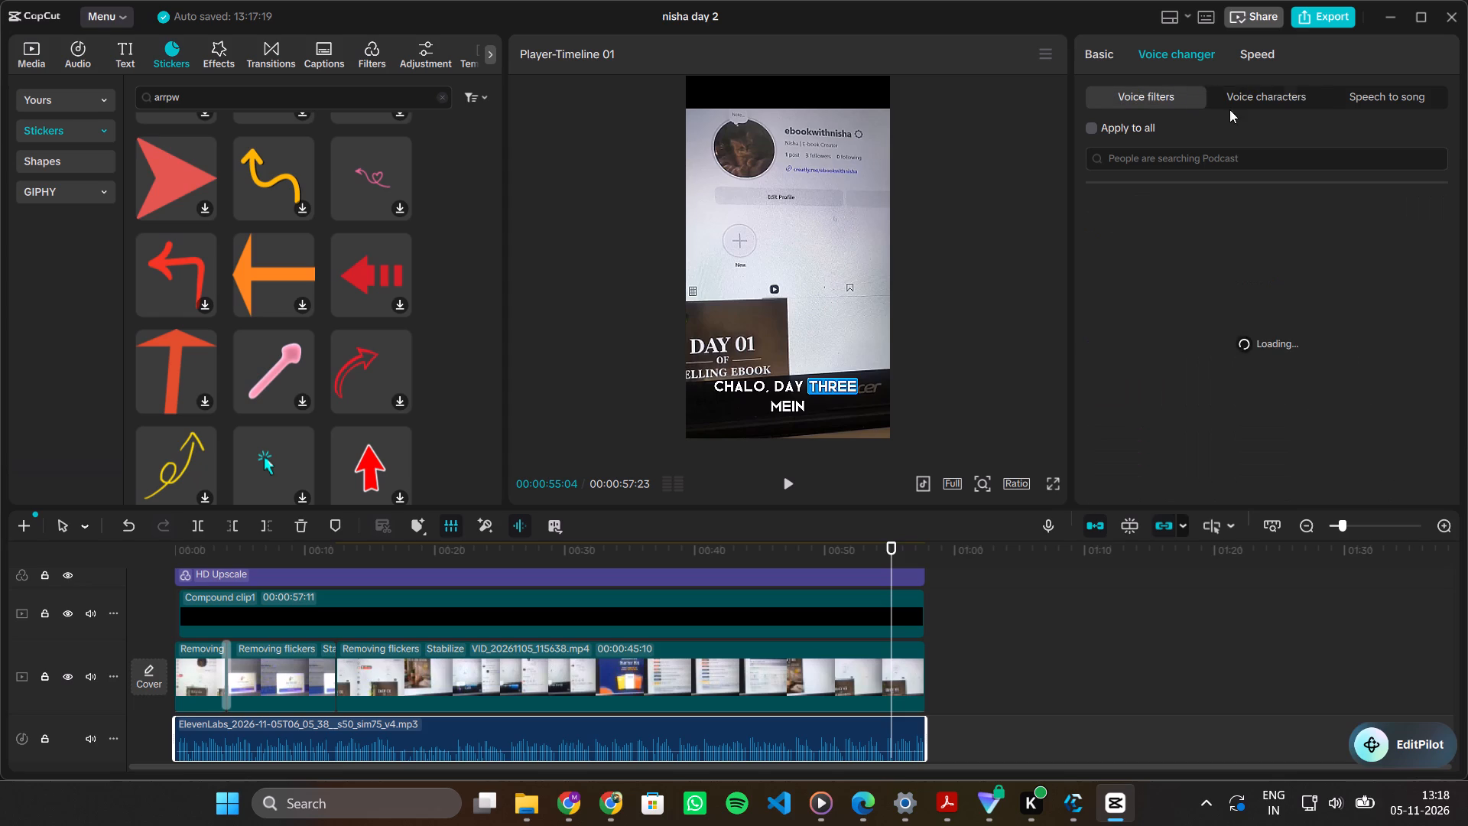
click(1204, 161)
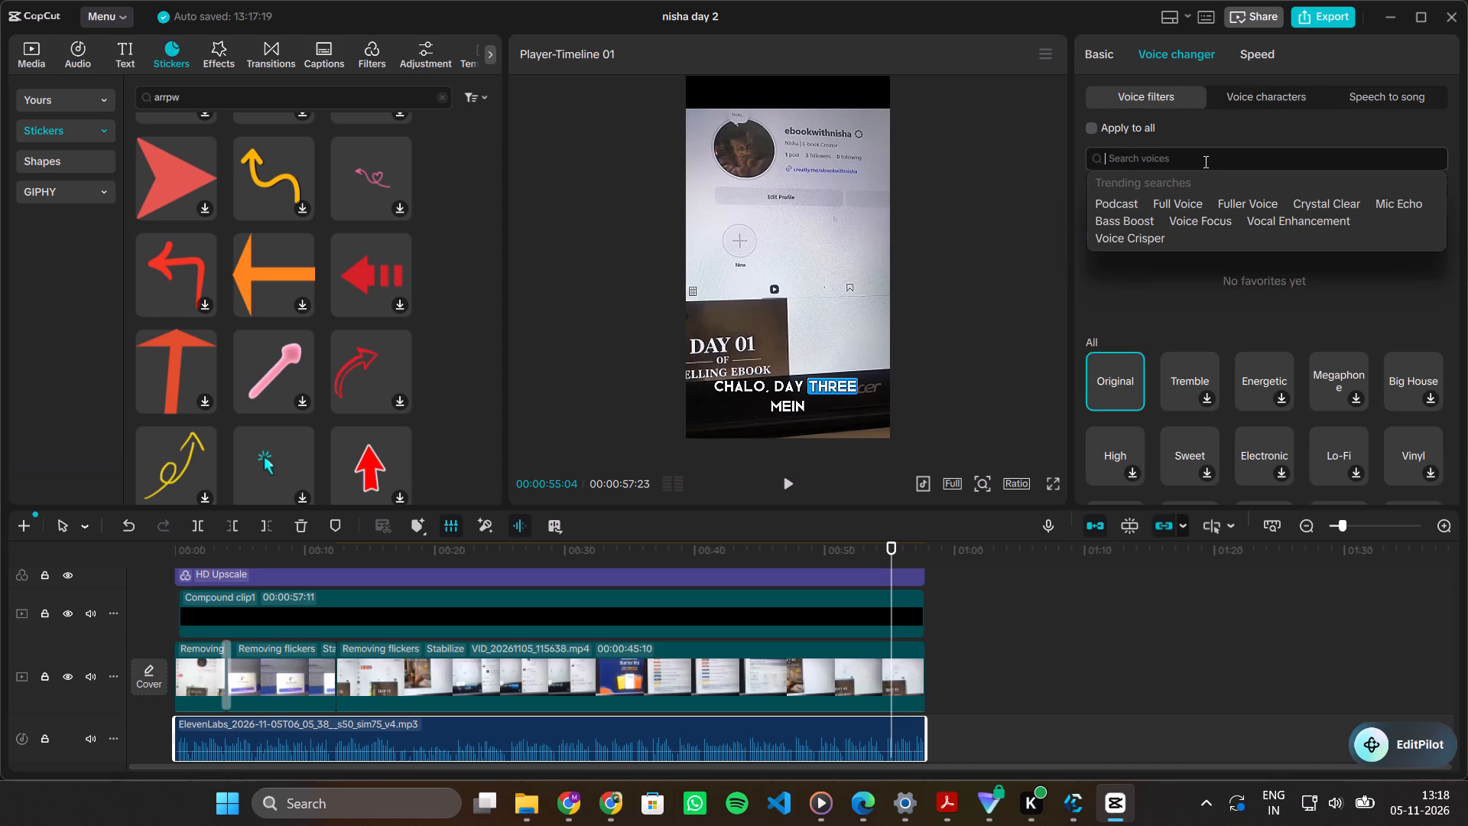
text(hindi real voice)
key(Return)
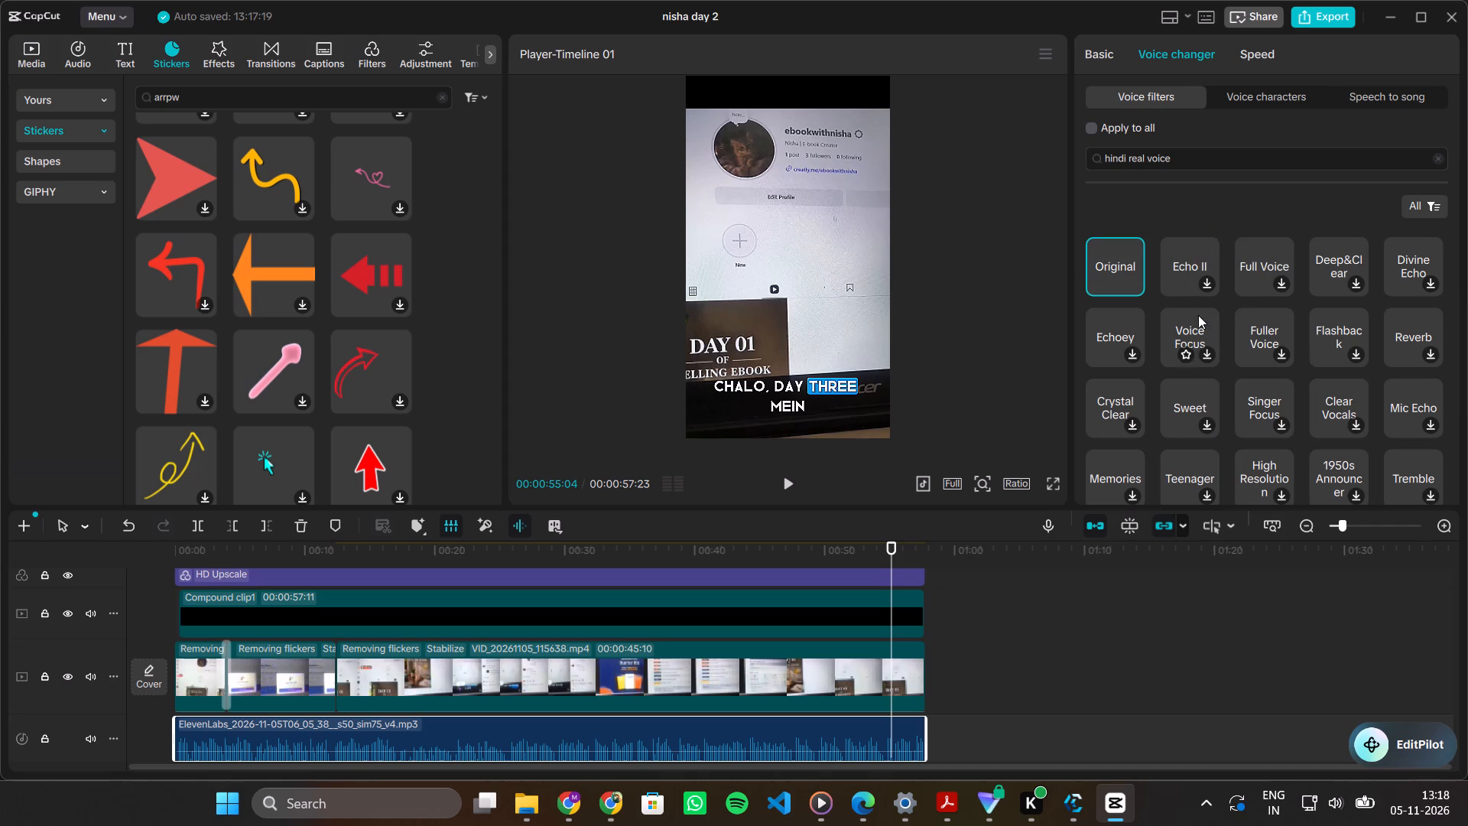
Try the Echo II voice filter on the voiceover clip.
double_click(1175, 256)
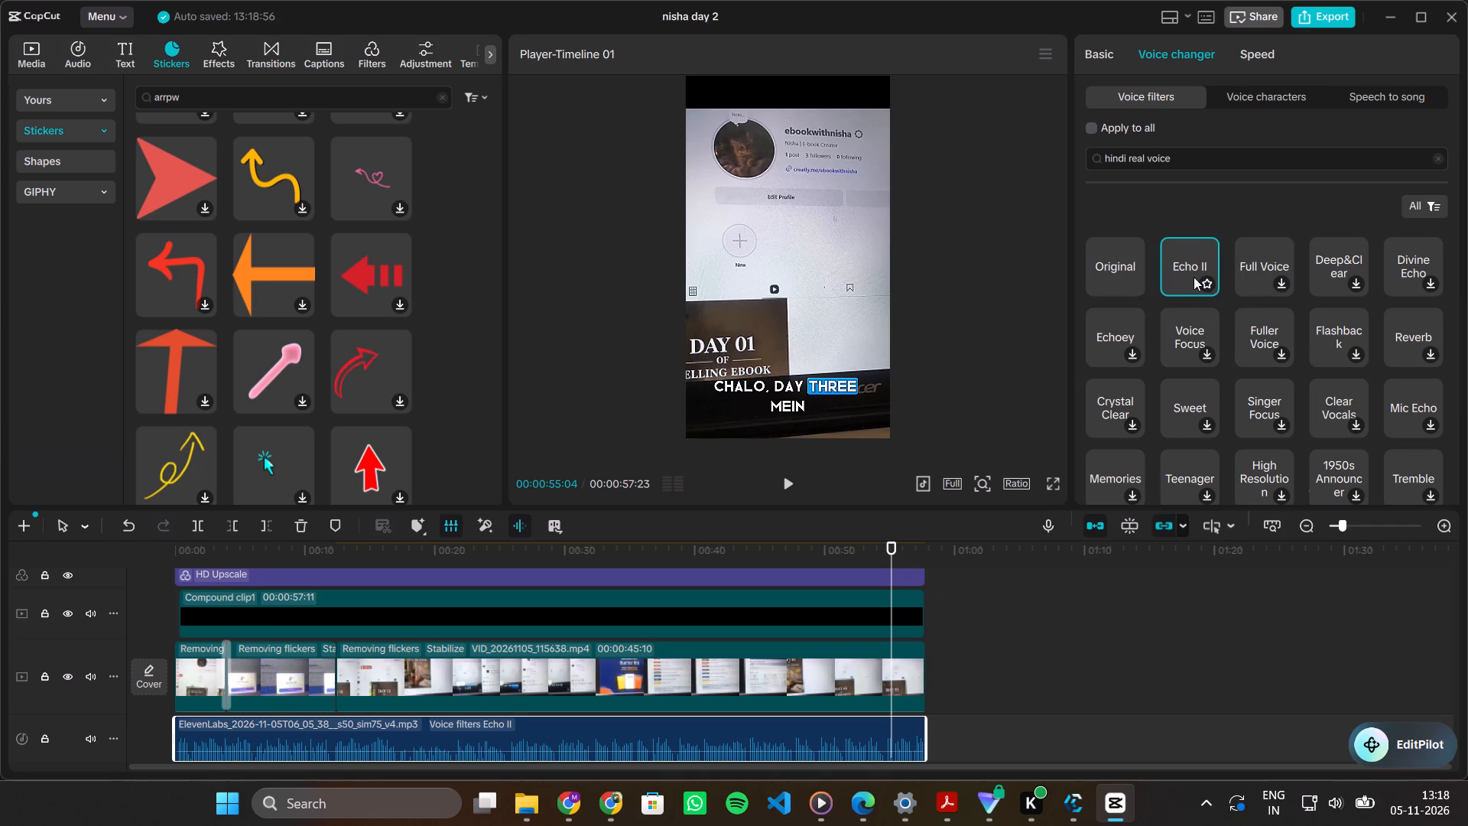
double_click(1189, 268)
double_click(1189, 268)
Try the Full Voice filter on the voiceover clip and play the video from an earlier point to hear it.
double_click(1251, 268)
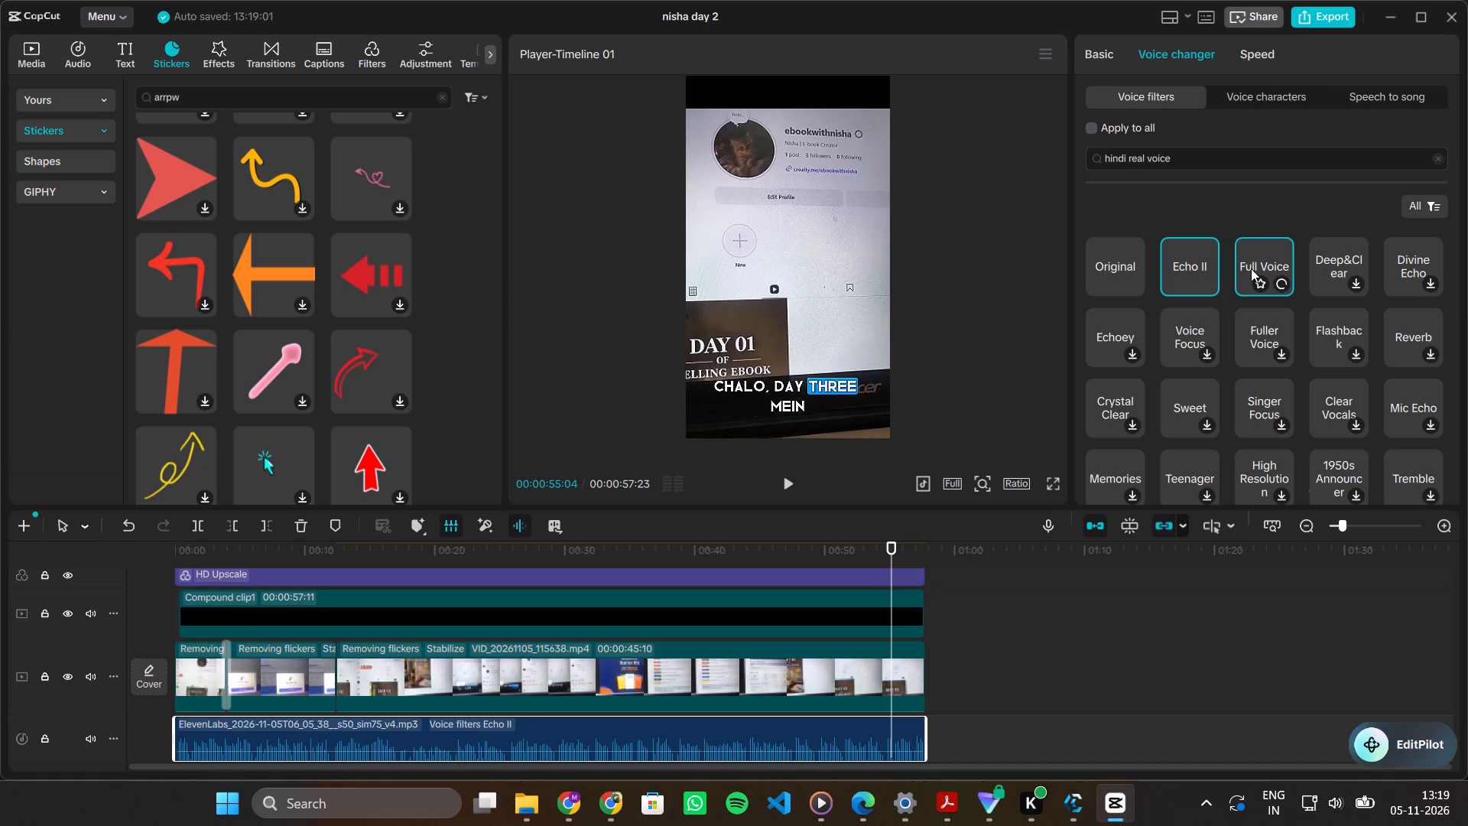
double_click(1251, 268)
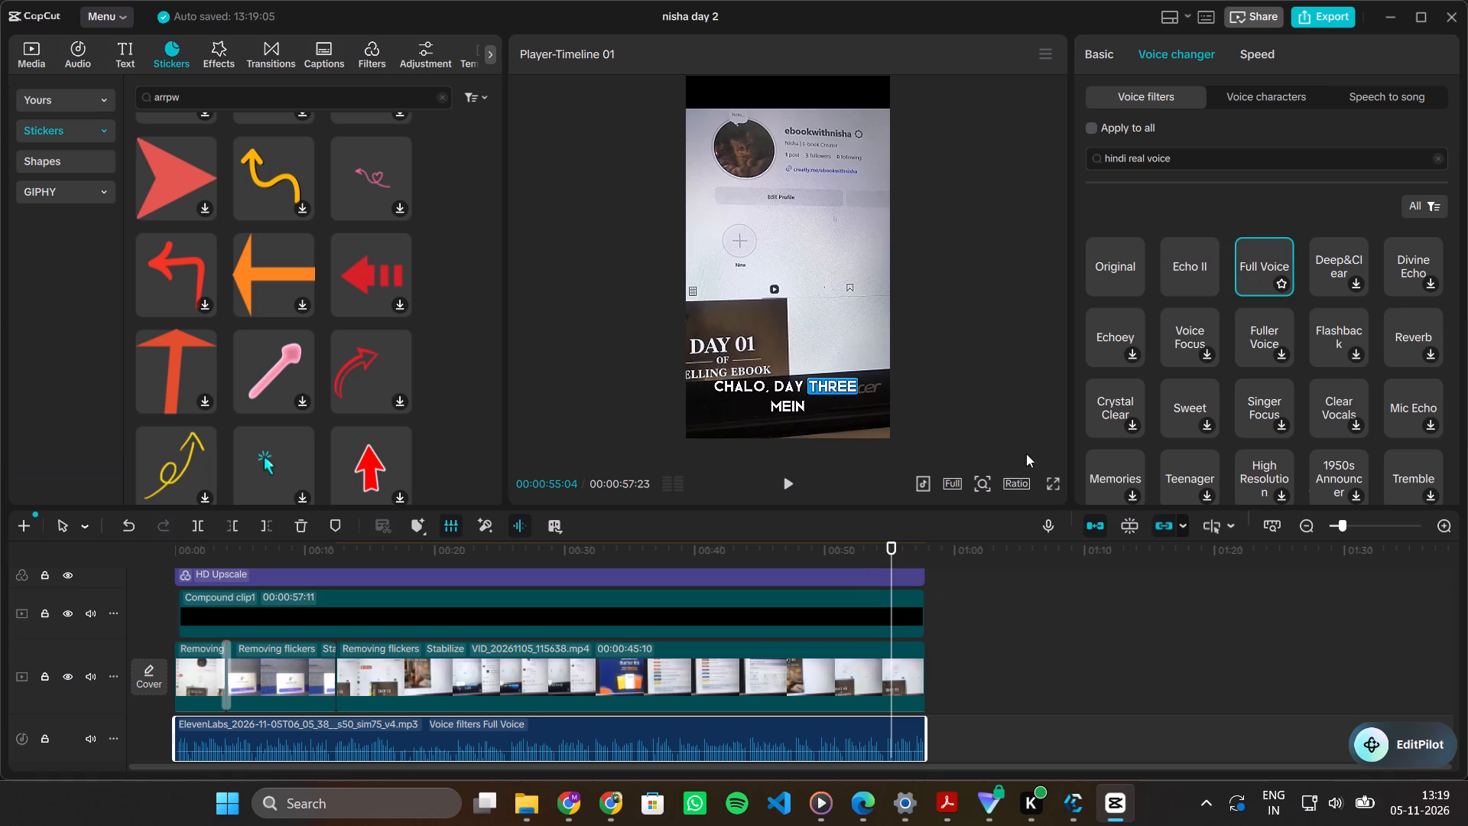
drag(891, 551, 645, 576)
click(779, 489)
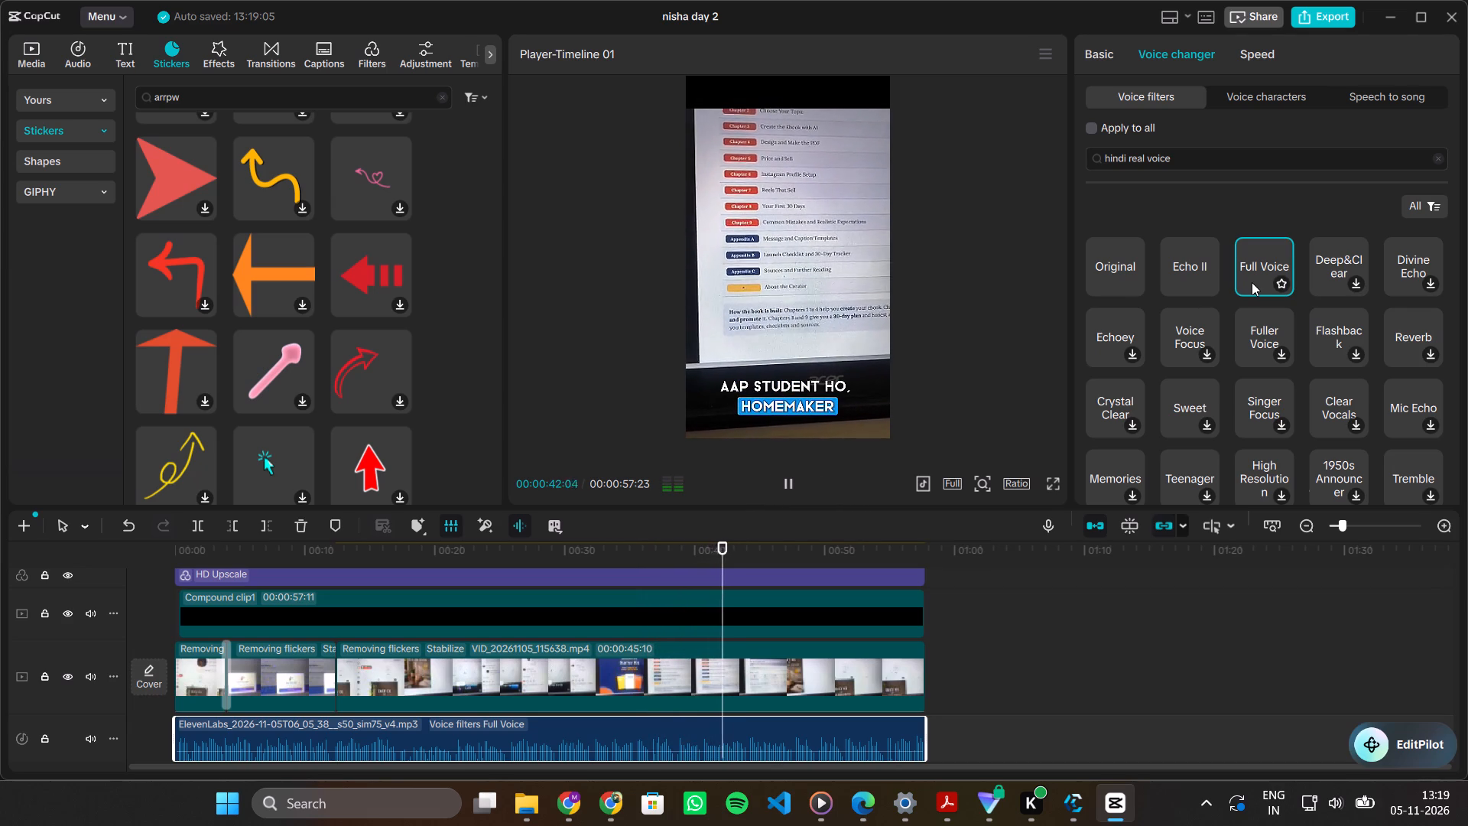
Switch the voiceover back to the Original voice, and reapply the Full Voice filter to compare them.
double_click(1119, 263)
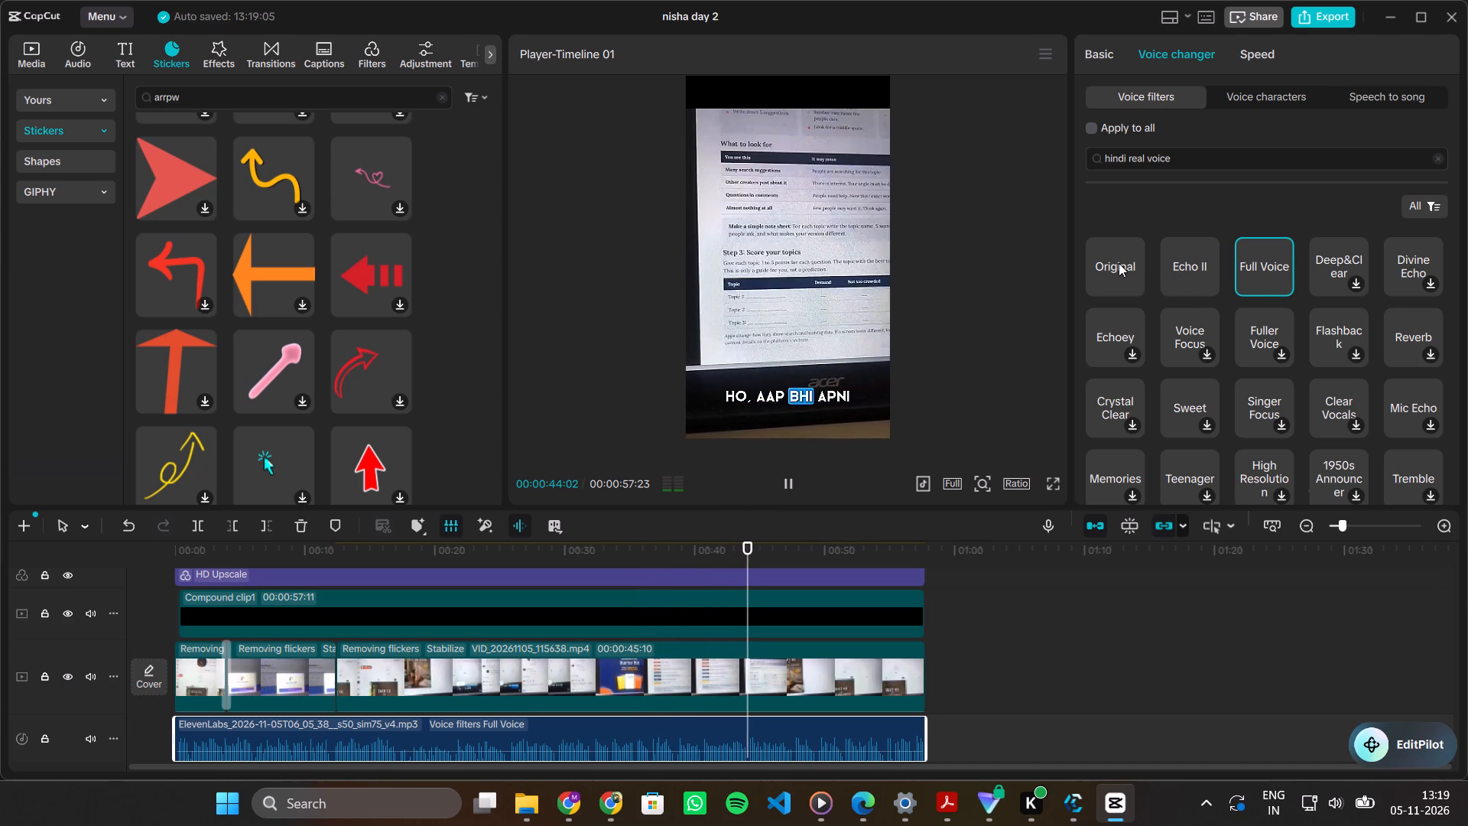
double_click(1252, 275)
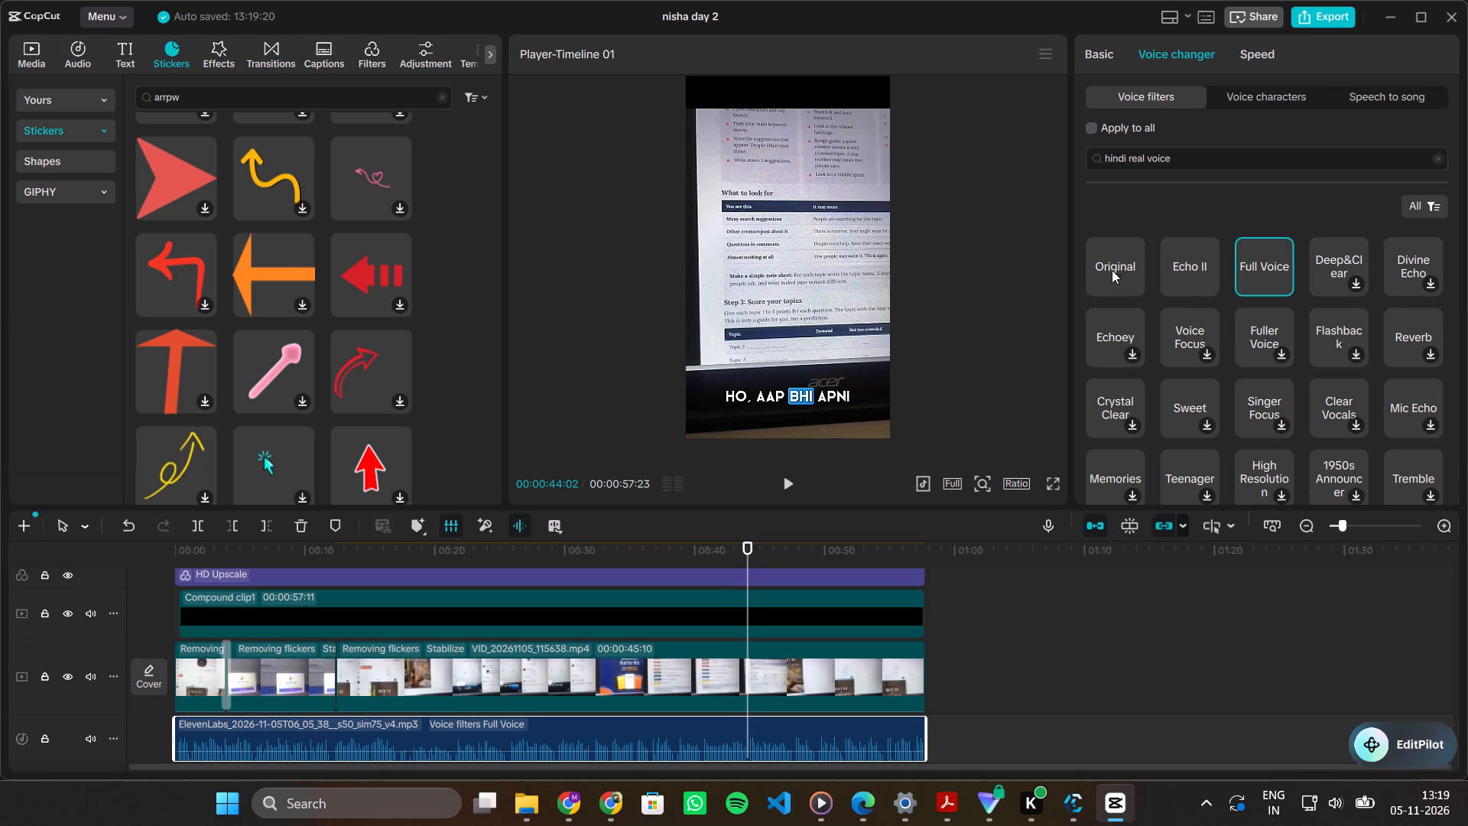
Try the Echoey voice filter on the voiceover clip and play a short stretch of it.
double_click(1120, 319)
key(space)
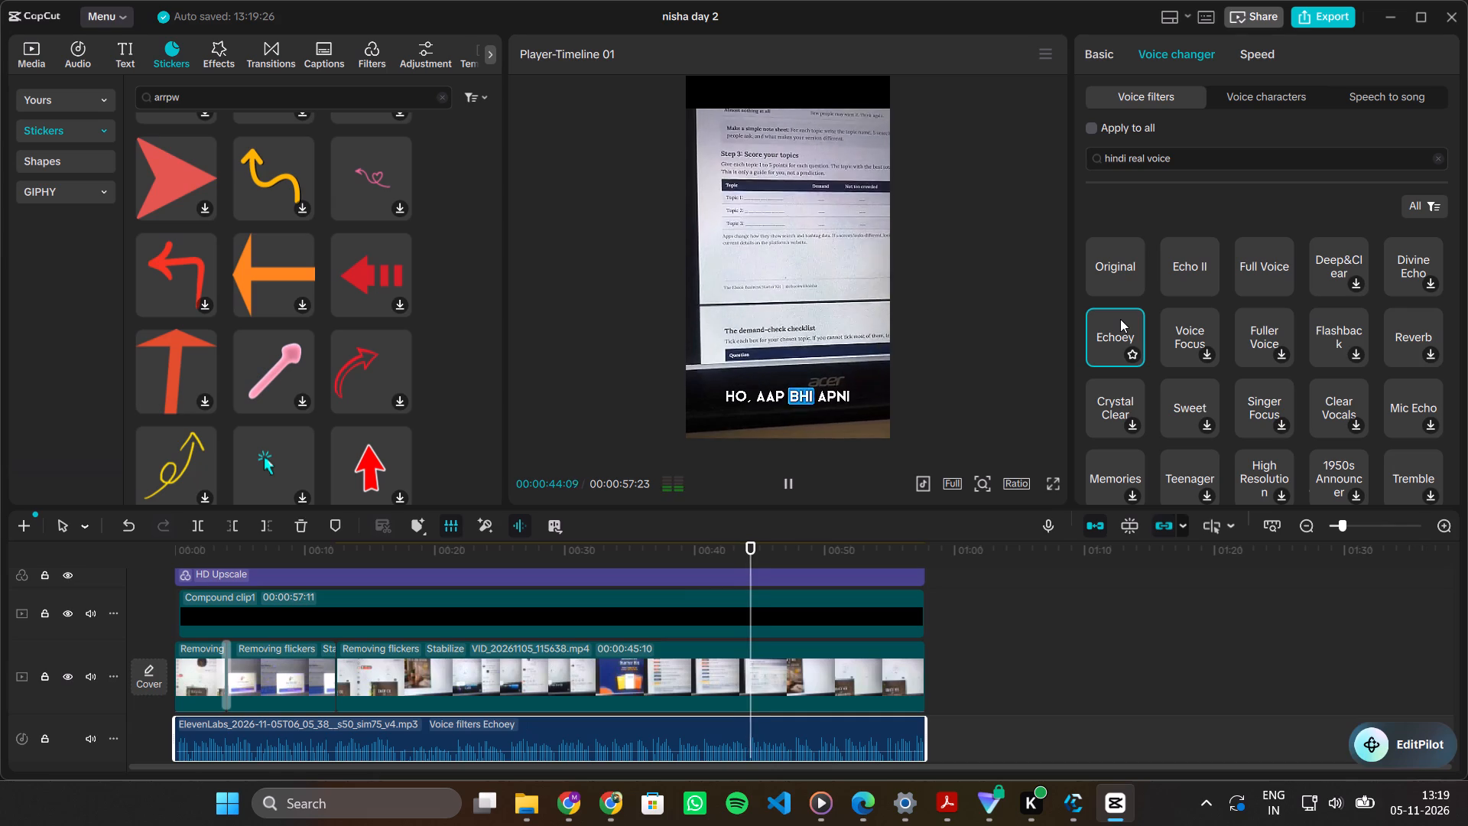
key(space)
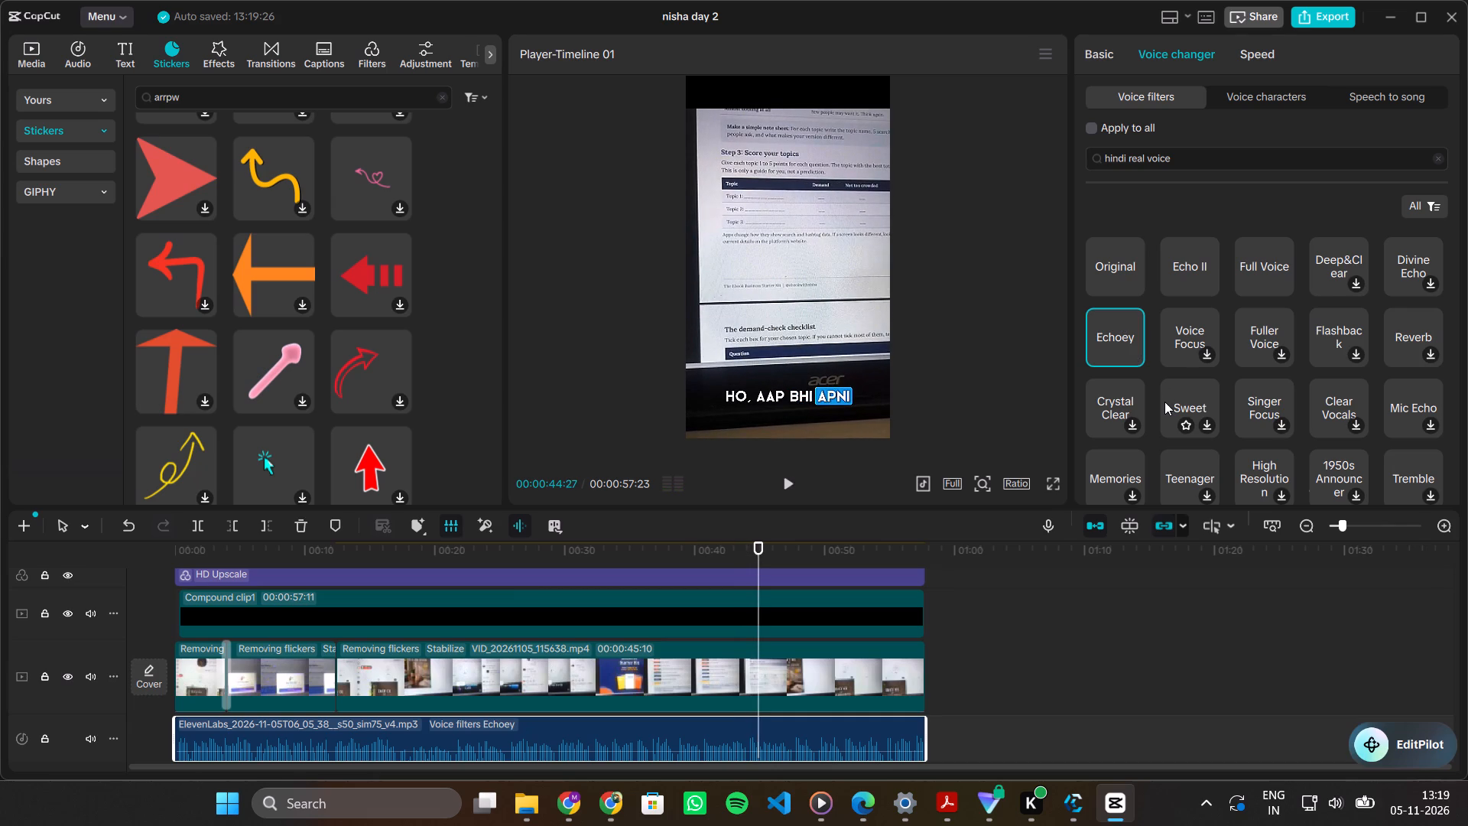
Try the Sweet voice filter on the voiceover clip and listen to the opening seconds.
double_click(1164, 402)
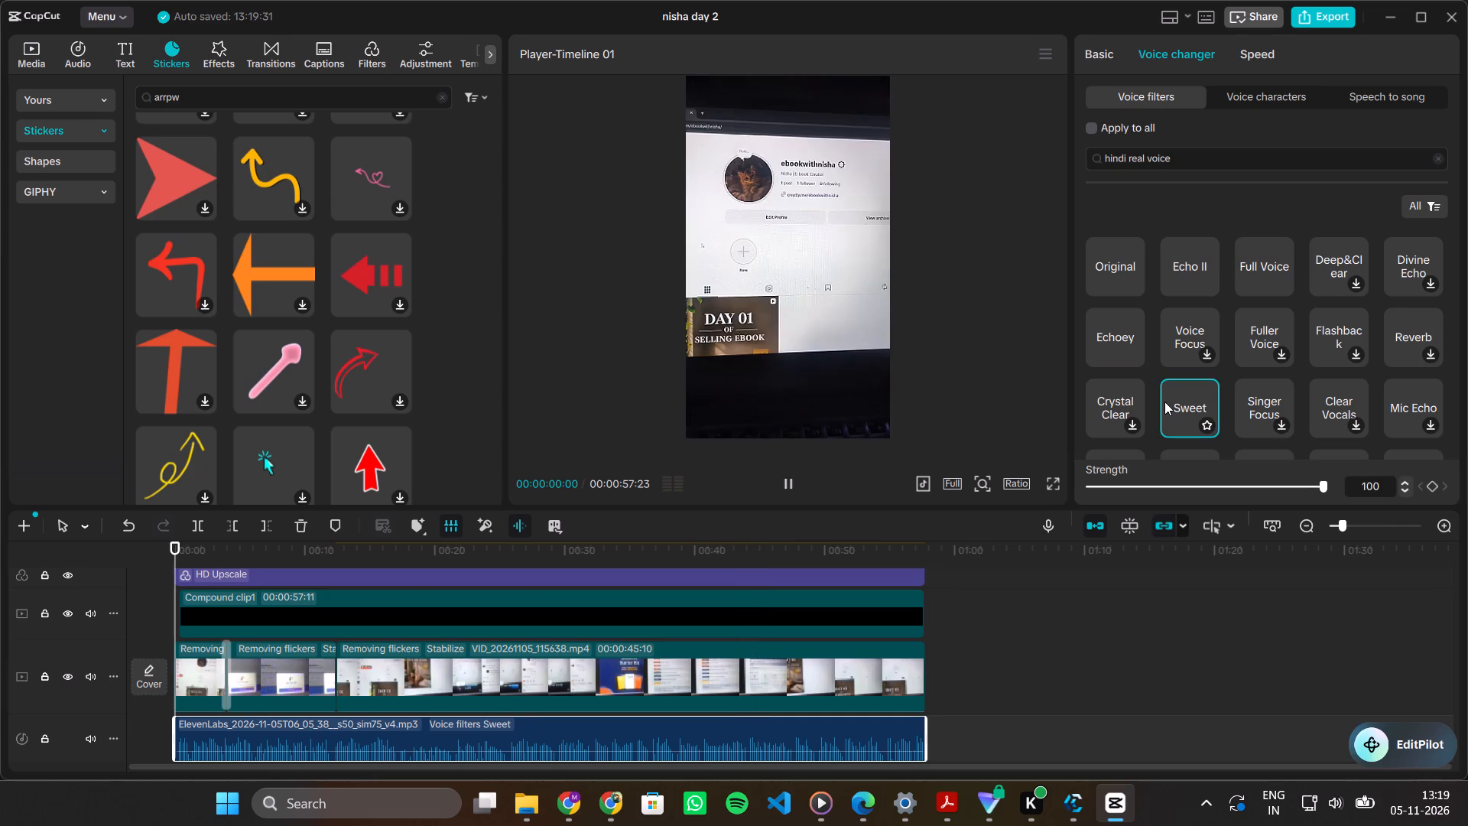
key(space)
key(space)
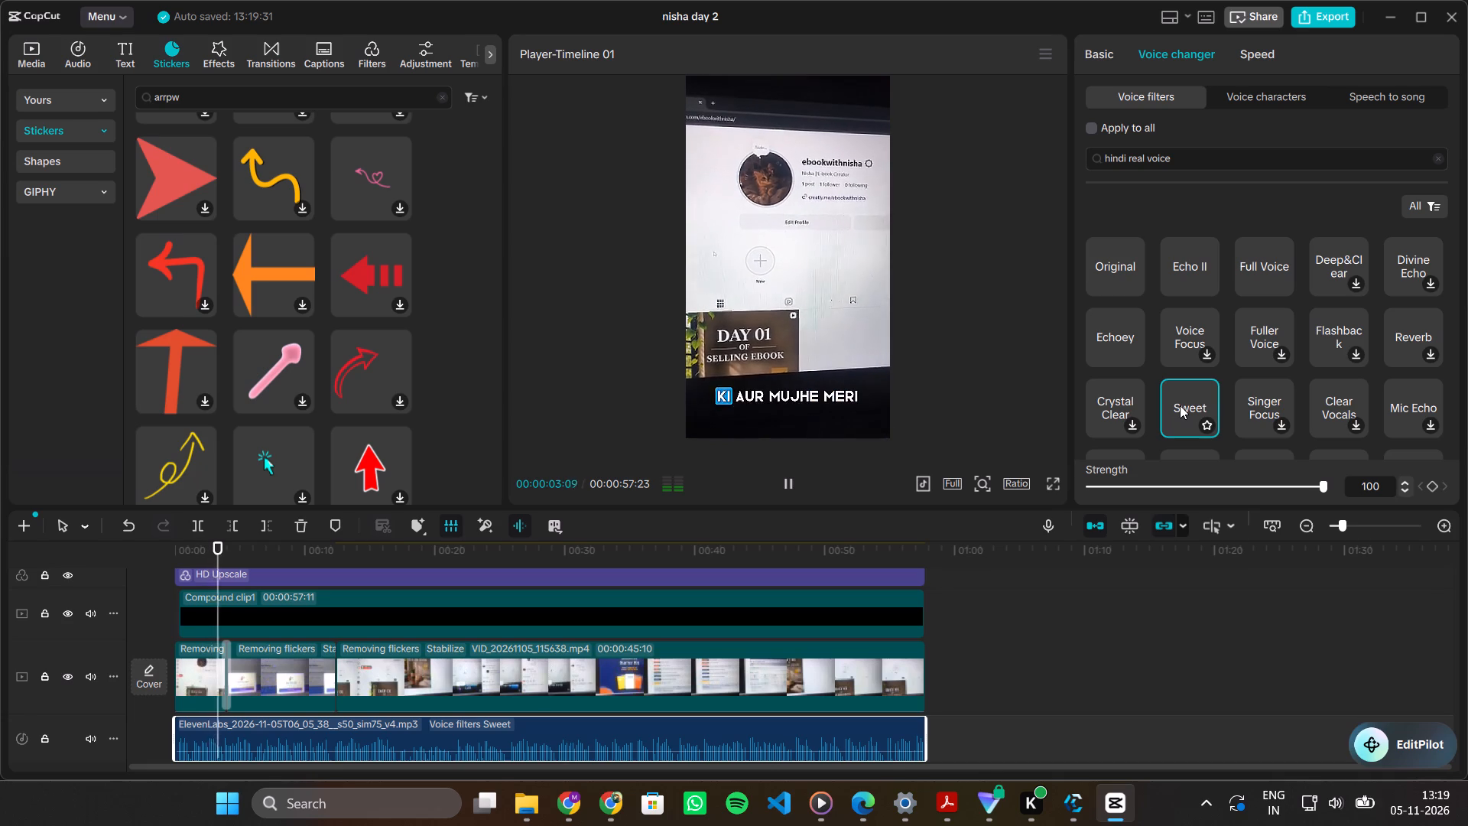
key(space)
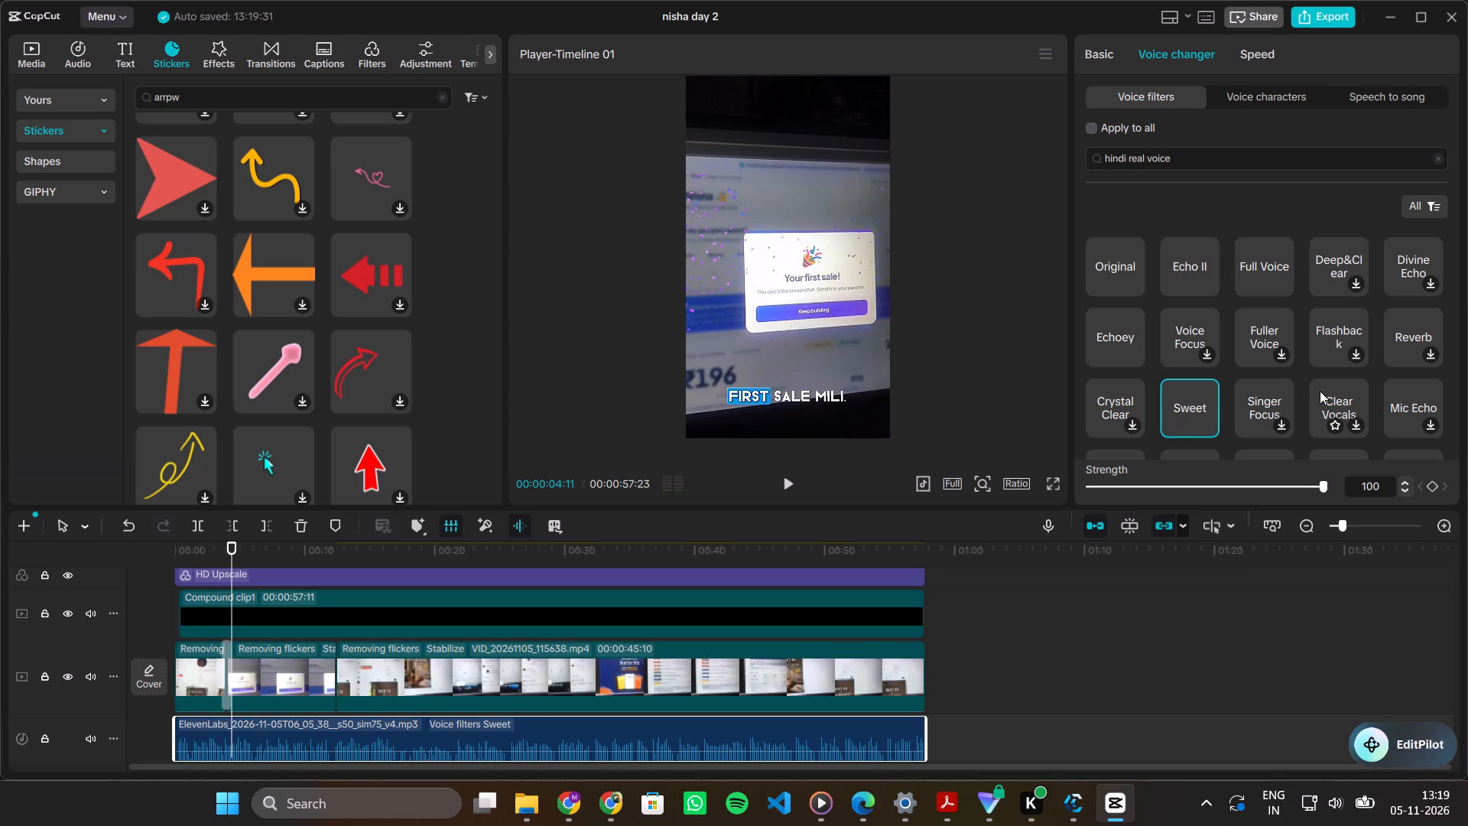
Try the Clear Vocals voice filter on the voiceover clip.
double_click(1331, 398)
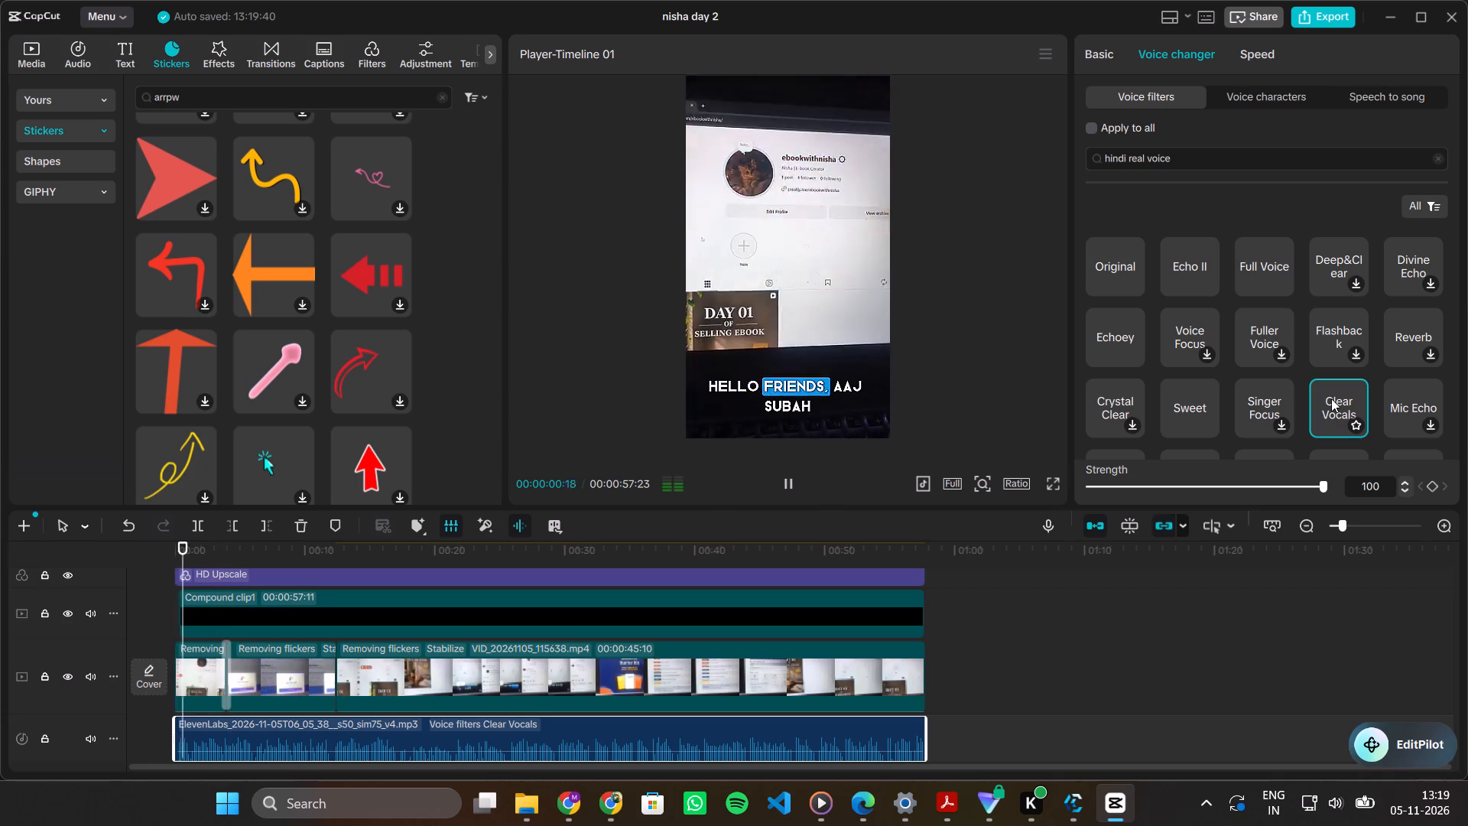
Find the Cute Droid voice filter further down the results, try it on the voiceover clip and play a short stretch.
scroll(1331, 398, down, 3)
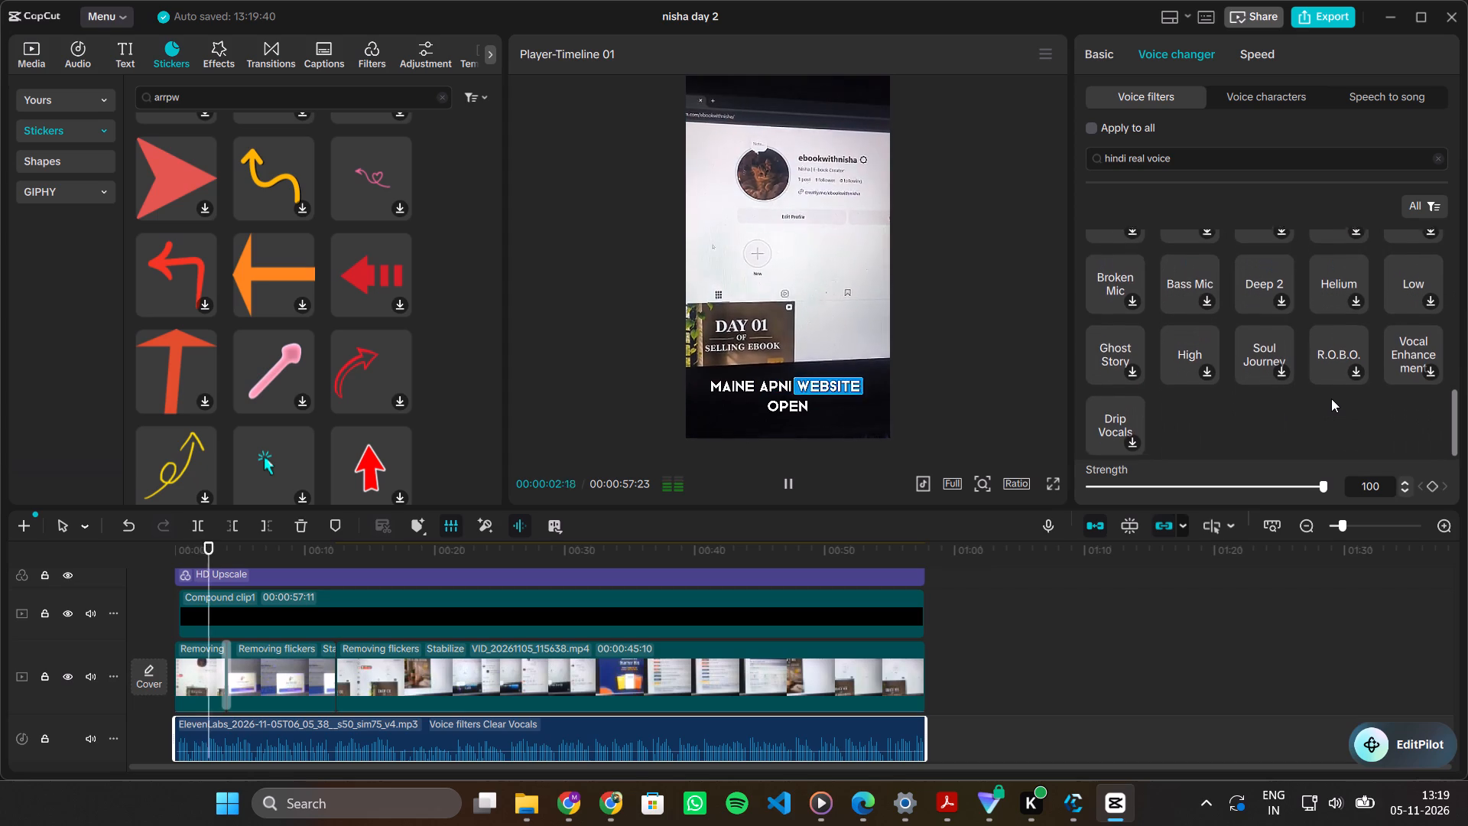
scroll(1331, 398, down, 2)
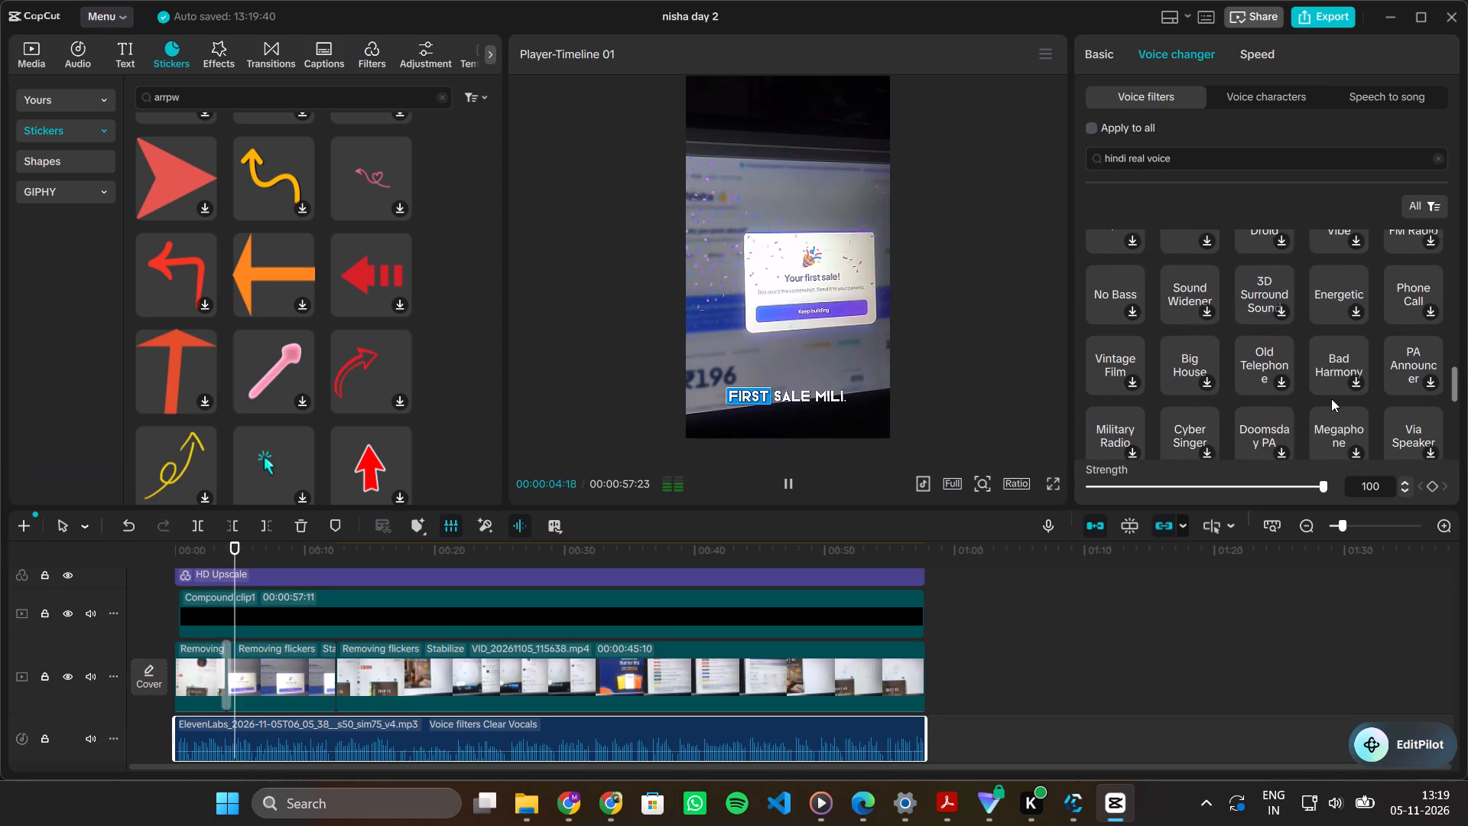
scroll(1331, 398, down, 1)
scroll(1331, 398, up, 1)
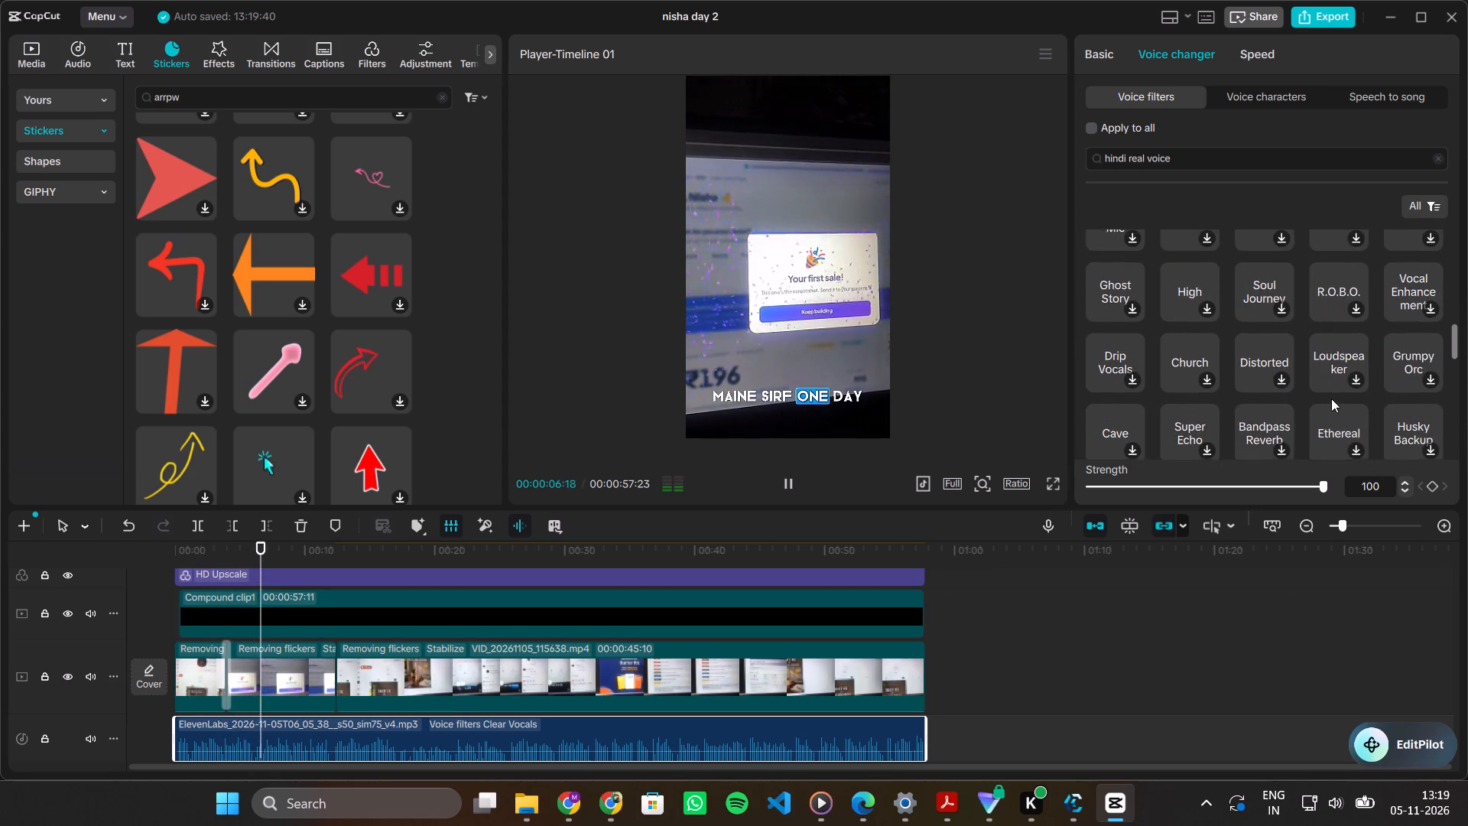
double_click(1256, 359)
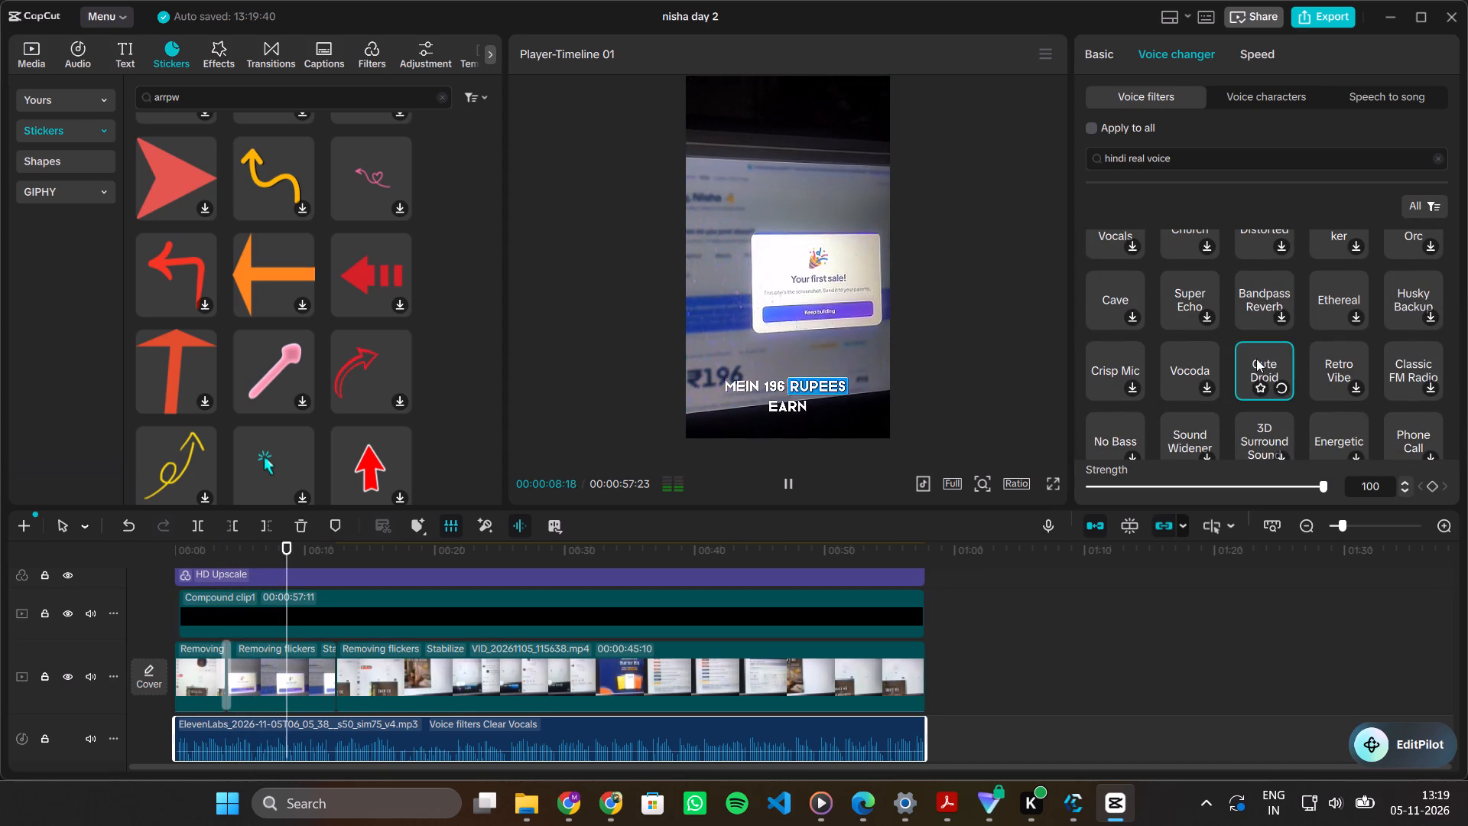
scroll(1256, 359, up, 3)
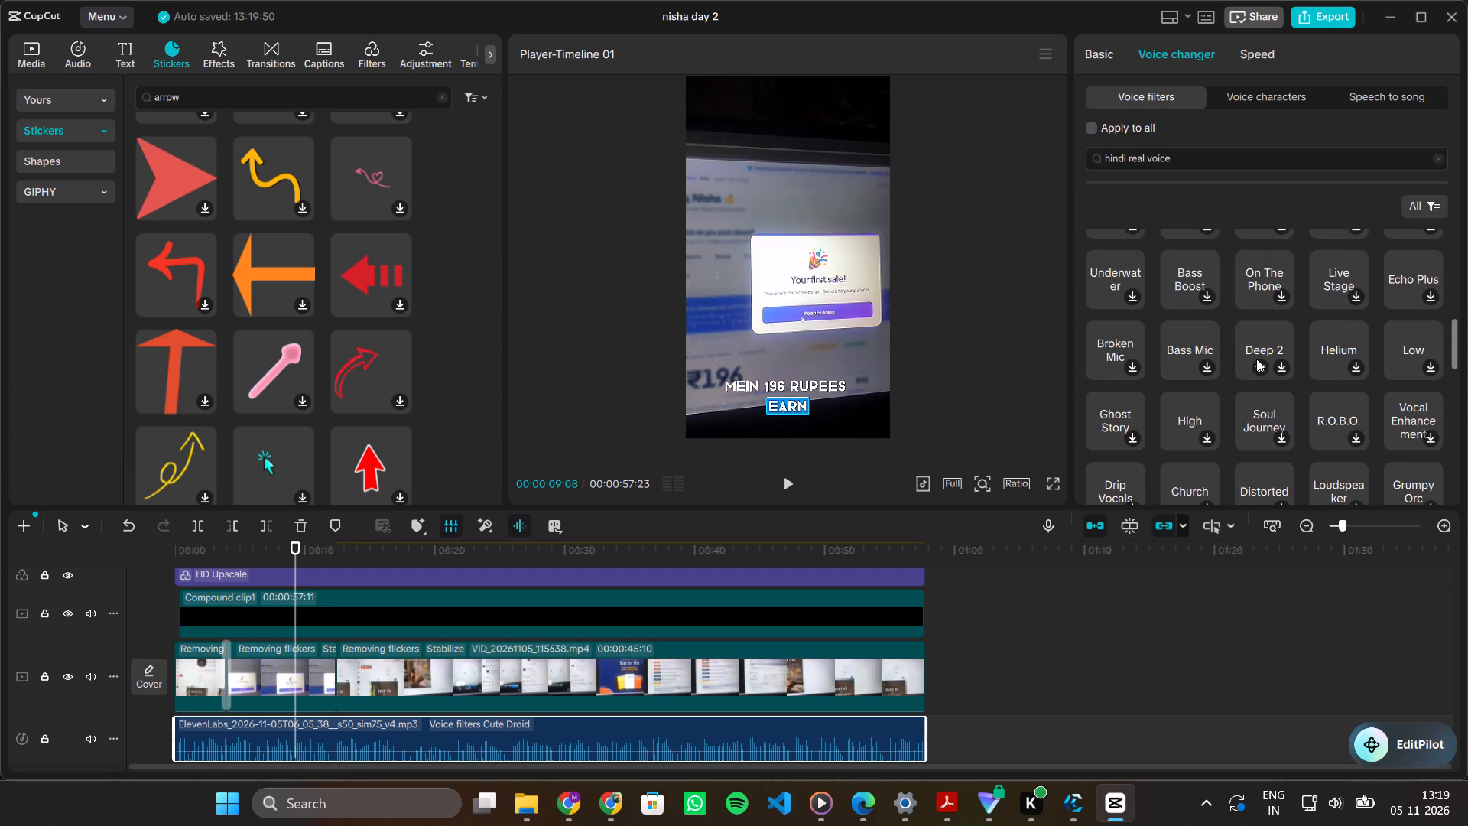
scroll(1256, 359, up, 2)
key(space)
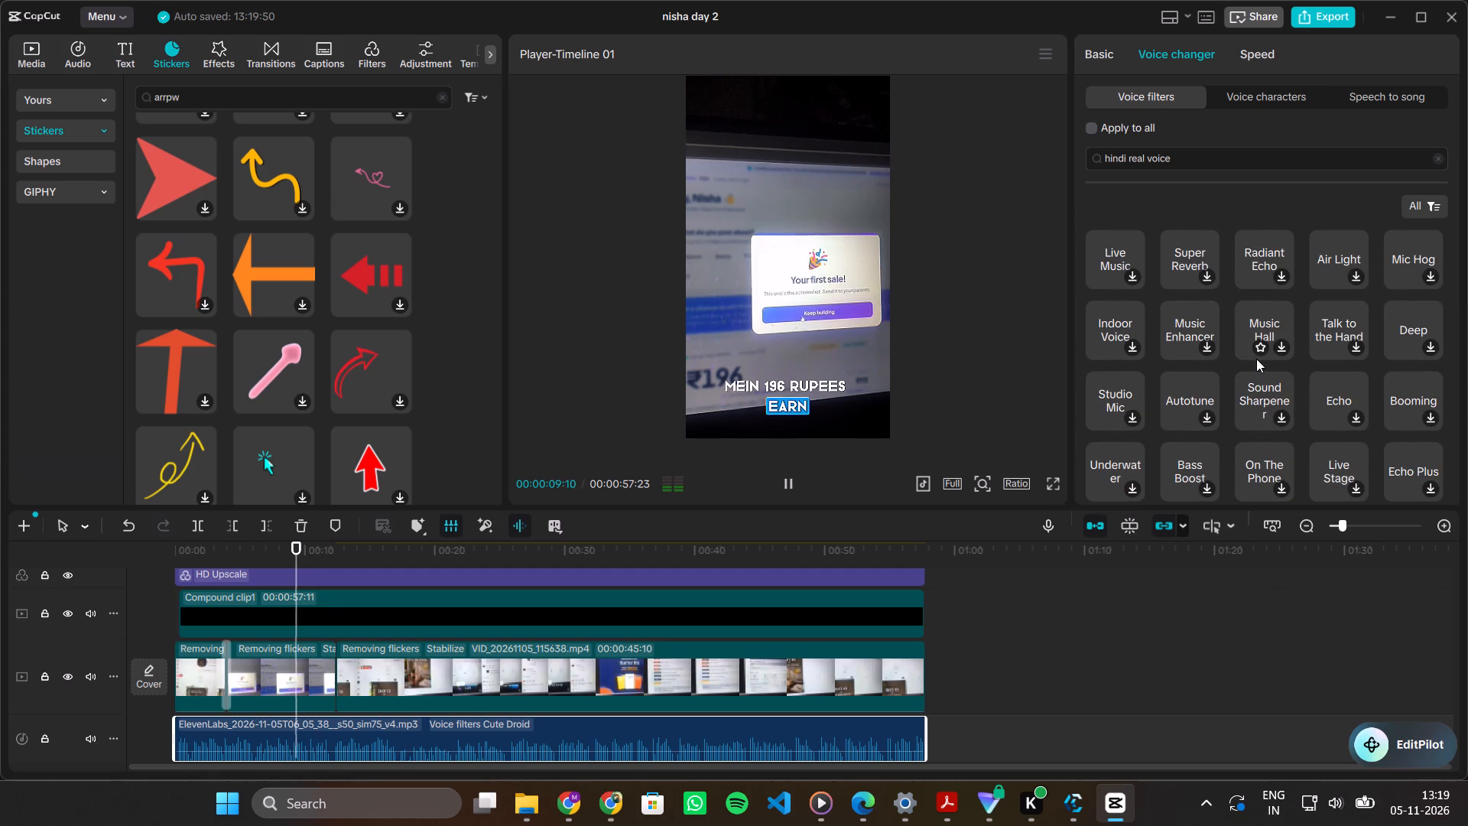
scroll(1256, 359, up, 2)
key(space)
Apply the Sweet voice filter to the voiceover clip again and listen to the opening seconds.
scroll(1256, 359, up, 1)
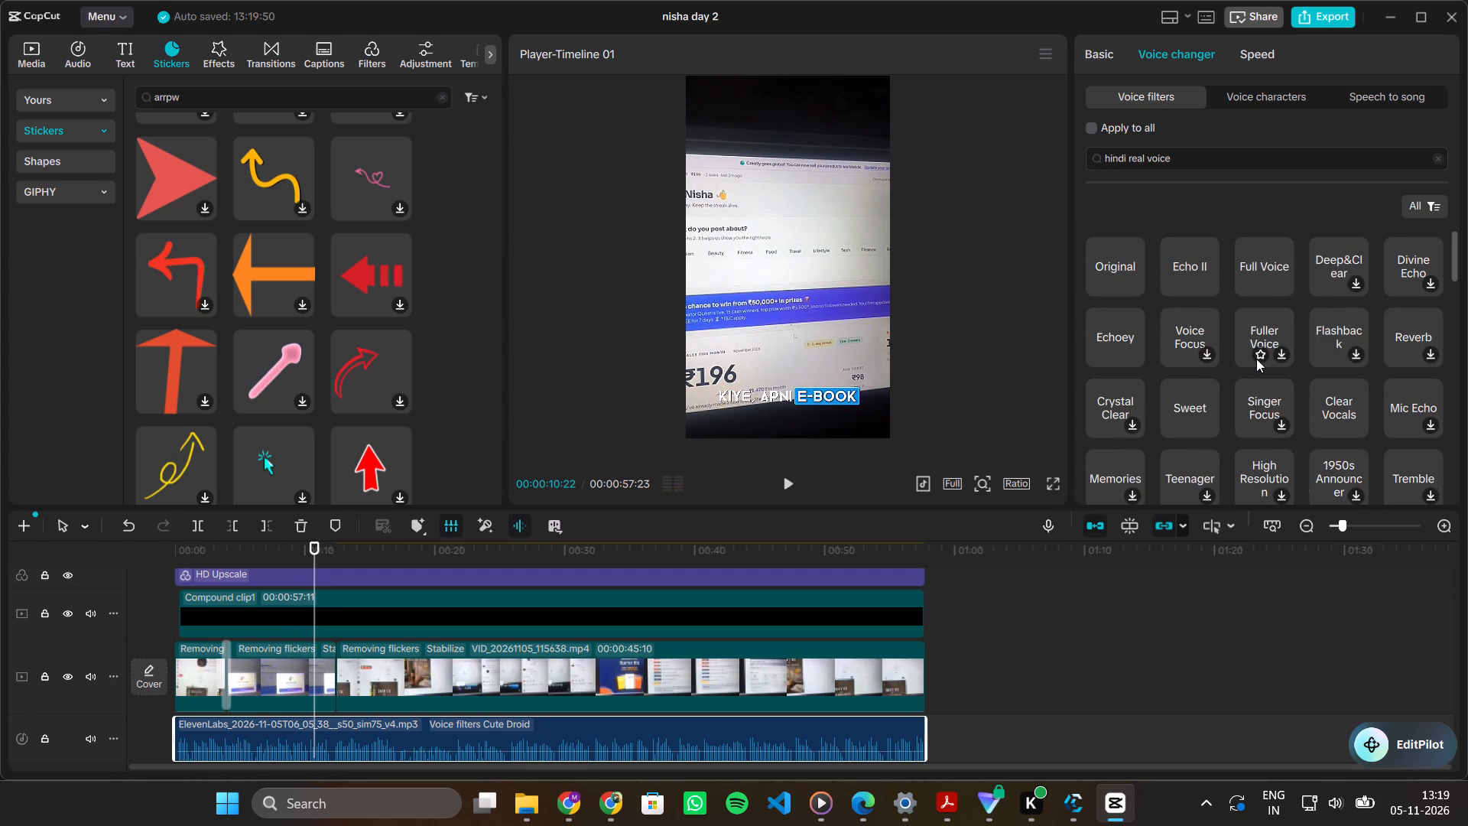
scroll(1256, 359, up, 1)
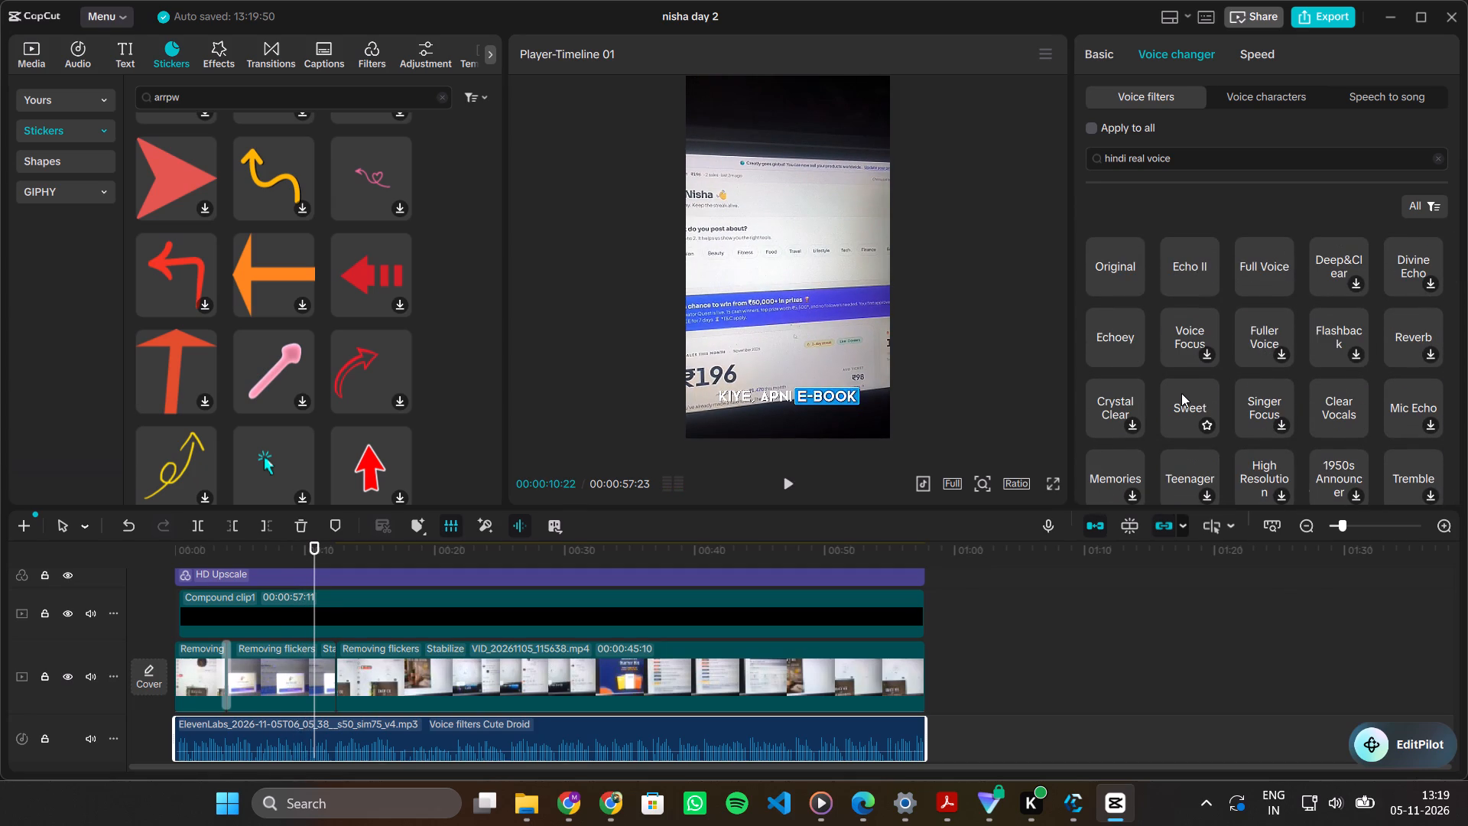
double_click(1181, 393)
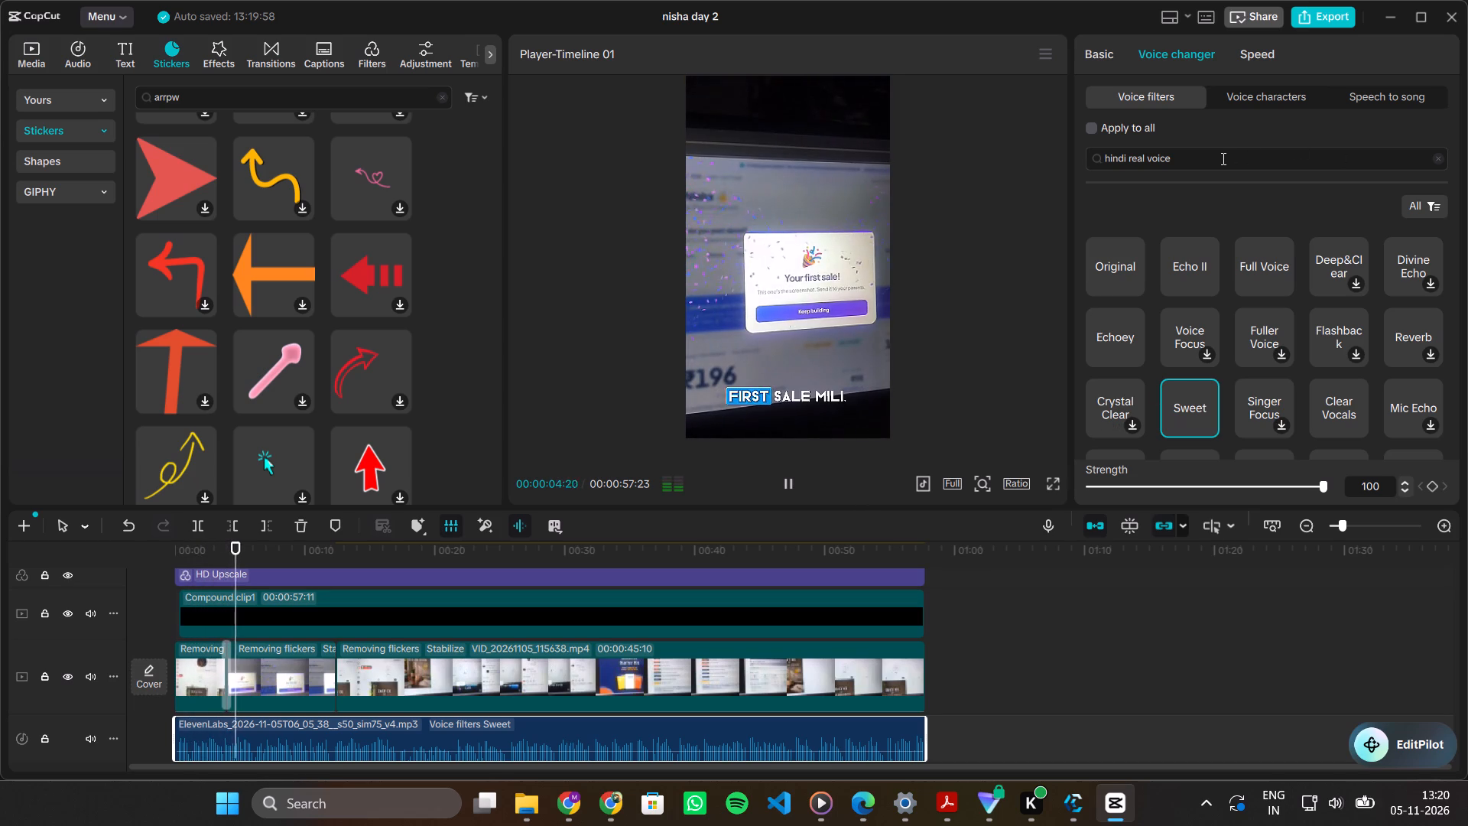
key(space)
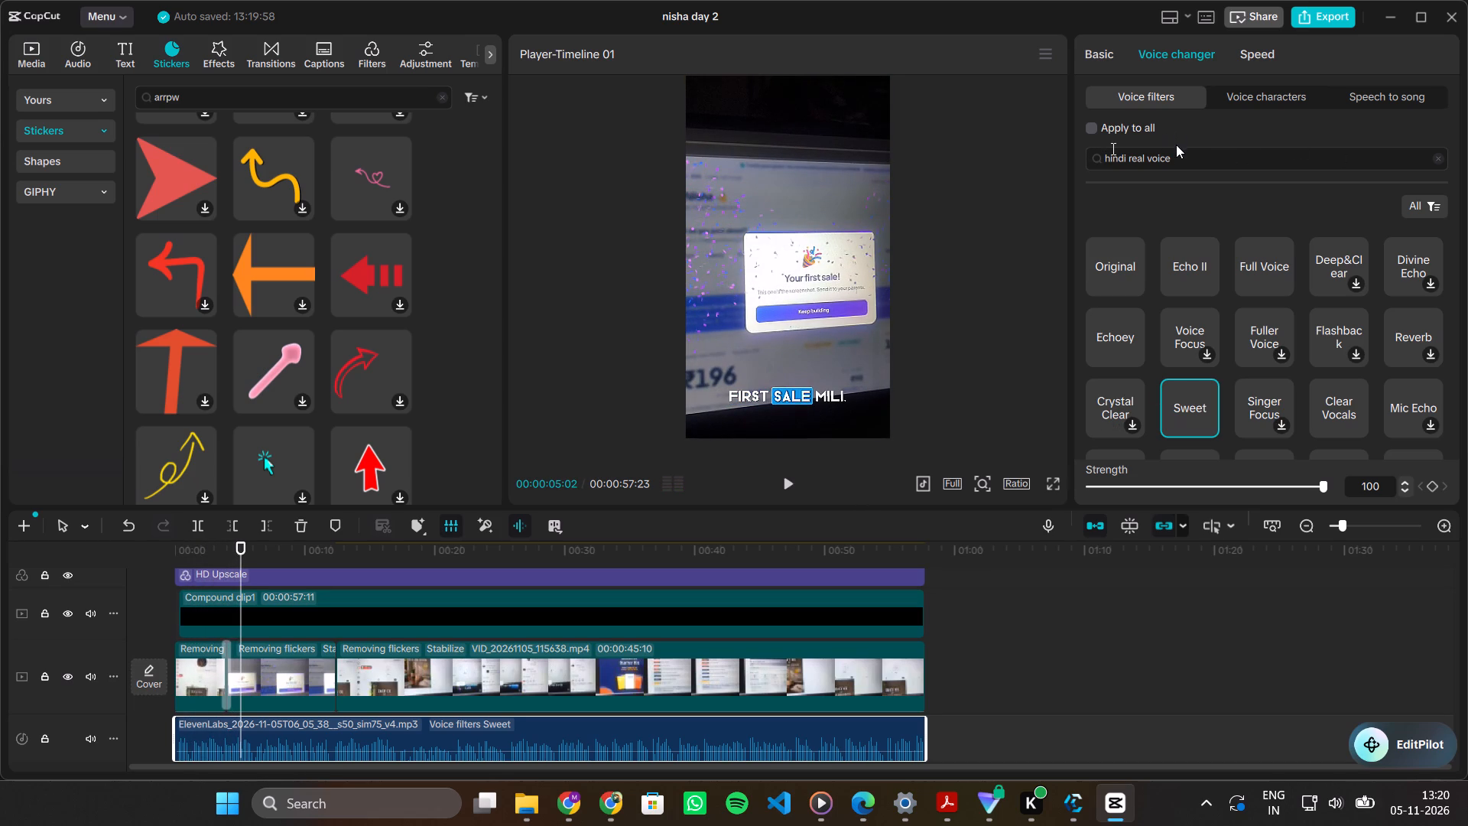
Search the voice filters for "real".
drag(1174, 154, 1042, 152)
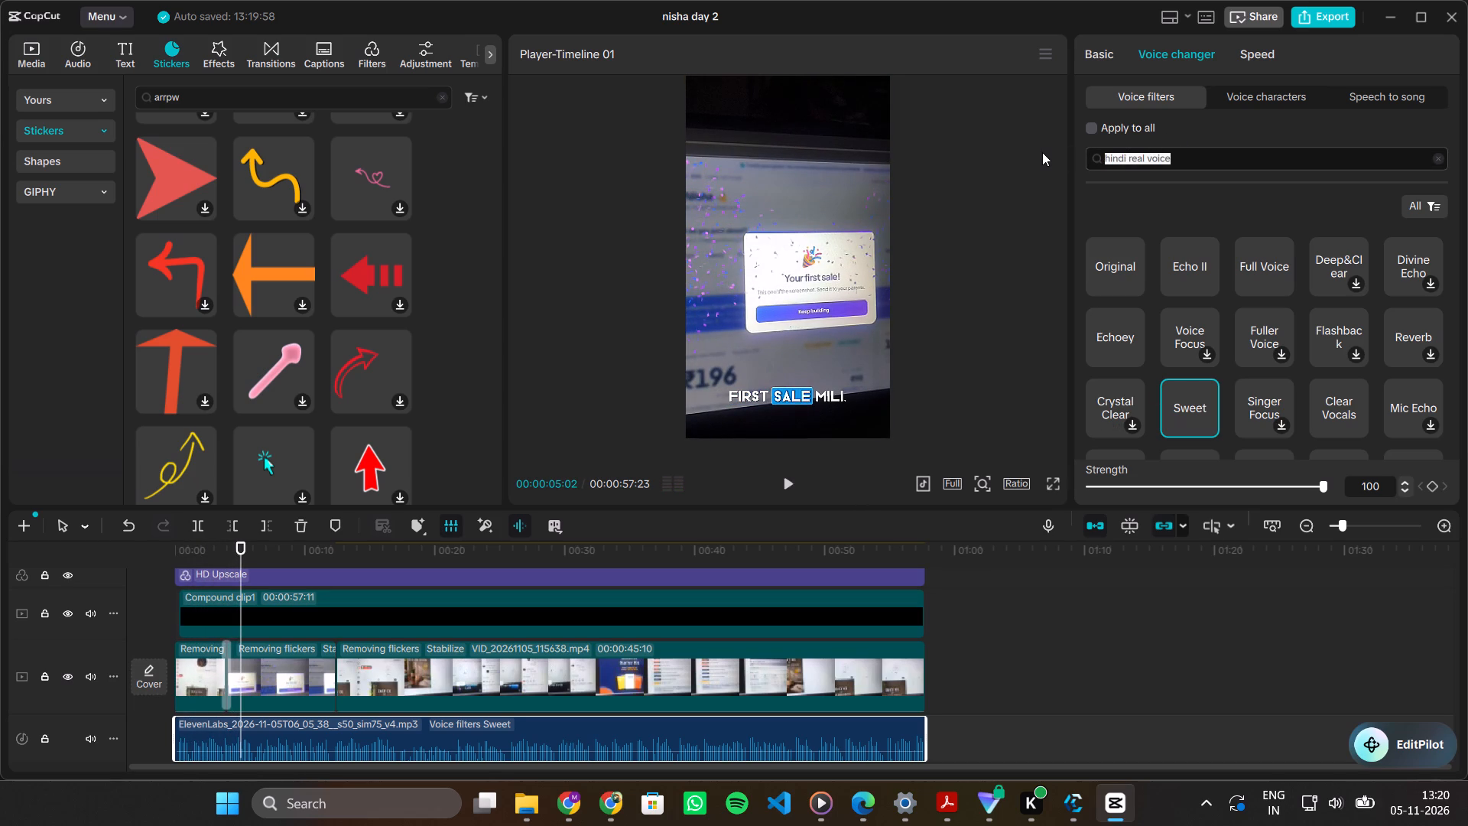
text(real)
key(Return)
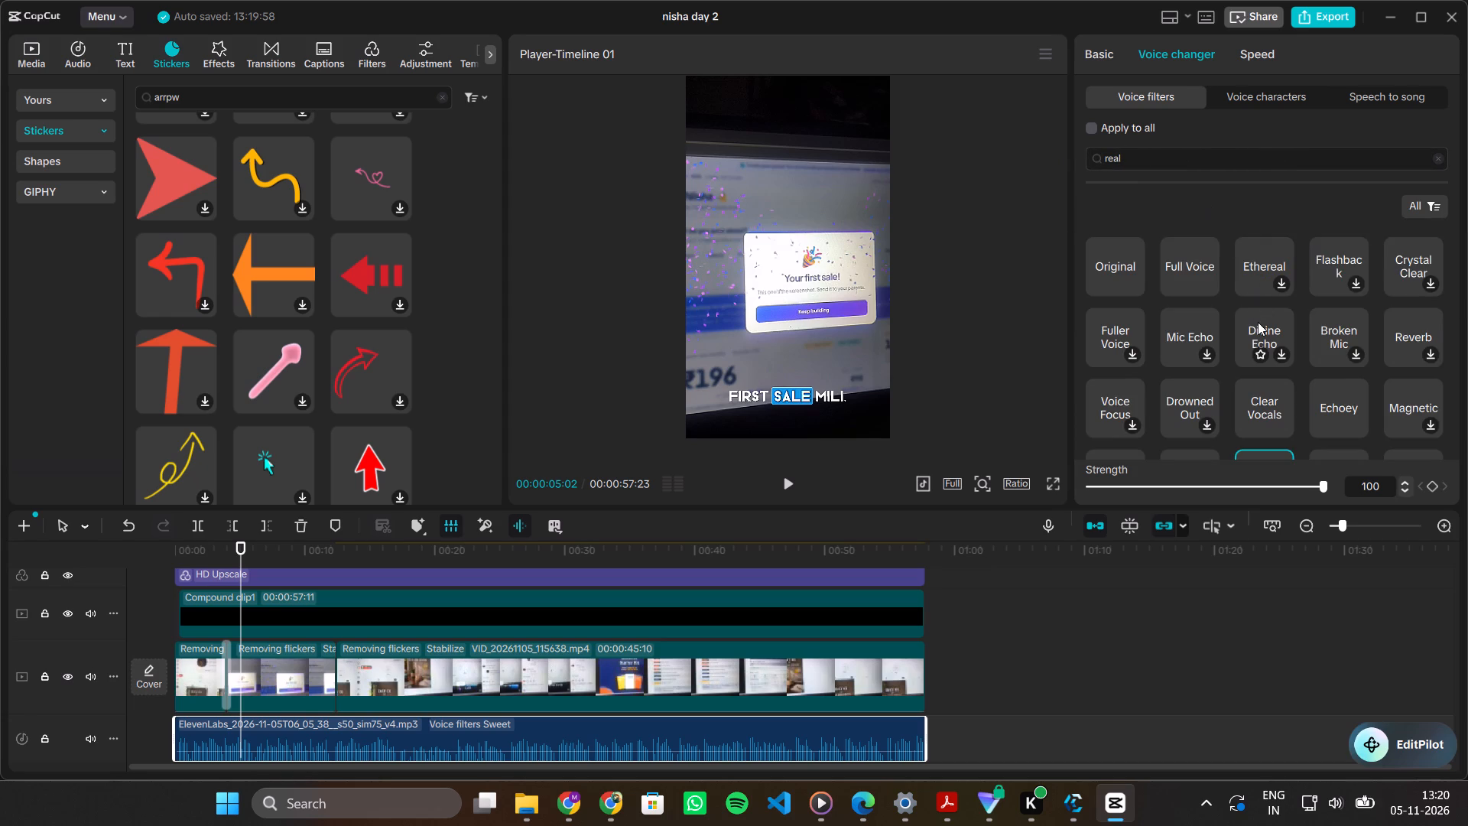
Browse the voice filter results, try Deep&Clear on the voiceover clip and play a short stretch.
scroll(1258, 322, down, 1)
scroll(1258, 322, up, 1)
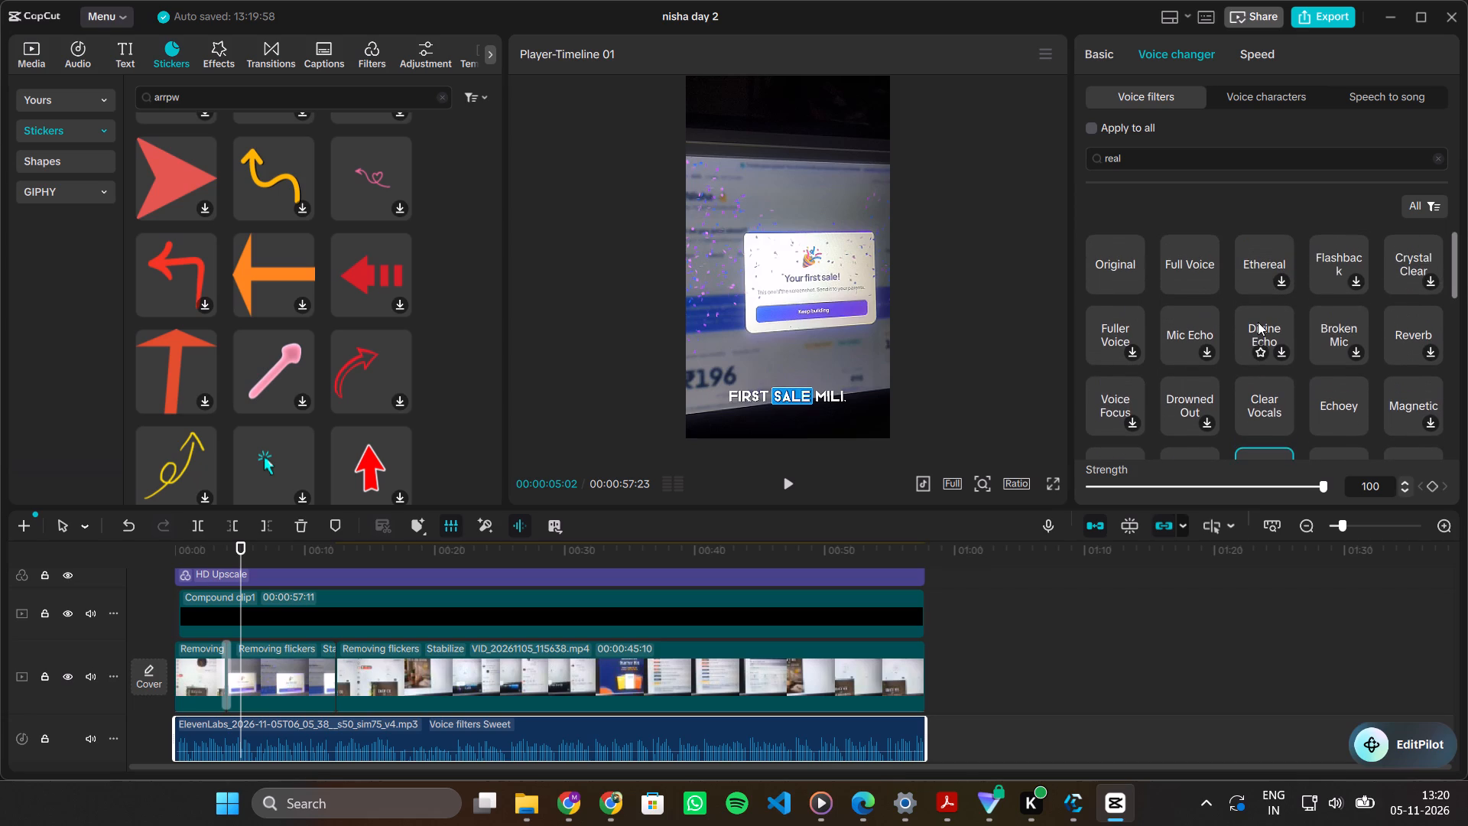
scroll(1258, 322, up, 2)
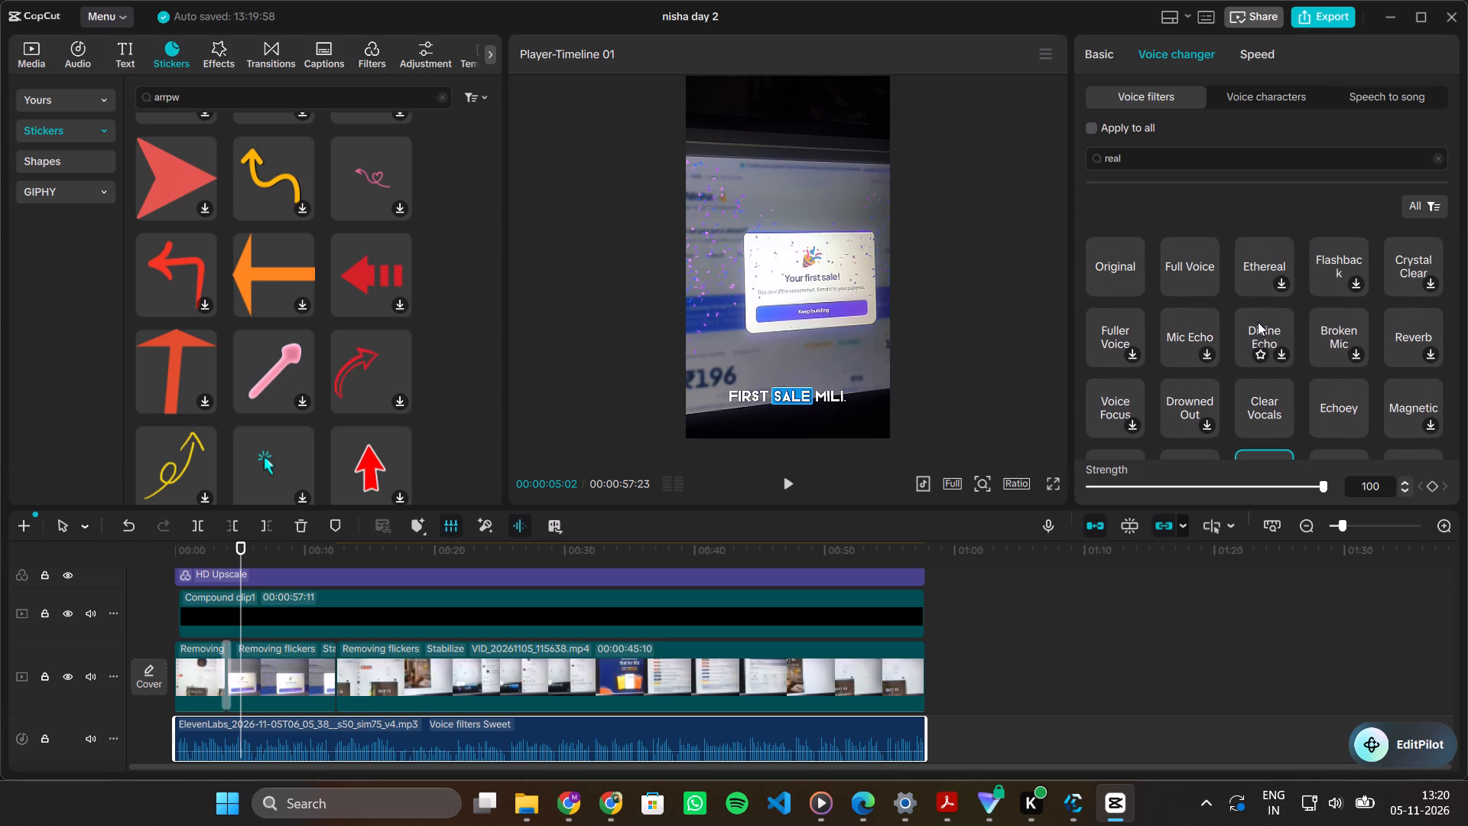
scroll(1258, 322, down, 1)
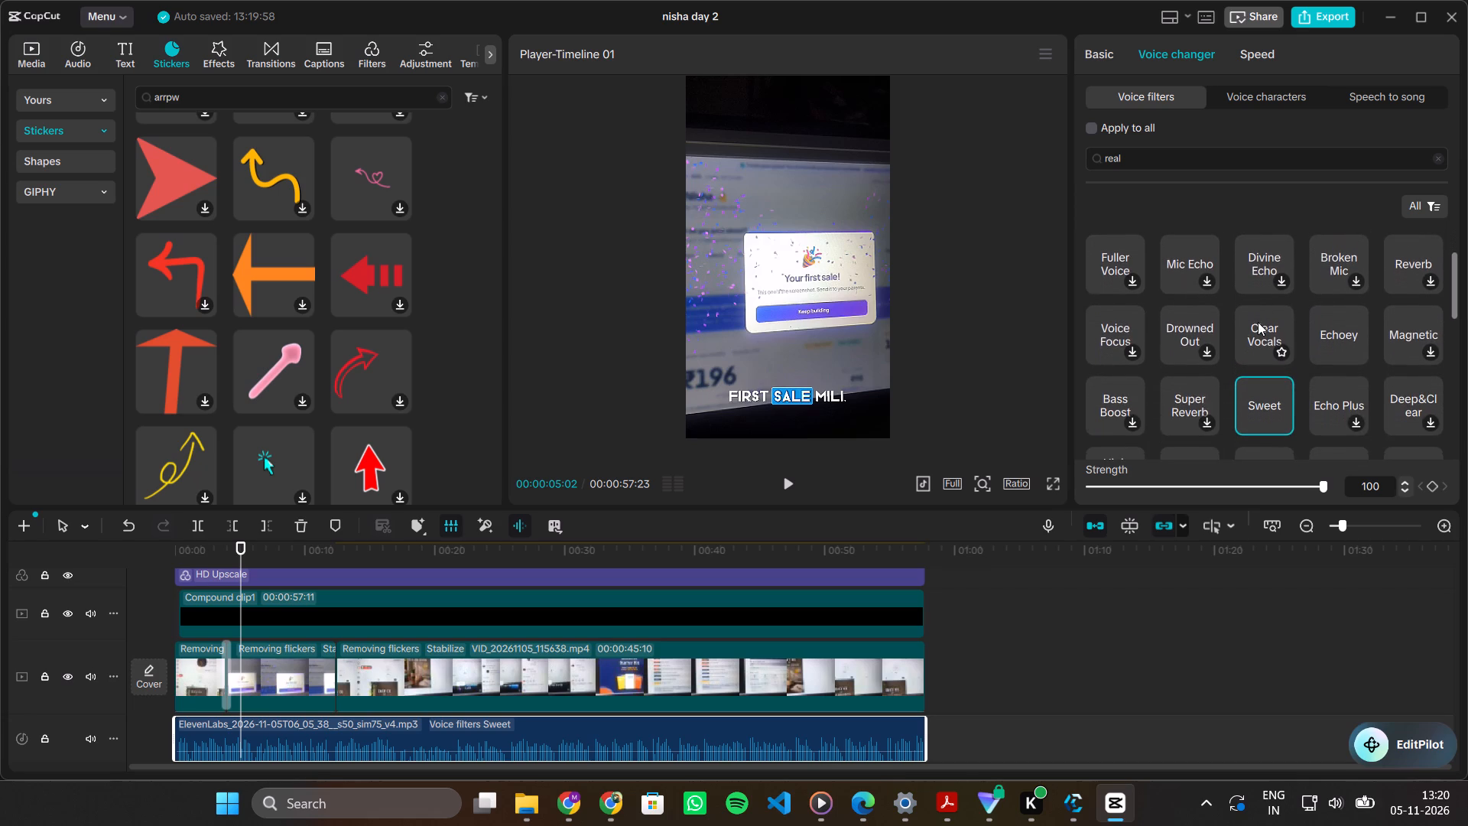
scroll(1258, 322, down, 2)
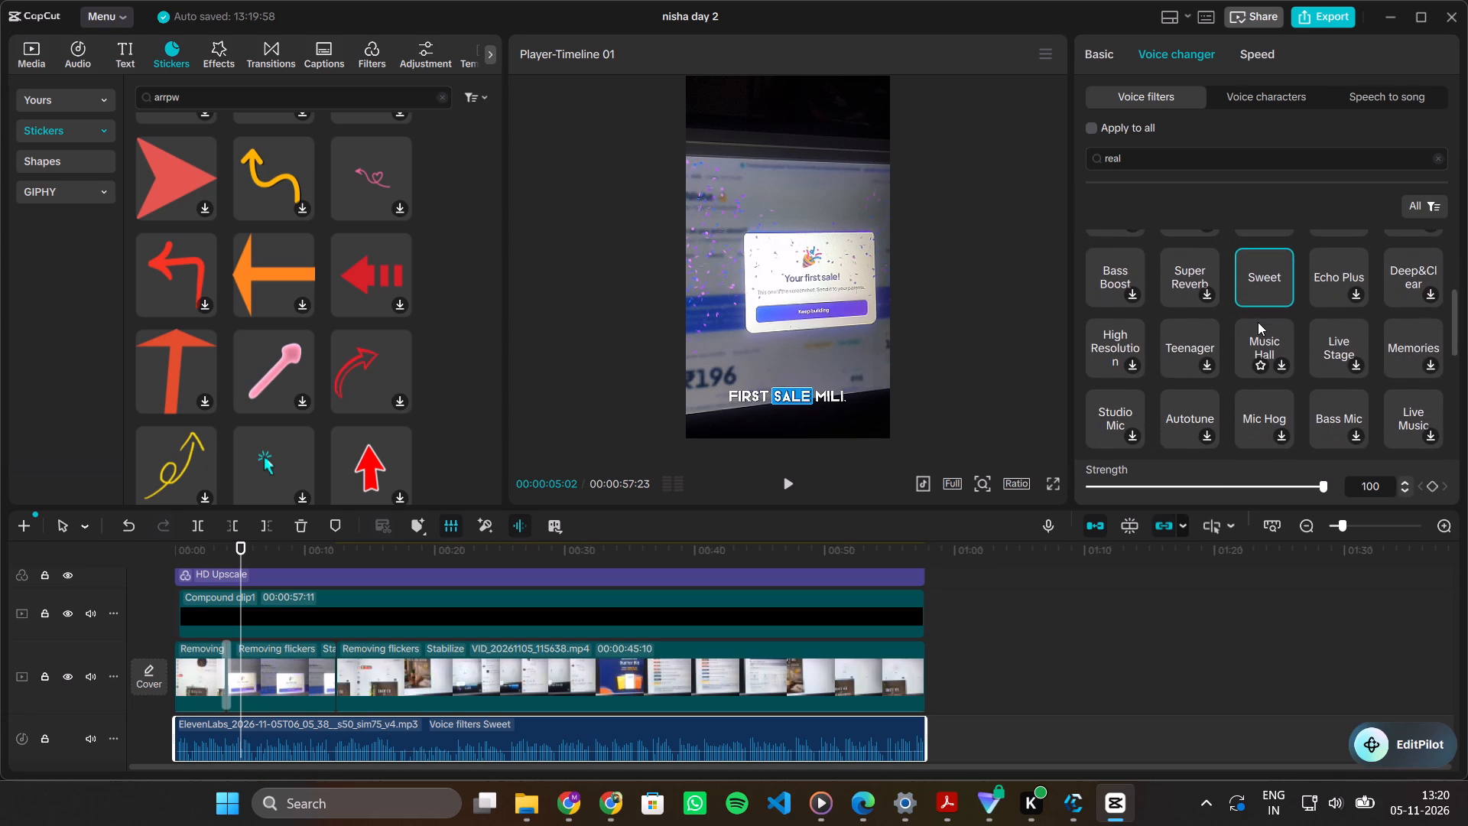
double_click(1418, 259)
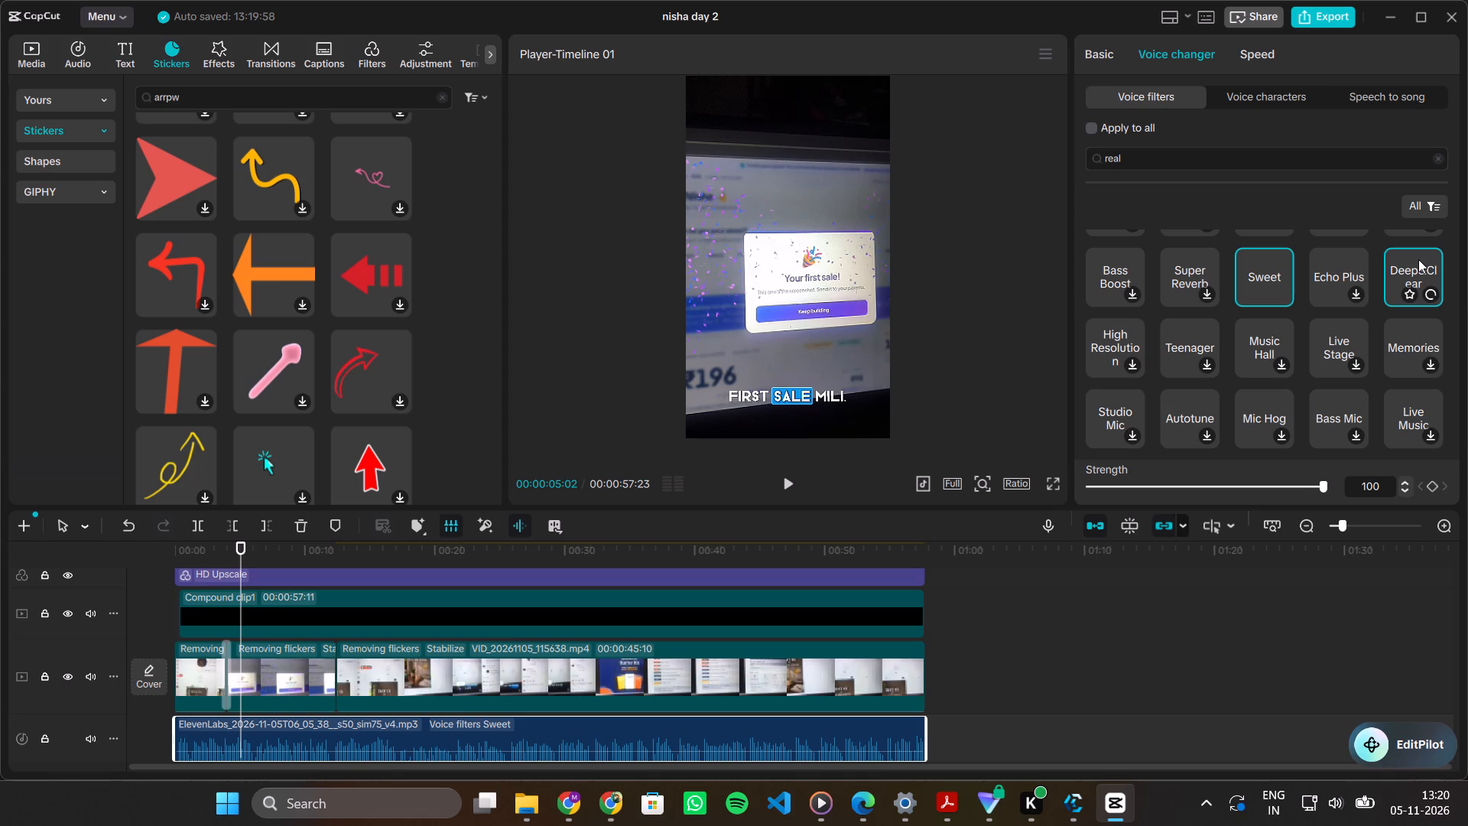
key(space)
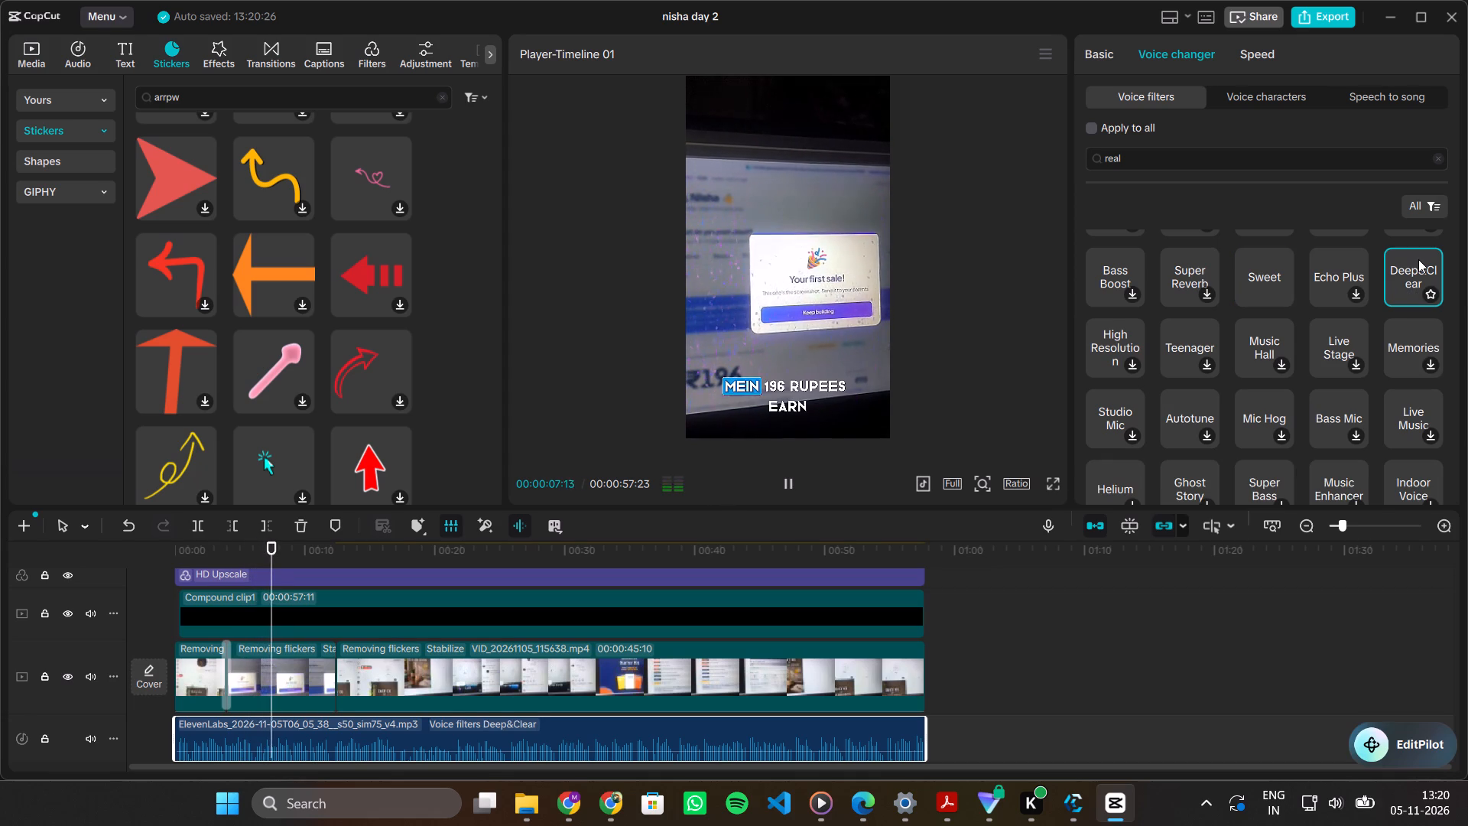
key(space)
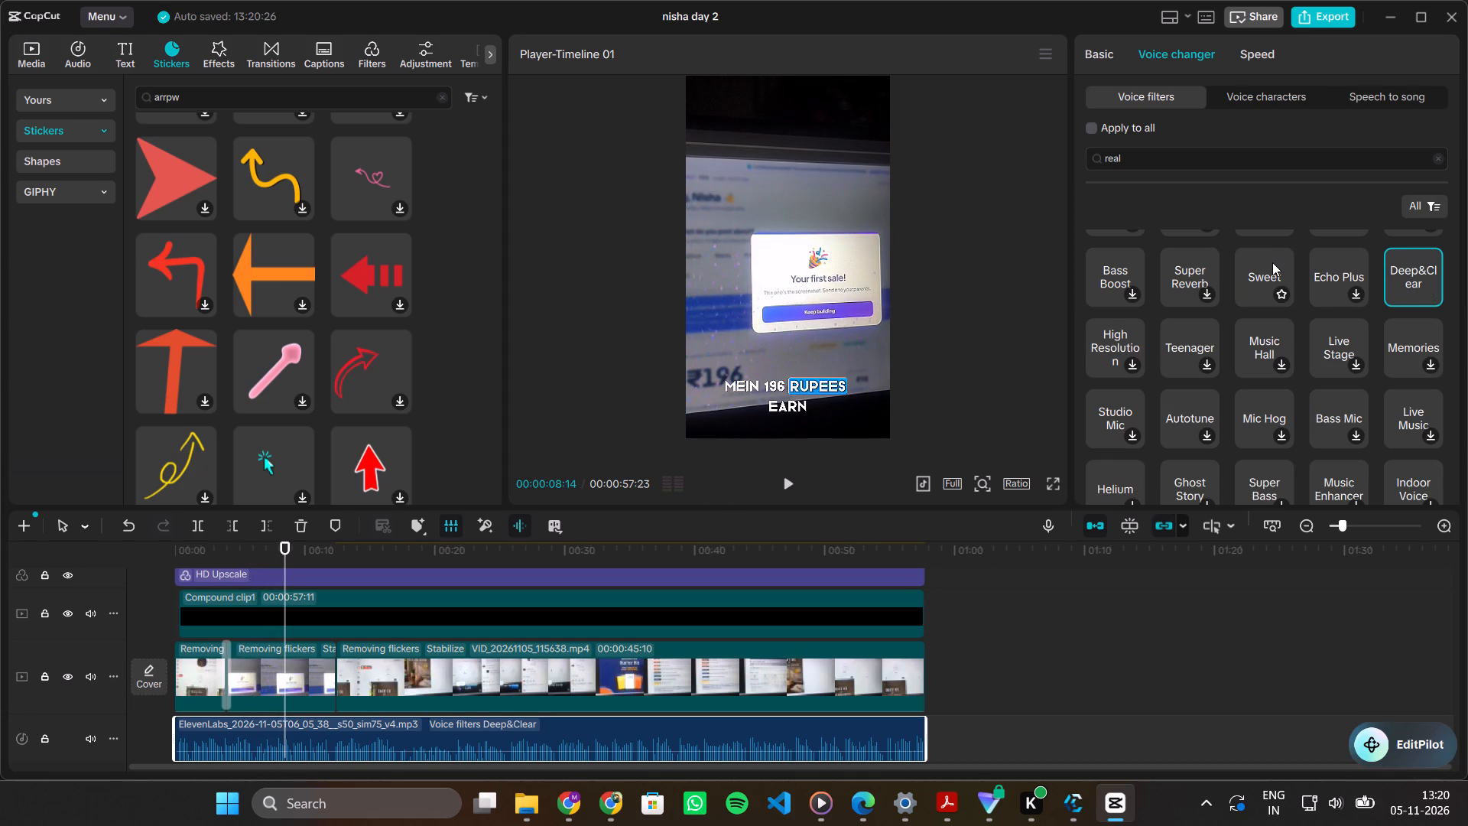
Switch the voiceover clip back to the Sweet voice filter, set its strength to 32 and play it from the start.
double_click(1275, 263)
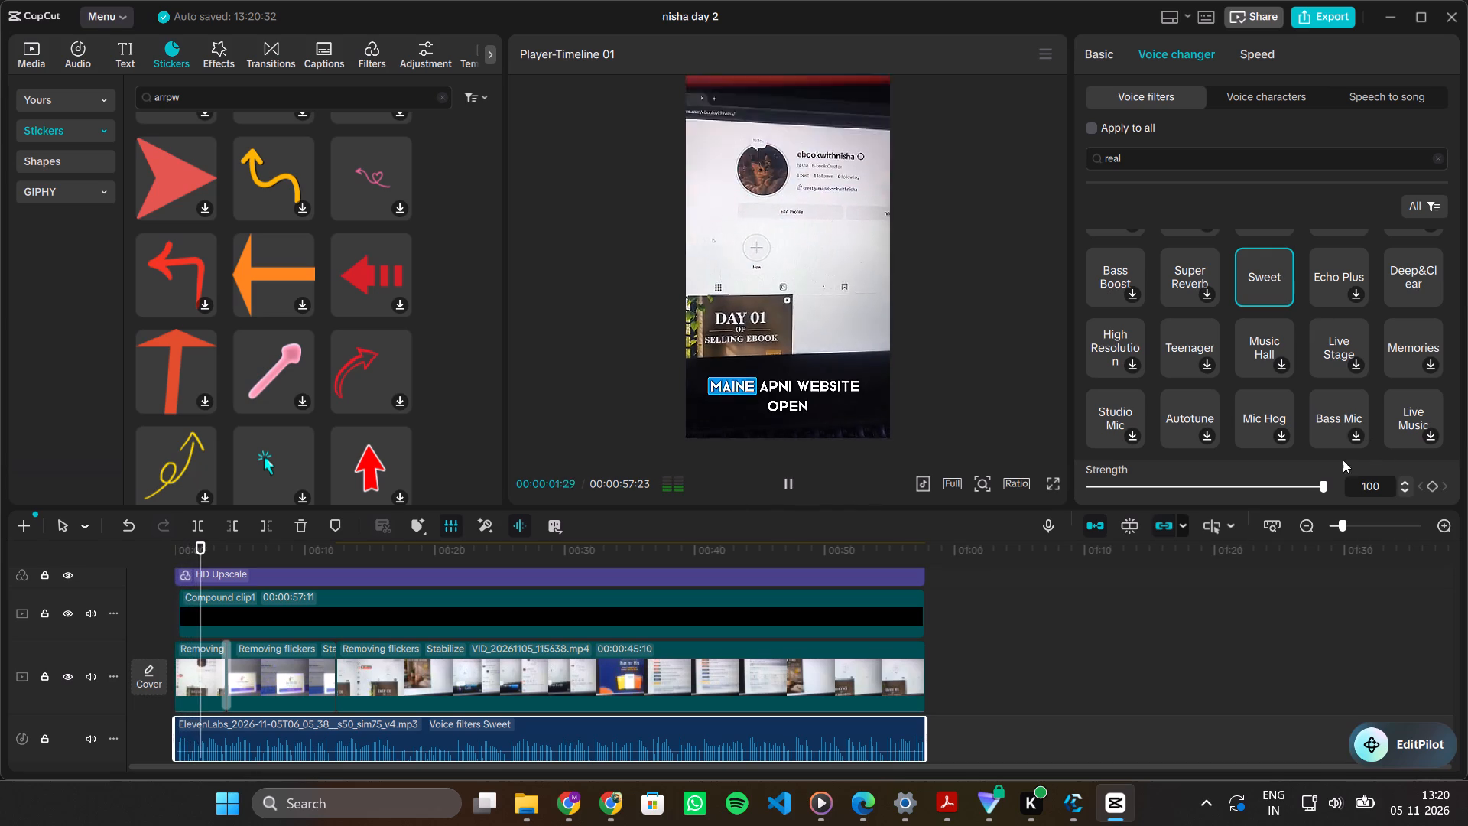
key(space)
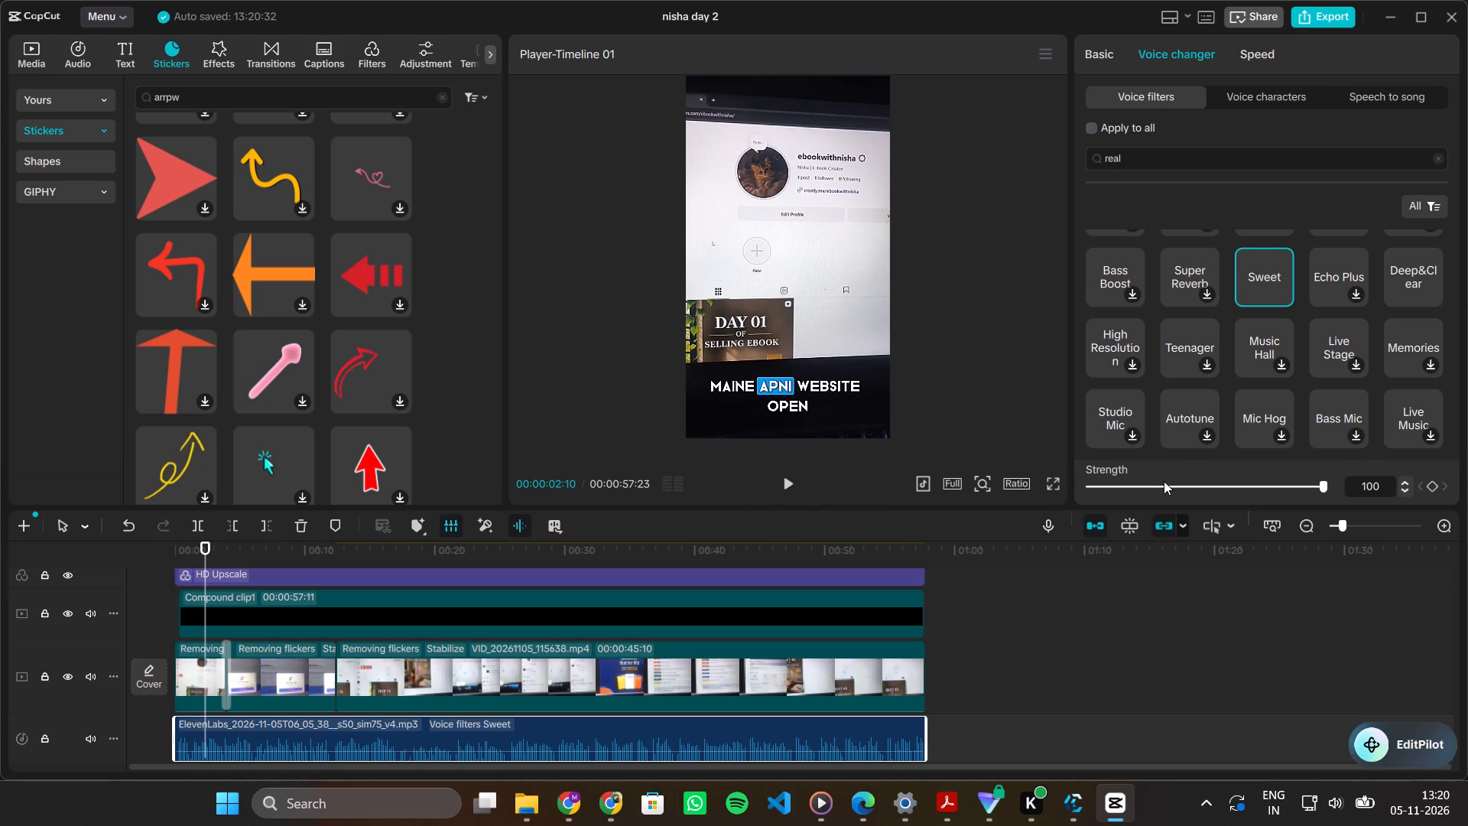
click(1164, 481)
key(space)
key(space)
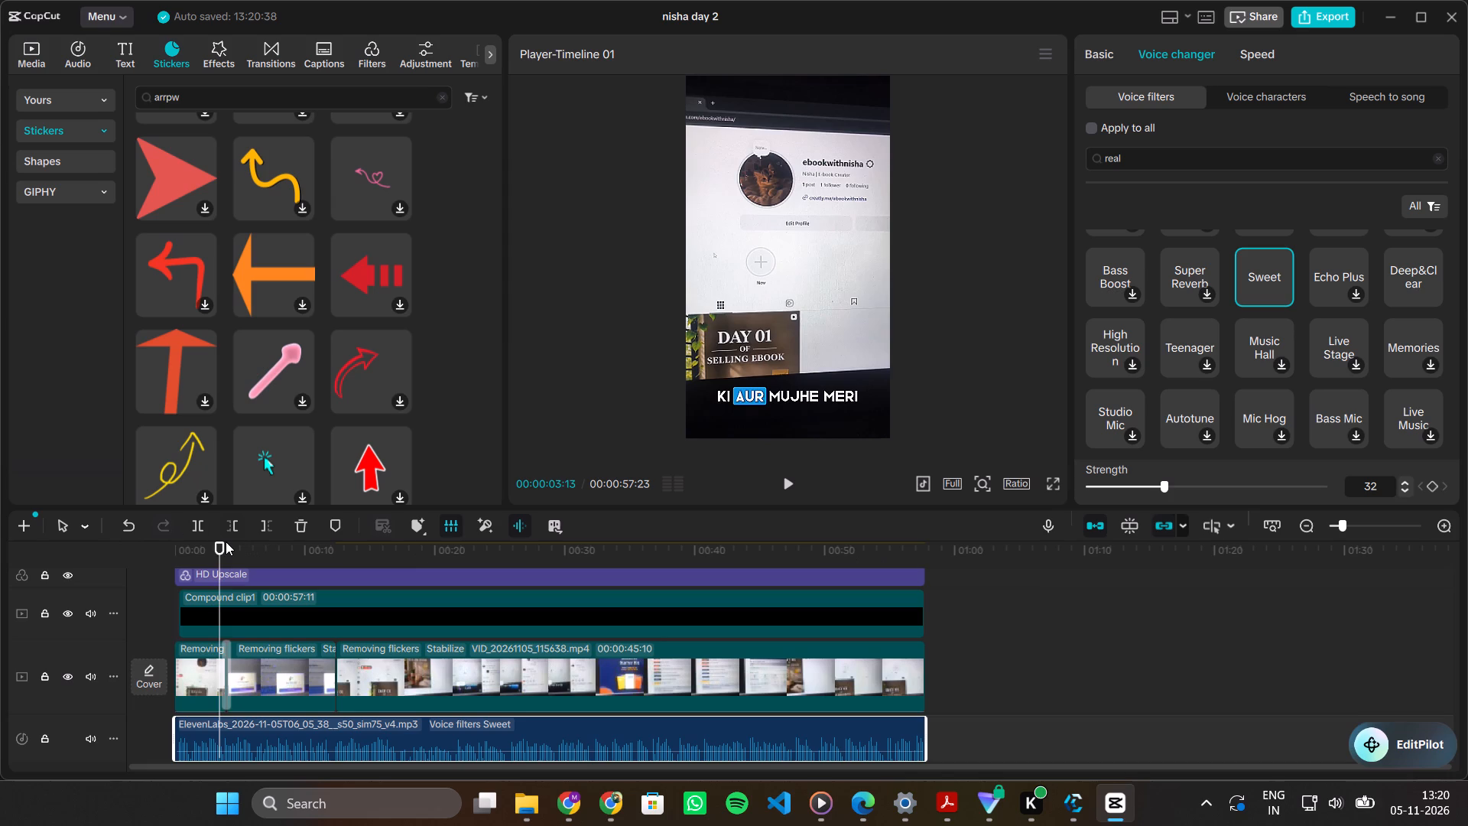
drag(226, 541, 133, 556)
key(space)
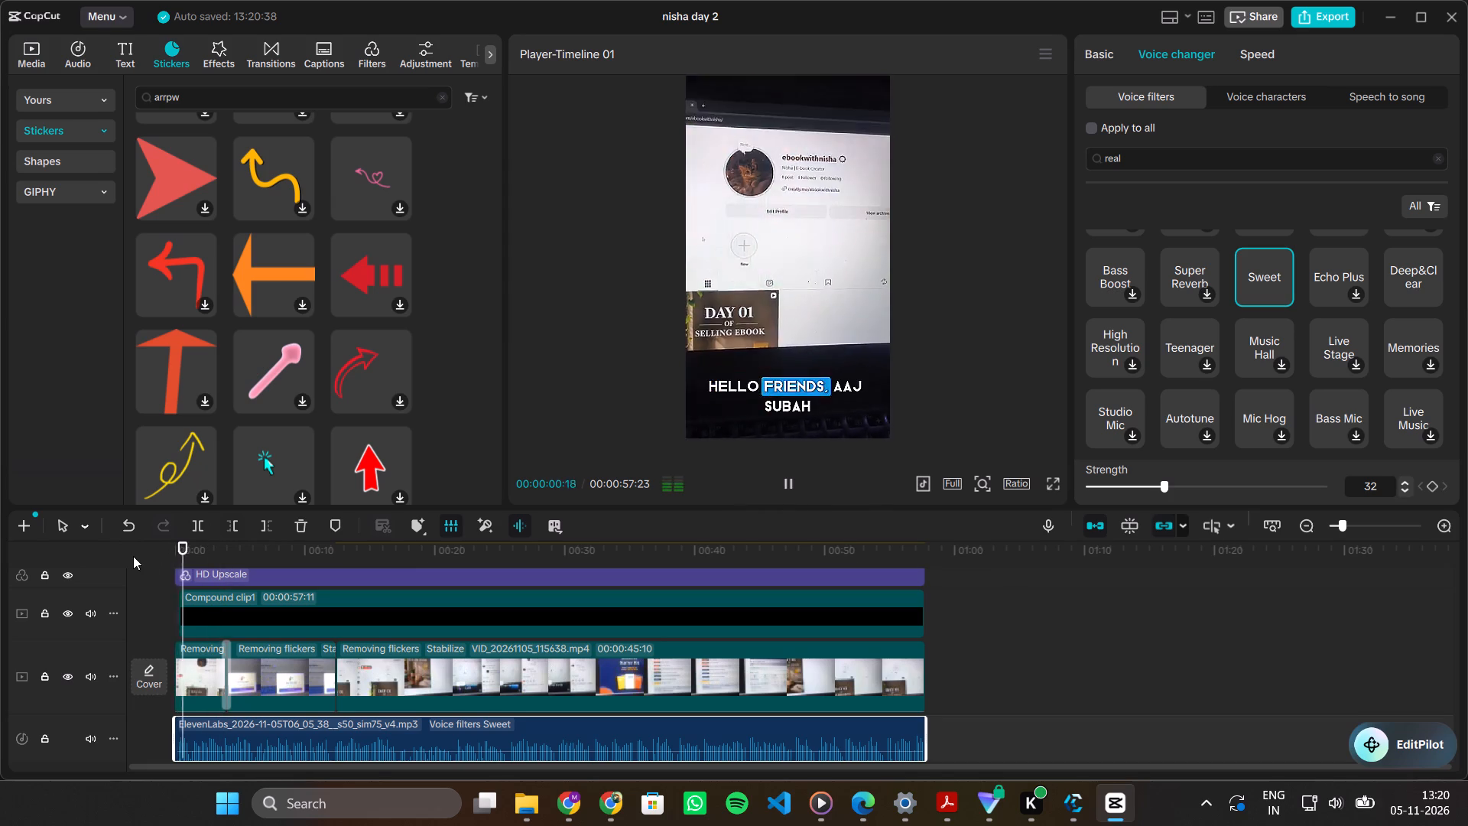
Look through the remaining voice filters for a more natural option while the voiceover plays.
scroll(1300, 332, down, 1)
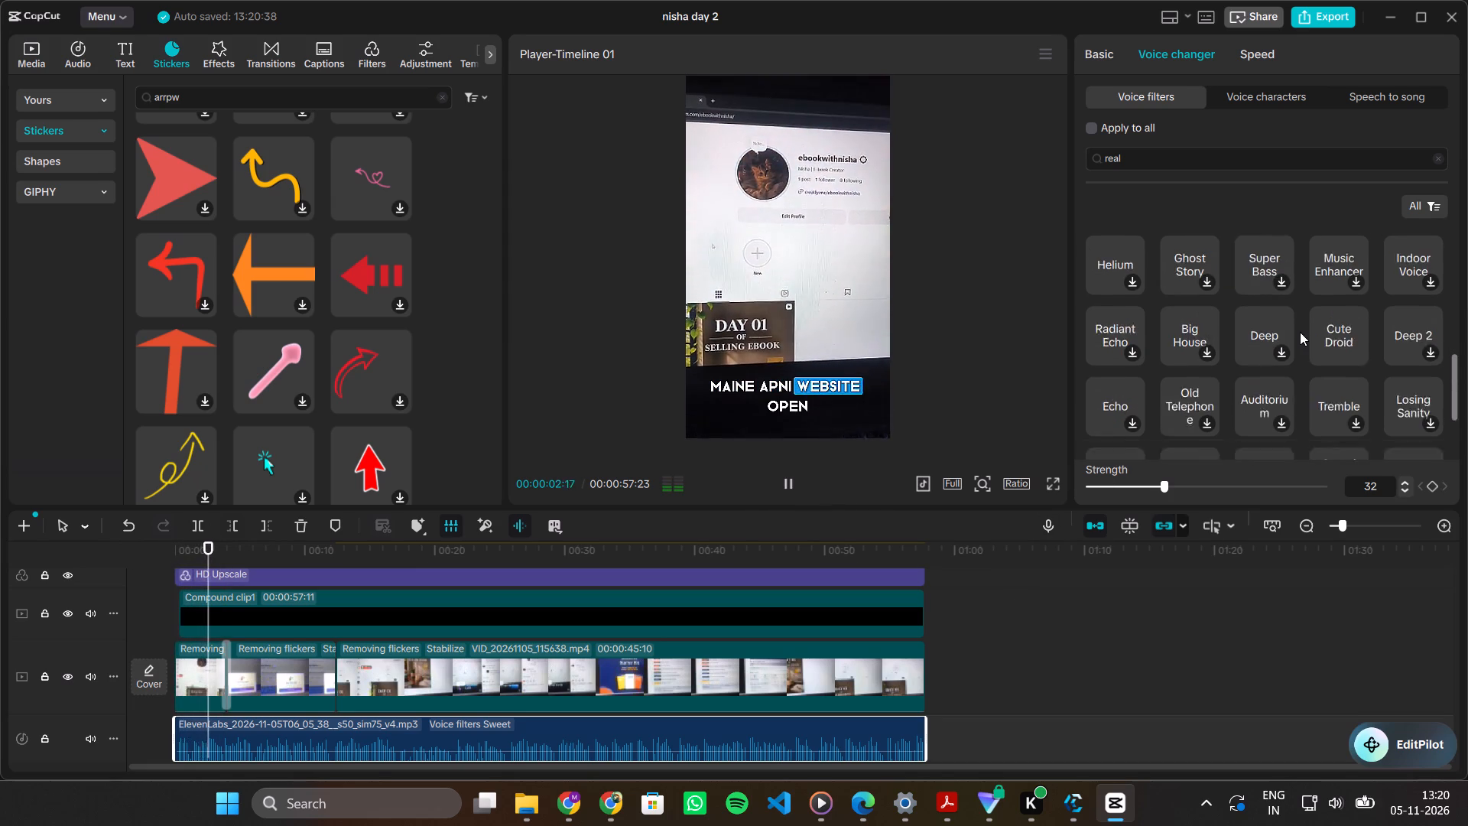
scroll(1300, 332, down, 1)
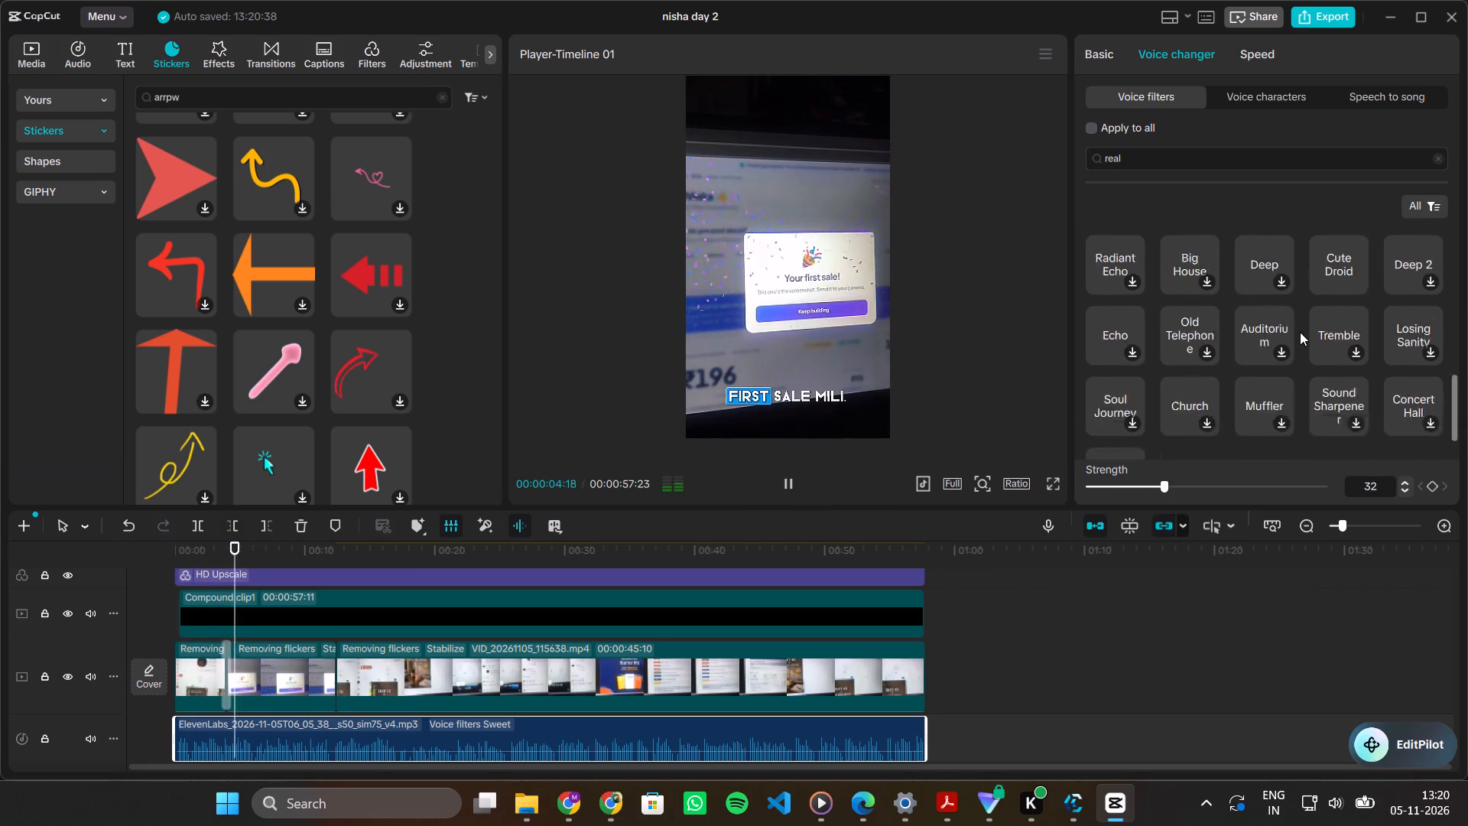
scroll(1300, 332, down, 2)
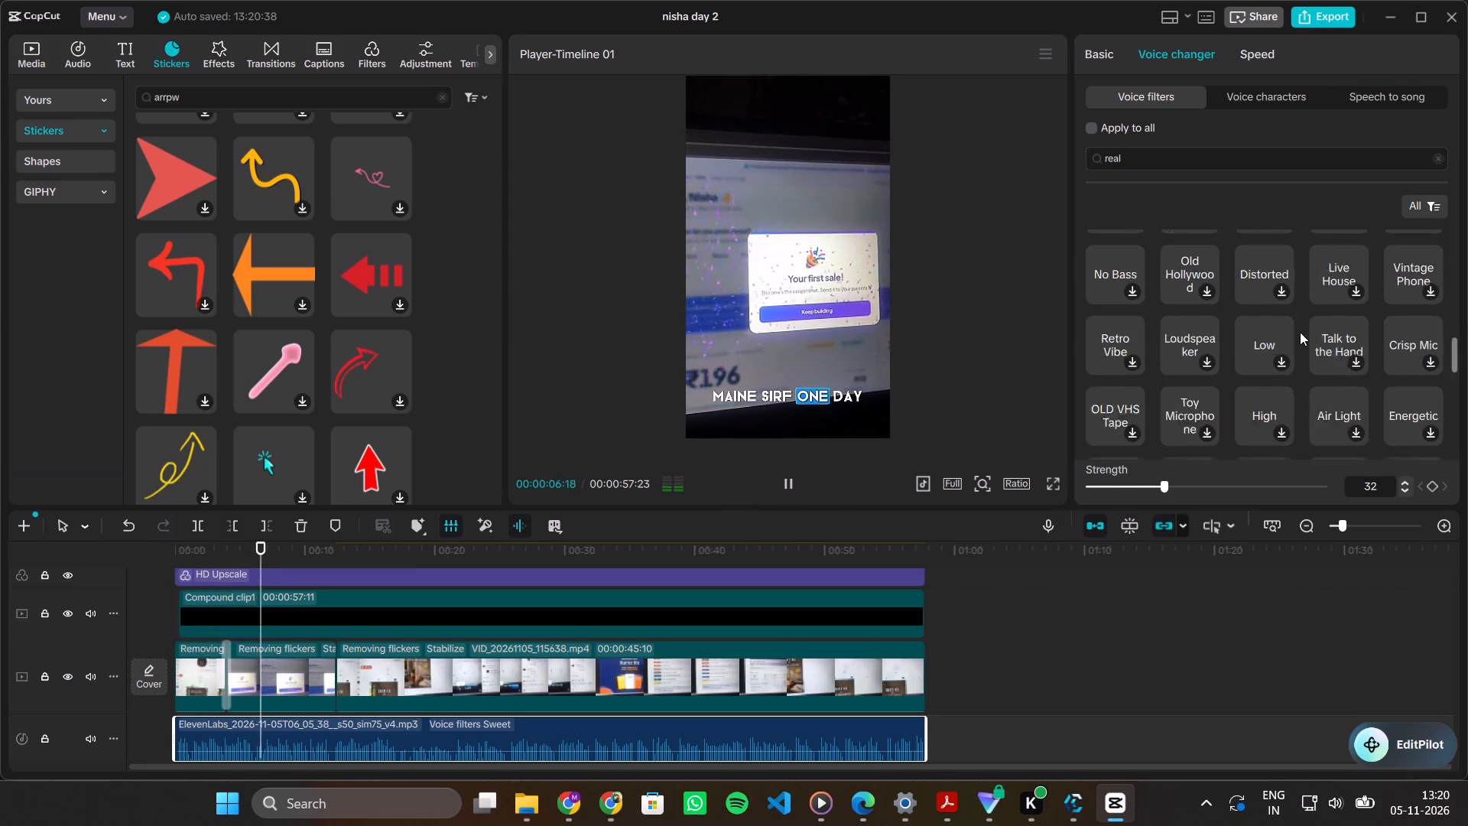
scroll(1300, 332, down, 2)
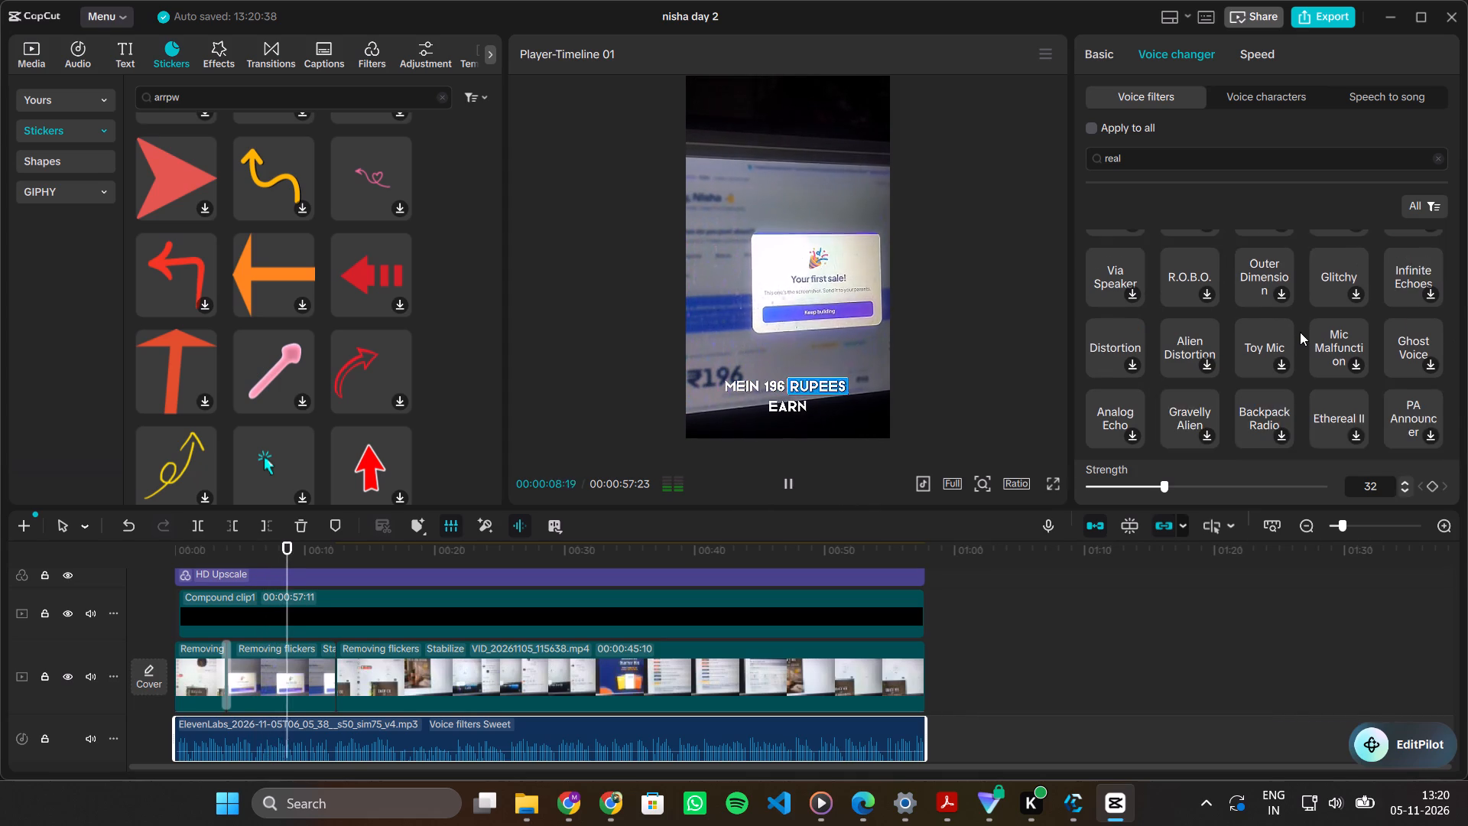
scroll(1300, 332, down, 1)
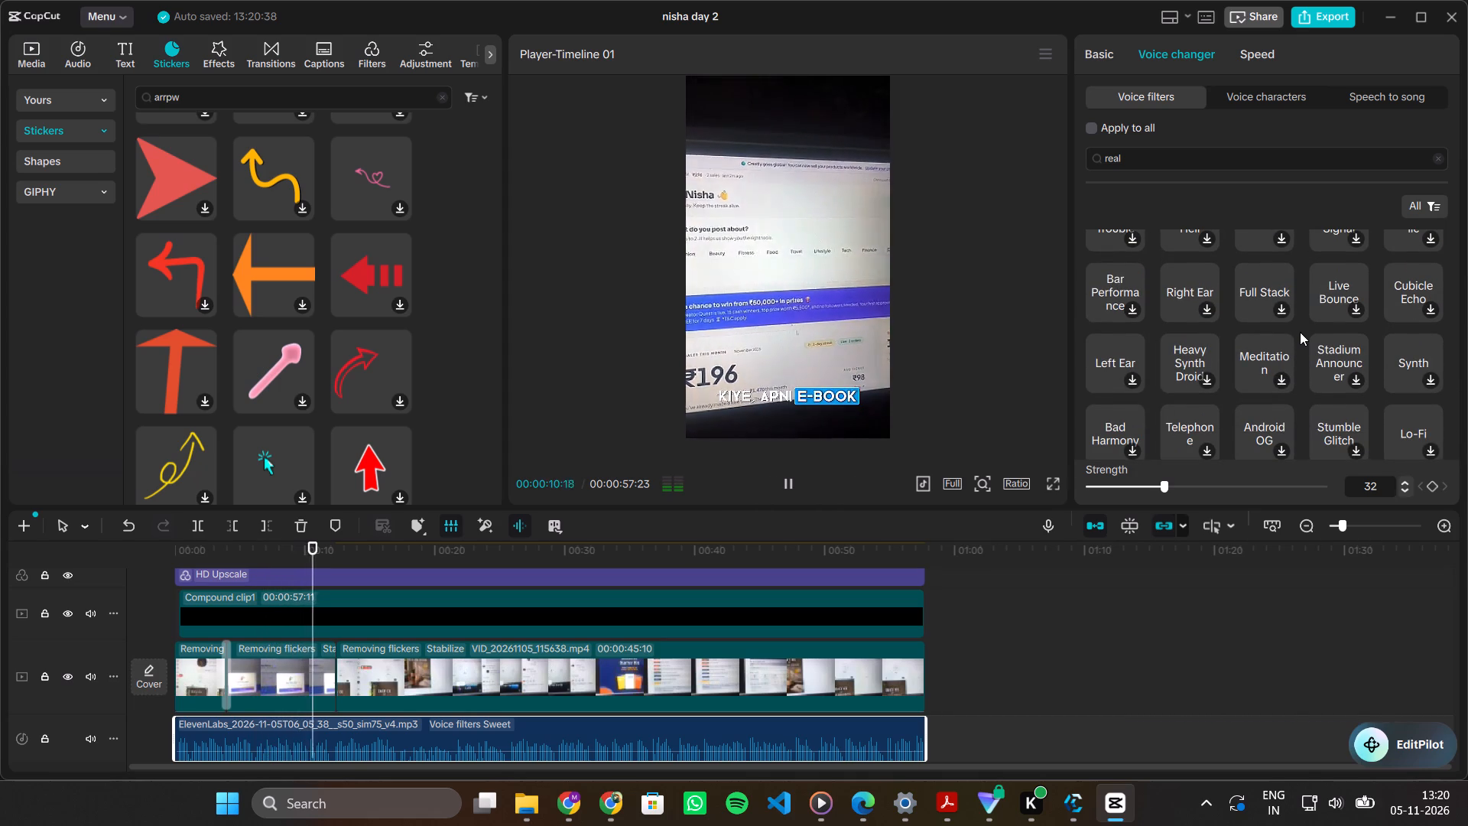
Restore the Original voice on the voiceover clip and listen to the opening seconds from the start.
scroll(1300, 332, up, 10)
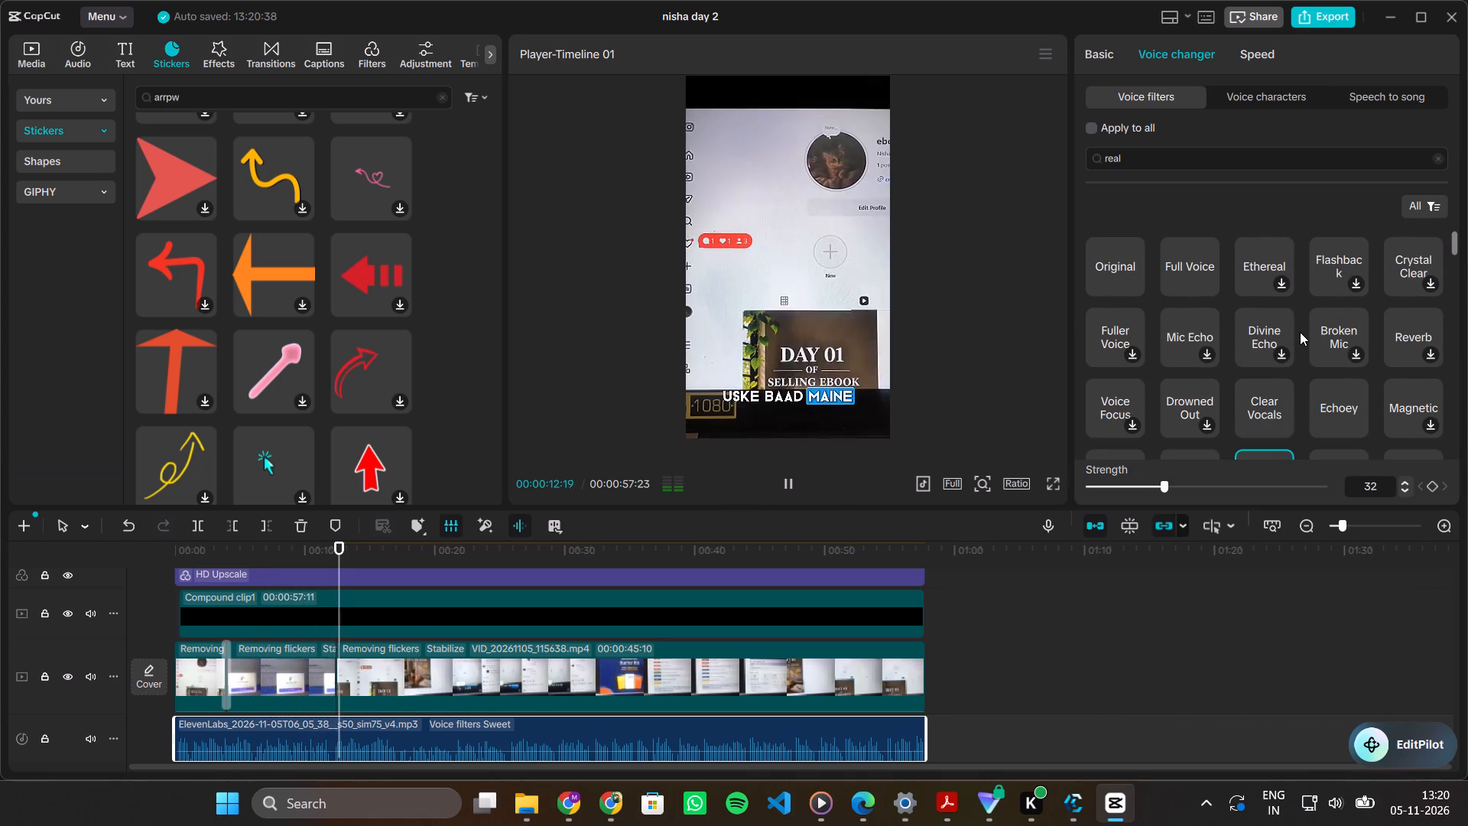
double_click(1125, 271)
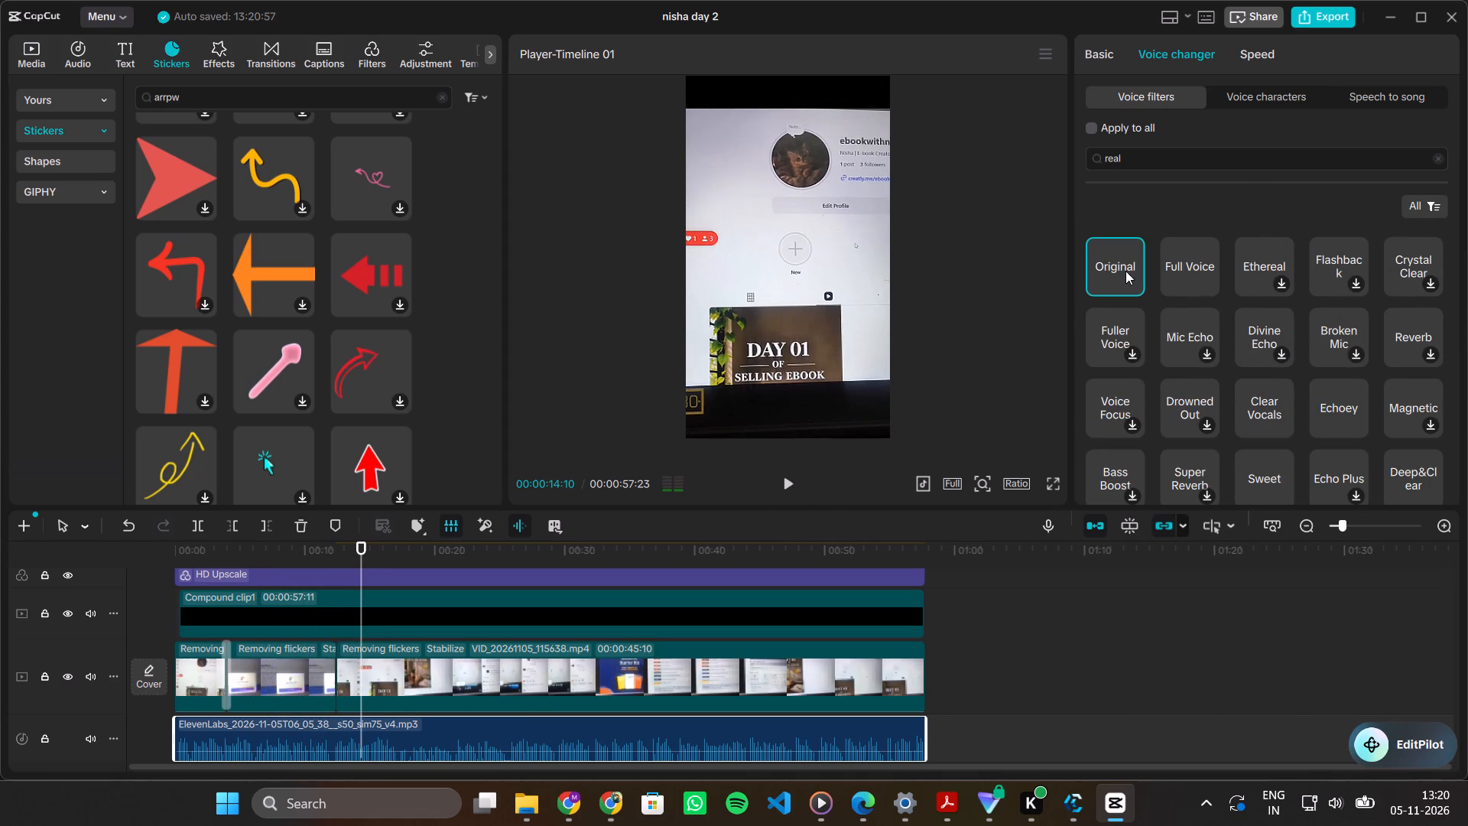
drag(357, 548, 125, 562)
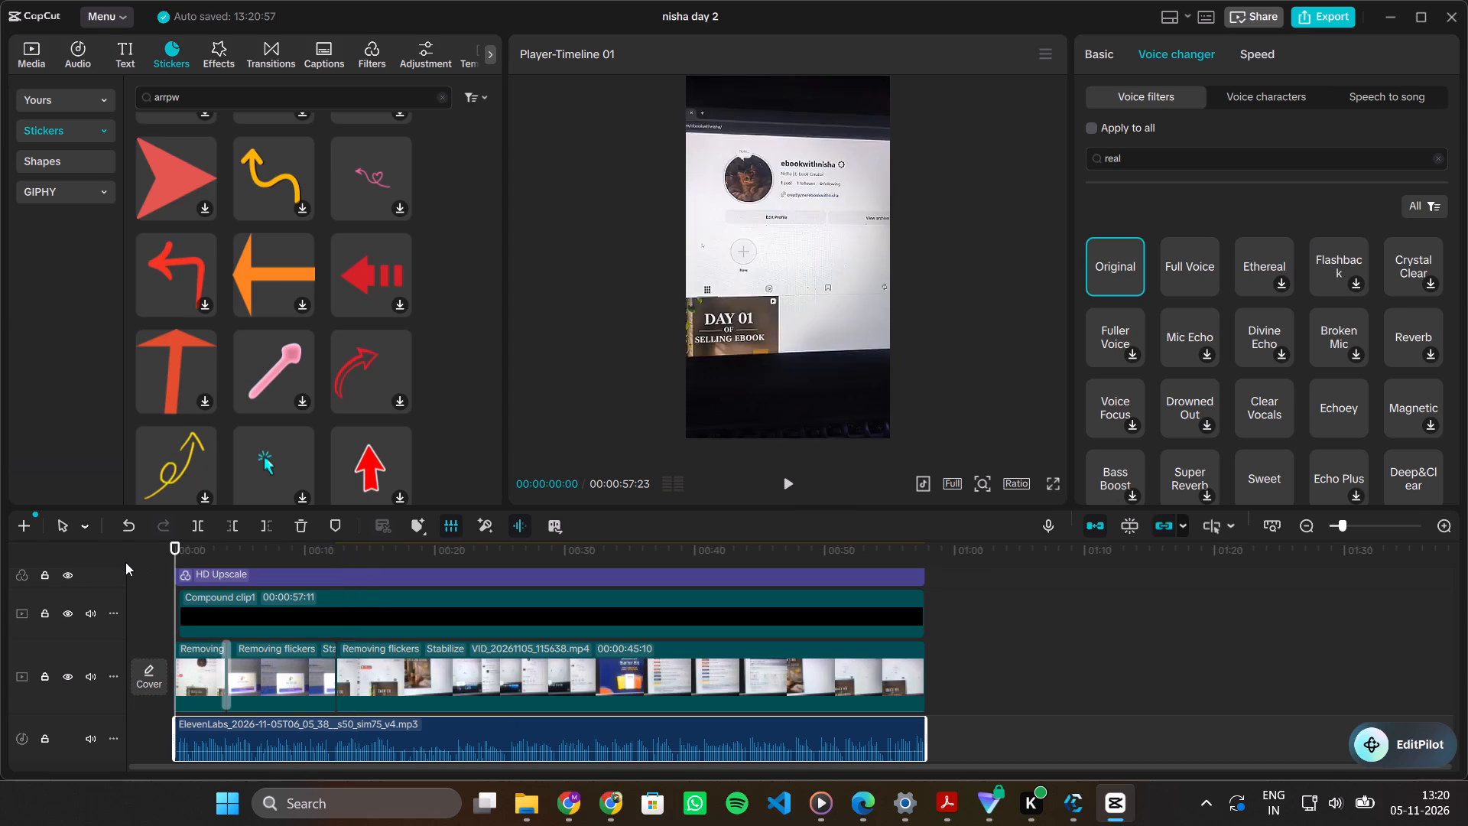
key(space)
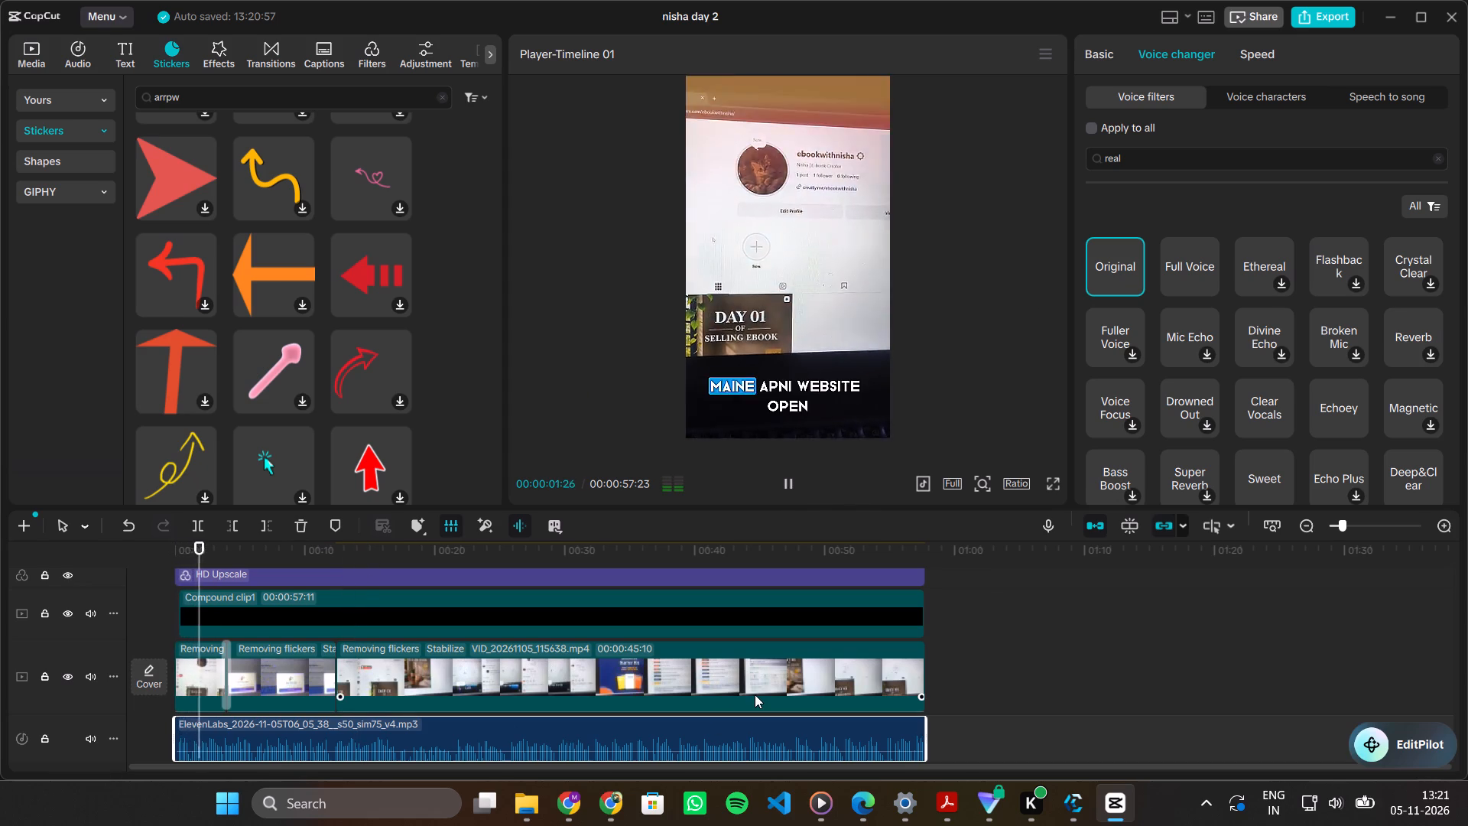
key(space)
Move the captions compound clip up to the track above the 4K and Clear II filter layers.
scroll(755, 694, right, 1)
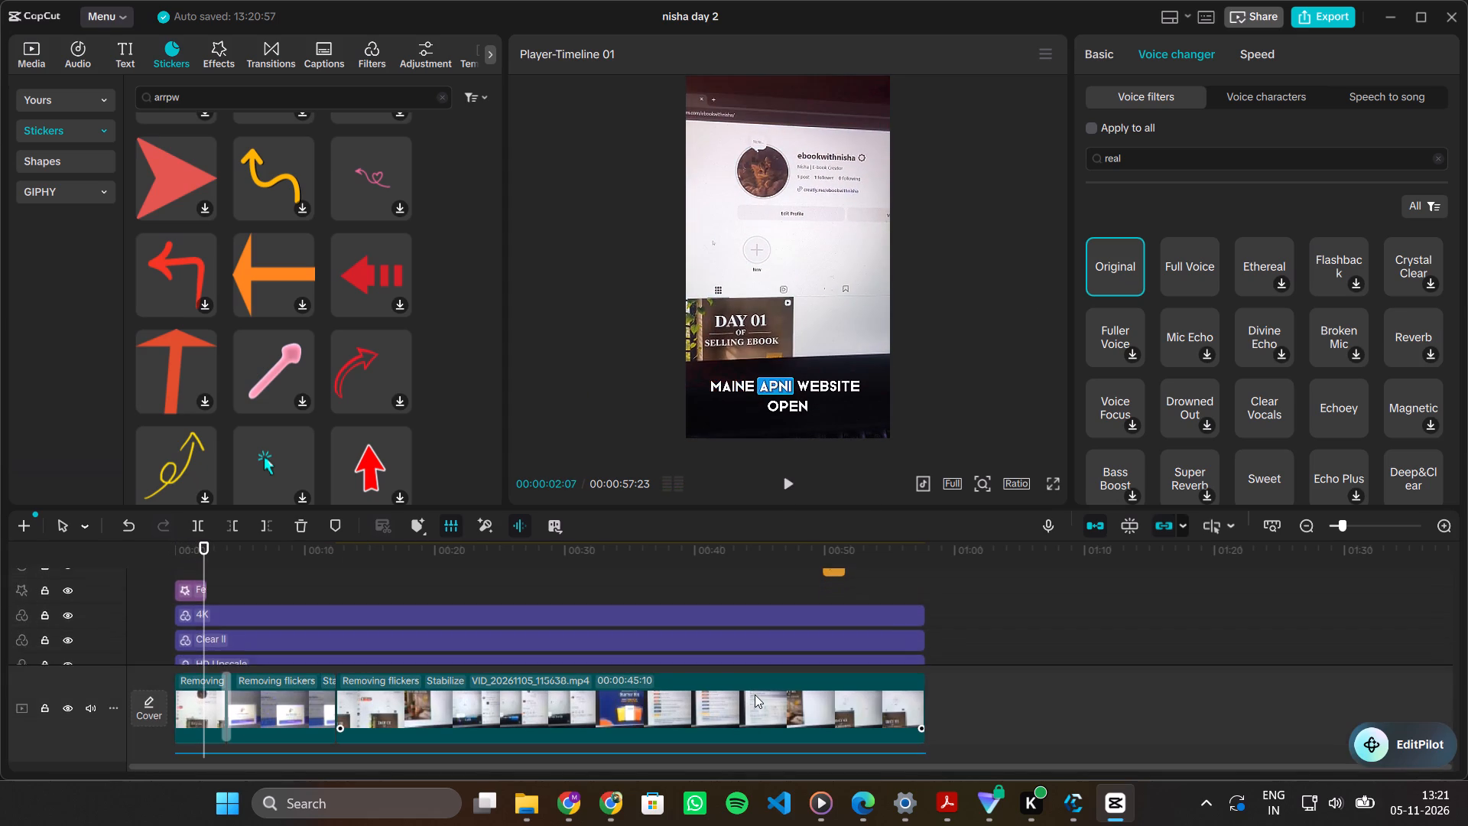
scroll(755, 694, right, 1)
drag(525, 600, 483, 519)
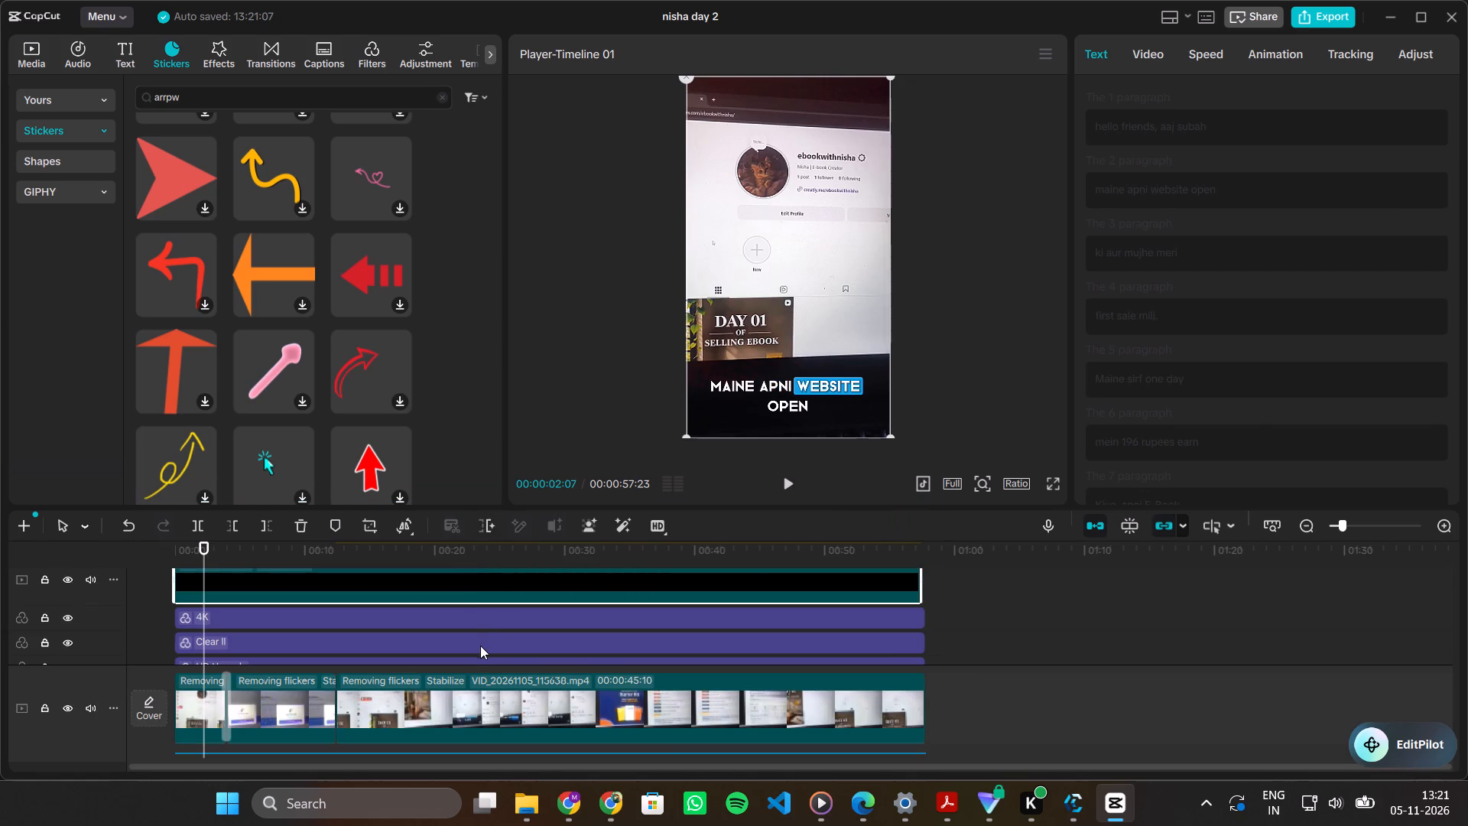
Review the video from the start with the captions on their new track, replaying an earlier stretch up to 24 seconds.
scroll(708, 604, up, 1)
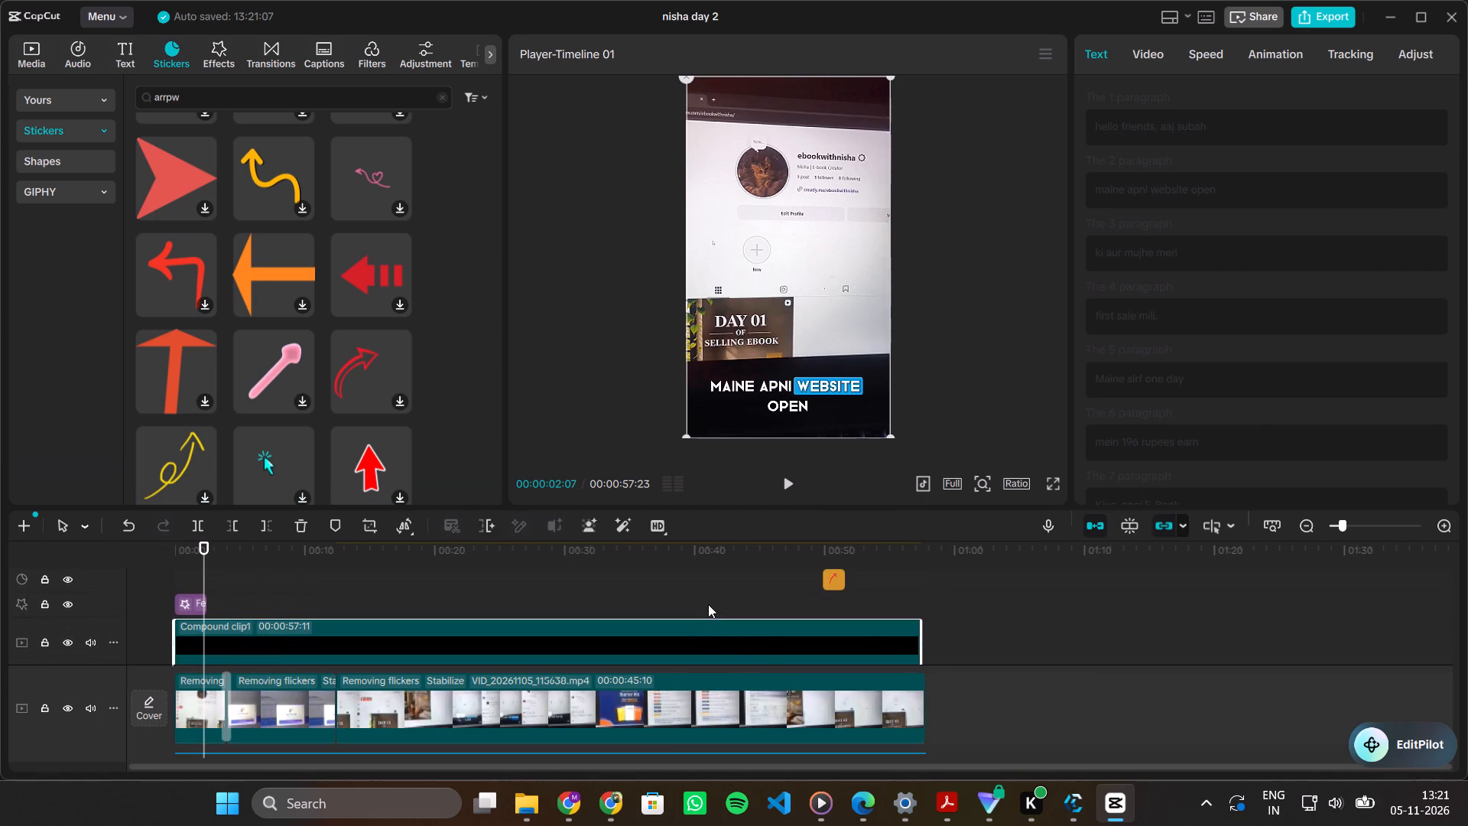
scroll(708, 604, up, 1)
drag(200, 573, 96, 585)
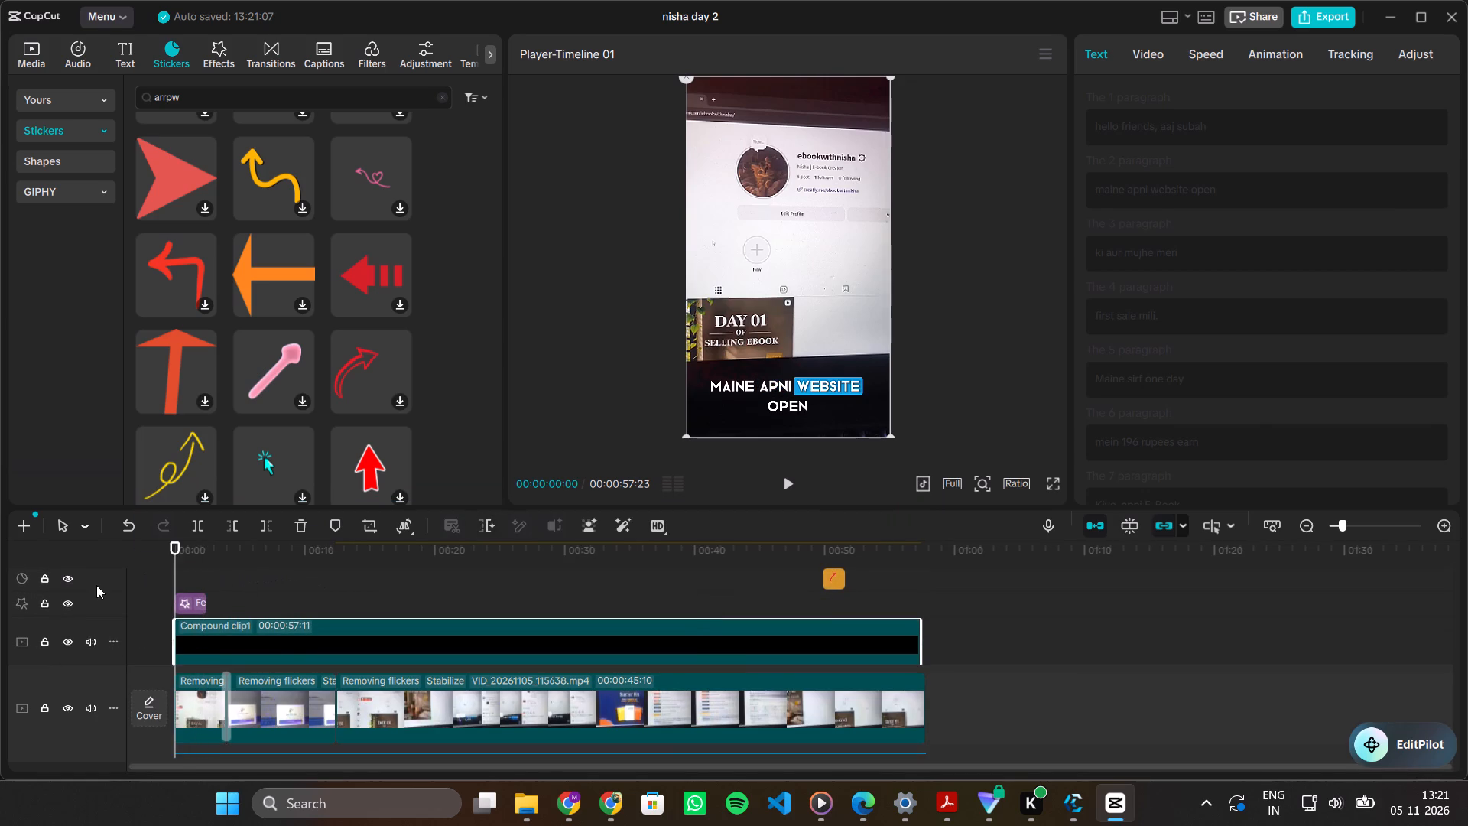
key(space)
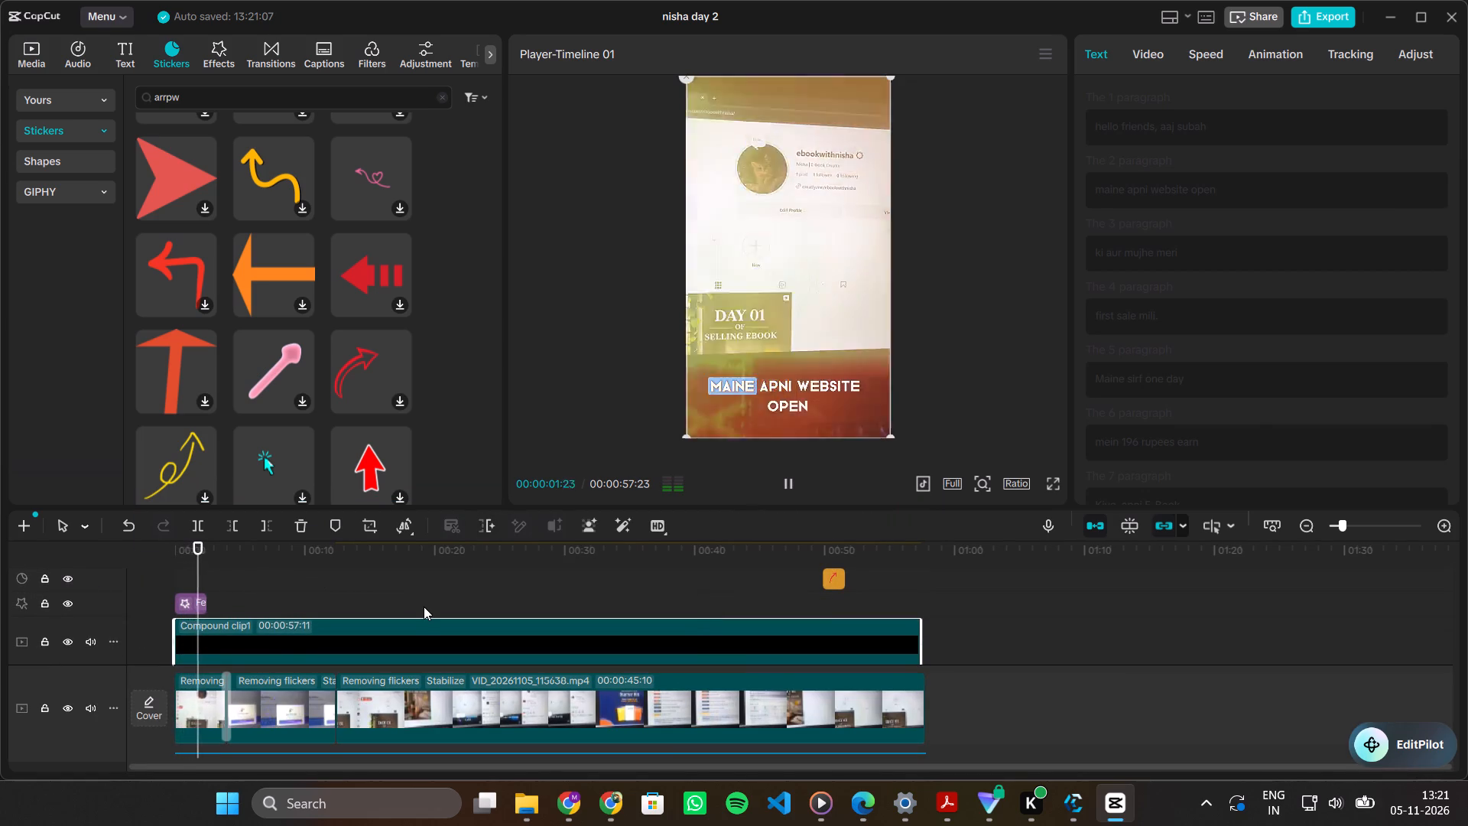
scroll(424, 606, down, 1)
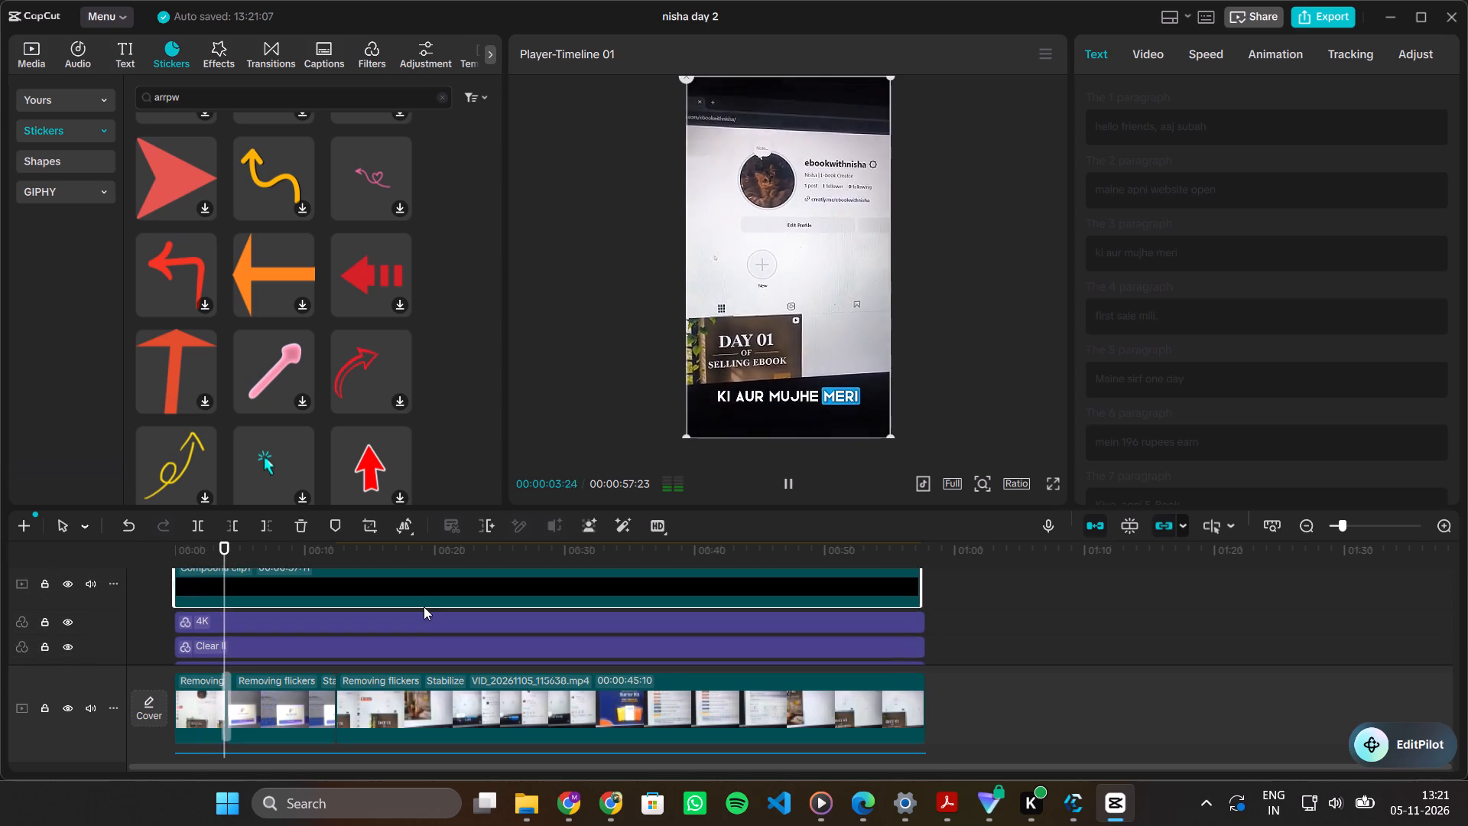
scroll(424, 606, down, 1)
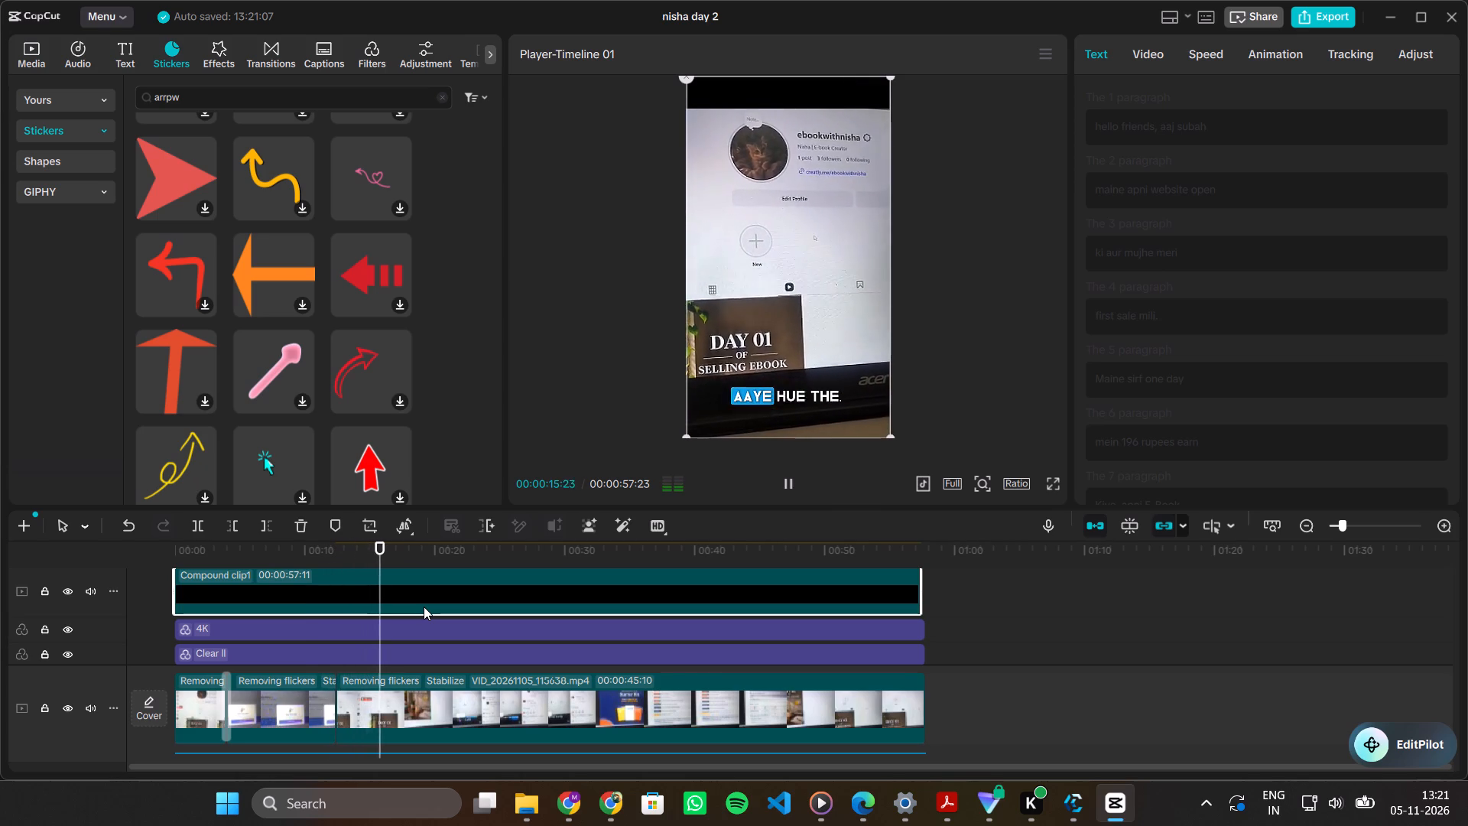
scroll(424, 606, down, 1)
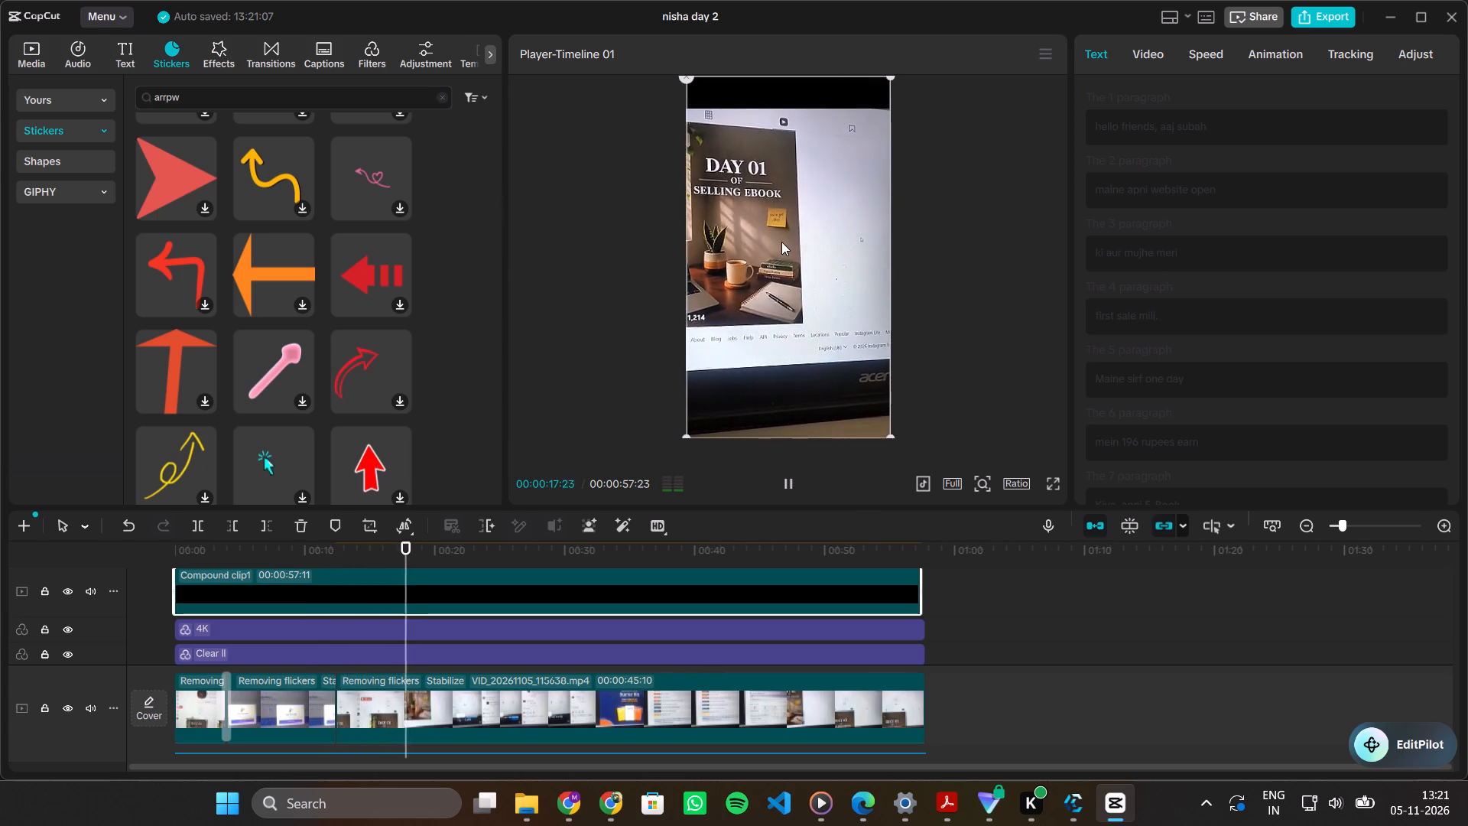
click(533, 694)
click(858, 216)
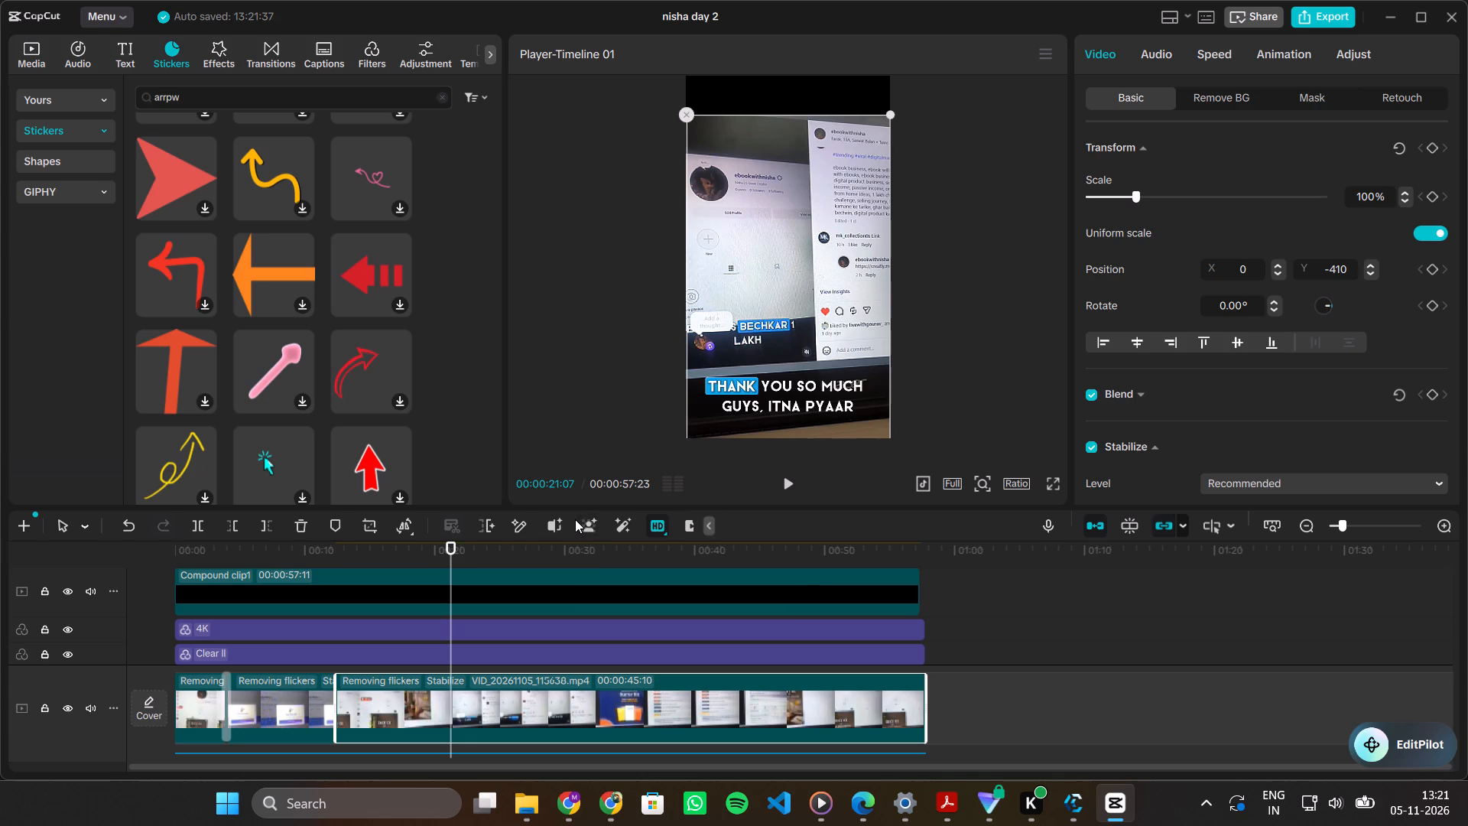
drag(450, 548, 271, 571)
key(space)
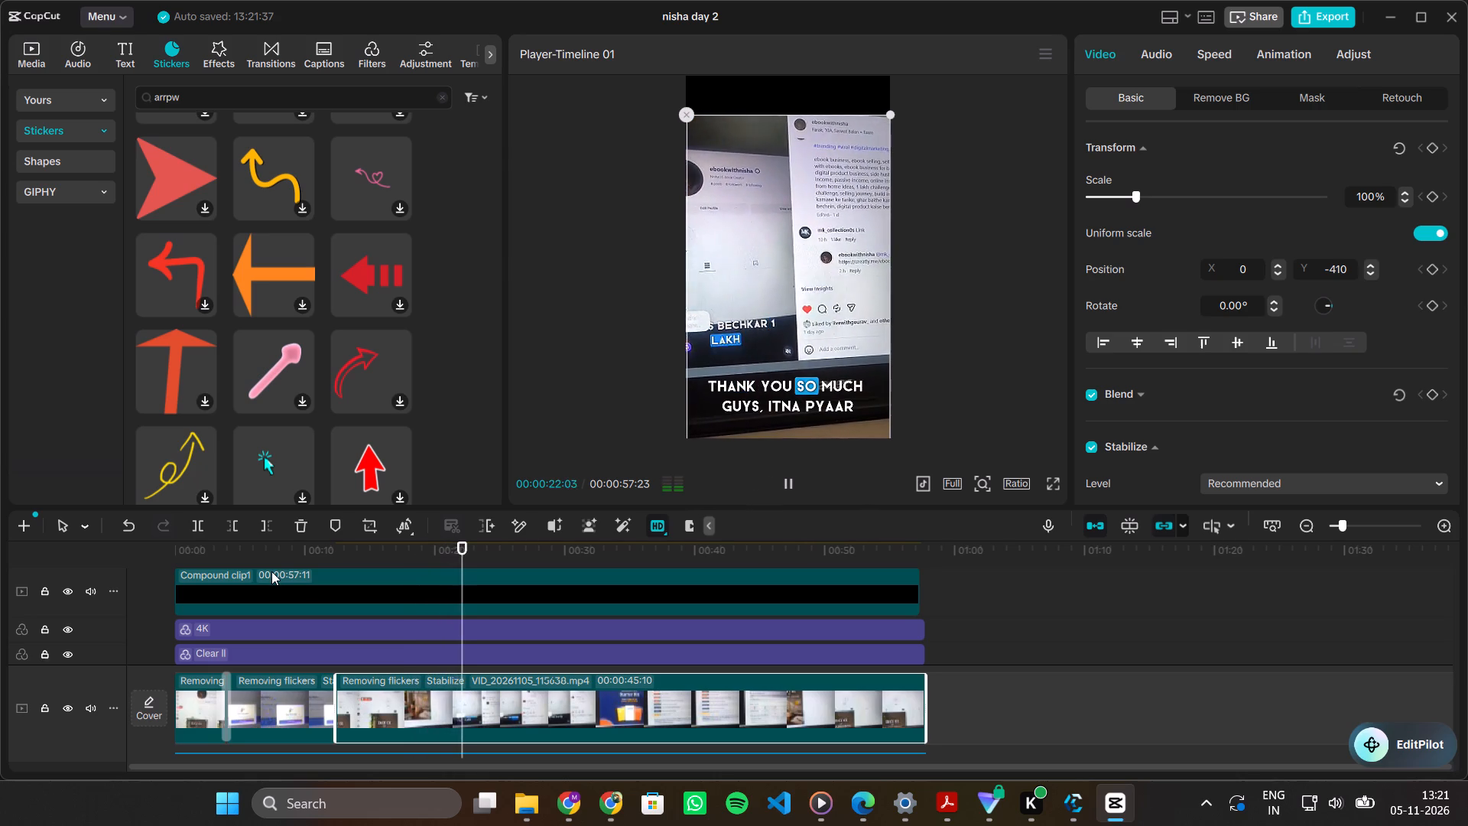
key(space)
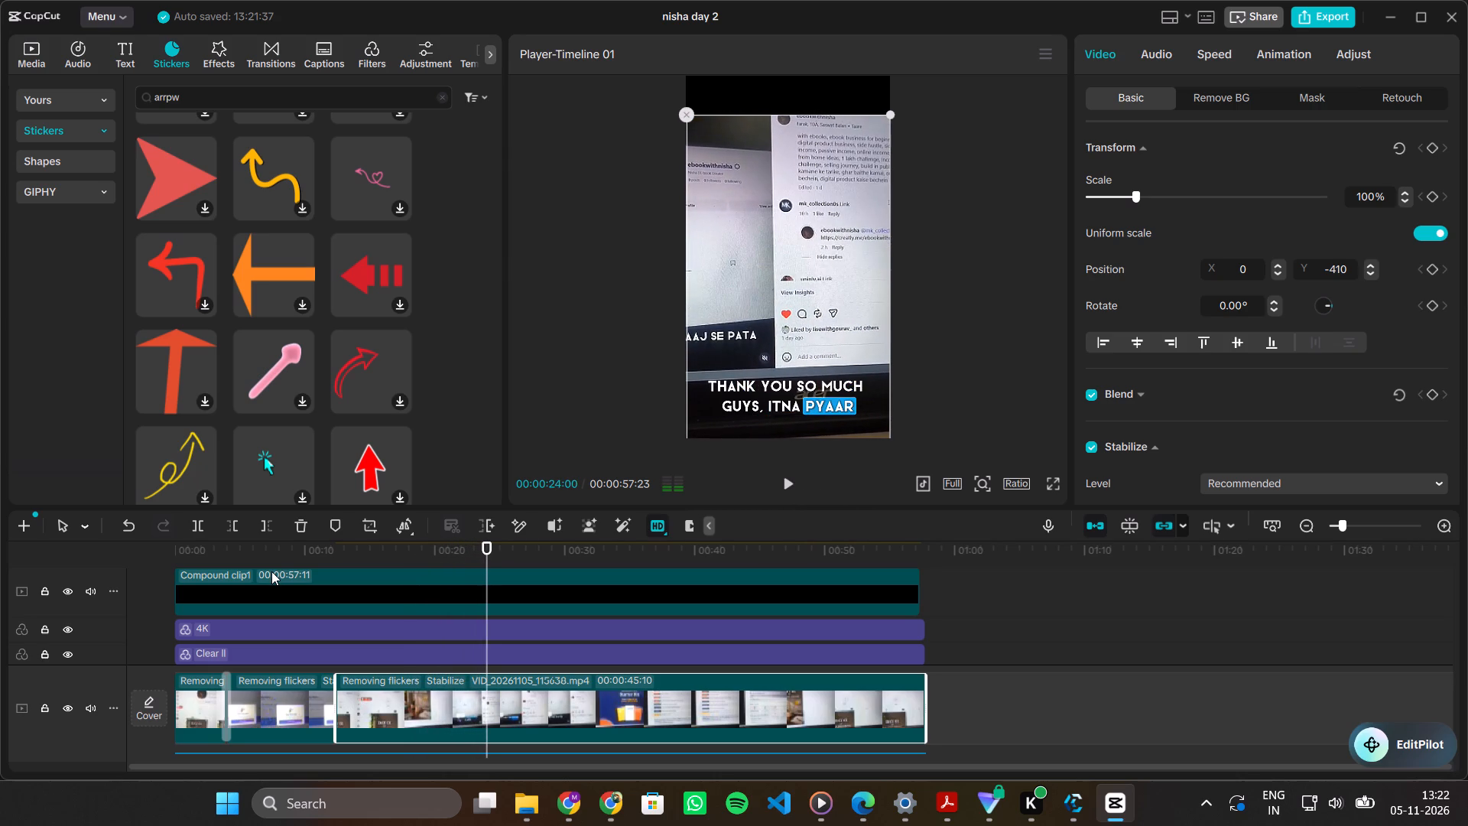
Export the video as "nisha day 2" in 4K, HEVC, mp4 at 30fps, and close the export window without sharing.
click(1310, 21)
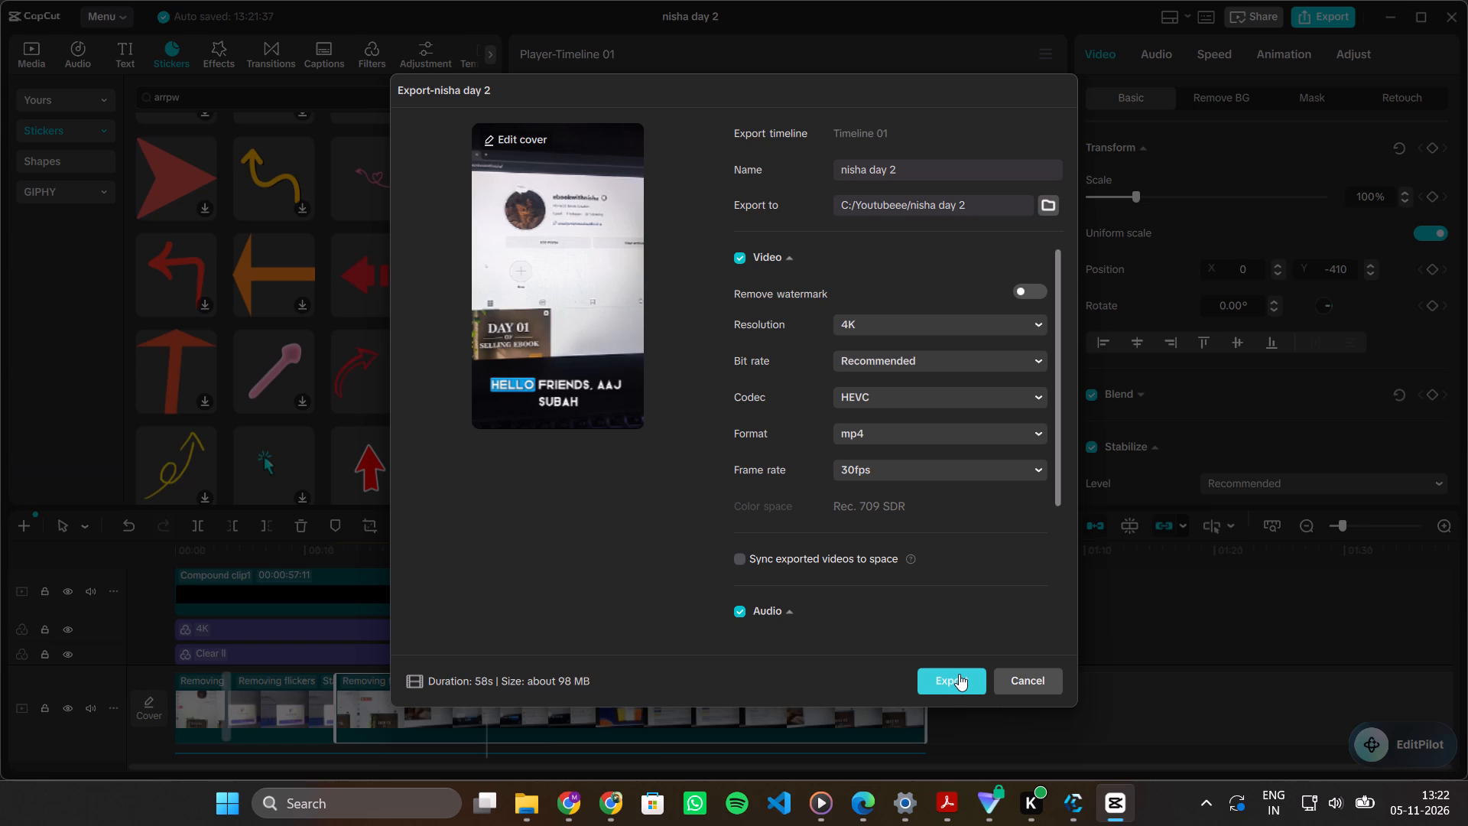
click(959, 674)
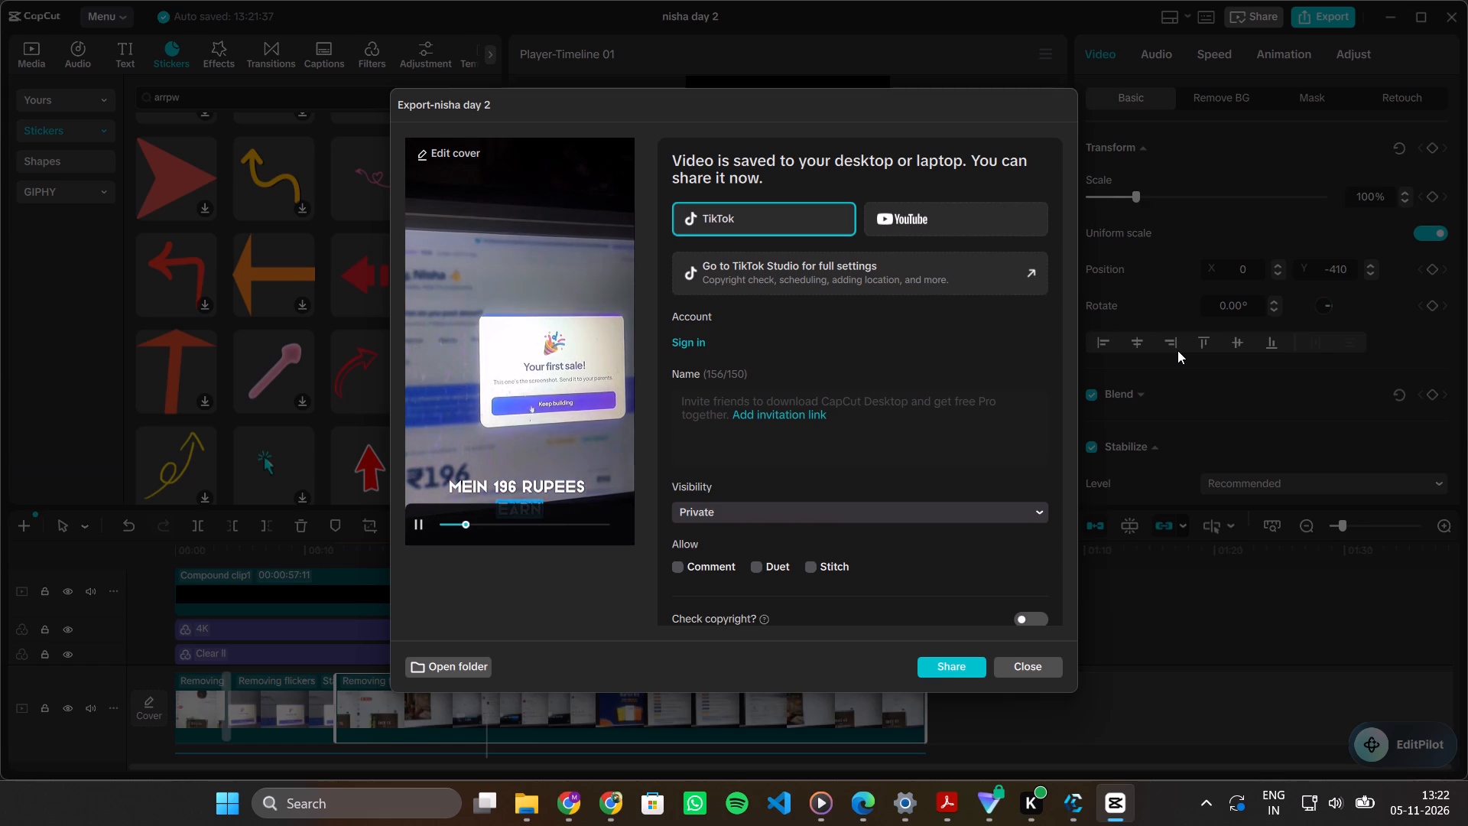
click(1038, 668)
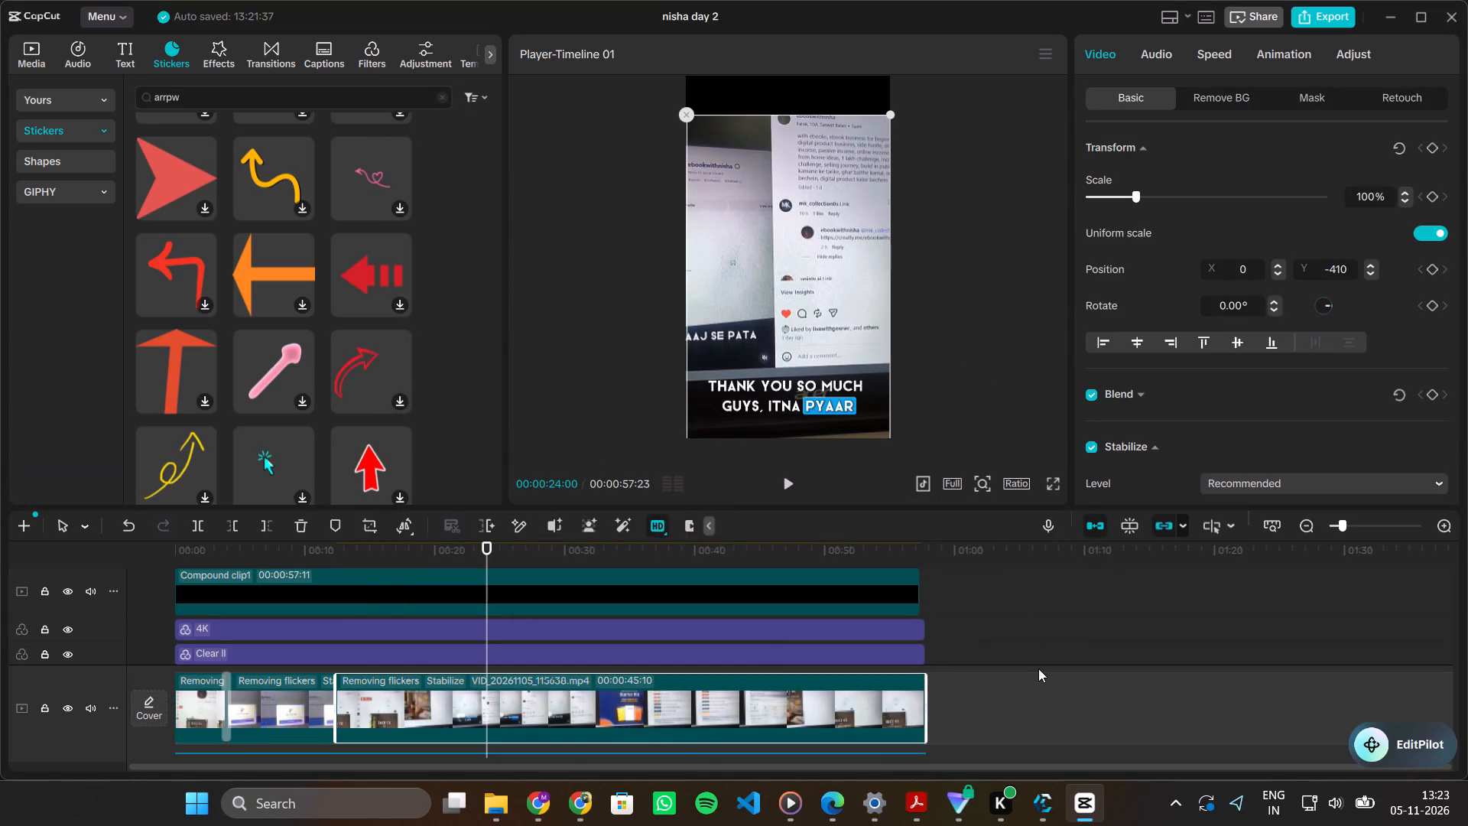